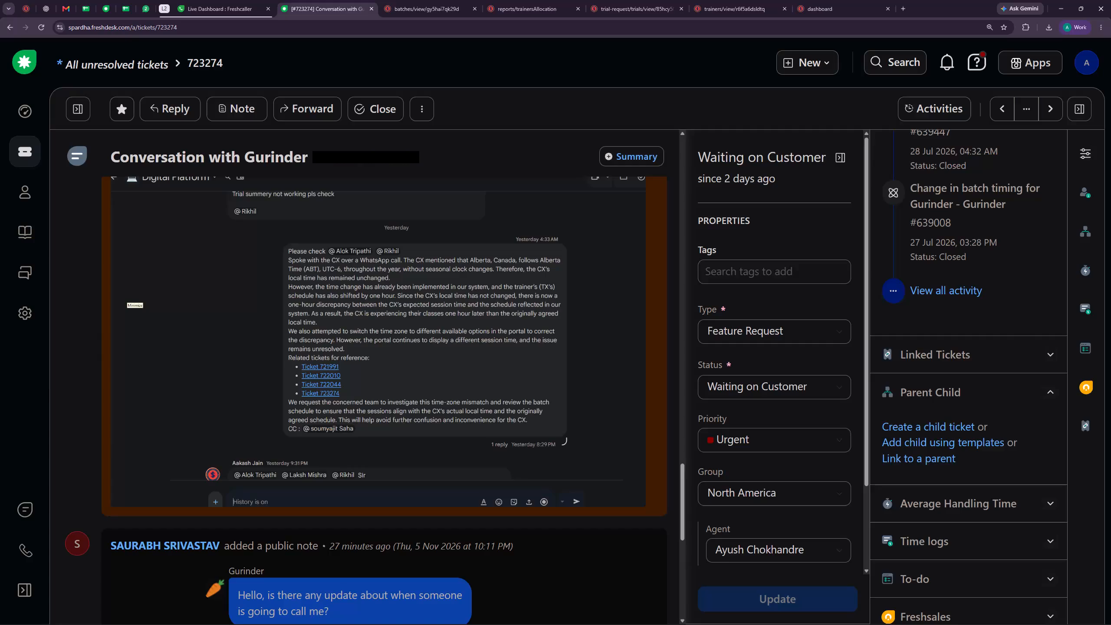
scroll(911, 362, "up", 10)
left_click_drag(964, 285, 927, 288)
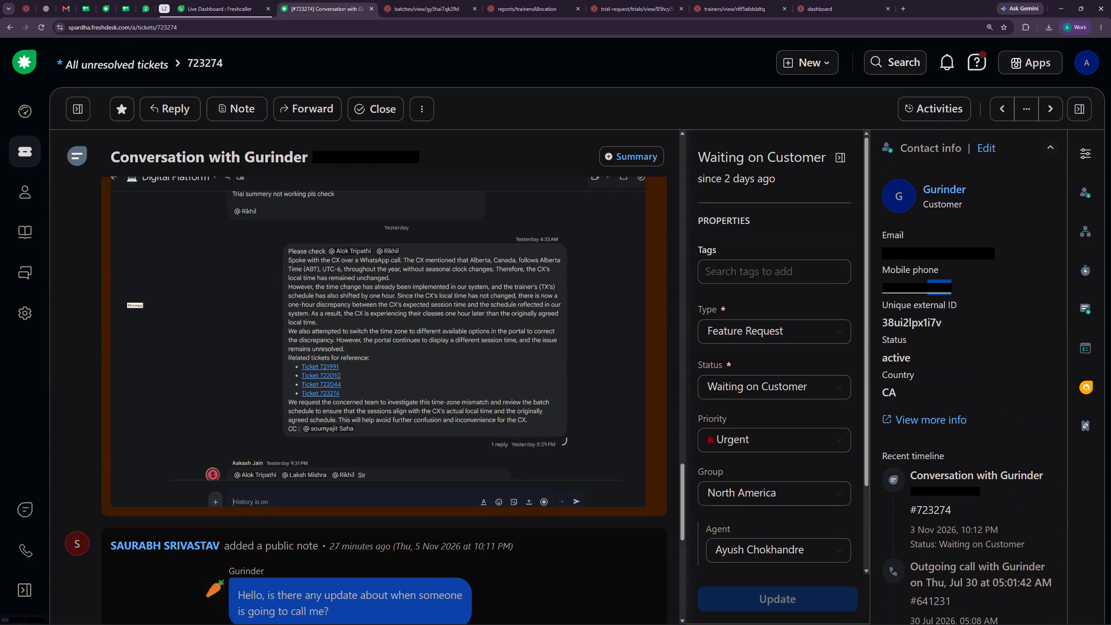
left_click_drag(927, 288, 895, 292)
key("ctrl+c")
left_click(432, 8)
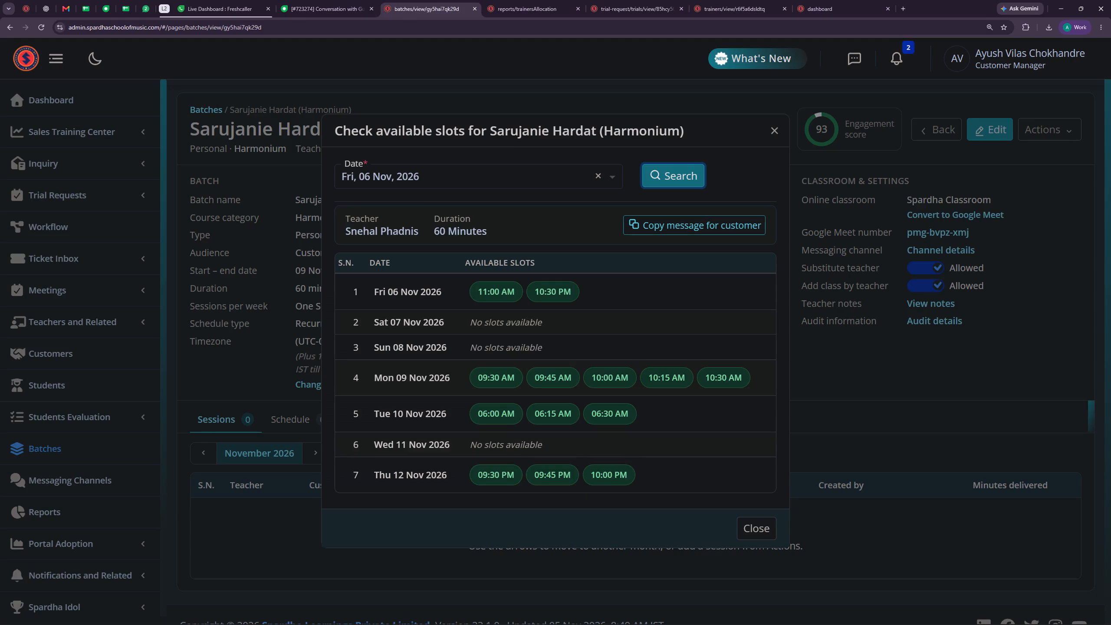
left_click(773, 130)
left_click(66, 452)
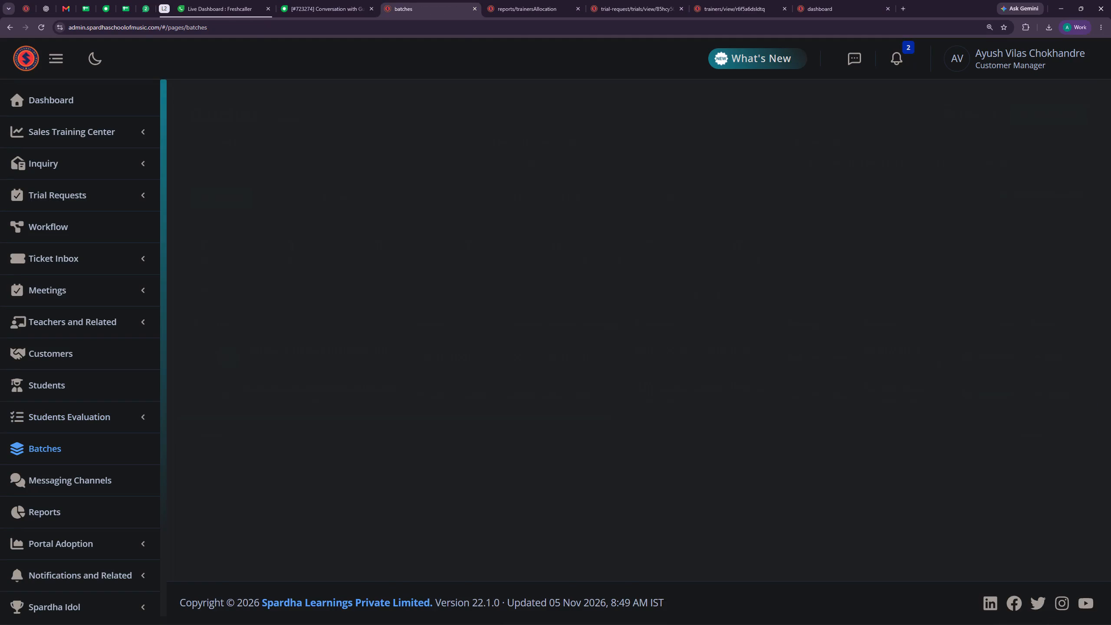
left_click_drag(589, 168, 479, 168)
key("ctrl+v")
left_click(226, 184)
left_click(222, 203)
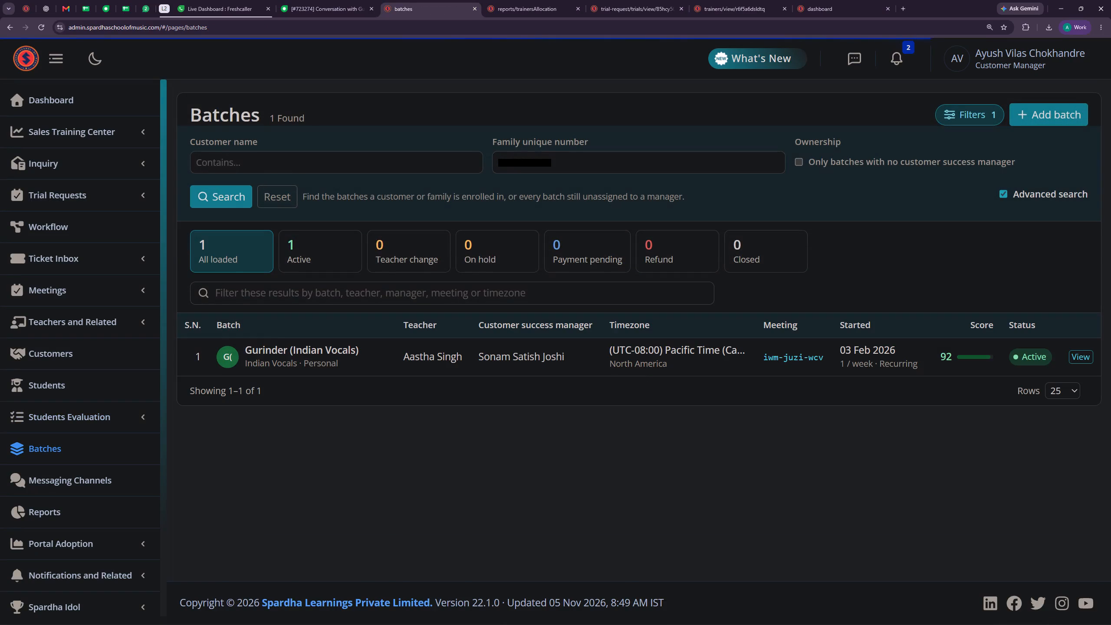
Open the customer's Indian Vocals batch and review its sessions for November and October 2026.
left_click(1078, 357)
scroll(454, 369, "down", 1)
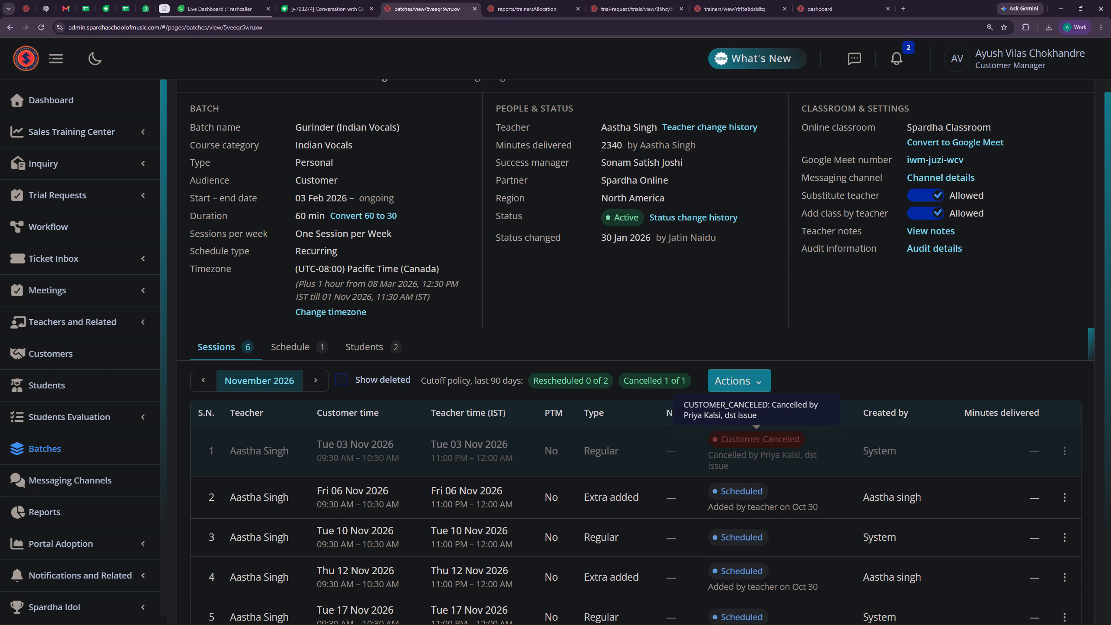
left_click(207, 380)
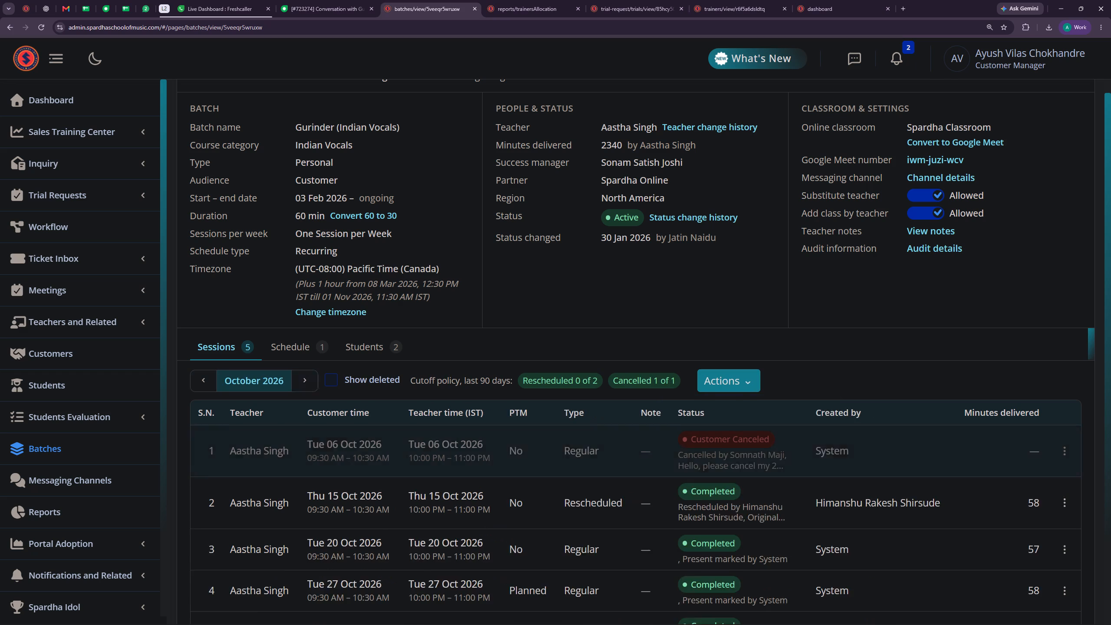
scroll(503, 428, "down", 1)
left_click(308, 303)
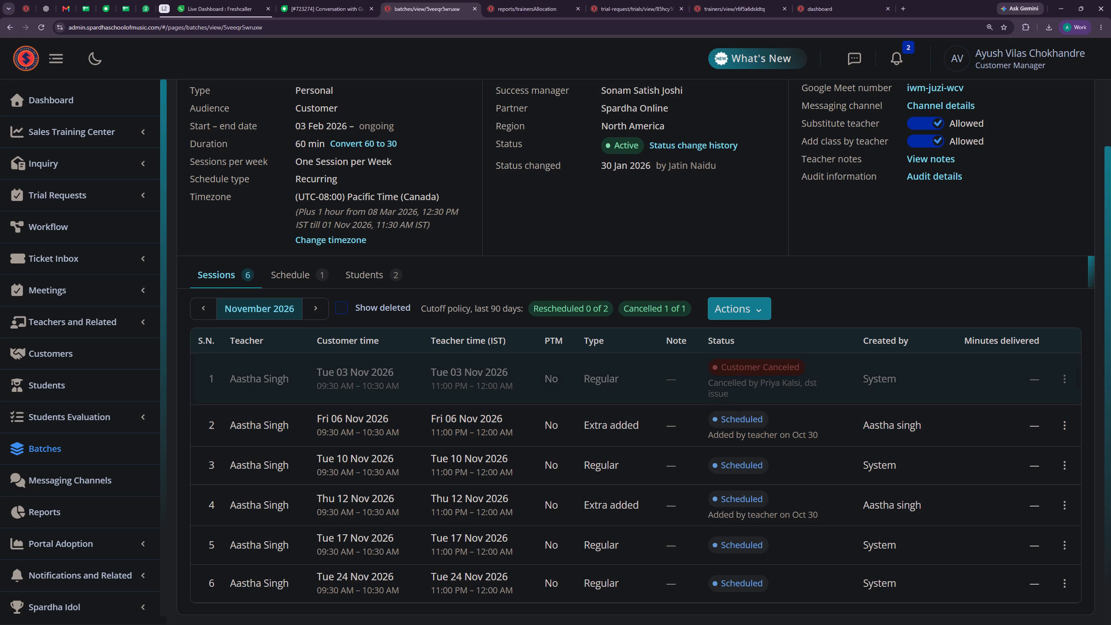
Return to Freshdesk ticket 723274 and read the latest 5 November messages between the customer and support.
left_click(336, 10)
left_click(215, 0)
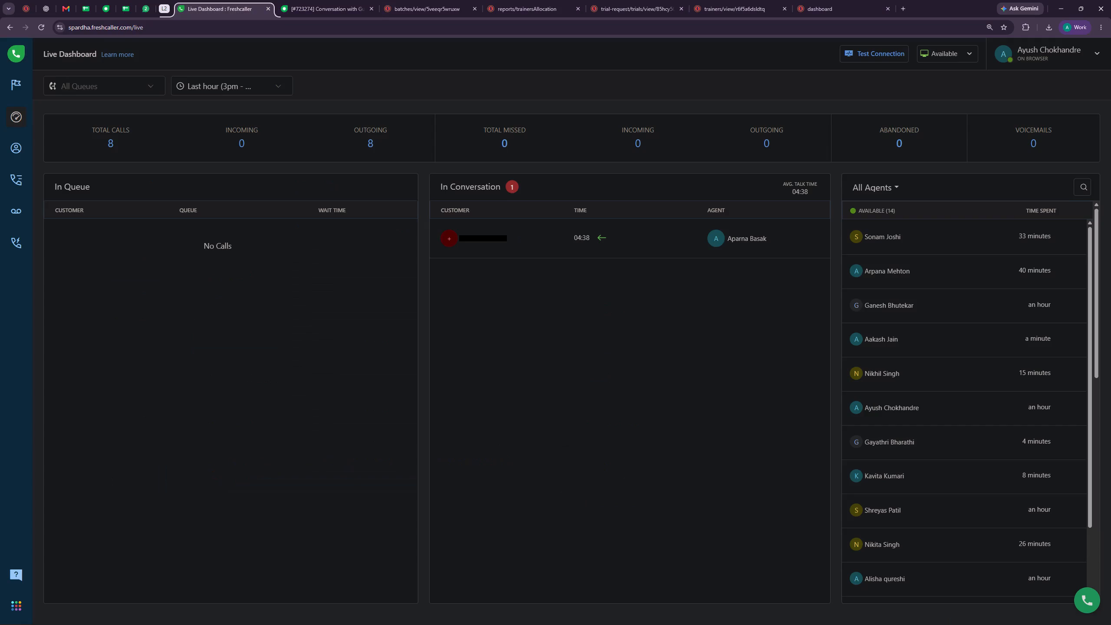
left_click(326, 0)
scroll(417, 270, "down", 2)
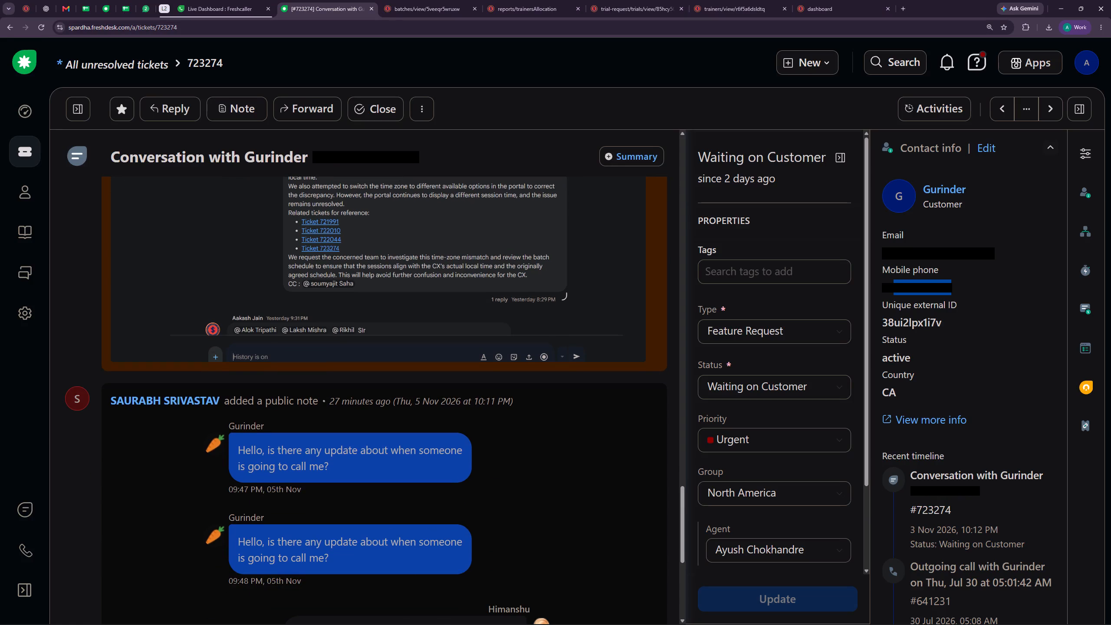
scroll(478, 313, "down", 2)
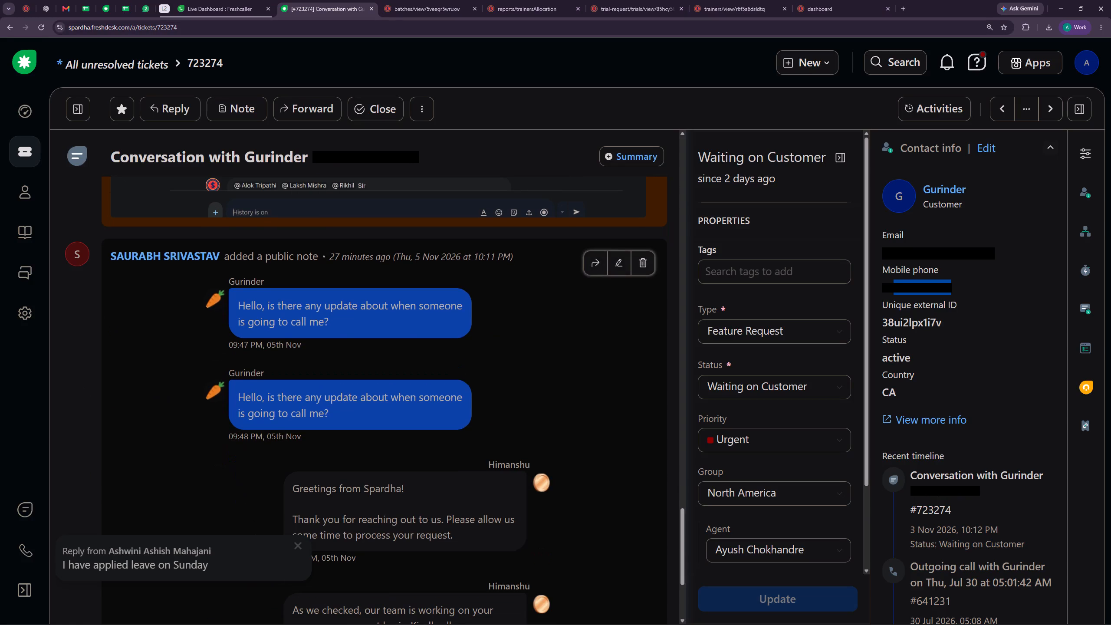
scroll(470, 372, "down", 5)
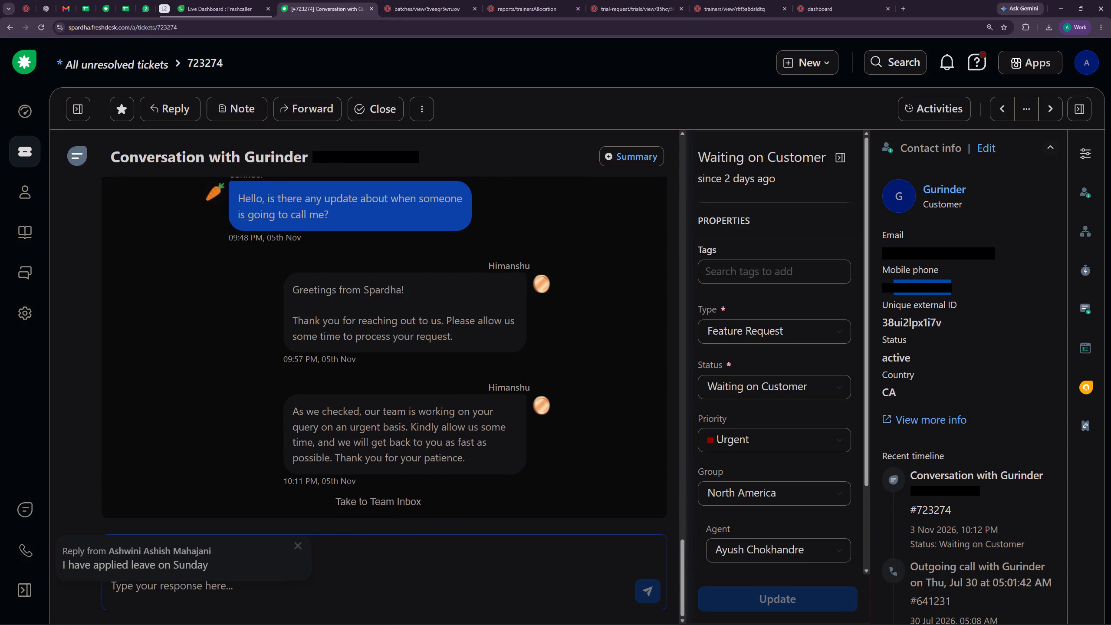
left_click(980, 285)
left_click_drag(962, 285, 878, 286)
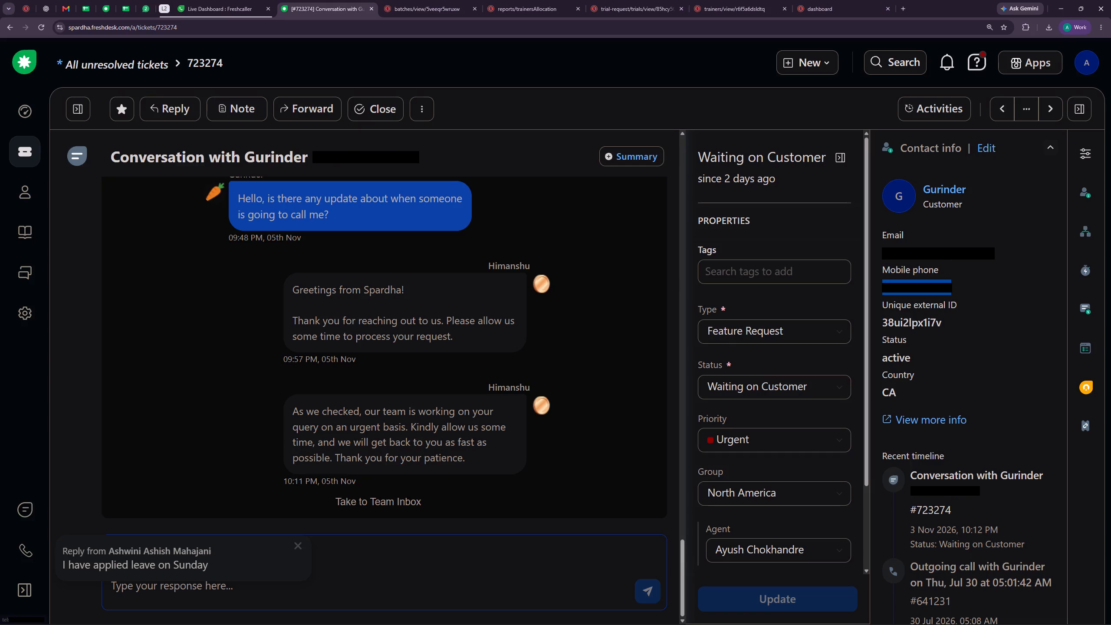
key("ctrl+c")
left_click(214, 11)
left_click(1077, 601)
key("ctrl+v")
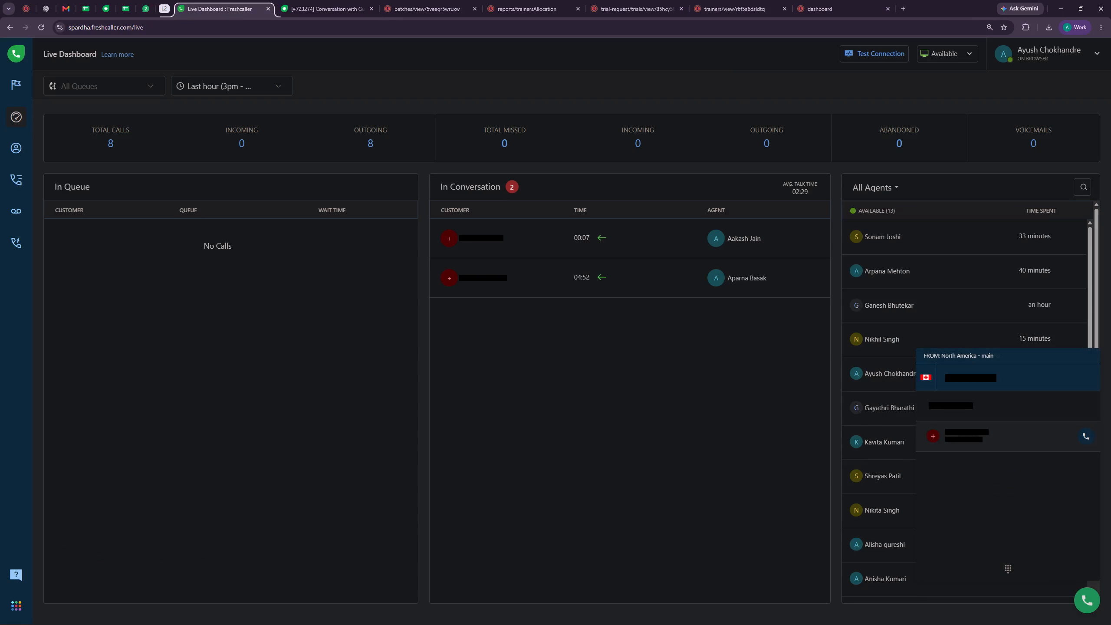
left_click(1086, 410)
Read the earlier 3 November messages in ticket 723274 about the timezone and that day's session.
left_click(343, 0)
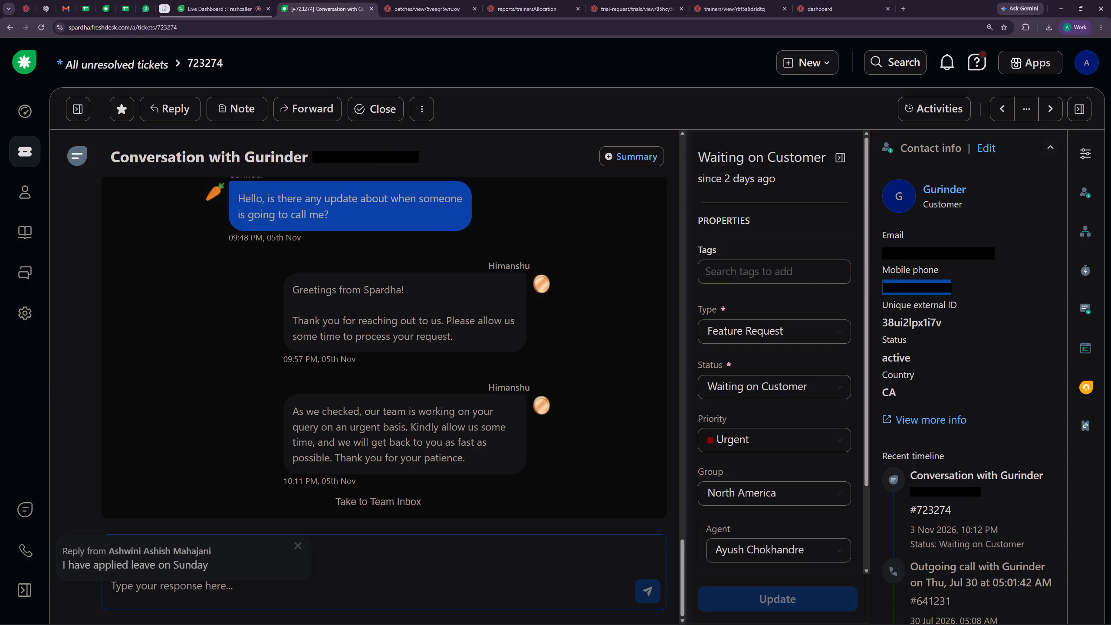
scroll(671, 359, "up", 12)
scroll(532, 343, "up", 4)
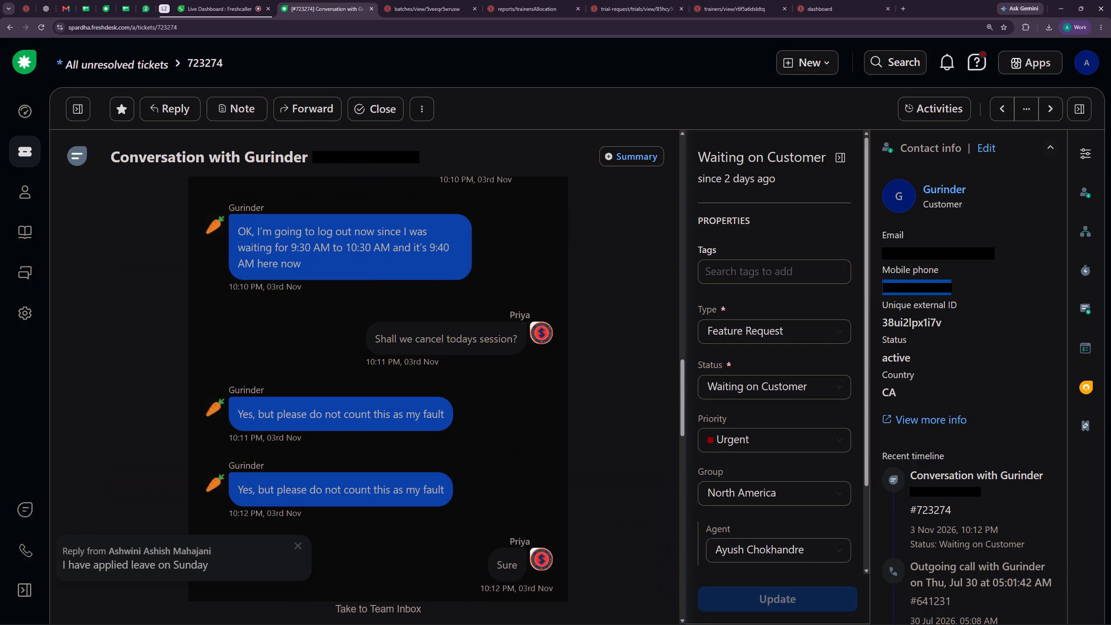
scroll(514, 400, "up", 2)
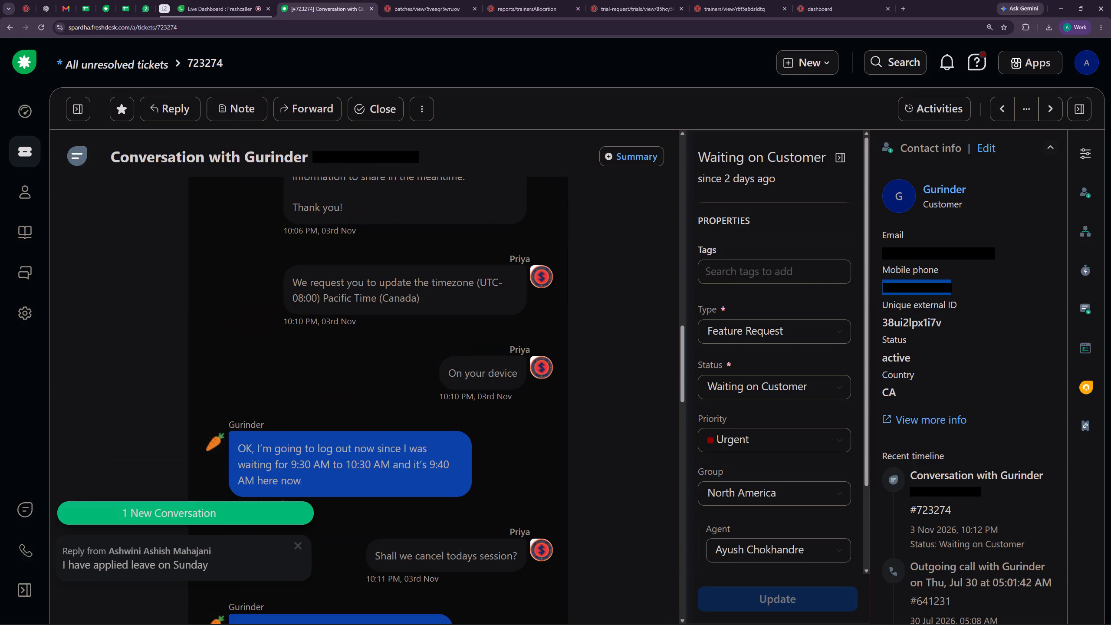
scroll(502, 392, "up", 1)
scroll(435, 356, "down", 3)
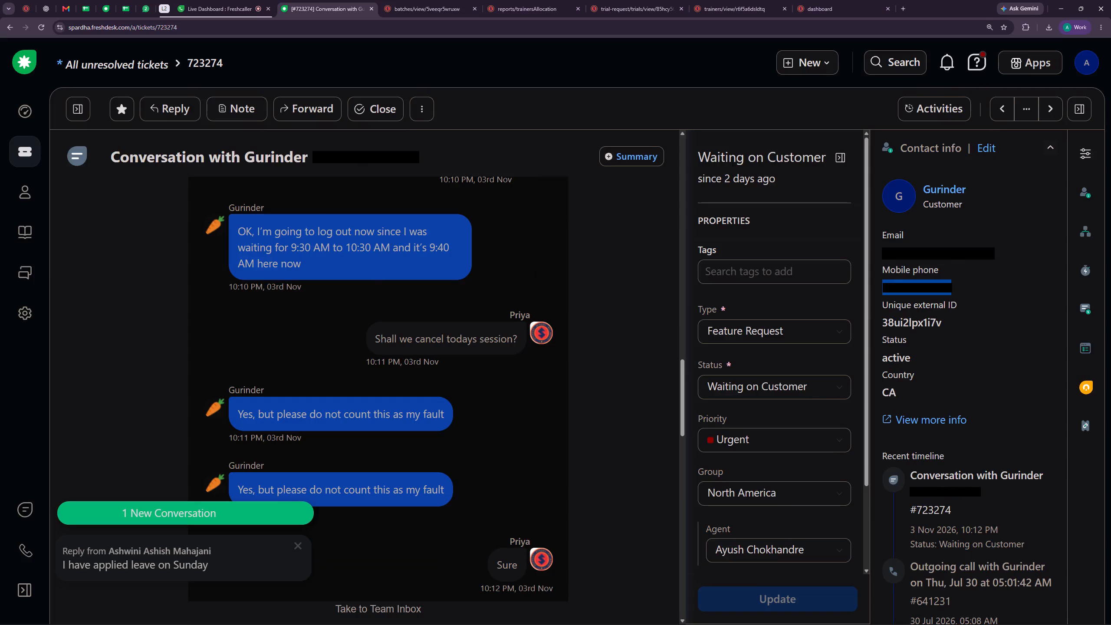
Compare the customer and teacher session times in the Indian Vocals batch for October and November 2026.
left_click(416, 7)
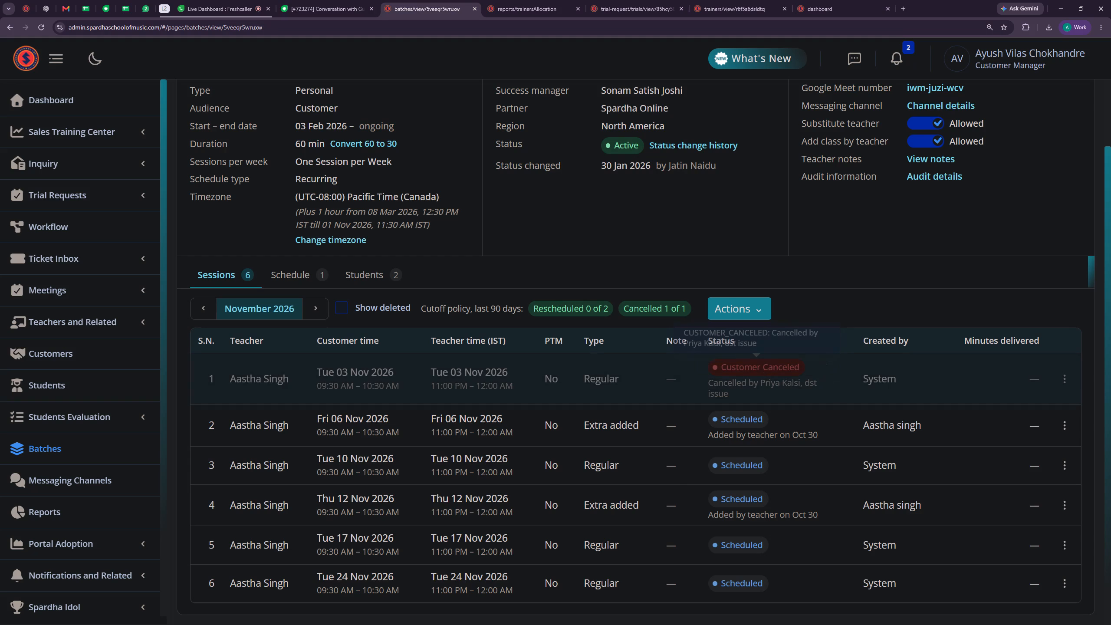
left_click(207, 307)
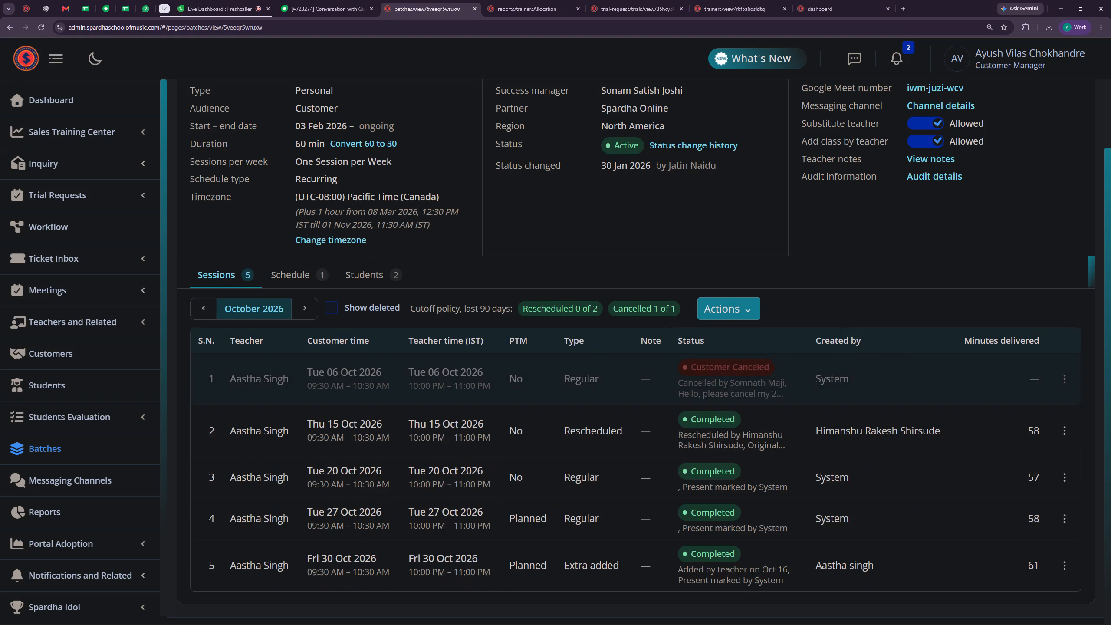
scroll(434, 408, "up", 2)
scroll(427, 405, "down", 4)
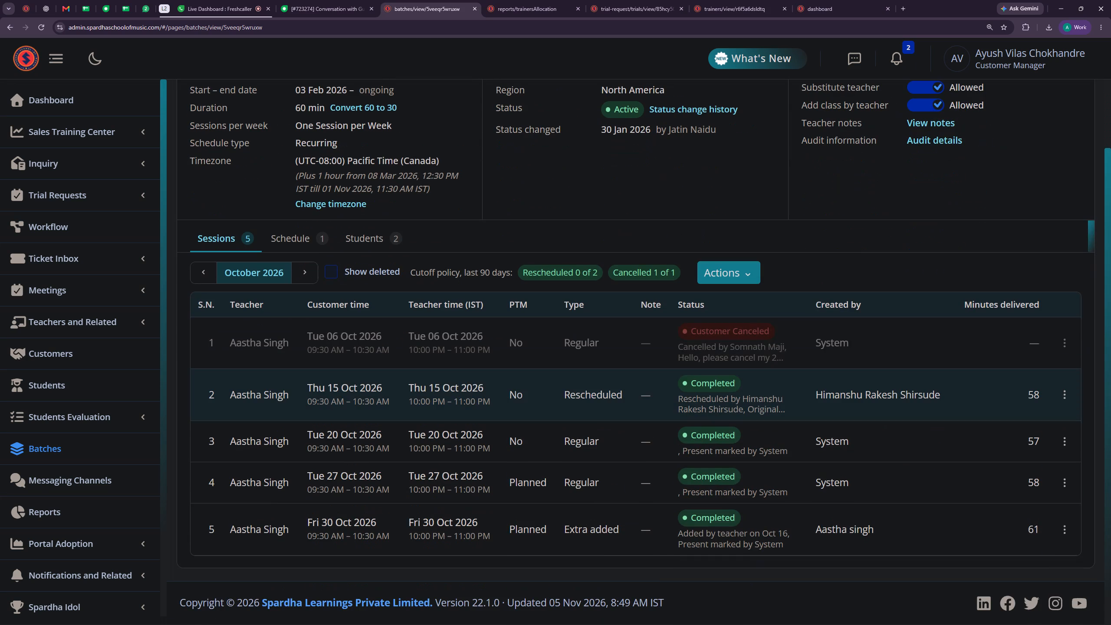
left_click(301, 272)
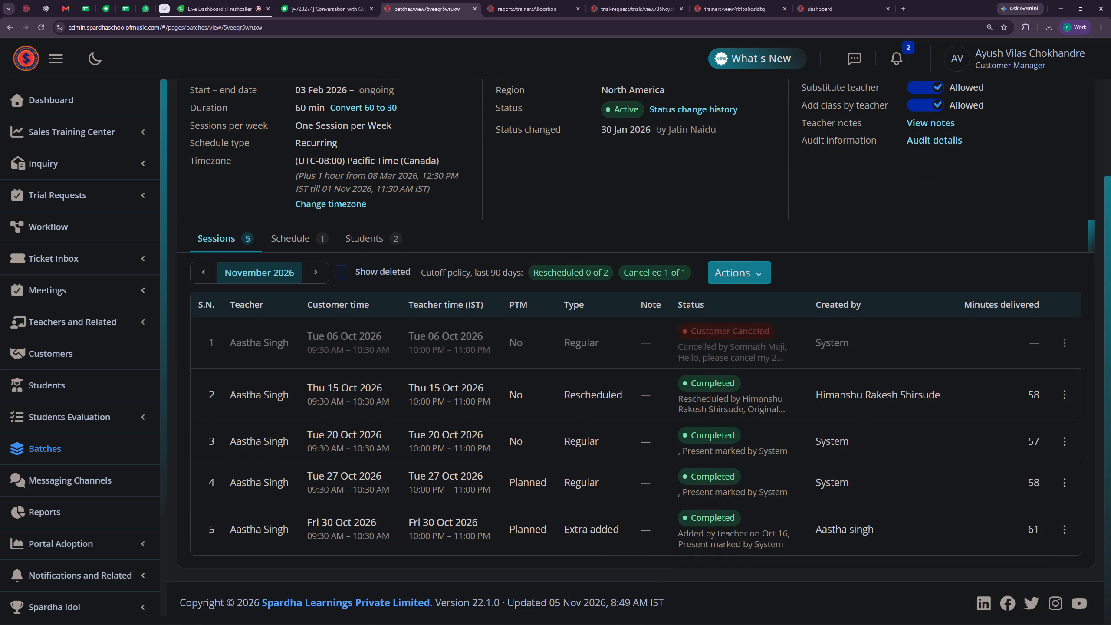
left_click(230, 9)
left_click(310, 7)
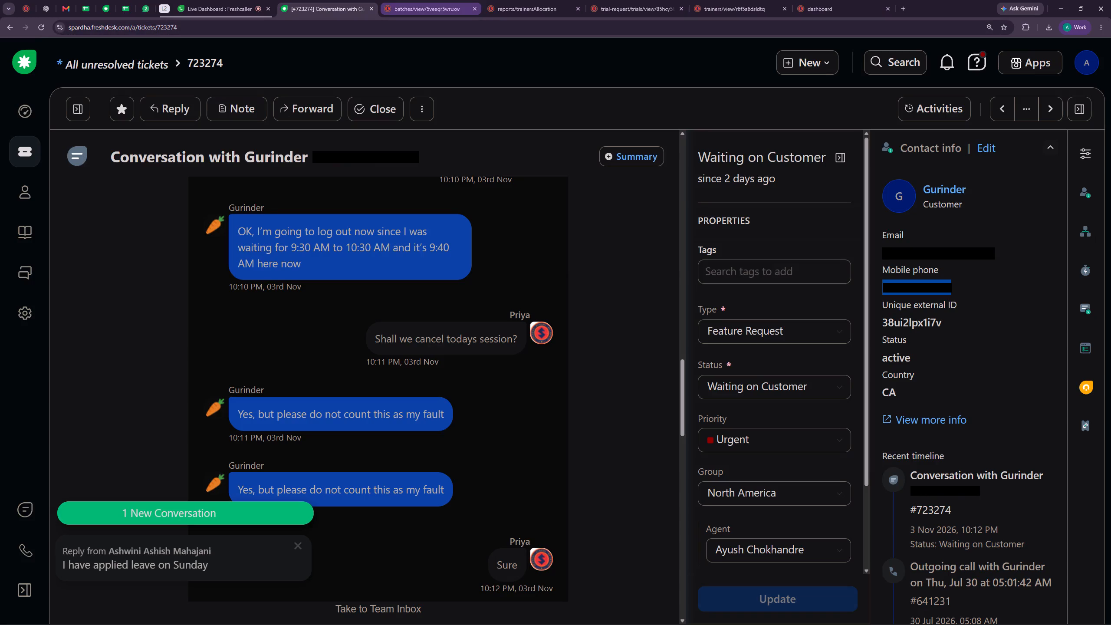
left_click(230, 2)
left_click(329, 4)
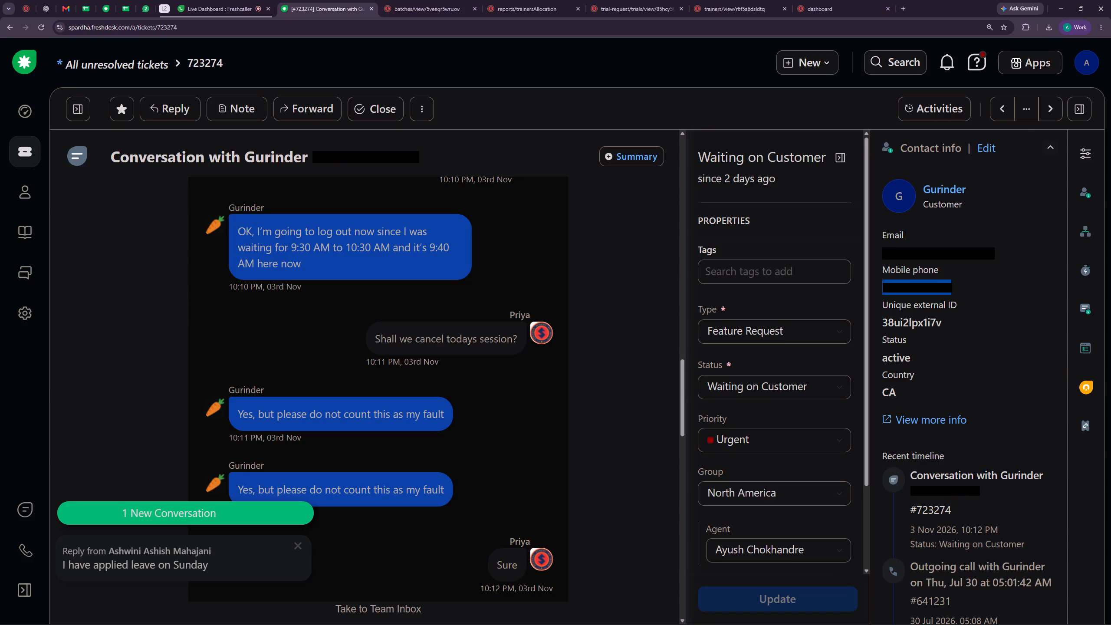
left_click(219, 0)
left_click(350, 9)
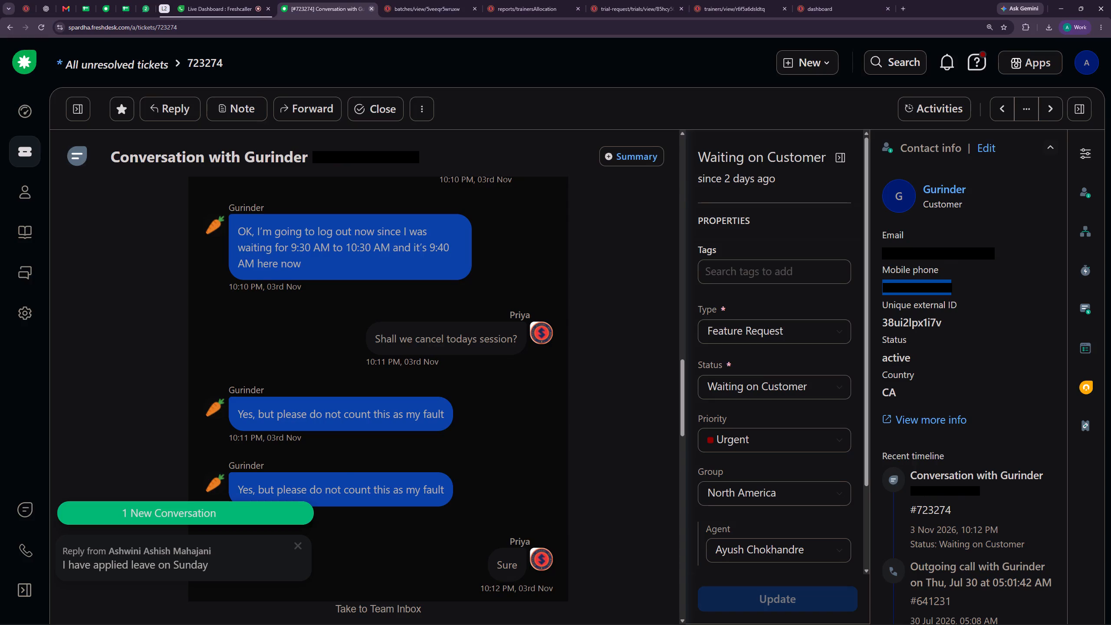
Review the Indian Vocals batch's details, timezone settings and November 2026 sessions in the admin portal.
left_click(408, 0)
scroll(566, 408, "up", 2)
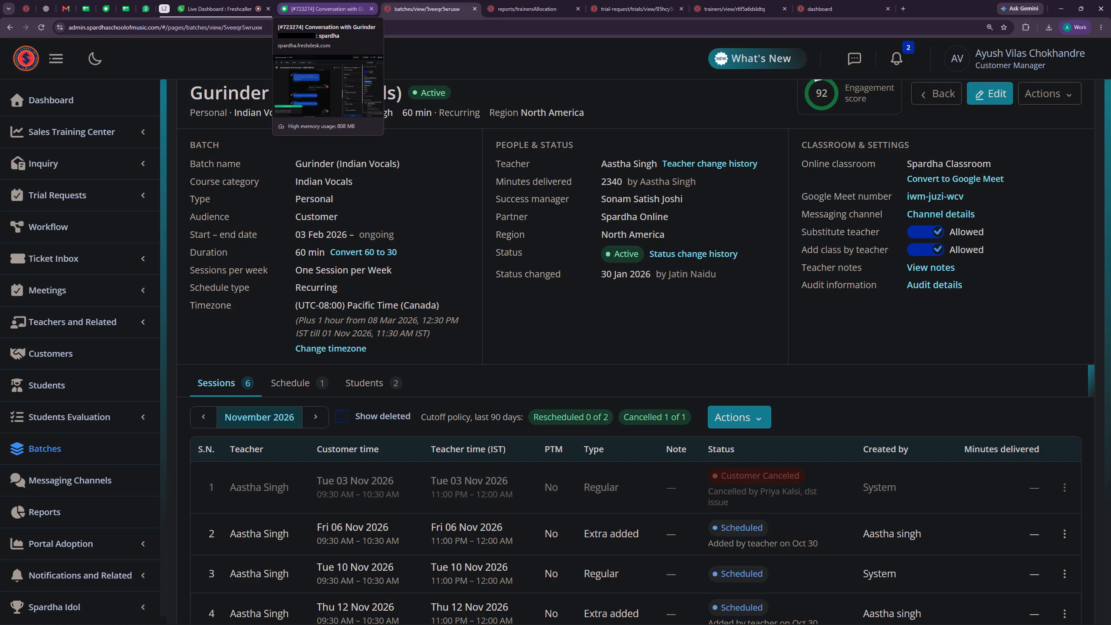
left_click(347, 6)
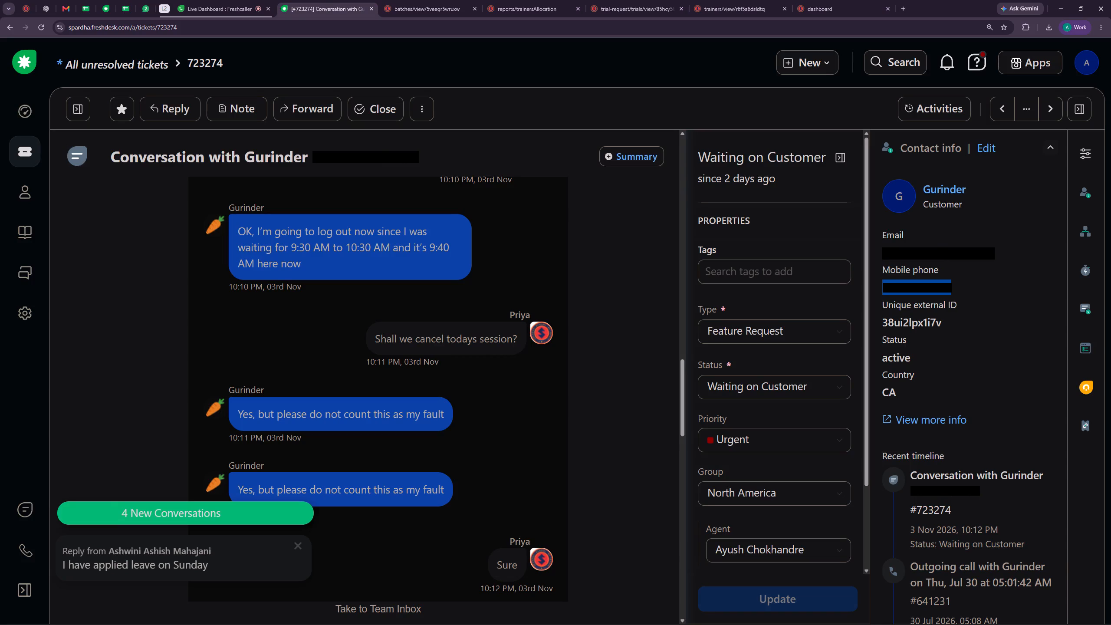
left_click(348, 4)
left_click(420, 2)
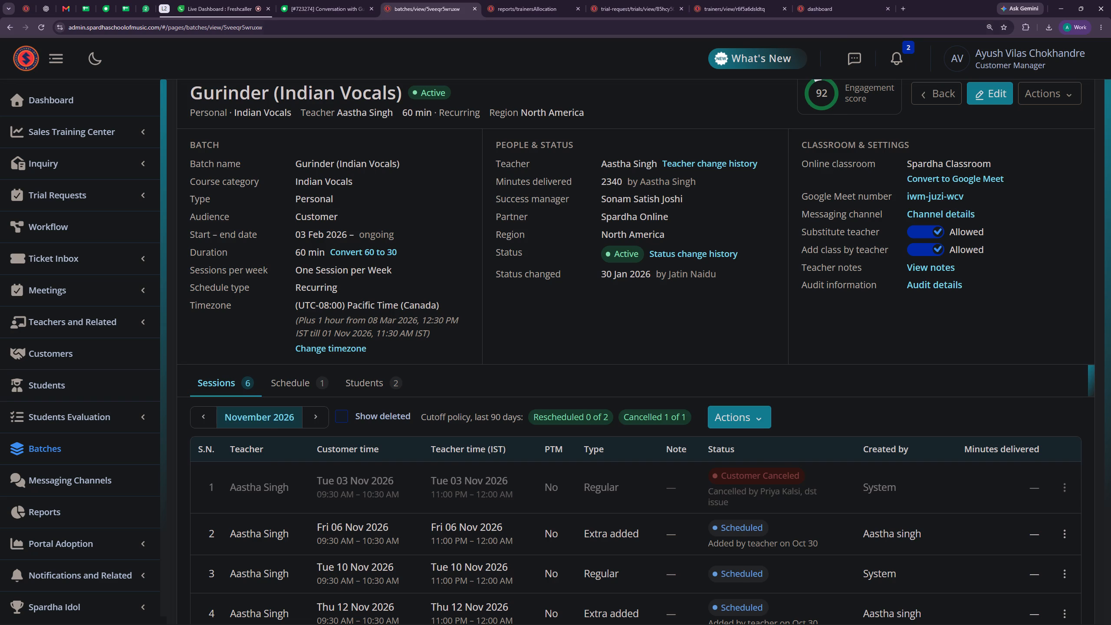
scroll(596, 369, "down", 5)
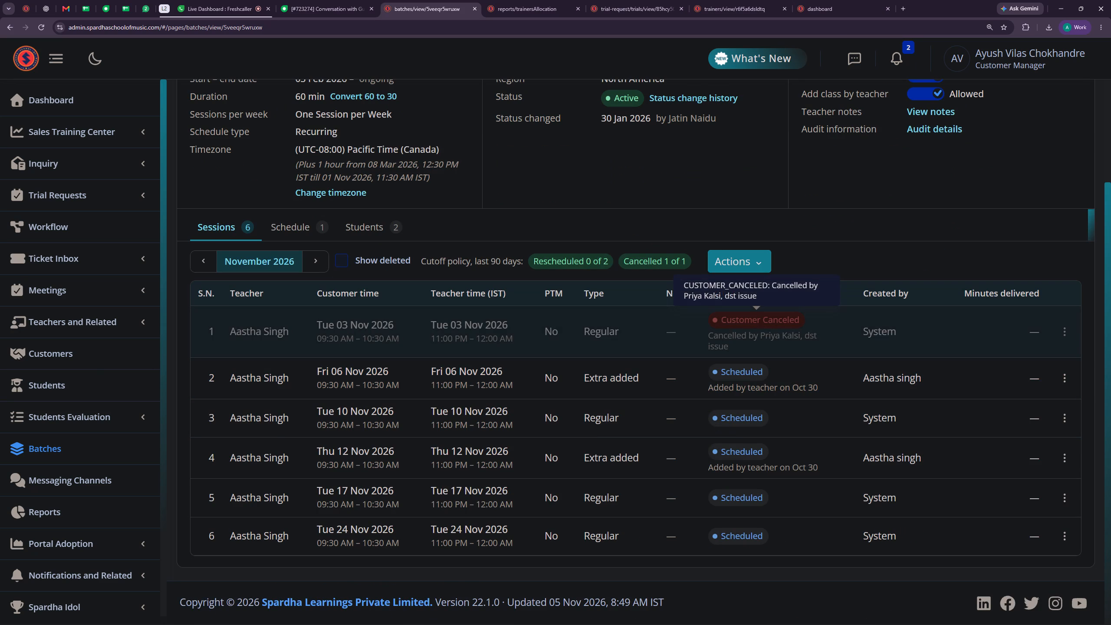
Check the batch's enrolled students and weekly schedule, and go back over its November 2026 sessions.
left_click(368, 226)
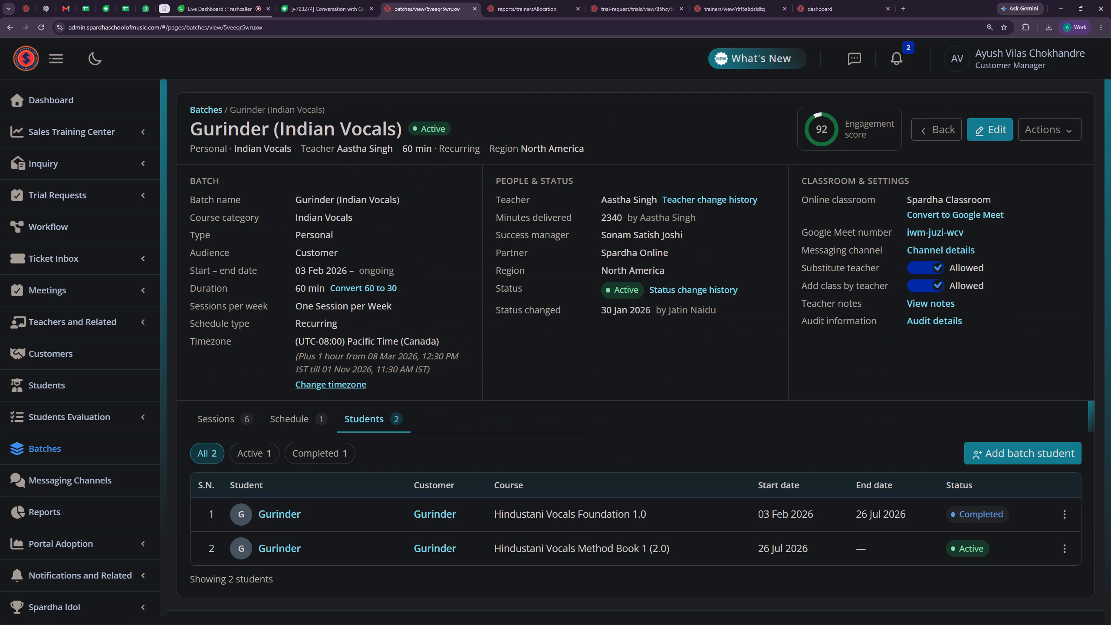
left_click(289, 418)
scroll(281, 411, "down", 1)
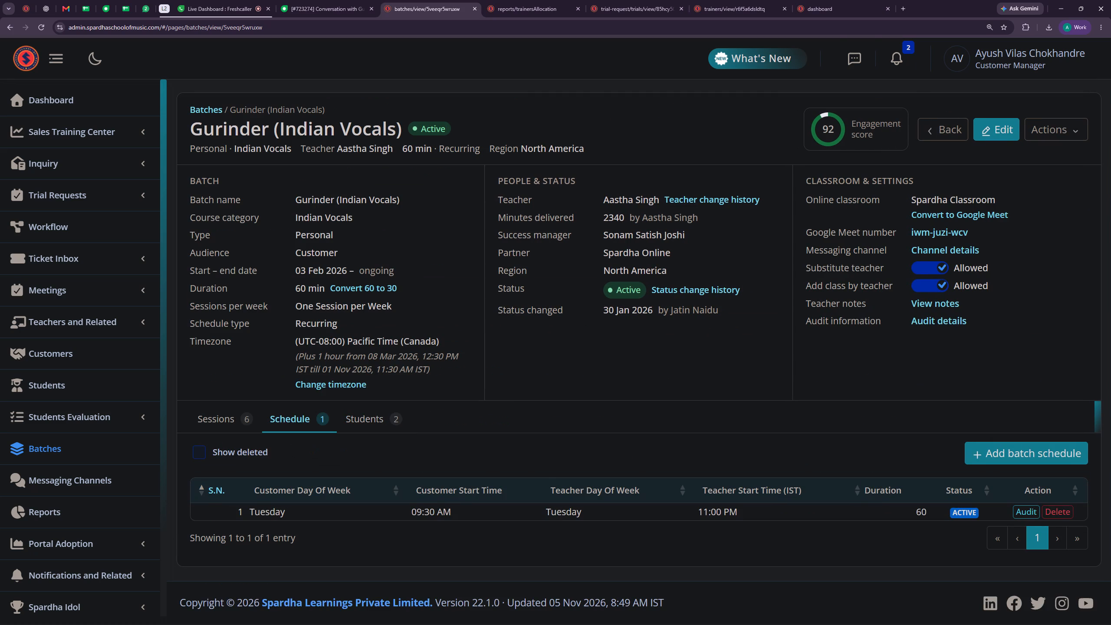
left_click(217, 416)
scroll(350, 415, "down", 5)
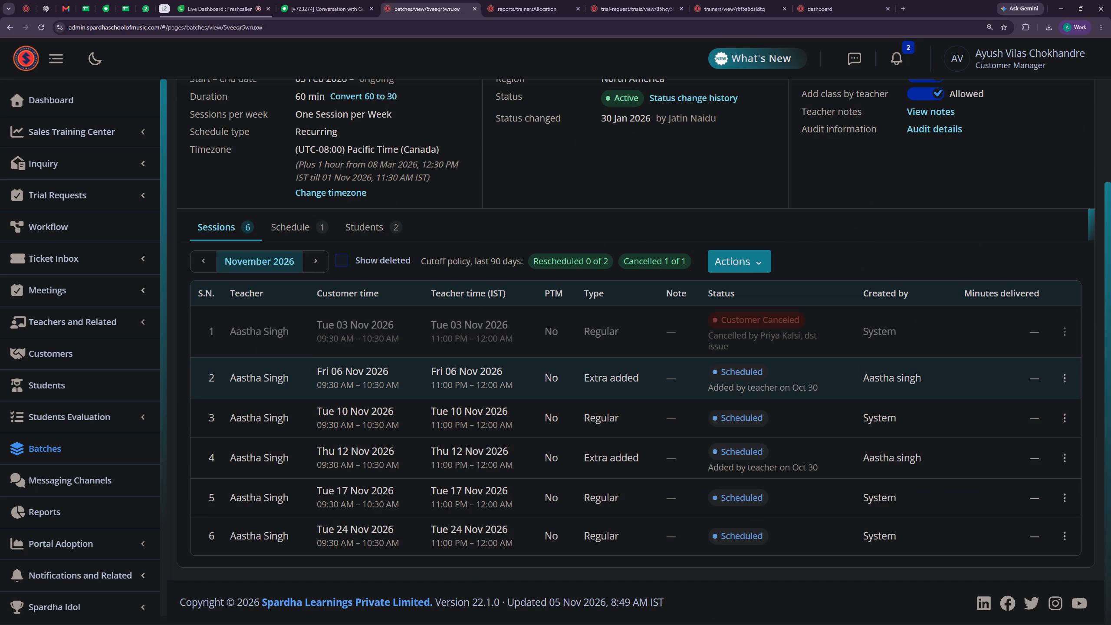
Open the student's profile from the batch's Hindustani Vocals Foundation 1.0 entry to review the enrollments, and return to the batch.
left_click(376, 230)
scroll(420, 498, "down", 1)
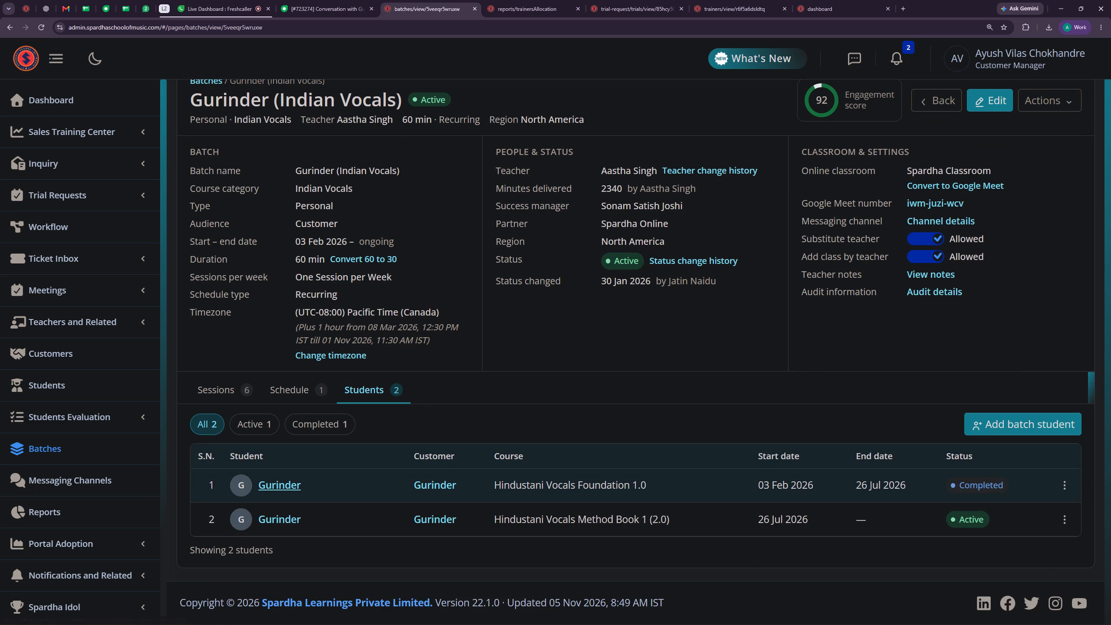
left_click(275, 487)
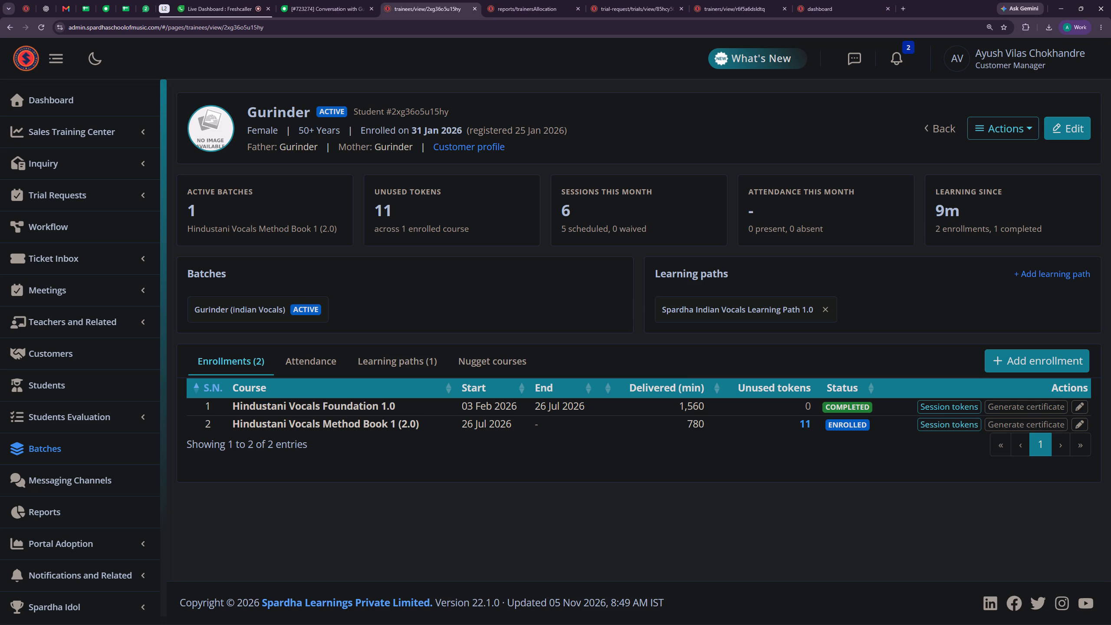
left_click(548, 455)
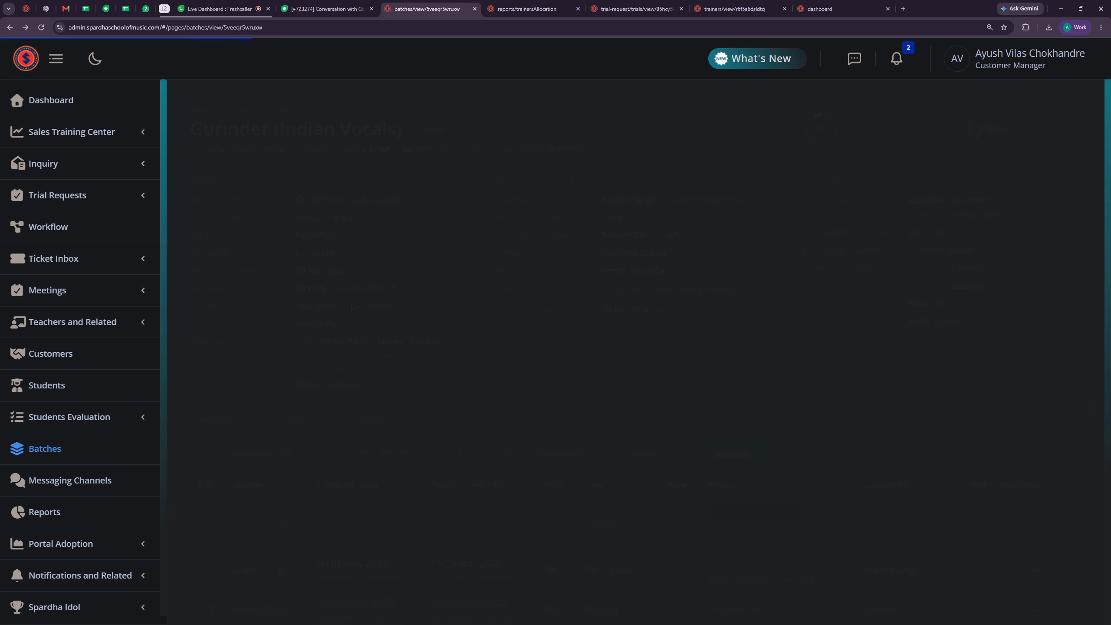
Compare the Indian Vocals batch's October 2026 customer and teacher session times with its November 2026 sessions.
scroll(615, 309, "down", 2)
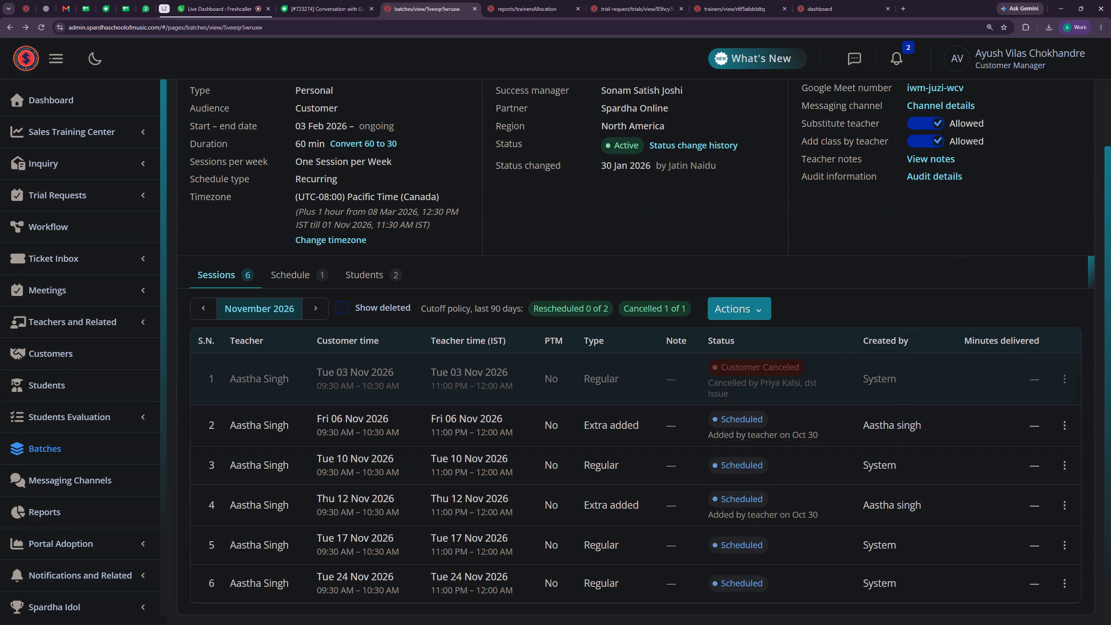
scroll(888, 289, "up", 4)
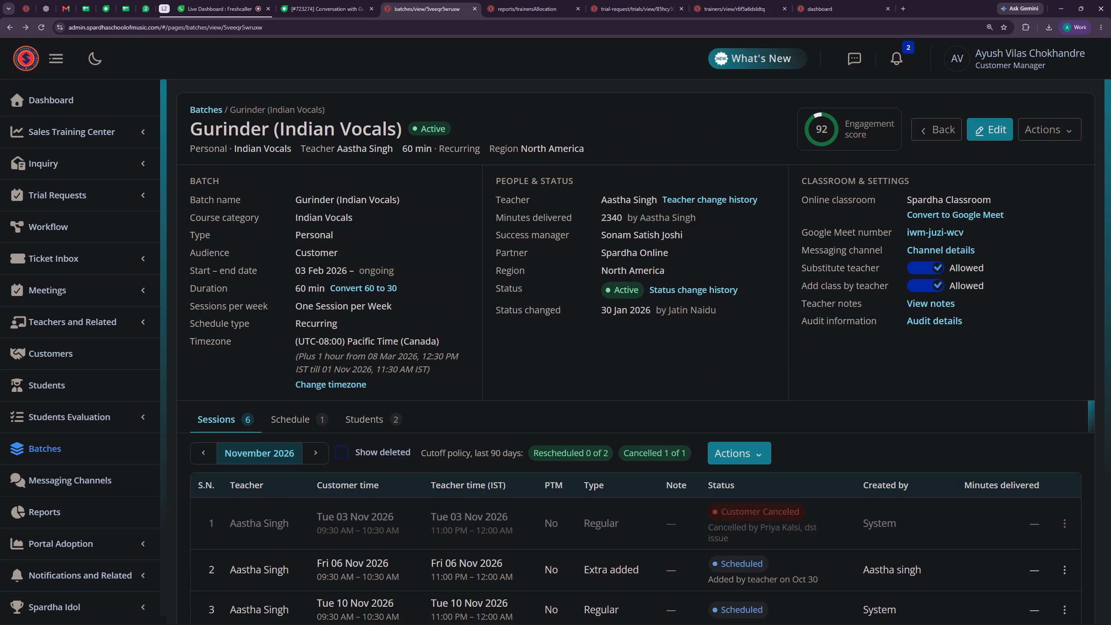
scroll(661, 457, "down", 1)
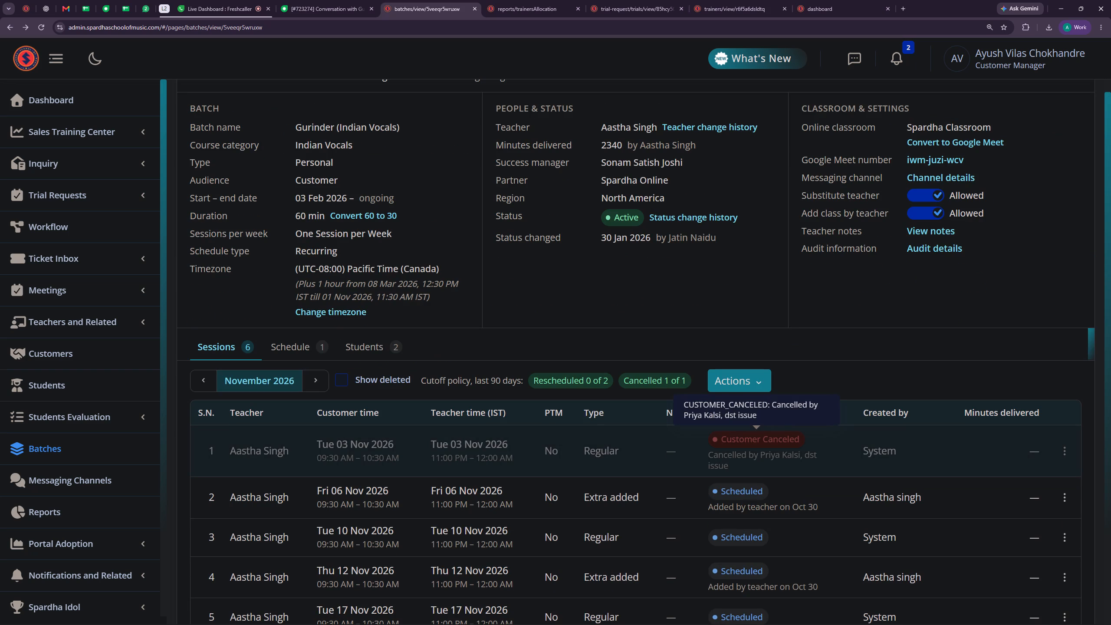
left_click(208, 385)
scroll(724, 521, "down", 2)
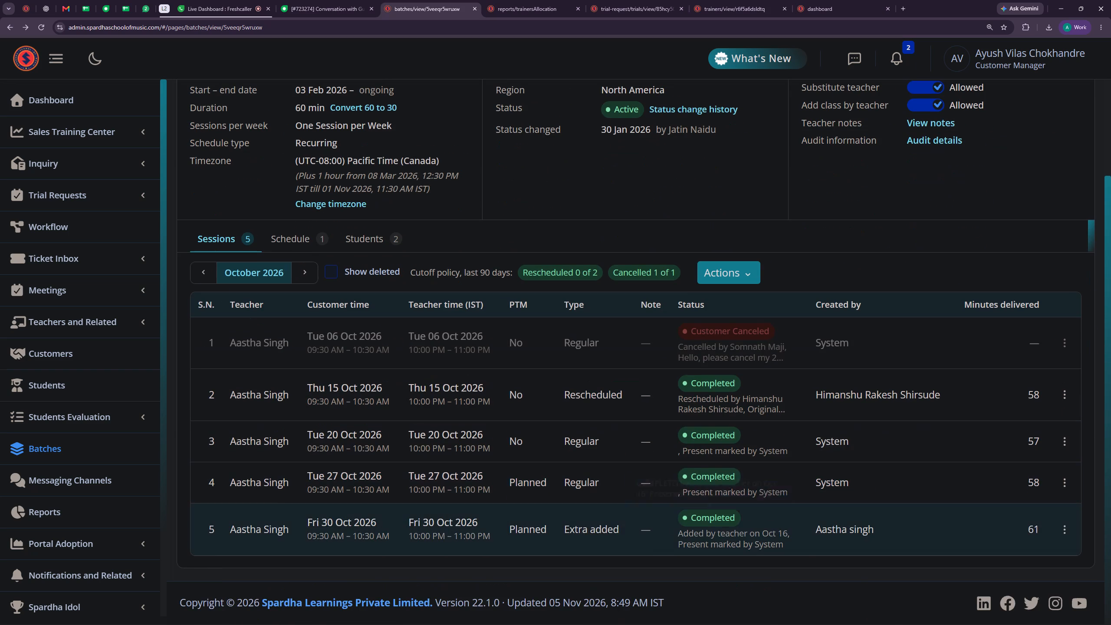
scroll(724, 521, "down", 1)
left_click(307, 274)
scroll(1005, 416, "up", 3)
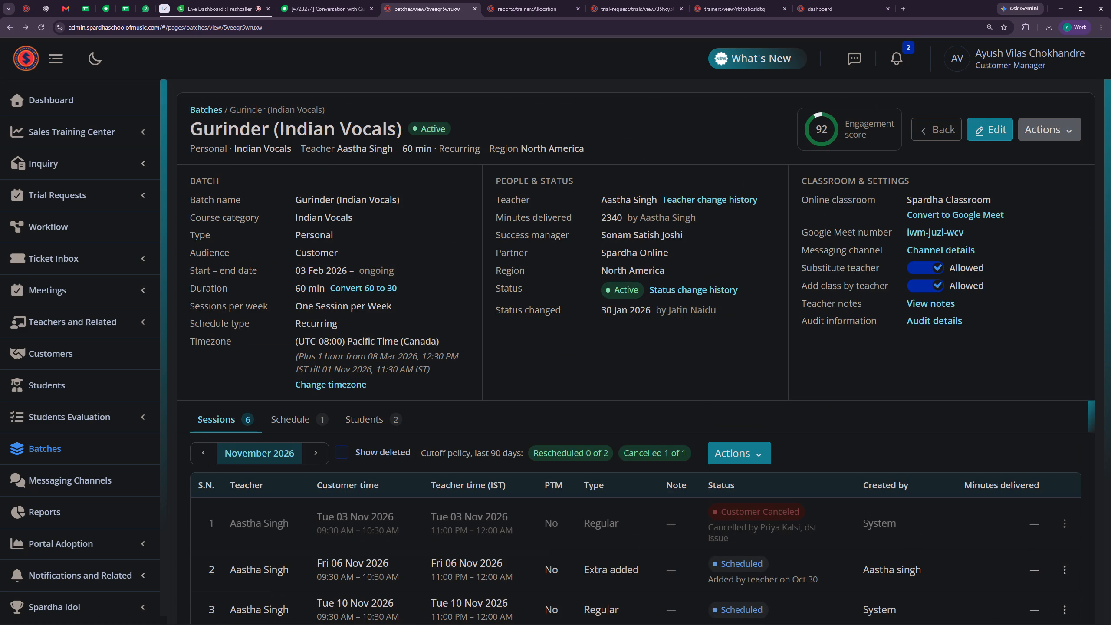
Download the student's attendance report PDF from the batch for the period Oct 1, 2026 to Nov 5, 2026.
left_click(1039, 129)
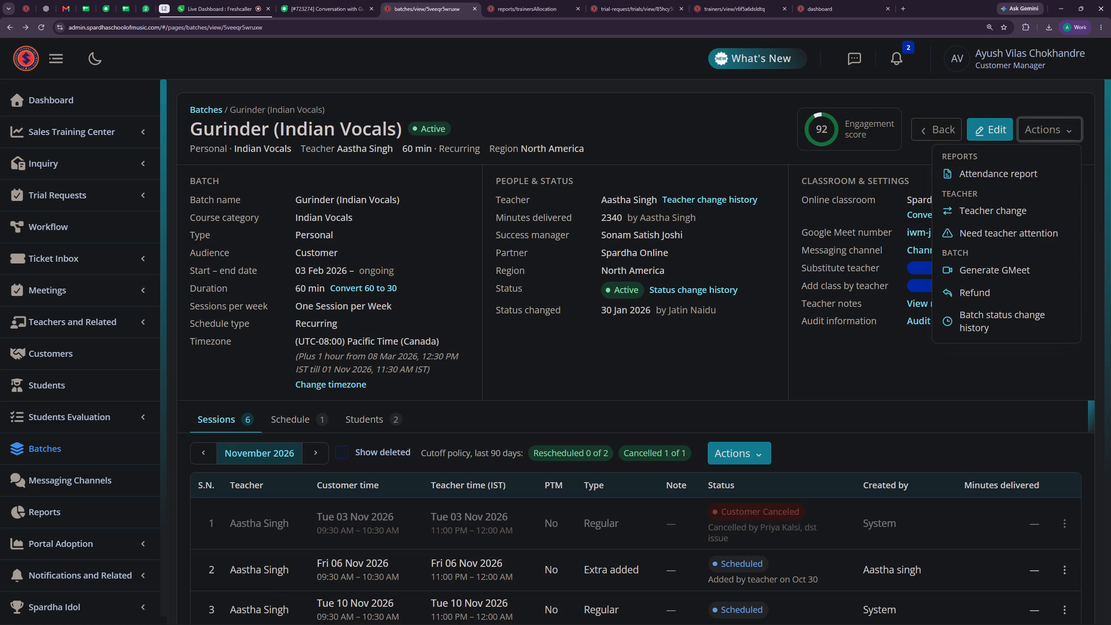
left_click(1005, 172)
left_click(477, 377)
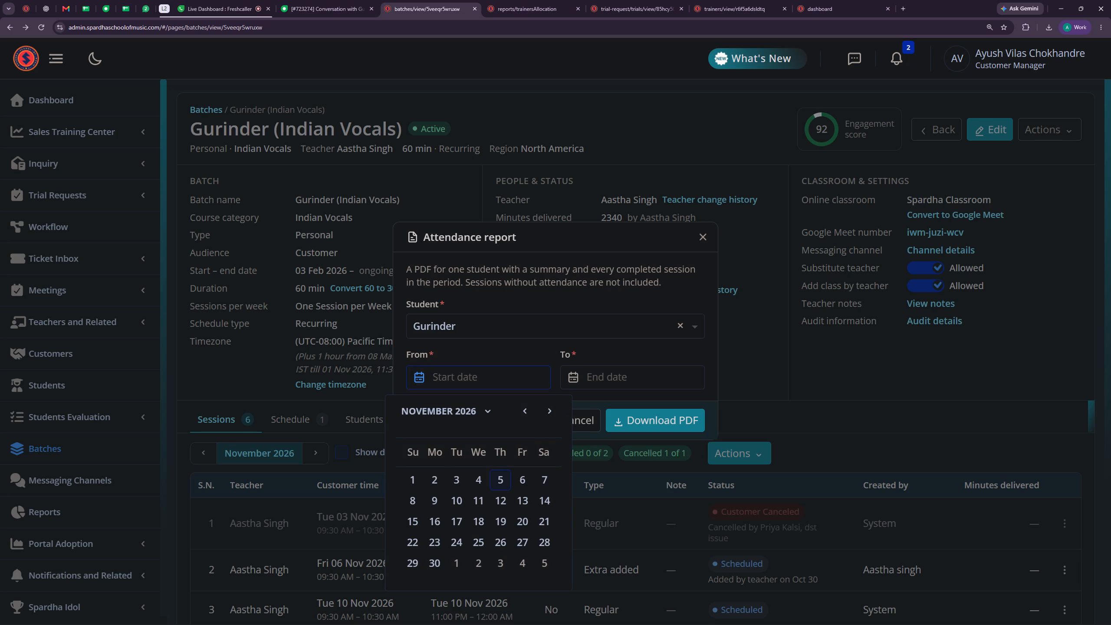
left_click(524, 409)
left_click(501, 483)
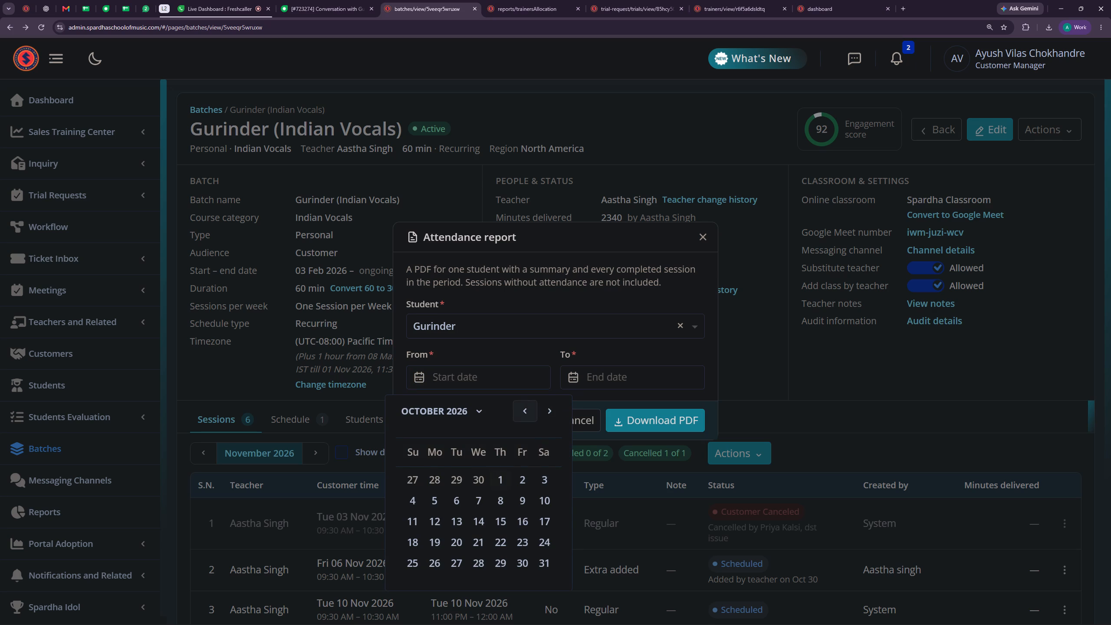
left_click(607, 382)
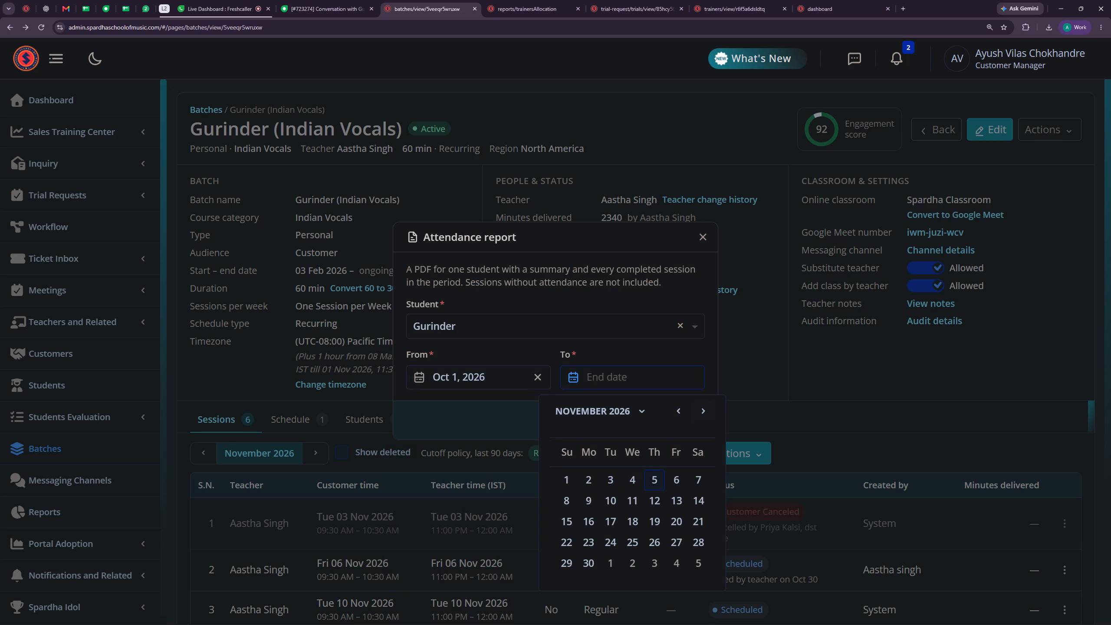
left_click(655, 480)
left_click(665, 424)
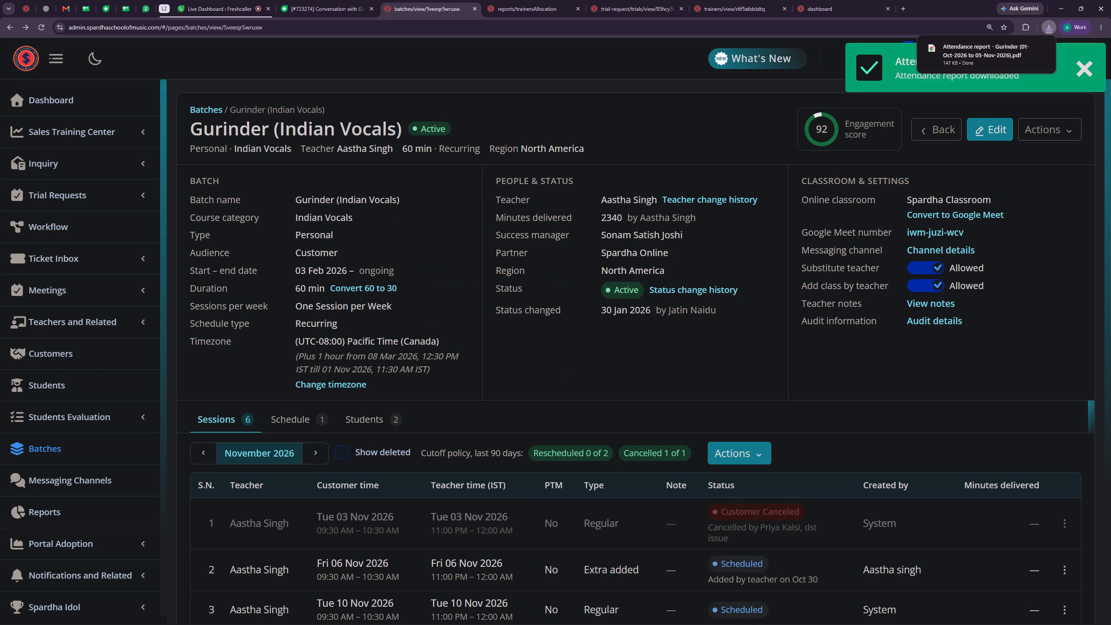
Open the downloaded attendance report, review the listed session dates and times, and close it.
left_click(972, 55)
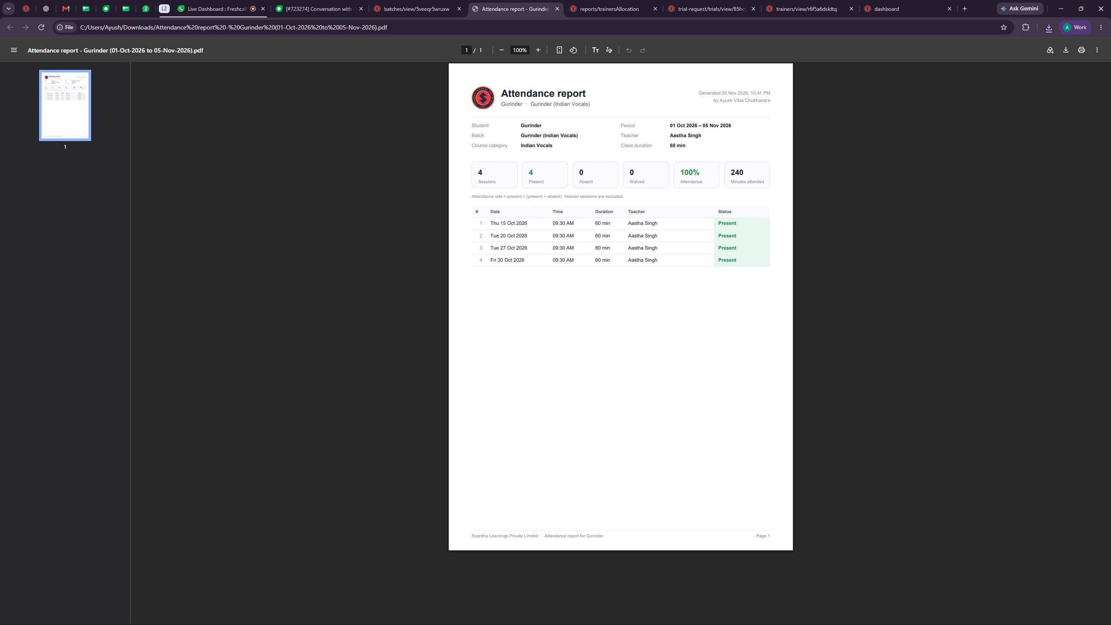
scroll(610, 287, "down", 5)
scroll(763, 222, "up", 2)
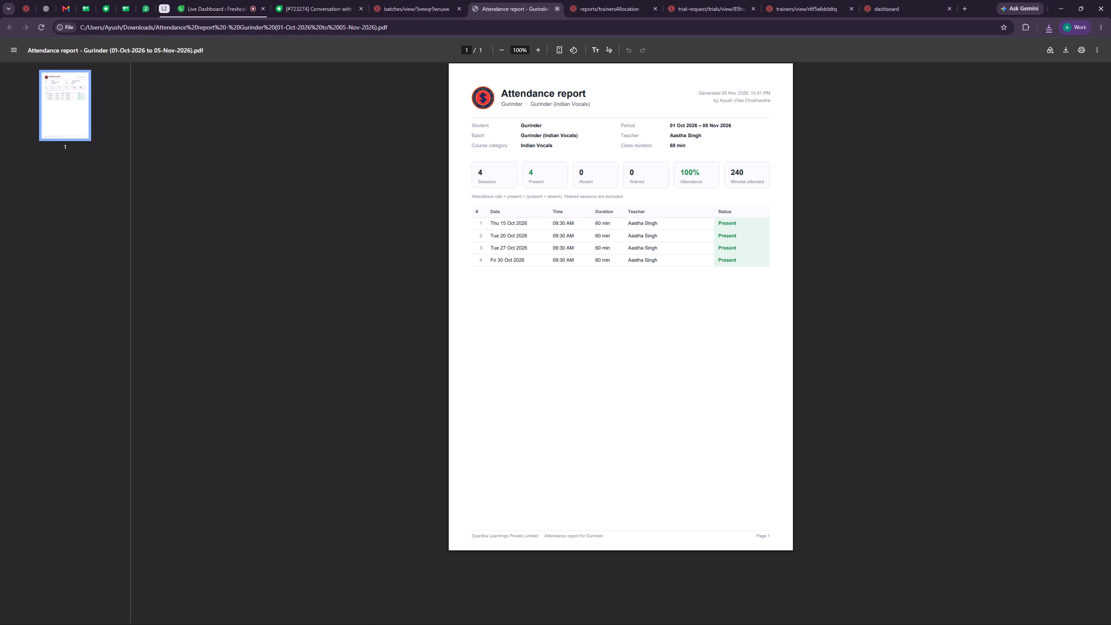
left_click(556, 7)
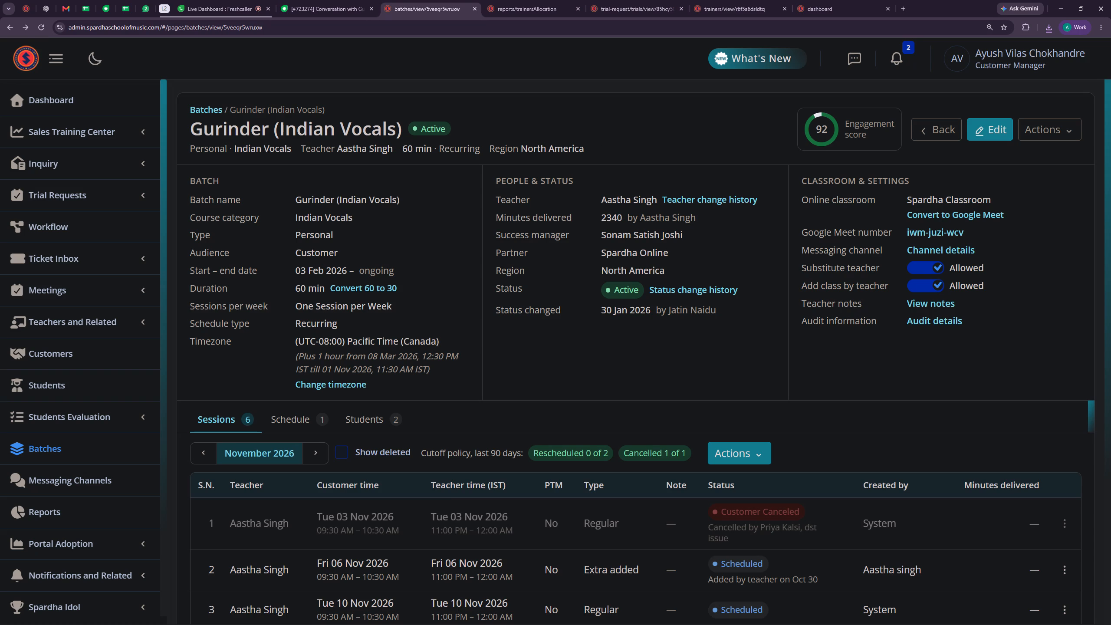
Check the current date on the system calendar, and review the batch's weekly schedule and November 2026 sessions.
scroll(637, 312, "down", 1)
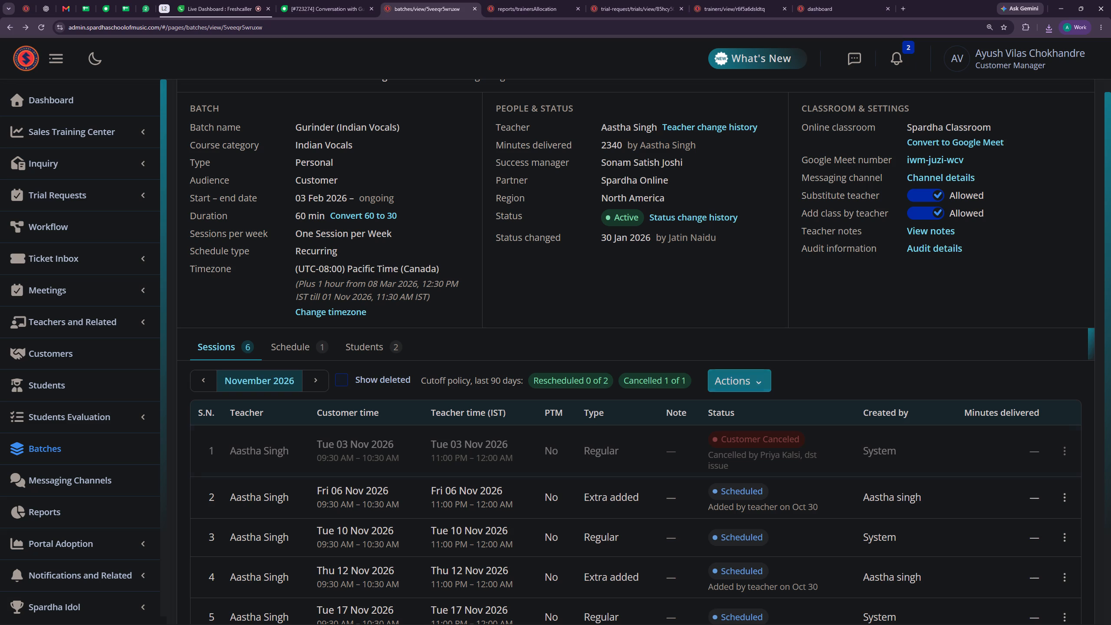
left_click(1086, 619)
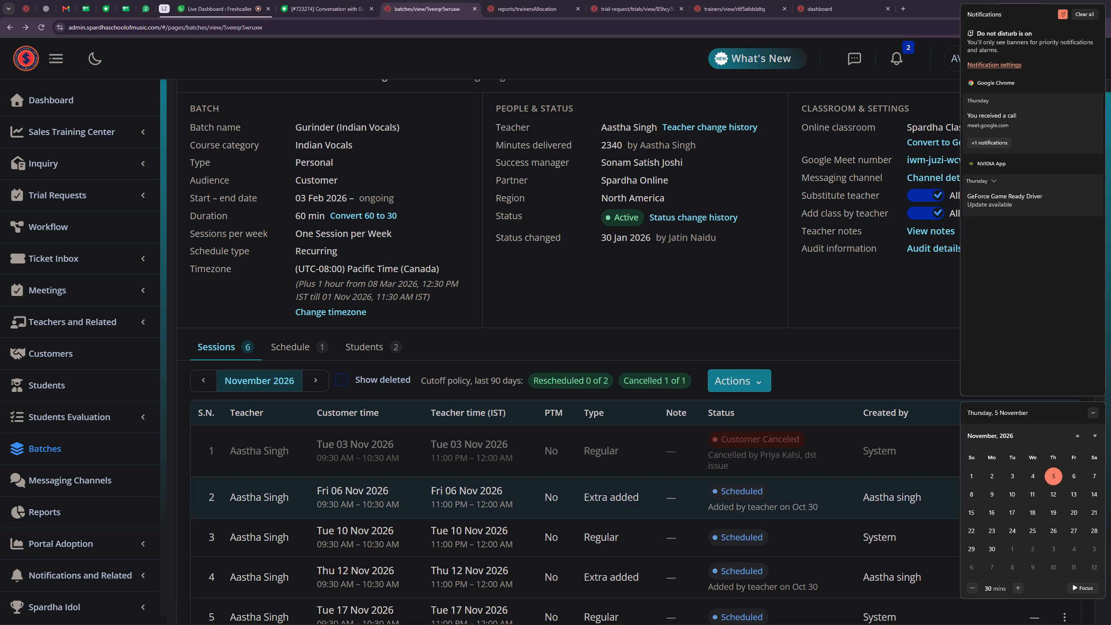
left_click(789, 321)
left_click(291, 346)
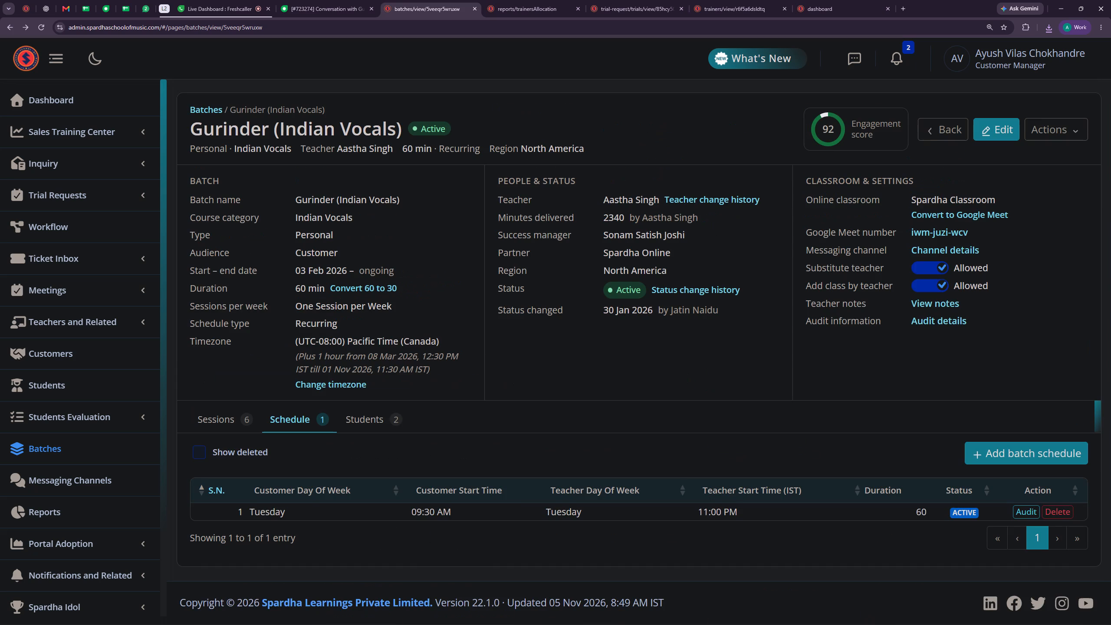
left_click(217, 416)
scroll(388, 418, "down", 1)
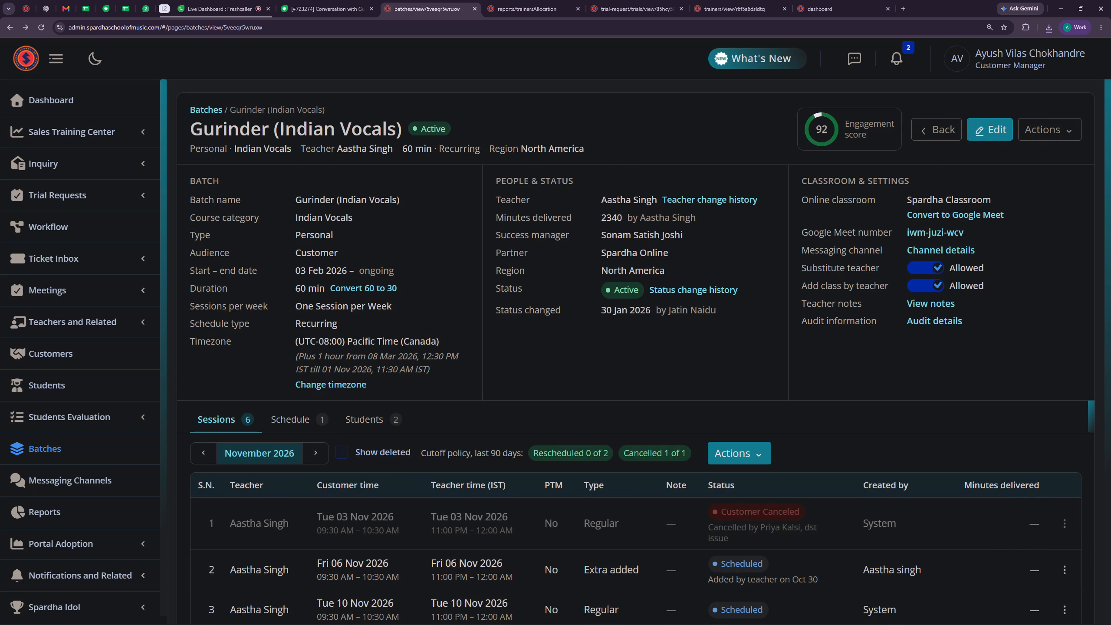
scroll(409, 407, "down", 1)
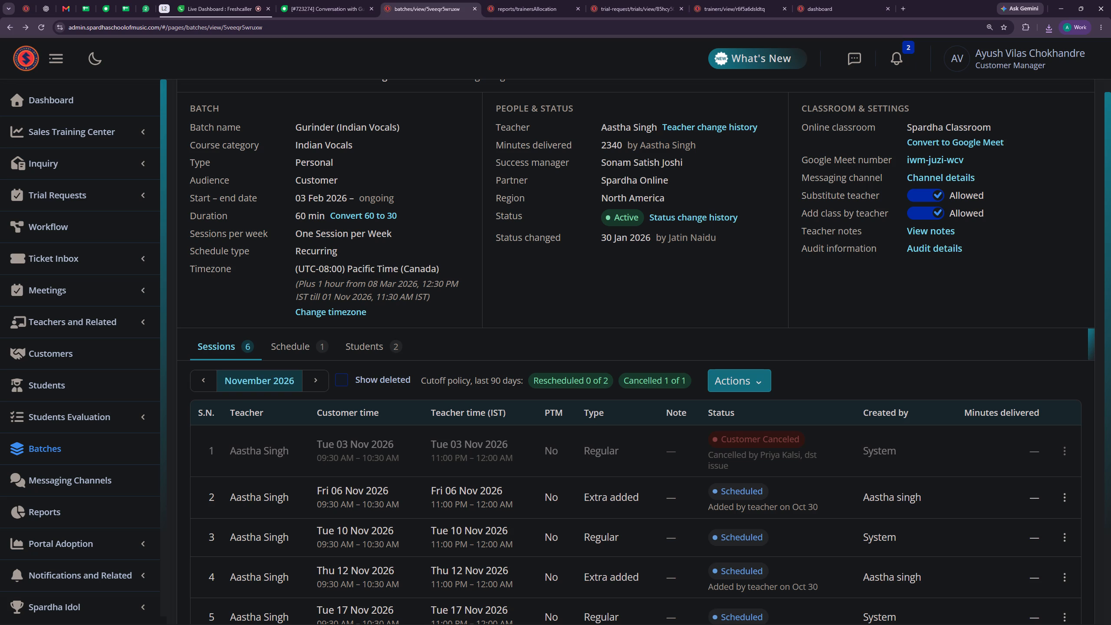
Search the teacher's available session slots for the batch starting from Fri, 06 Nov, 2026, and close the results after reading them.
left_click(737, 380)
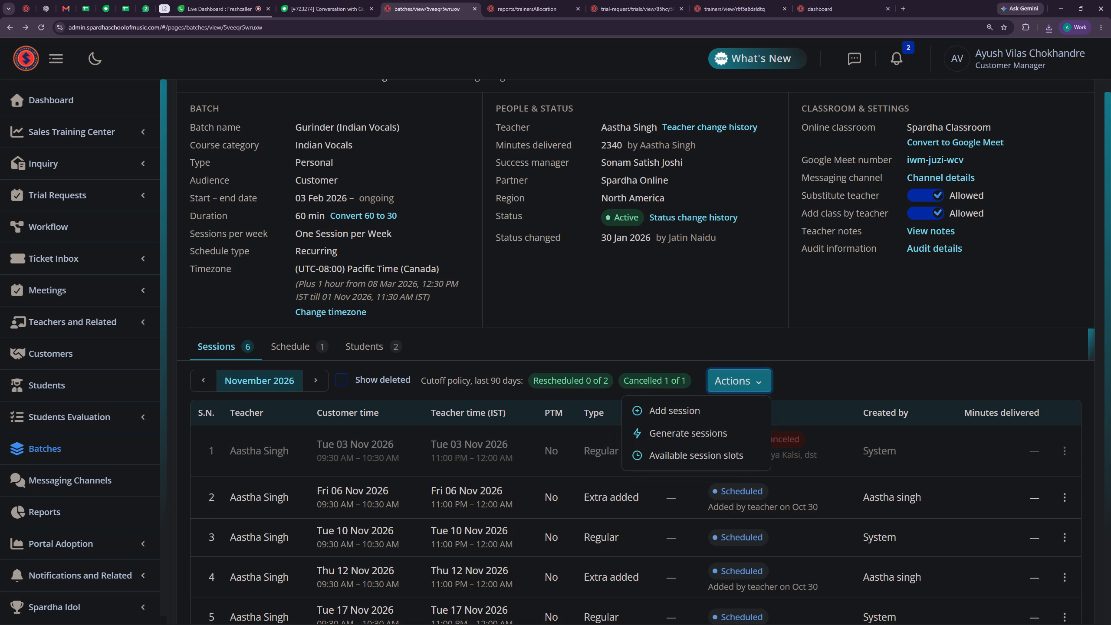
left_click(707, 457)
left_click(550, 329)
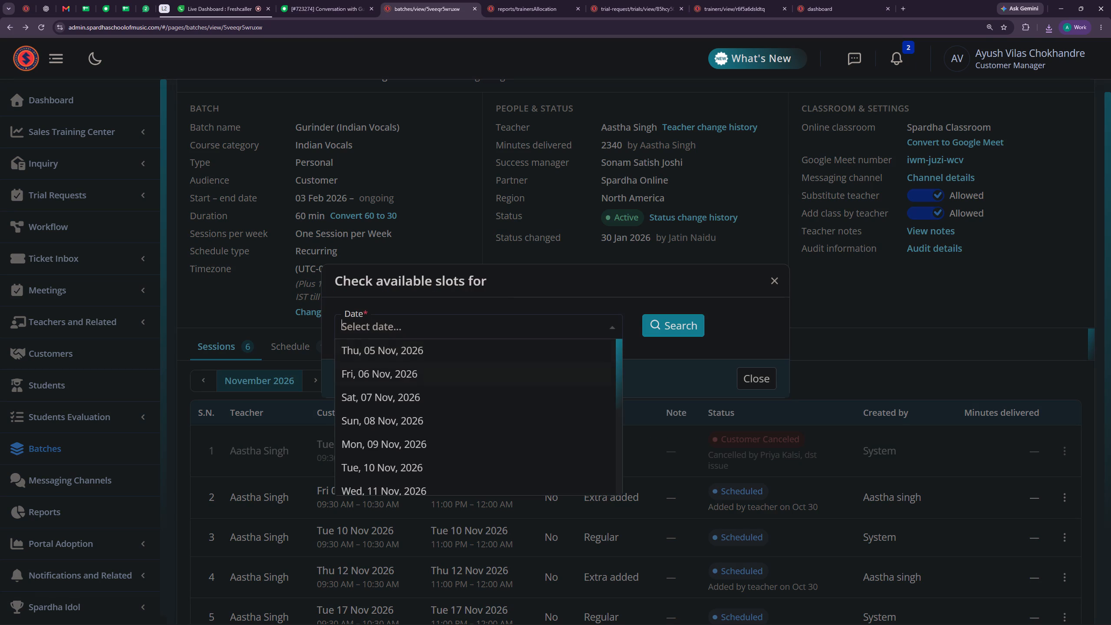
left_click(411, 377)
left_click(657, 328)
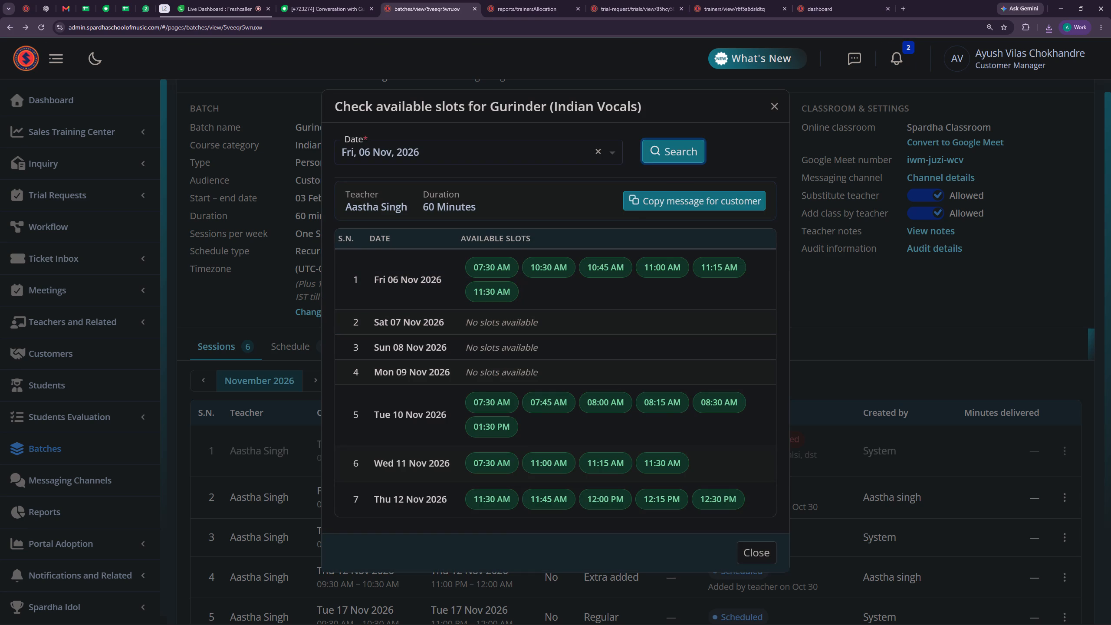
left_click(771, 108)
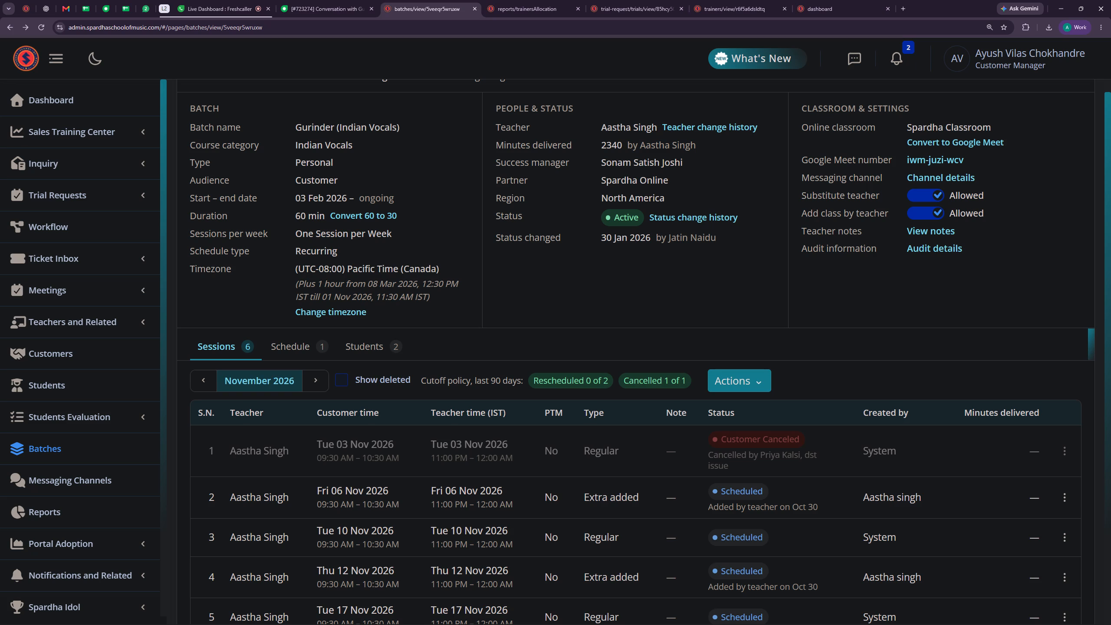
End the customer call in Freshcaller, add an L2-ESCALATION call tag and close the call window.
left_click(746, 383)
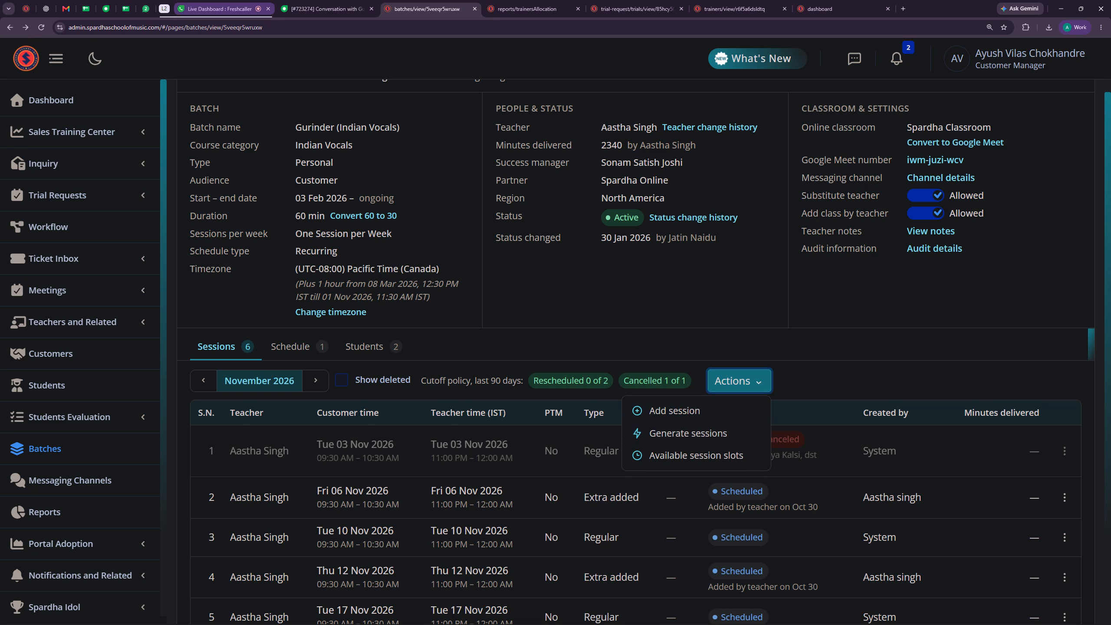
left_click(238, 0)
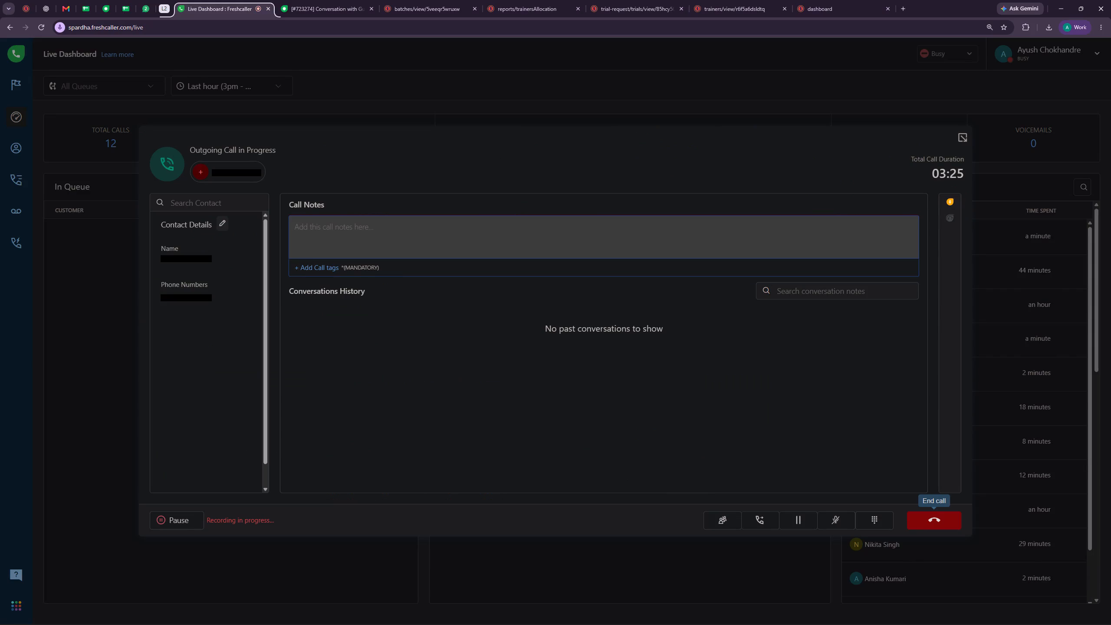
left_click(934, 520)
double_click(313, 271)
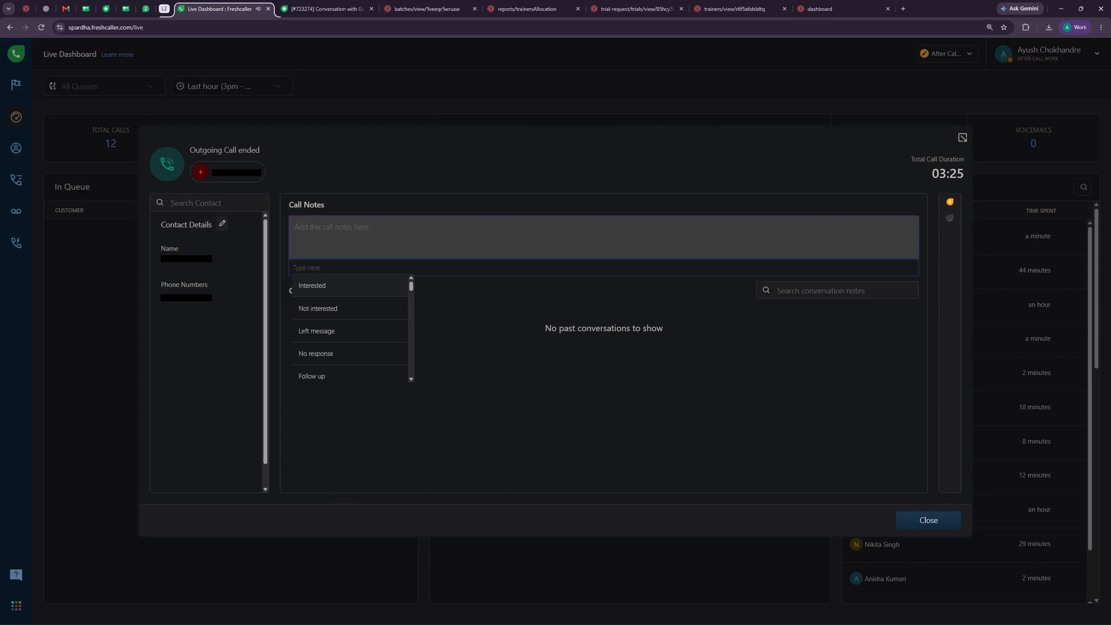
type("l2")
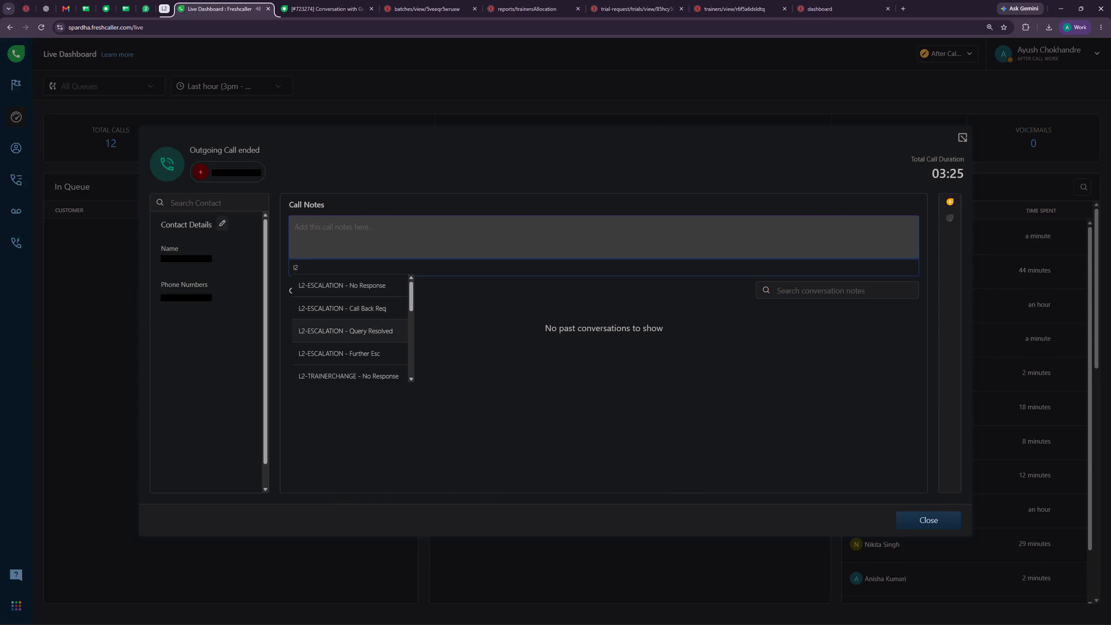
left_click(349, 345)
left_click(912, 529)
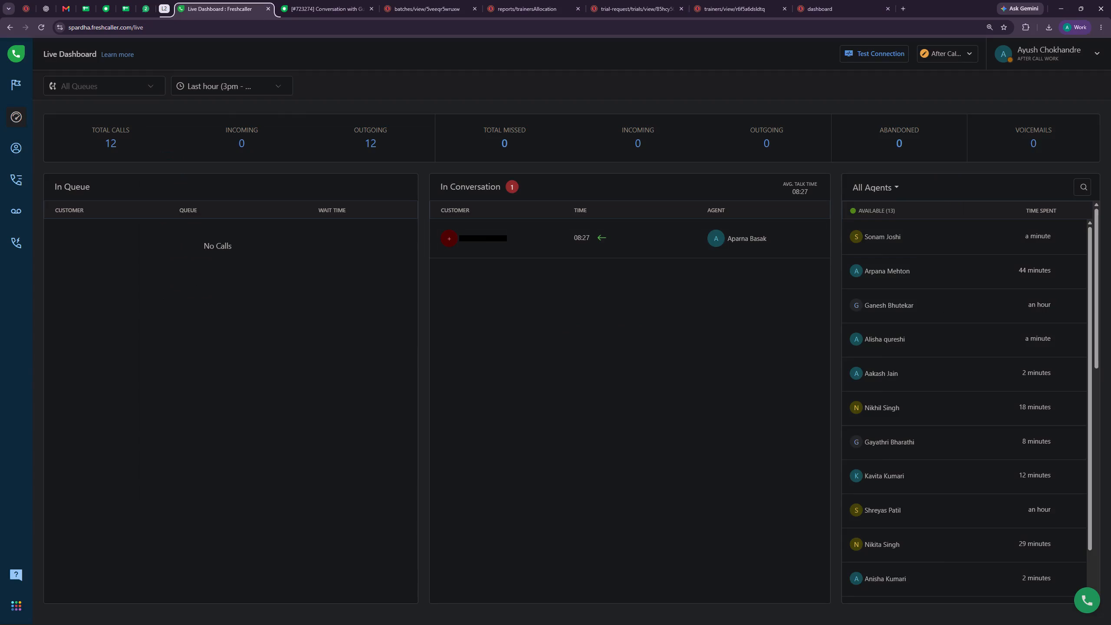
Return to ticket 723274 and read its latest private and public notes, glancing at the Indian Vocals batch's November 2026 sessions.
left_click(318, 0)
scroll(300, 407, "down", 7)
left_click(301, 547)
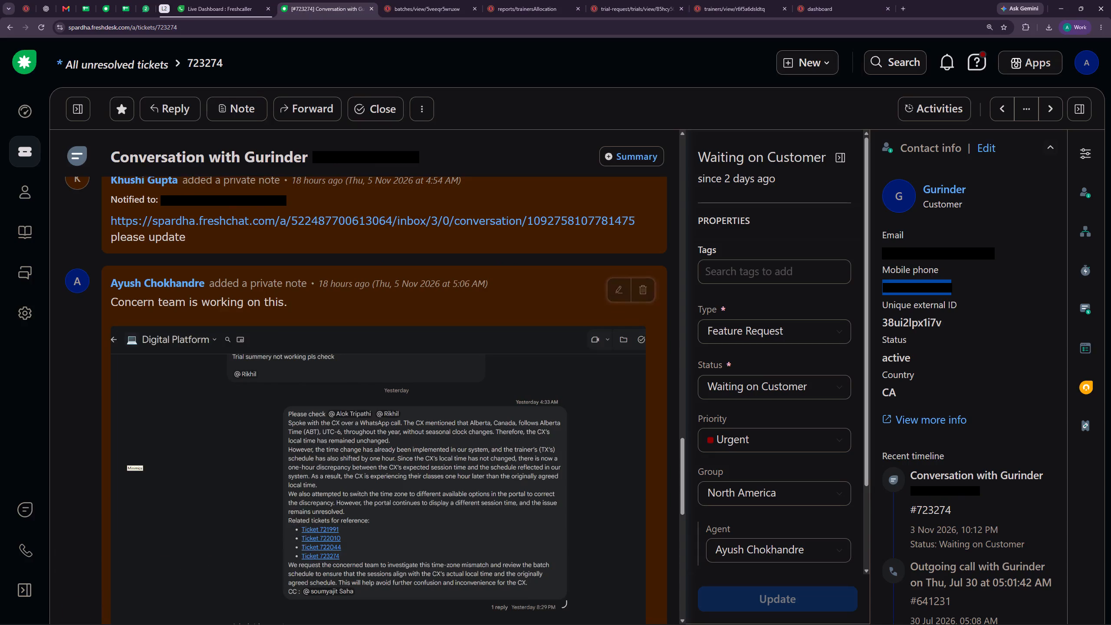
scroll(358, 433, "down", 13)
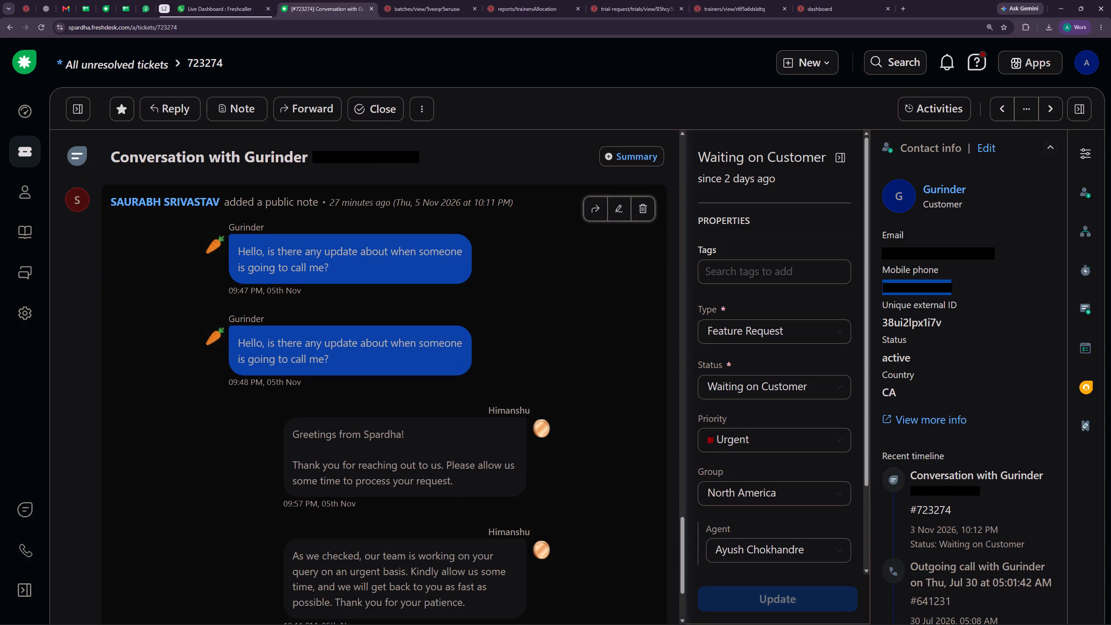
left_click(409, 0)
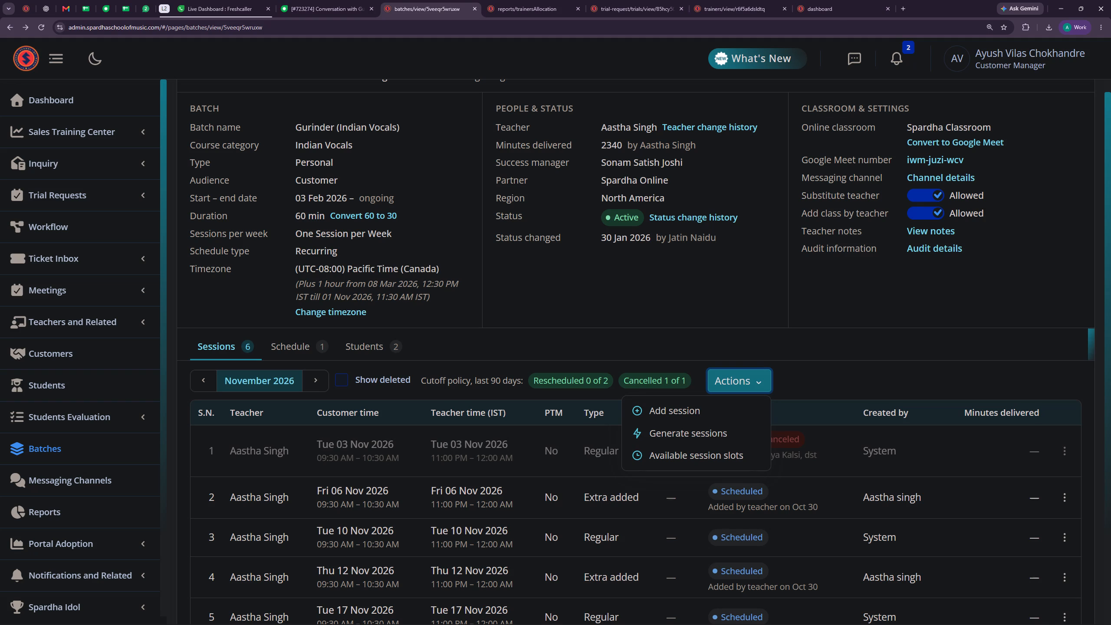
left_click(331, 10)
scroll(373, 306, "down", 5)
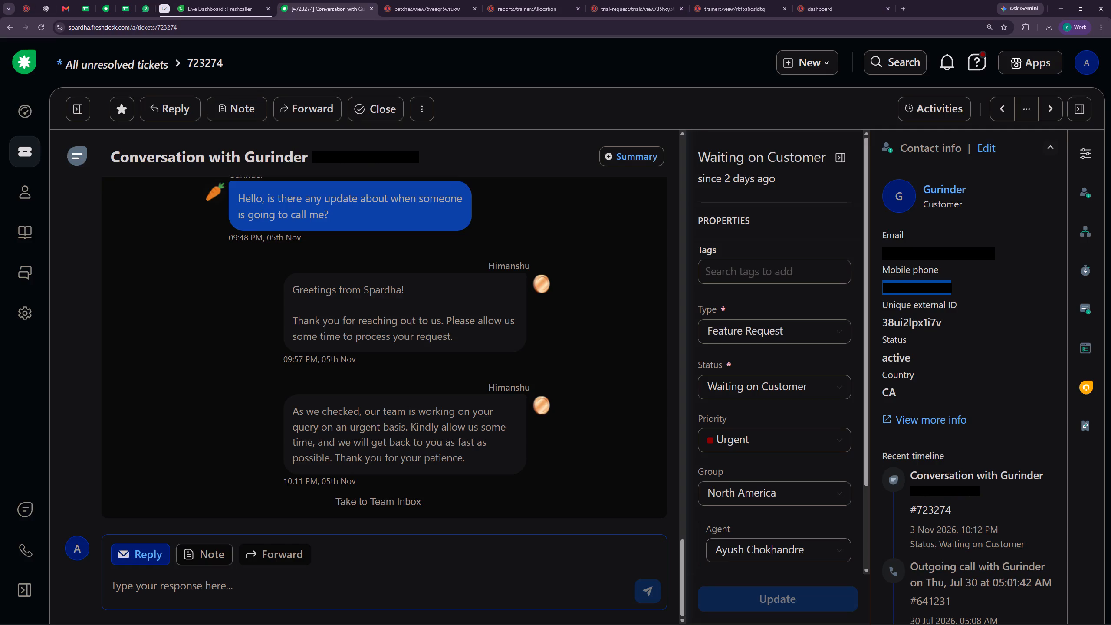
Draft a private note on ticket 723274 reading "Spoke with the cx told them our team is working on the timezone issue.".
left_click(198, 560)
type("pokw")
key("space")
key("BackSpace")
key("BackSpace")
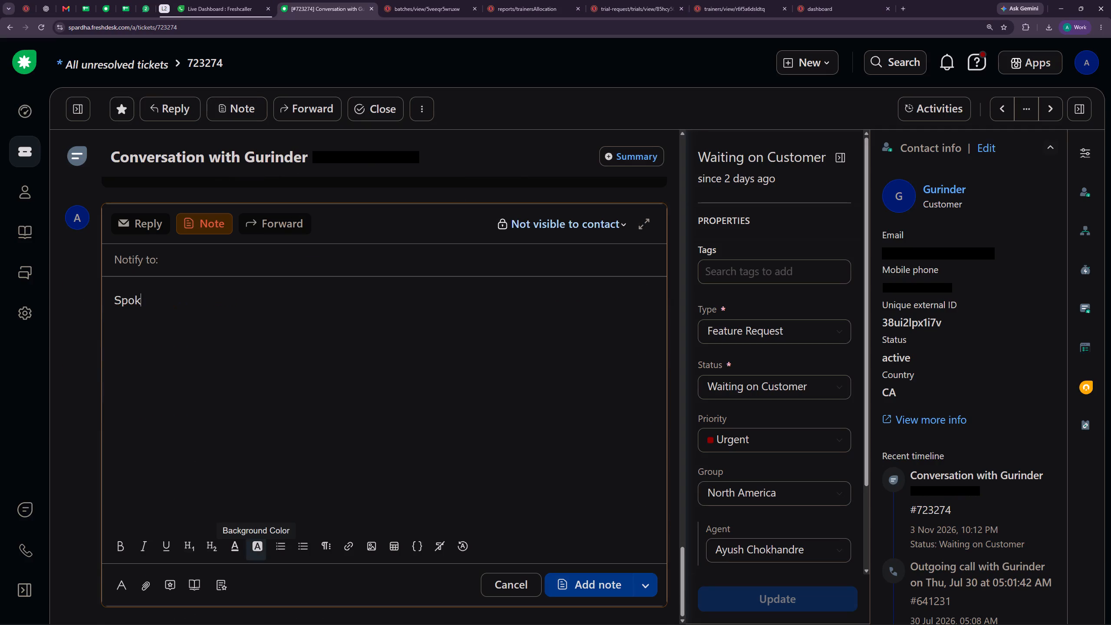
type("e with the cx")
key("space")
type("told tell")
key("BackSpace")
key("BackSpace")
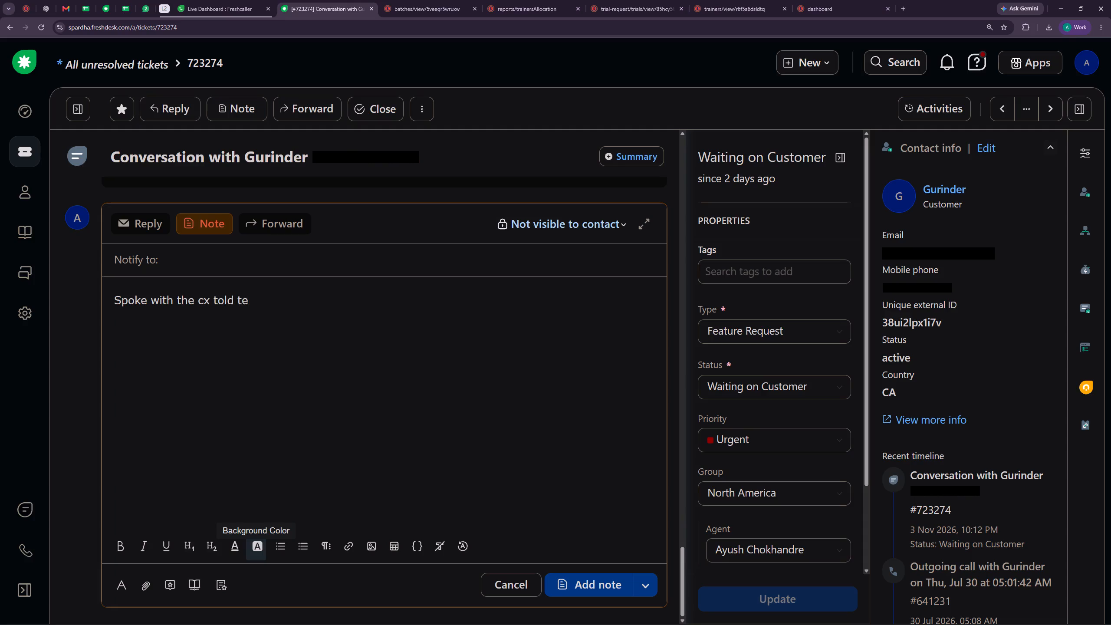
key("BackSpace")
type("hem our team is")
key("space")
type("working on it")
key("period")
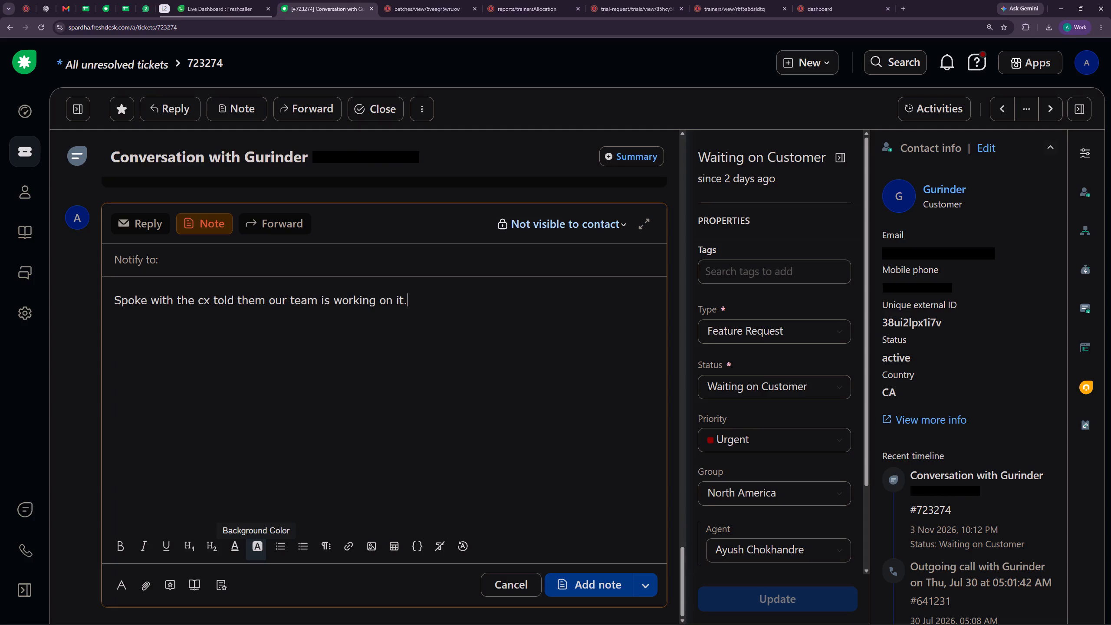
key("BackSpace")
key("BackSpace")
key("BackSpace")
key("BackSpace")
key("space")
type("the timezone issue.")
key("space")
Correct "timezone" to "time zone" in the draft and add the private note to ticket 723274.
right_click(442, 305)
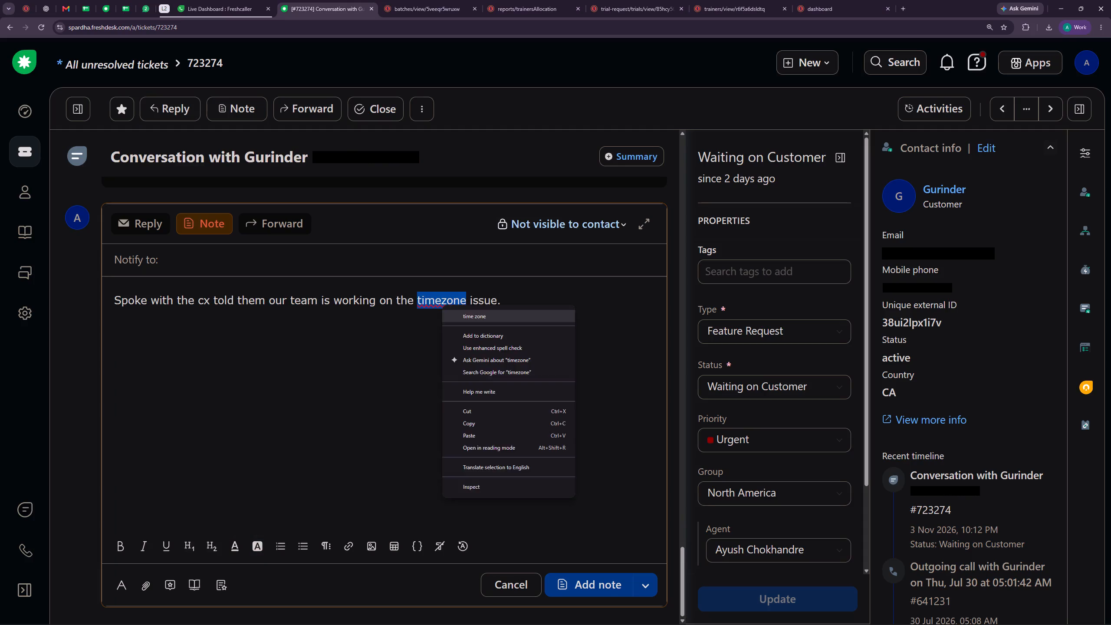
left_click(468, 318)
scroll(625, 510, "down", 6)
left_click(607, 587)
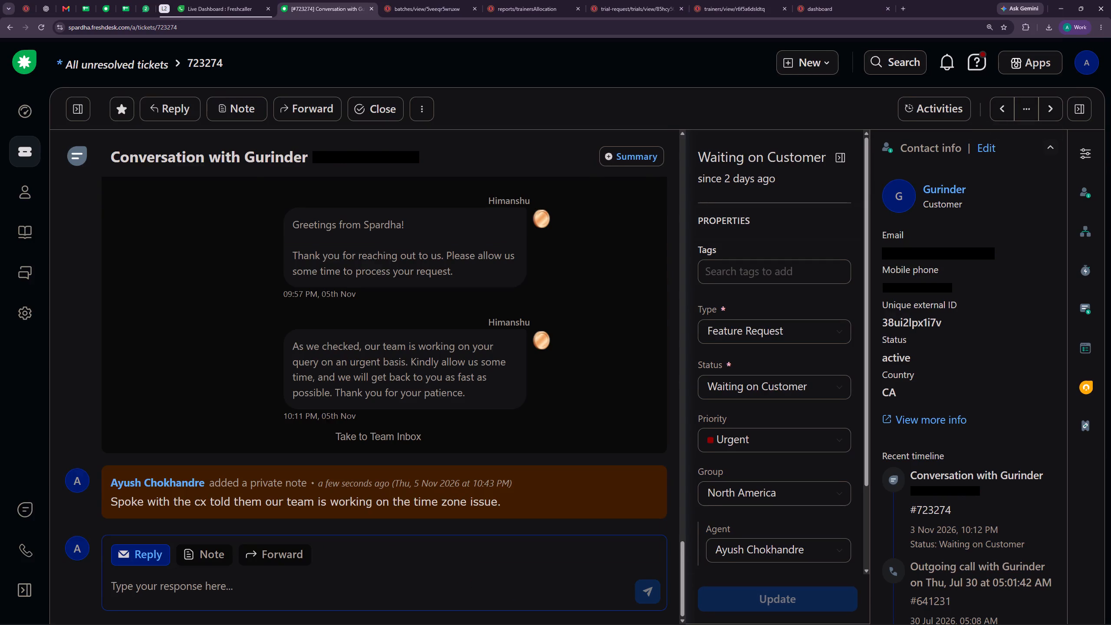
left_click_drag(402, 248, 424, 256)
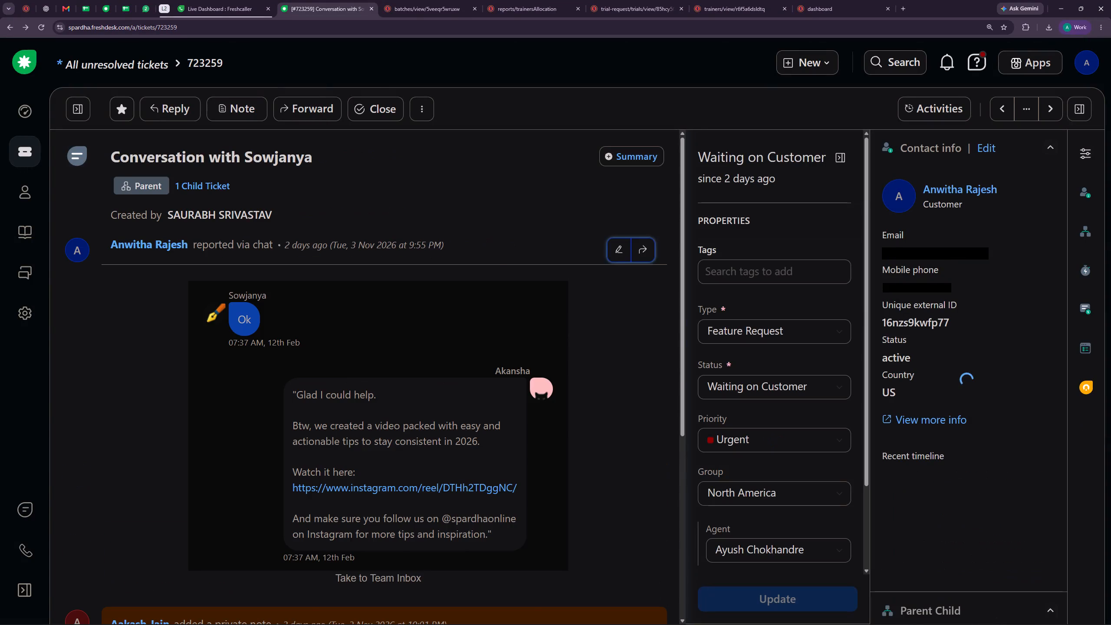
scroll(471, 280, "down", 6)
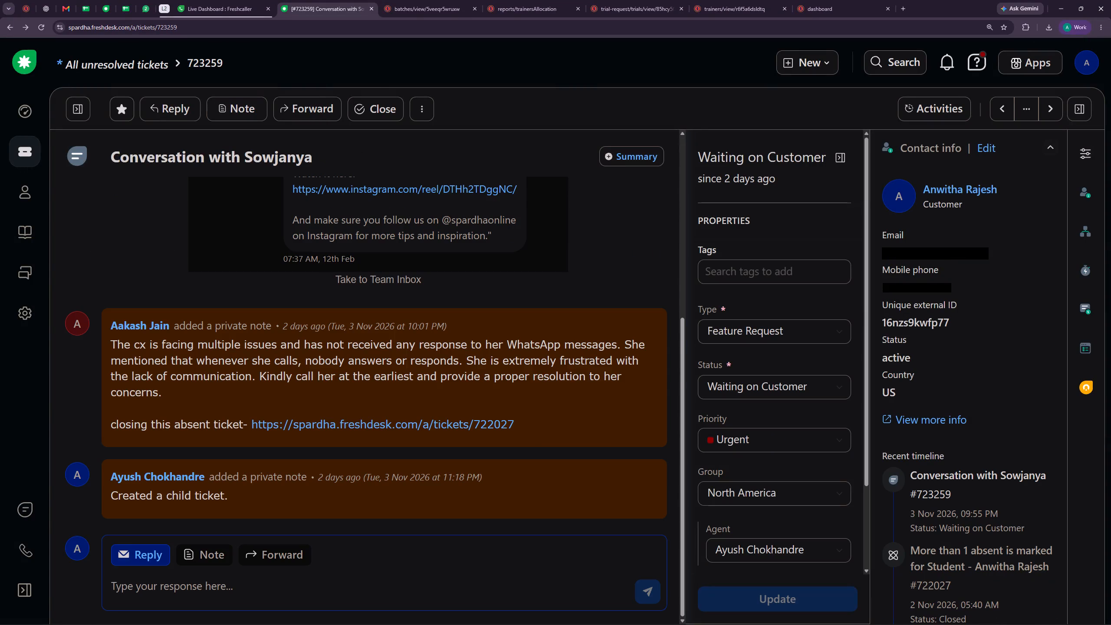
scroll(529, 270, "up", 7)
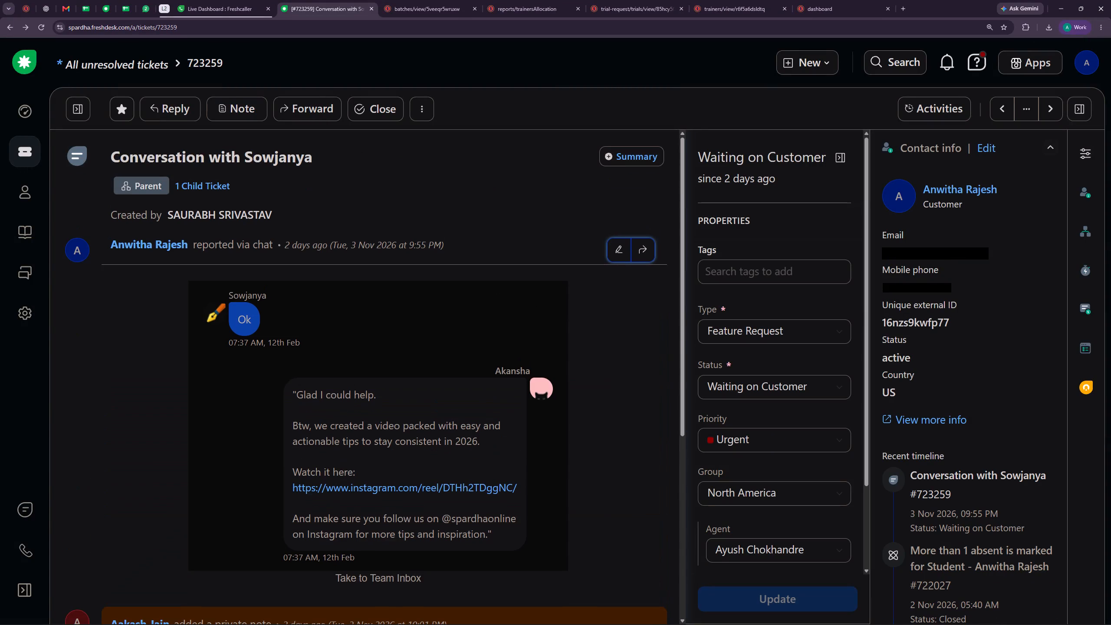
scroll(549, 342, "down", 4)
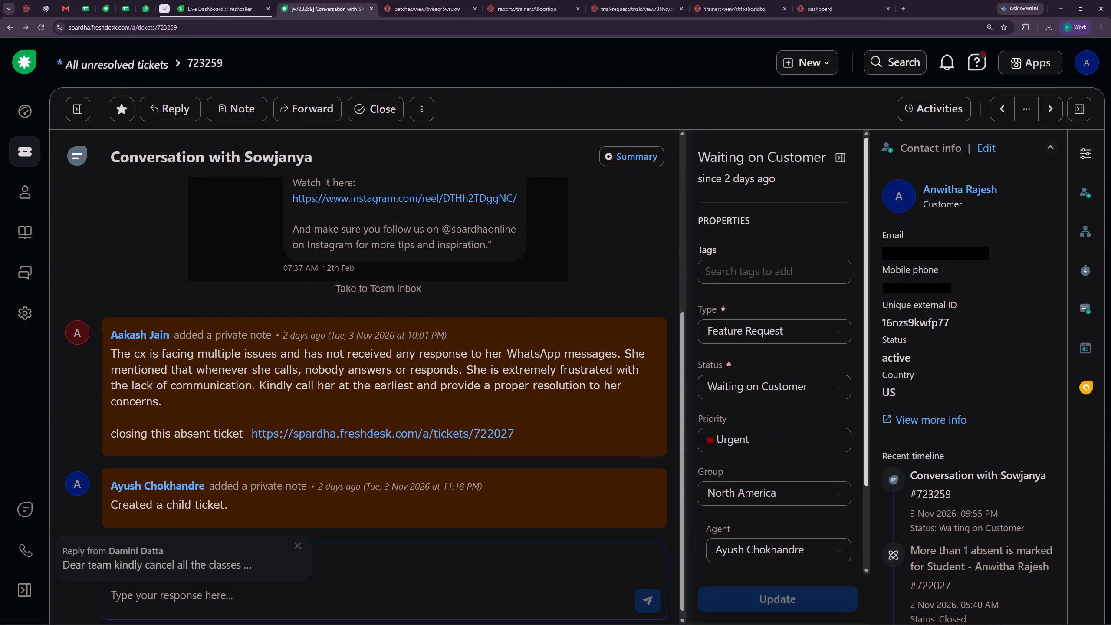
scroll(1029, 353, "down", 2)
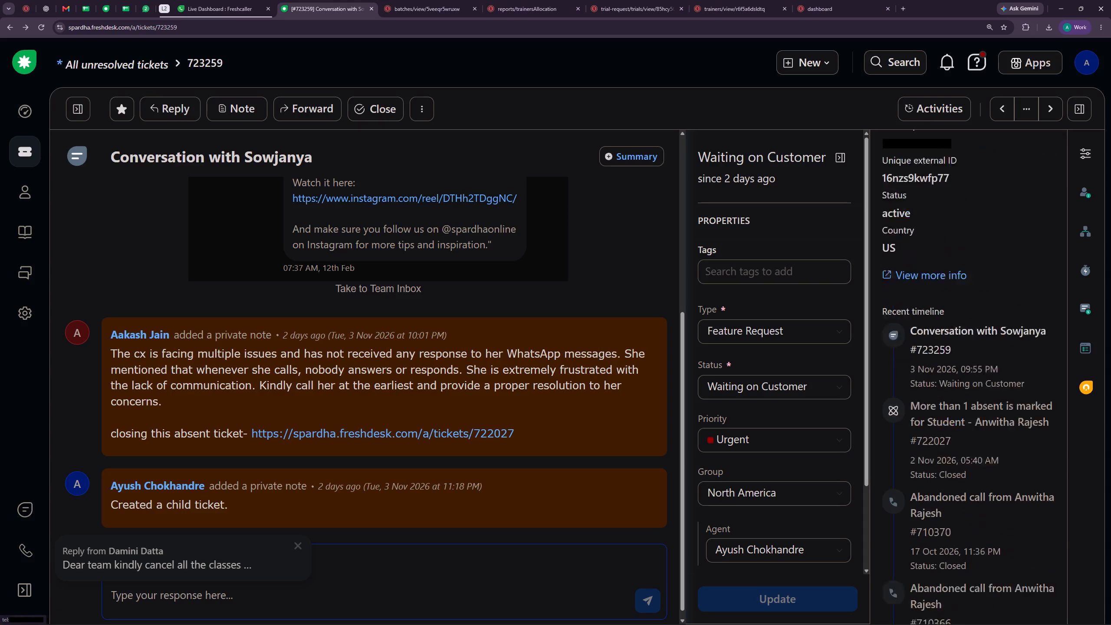
Open child ticket 723357 of this ticket, read the notes on the trainer's response, and close it along with the child ticket list.
scroll(1024, 353, "down", 1)
scroll(989, 374, "down", 9)
left_click(903, 366)
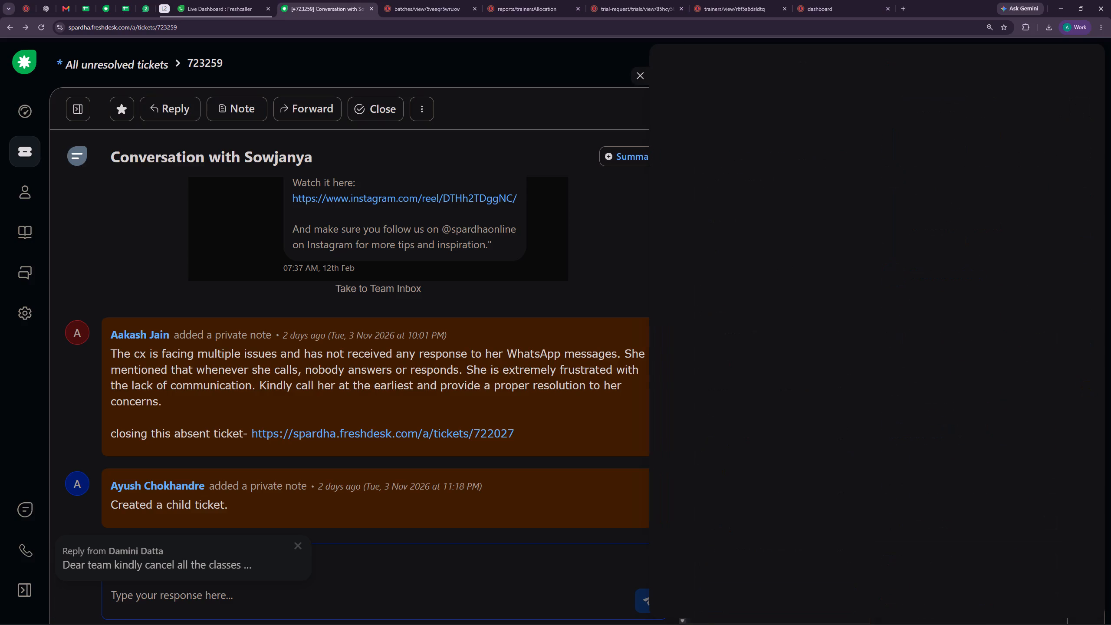
left_click(782, 148)
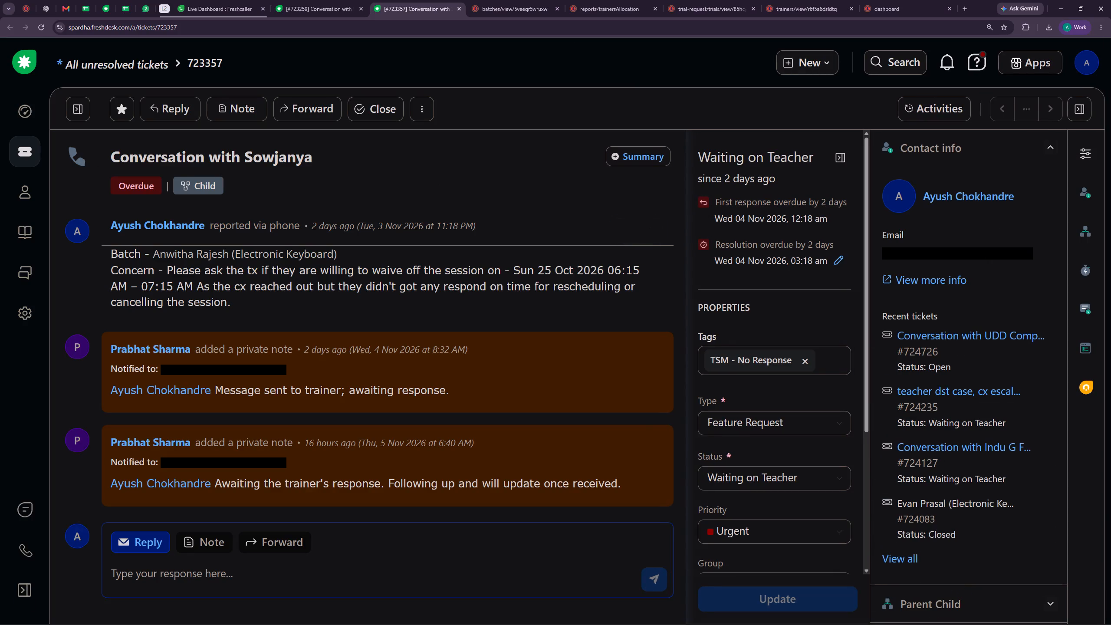
left_click(458, 7)
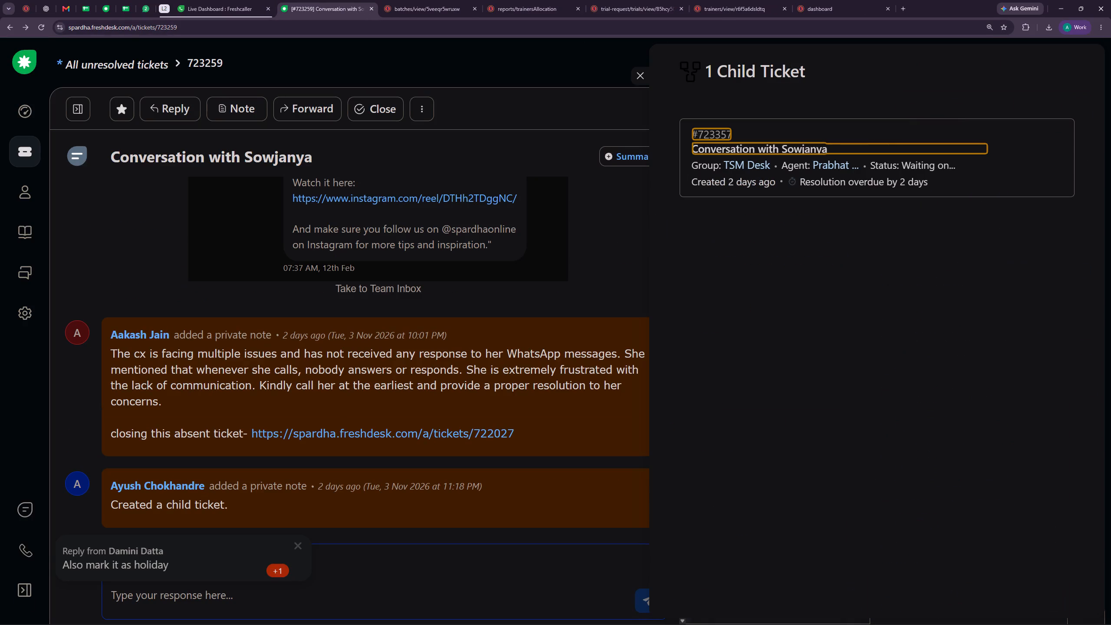
left_click(641, 69)
left_click(995, 101)
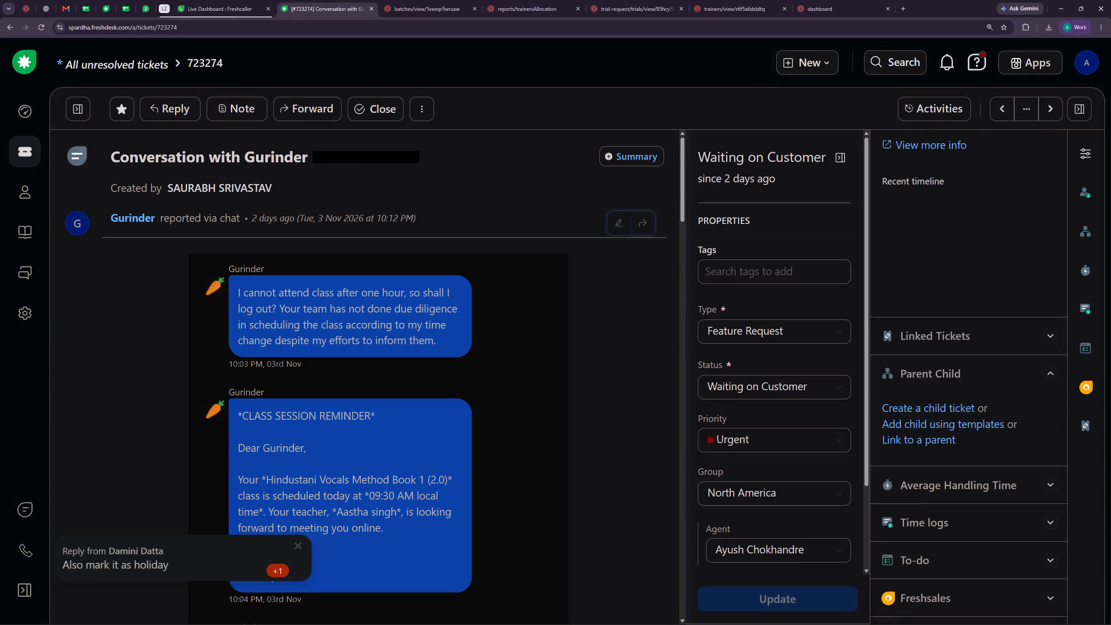
left_click(296, 546)
scroll(484, 458, "down", 6)
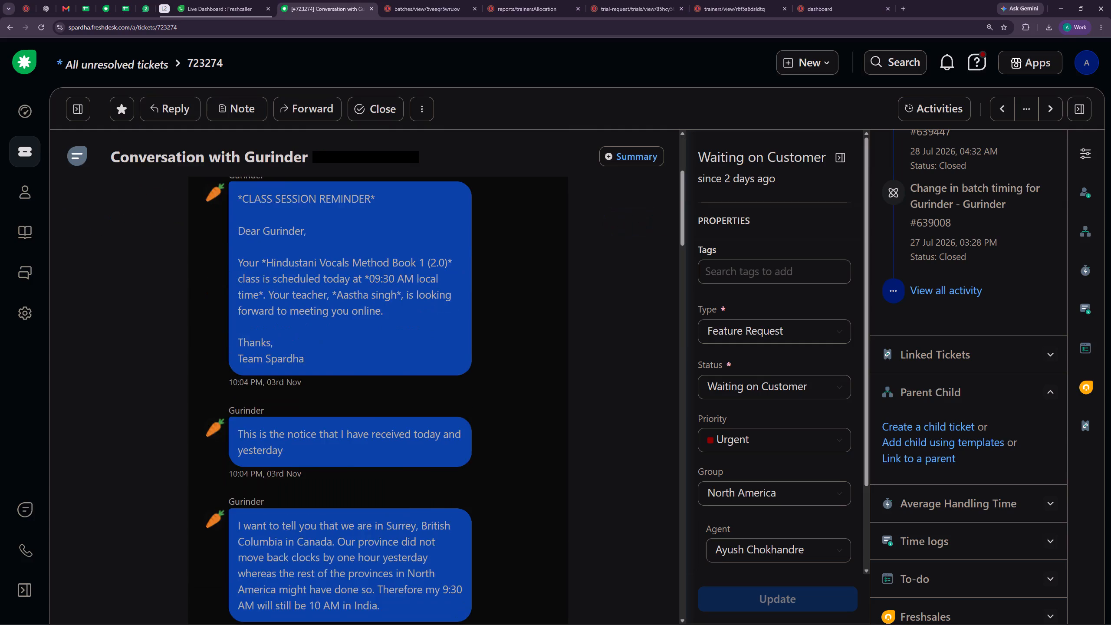
scroll(513, 458, "down", 6)
scroll(527, 475, "down", 20)
scroll(607, 463, "down", 7)
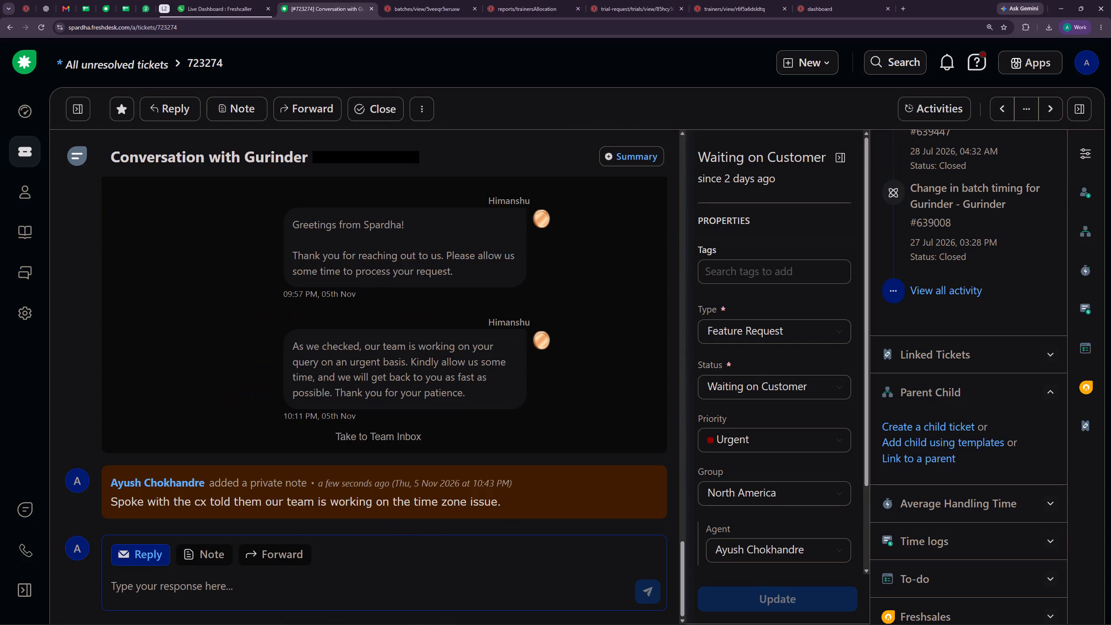
scroll(533, 444, "down", 7)
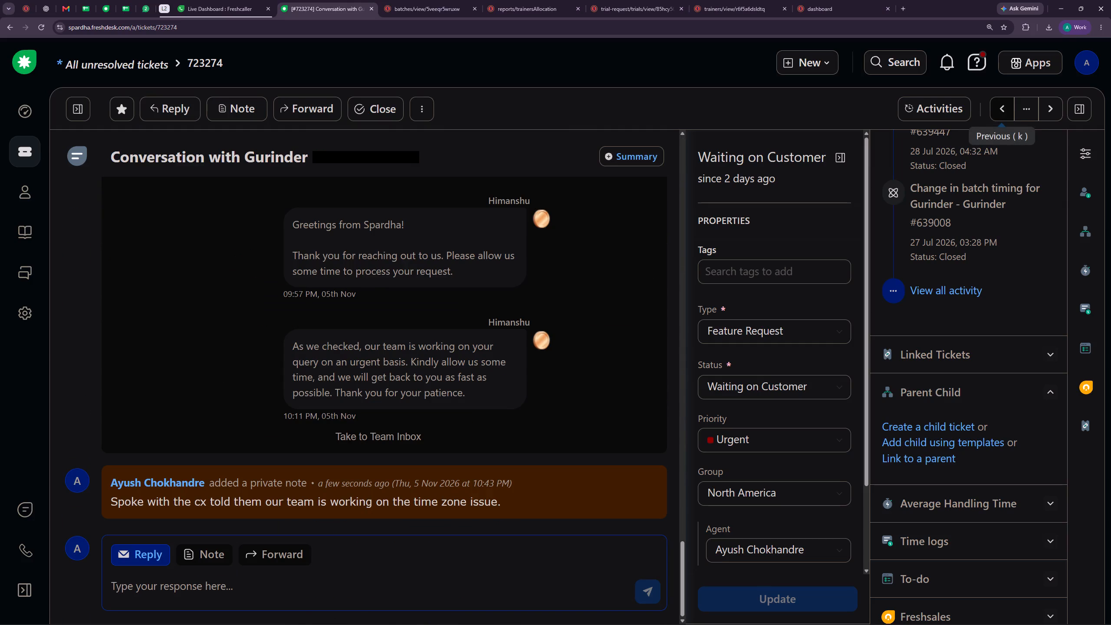
scroll(469, 313, "up", 6)
left_click_drag(680, 493, 682, 240)
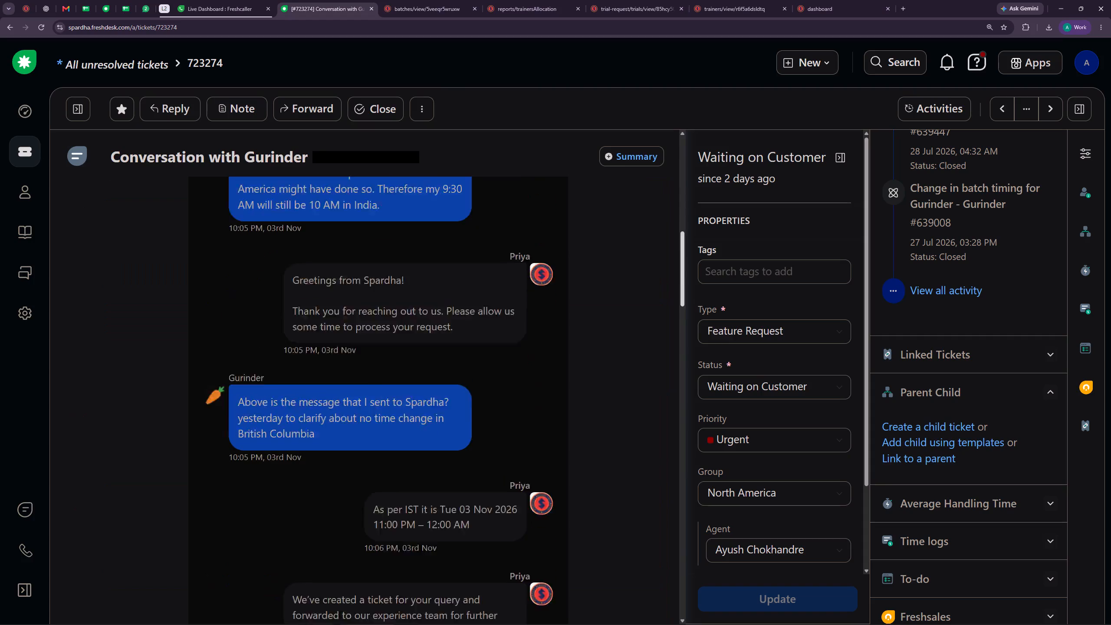
left_click_drag(682, 240, 750, 549)
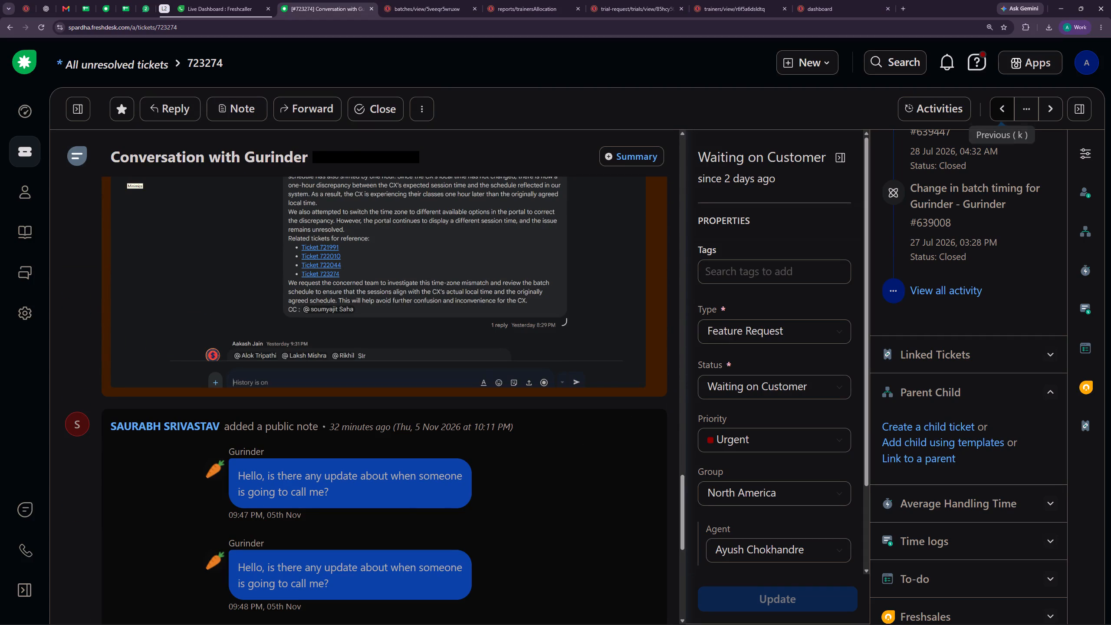
scroll(377, 280, "down", 13)
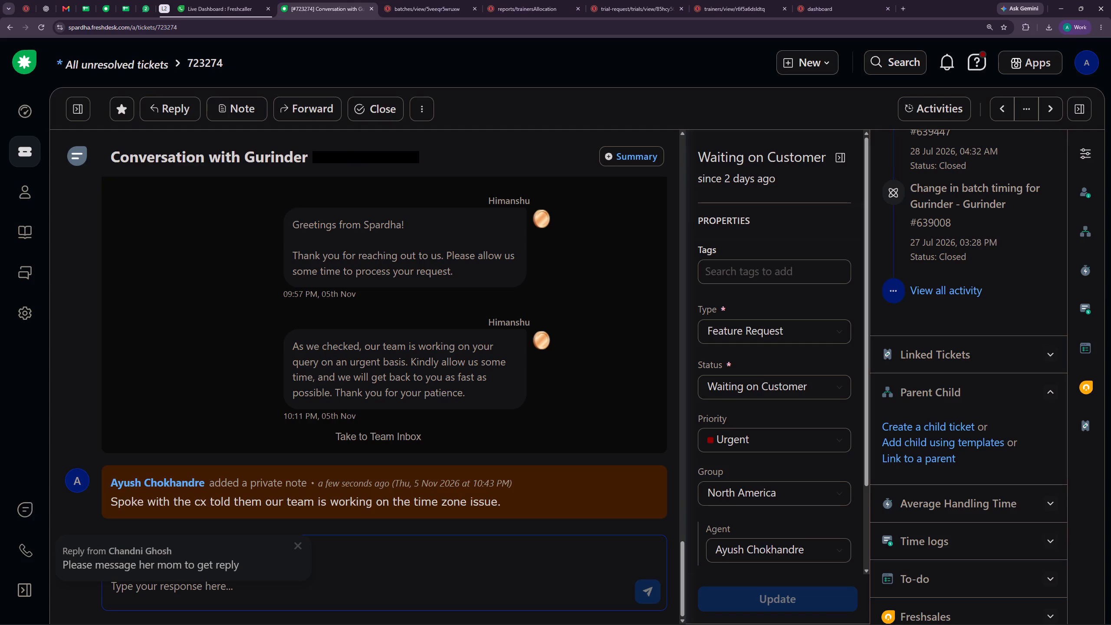
Go to unresolved ticket 723347 about the Electronic Keyboard DST changes, dismiss the notification, and read its private notes.
left_click(1007, 110)
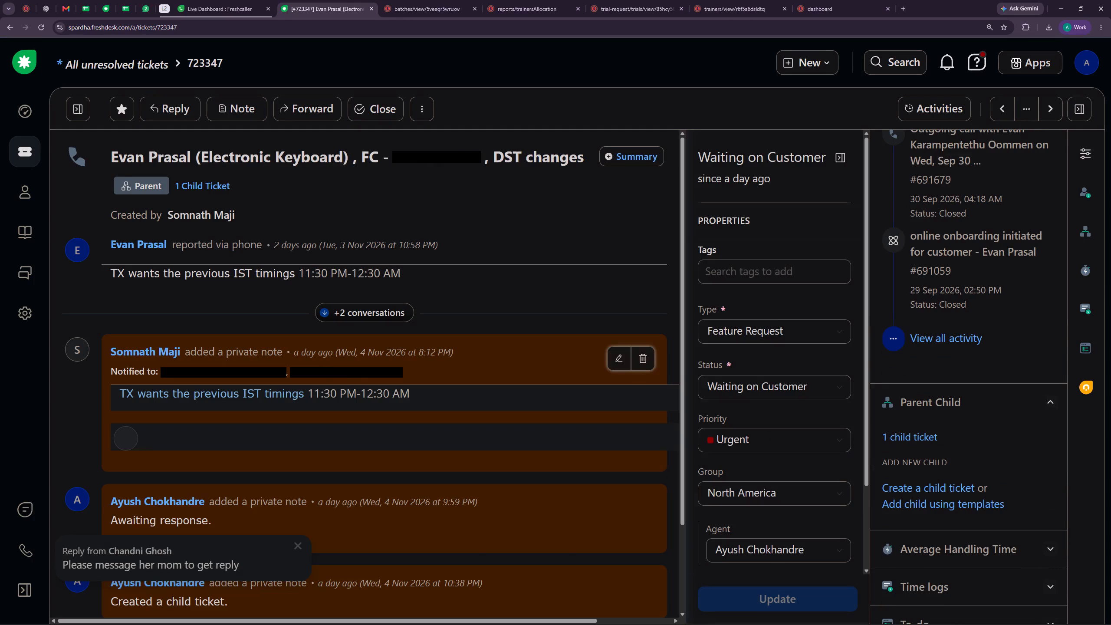
left_click(302, 550)
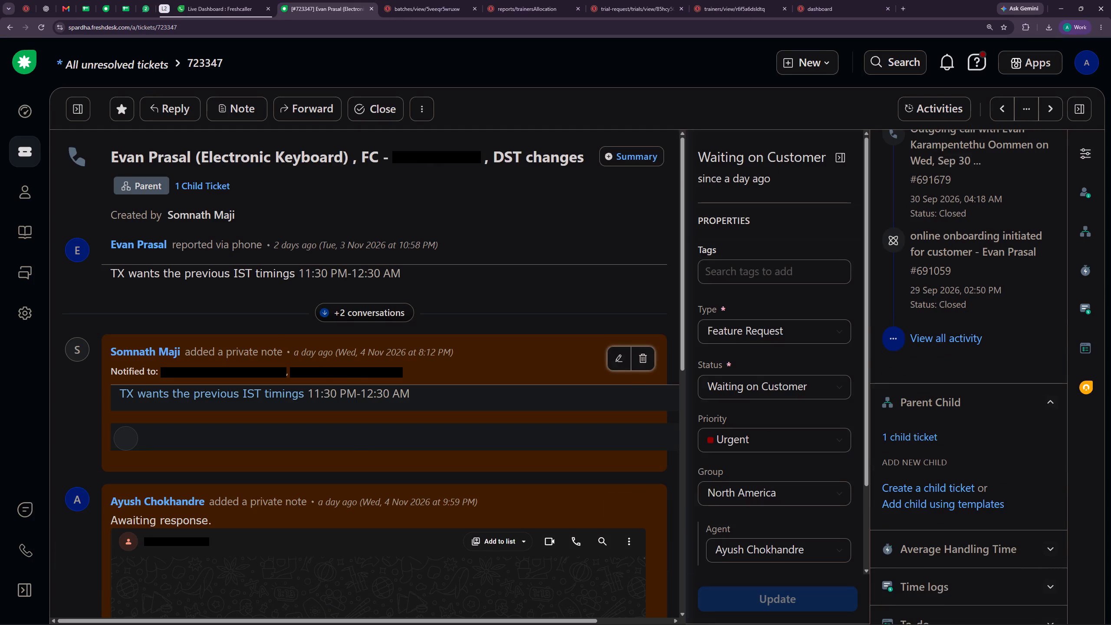
scroll(380, 445, "down", 6)
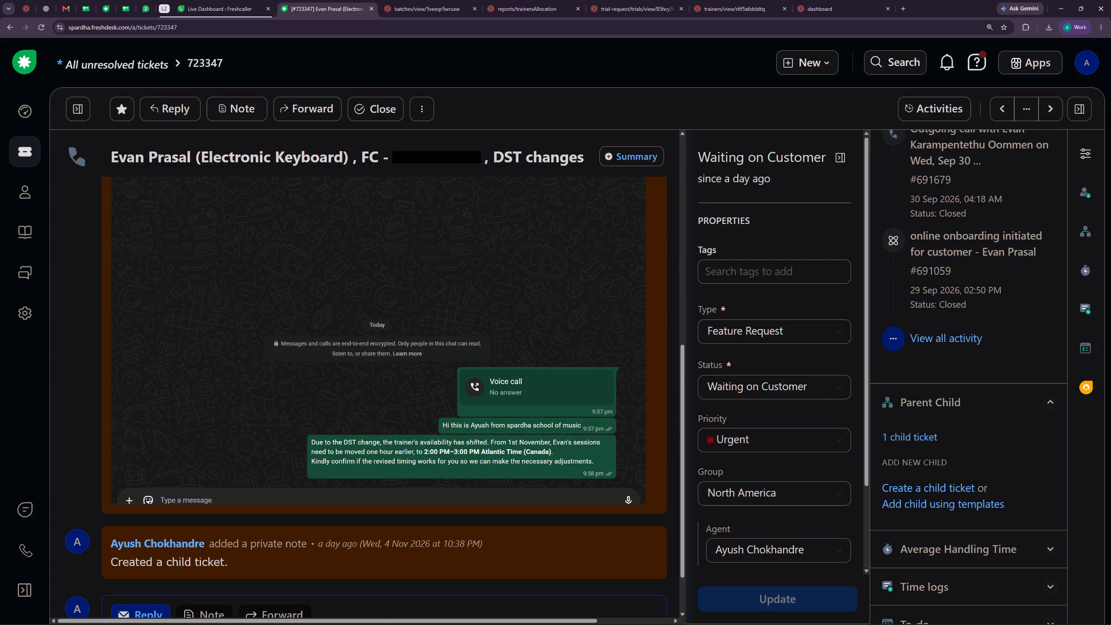
scroll(408, 447, "down", 3)
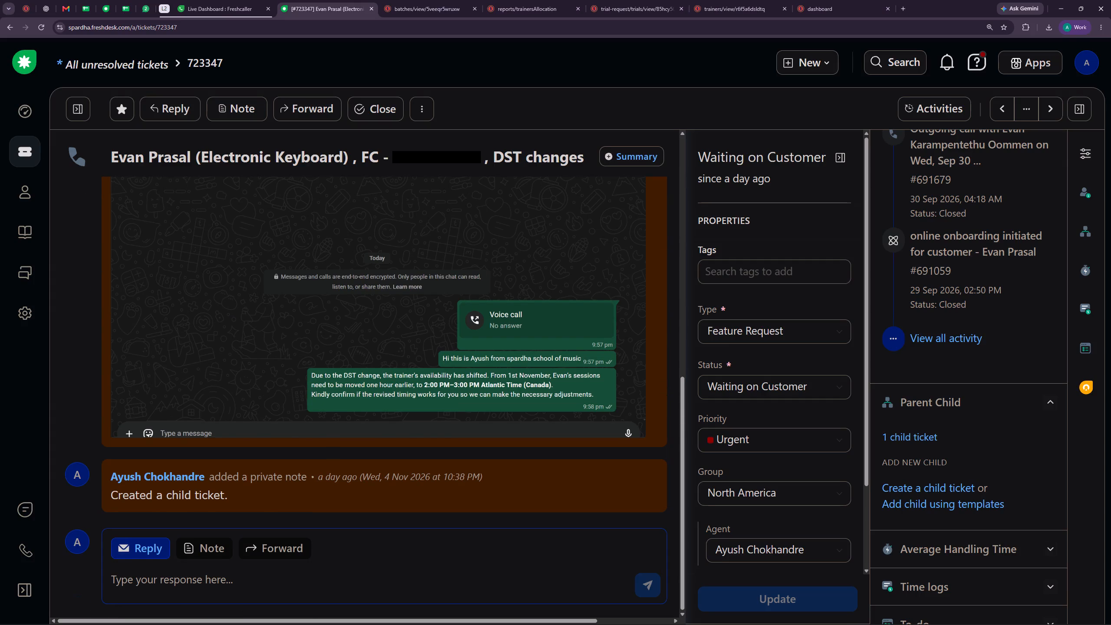
Open child ticket 724083, read the note about the requested teacher slot, and return to ticket 723347, closing the child ticket list.
left_click(911, 437)
left_click(767, 141)
left_click(765, 151)
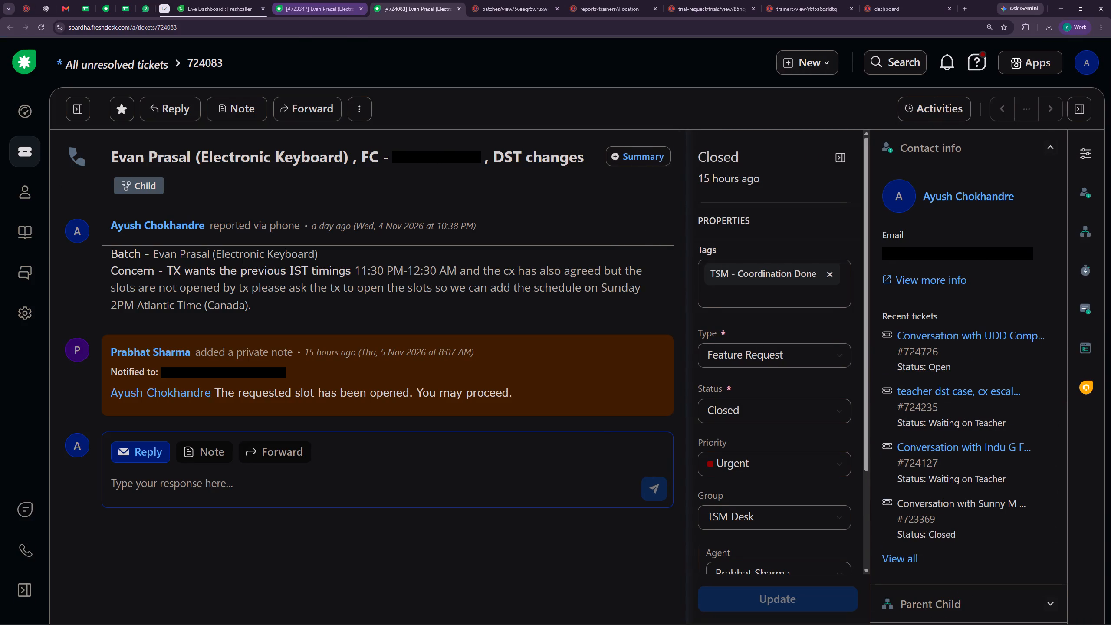
left_click(318, 0)
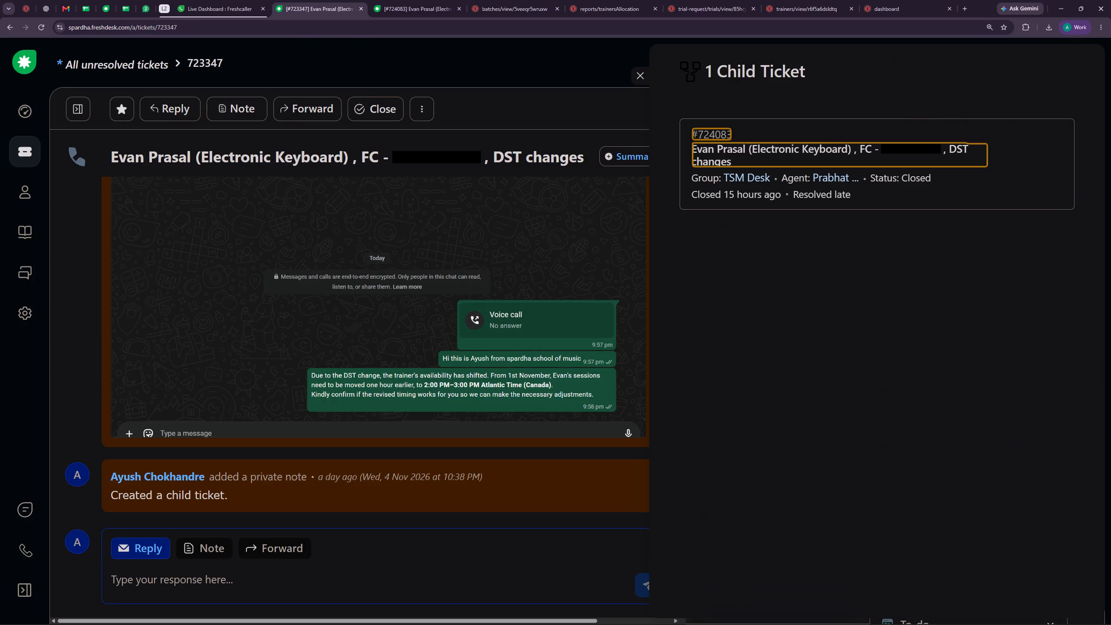
left_click(636, 69)
scroll(950, 335, "up", 8)
left_click_drag(964, 318, 907, 318)
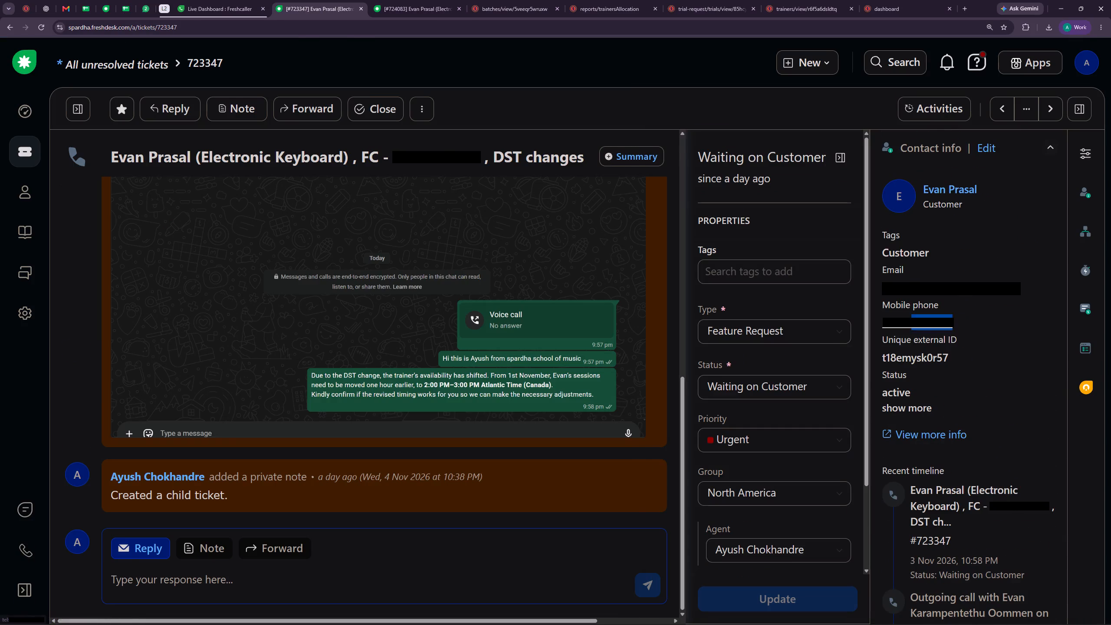
left_click_drag(907, 318, 894, 318)
key("ctrl+c")
left_click(503, 0)
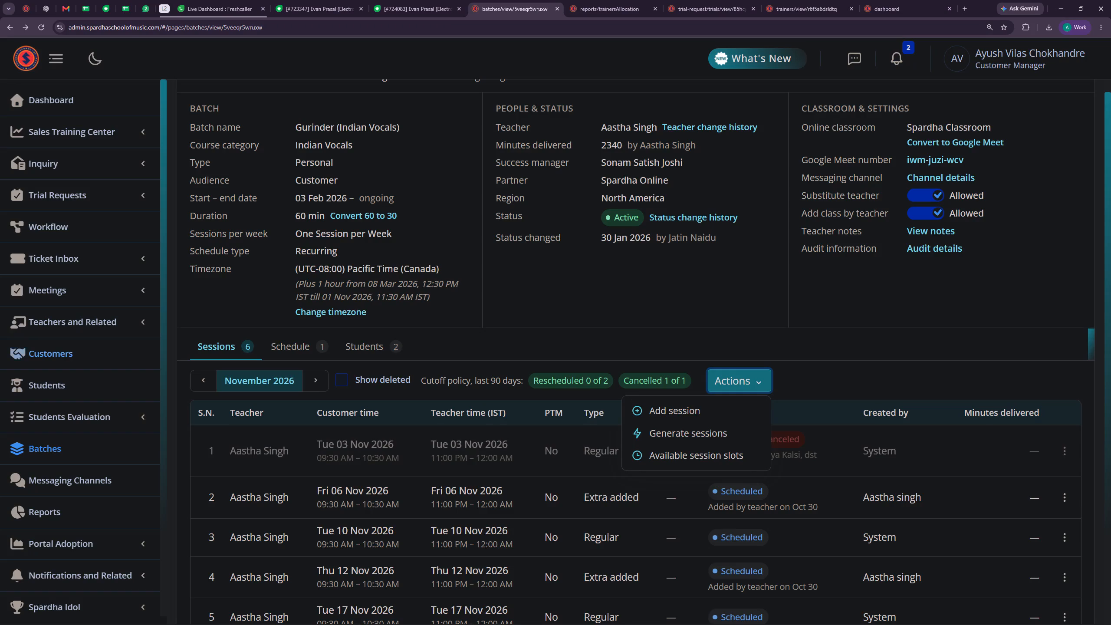
left_click(48, 448)
left_click_drag(578, 168, 417, 172)
key("ctrl+v")
left_click(223, 202)
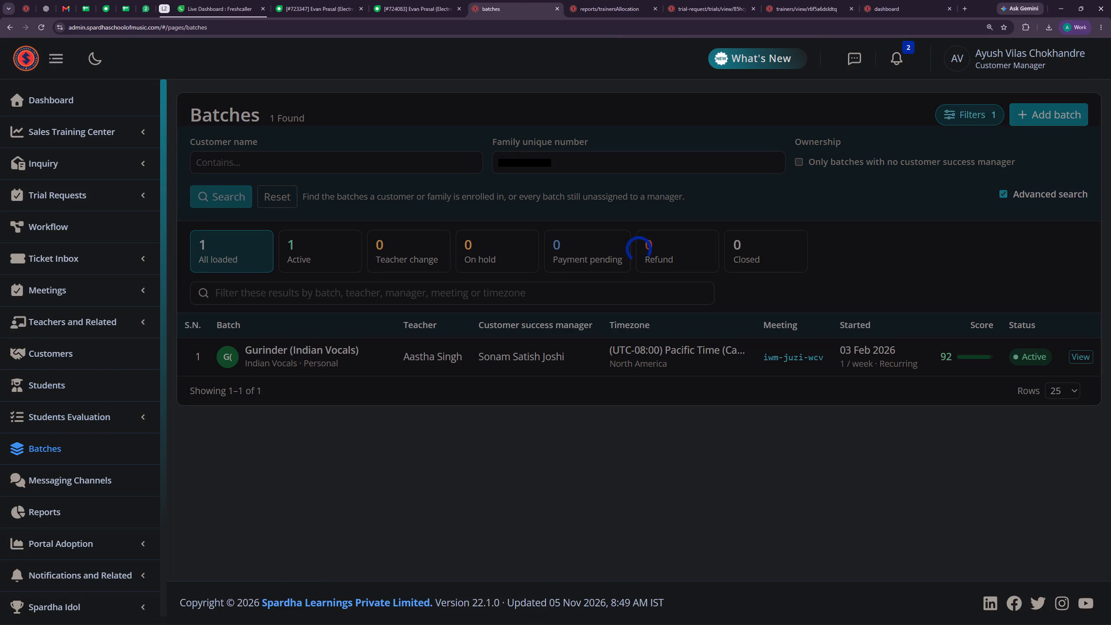
left_click(1092, 363)
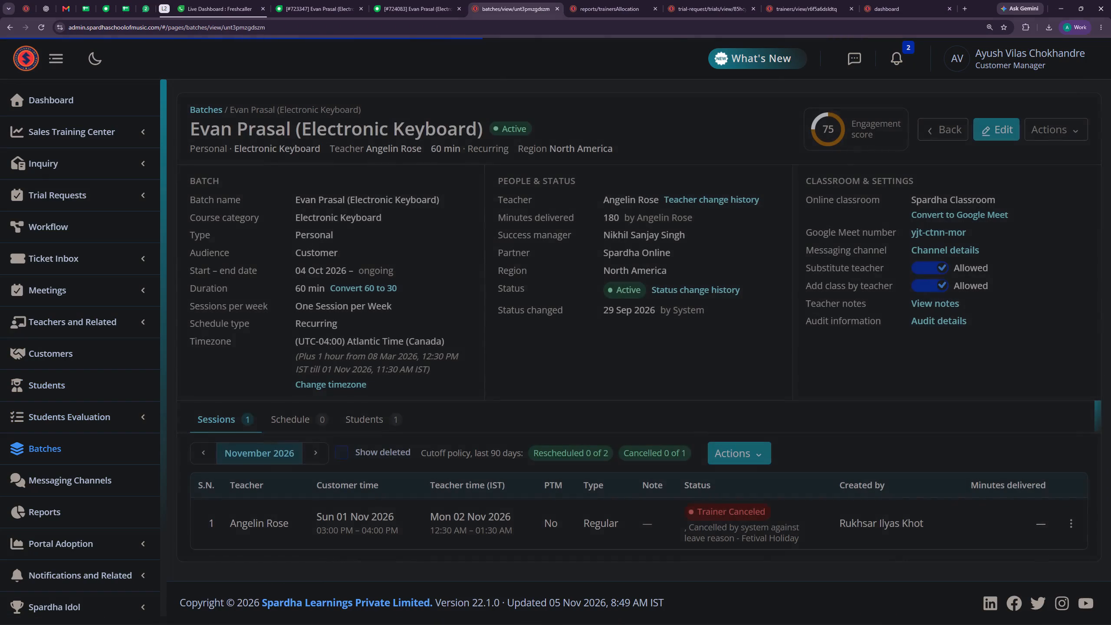
Check the Electronic Keyboard batch's schedule, including its deleted slots, and hide the deleted ones again.
left_click(282, 427)
left_click(997, 459)
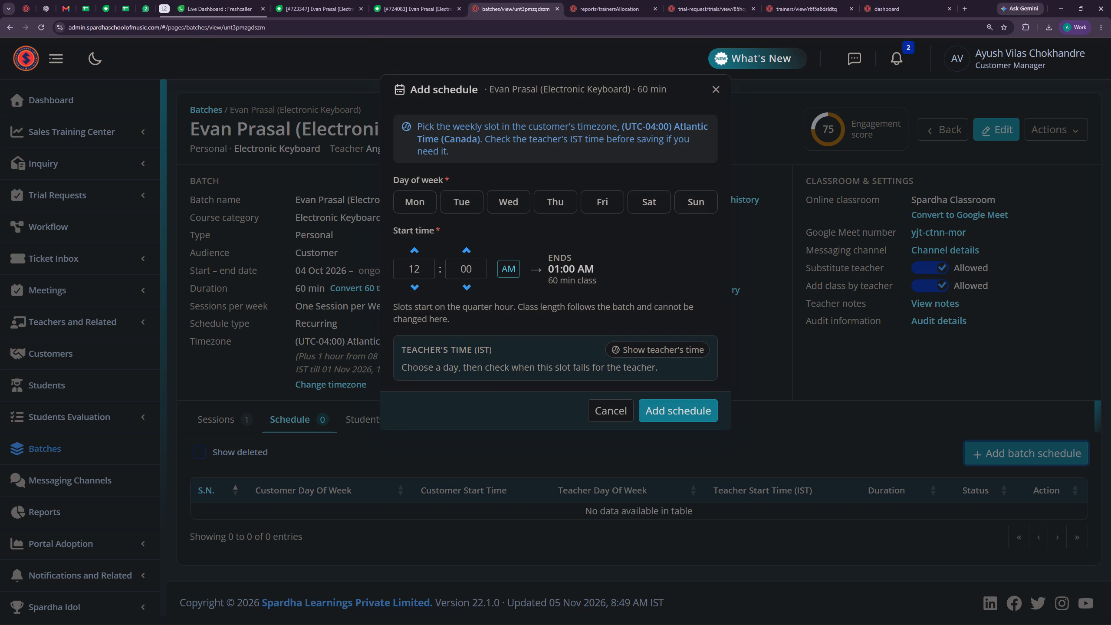
left_click(713, 92)
left_click(202, 441)
left_click(201, 449)
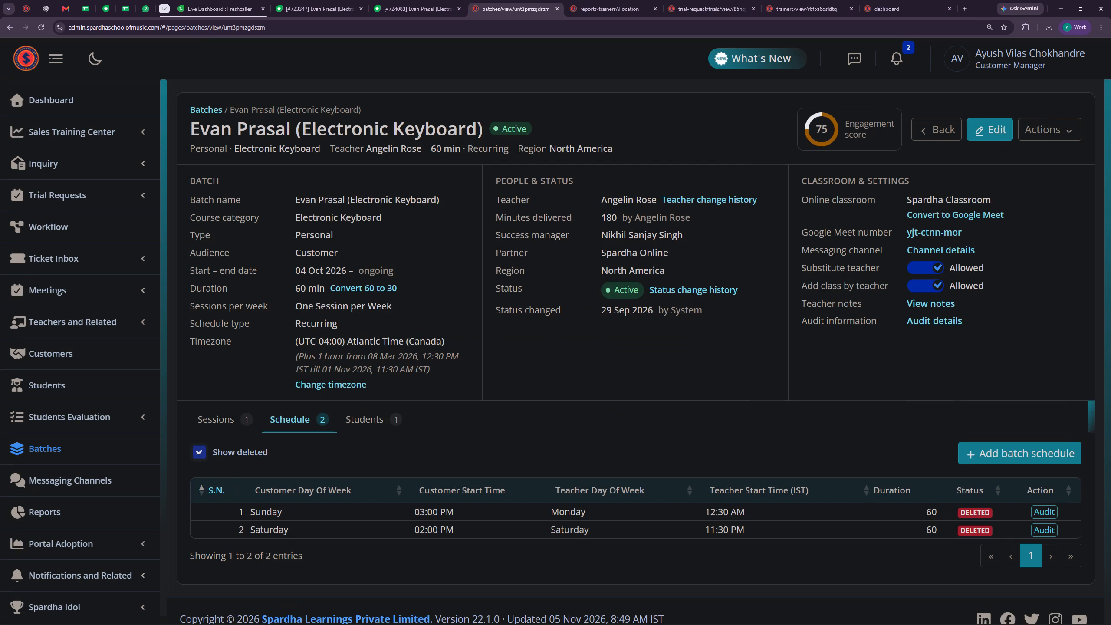
left_click(201, 451)
Add a weekly batch schedule for Sunday with a 02:00 PM start in the customer's timezone.
left_click(1015, 455)
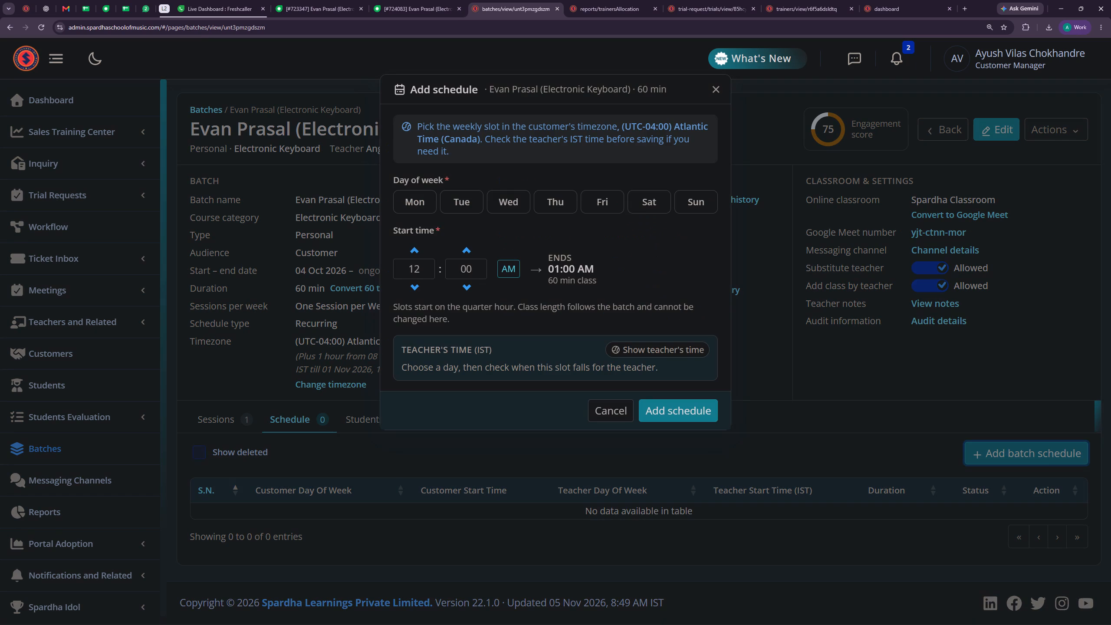
left_click(694, 204)
double_click(411, 250)
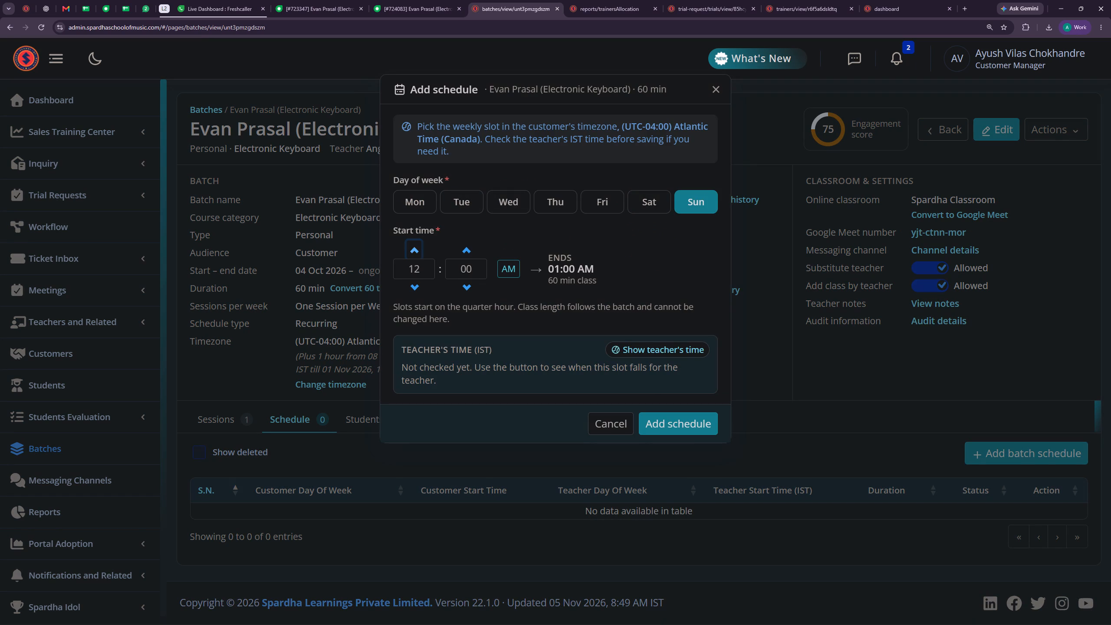
left_click(411, 250)
left_click(418, 286)
left_click(515, 272)
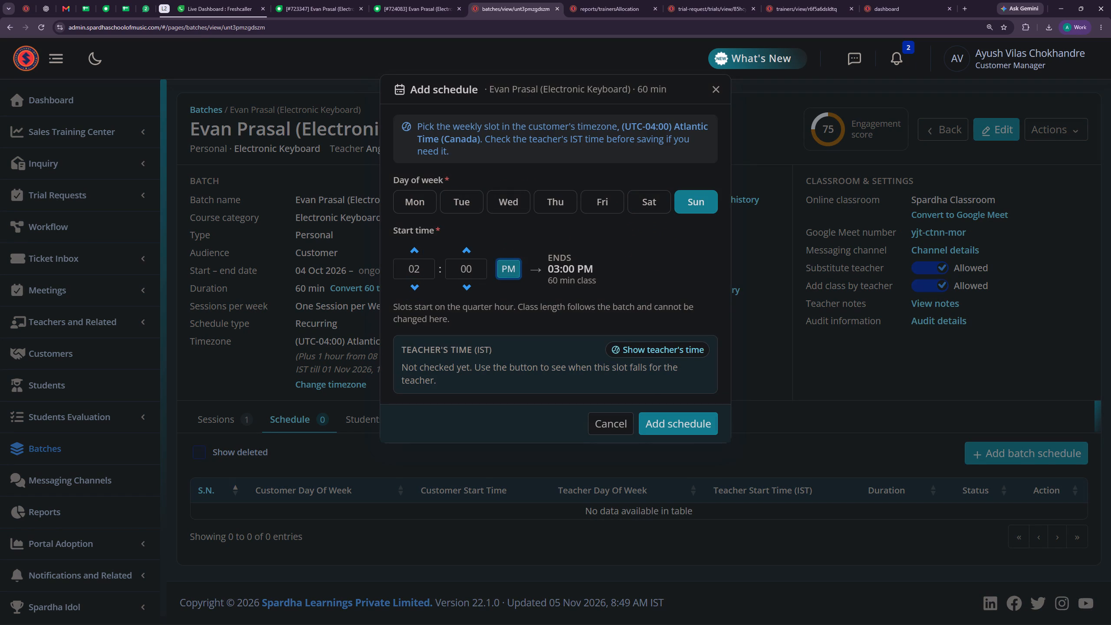
left_click(670, 424)
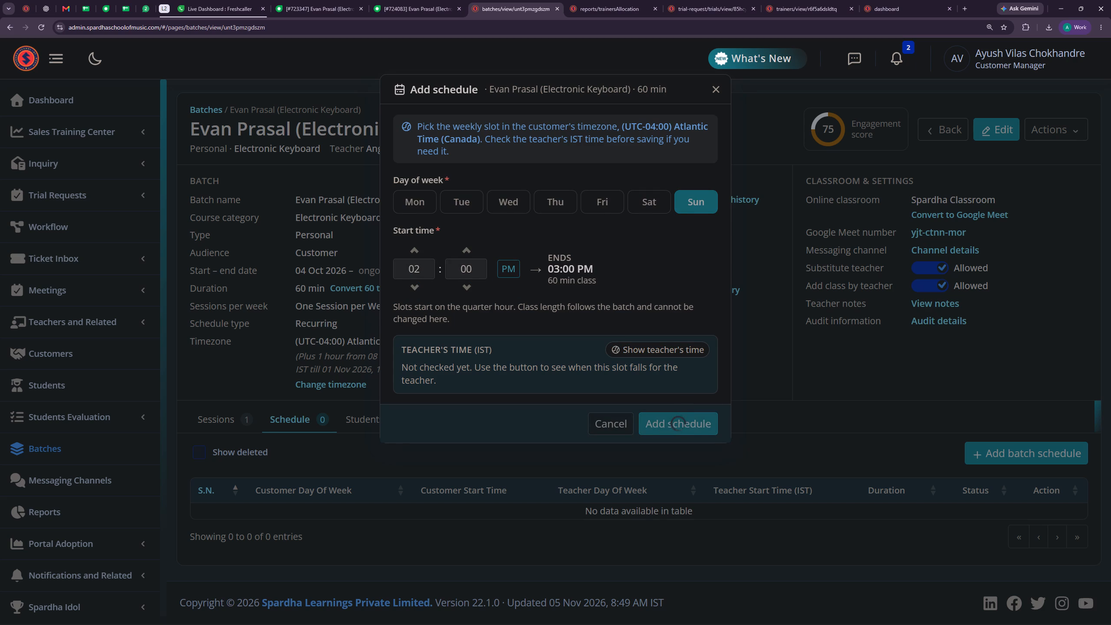
Generate the batch sessions from the updated schedule, effective from 06-11-2026.
left_click(224, 427)
left_click(726, 456)
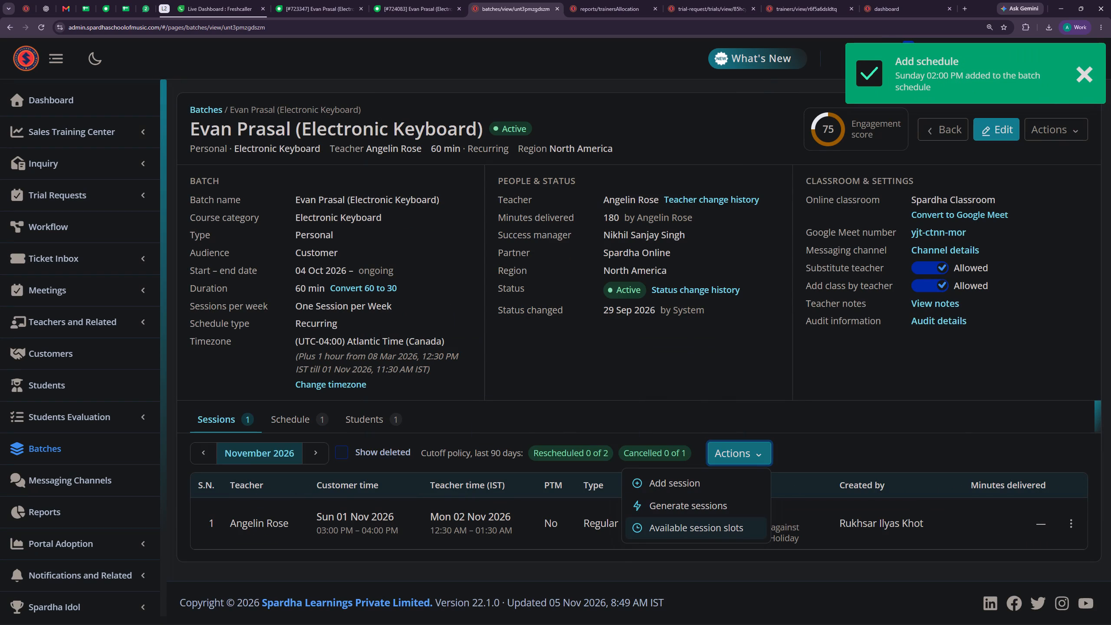
left_click(690, 512)
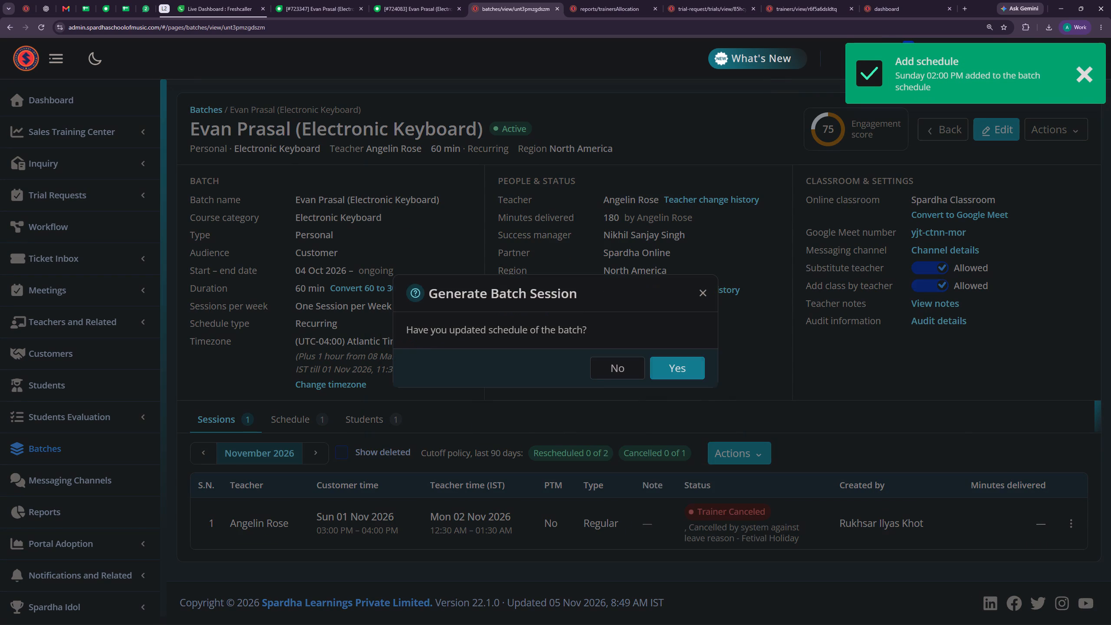
left_click(677, 368)
left_click(504, 322)
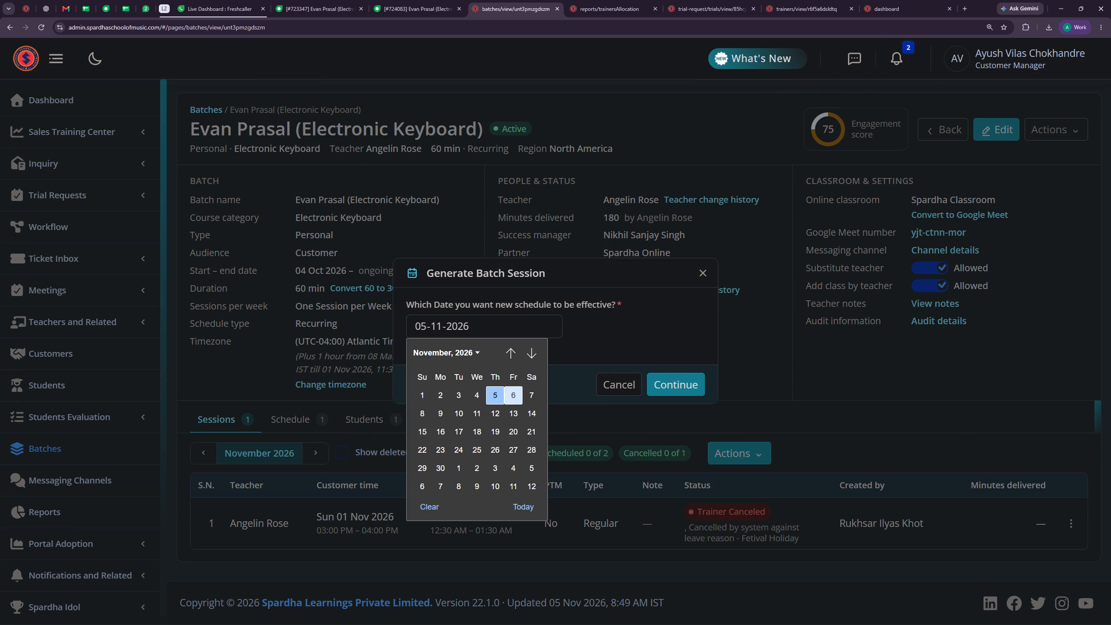
left_click(513, 388)
left_click(674, 381)
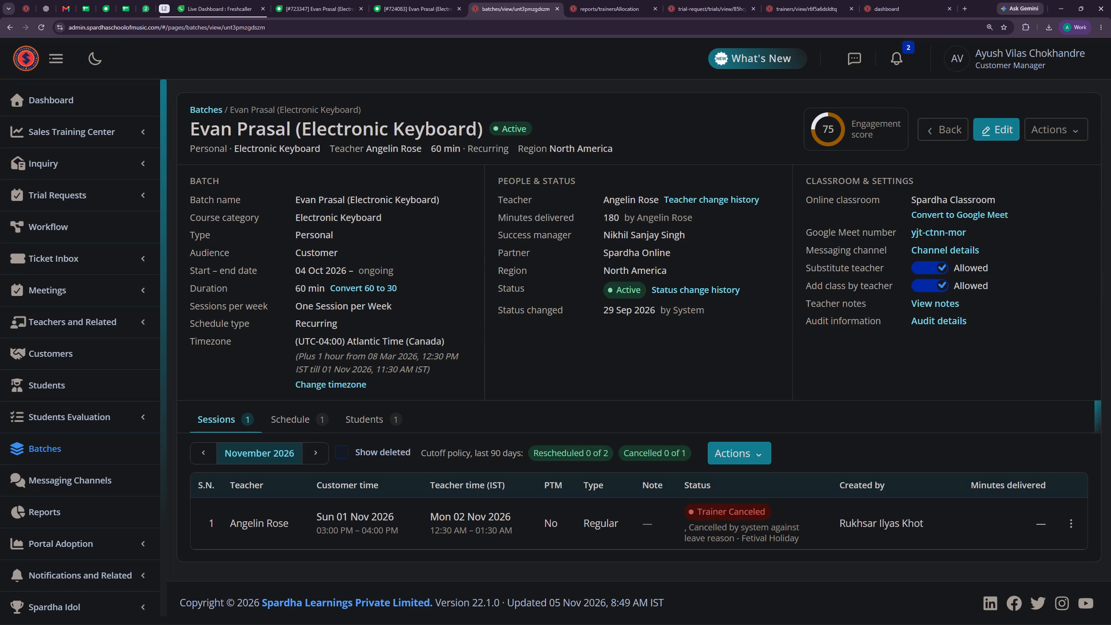
Refresh the November 2026 session list by switching to December and back, and check the dates against the system calendar.
left_click(320, 451)
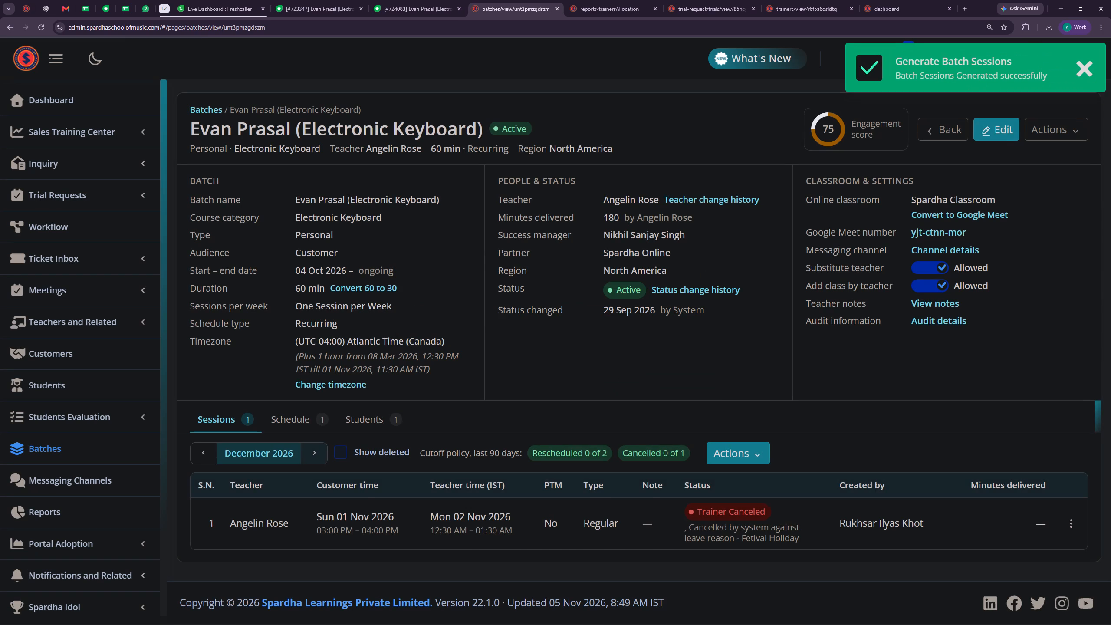
left_click(203, 457)
scroll(410, 461, "down", 1)
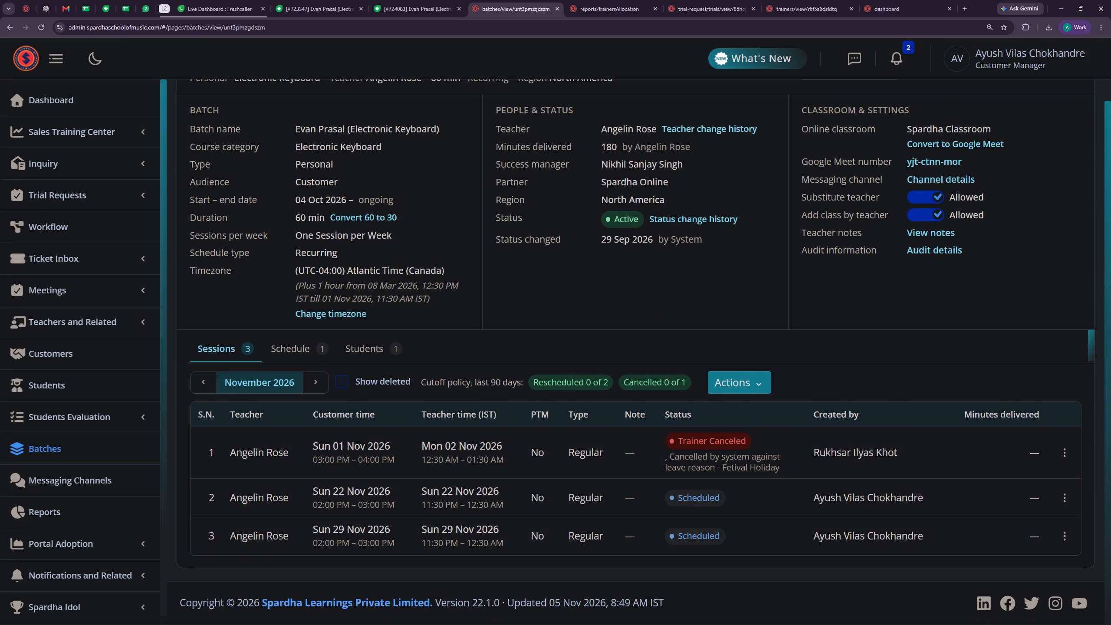
left_click(1094, 624)
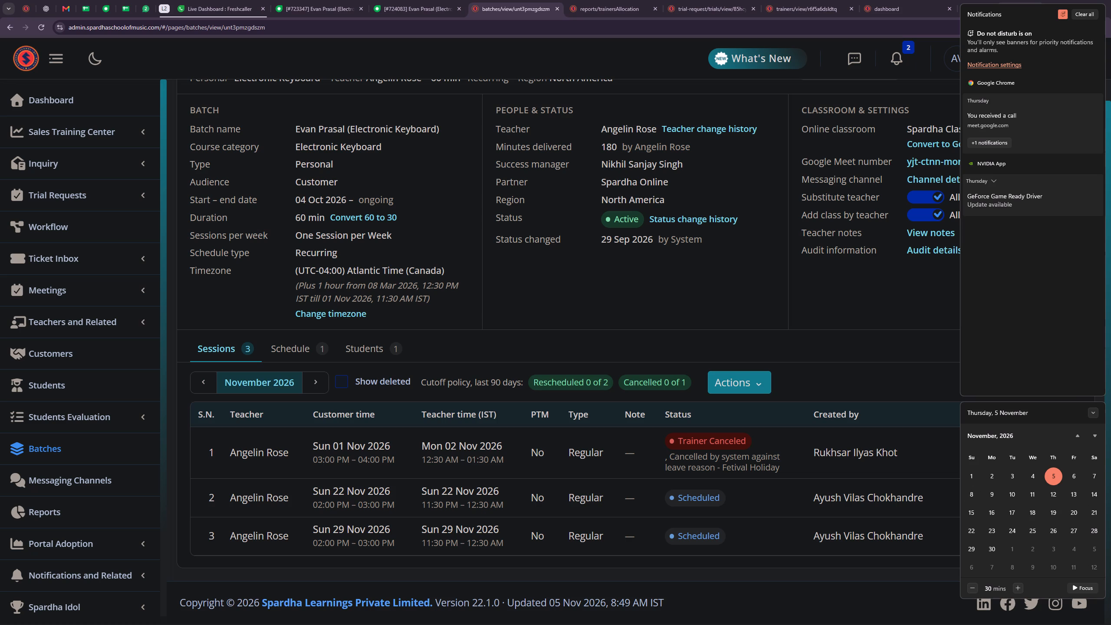
left_click(856, 345)
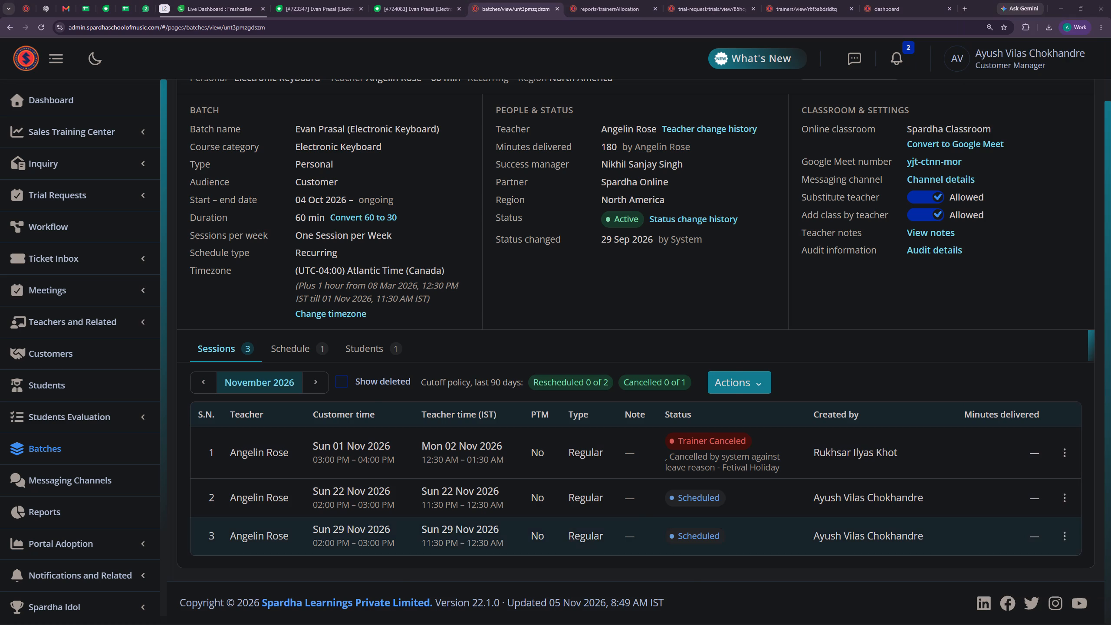
Switch to Snipping Tool and capture the rows of the scheduled 22 and 29 November 2026 sessions.
left_click(624, 612)
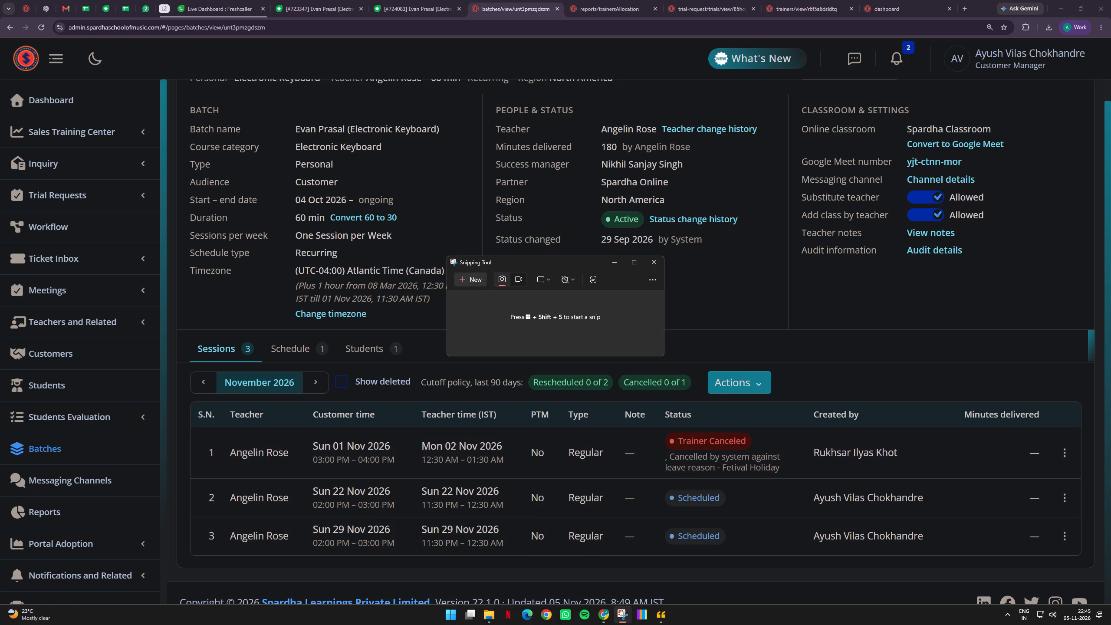
left_click(470, 278)
left_click_drag(193, 480, 1093, 572)
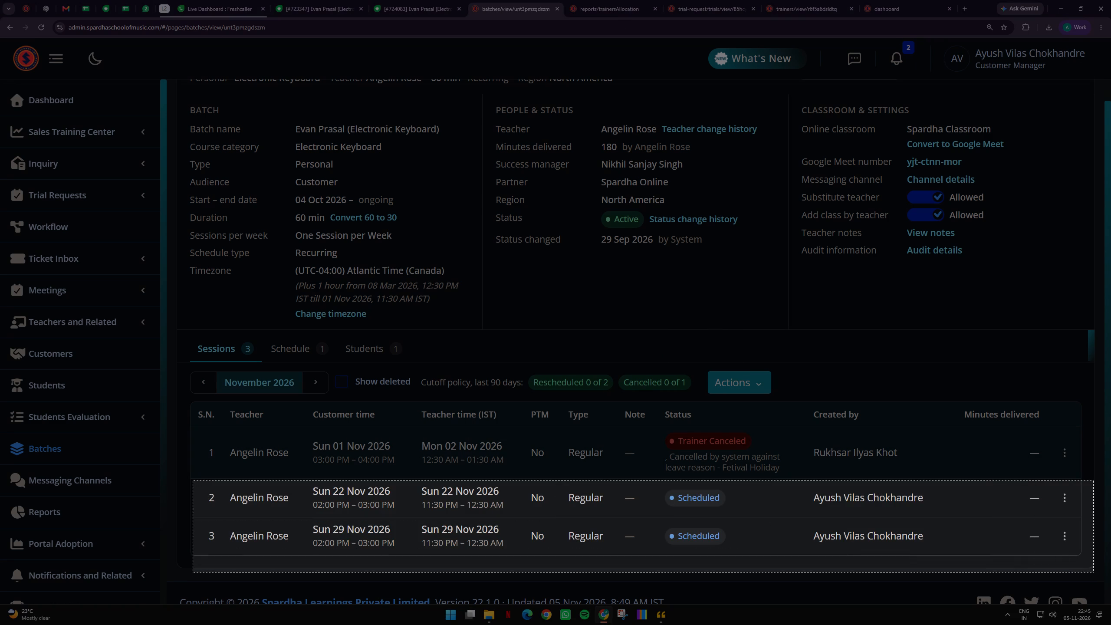
Finish capturing the 22 and 29 November session rows, copy the image and close Snipping Tool.
left_click_drag(1093, 572, 1081, 559)
left_click(905, 279)
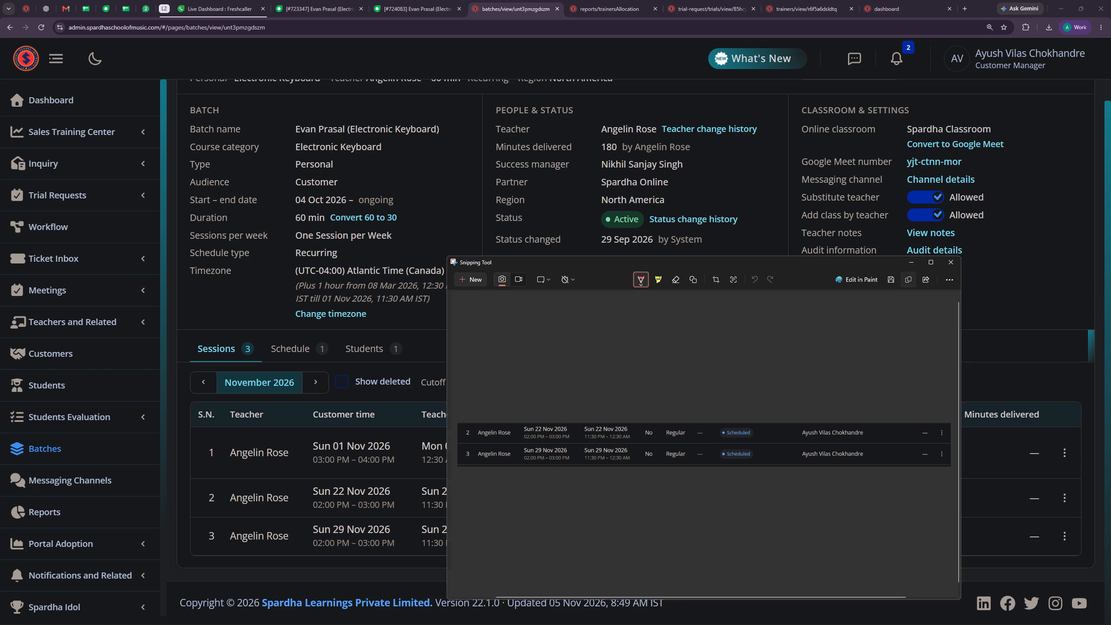
left_click(948, 266)
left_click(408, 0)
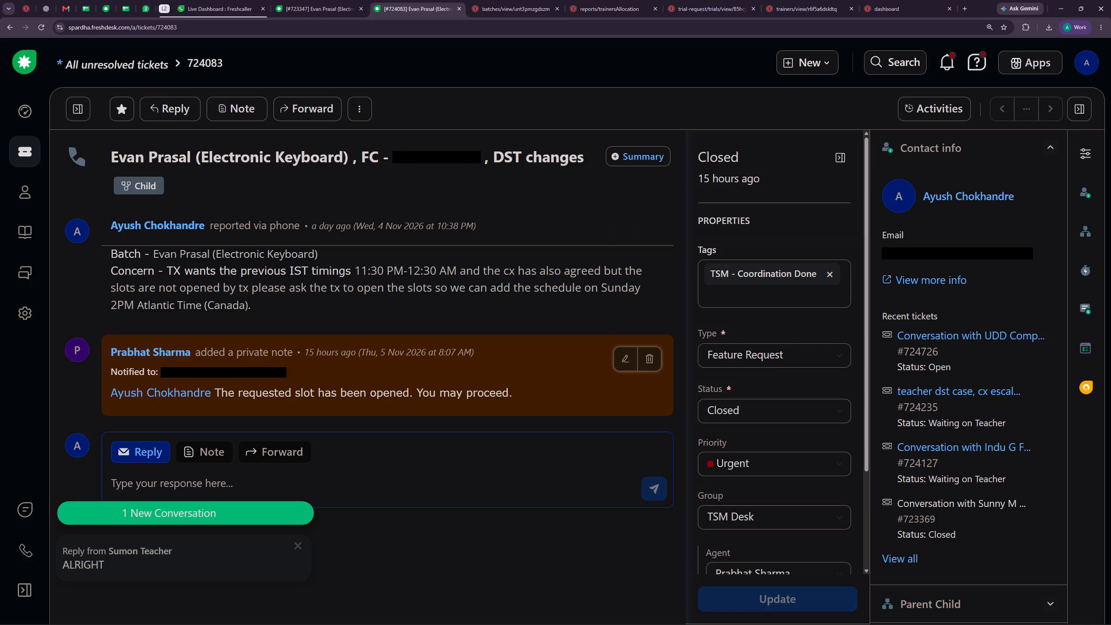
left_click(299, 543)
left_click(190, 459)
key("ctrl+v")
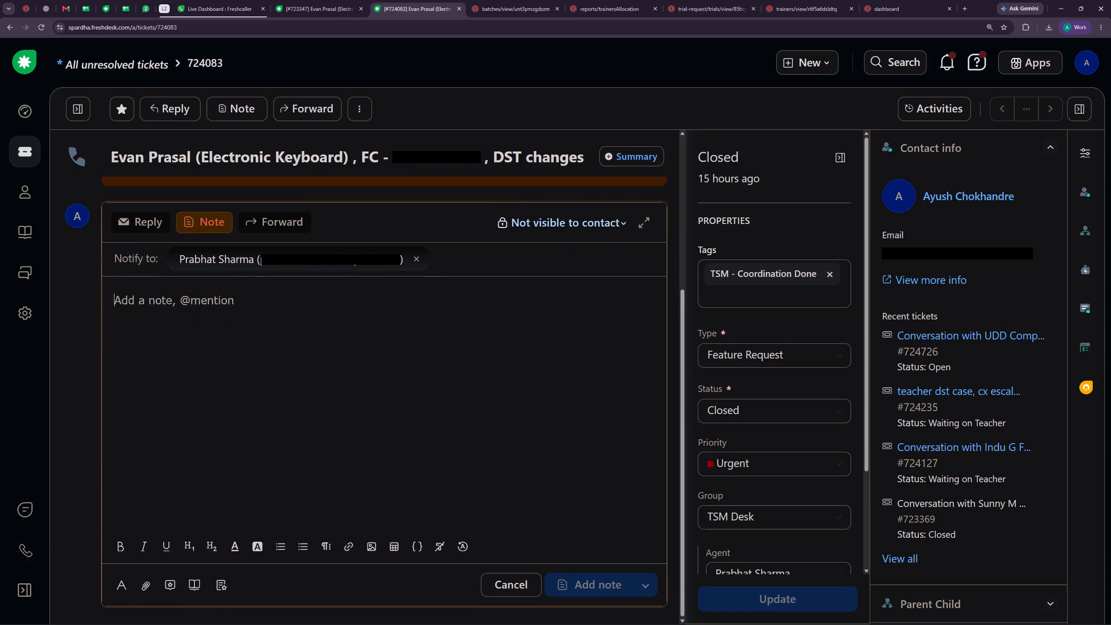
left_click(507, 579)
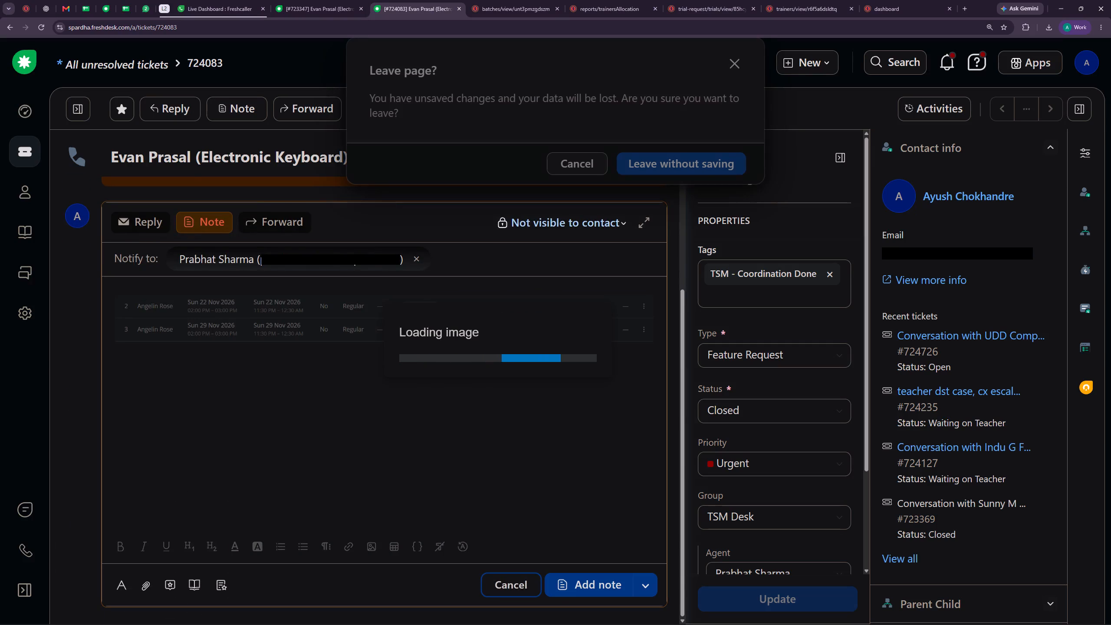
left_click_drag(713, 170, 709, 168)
Switch to ticket 723347, close the child ticket 724083 page and dismiss the new conversation notification.
left_click(335, 0)
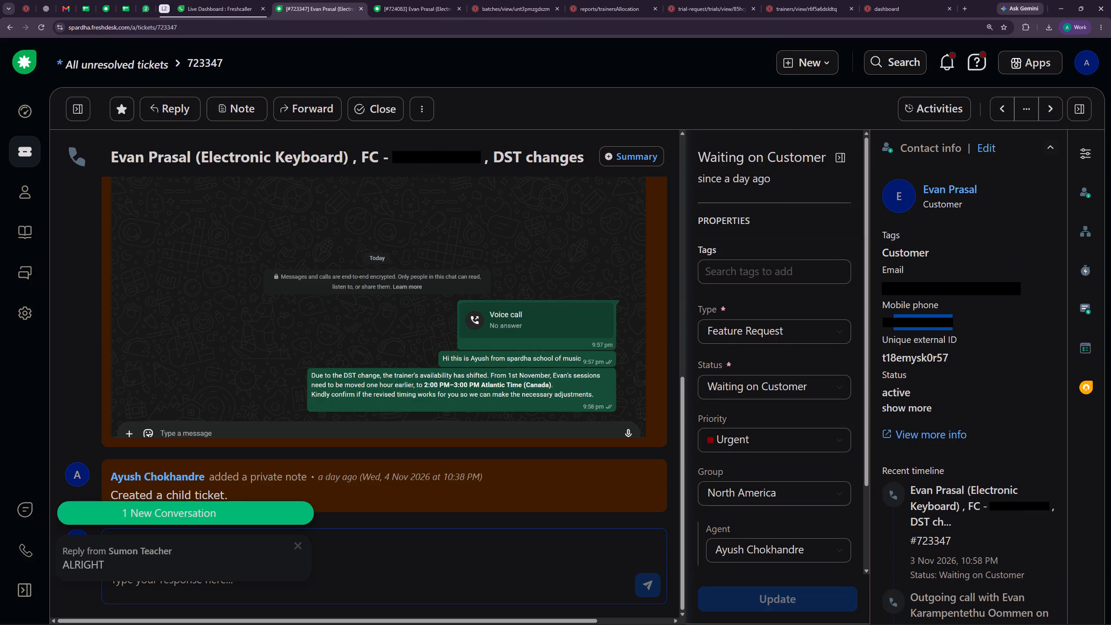
left_click(457, 8)
left_click(301, 549)
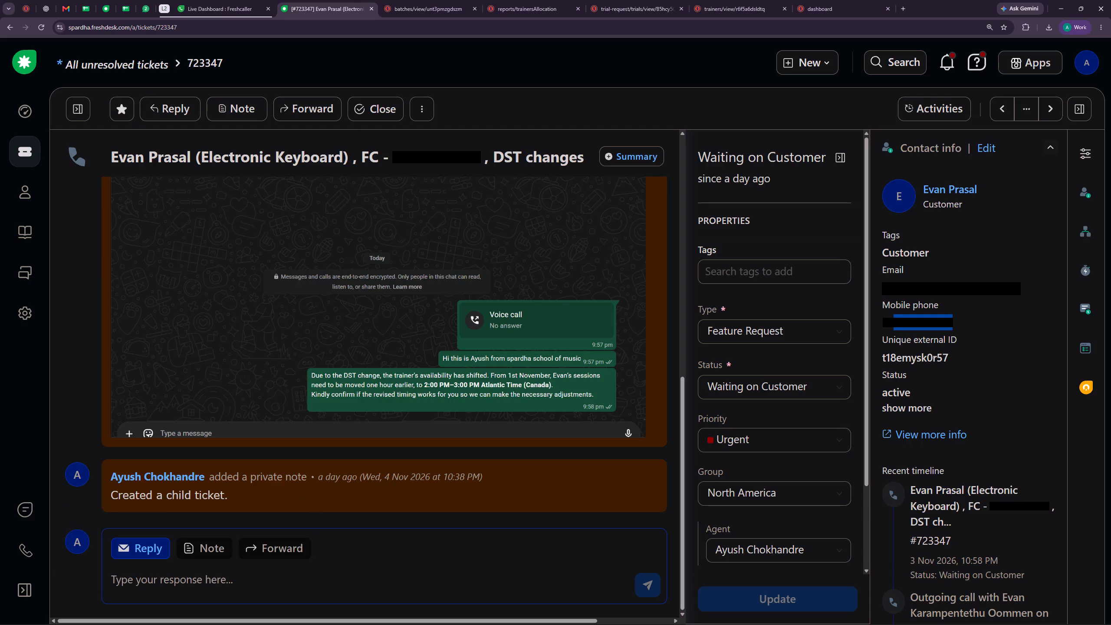
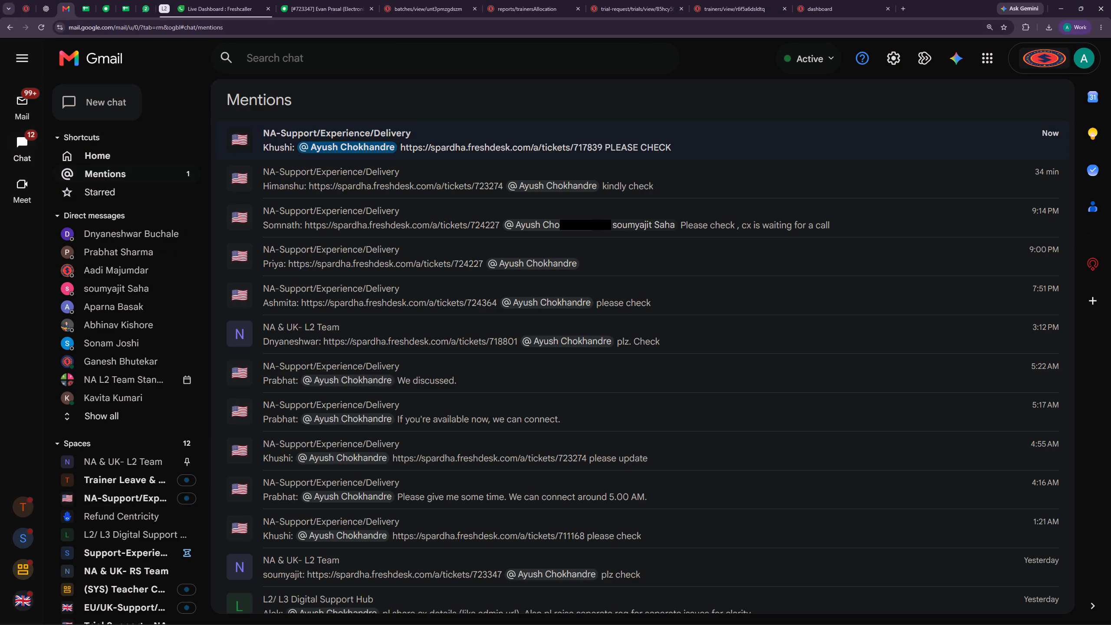
left_click(573, 464)
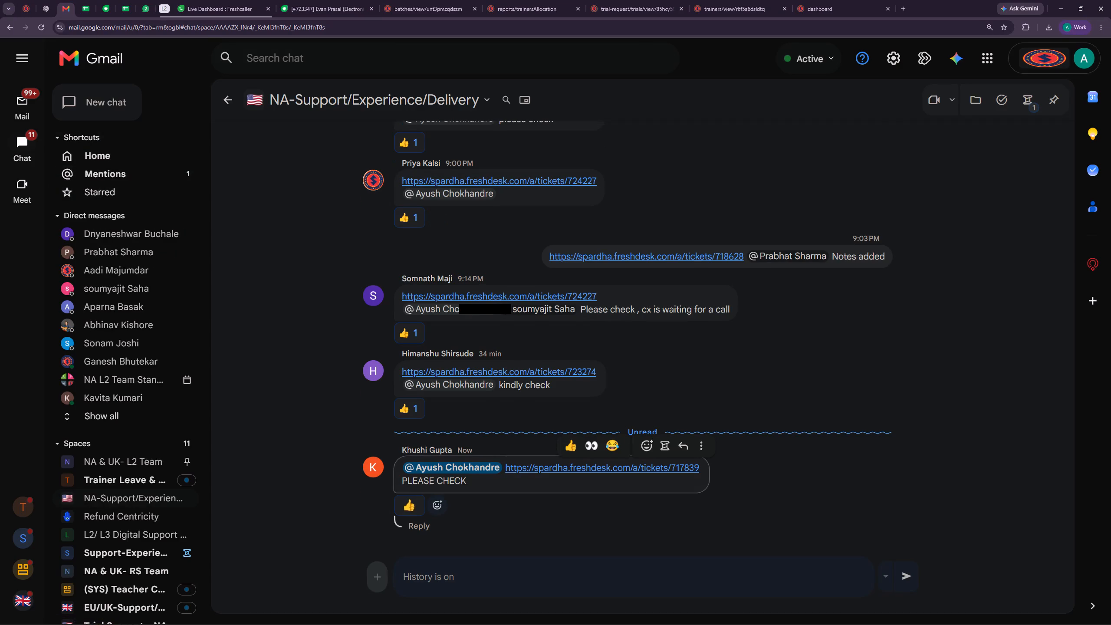
left_click(562, 471)
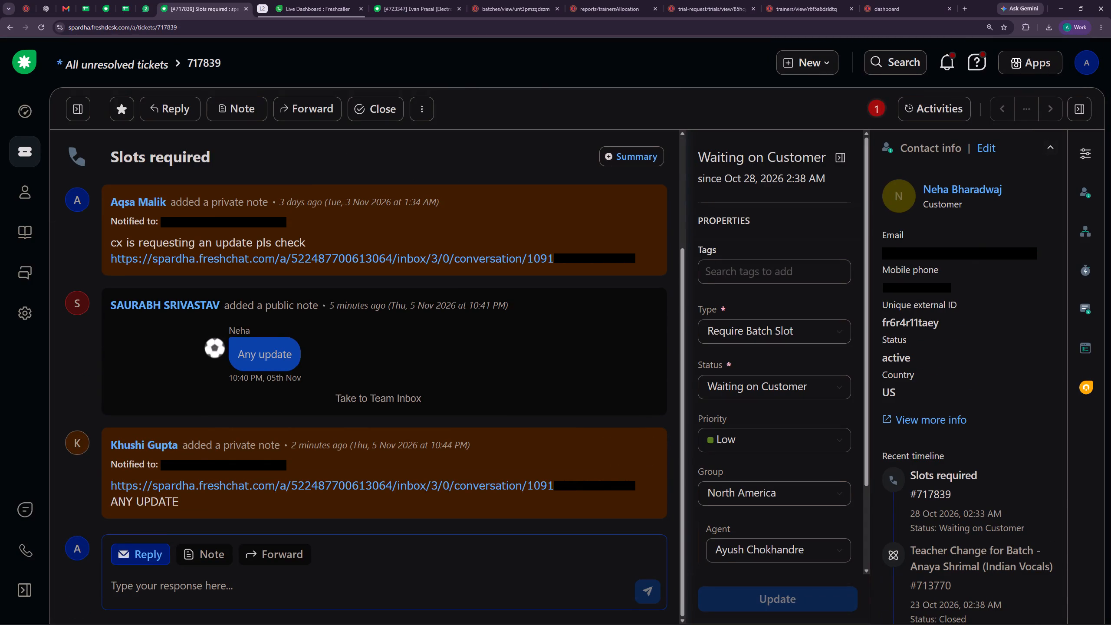
Review the slot request and update notes on ticket 717839, dismiss the chat notification and expand the ticket's Parent Child section.
scroll(486, 359, "up", 5)
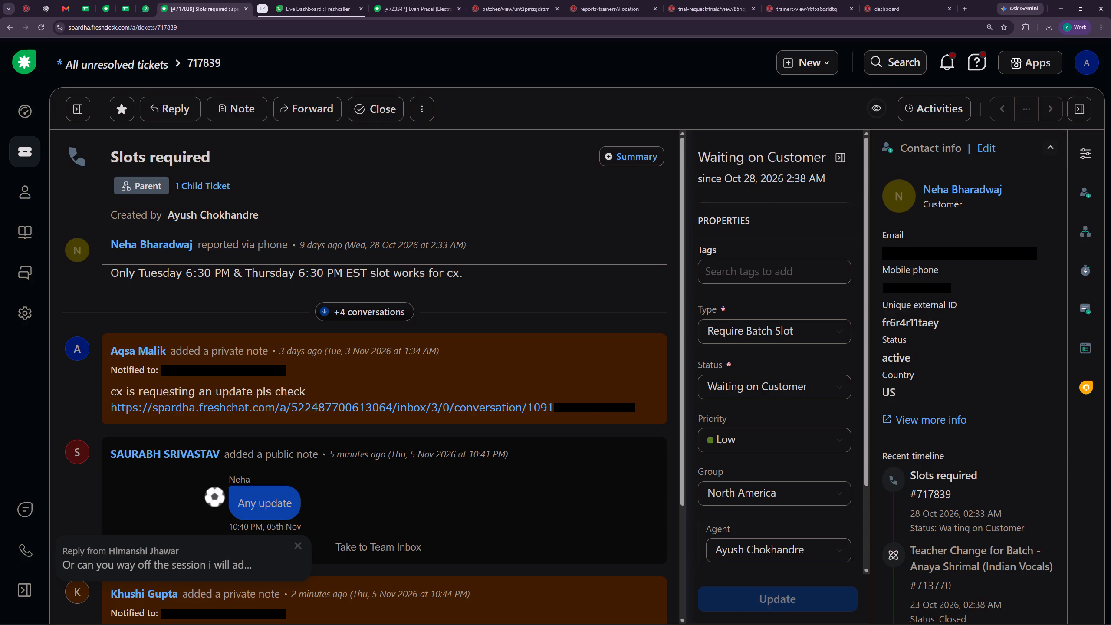
scroll(834, 384, "down", 1)
scroll(471, 352, "down", 1)
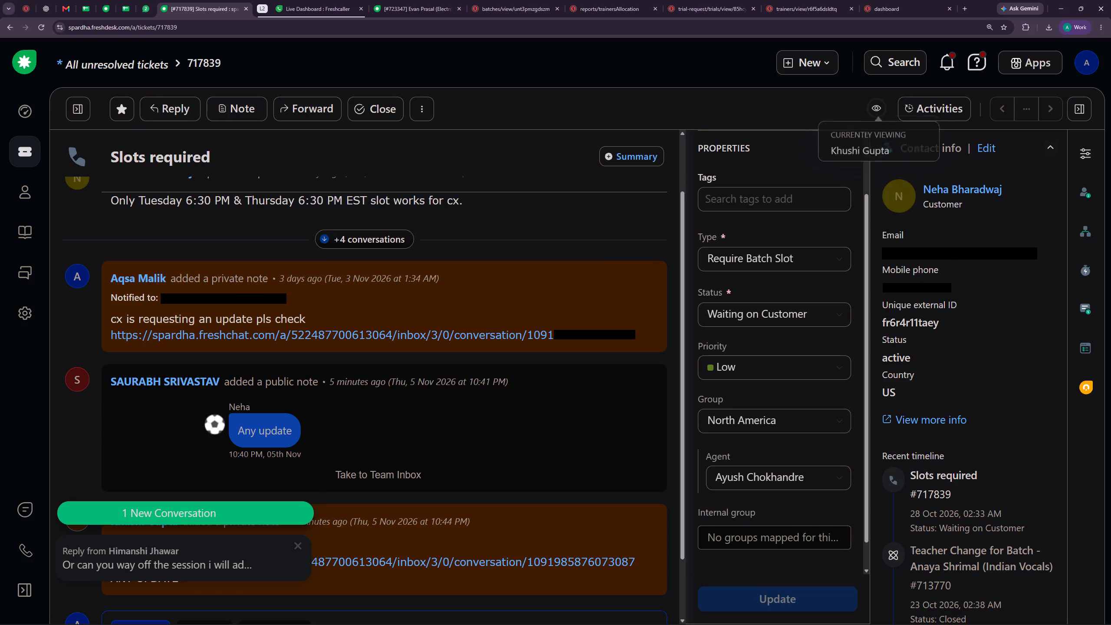
scroll(381, 339, "down", 6)
scroll(392, 367, "up", 5)
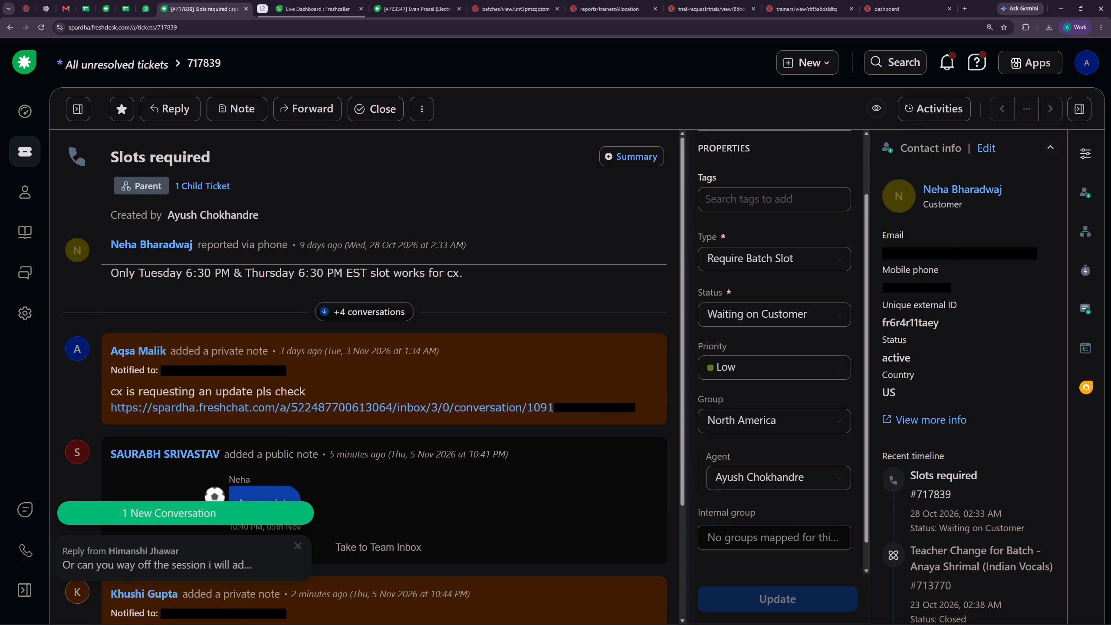
scroll(379, 342, "down", 1)
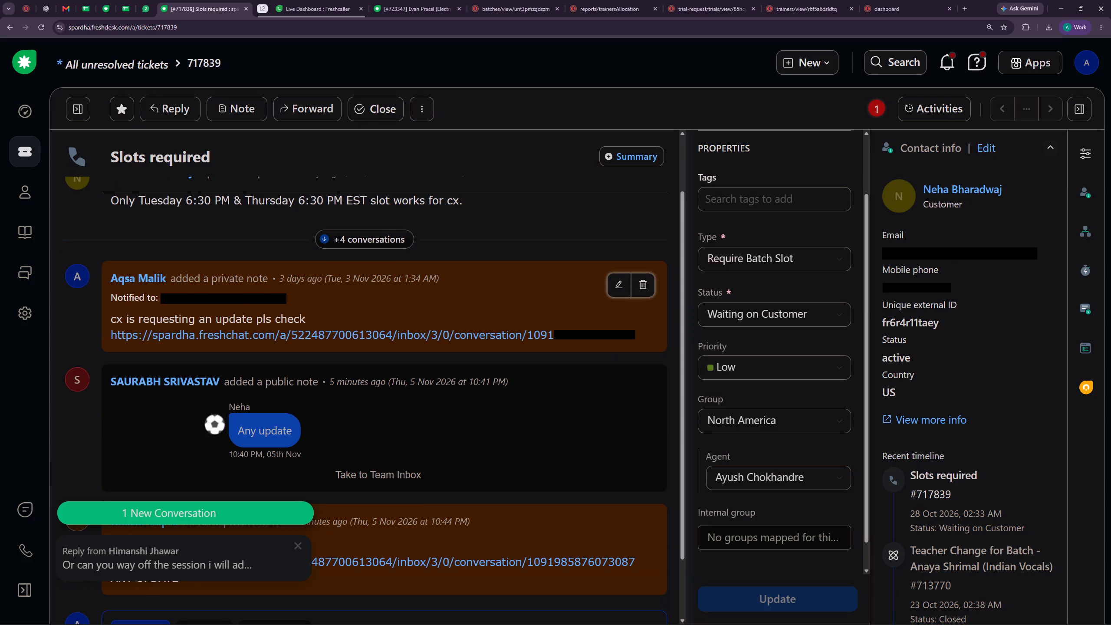
scroll(493, 347, "down", 1)
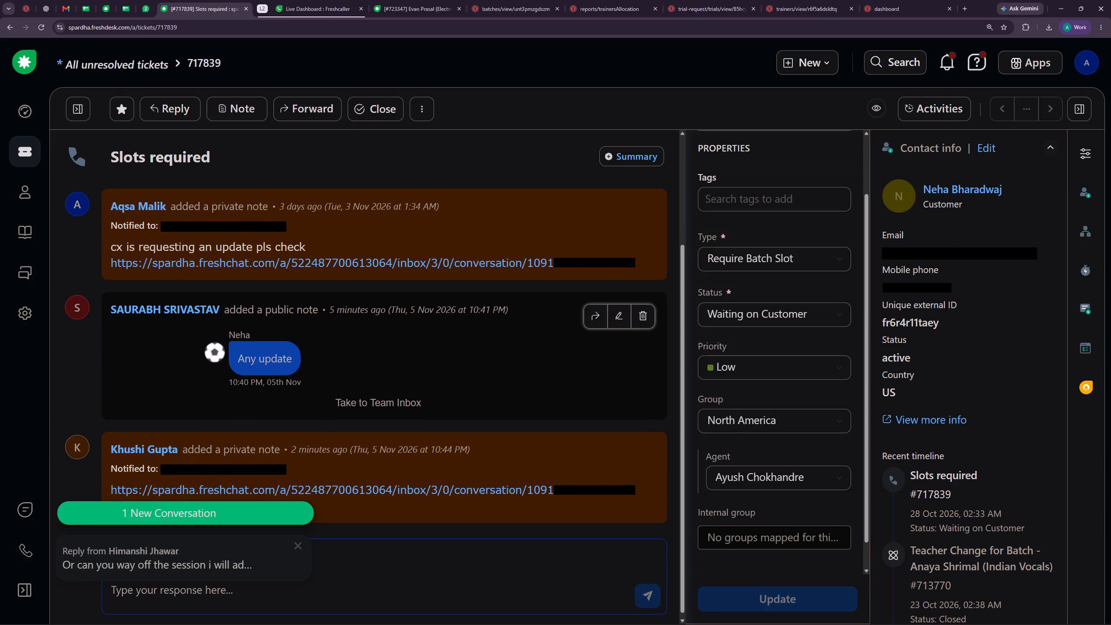
left_click(298, 548)
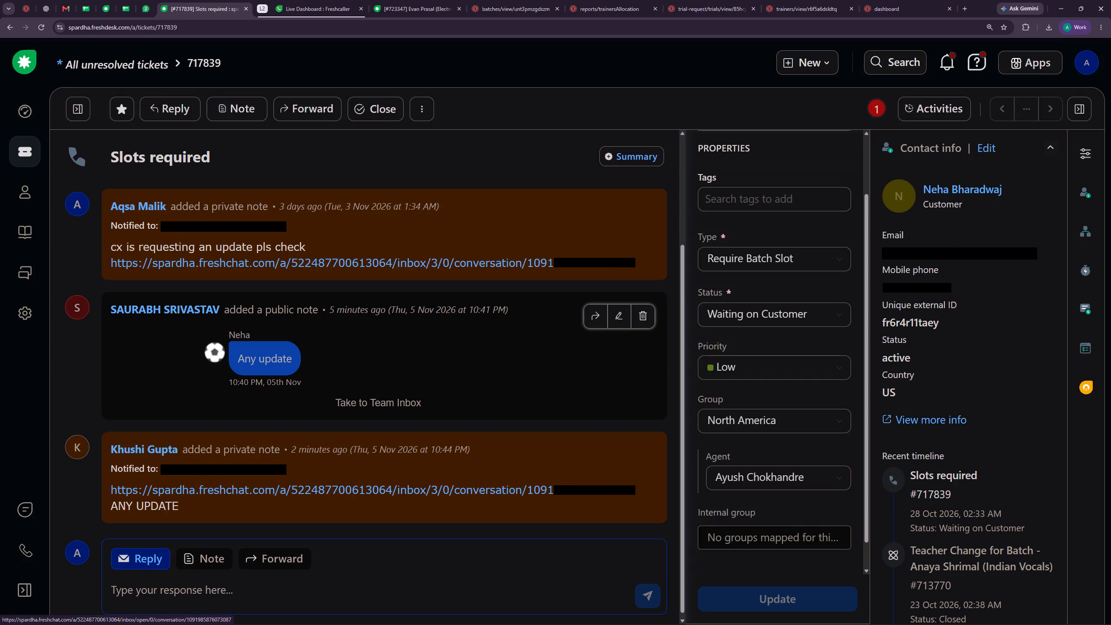
scroll(1029, 402, "down", 4)
scroll(980, 470, "down", 2)
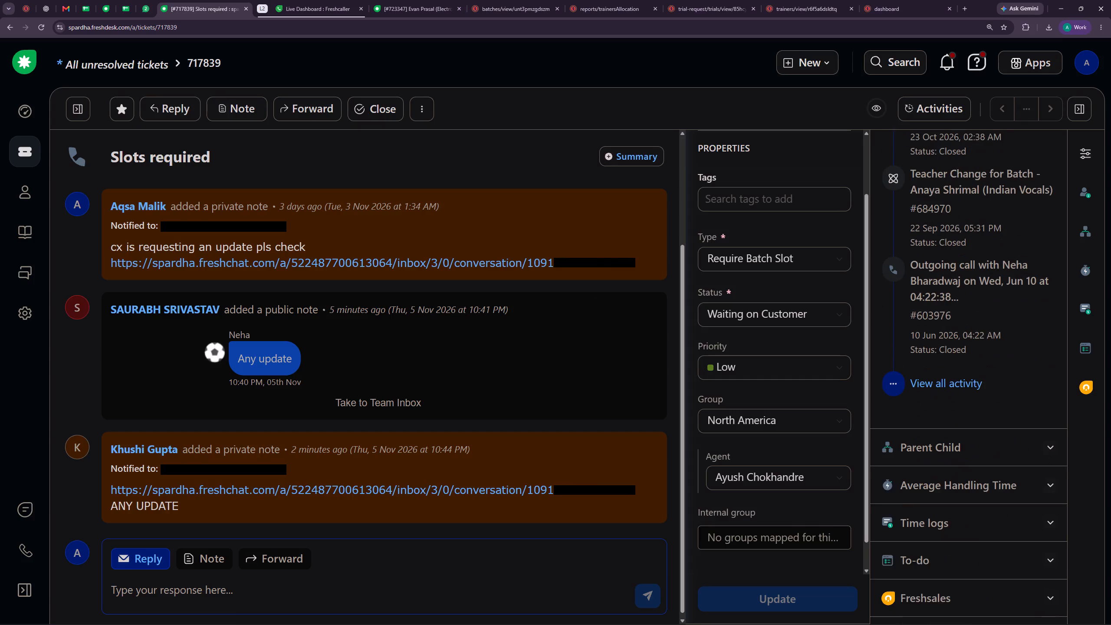
scroll(980, 471, "down", 1)
left_click(946, 457)
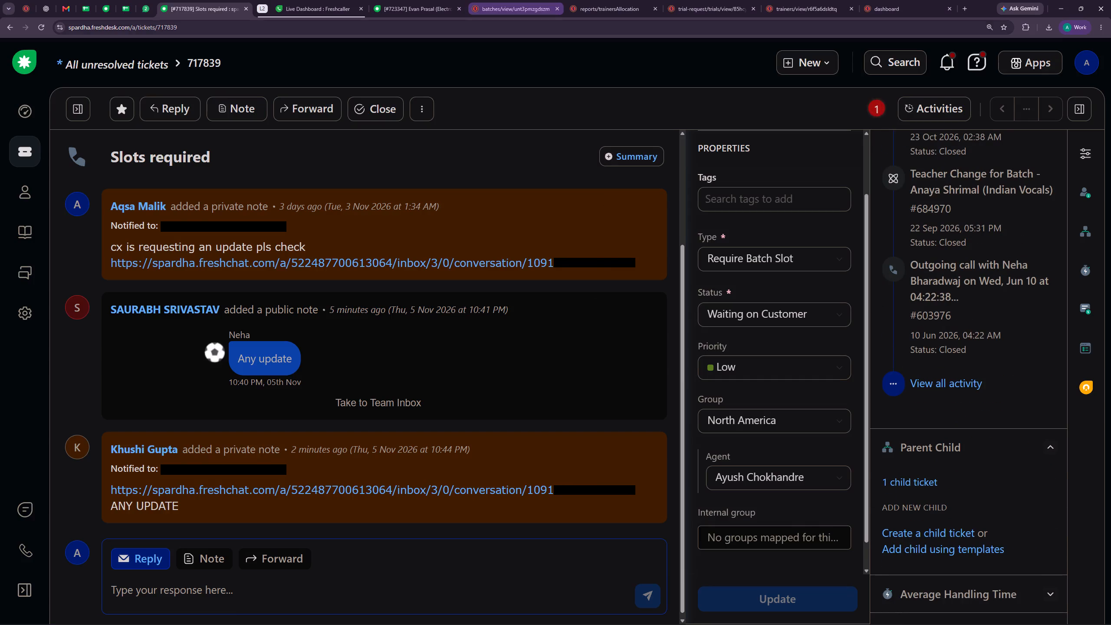
left_click(424, 0)
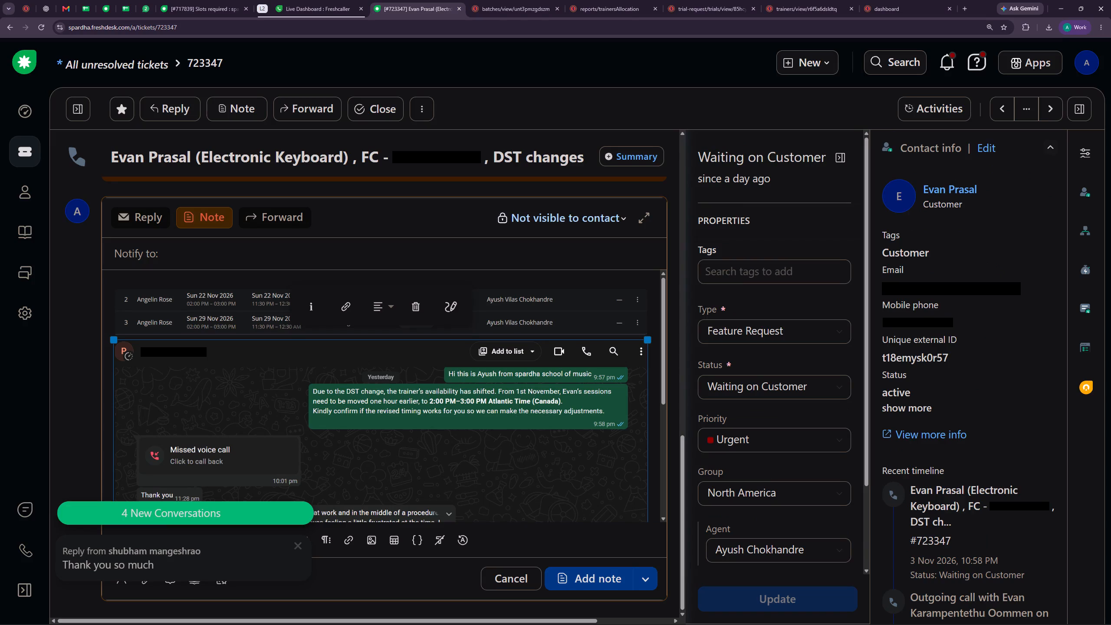
left_click(129, 278)
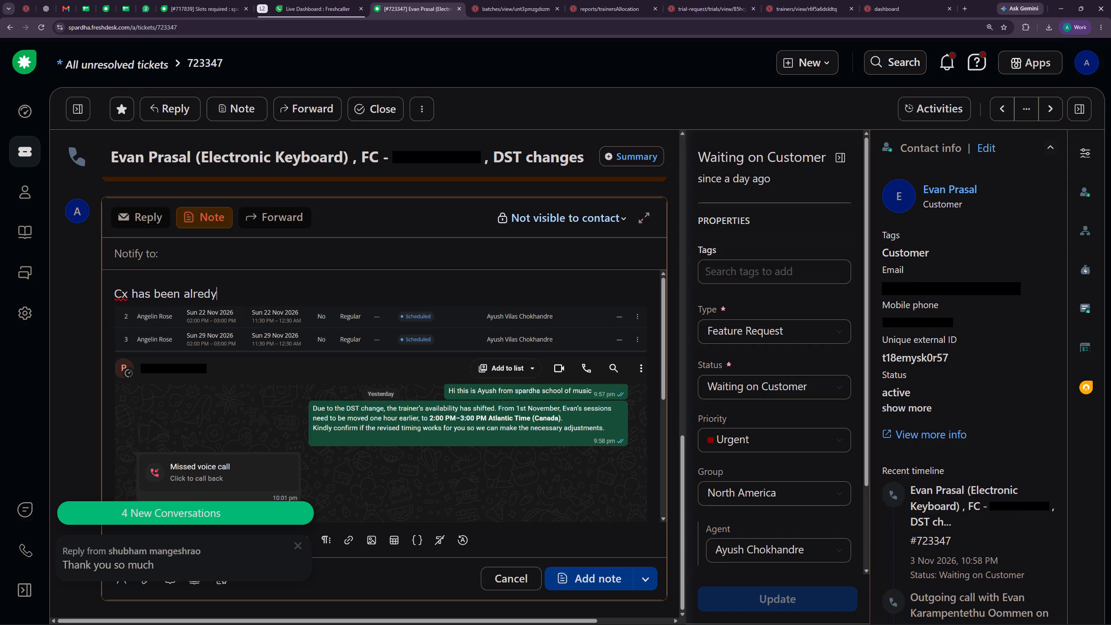
right_click(206, 292)
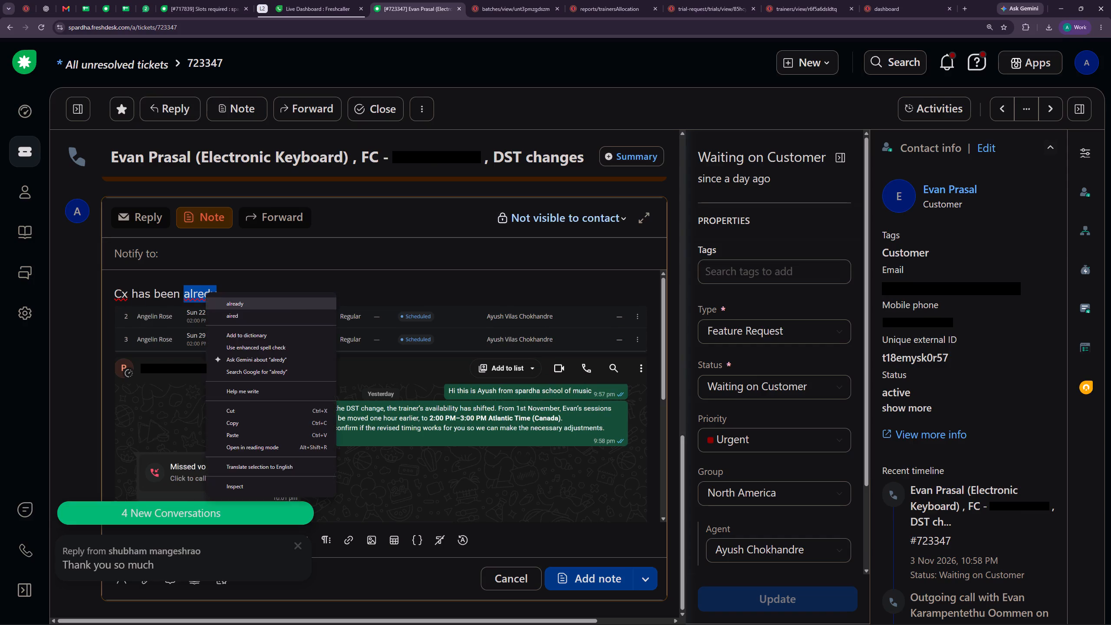
left_click(285, 309)
key("BackSpace")
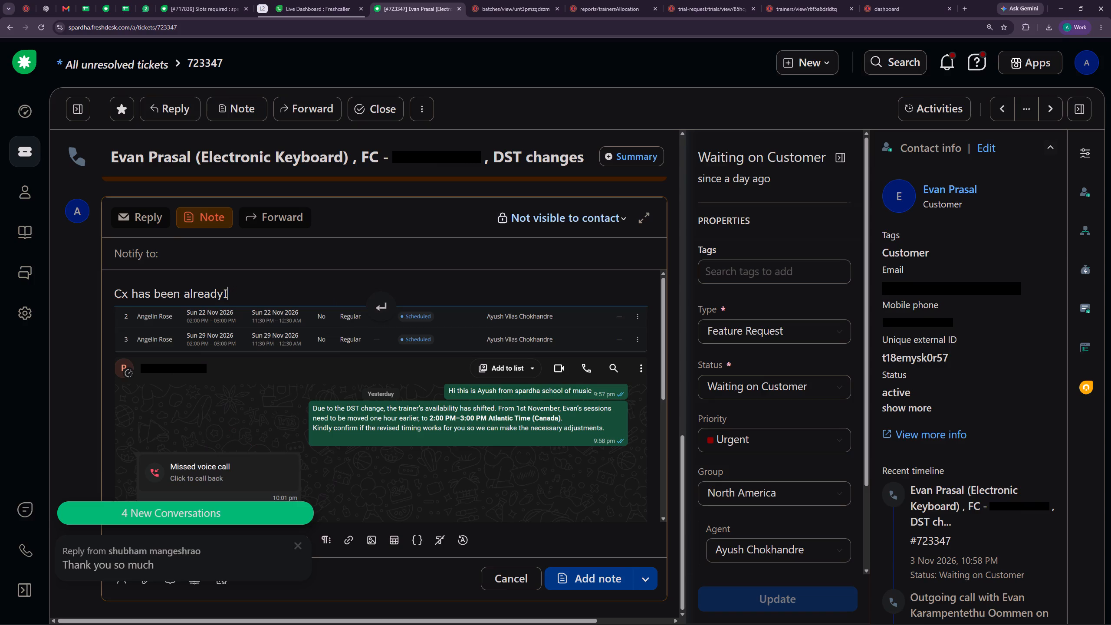
key("BackSpace")
key("space")
type("IN")
key("BackSpace")
type("in")
type("formed.")
left_click(595, 585)
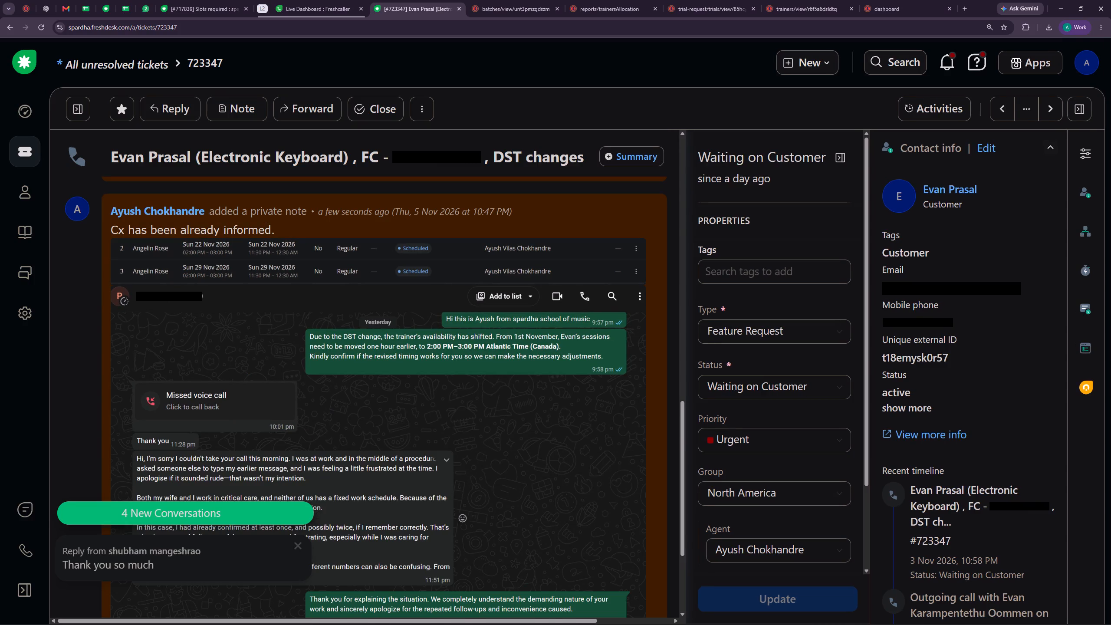
Set the status of ticket 723347 to Closed and update the ticket.
left_click(770, 391)
left_click(764, 515)
left_click(808, 590)
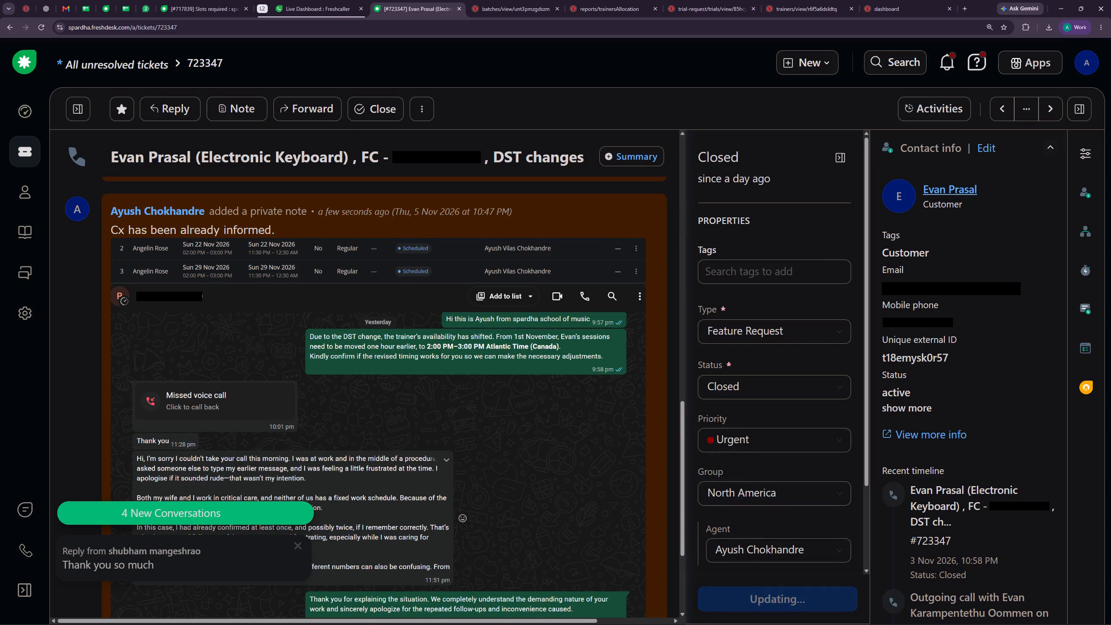
left_click(1008, 111)
scroll(381, 482, "down", 5)
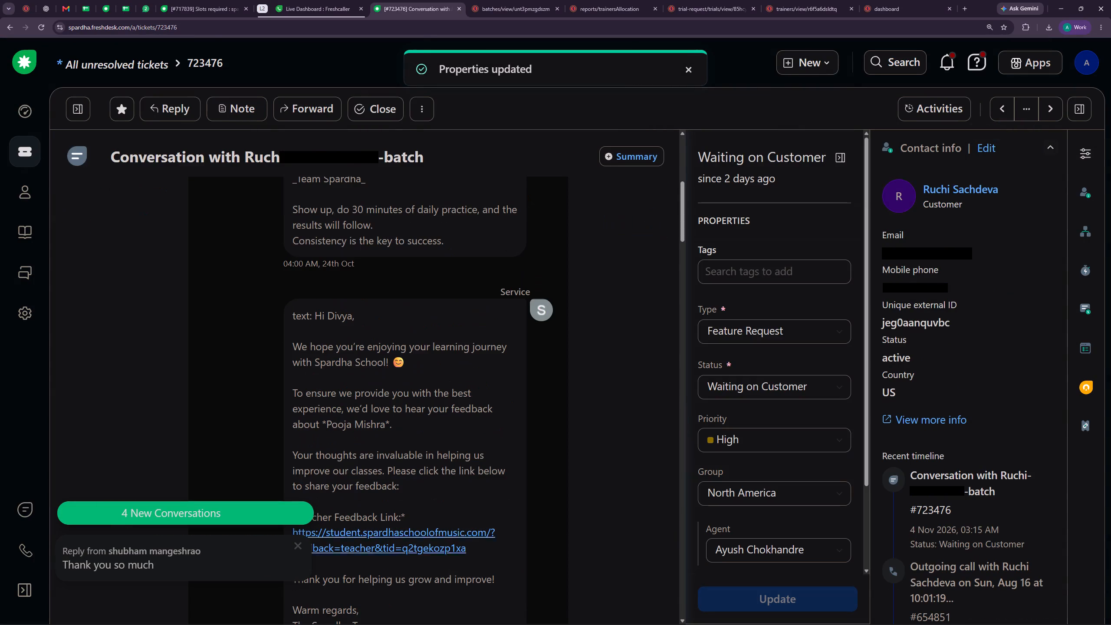
left_click(301, 553)
scroll(450, 457, "down", 10)
scroll(465, 496, "down", 5)
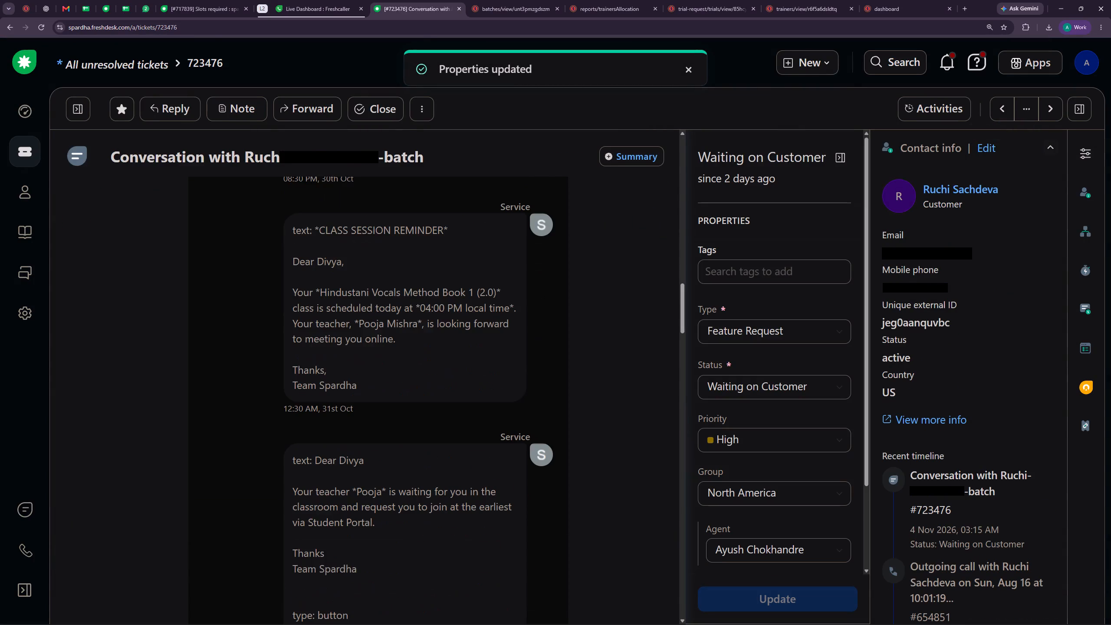
scroll(459, 484, "down", 8)
Return to ticket 717839, check the details of its child ticket, and go back to the latest notes.
left_click(194, 0)
scroll(373, 393, "up", 11)
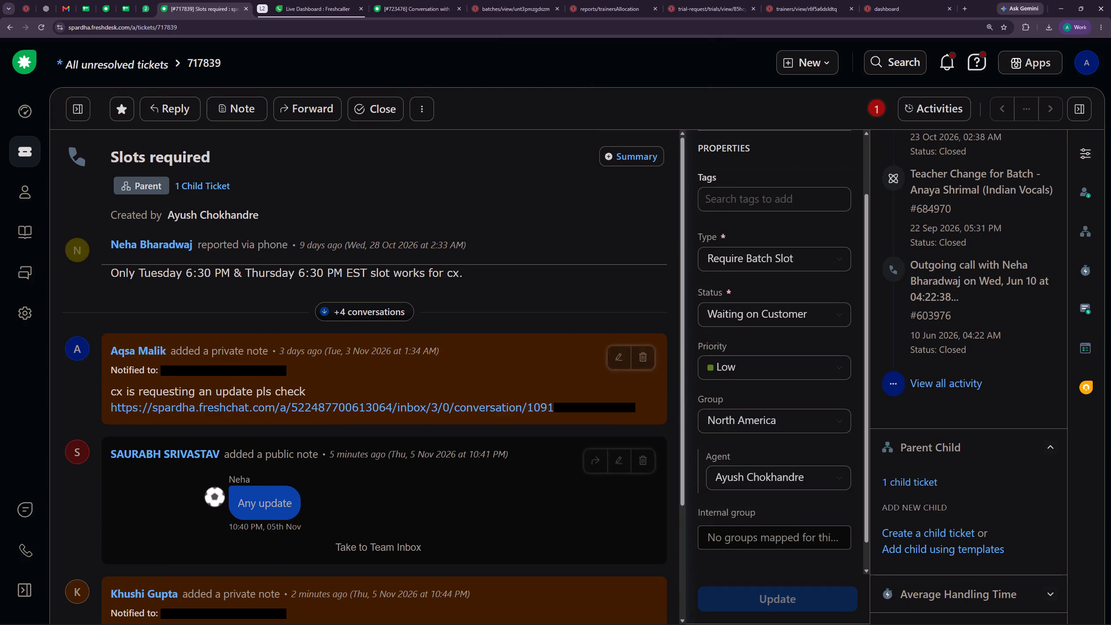
scroll(917, 465, "down", 6)
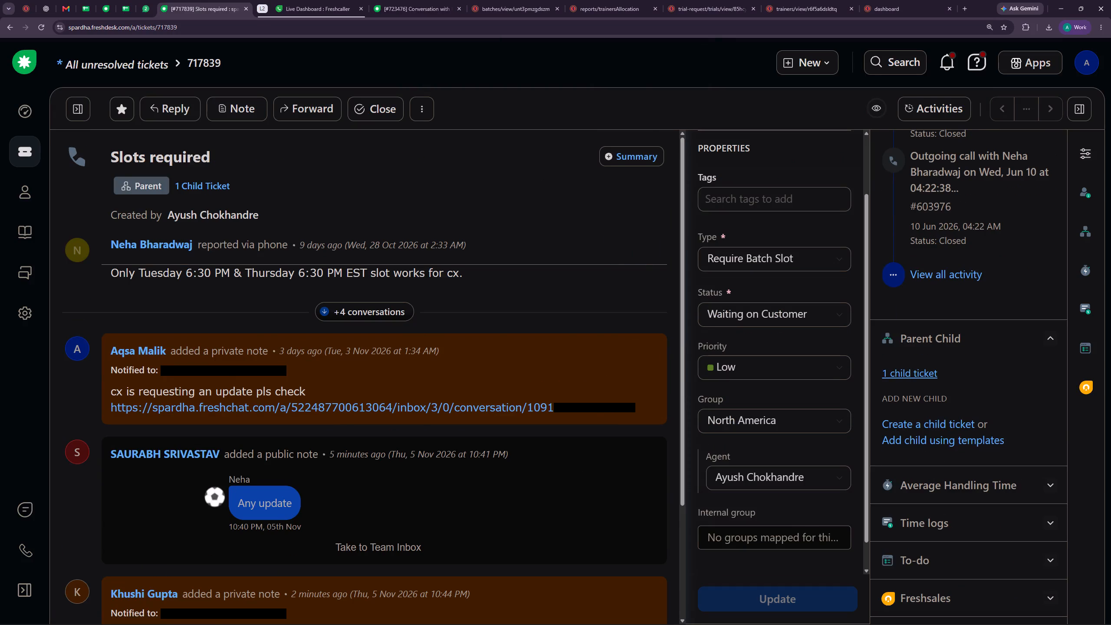
left_click(925, 374)
left_click(465, 160)
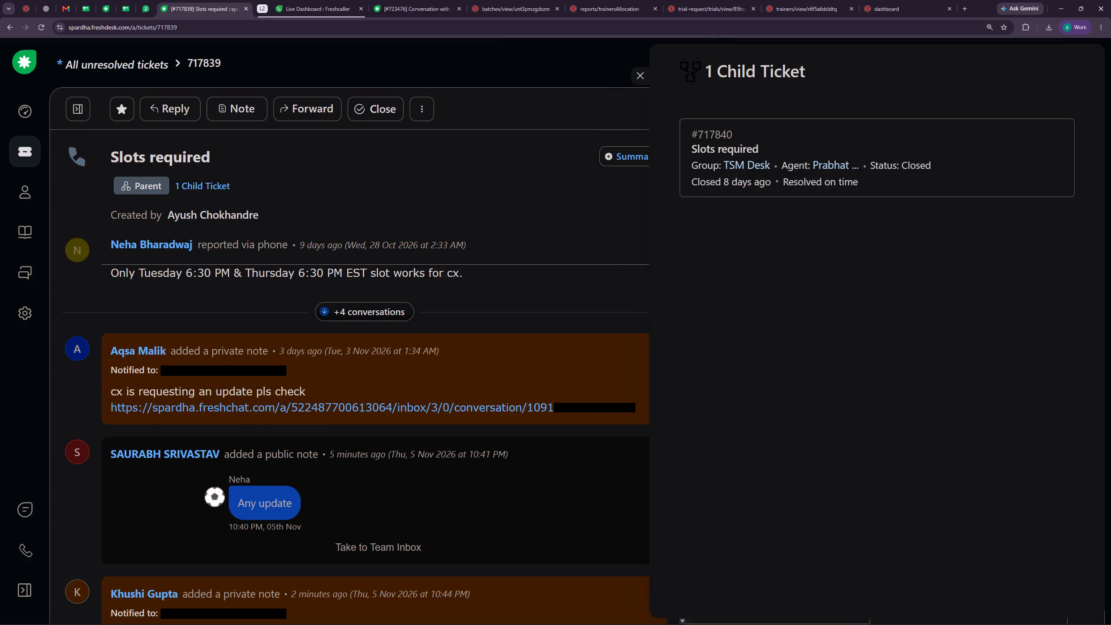
left_click(640, 77)
scroll(460, 289, "down", 4)
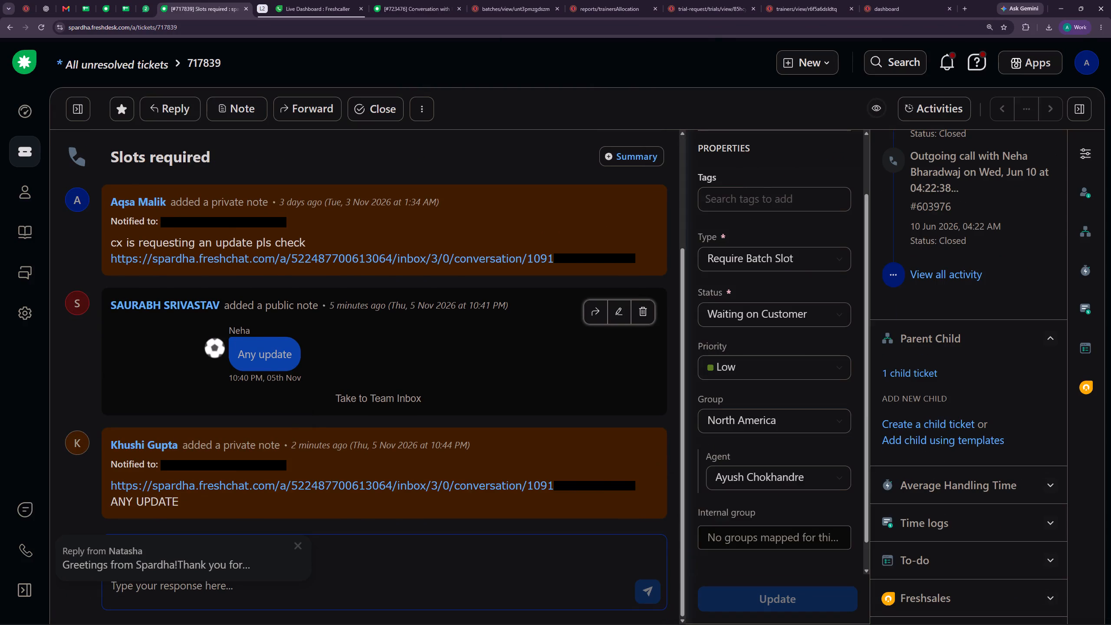
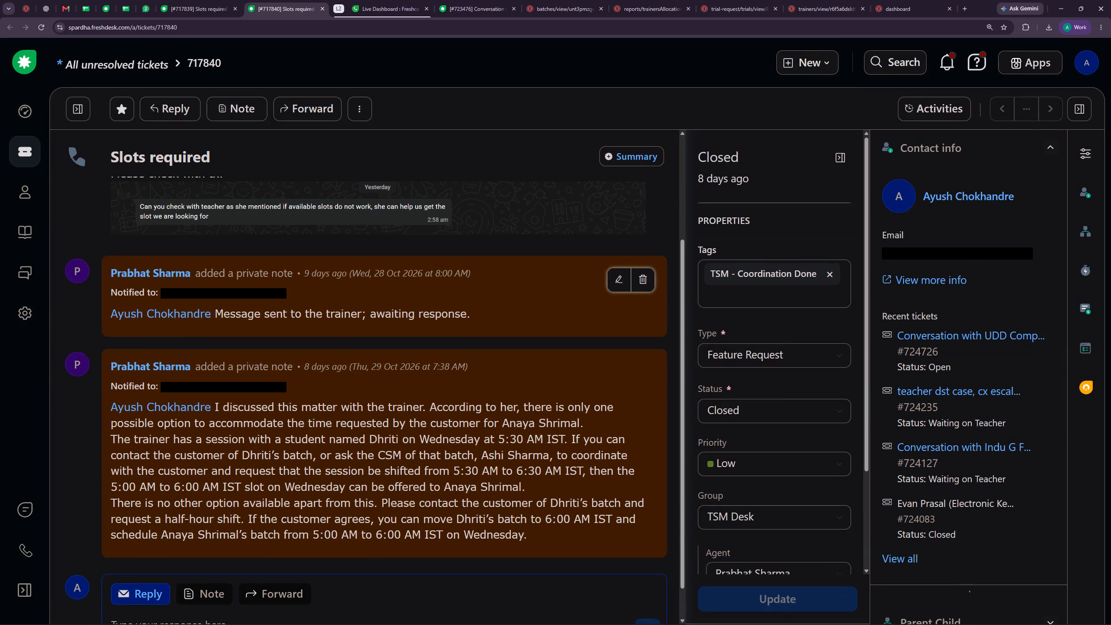
Review the trainer coordination notes in child ticket 717840, return to parent ticket 717839 and dismiss its child ticket details.
scroll(447, 347, "down", 1)
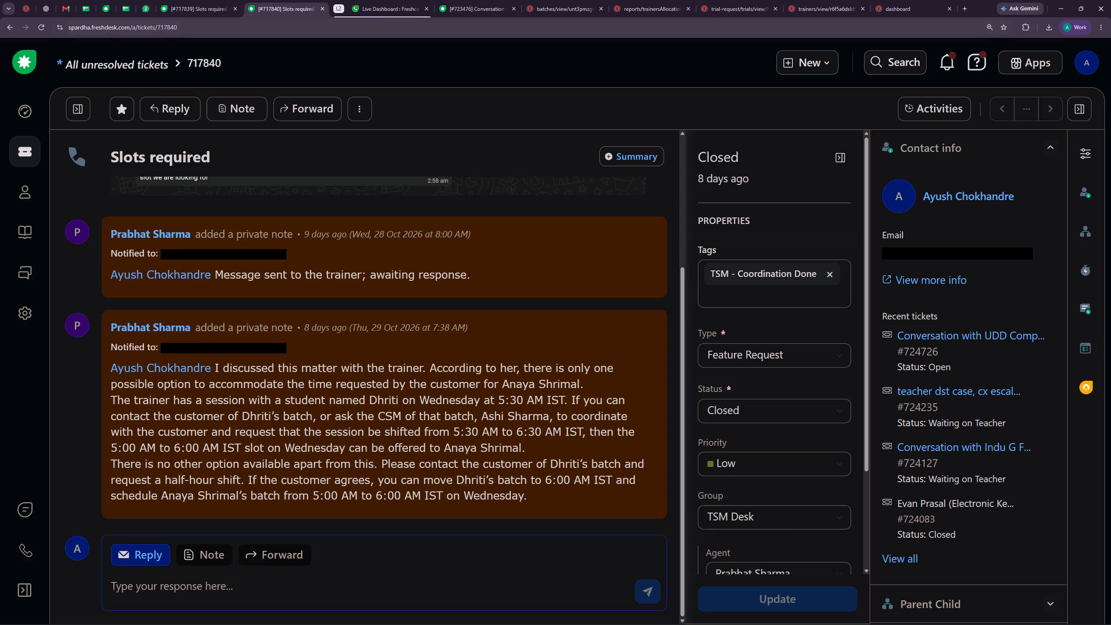
scroll(329, 274, "up", 5)
scroll(368, 283, "down", 5)
left_click(211, 0)
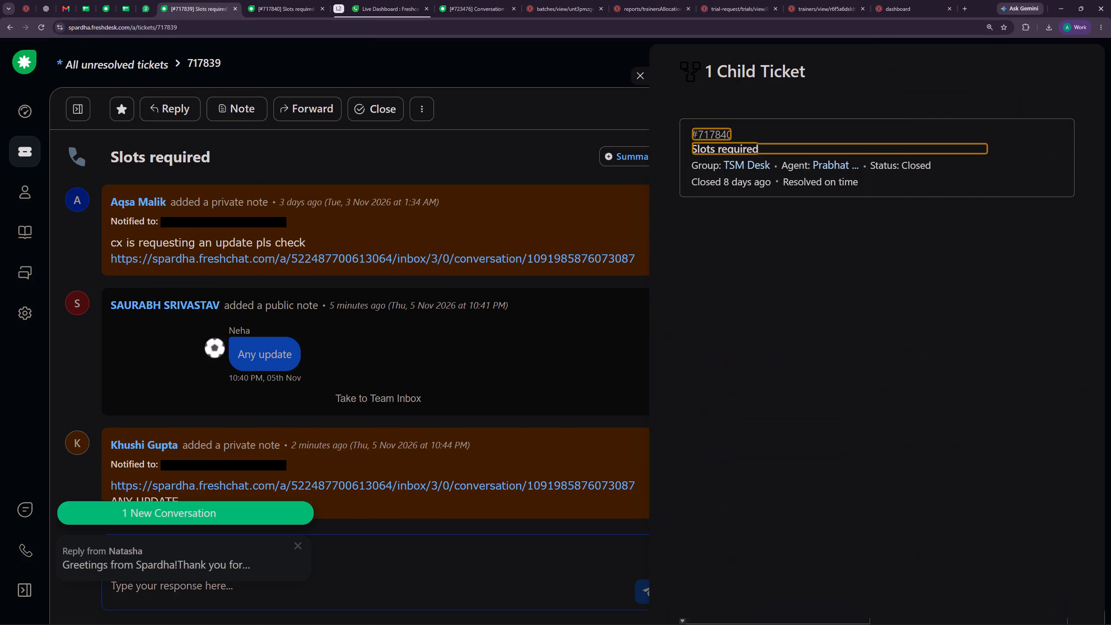
scroll(341, 312, "down", 3)
left_click(639, 73)
Expand the four hidden conversations in ticket 717839 and examine the notes about the trainer's slot proposal and customer confirmation.
scroll(481, 301, "up", 4)
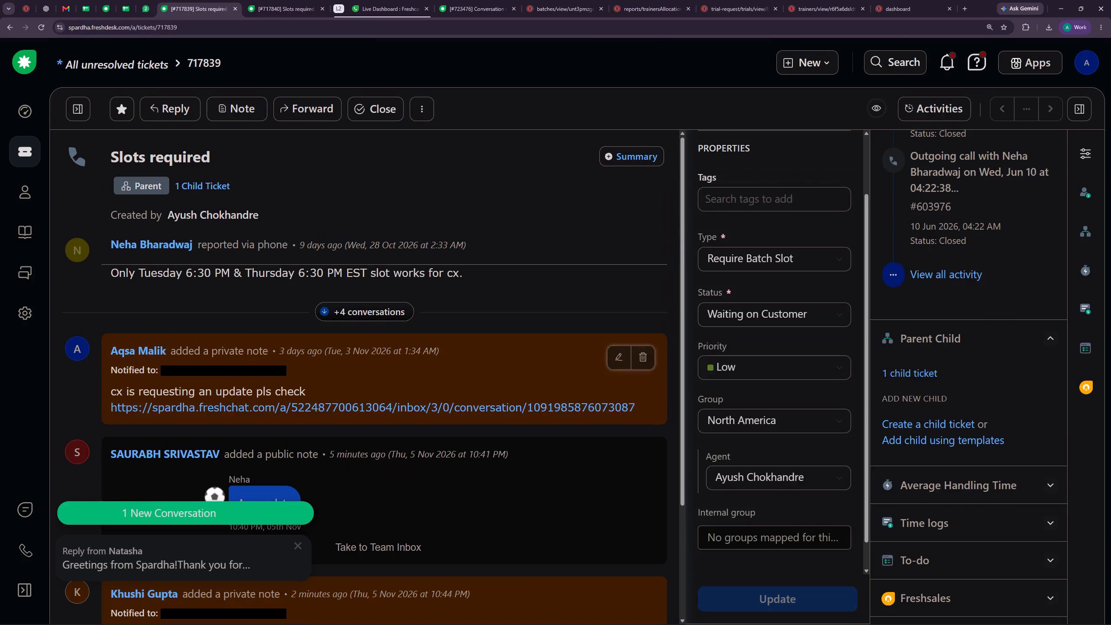
left_click(371, 313)
scroll(385, 354, "down", 1)
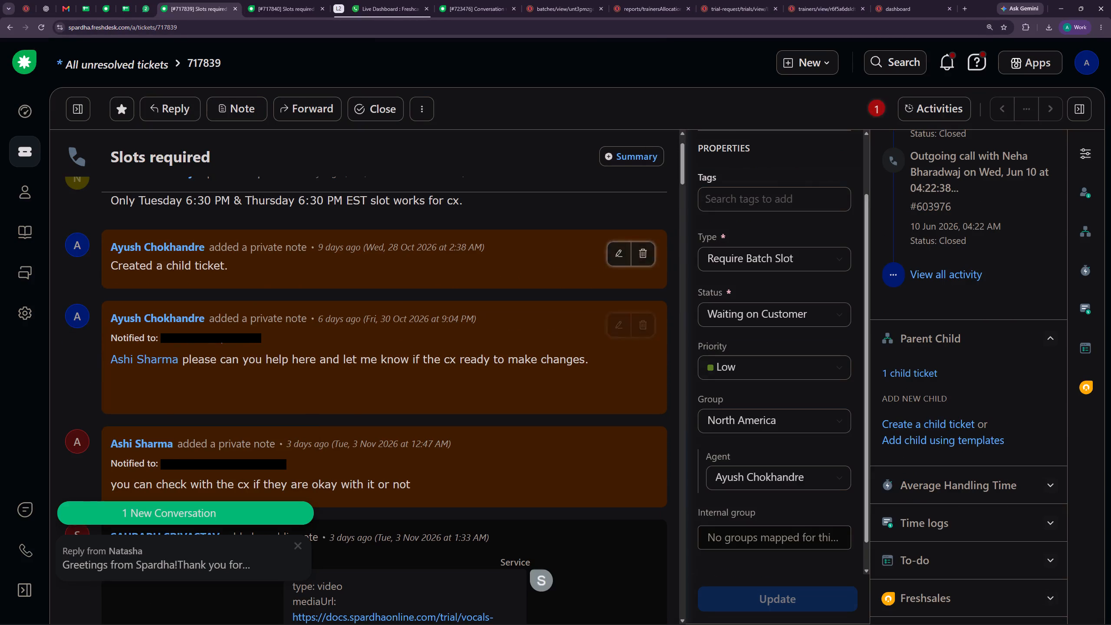
scroll(346, 446, "down", 3)
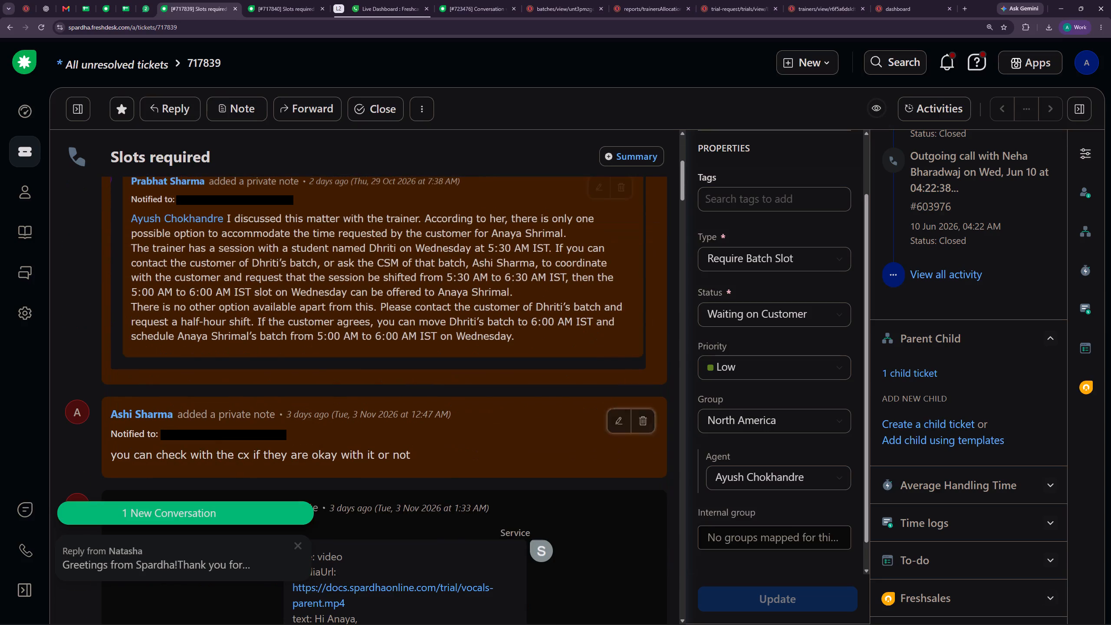
left_click(293, 546)
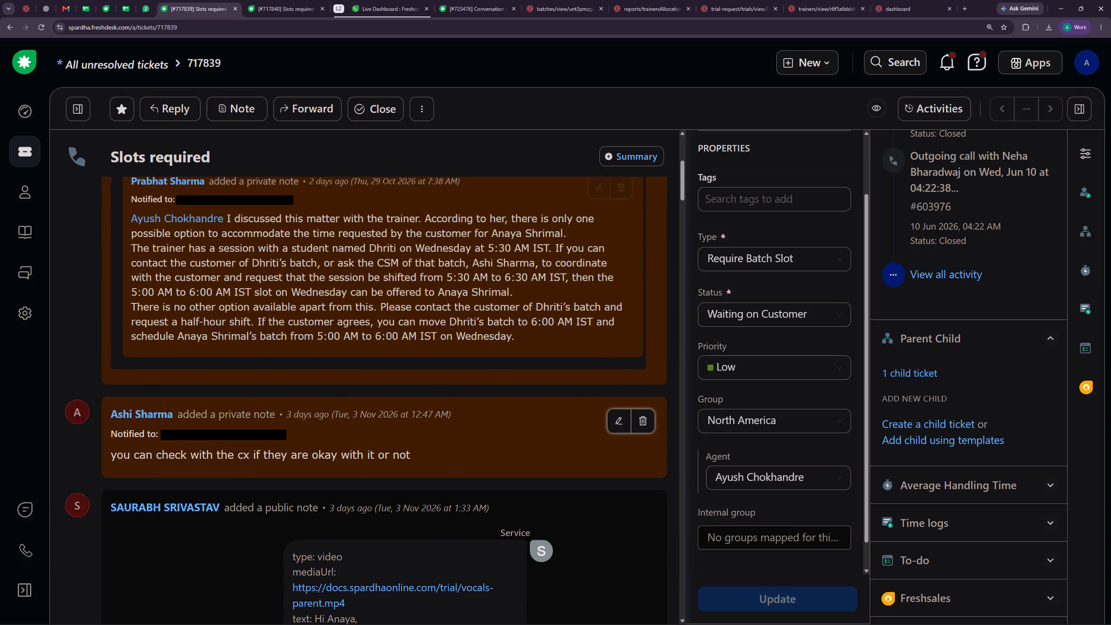
scroll(308, 471, "up", 1)
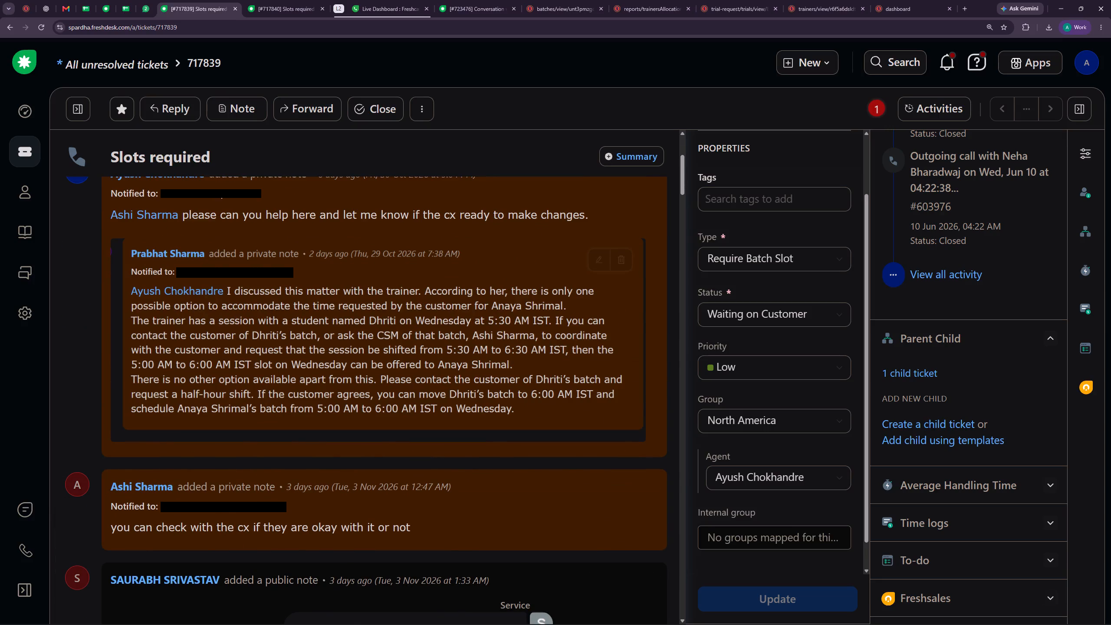
scroll(322, 434, "down", 1)
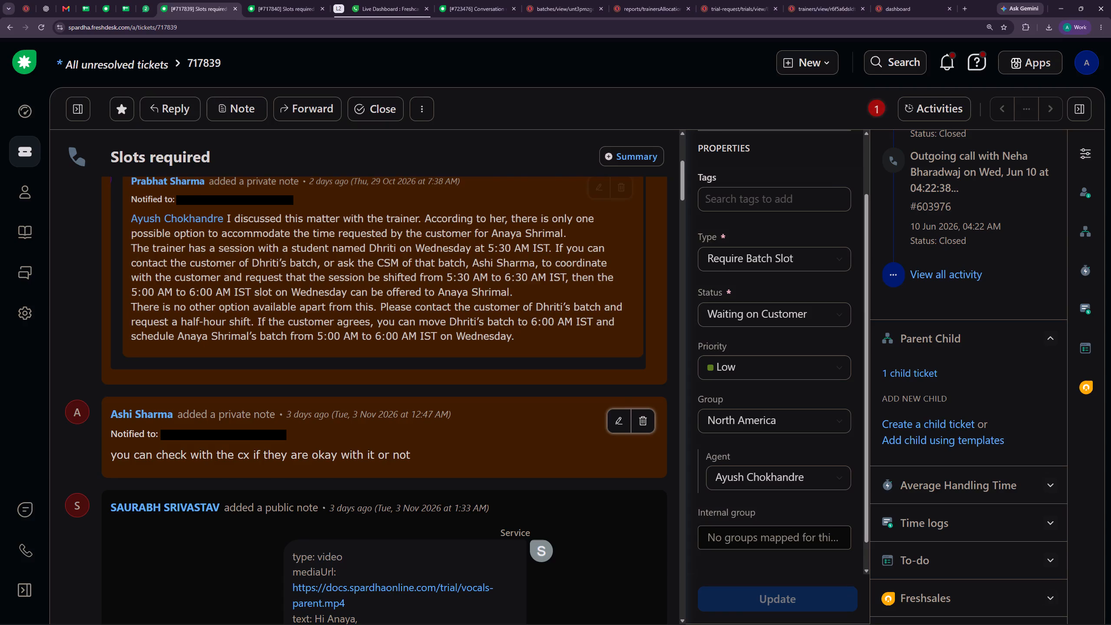
scroll(427, 433, "down", 2)
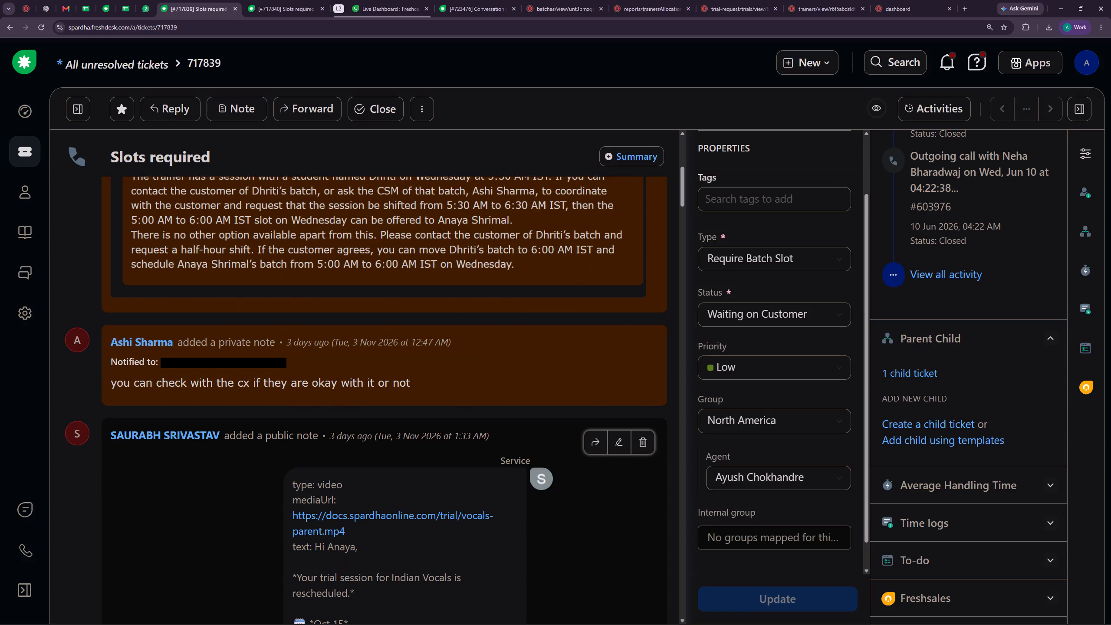
scroll(427, 433, "down", 8)
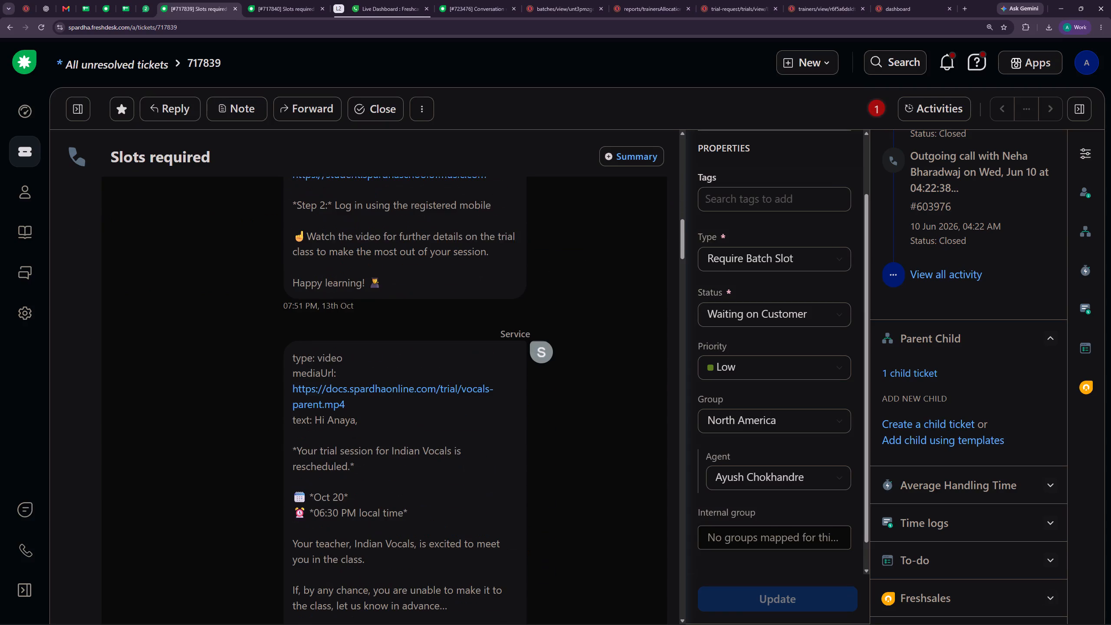
scroll(421, 433, "up", 10)
scroll(625, 300, "up", 2)
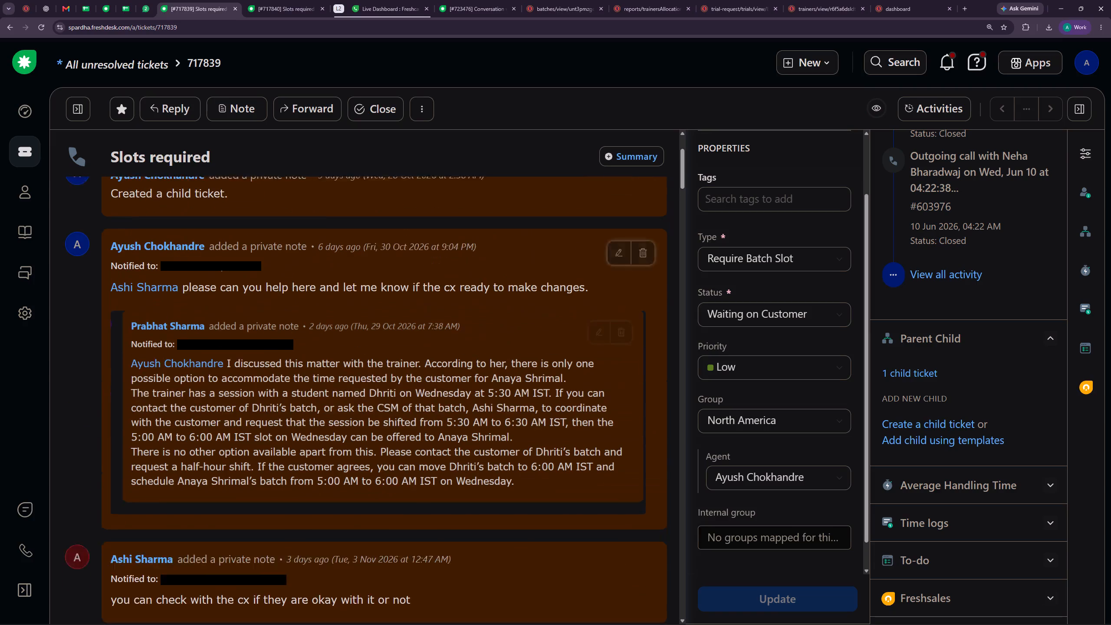
scroll(623, 303, "up", 1)
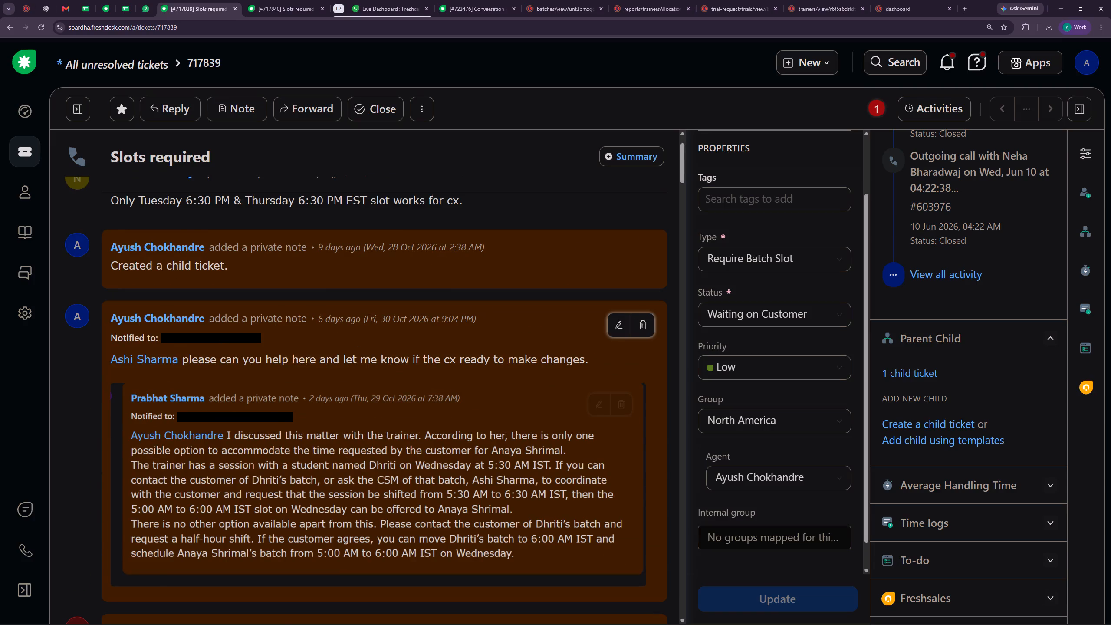
scroll(559, 316, "down", 2)
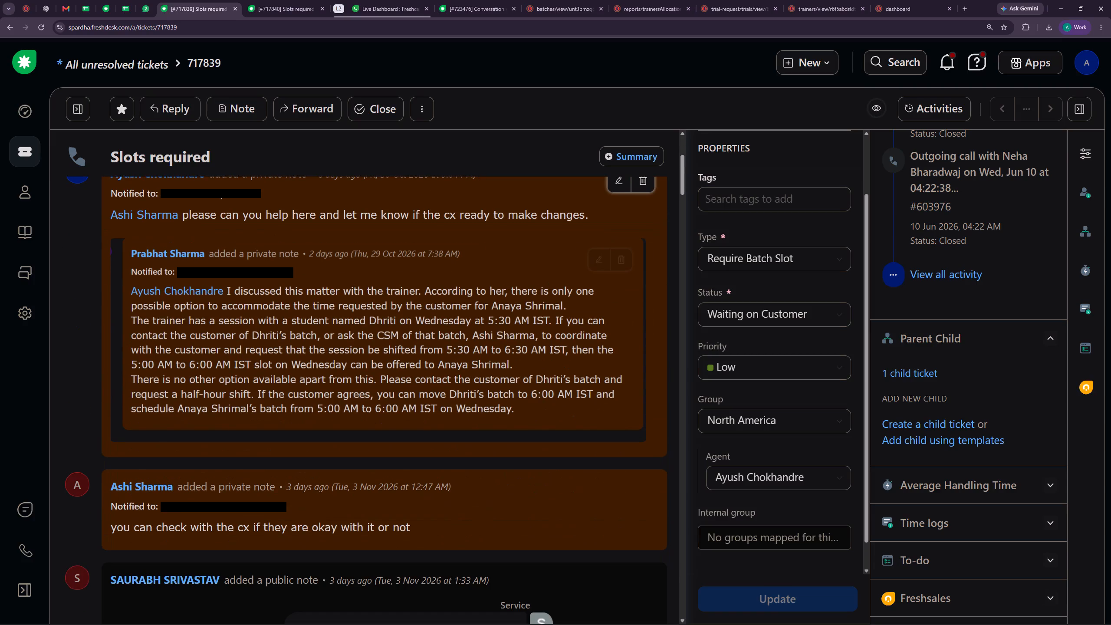
scroll(558, 317, "up", 1)
scroll(558, 317, "down", 1)
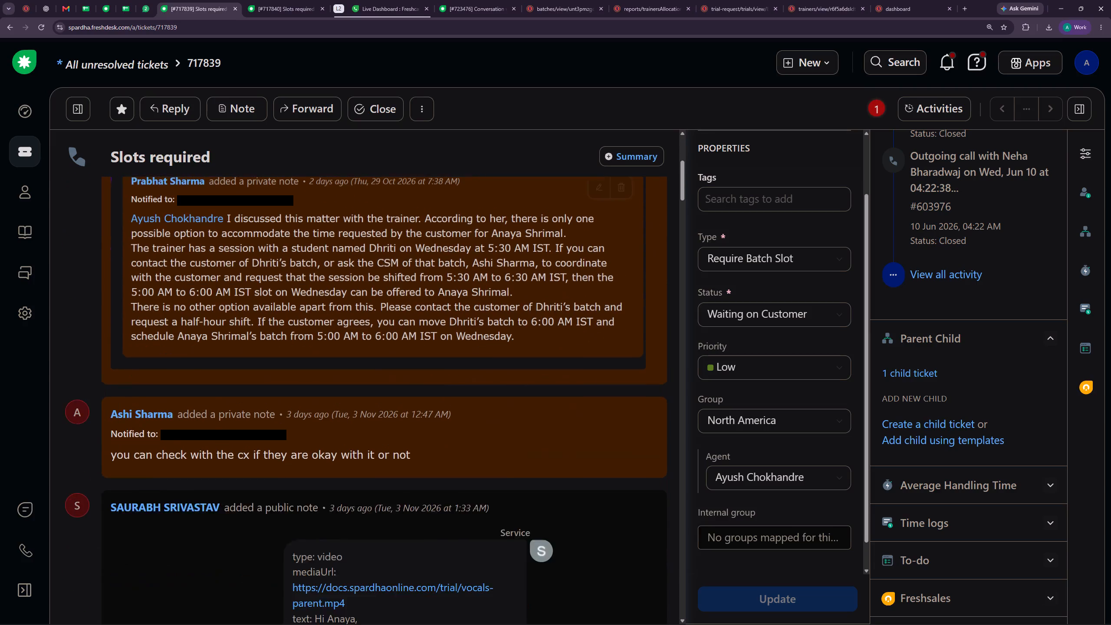
scroll(558, 317, "down", 11)
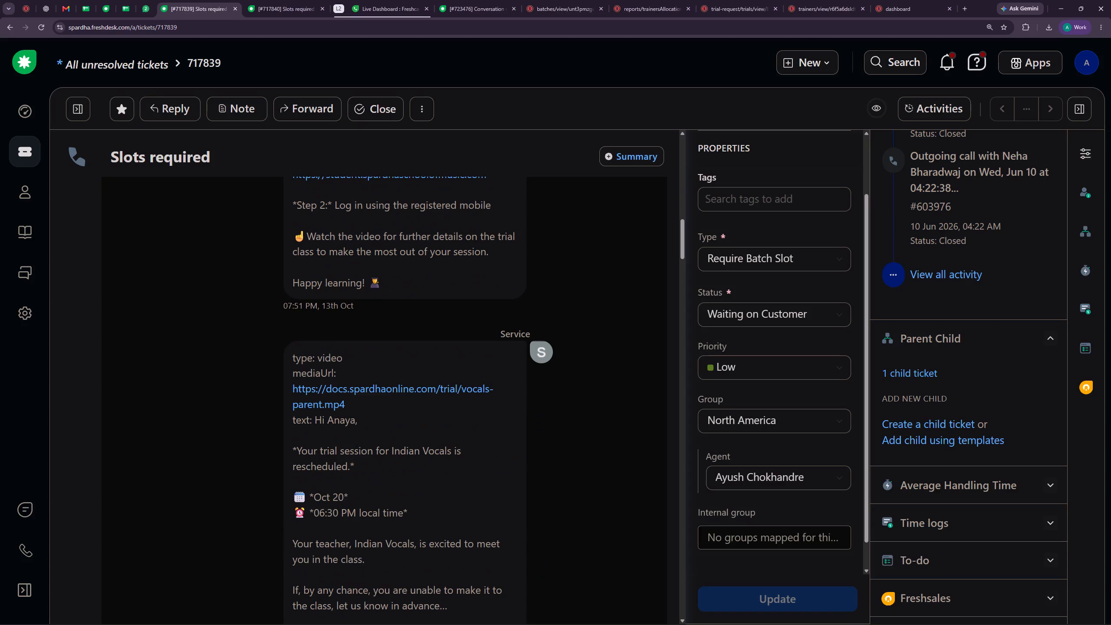
scroll(429, 294, "up", 12)
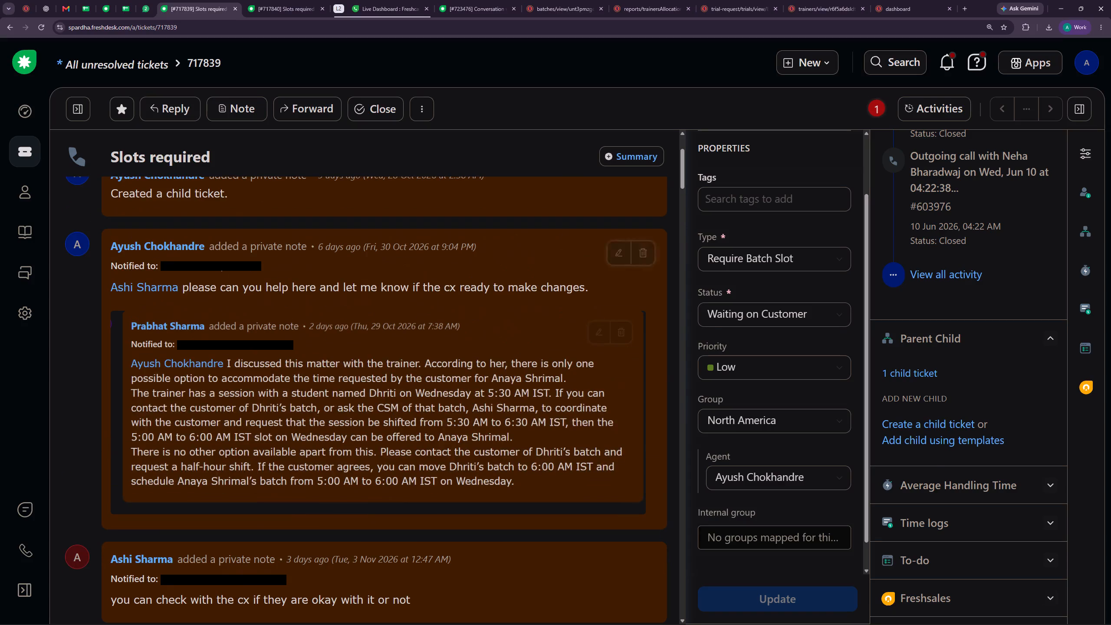
scroll(959, 383, "up", 10)
left_click_drag(962, 282, 895, 286)
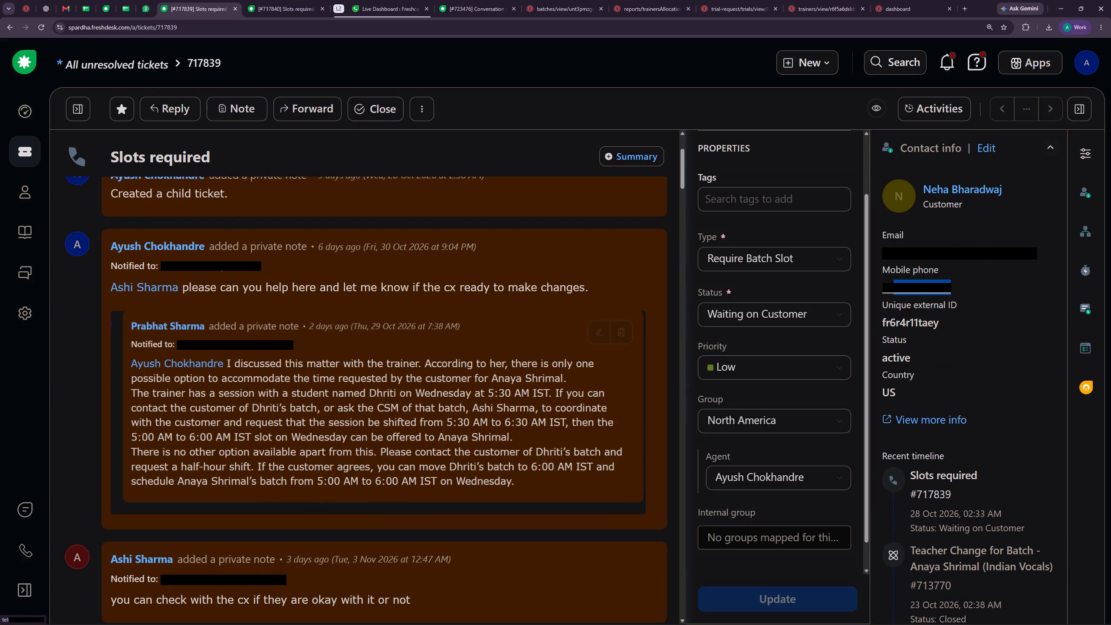
key("ctrl+c")
left_click_drag(468, 3, 475, 5)
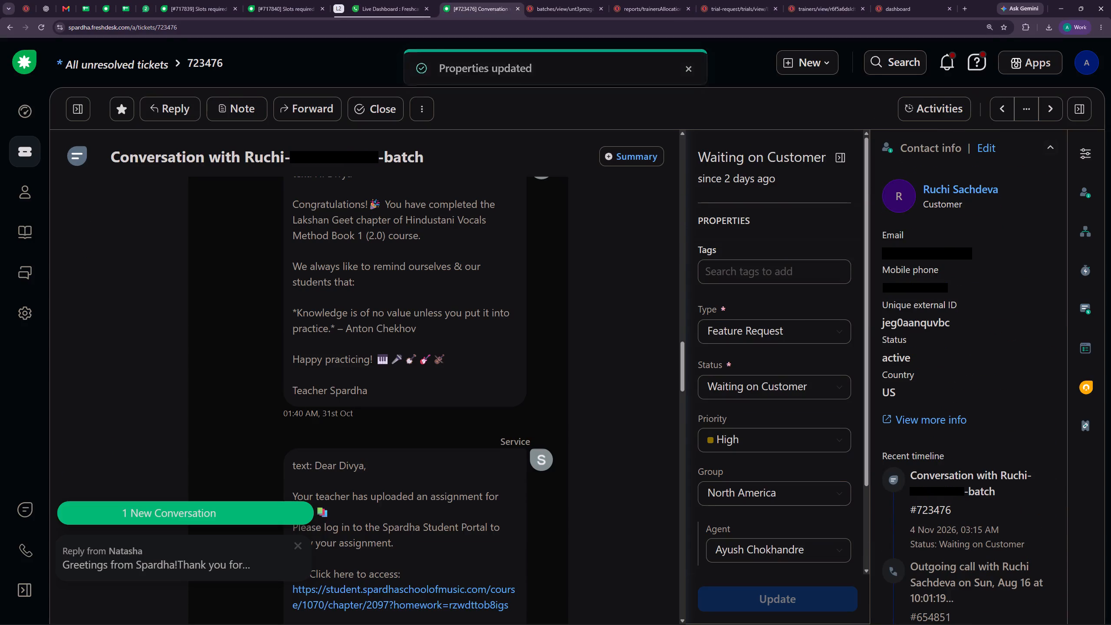
left_click(565, 0)
left_click(52, 443)
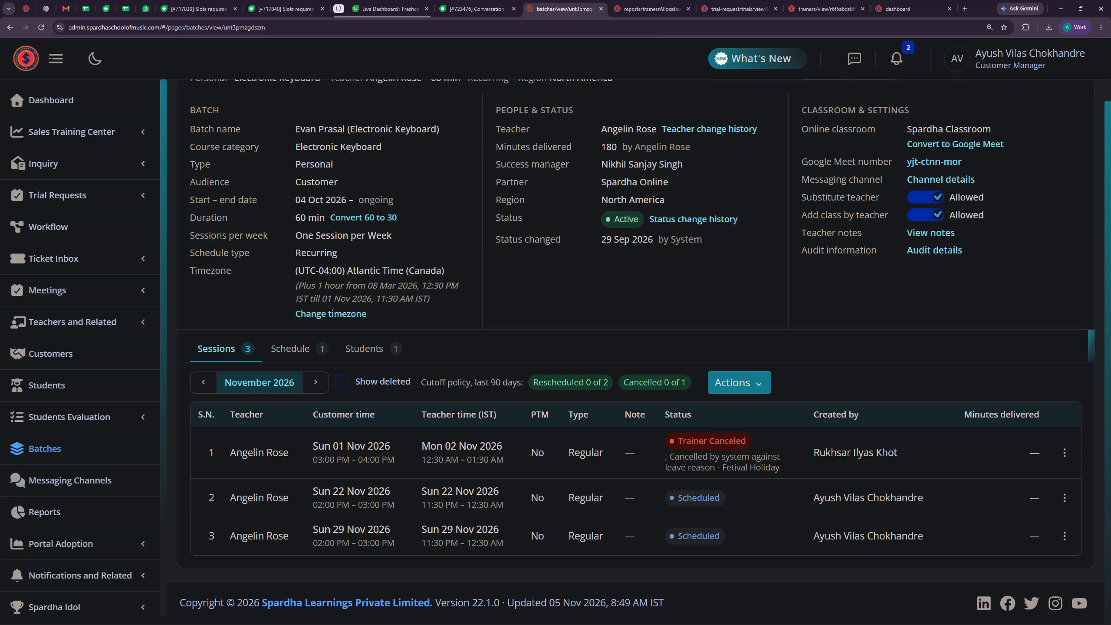
left_click_drag(556, 168, 452, 166)
key("ctrl+v")
left_click(240, 207)
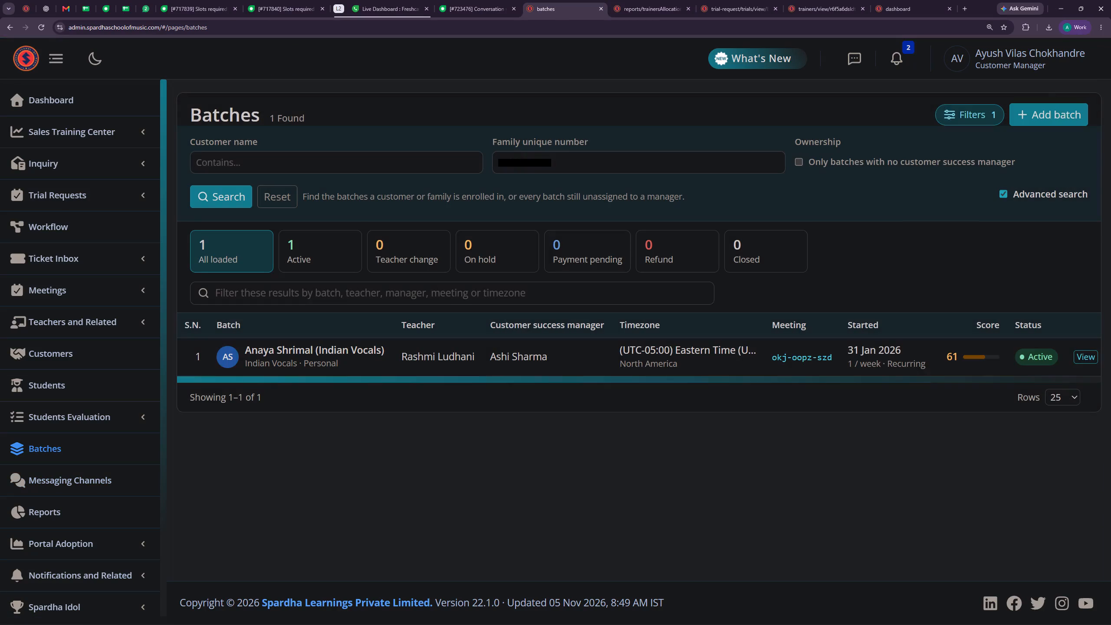
Open the customer's Indian Vocals batch and check the available session slots for Mon, 09 Nov, 2026.
left_click(1084, 363)
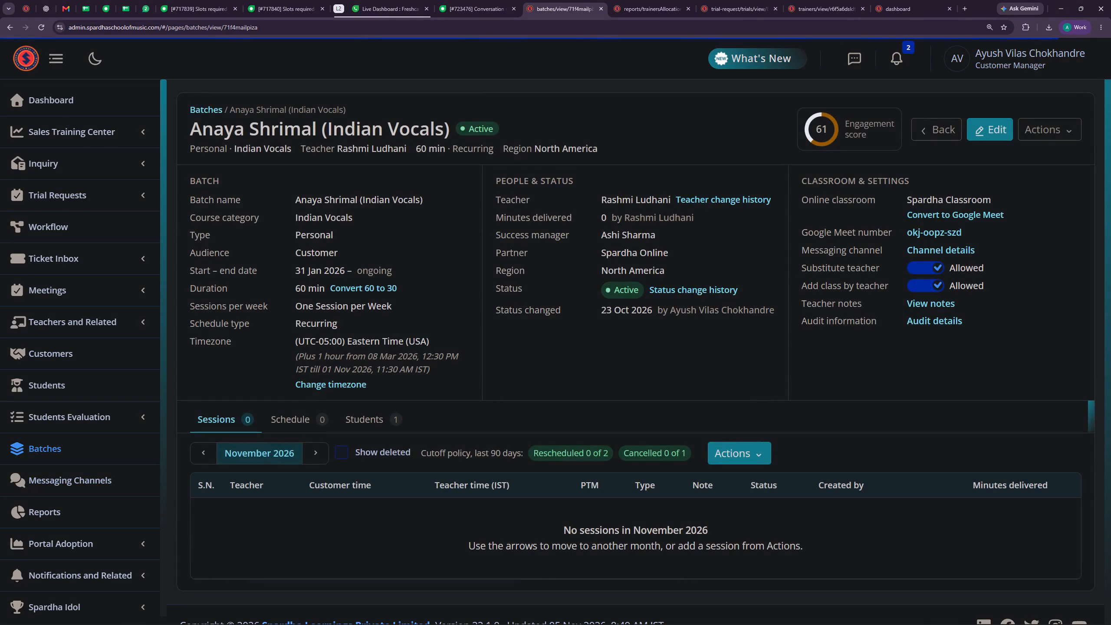
left_click(739, 457)
left_click(696, 523)
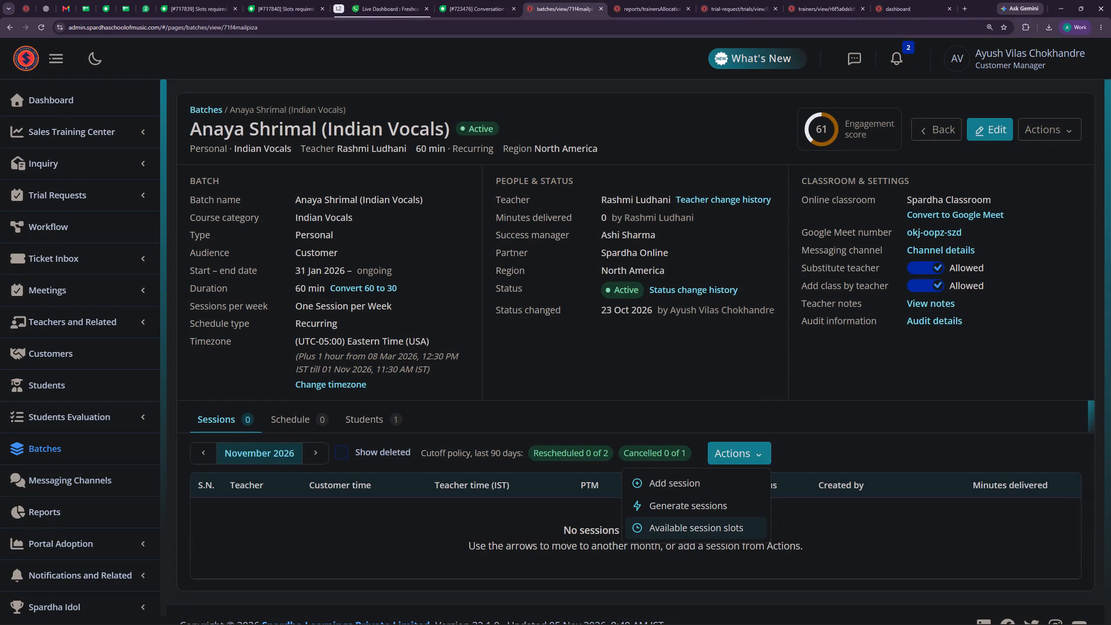
left_click(555, 323)
left_click(375, 445)
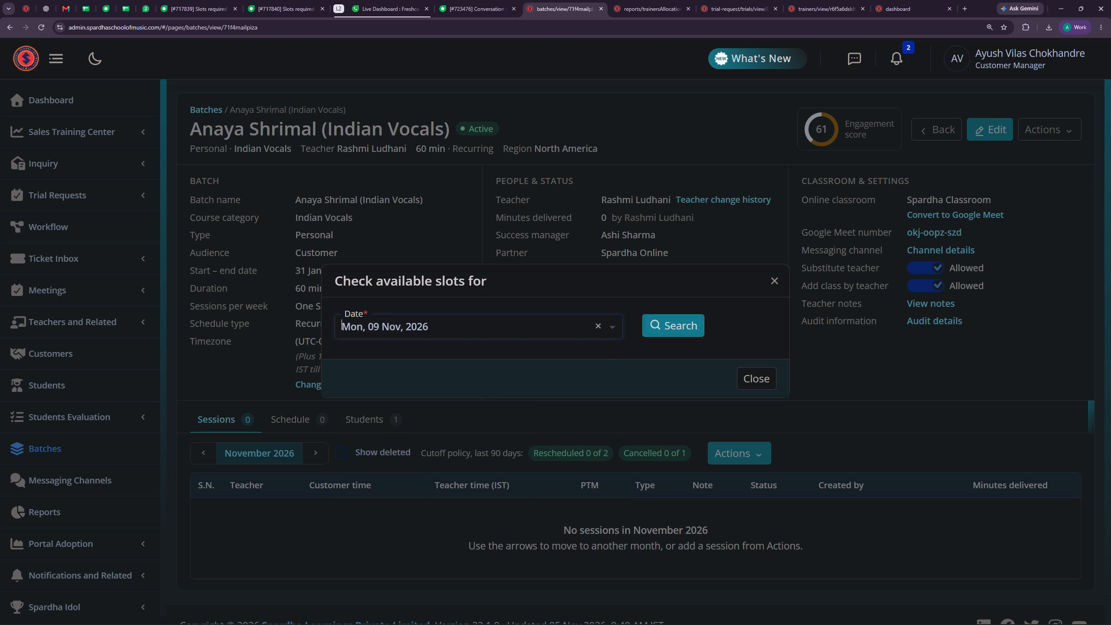
Search the batch's available slots from Mon, 09 Nov, 2026, copy a snip of the slots table, and dismiss the slot check.
left_click(672, 326)
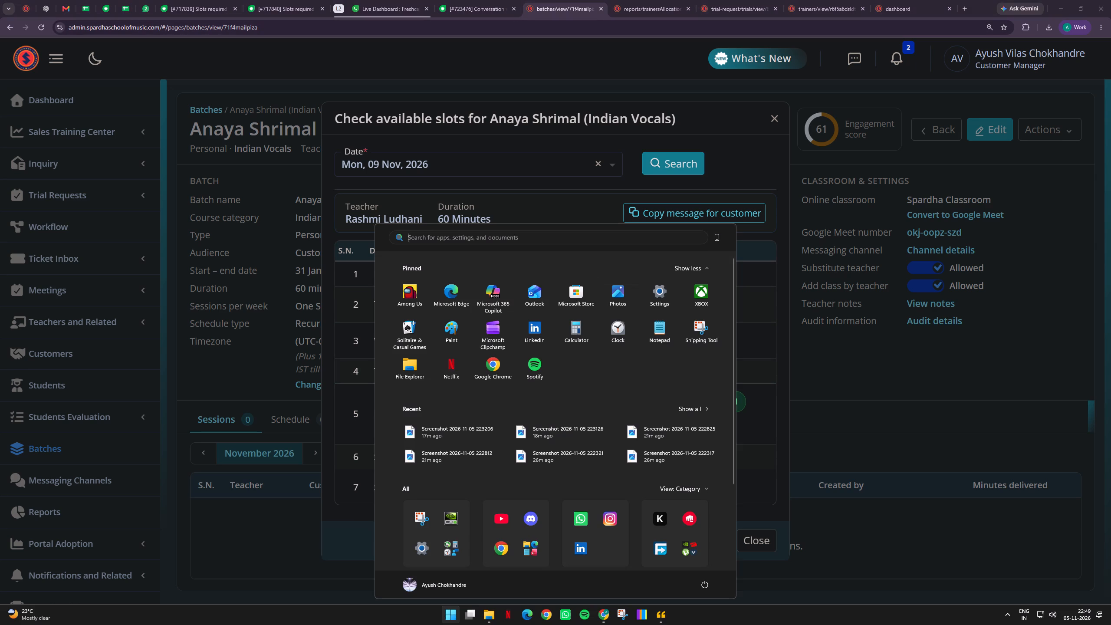
left_click(621, 619)
left_click(469, 278)
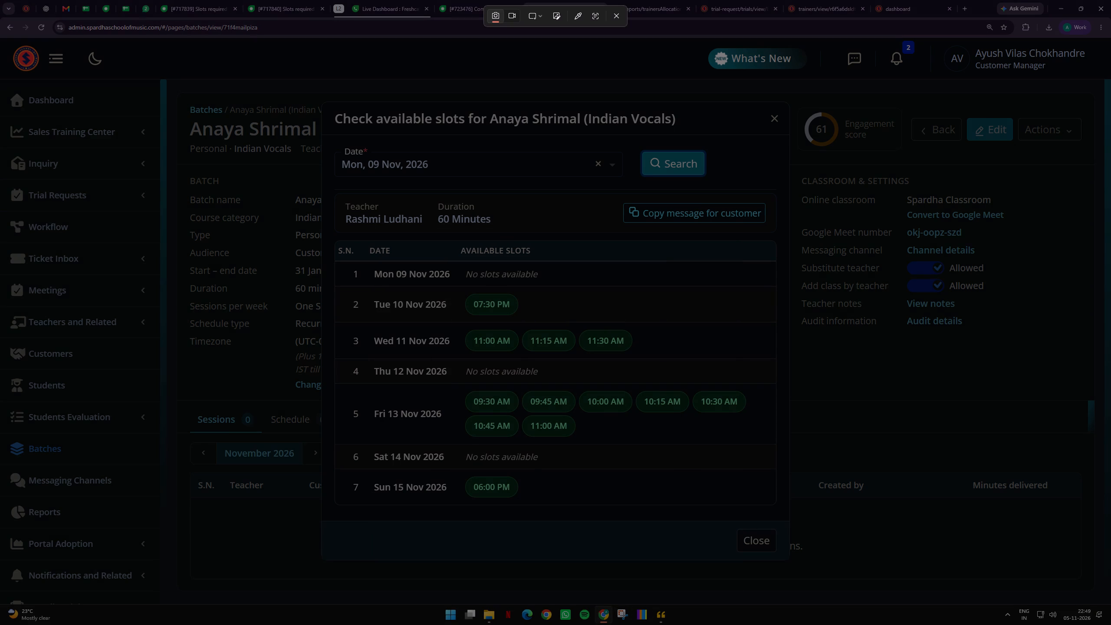
left_click_drag(336, 242, 774, 509)
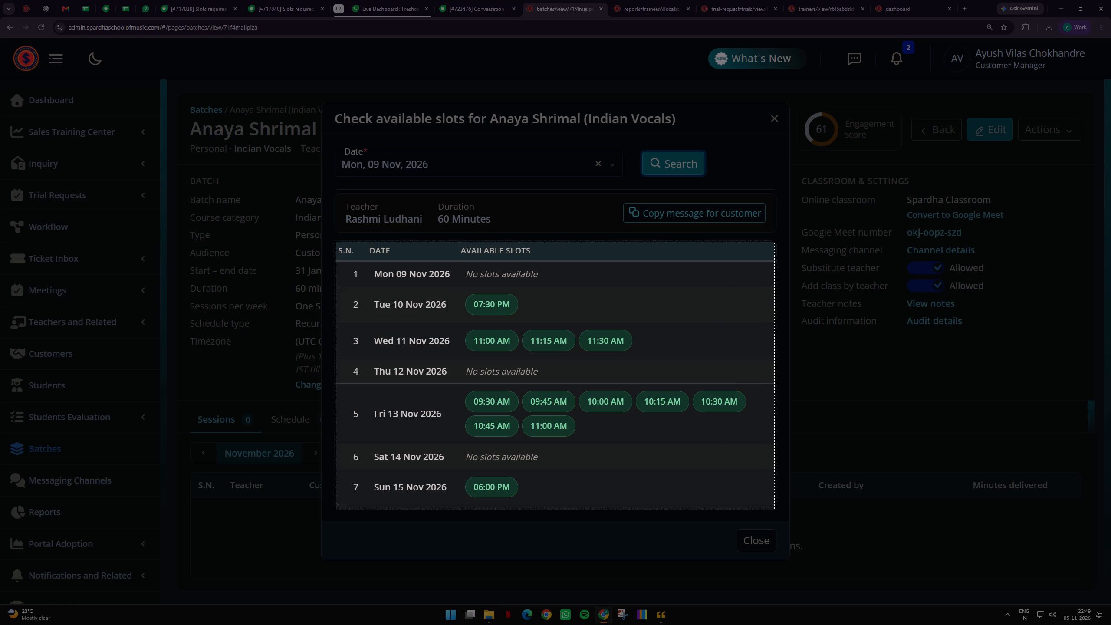
left_click_drag(774, 509, 776, 505)
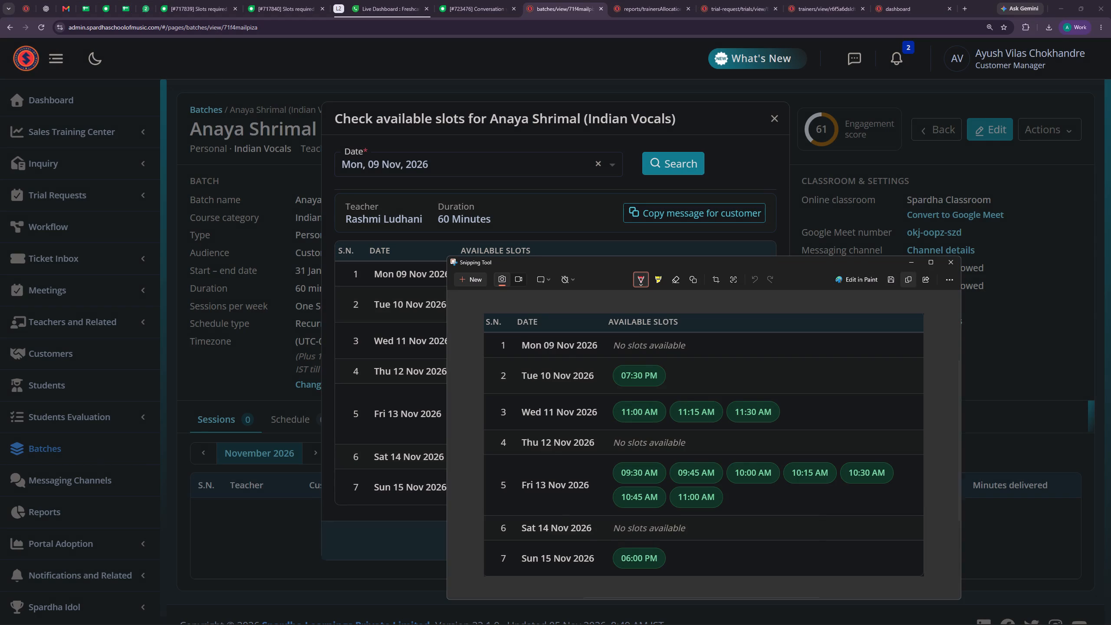
left_click(910, 280)
left_click(942, 261)
left_click(779, 122)
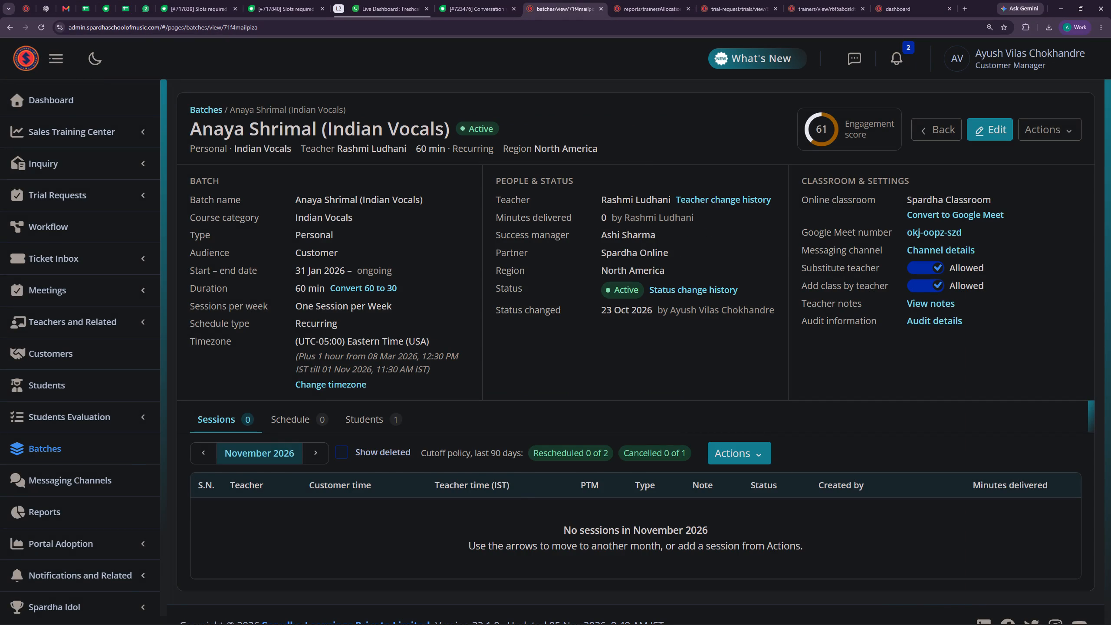
Return to ticket 717839 and select the customer's mobile phone number in the contact info.
left_click(295, 0)
left_click(391, 0)
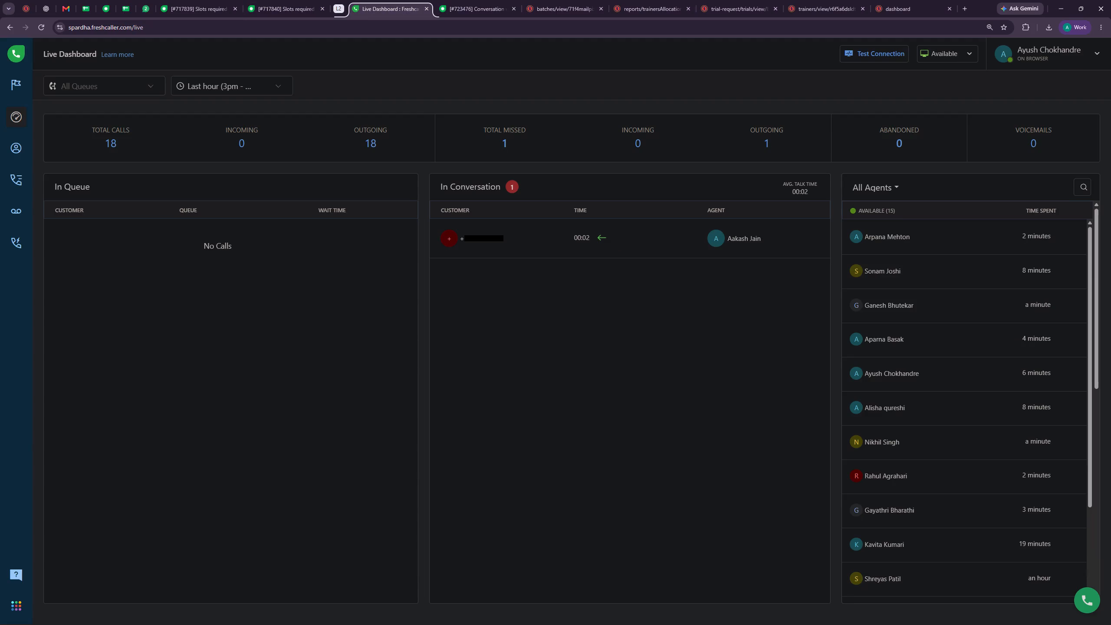
left_click(286, 0)
left_click(208, 0)
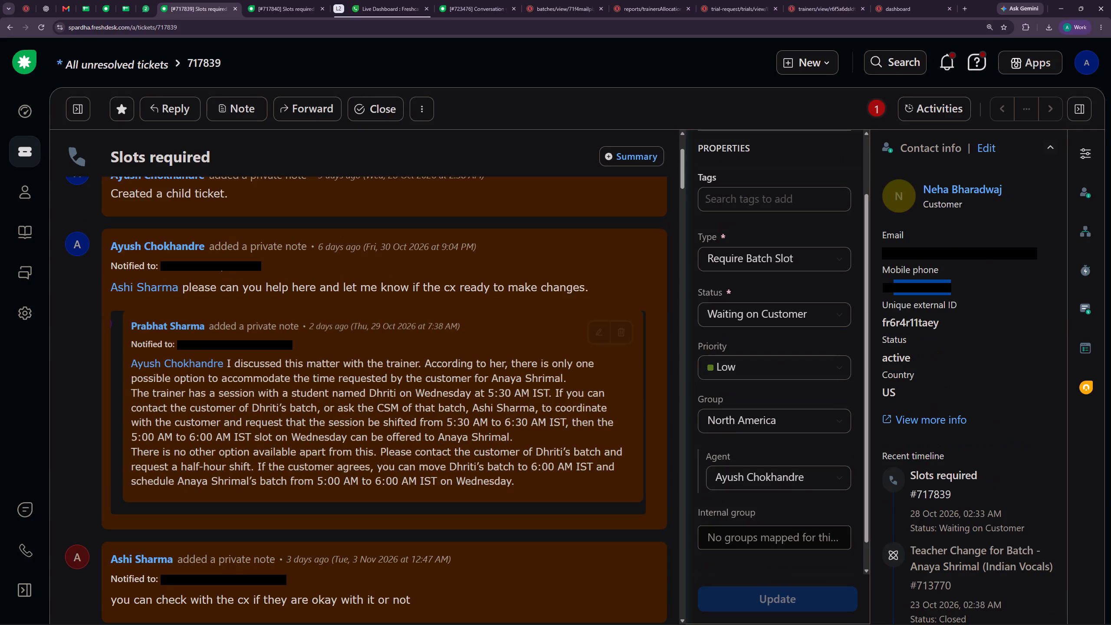
left_click(974, 282)
left_click_drag(964, 282, 877, 287)
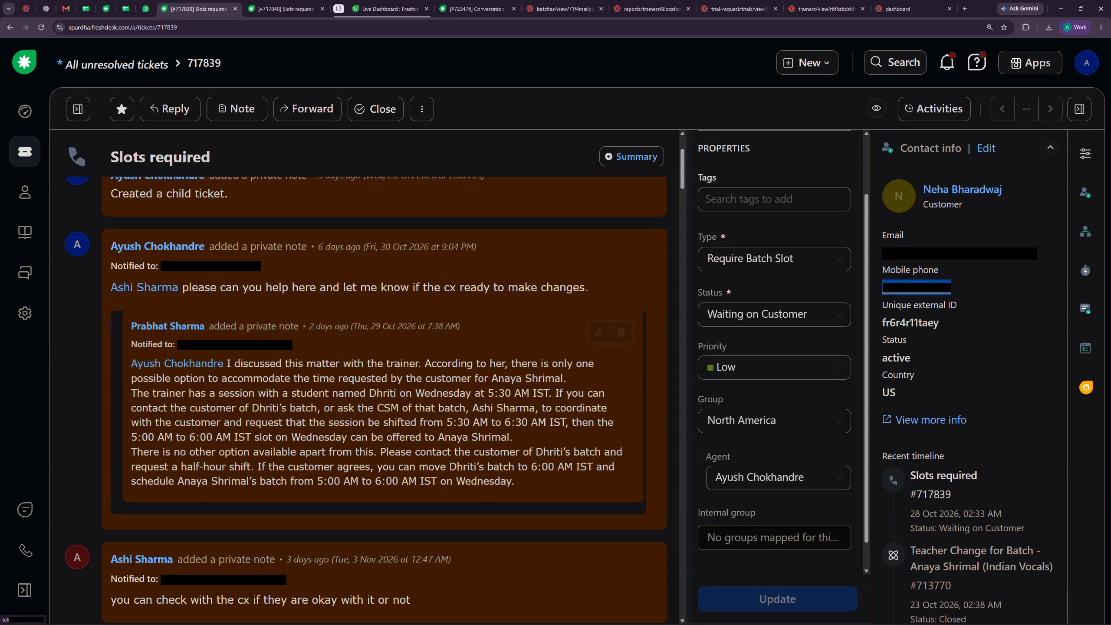
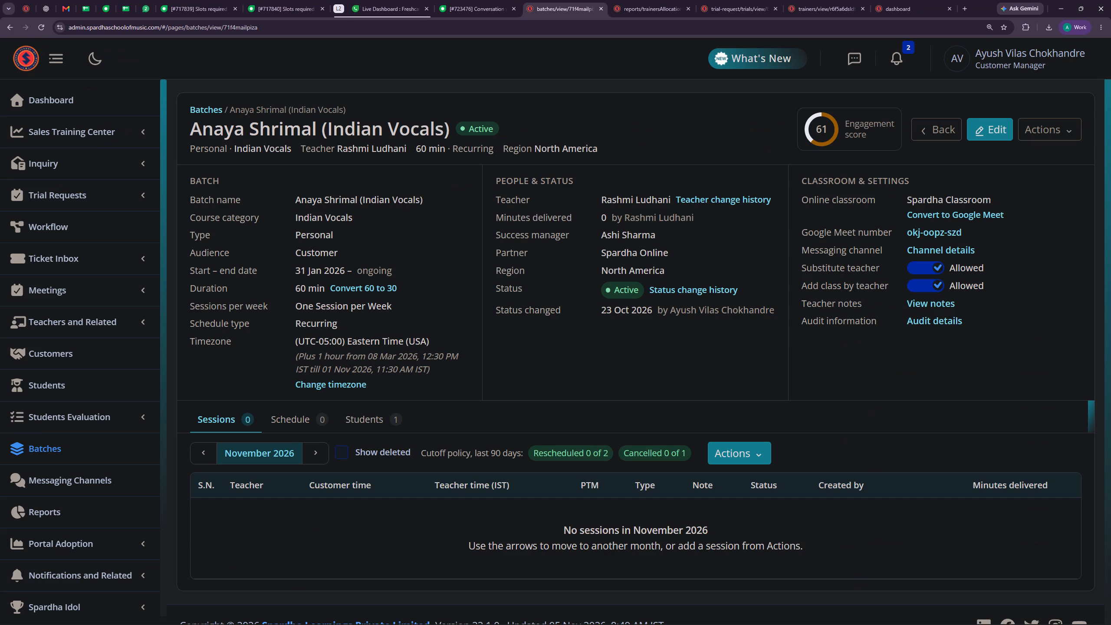
Check the Indian Vocals batch's schedule and go back to its November 2026 sessions.
left_click(300, 420)
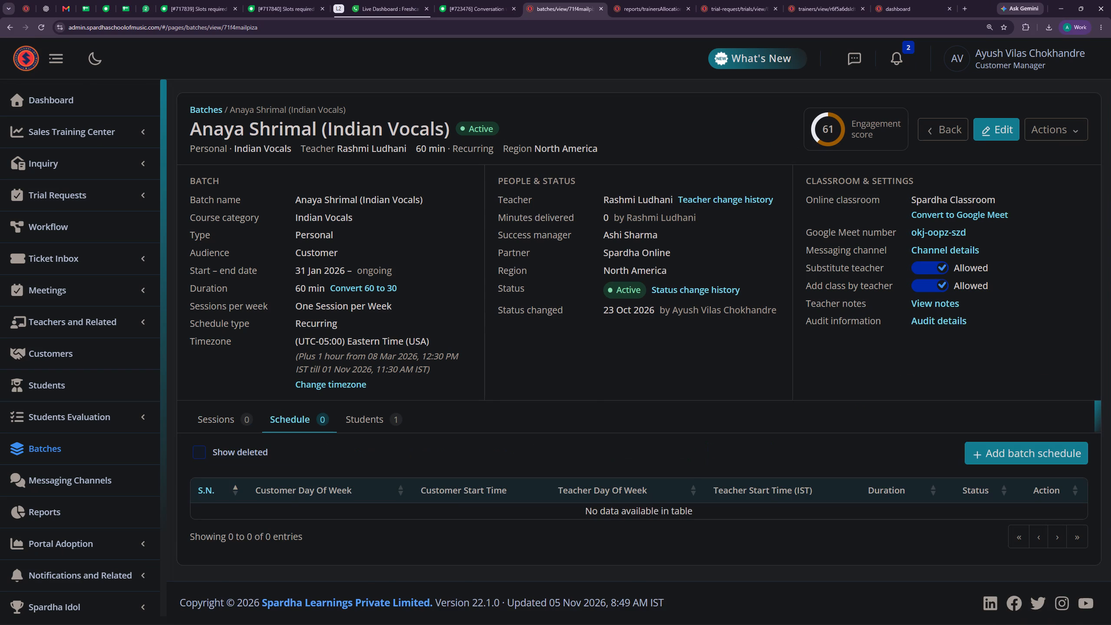
left_click(214, 419)
left_click(743, 451)
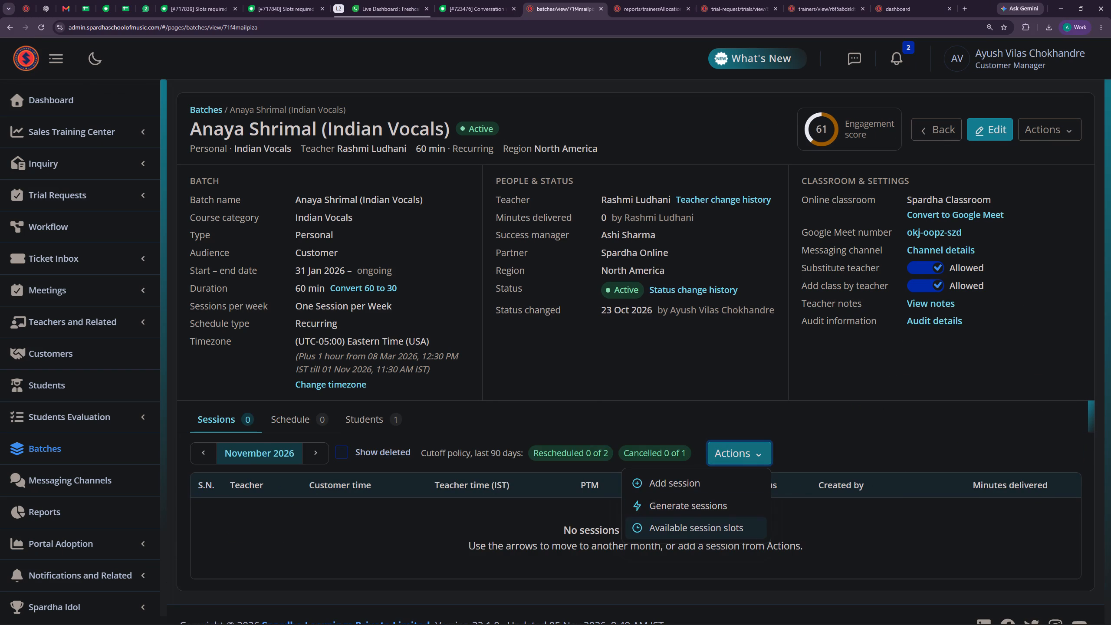
left_click(700, 524)
left_click(493, 327)
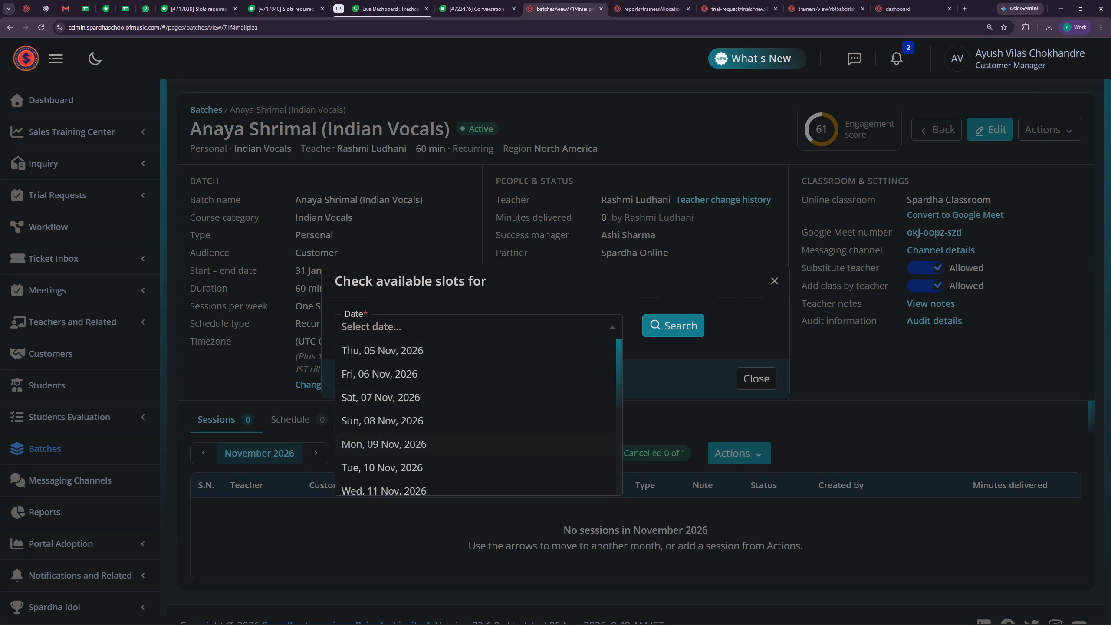
left_click(377, 452)
left_click(660, 324)
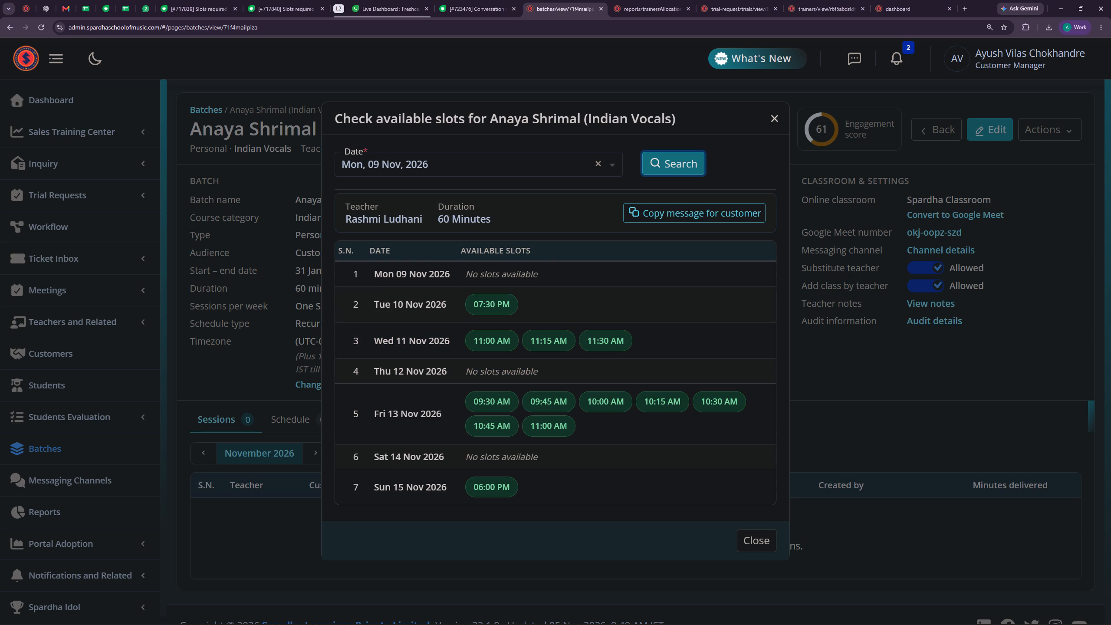
left_click(771, 121)
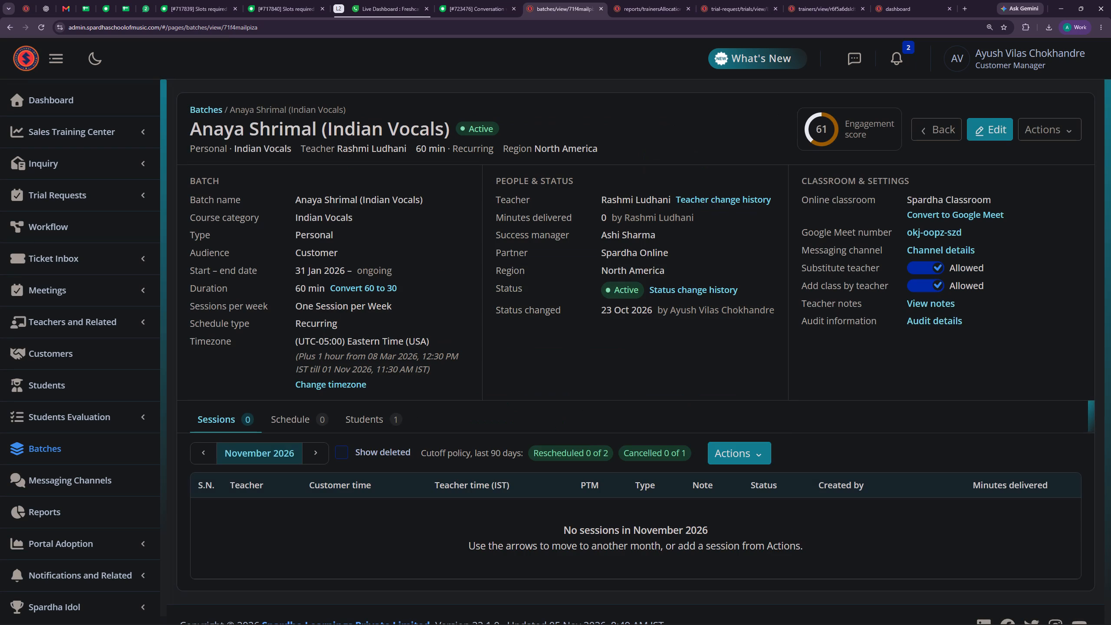
left_click(211, 0)
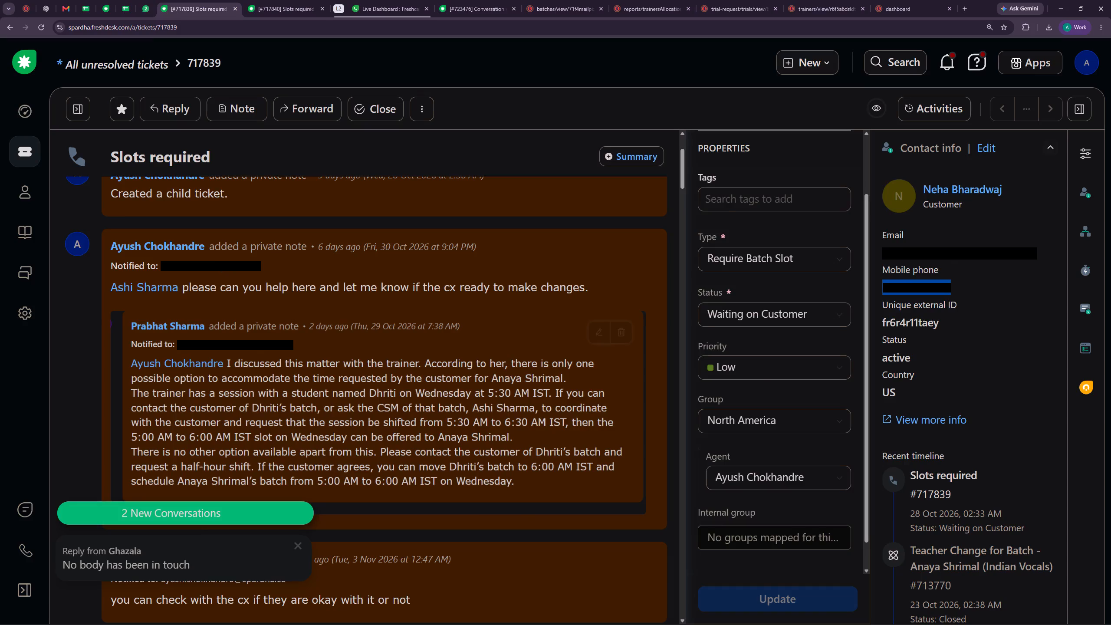
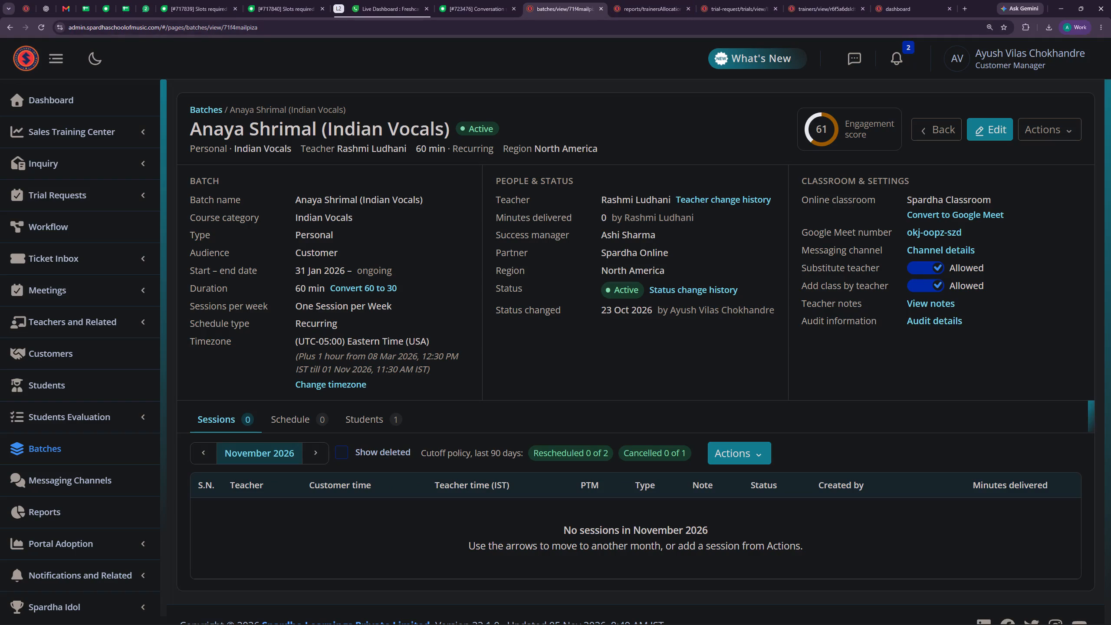
Return to the batches list, clear the family unique number filter and search batches by the customer name Dhriti.
left_click_drag(505, 309, 502, 304)
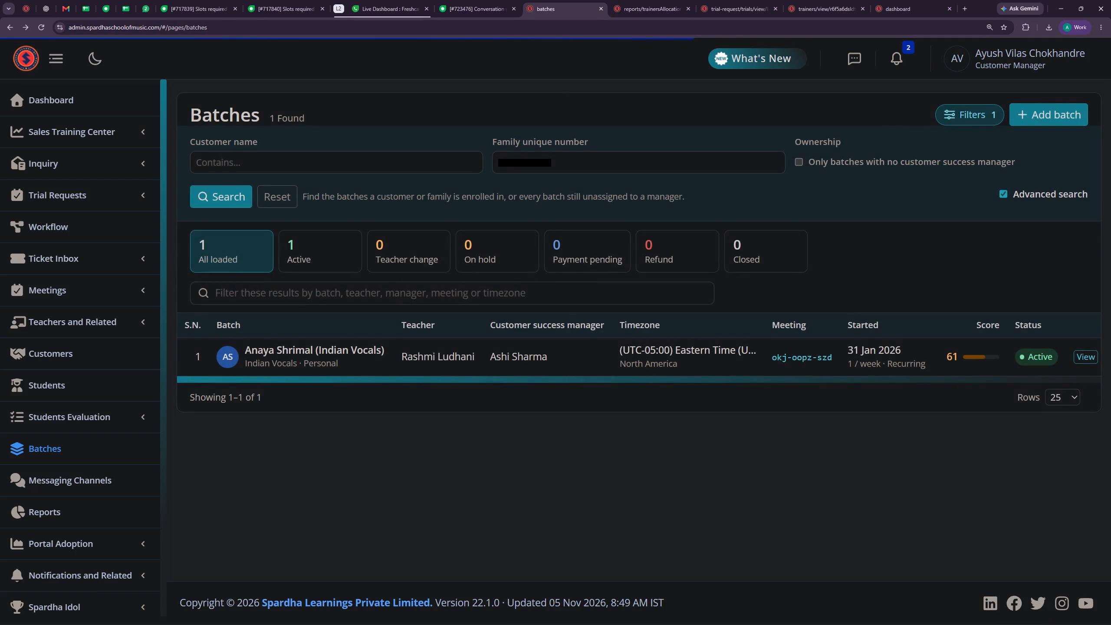
left_click_drag(579, 157, 453, 164)
key("BackSpace")
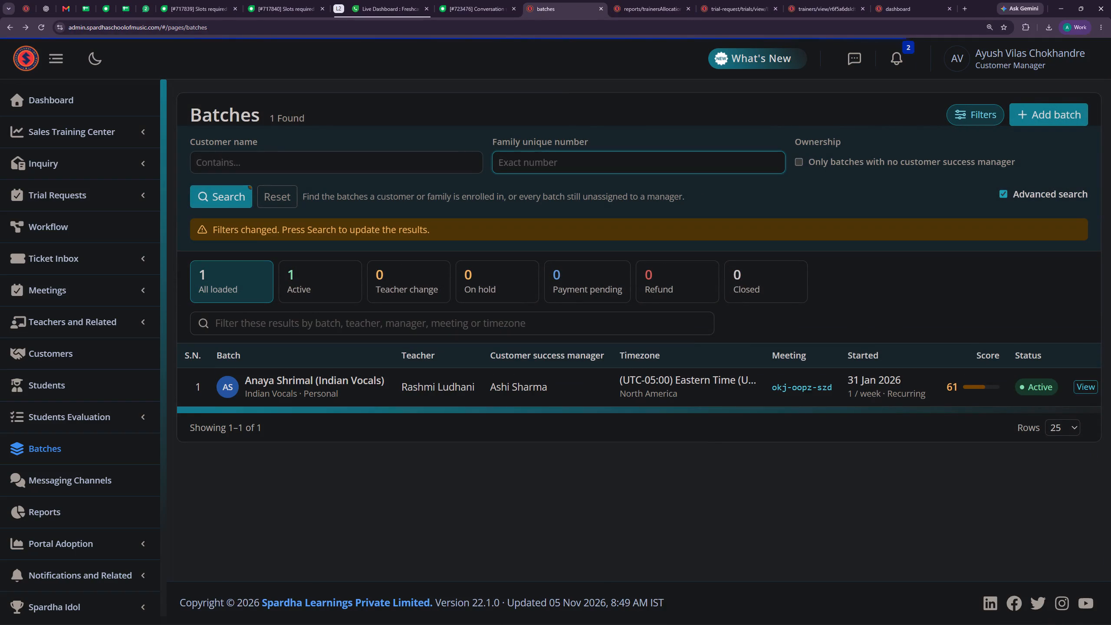
left_click(313, 145)
left_click(303, 151)
key("ctrl+v")
left_click(221, 186)
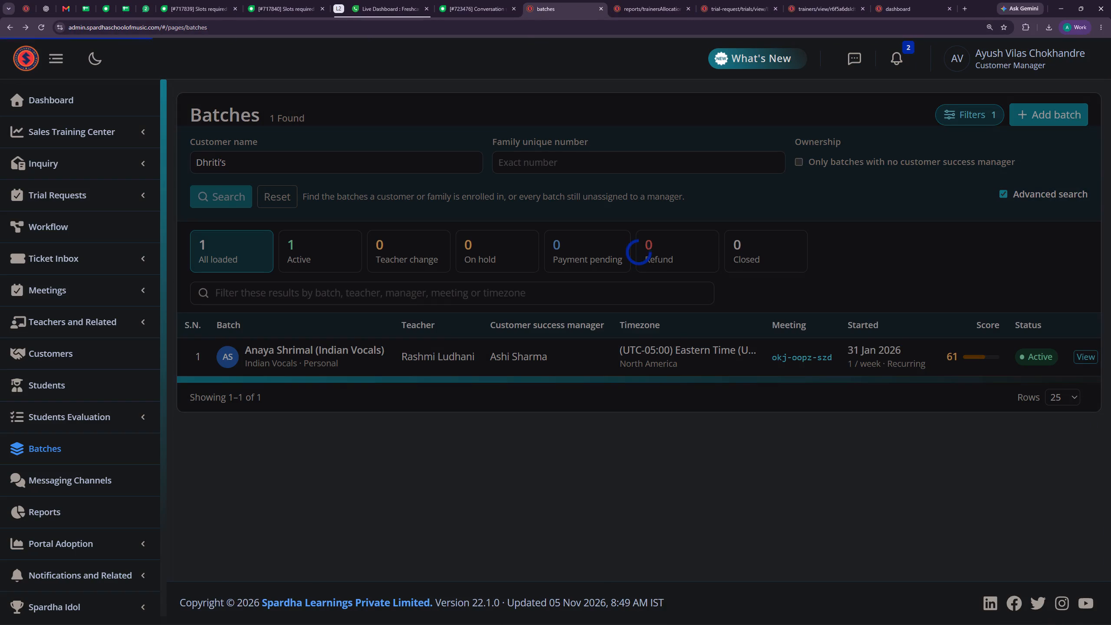
left_click(237, 160)
key("BackSpace")
key("BackSpace")
left_click(220, 197)
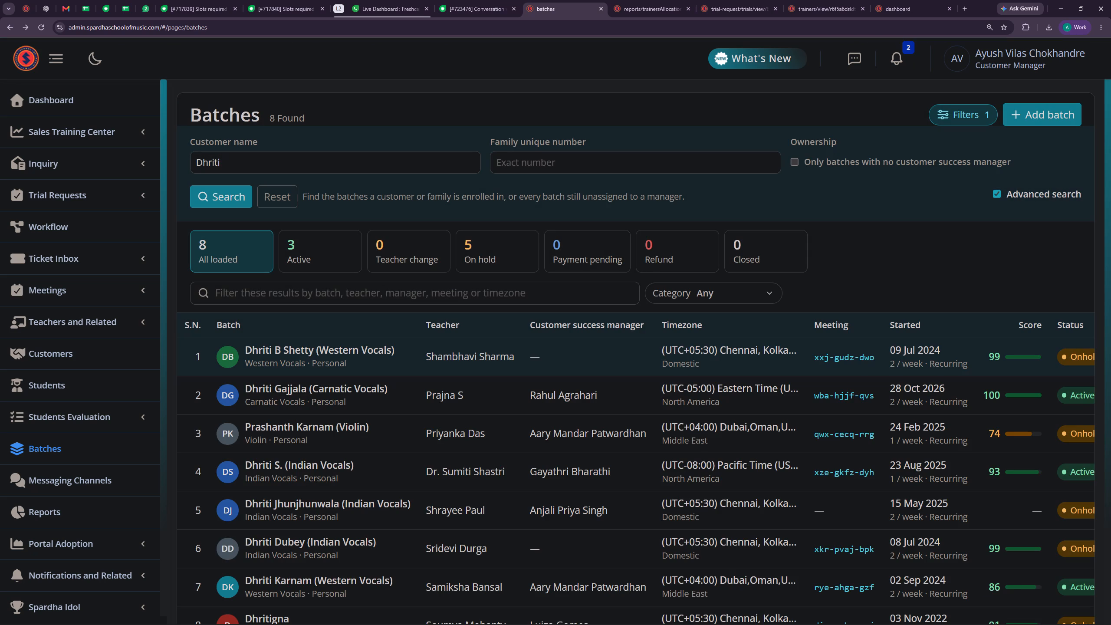
Consult the customer conversation in ticket 723476 and look through the Dhriti batch results for the matching batch.
left_click(501, 0)
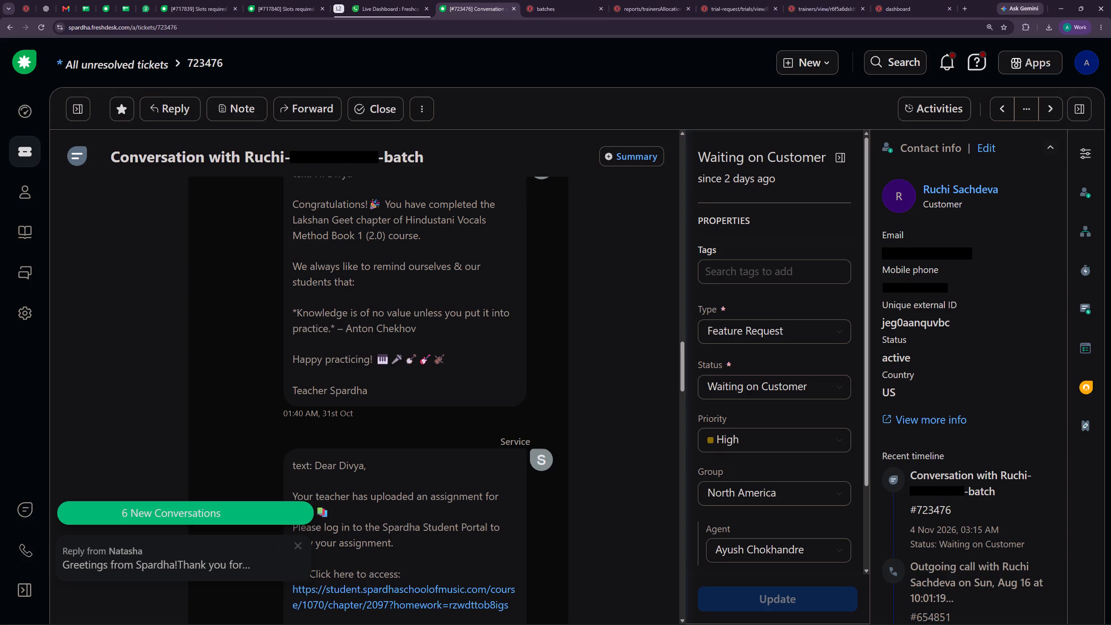
left_click(551, 0)
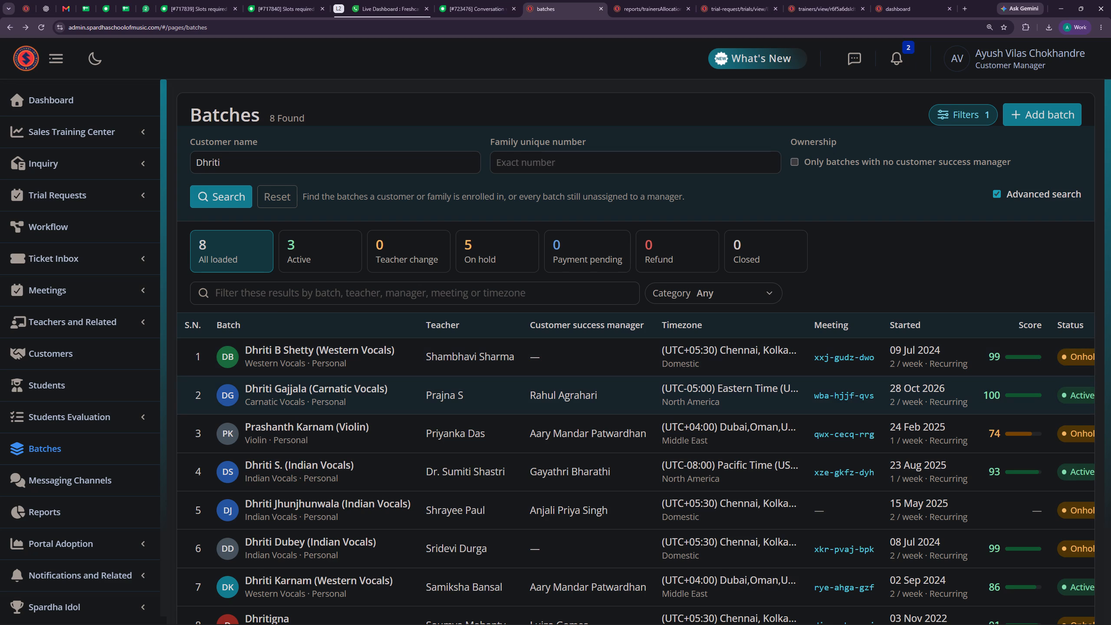
scroll(553, 447, "down", 1)
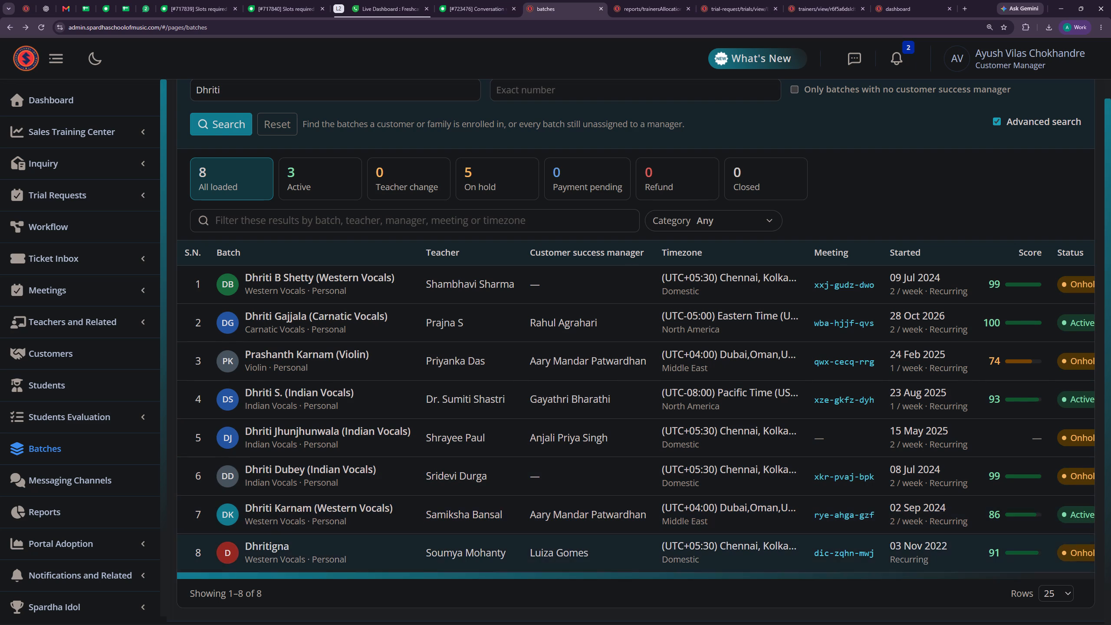
scroll(674, 530, "up", 3)
scroll(655, 526, "down", 4)
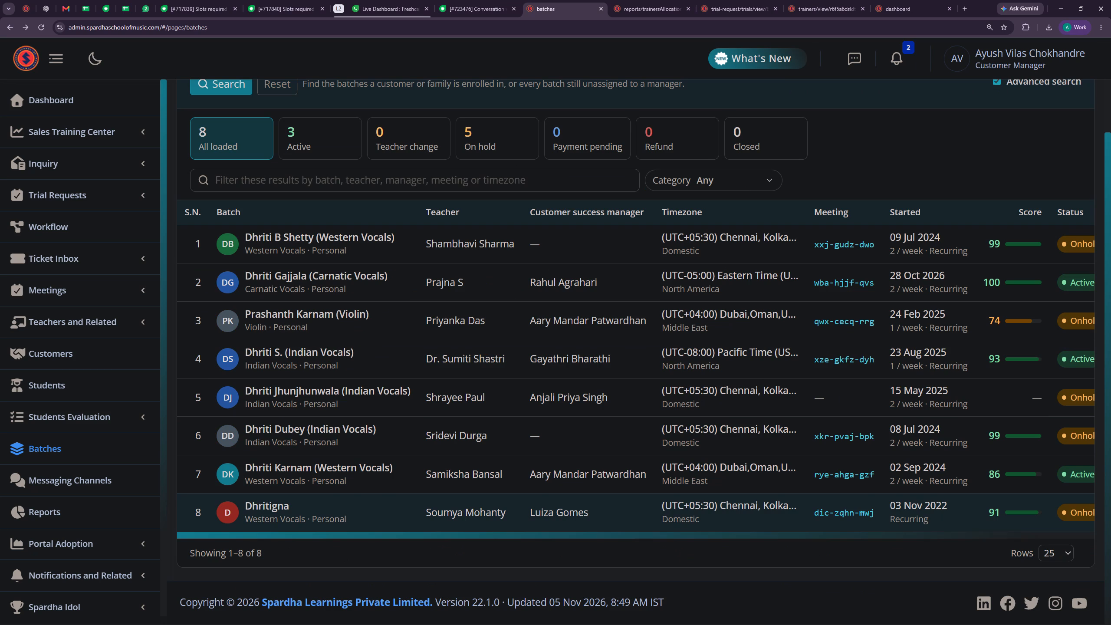
left_click_drag(661, 216, 637, 253)
left_click(457, 326)
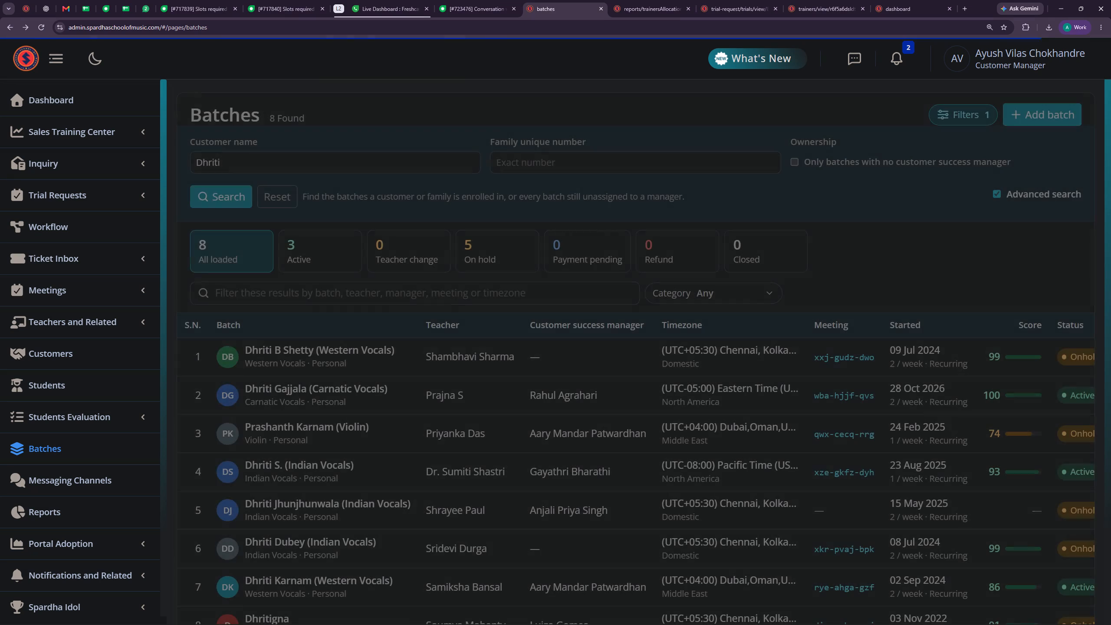
left_click(454, 354)
left_click(401, 341)
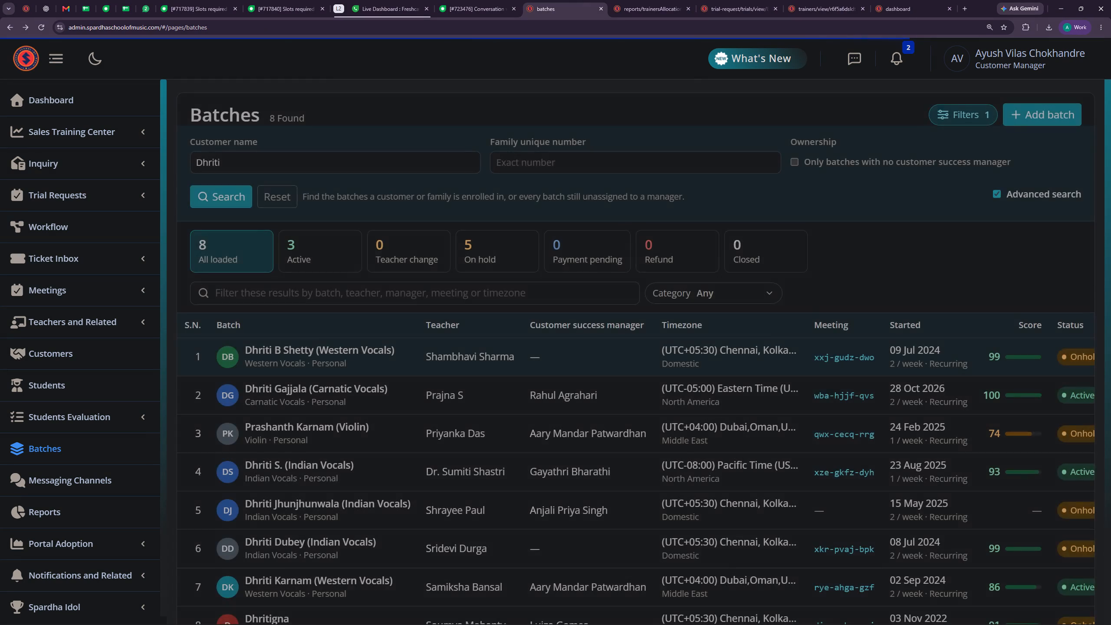
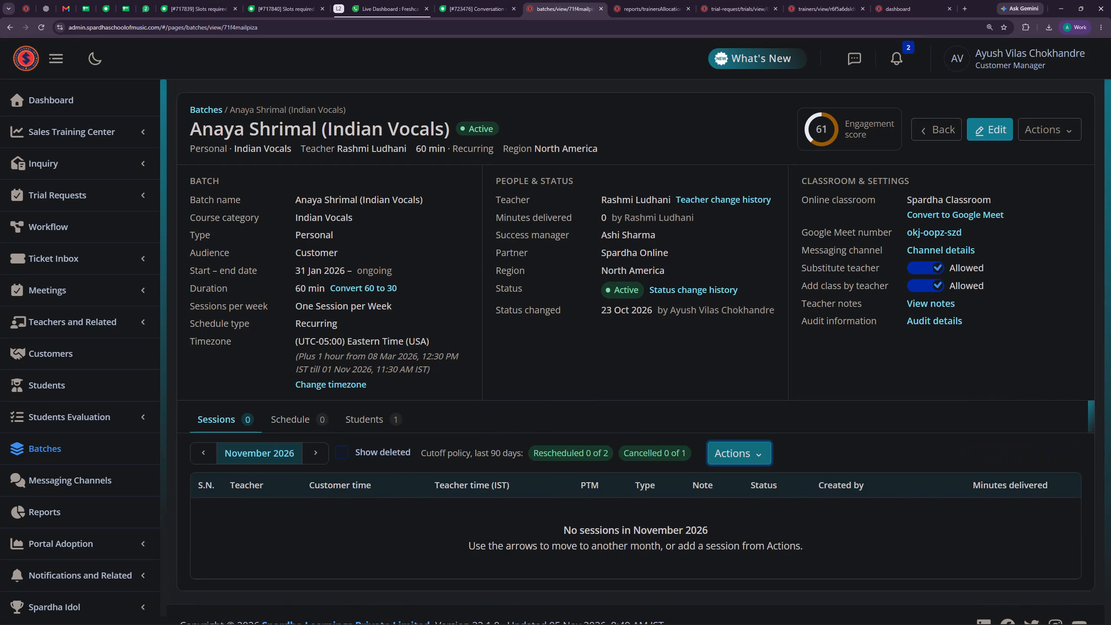
Check the teacher's available slots for Mon, 09 Nov, 2026 from the open Indian Vocals batch.
left_click(711, 521)
left_click(534, 330)
left_click(381, 444)
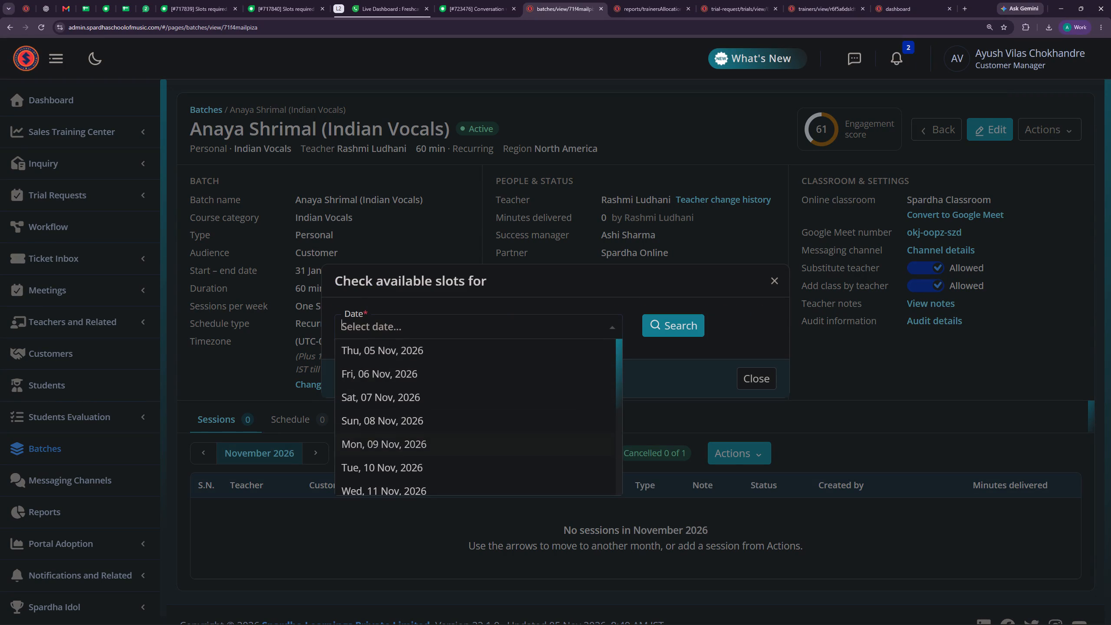
Run the slot search for Mon, 09 Nov, 2026 and capture the week's available slots table with Snipping Tool.
left_click(661, 322)
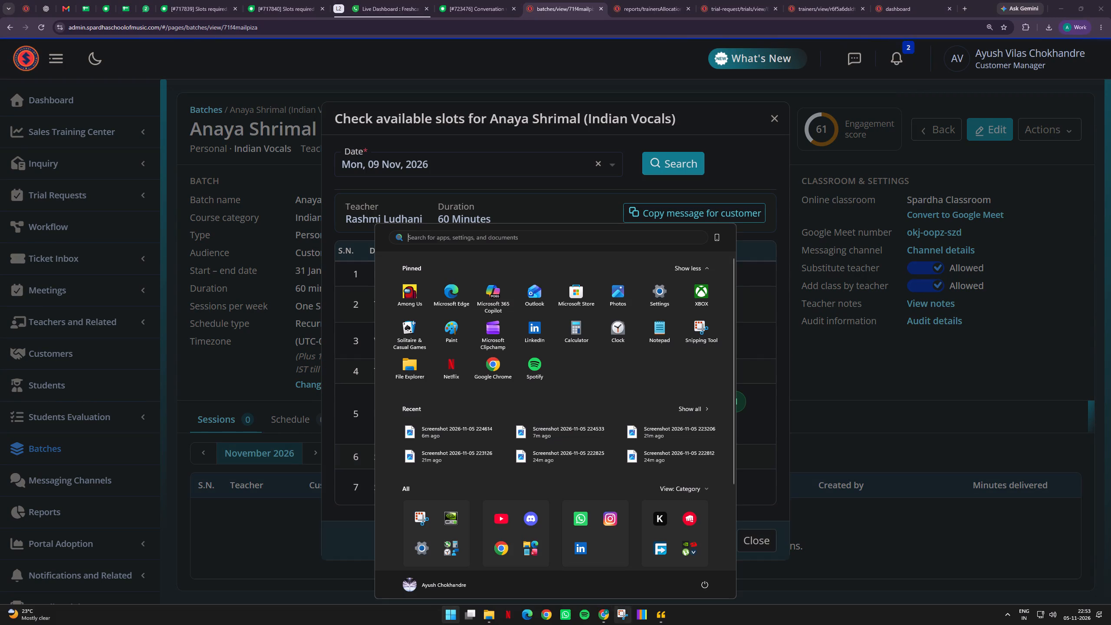
left_click(624, 617)
left_click(460, 279)
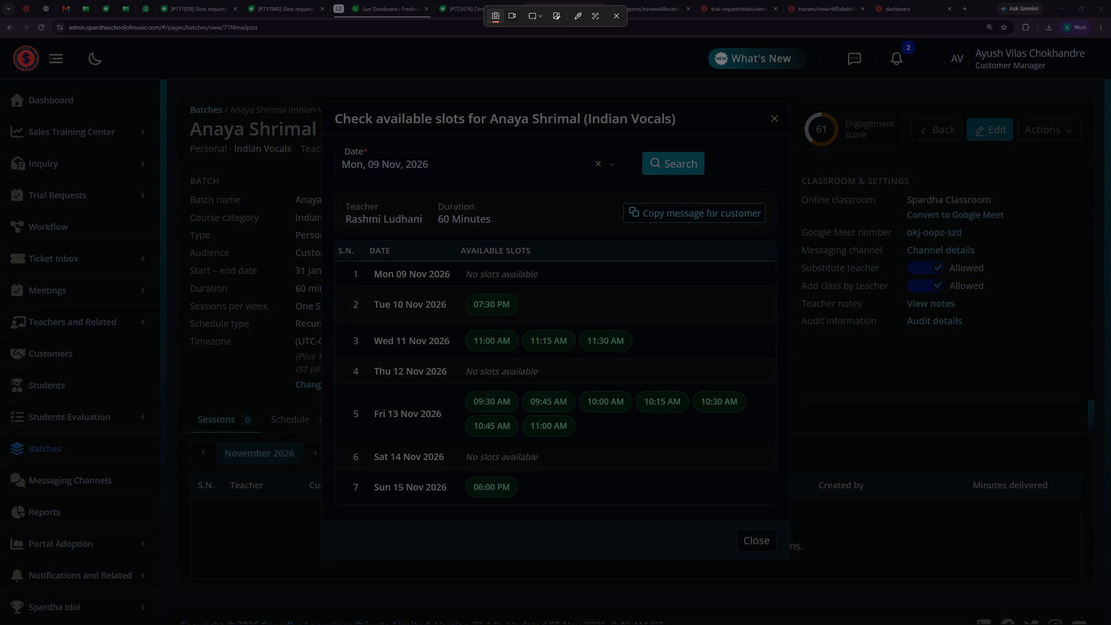
left_click_drag(340, 260, 771, 515)
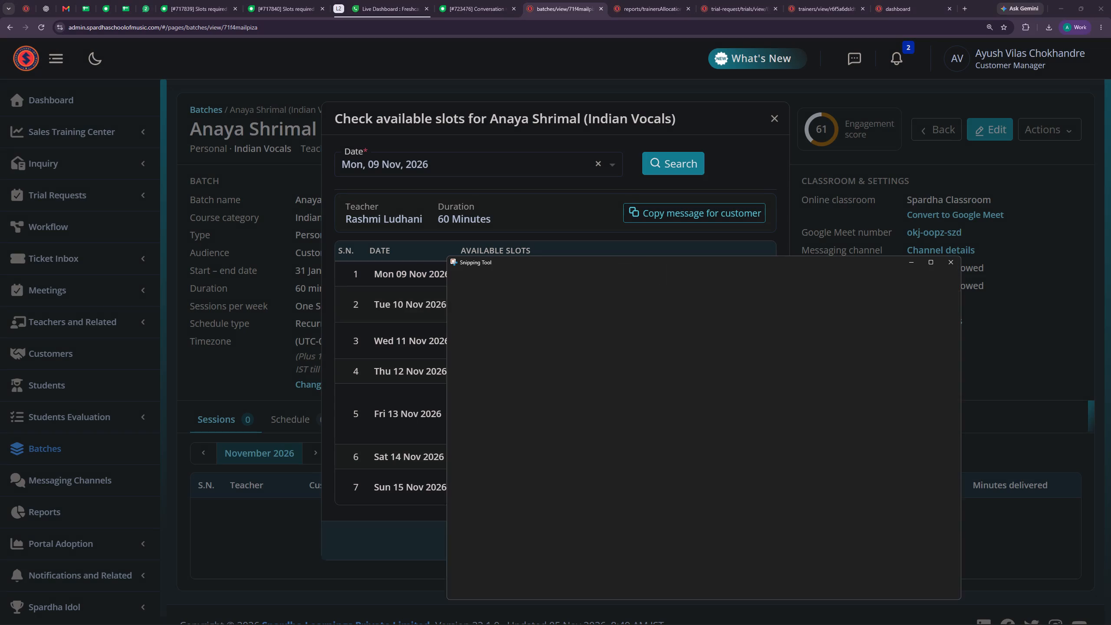
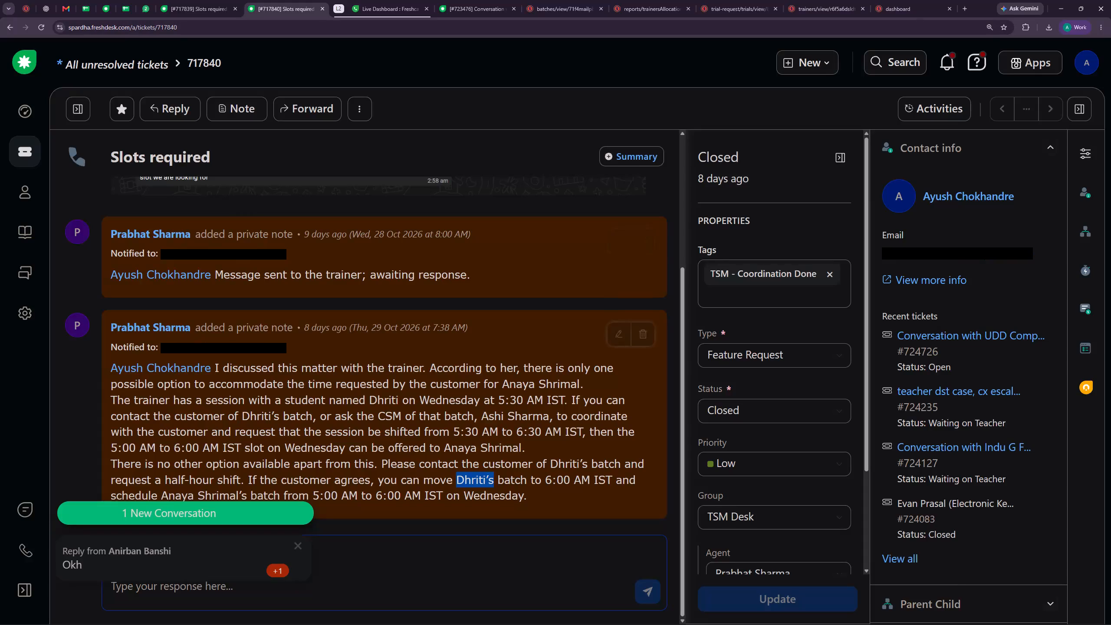
Dismiss the new-conversation notification and close ticket 717840.
scroll(298, 388, "down", 2)
left_click(297, 541)
left_click(322, 7)
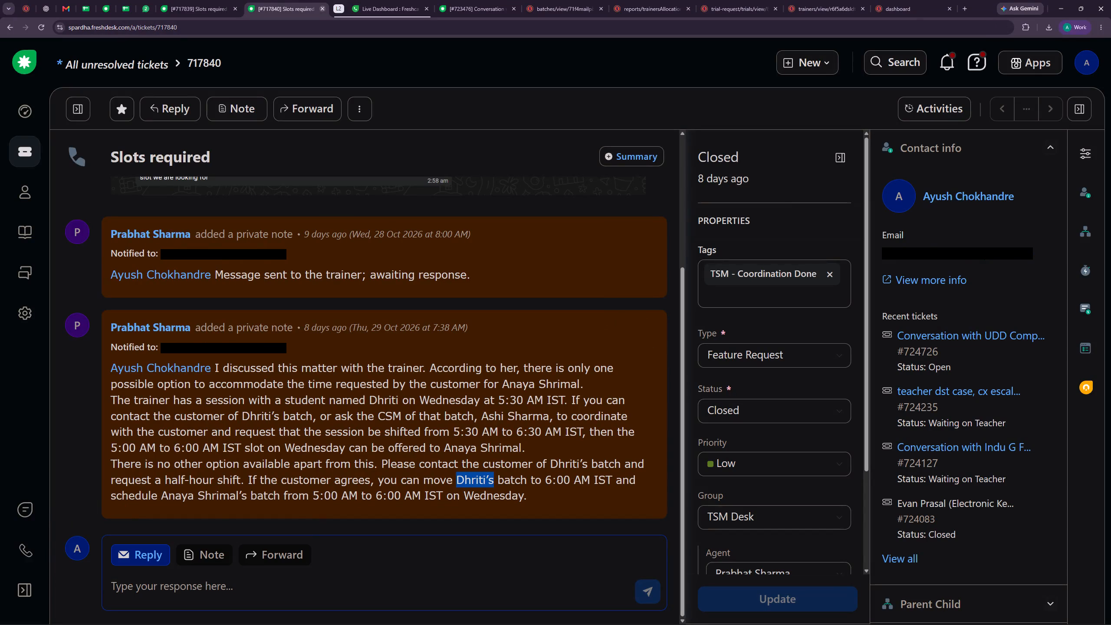
left_click(204, 12)
scroll(260, 131, "down", 10)
left_click(297, 544)
scroll(332, 454, "down", 4)
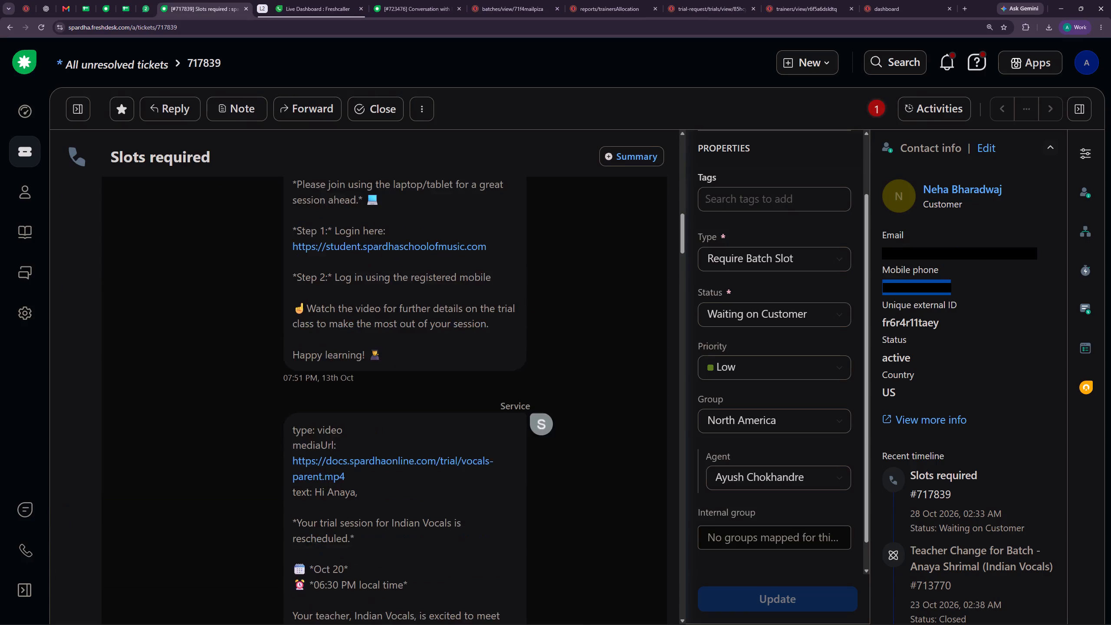
scroll(335, 449, "down", 12)
scroll(434, 528, "down", 4)
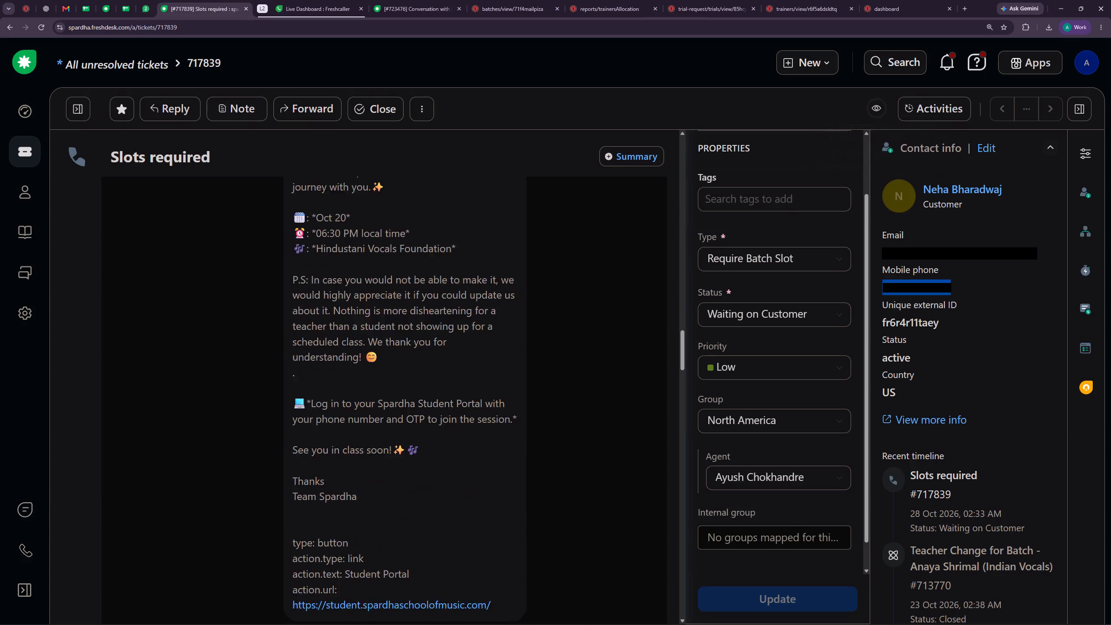
scroll(360, 575, "down", 20)
scroll(360, 575, "down", 4)
left_click_drag(682, 478, 681, 480)
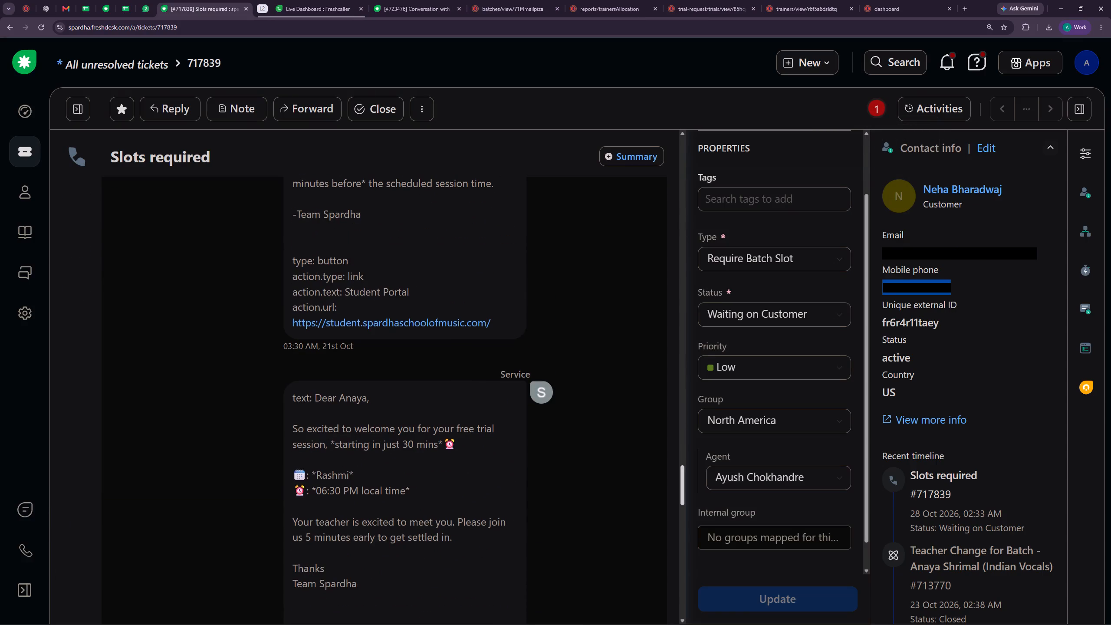
left_click_drag(681, 480, 680, 624)
left_click(204, 552)
key("ctrl+v")
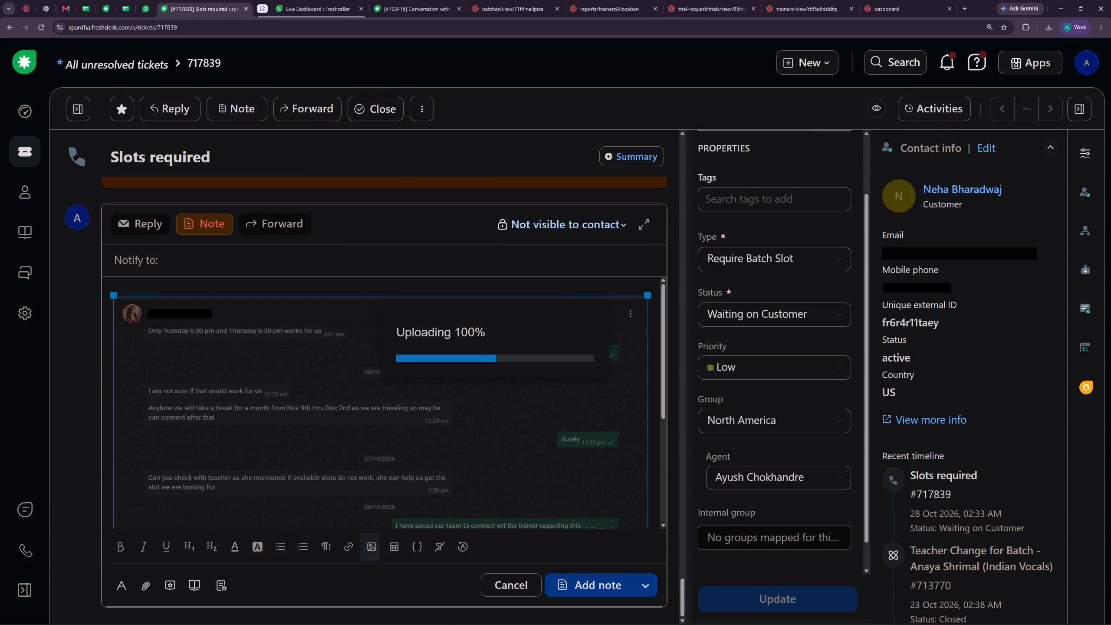
Write "Updated the cx regarding the slots." above the pasted chat screenshot in the note, followed by a line break.
scroll(211, 409, "up", 3)
scroll(344, 476, "up", 3)
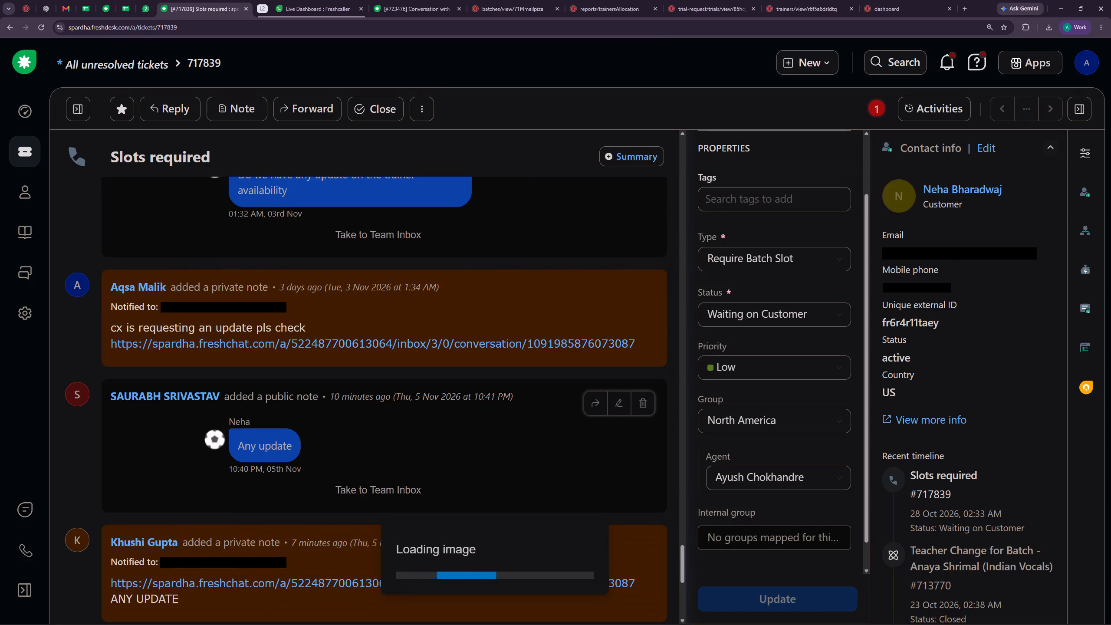
scroll(296, 468, "up", 2)
scroll(294, 468, "down", 4)
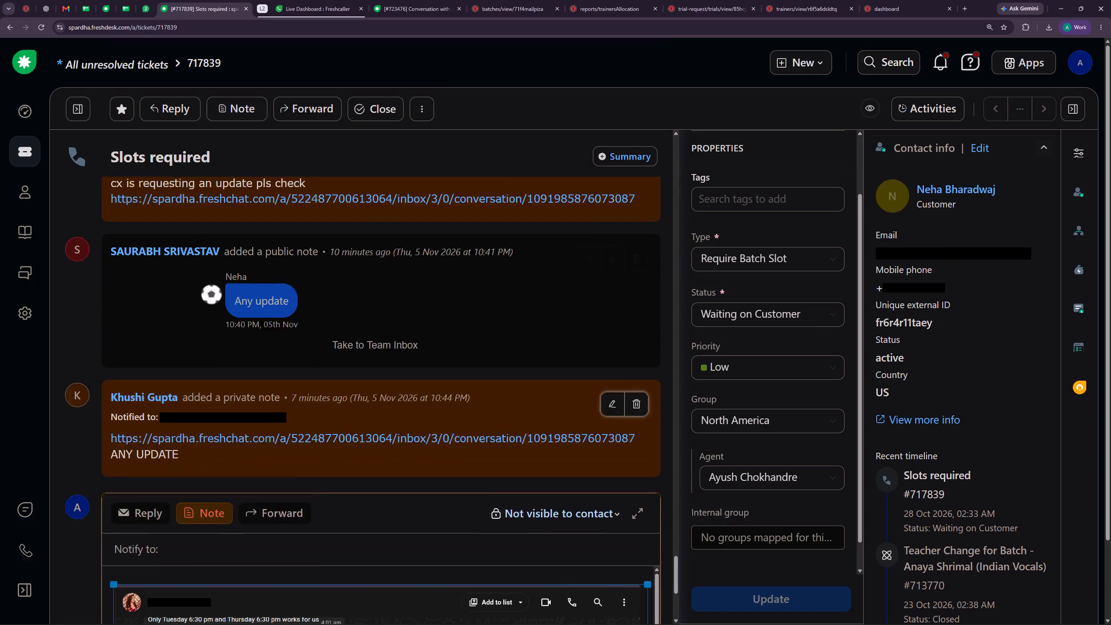
scroll(253, 461, "down", 3)
left_click(132, 345)
left_click(124, 365)
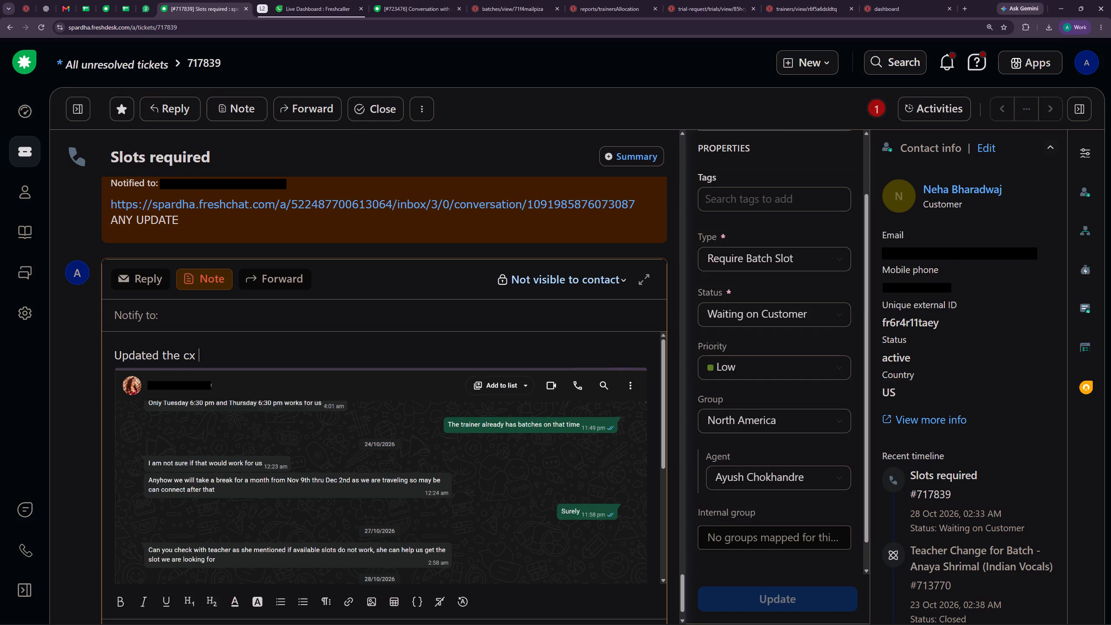
key("BackSpace")
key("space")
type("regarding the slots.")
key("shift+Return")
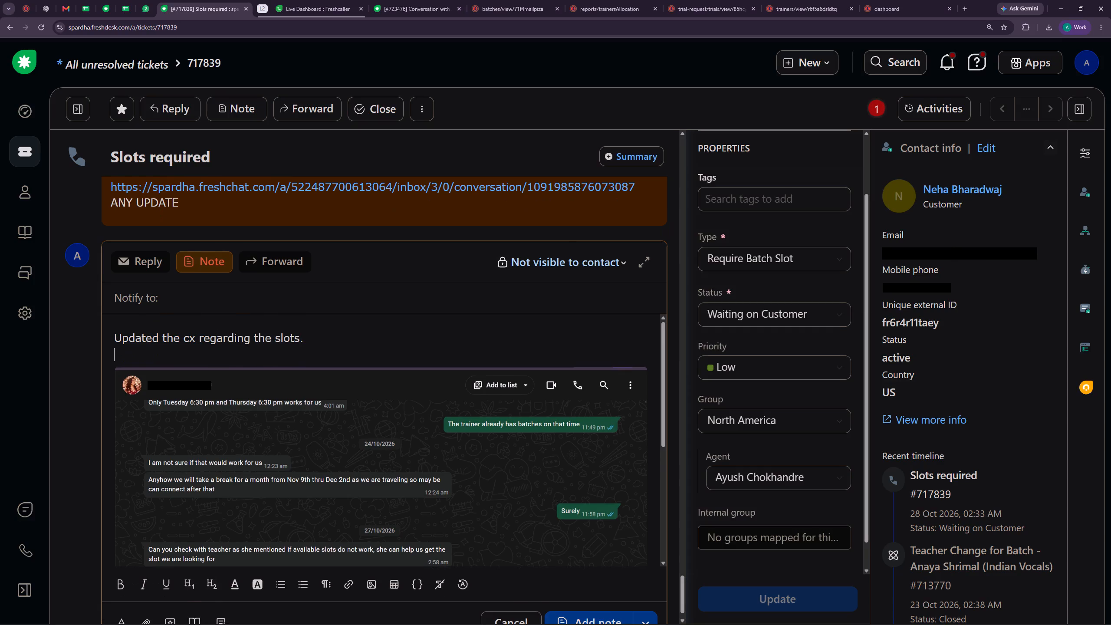
Finish the private note on ticket 717839 with the line "Closing the ticket." and add it to the ticket.
type("losing the ticket")
key("period")
scroll(299, 437, "down", 3)
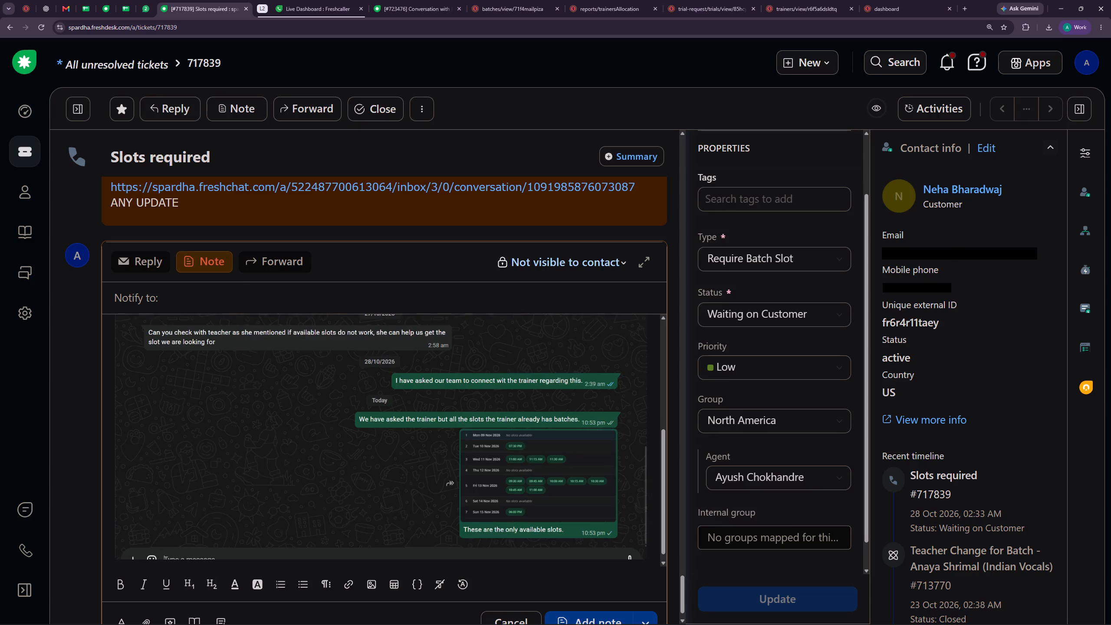
scroll(575, 564, "down", 5)
left_click(588, 586)
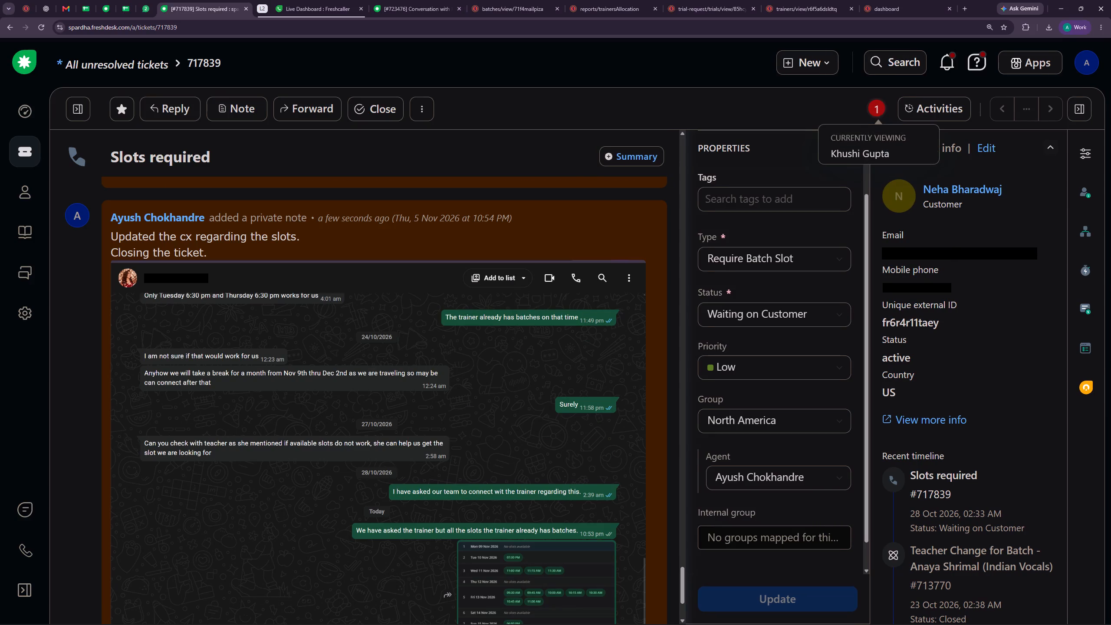
Open the helpdesk notifications to check for new ticket activity.
left_click(945, 68)
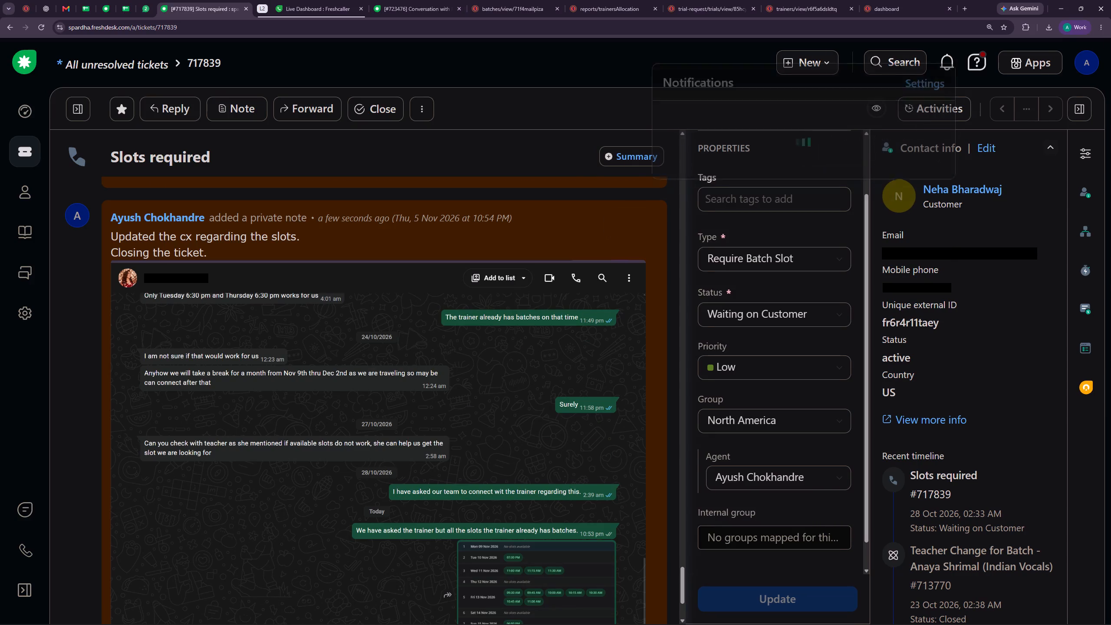
left_click(945, 68)
scroll(398, 385, "up", 5)
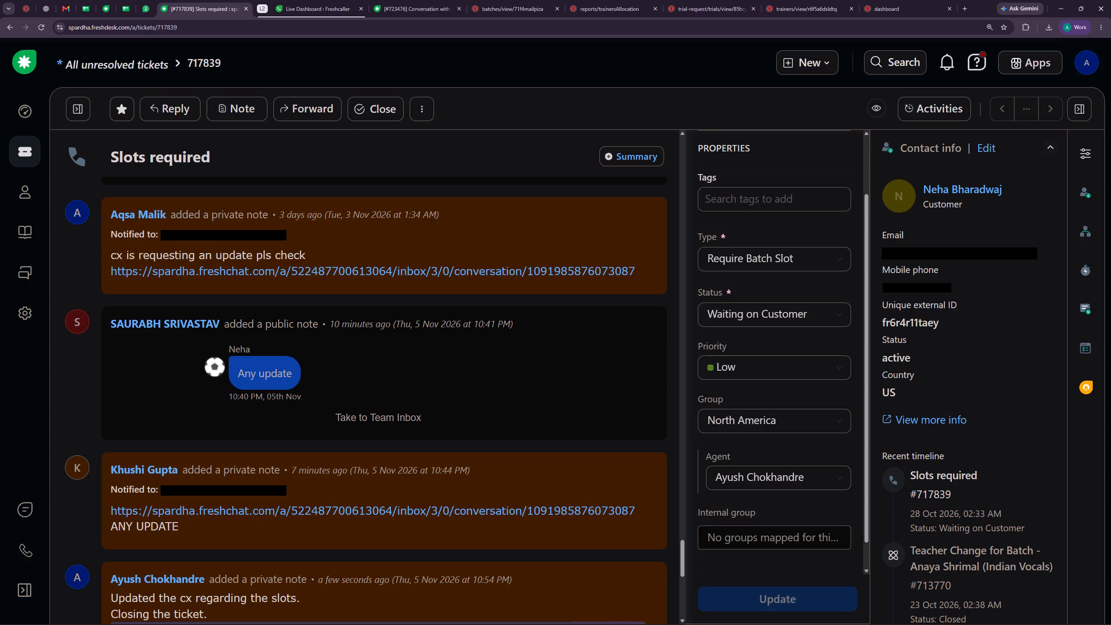
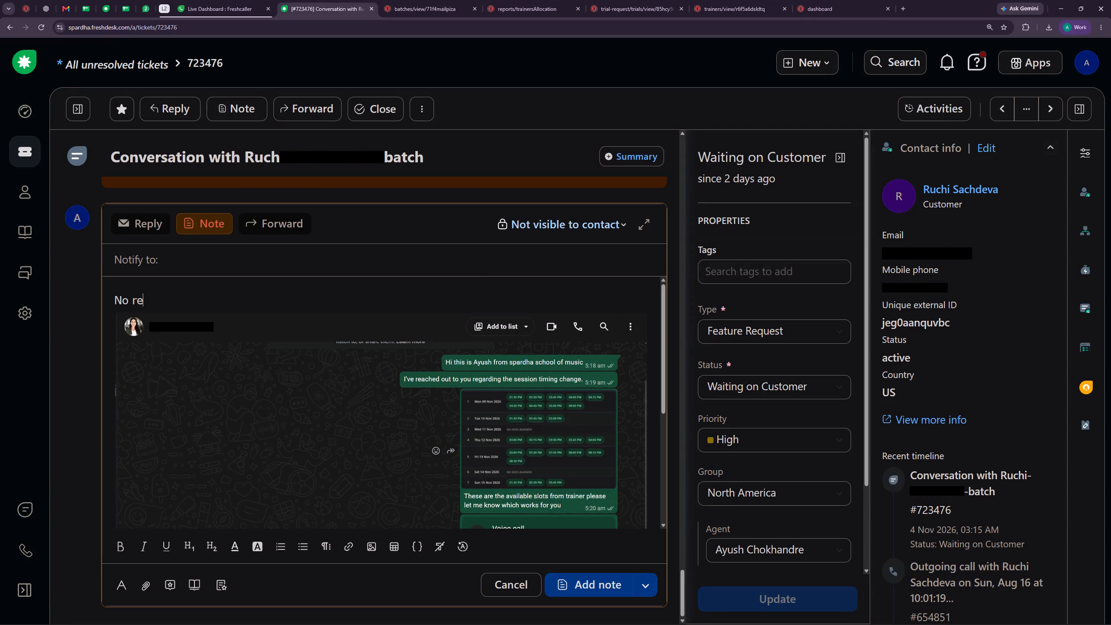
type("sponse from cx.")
scroll(430, 434, "down", 4)
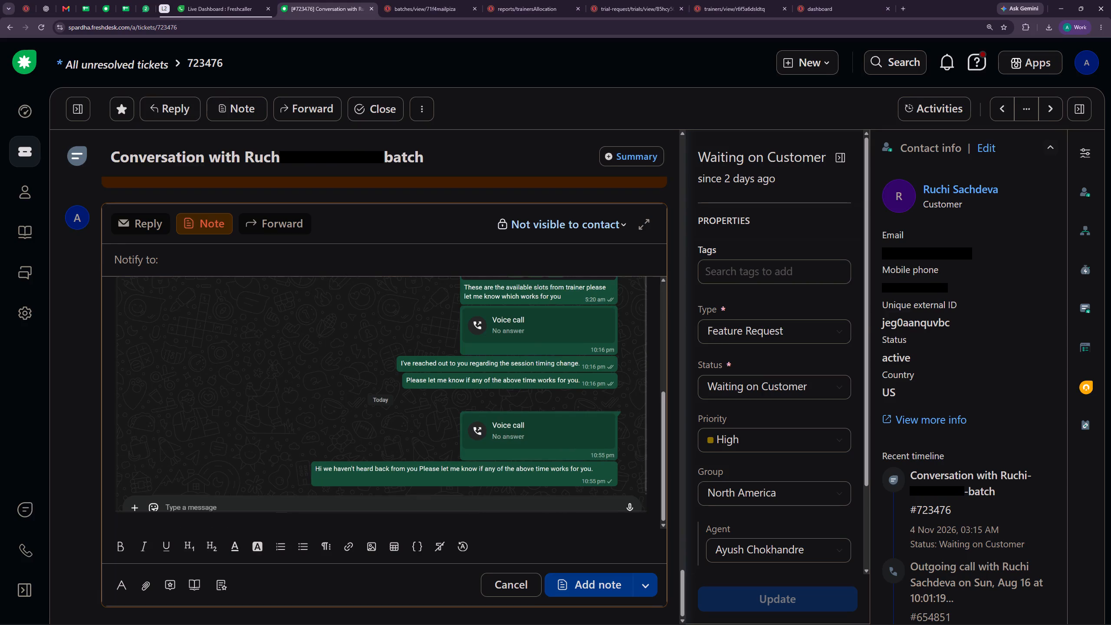
left_click(599, 590)
left_click_drag(681, 565, 716, 262)
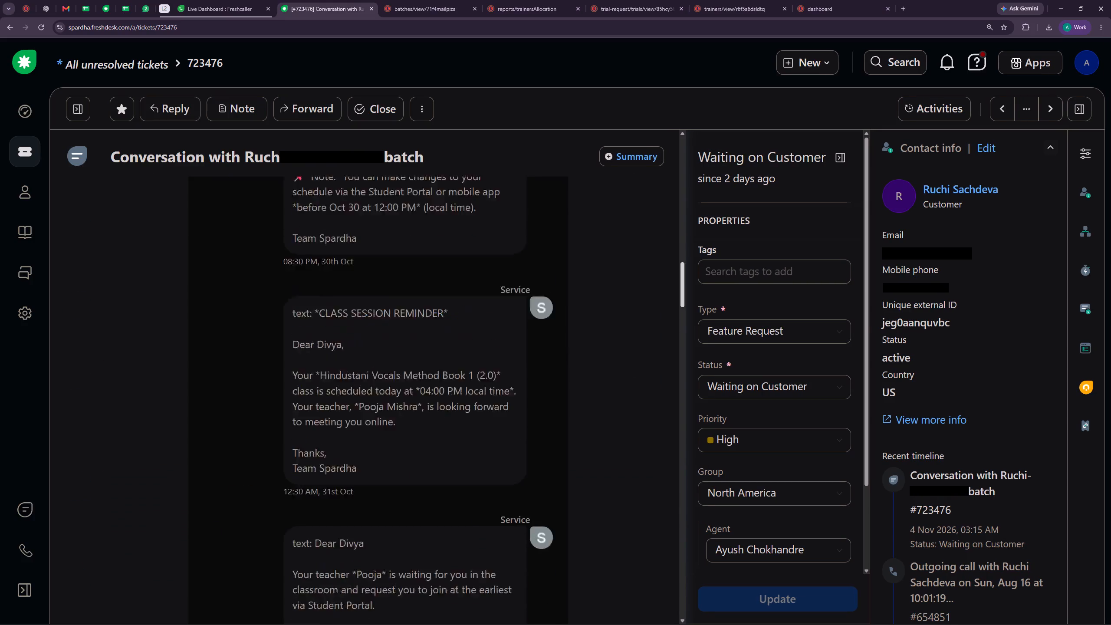
left_click_drag(716, 262, 743, 616)
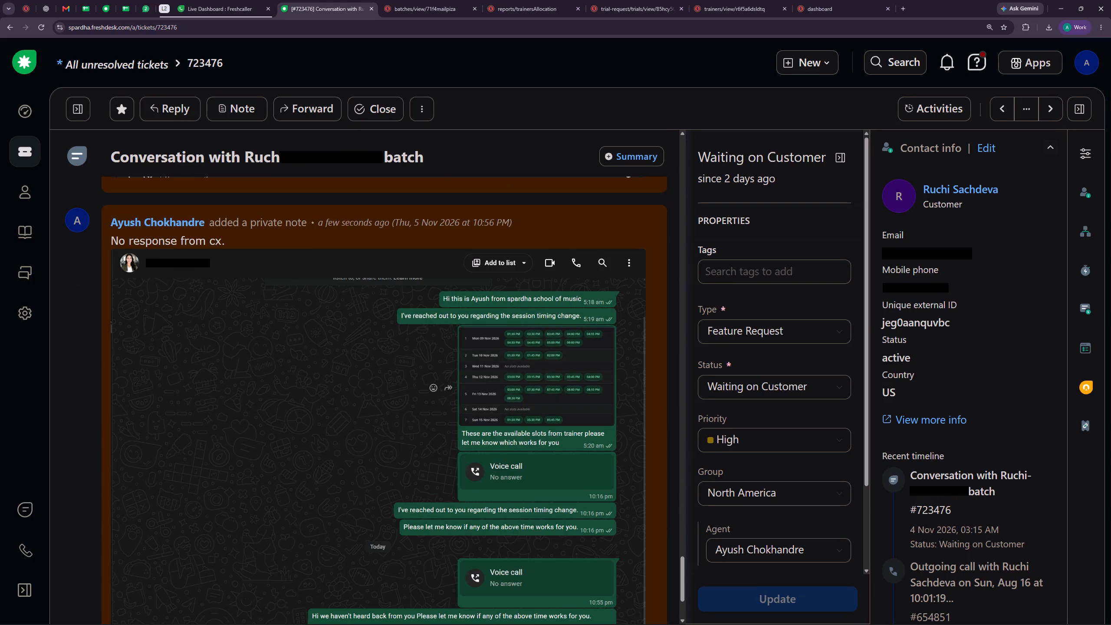
left_click(995, 112)
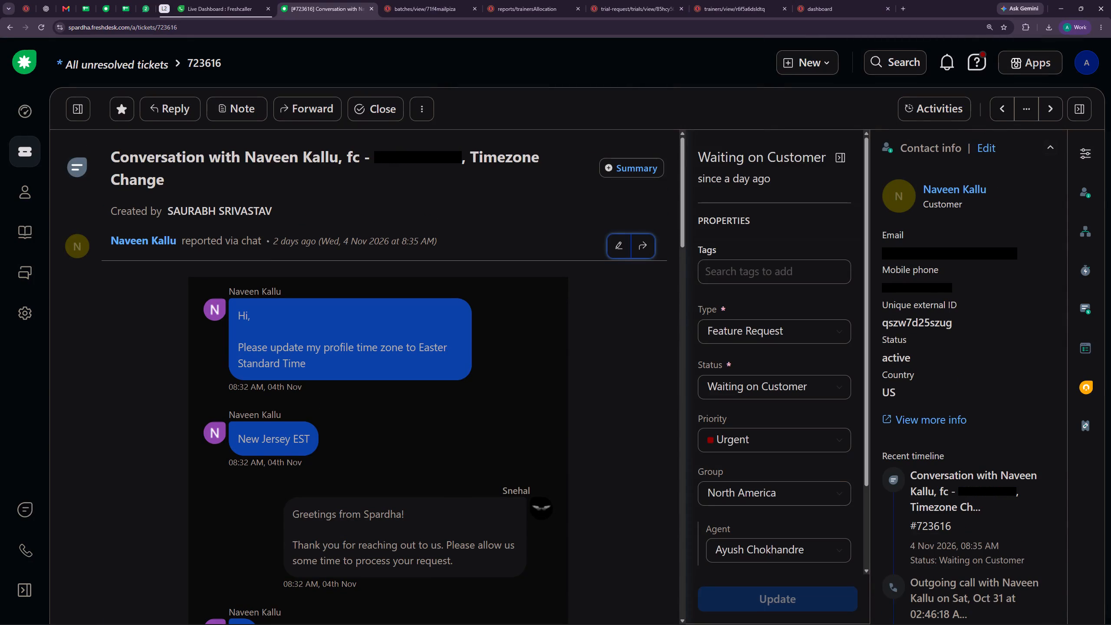
scroll(438, 361, "down", 17)
scroll(452, 377, "down", 8)
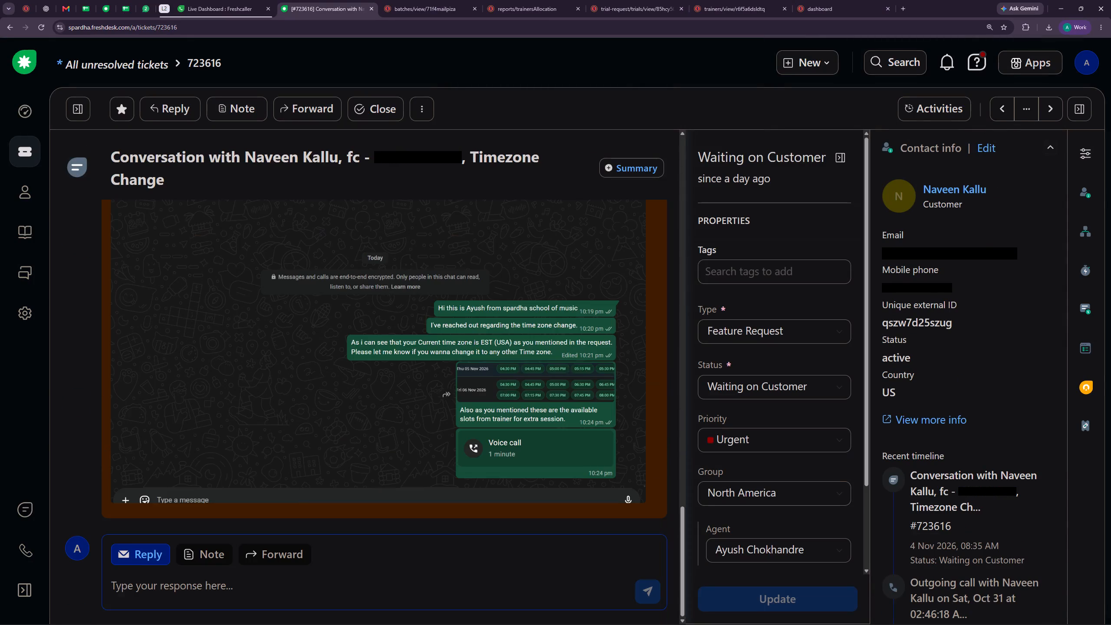
scroll(460, 380, "up", 7)
scroll(460, 380, "down", 6)
scroll(460, 380, "up", 2)
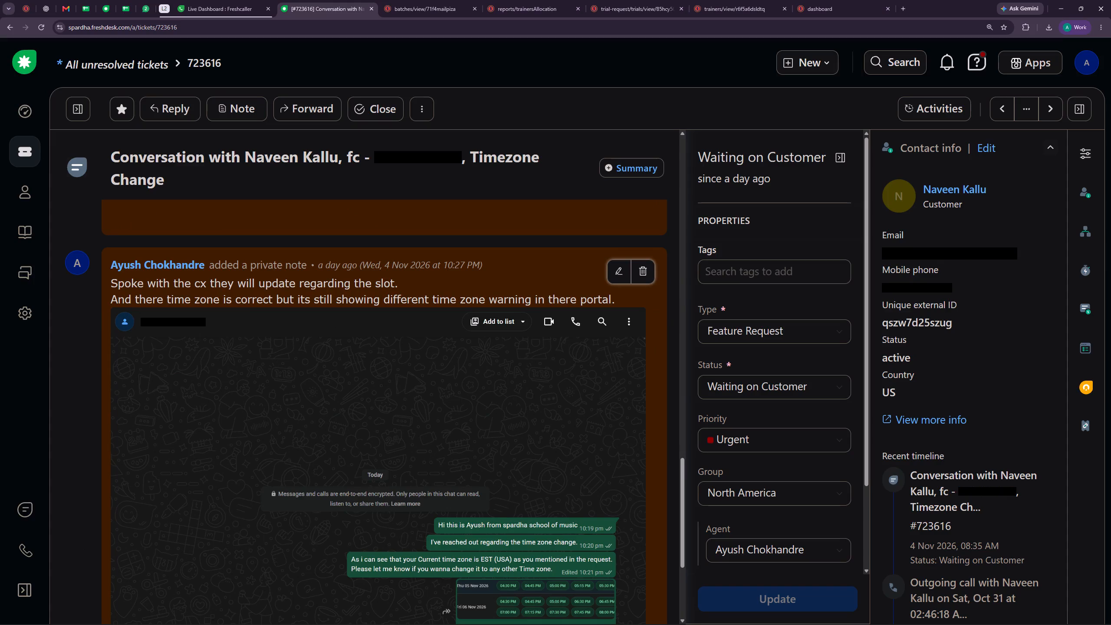
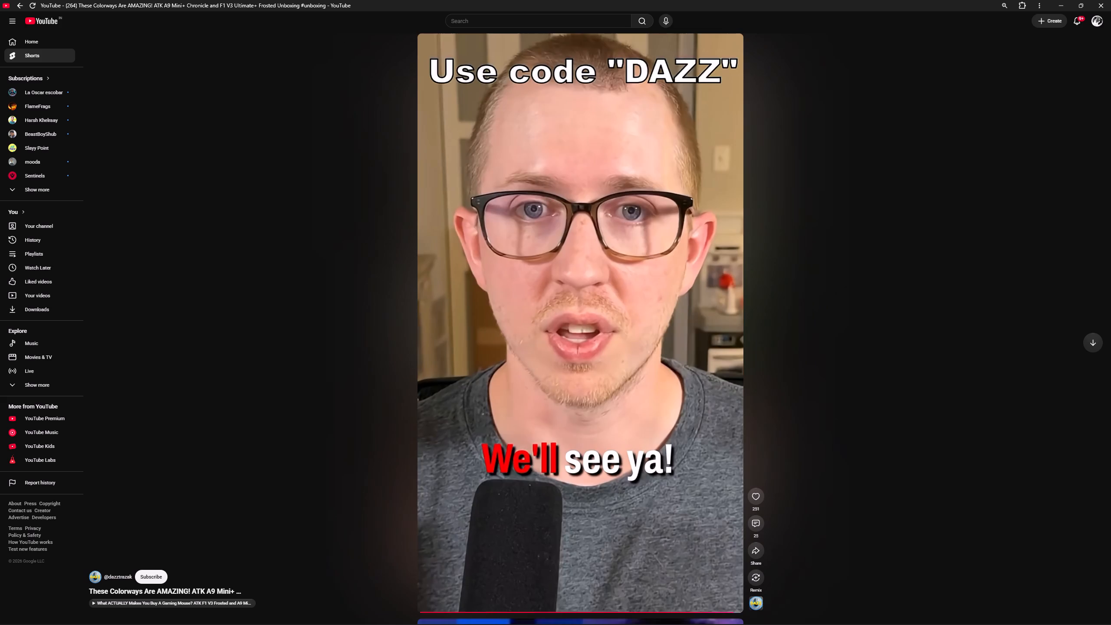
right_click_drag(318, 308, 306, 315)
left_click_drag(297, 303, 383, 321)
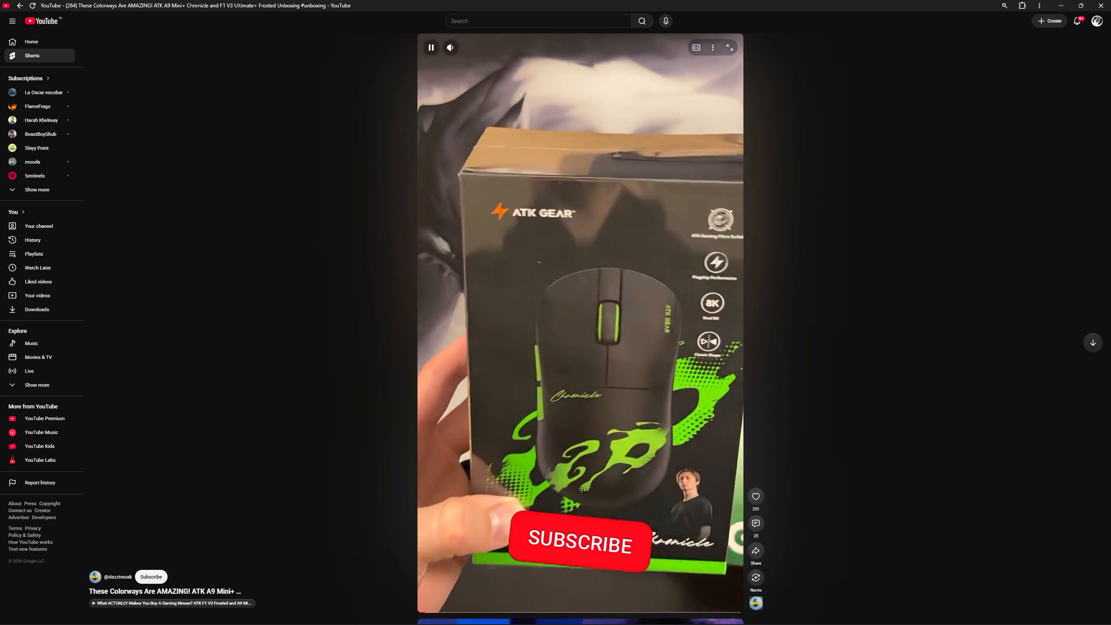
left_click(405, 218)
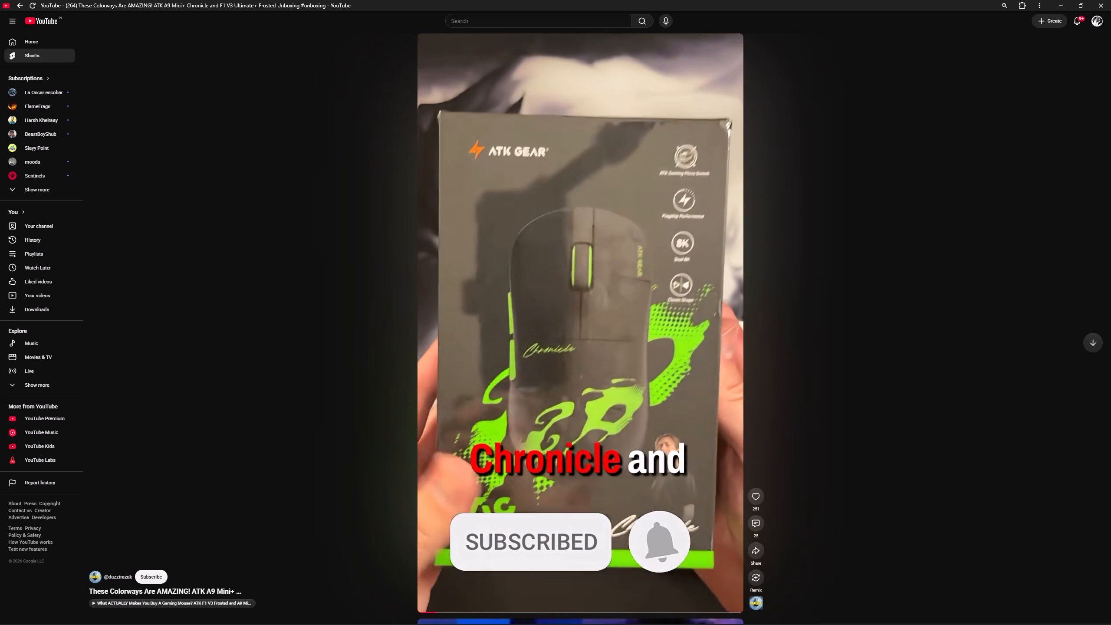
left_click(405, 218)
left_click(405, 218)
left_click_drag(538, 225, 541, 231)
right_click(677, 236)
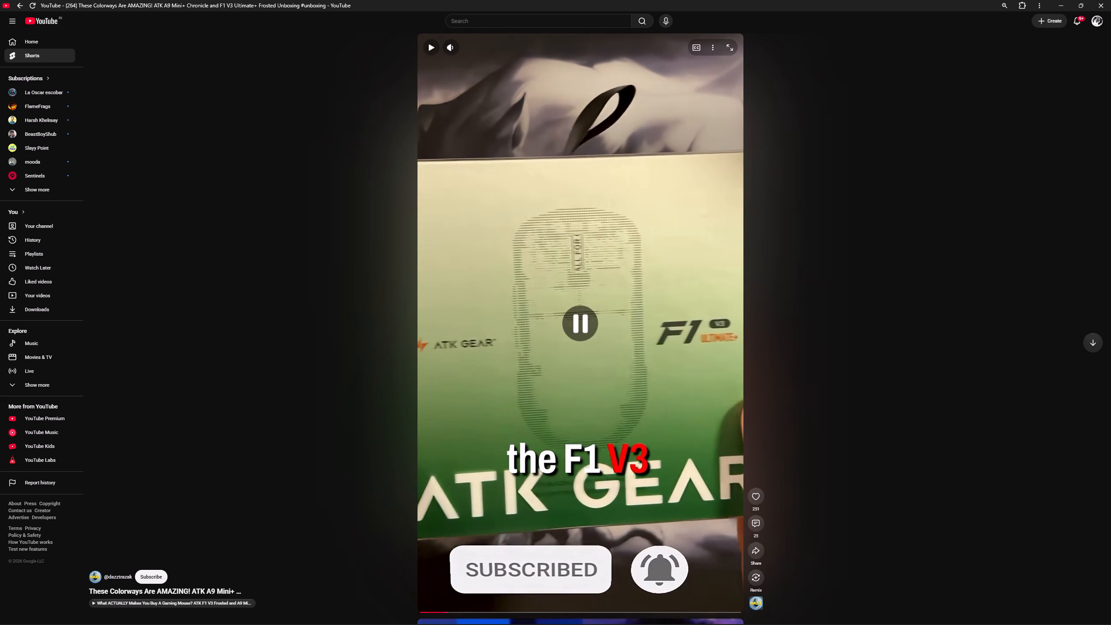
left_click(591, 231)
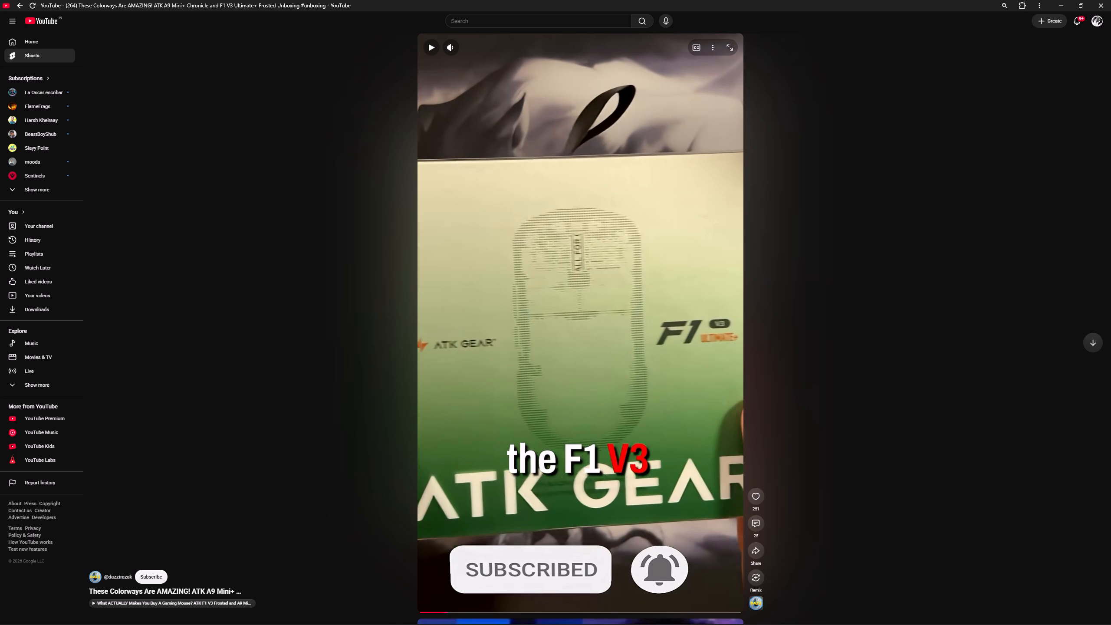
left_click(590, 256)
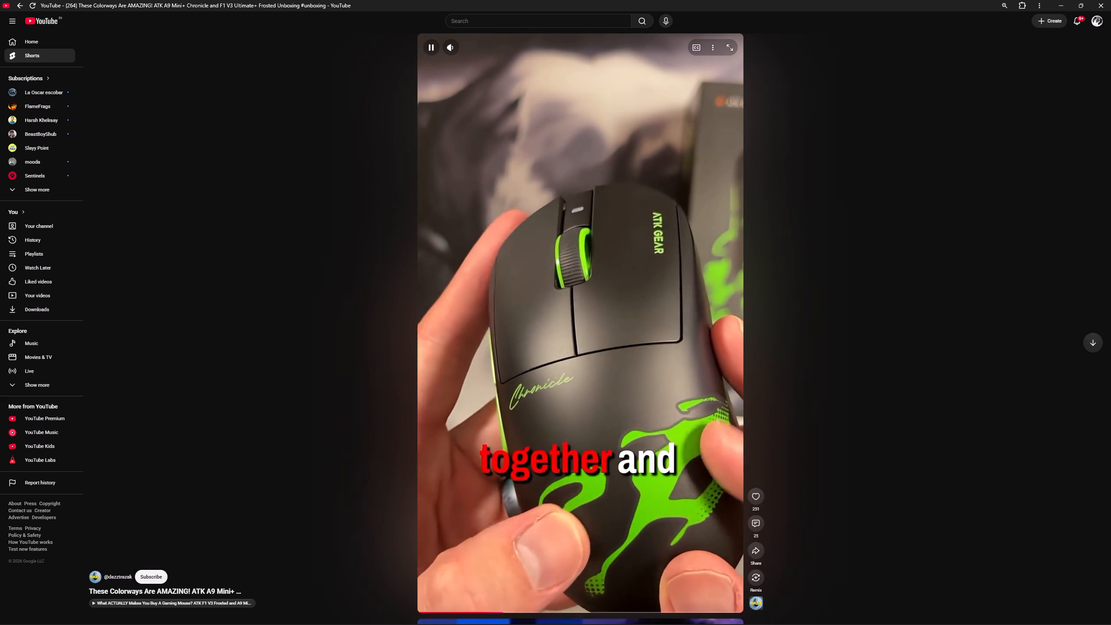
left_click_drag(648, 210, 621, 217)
Switch back to the work browser and check the NA-Support/Experience/Delivery chat space and ticket 723619 for new activity.
key("alt+Tab")
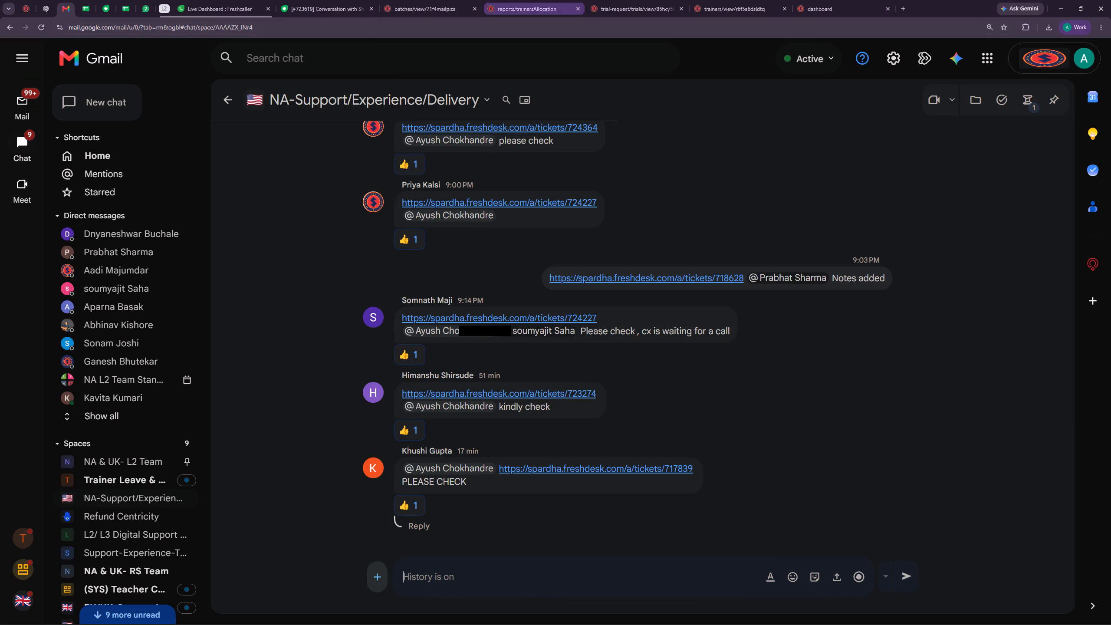
left_click(31, 3)
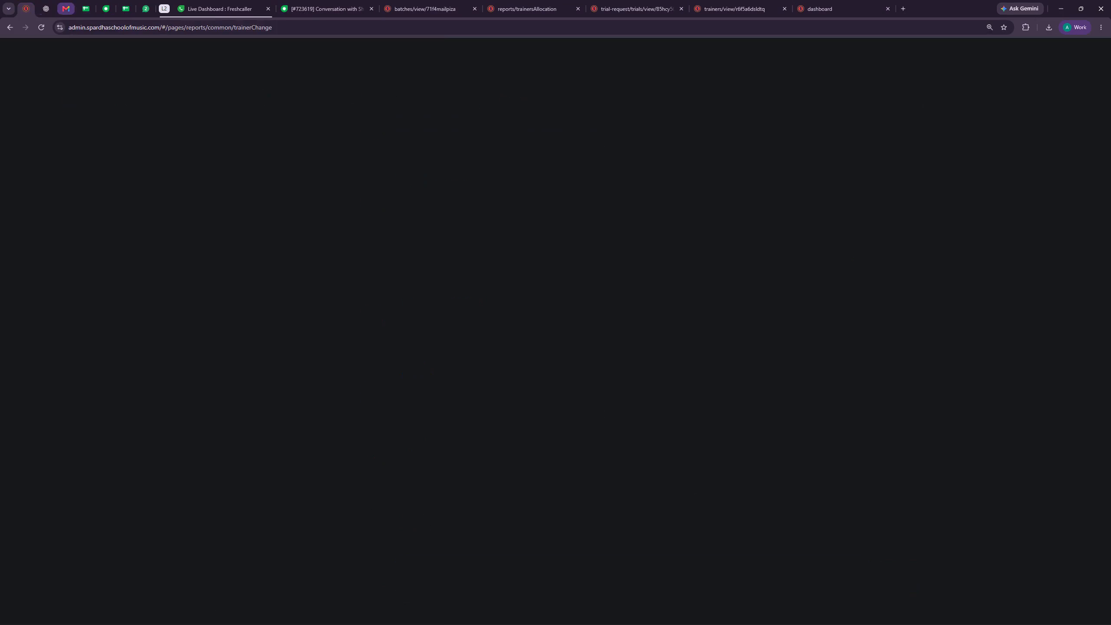
left_click(61, 3)
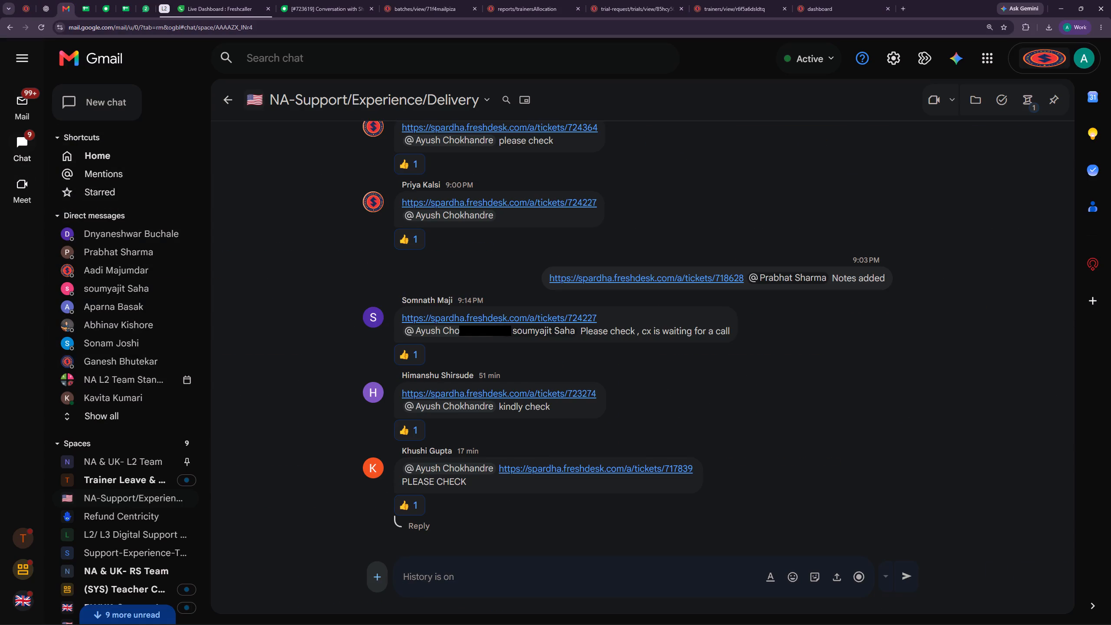
left_click(312, 0)
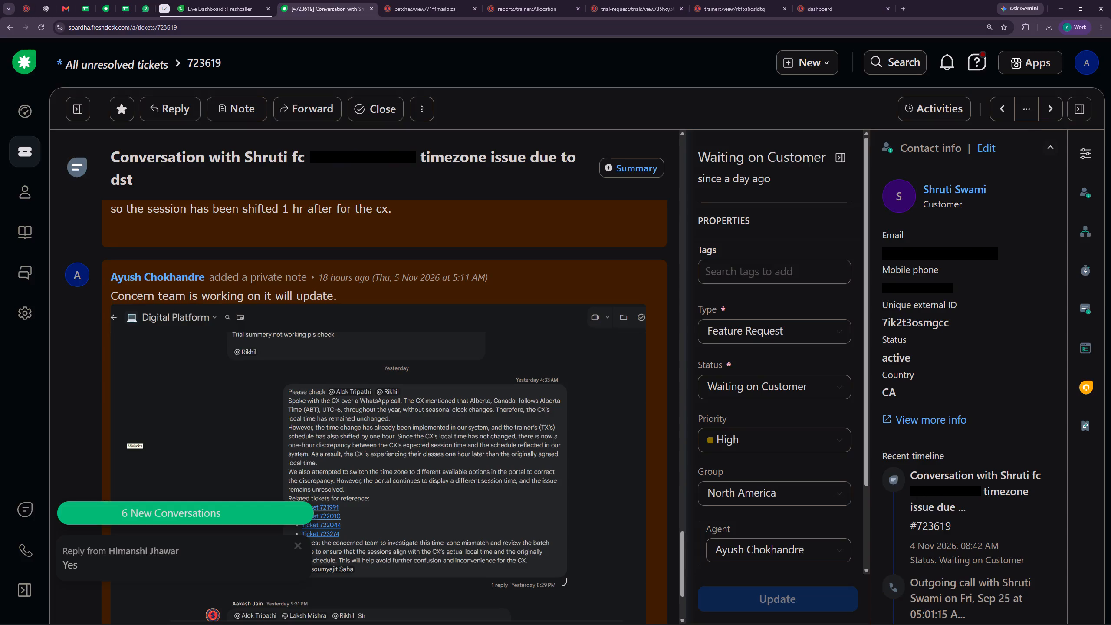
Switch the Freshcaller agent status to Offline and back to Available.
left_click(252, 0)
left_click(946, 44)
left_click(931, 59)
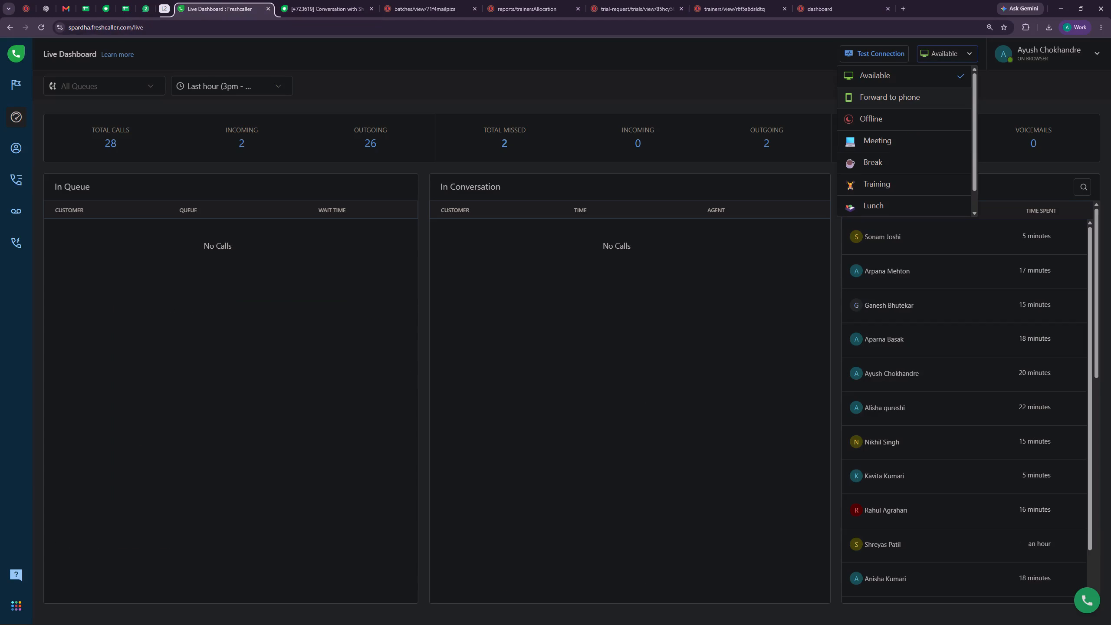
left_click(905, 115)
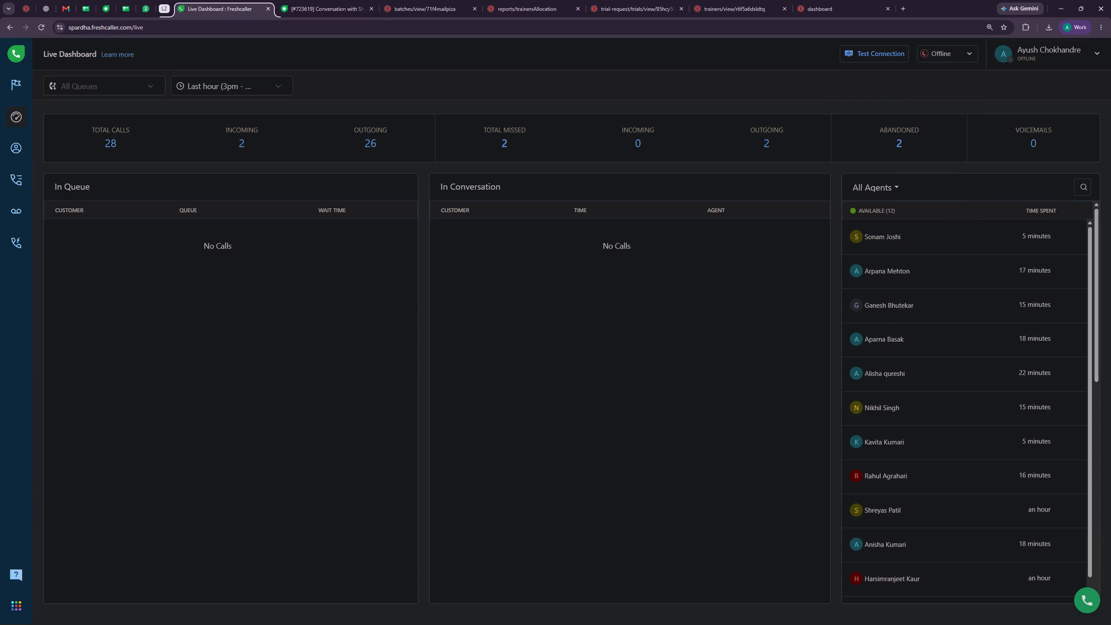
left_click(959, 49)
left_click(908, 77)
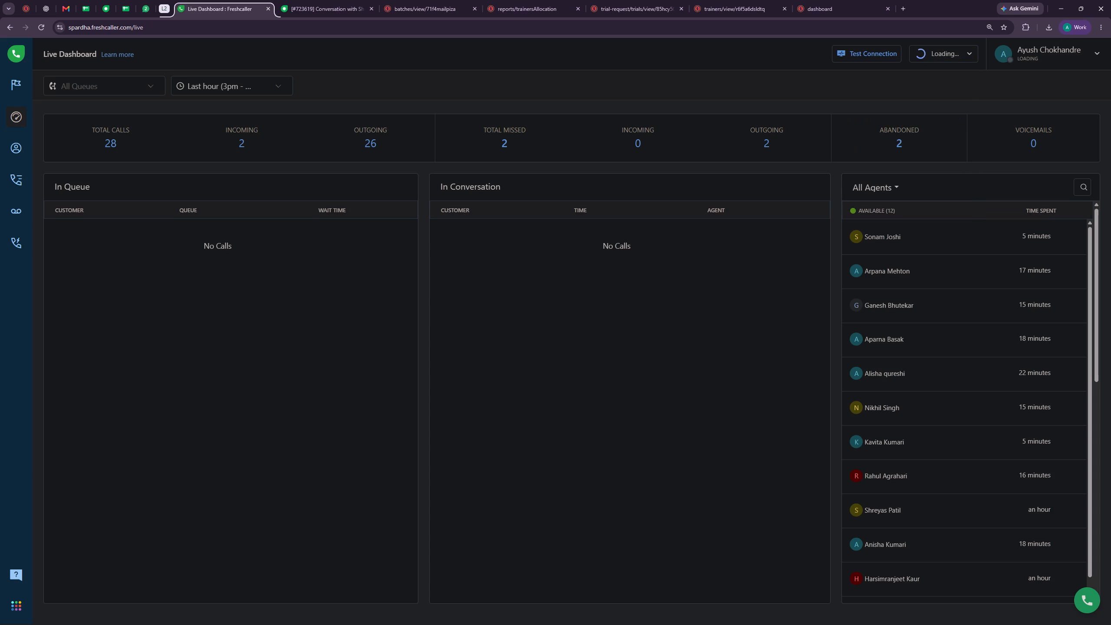
Return to ticket 723619 about the timezone issue due to DST.
left_click(295, 0)
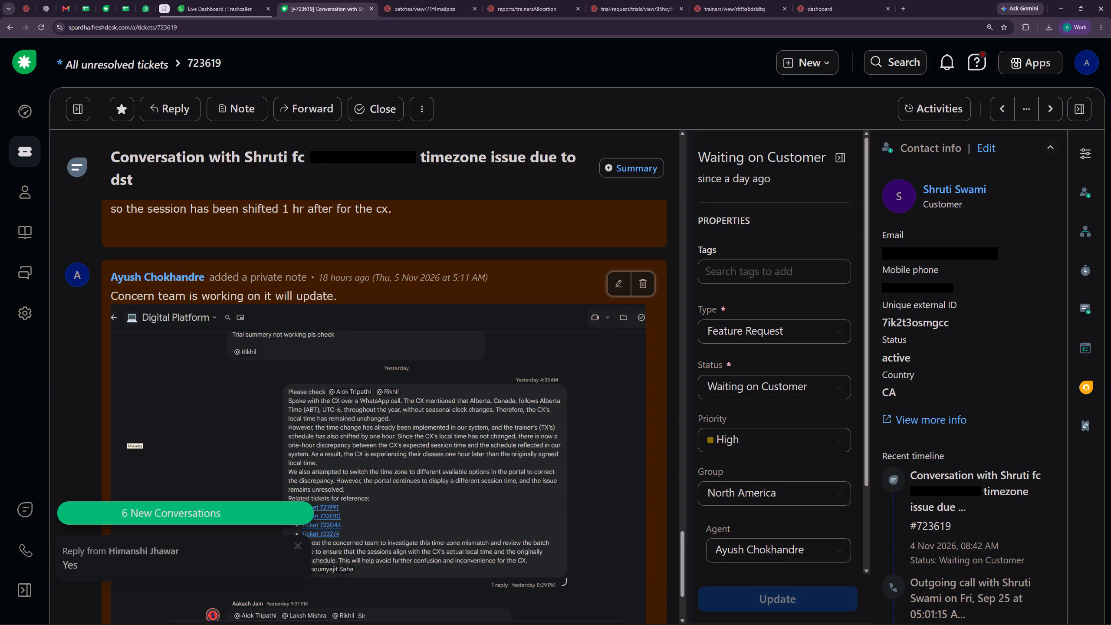
Edit the latest private note on ticket 723619, adding "Closing the ticket." as its first line, and save the note.
scroll(312, 485, "down", 1)
left_click(296, 543)
scroll(445, 420, "down", 2)
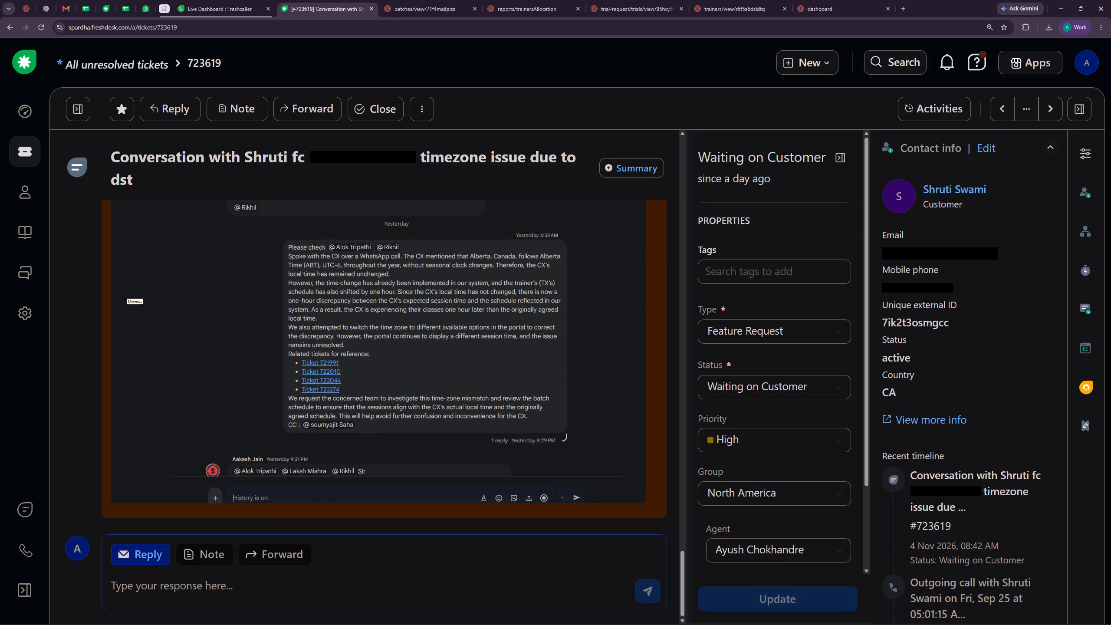
scroll(548, 389, "up", 4)
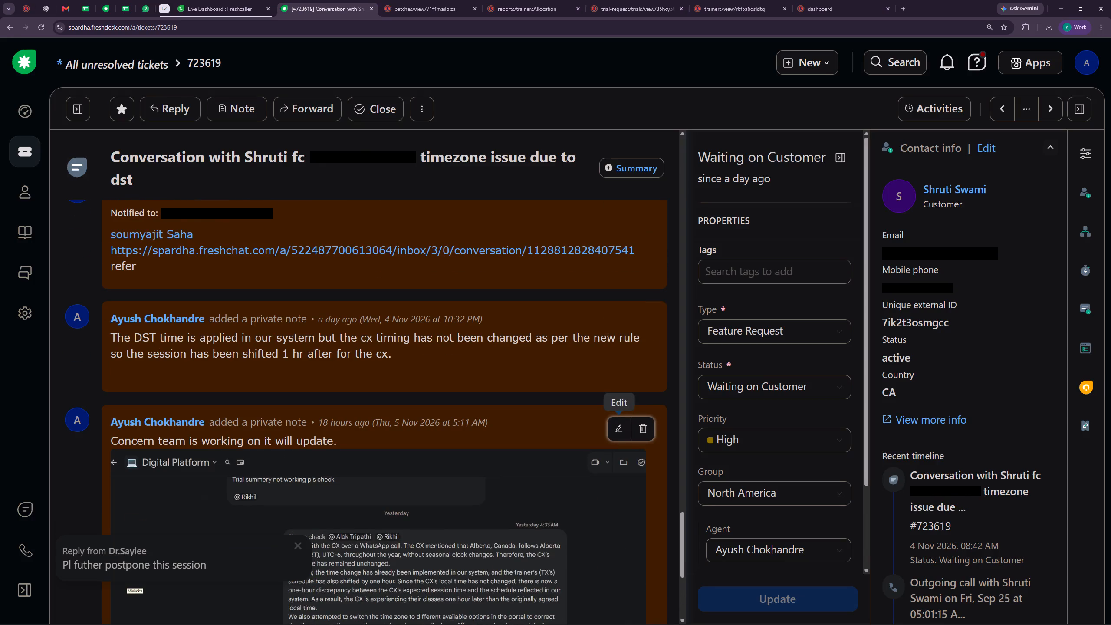
left_click(621, 437)
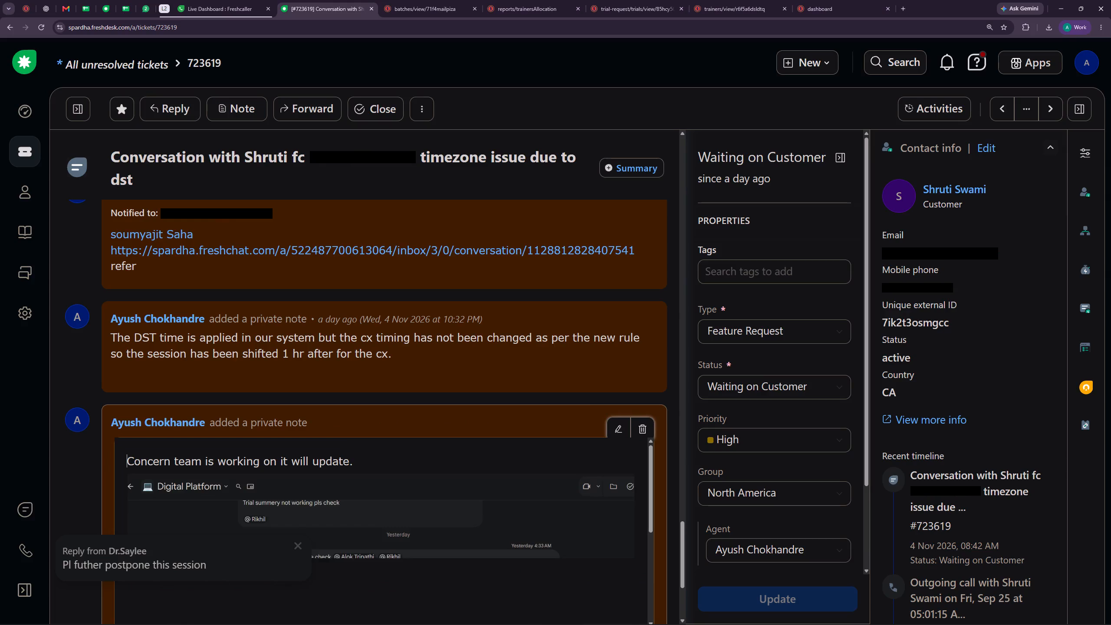
left_click(134, 447)
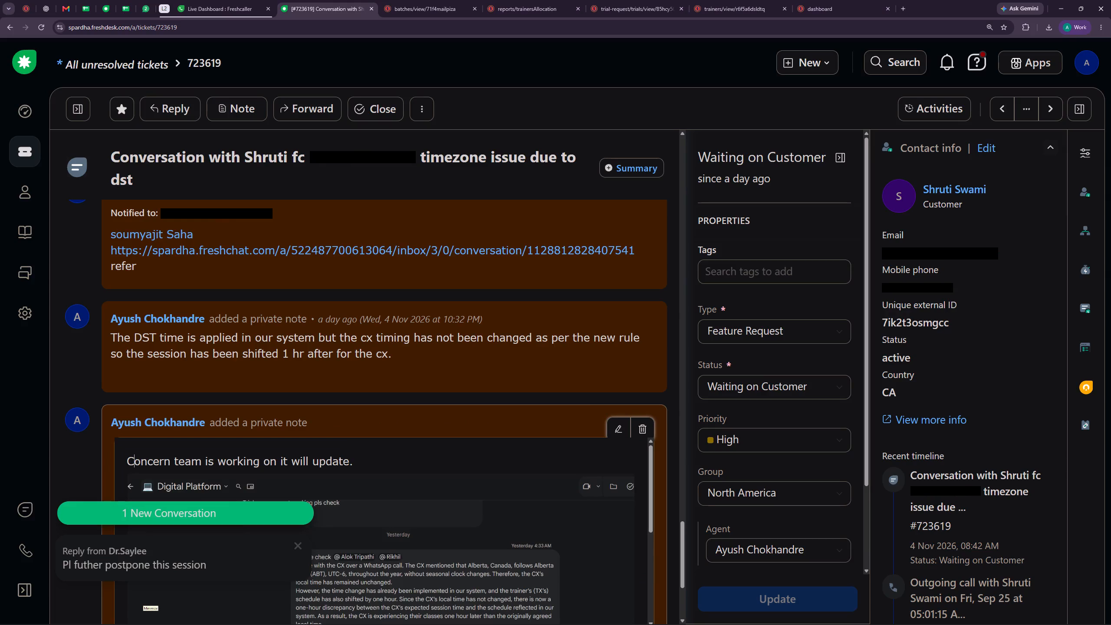
left_click(125, 454)
key("shift+Return")
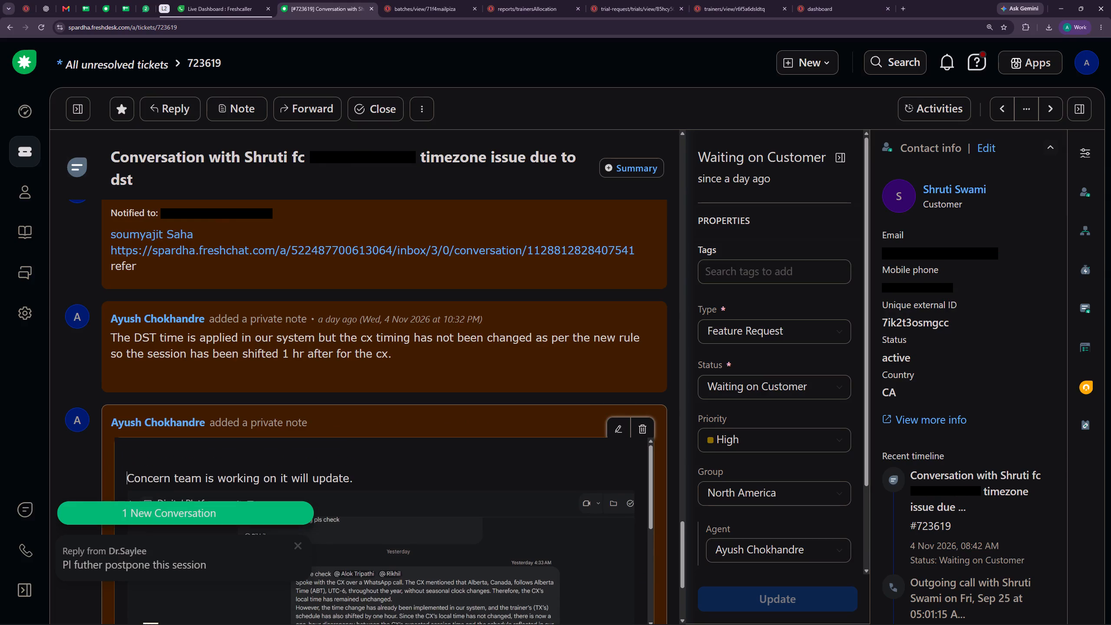
left_click(139, 457)
key("c")
type("losing the ticket.")
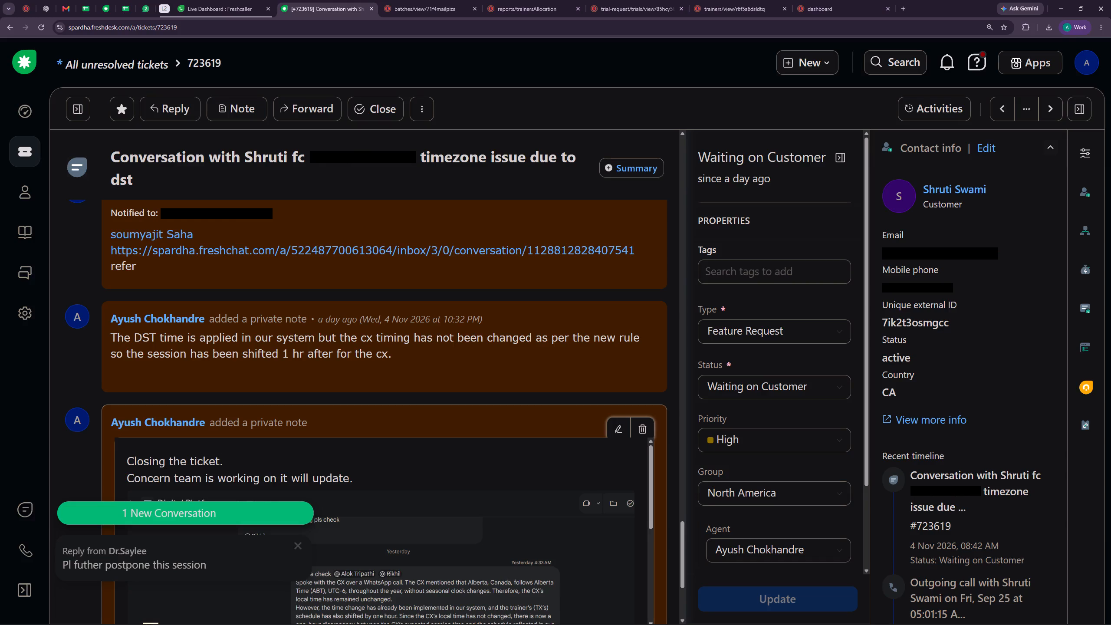
scroll(267, 510, "down", 14)
left_click(613, 480)
Set the status of ticket 723619 to Closed and update its properties.
left_click(765, 391)
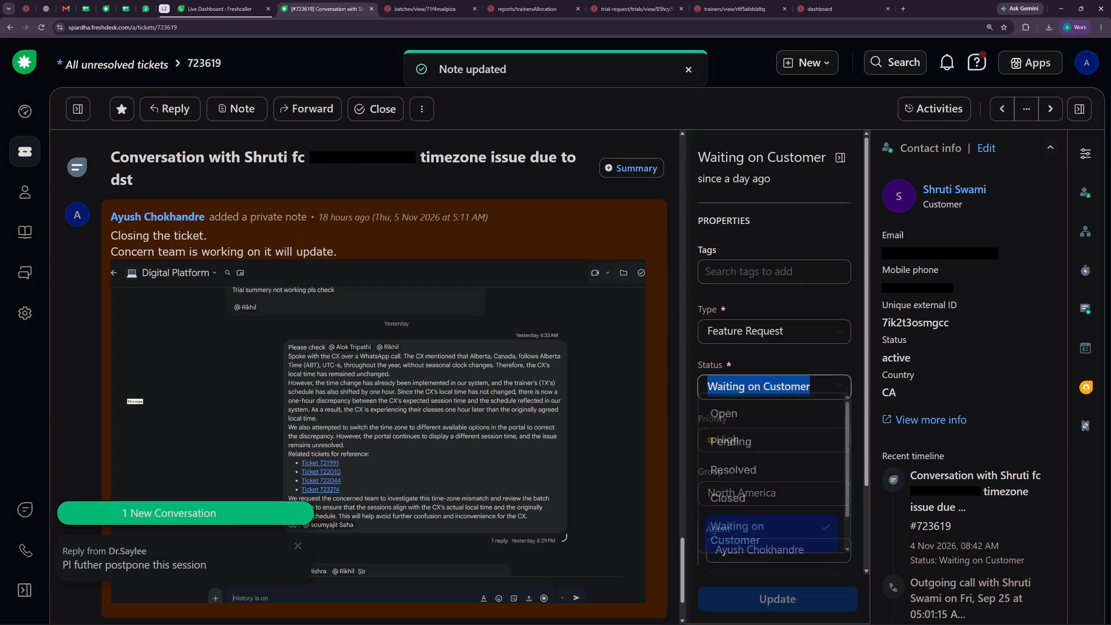
left_click(764, 506)
left_click(776, 595)
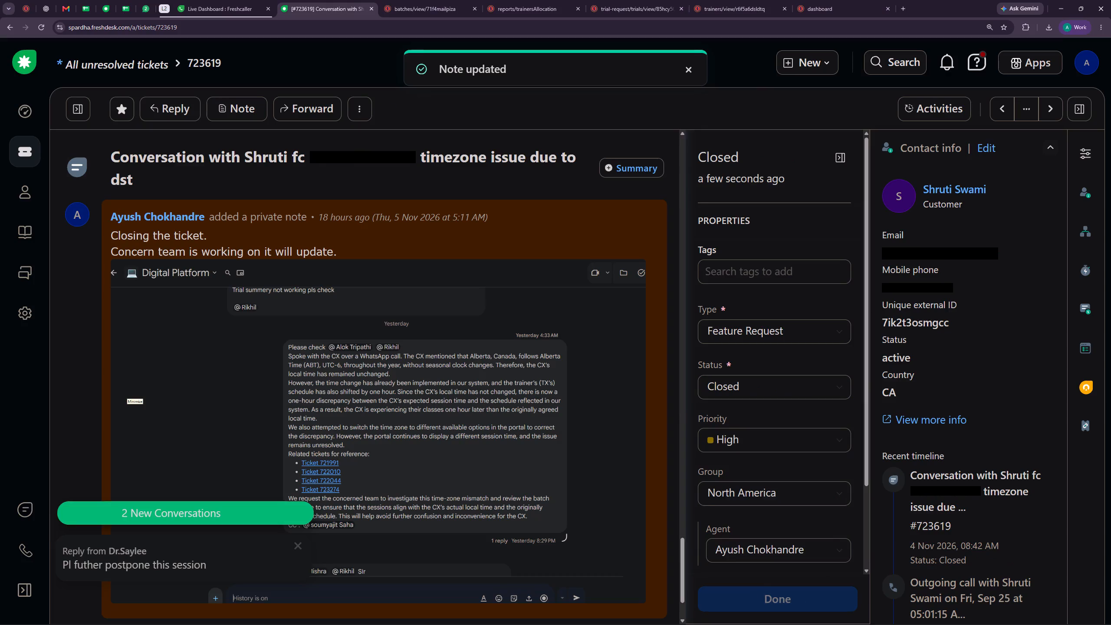
Go from ticket 723619 to the adjacent unresolved ticket, 723988.
scroll(472, 299, "up", 5)
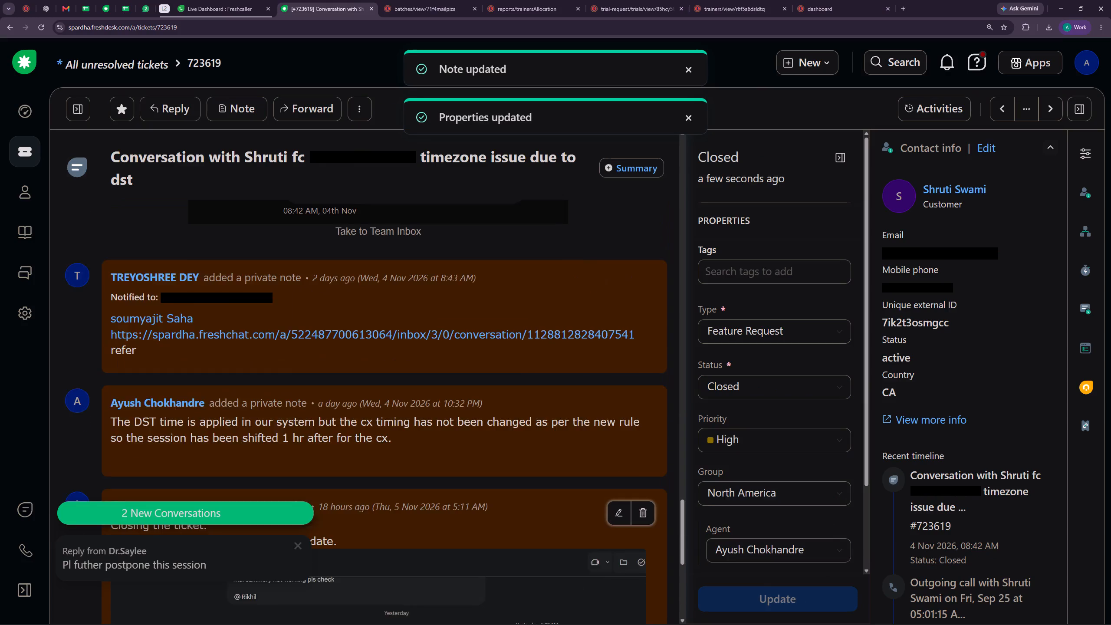
scroll(472, 299, "up", 20)
scroll(472, 299, "up", 14)
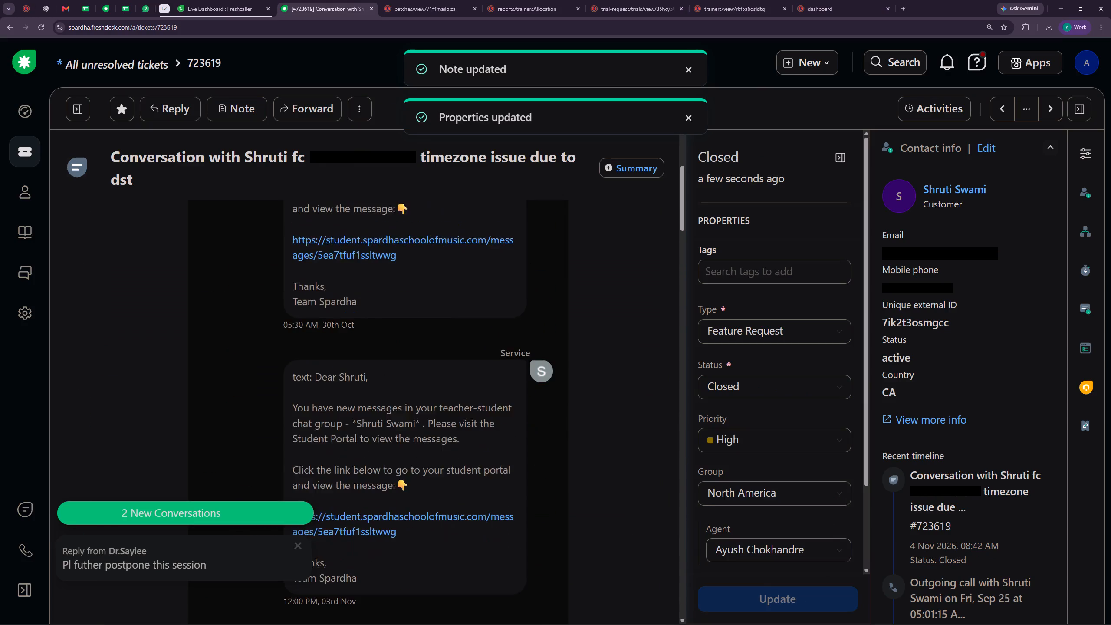
scroll(573, 315, "up", 6)
left_click(997, 115)
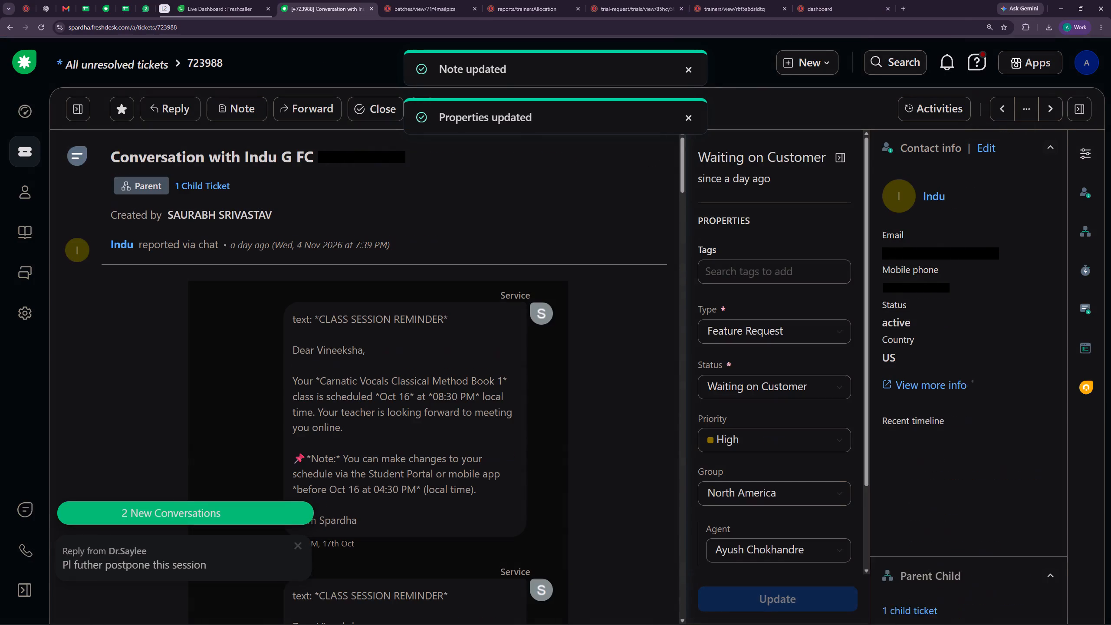
left_click(297, 543)
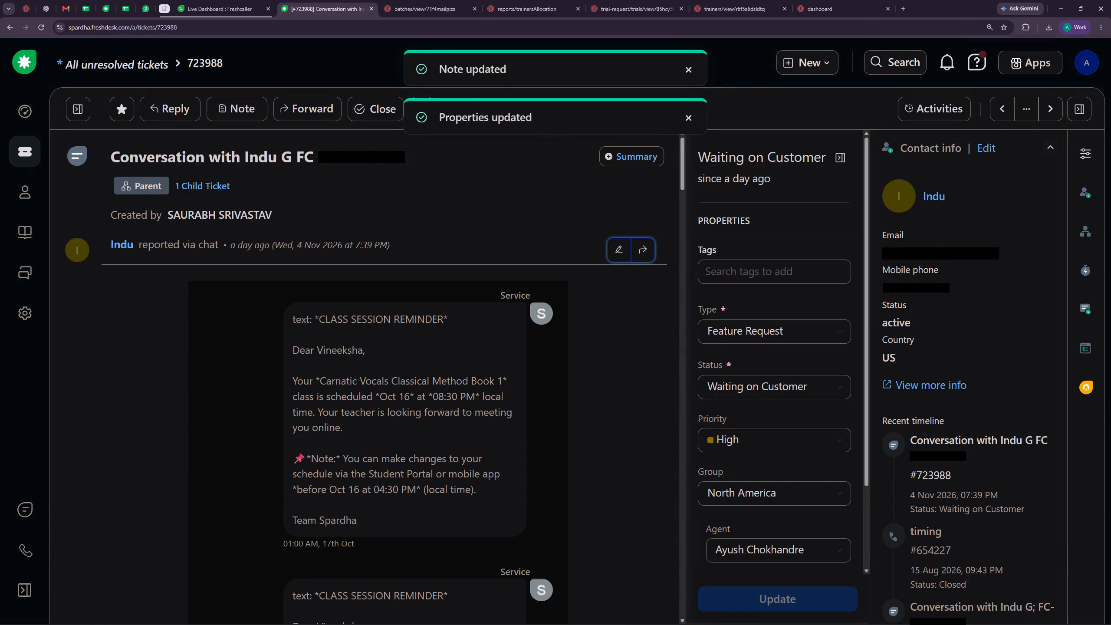
scroll(481, 431, "down", 12)
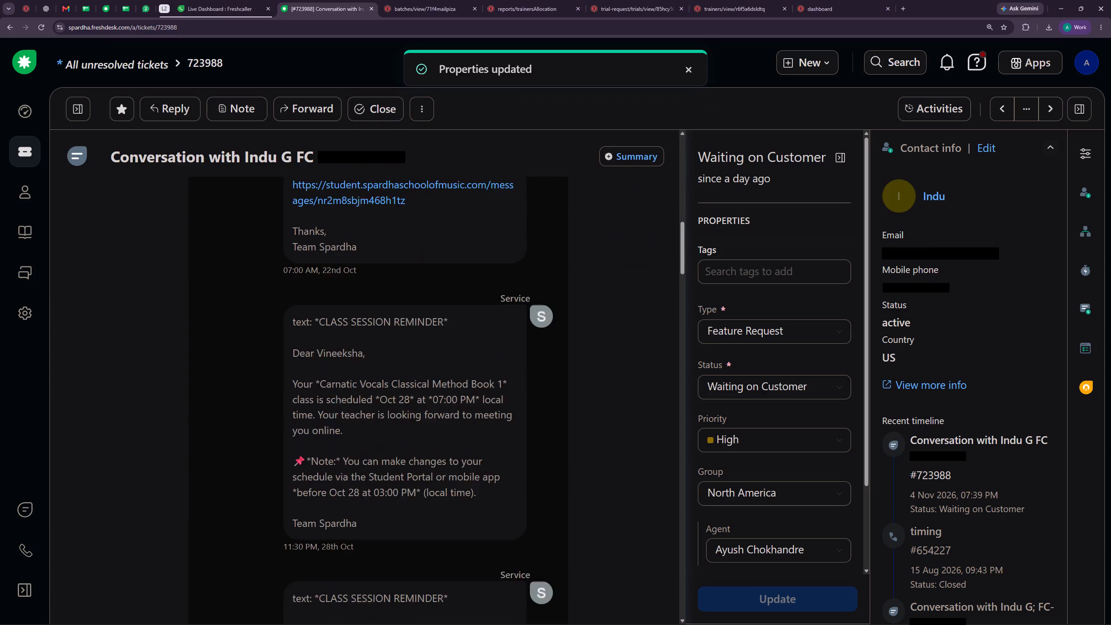
left_click_drag(679, 254, 684, 484)
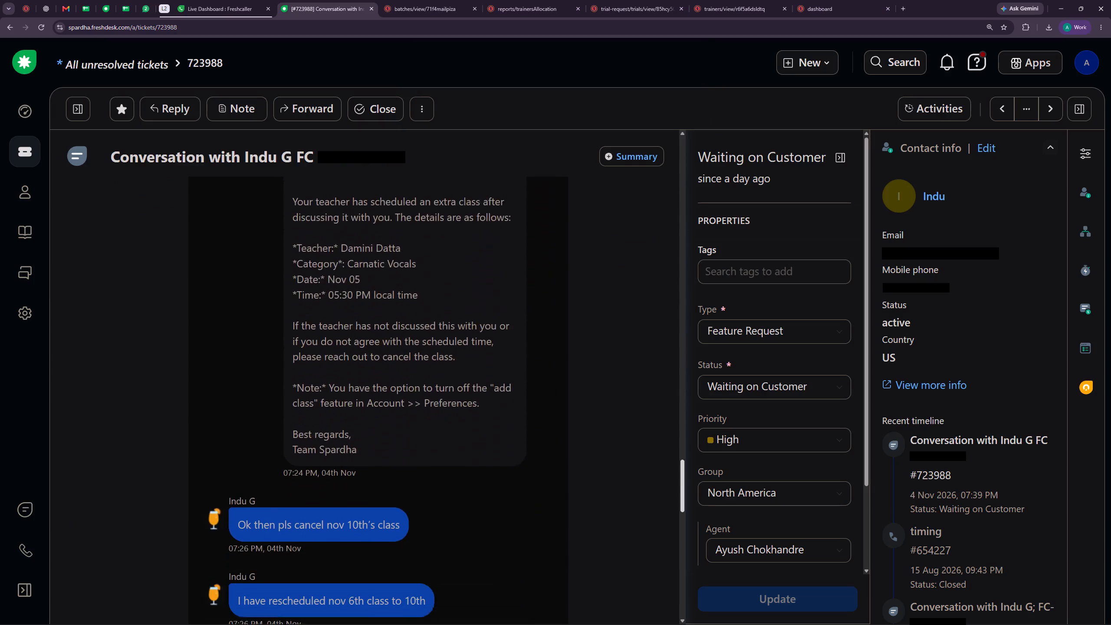
left_click_drag(684, 484, 681, 508)
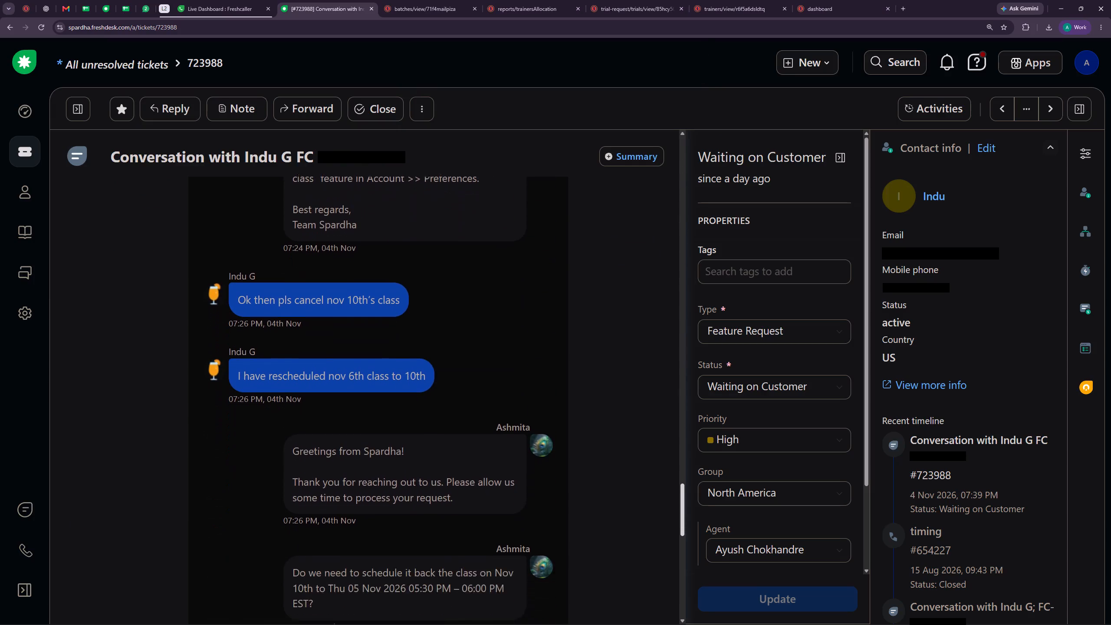
left_click_drag(681, 508, 682, 569)
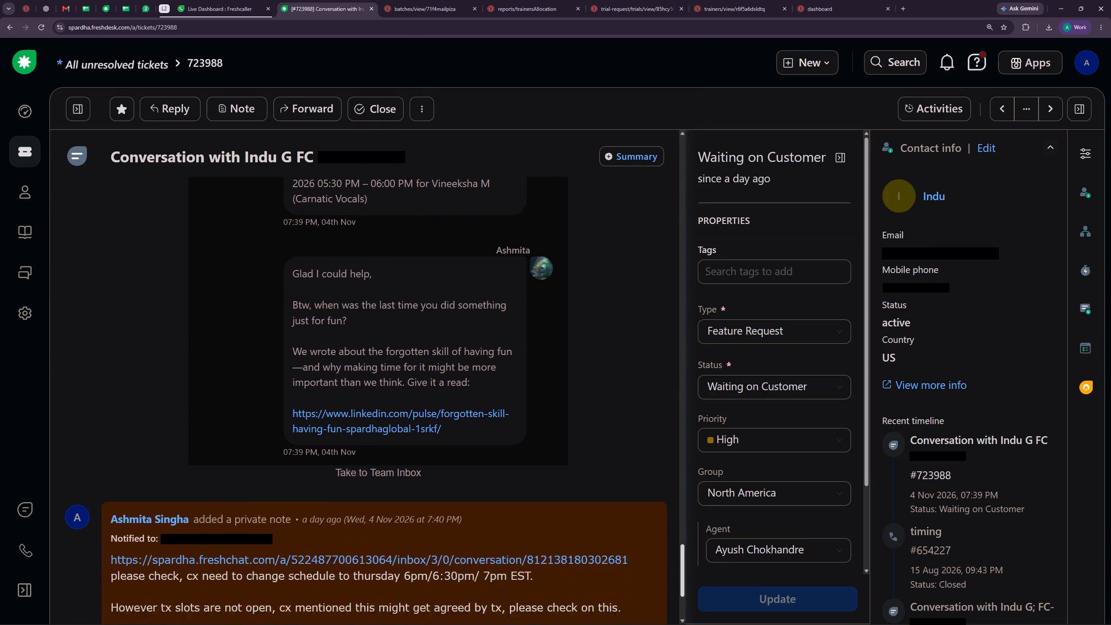
left_click_drag(682, 569, 688, 581)
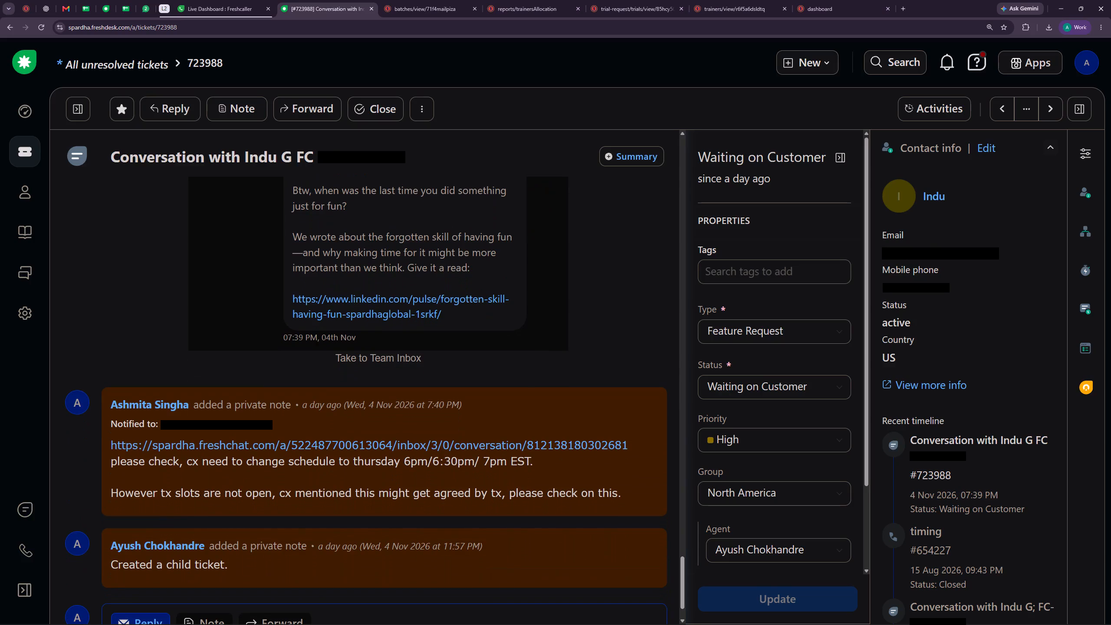
Open the child ticket list linked to ticket 723988.
scroll(931, 442, "down", 5)
left_click(901, 451)
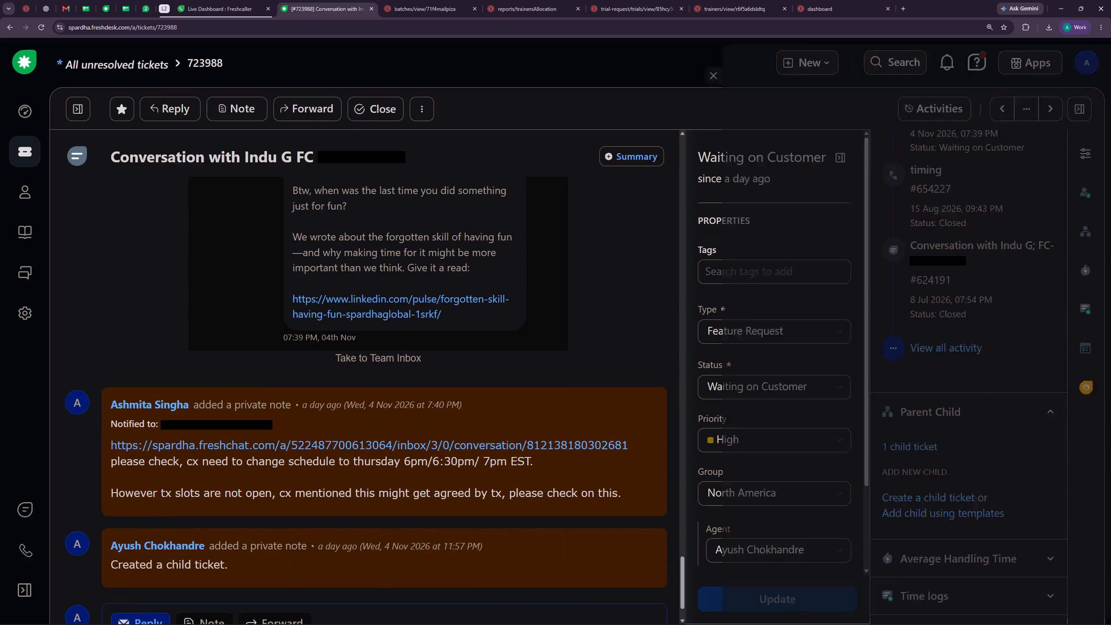
Open child ticket 724127 to check its trainer follow-up, and return to ticket 723988 with the child list closed.
left_click(767, 150)
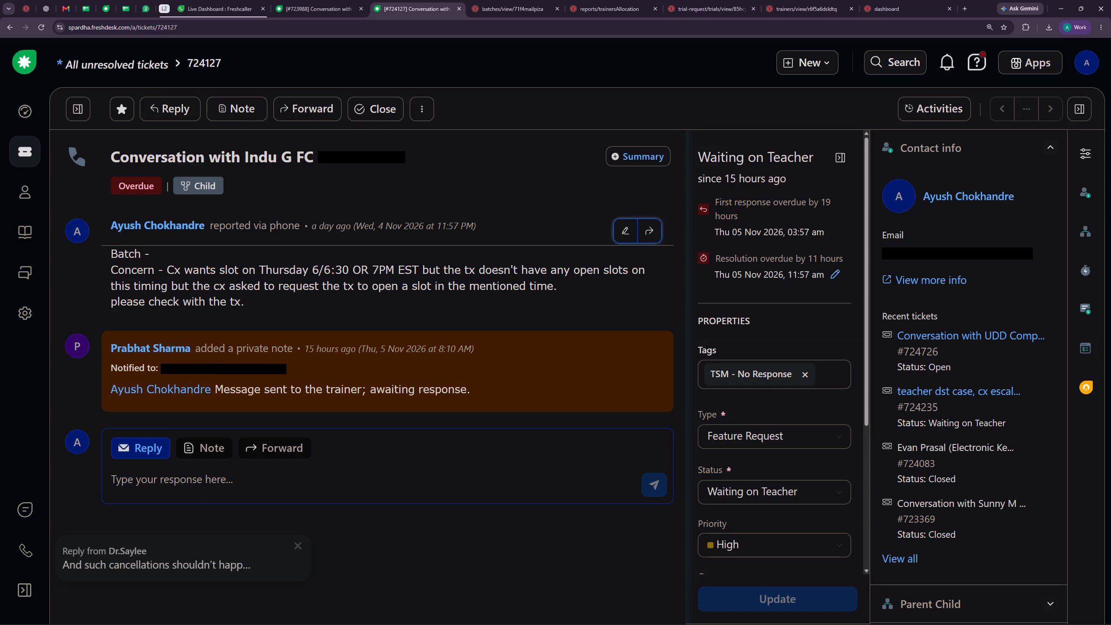
left_click(459, 6)
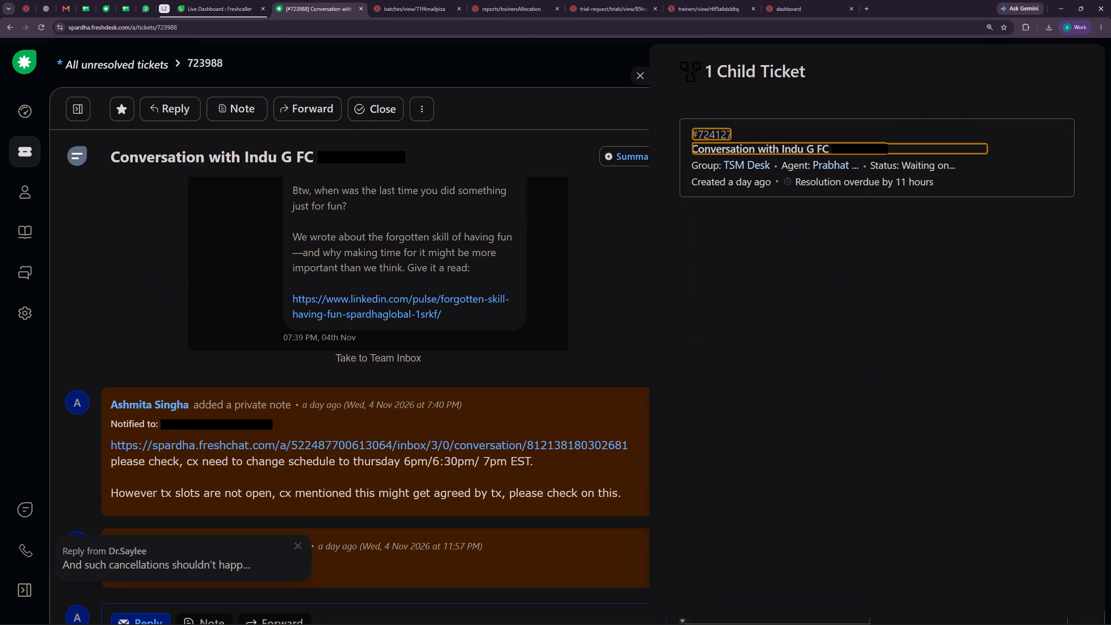
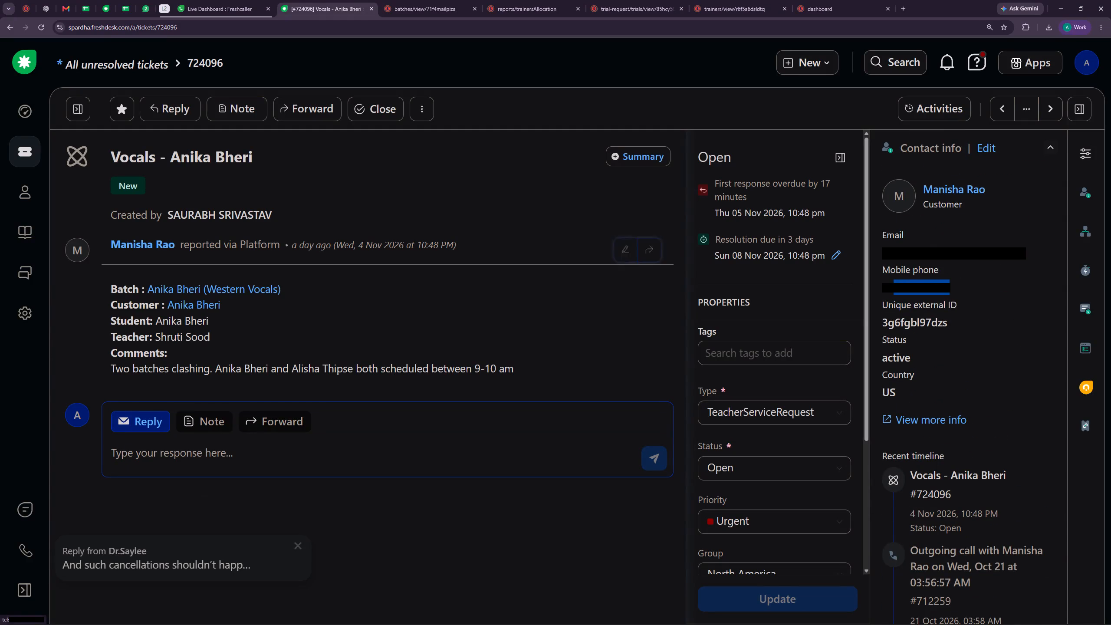
In the Spardha admin portal, search the batch list using the mobile number from ticket 724096 as the family unique number.
left_click(420, 1)
left_click(100, 445)
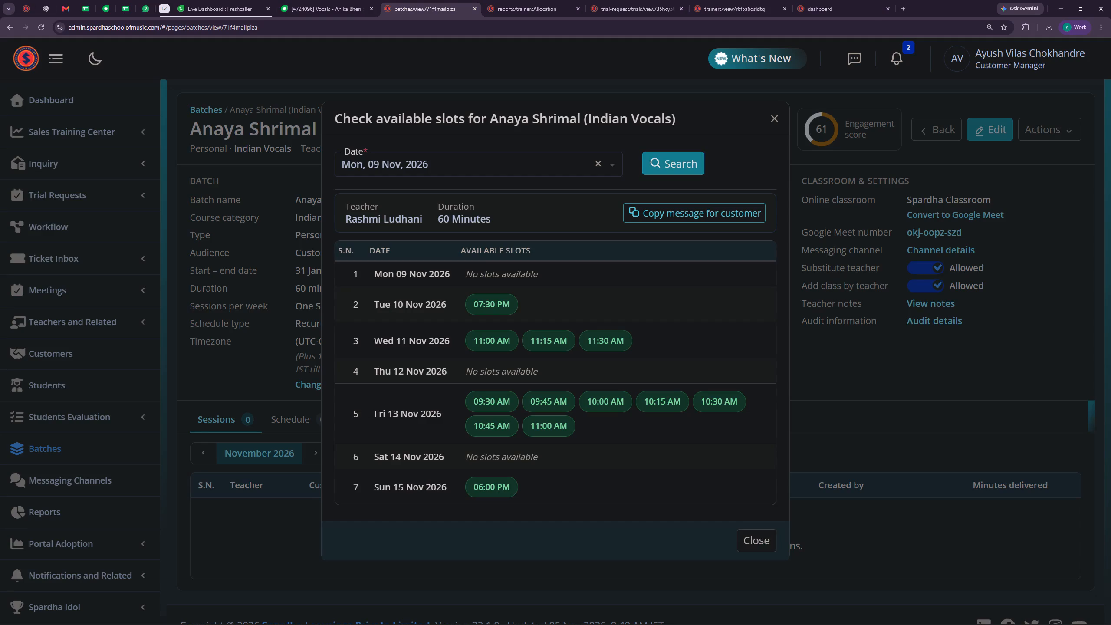
left_click_drag(774, 539, 770, 539)
left_click(70, 451)
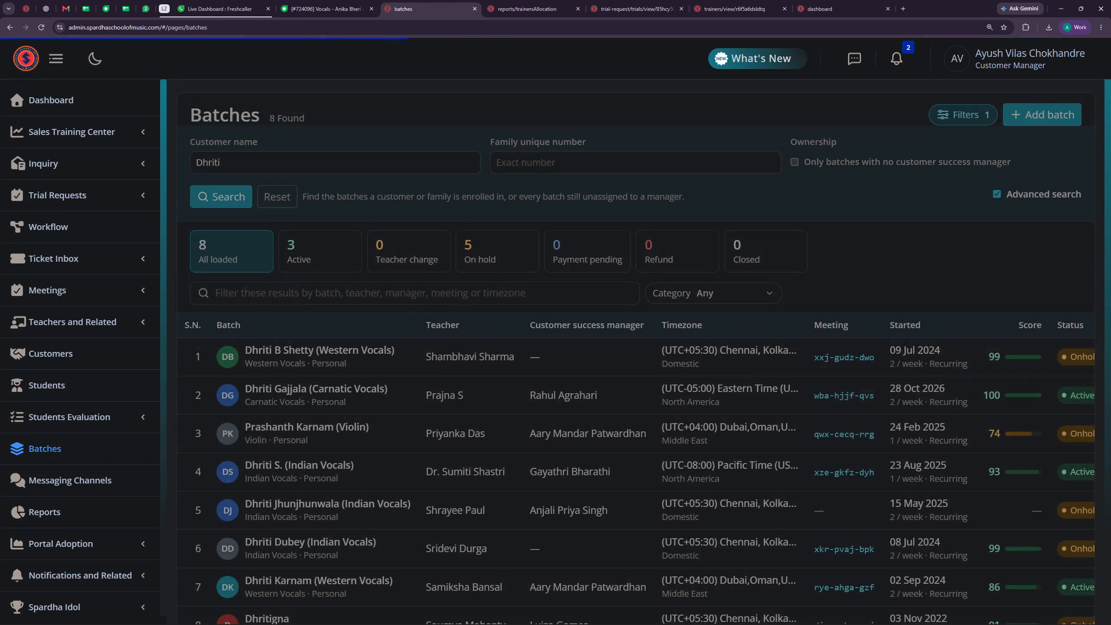
left_click_drag(572, 160, 529, 160)
key("ctrl+v")
left_click(233, 196)
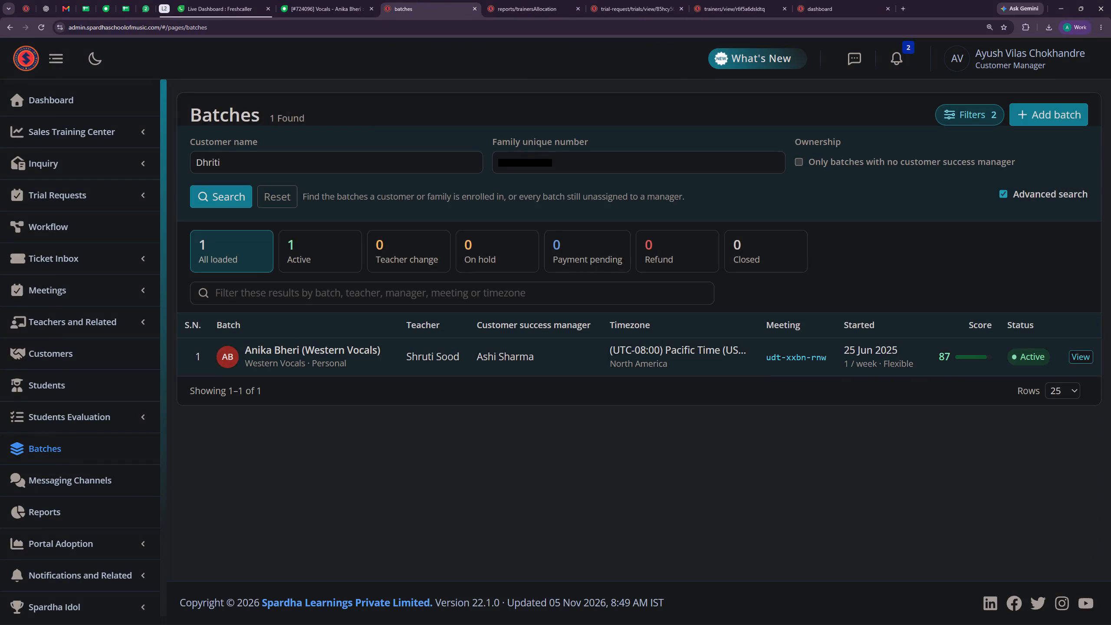
Open the Western Vocals batch's details and check them against the batch clash reported in ticket 724096.
left_click(1072, 354)
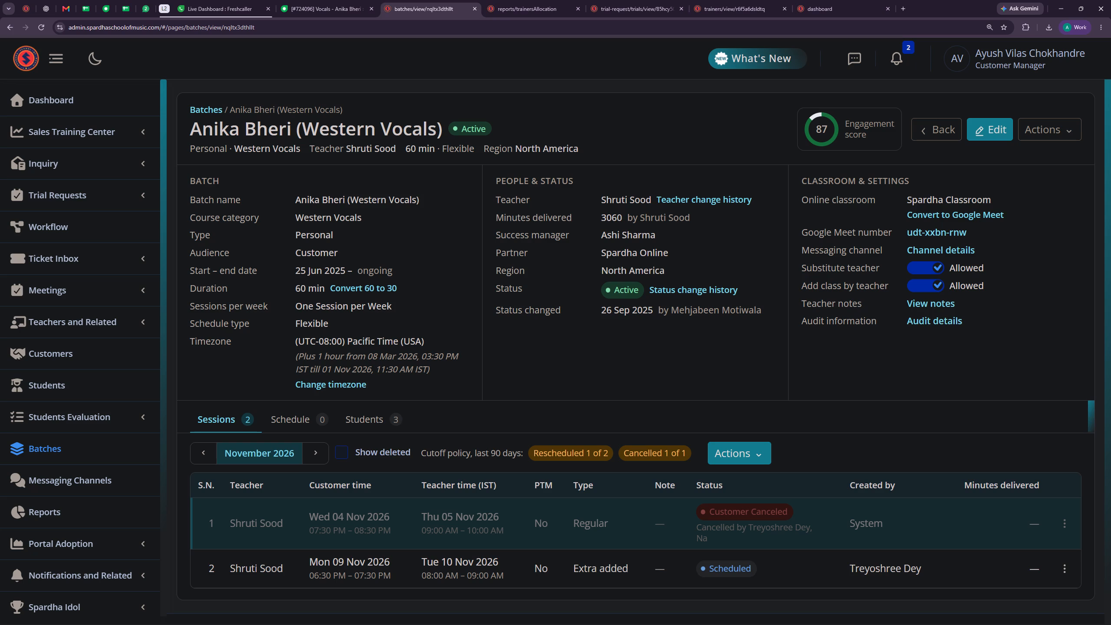
left_click(331, 0)
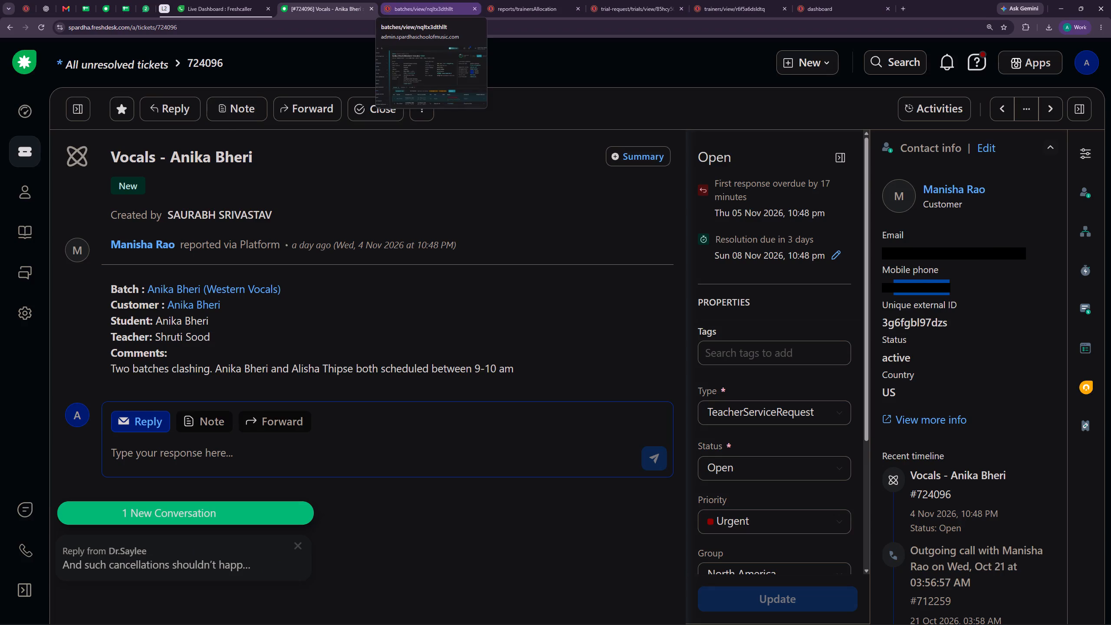
left_click(406, 0)
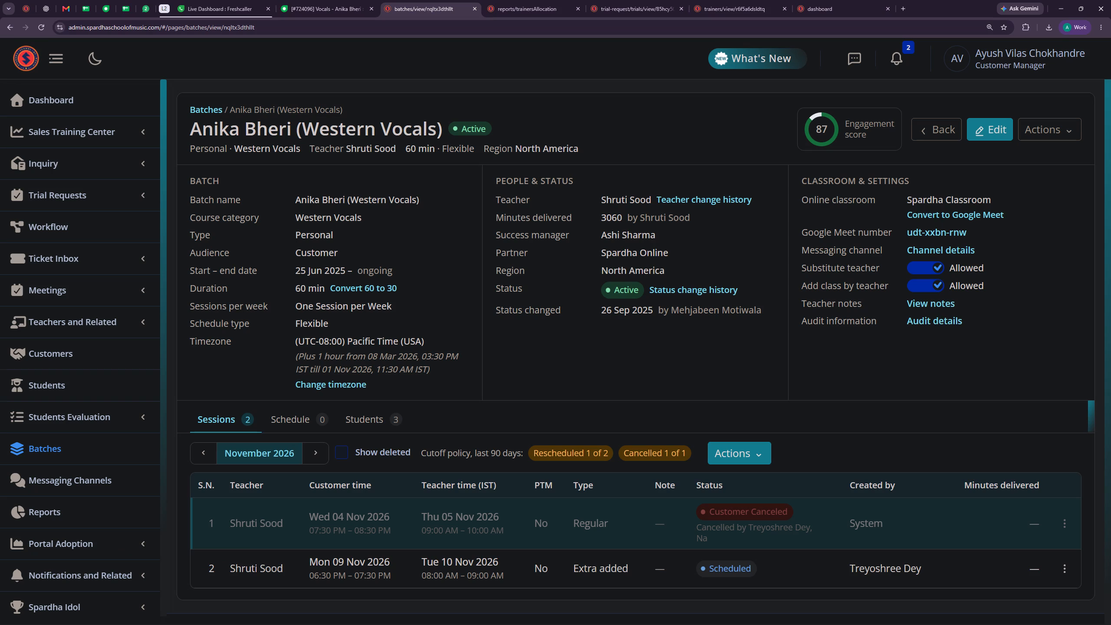
Check the available class slots for the Western Vocals batch with the date Mon, 09 Nov, 2026.
scroll(582, 418, "down", 2)
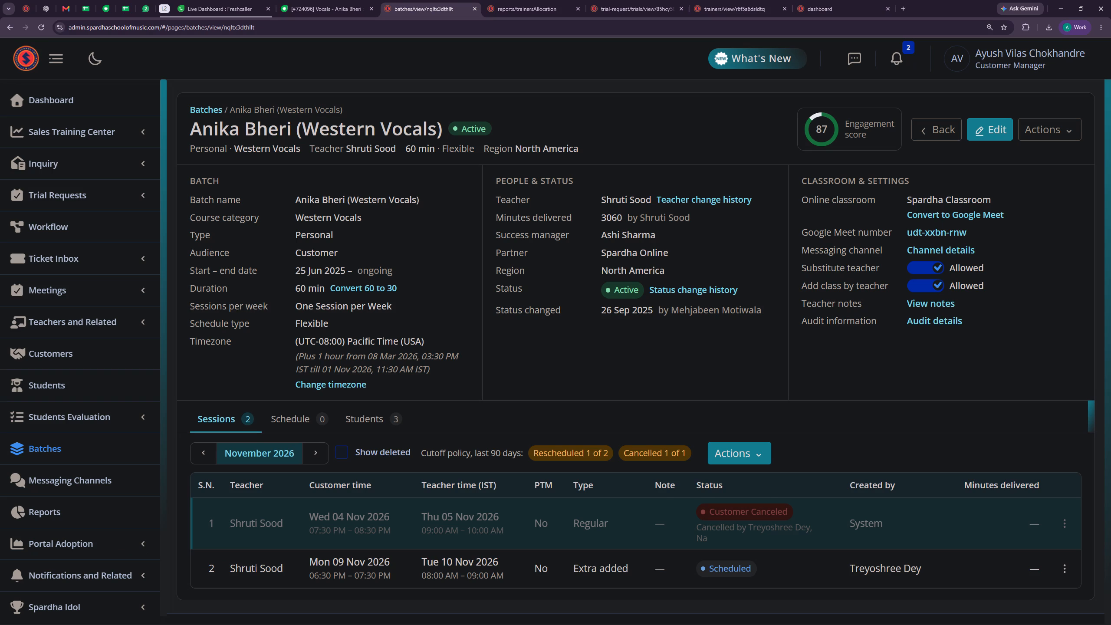
left_click(738, 454)
left_click(710, 529)
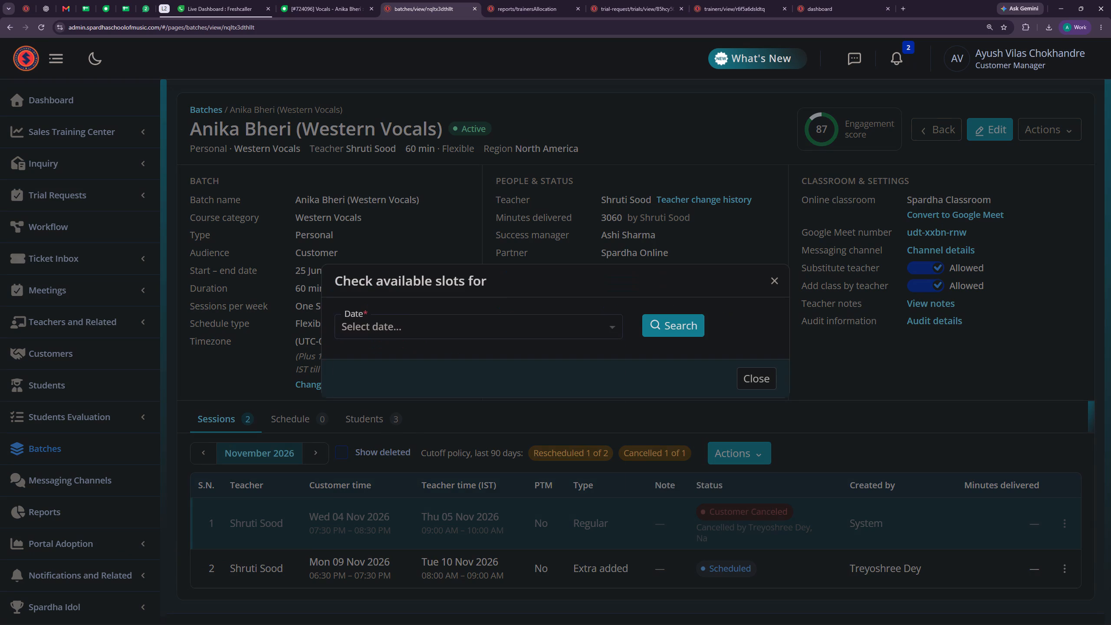
left_click(500, 327)
left_click(391, 444)
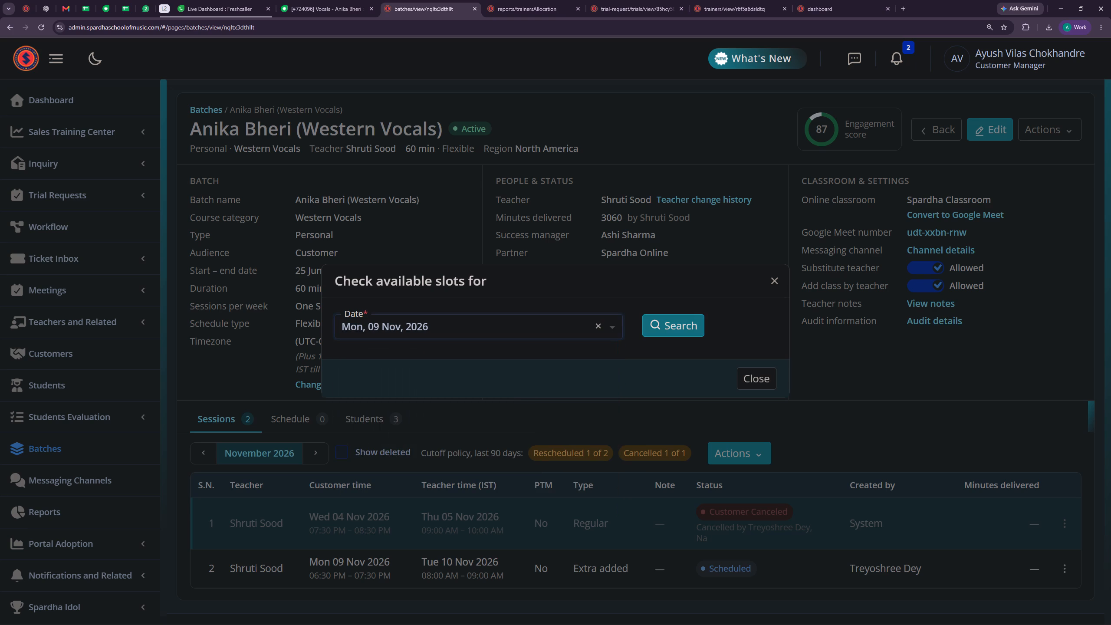
left_click(669, 319)
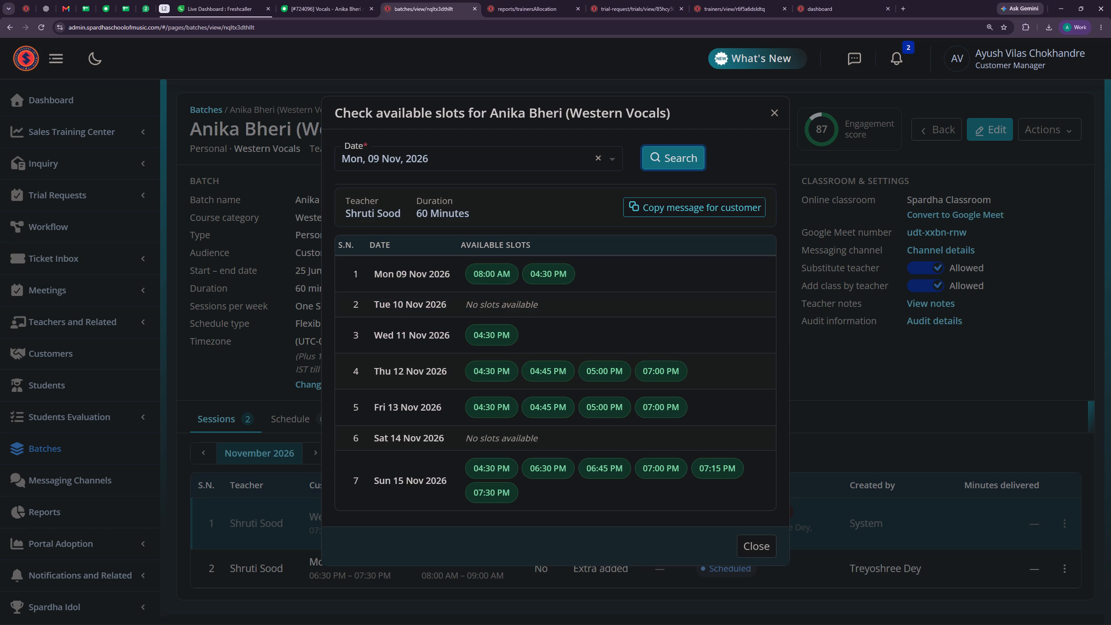
Check the available class slots for the Western Vocals batch with the date Mon, 16 Nov, 2026.
left_click(459, 163)
scroll(407, 292, "down", 1)
scroll(404, 275, "up", 1)
scroll(404, 275, "down", 2)
left_click(377, 299)
left_click(688, 151)
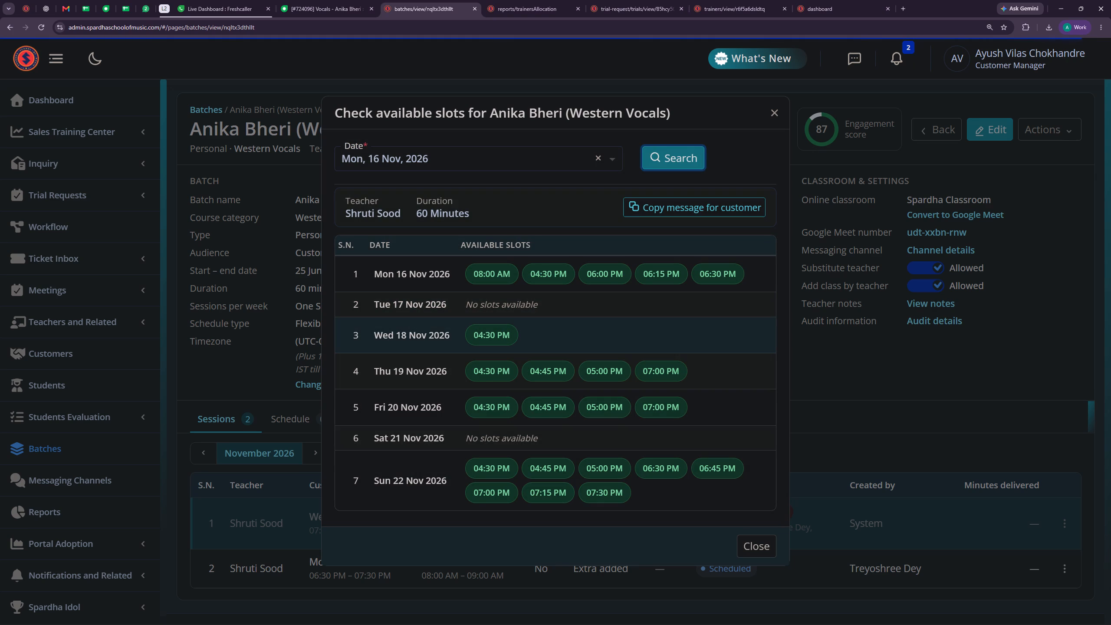
Check the Western Vocals batch's available slots again for the week starting Mon, 09 Nov, 2026.
left_click(512, 165)
scroll(388, 239, "up", 1)
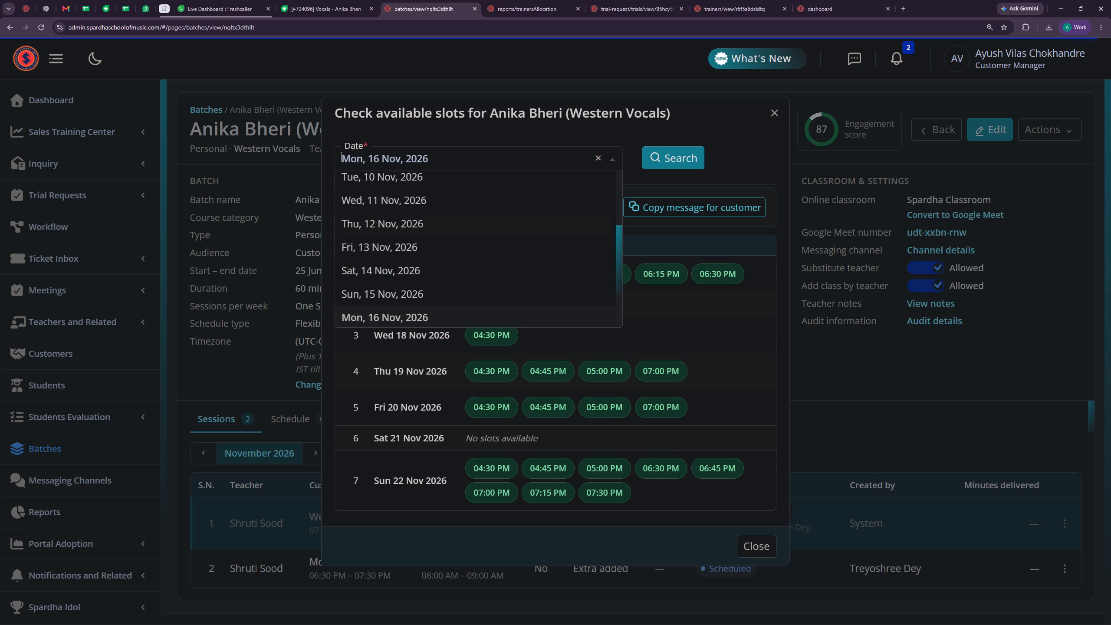
scroll(377, 226, "up", 1)
left_click(378, 227)
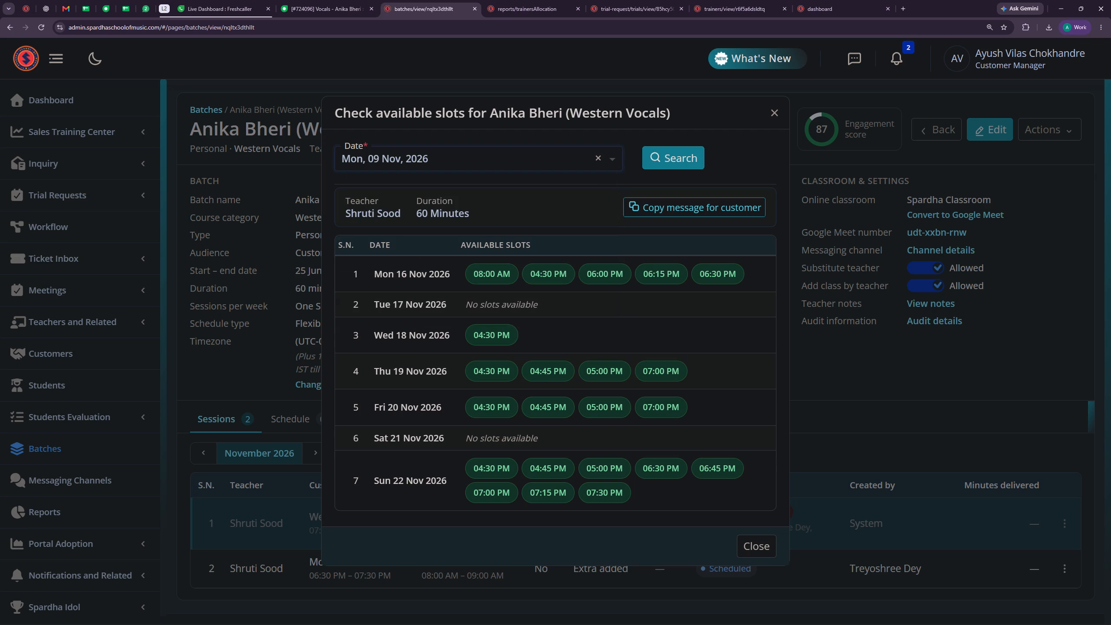
left_click(674, 162)
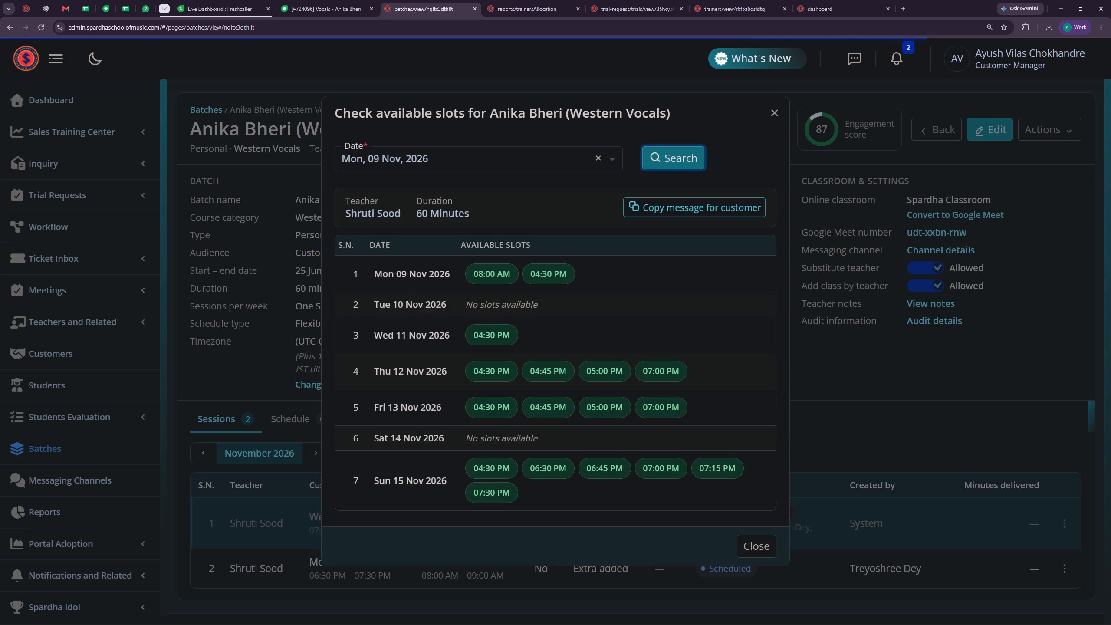
Search the Western Vocals batch's available slots once more for the date Mon, 16 Nov, 2026.
left_click(477, 158)
scroll(417, 273, "down", 1)
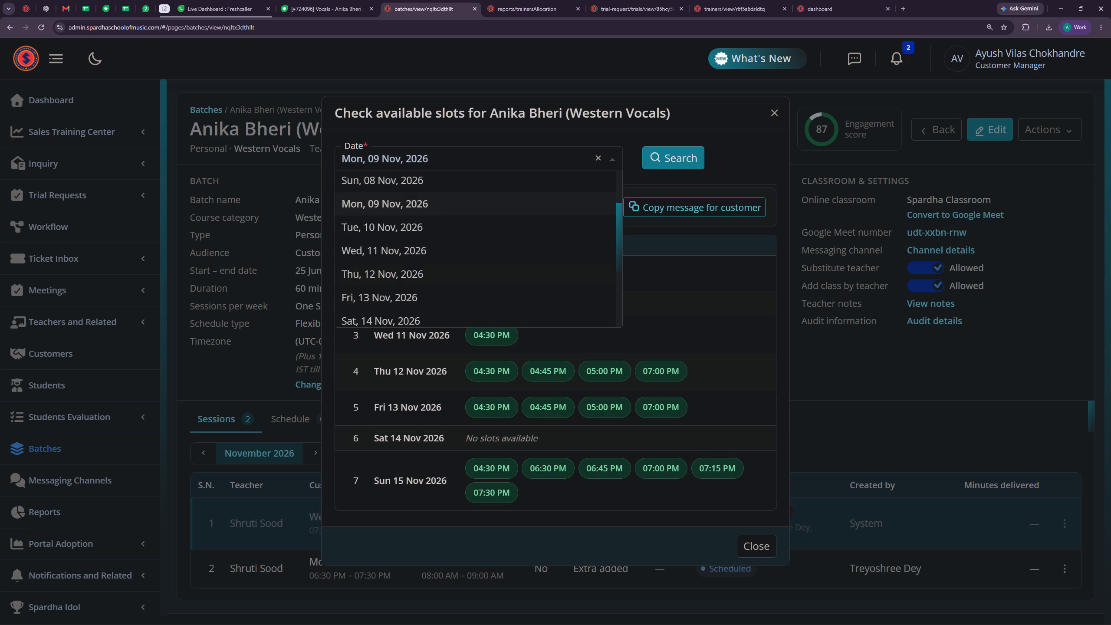
scroll(382, 278, "down", 1)
left_click(365, 293)
left_click(667, 163)
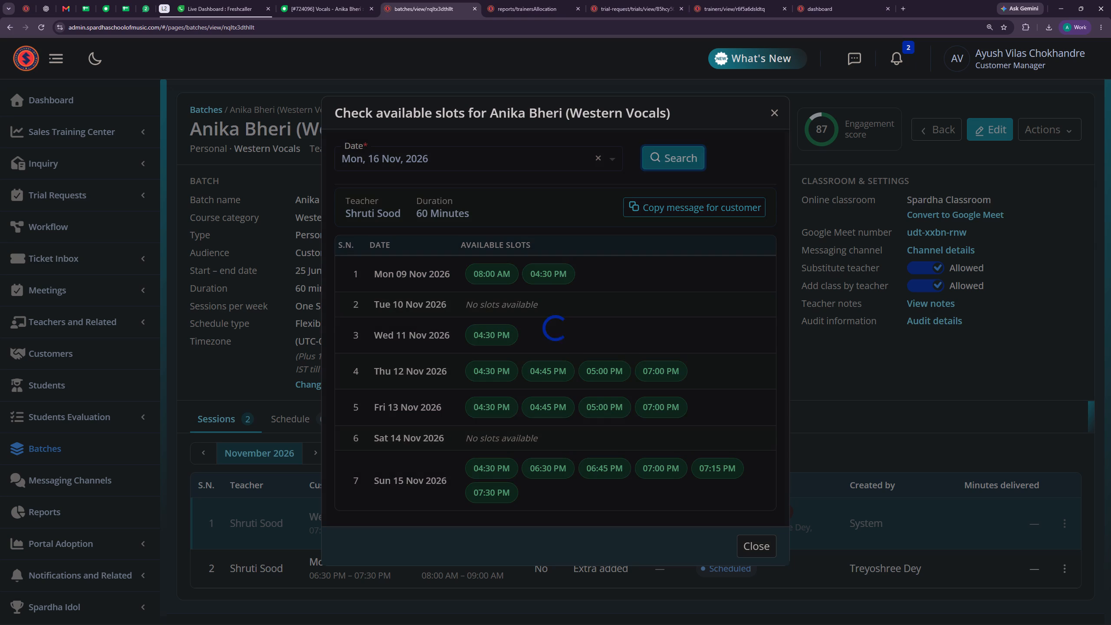
left_click(351, 0)
left_click(996, 287)
left_click_drag(969, 286, 907, 286)
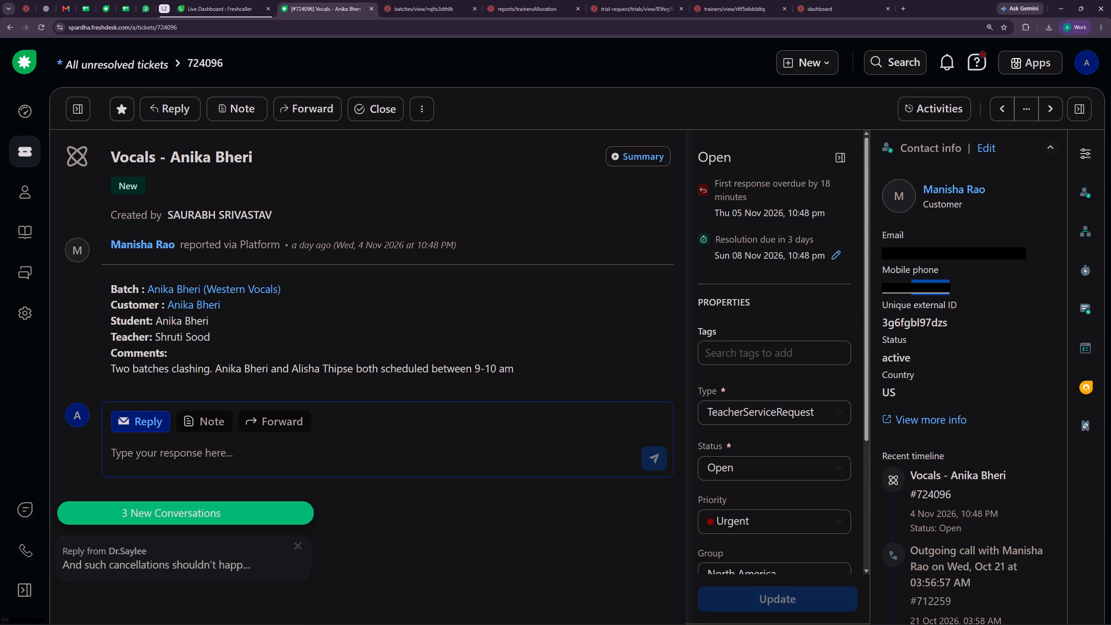
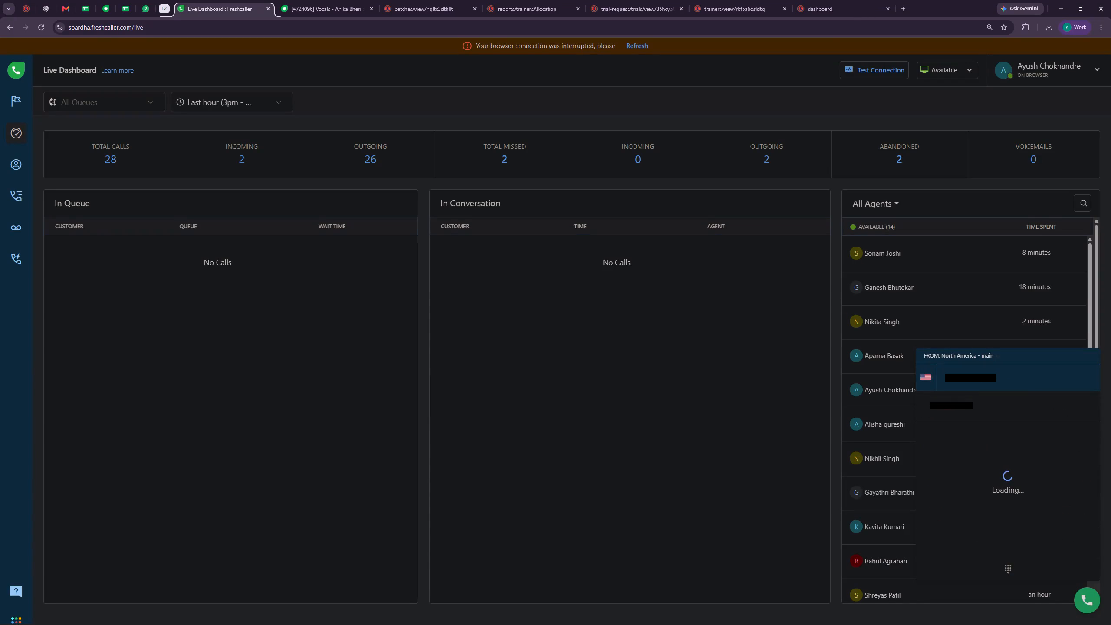
Try to call the ticket's customer at the entered contact number from the North America - main line.
left_click(1089, 598)
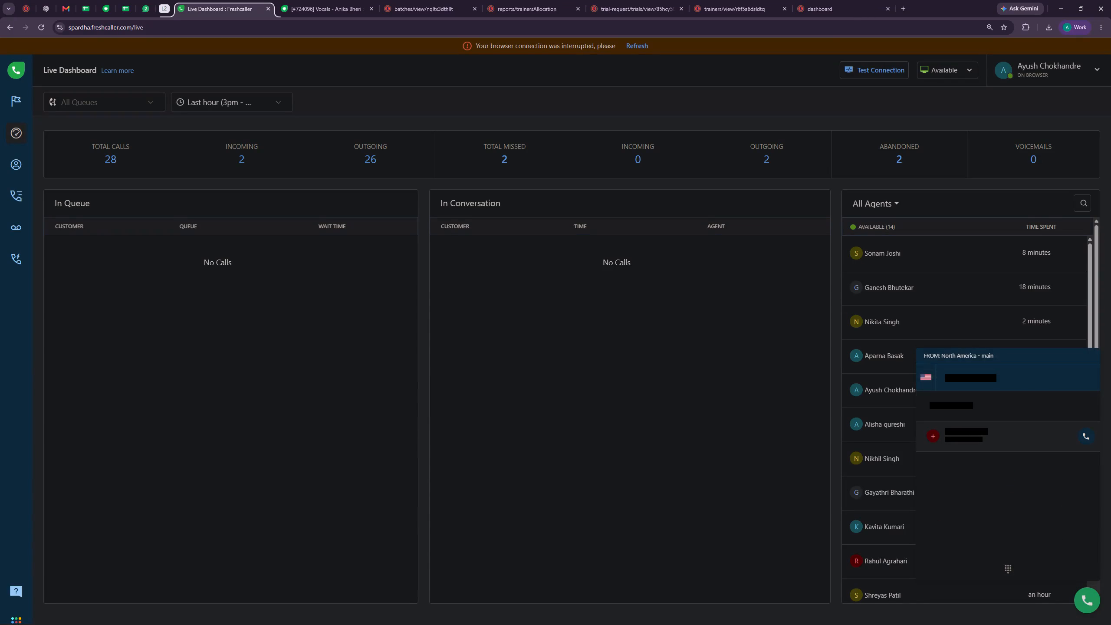
left_click(1086, 437)
Refresh the calling dashboard to restore its interrupted browser connection.
left_click(630, 44)
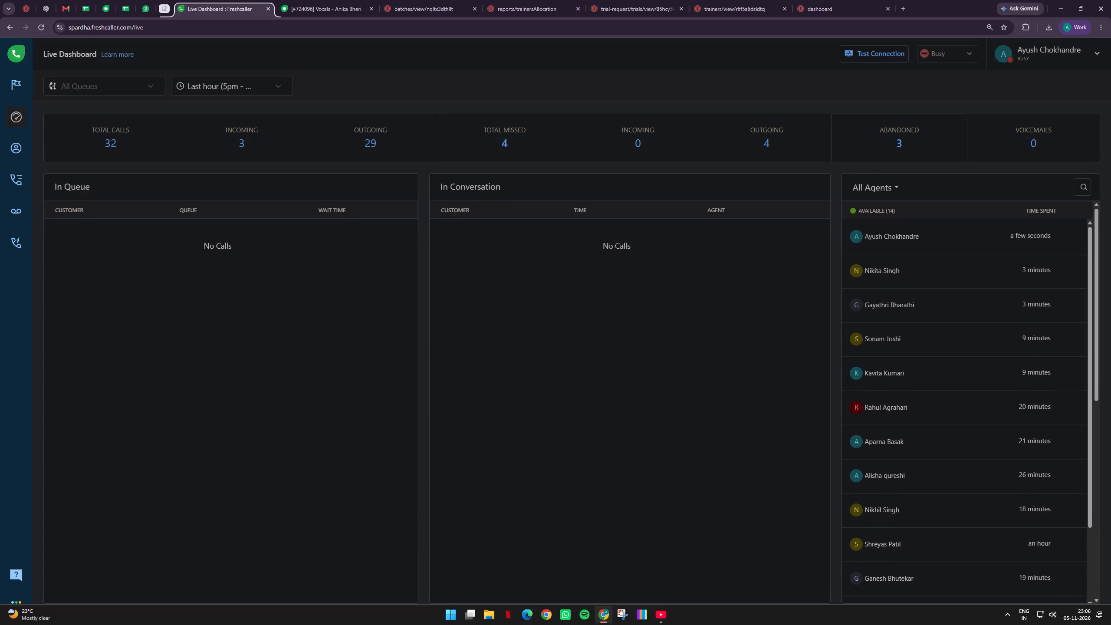
Open the Freshcaller home page and reload it to refresh the agent's calling availability.
left_click(493, 355)
left_click(4, 81)
left_click(9, 81)
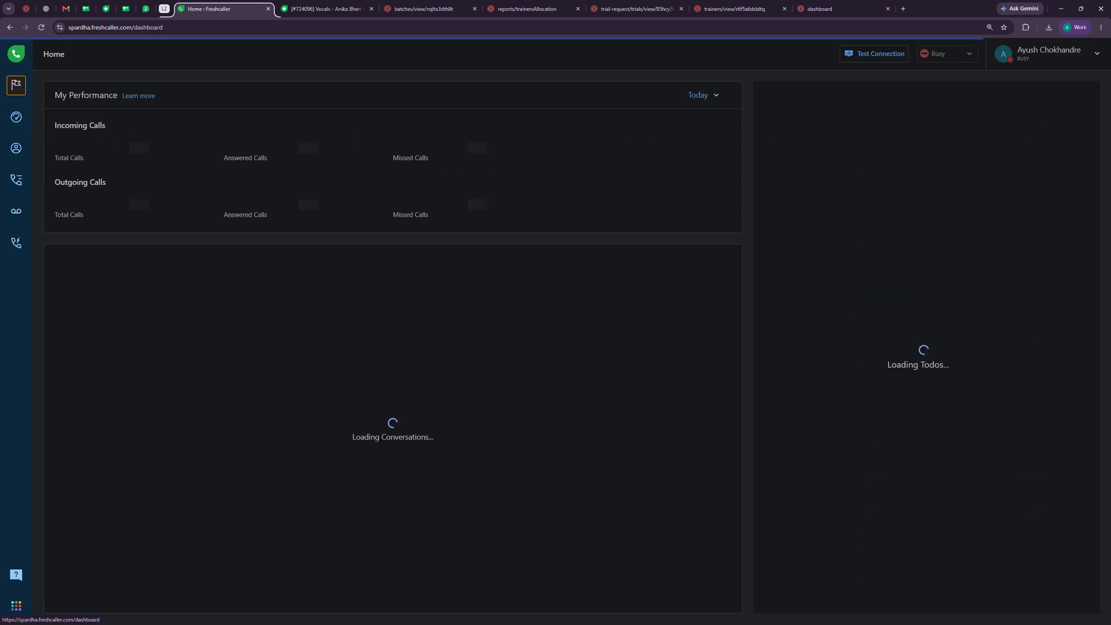
left_click(17, 110)
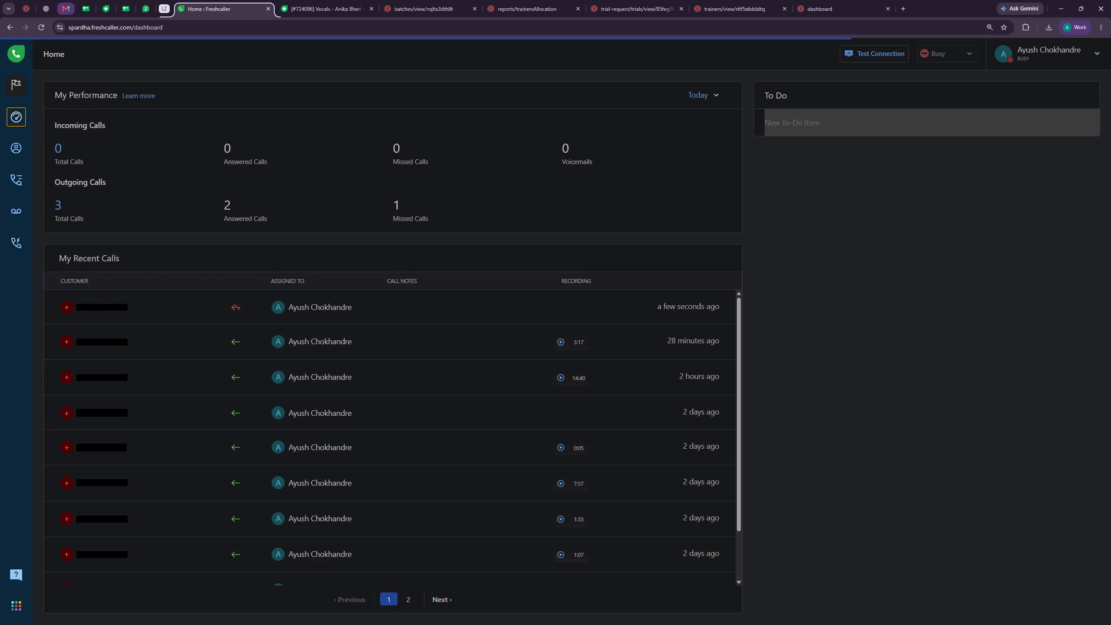
left_click(43, 26)
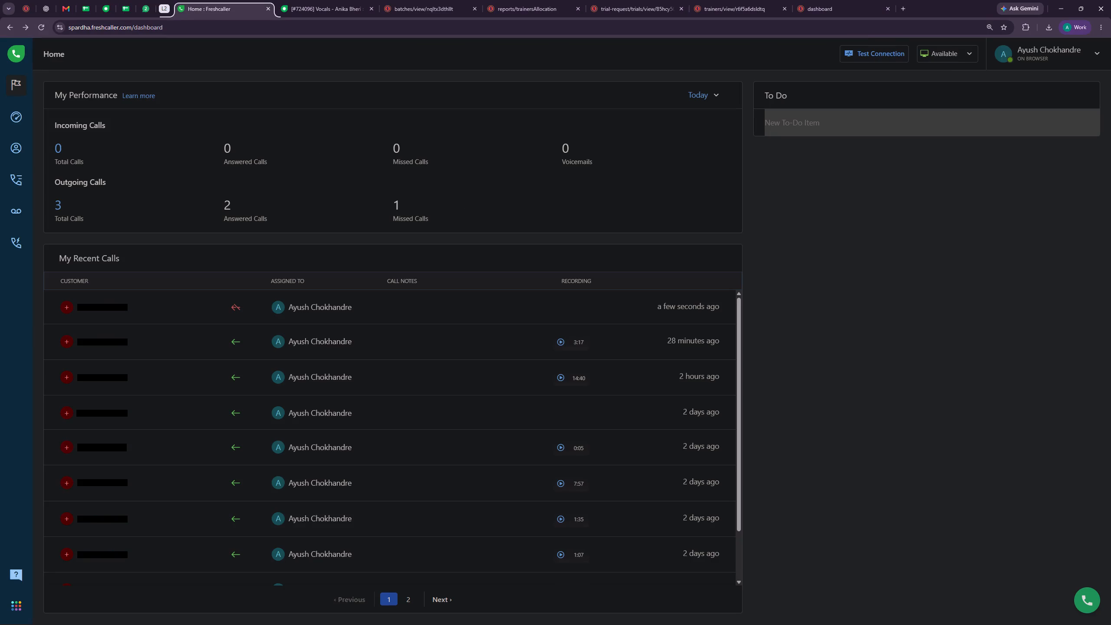
left_click(1091, 597)
key("ctrl+v")
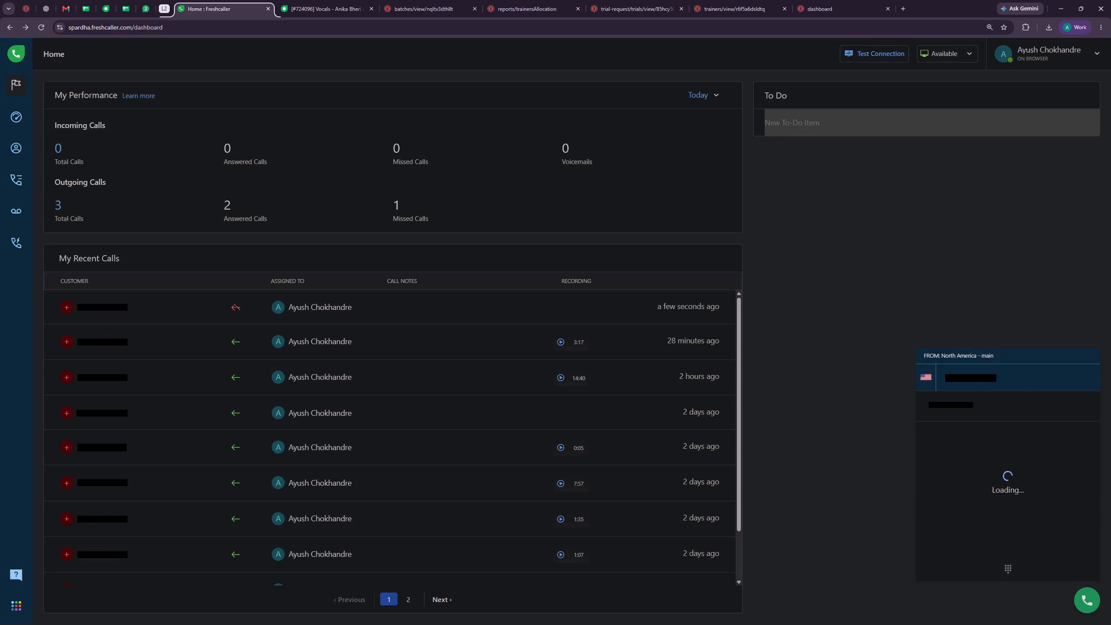
left_click(1081, 437)
left_click(341, 1)
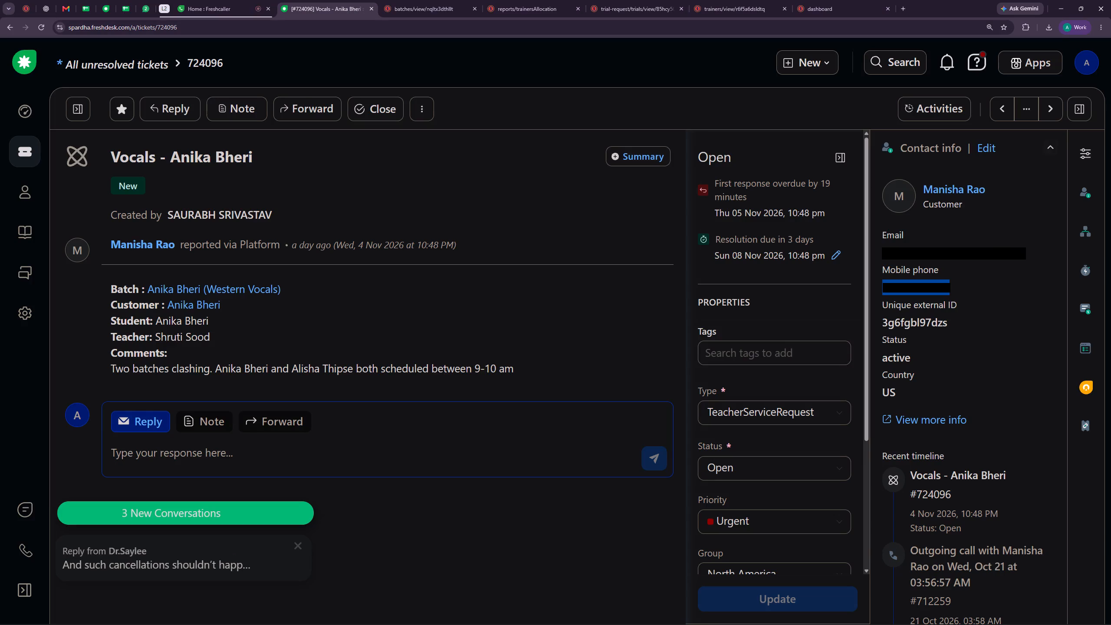
left_click(435, 16)
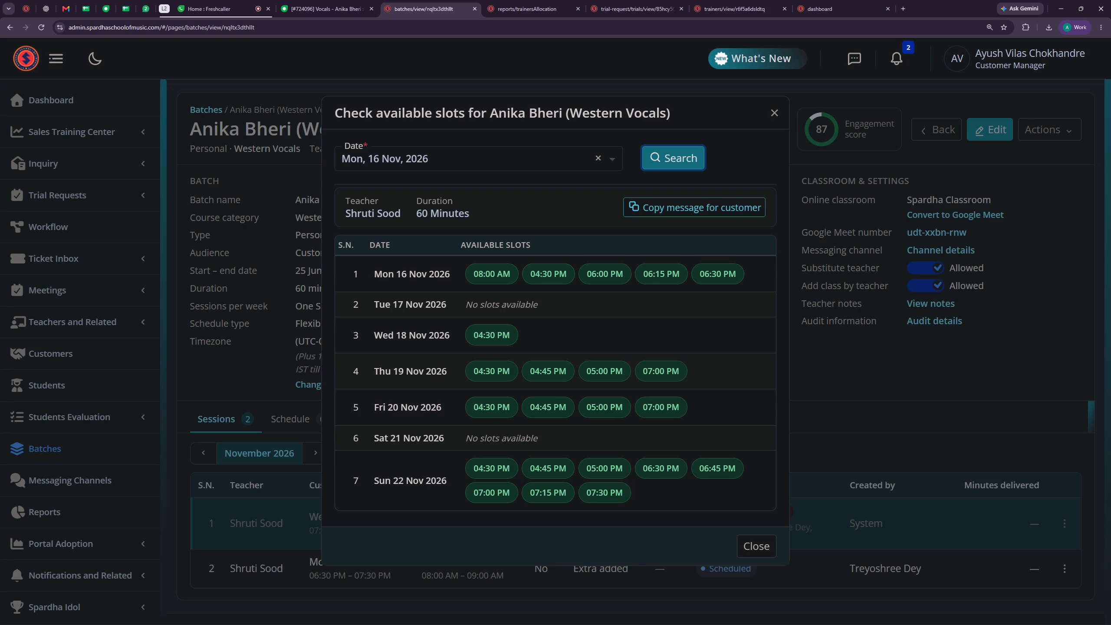
left_click(236, 0)
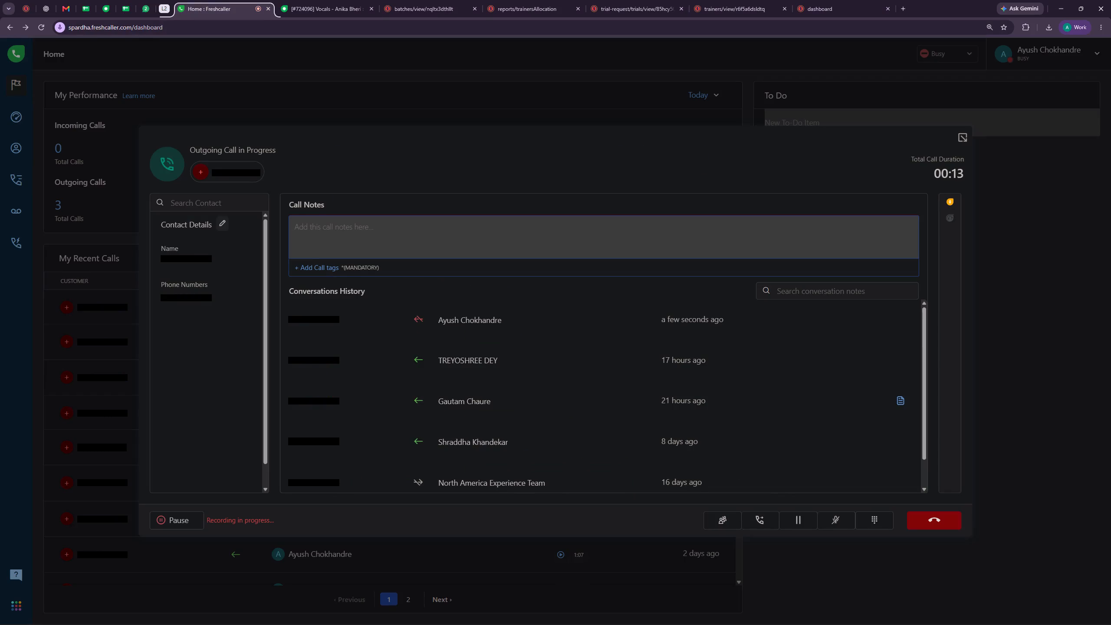
left_click(924, 521)
Add the L2 escalation tag to the ended call as its mandatory call tag.
double_click(316, 268)
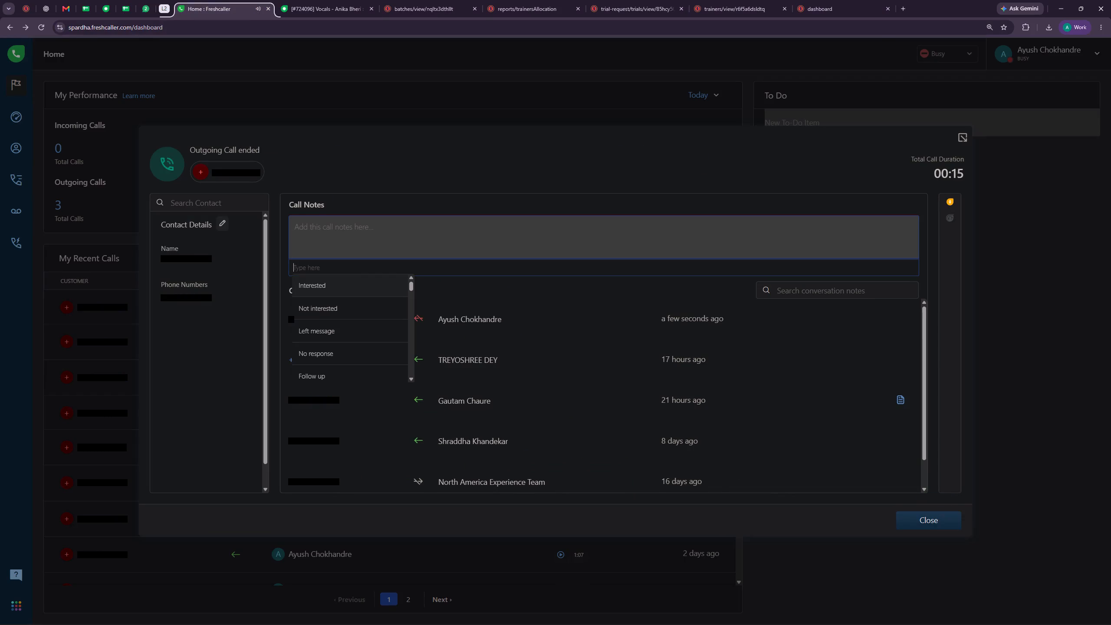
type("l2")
left_click(349, 285)
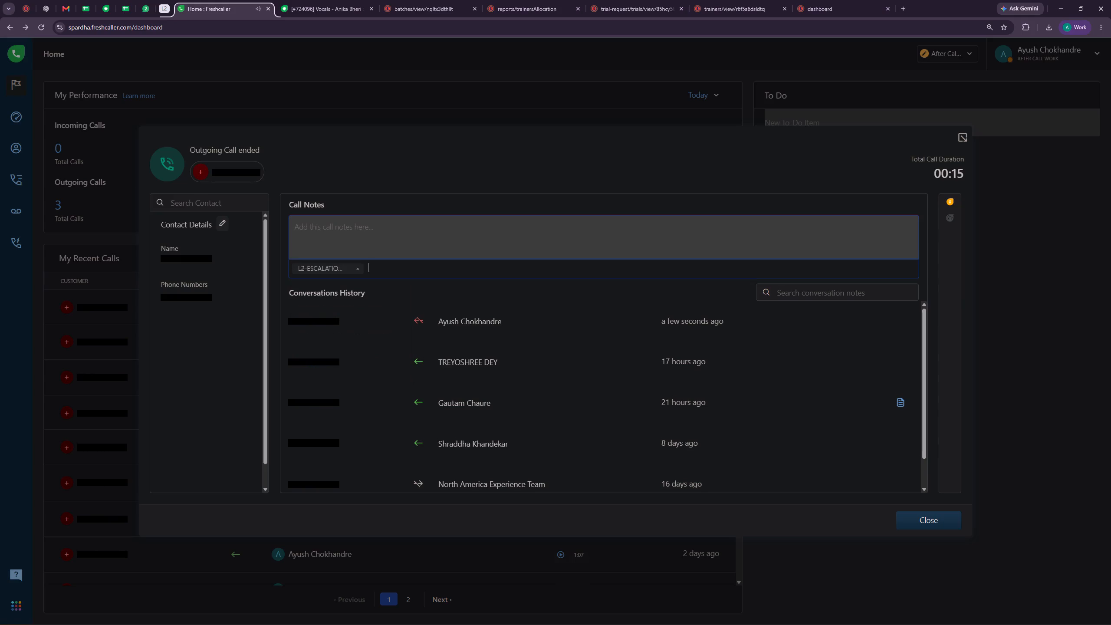
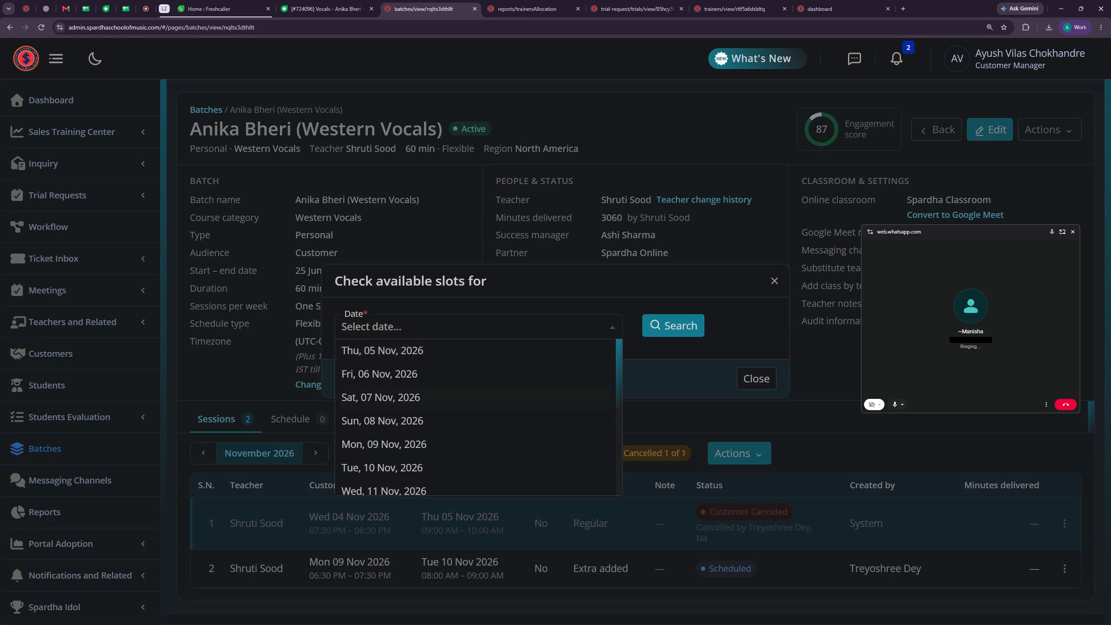
Look through the mid-November 2026 dates offered for the Western Vocals batch's available slots check.
scroll(401, 440, "down", 2)
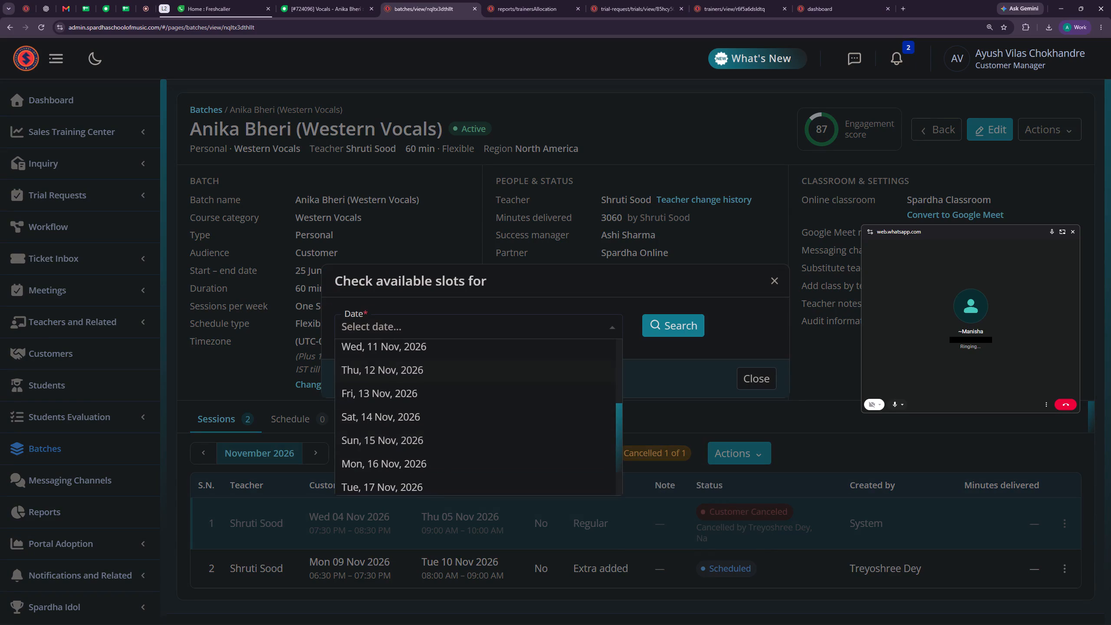
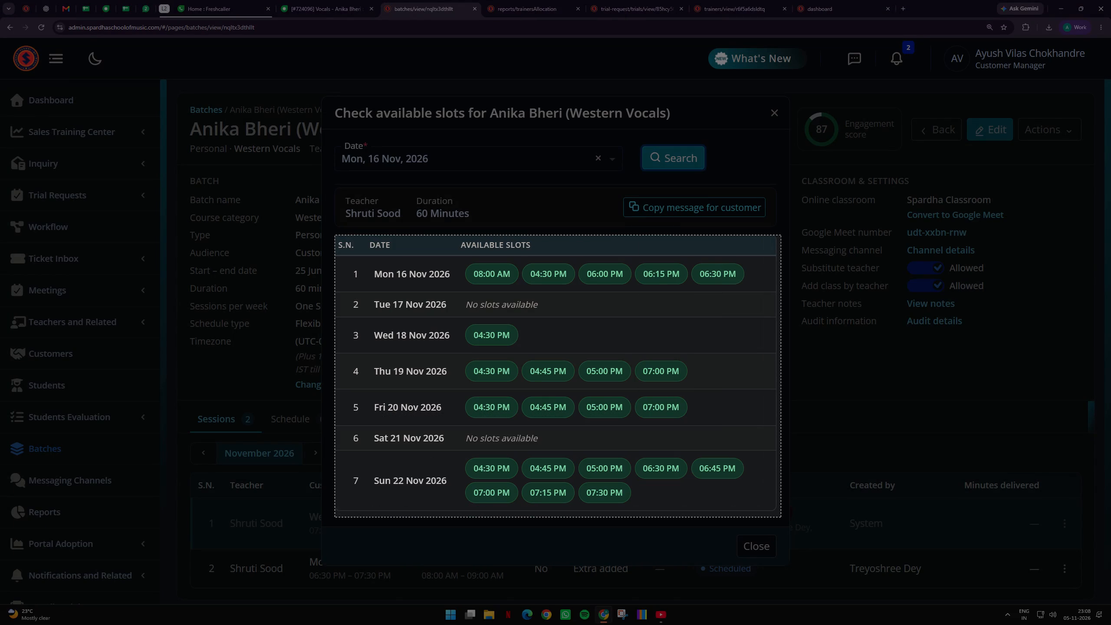
Capture a screenshot snip of the available slots table covering Mon 16 Nov 2026 to Sun 22 Nov 2026.
left_click_drag(780, 517, 775, 509)
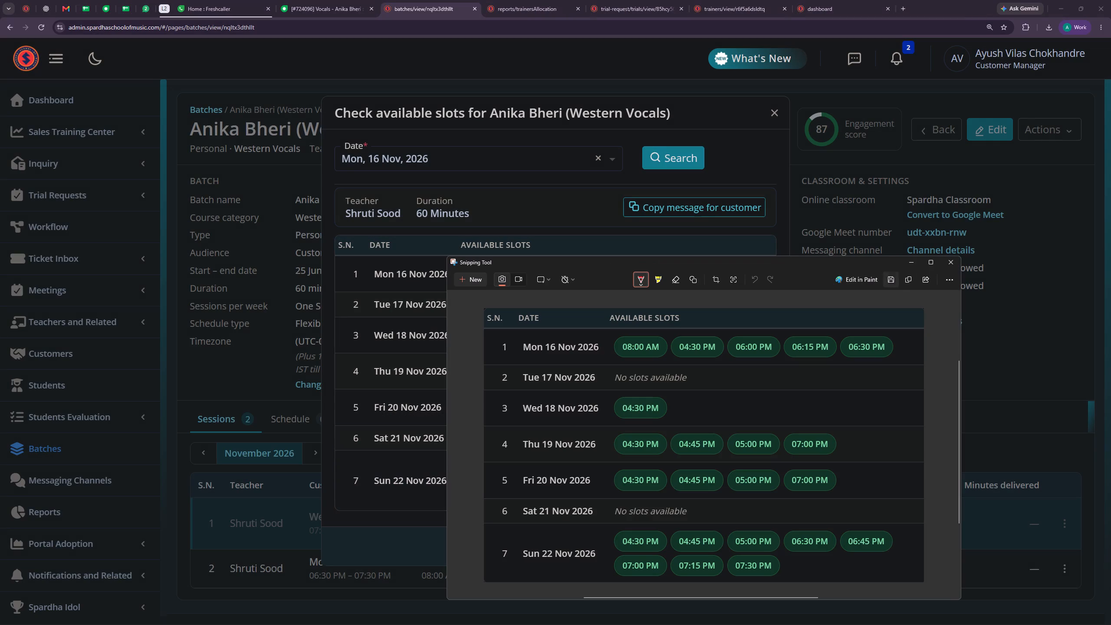
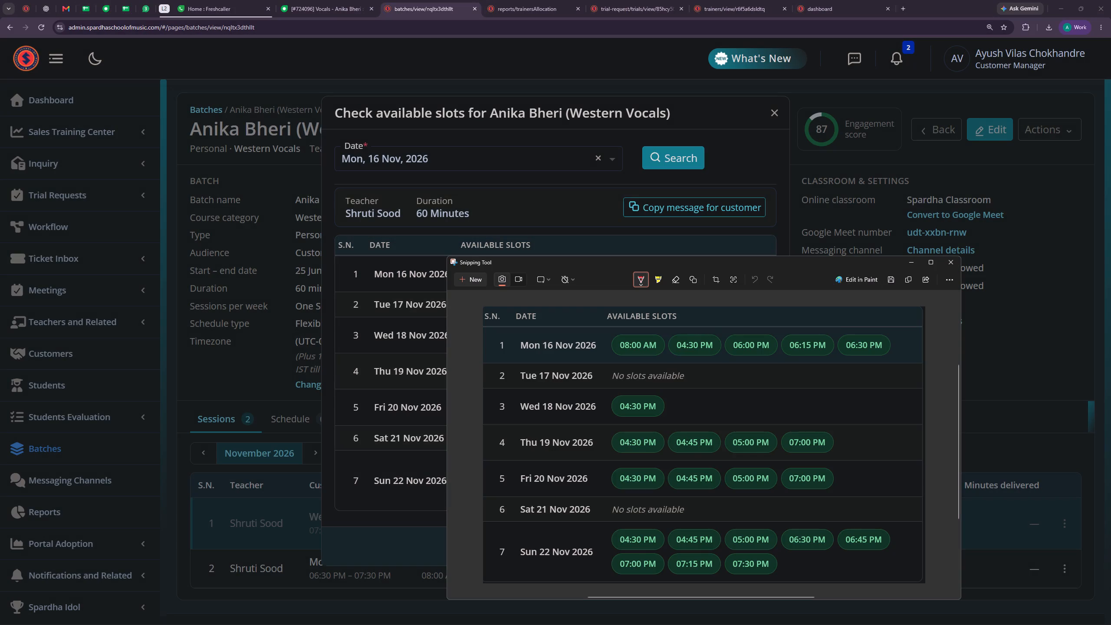
Copy the screenshot of the available slots for 16 to 22 Nov 2026 and close the snip window.
left_click(906, 274)
left_click(949, 265)
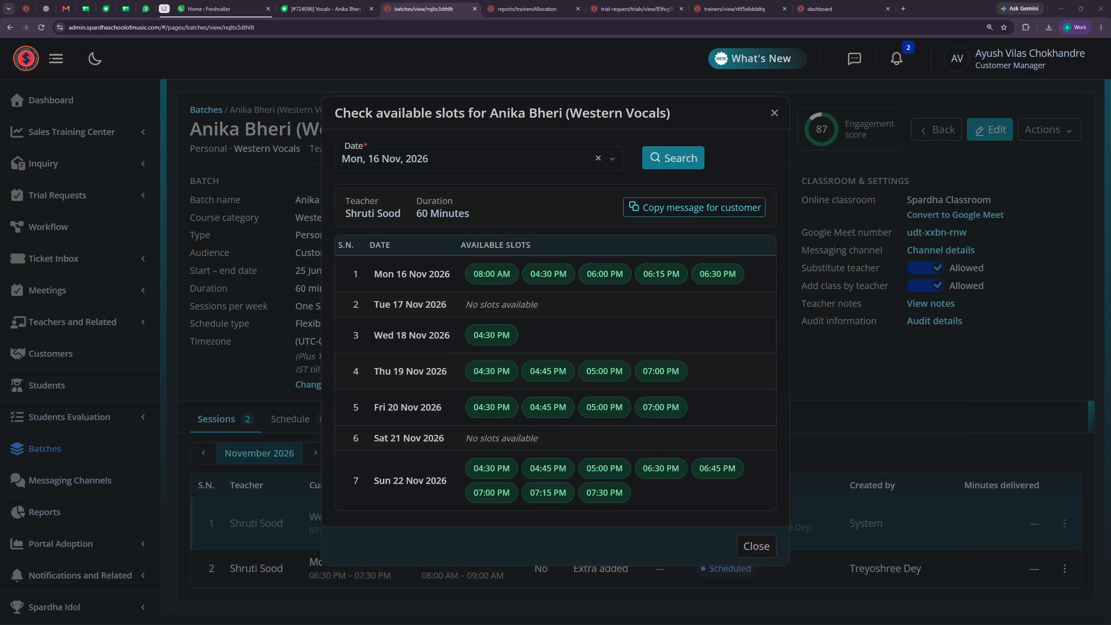
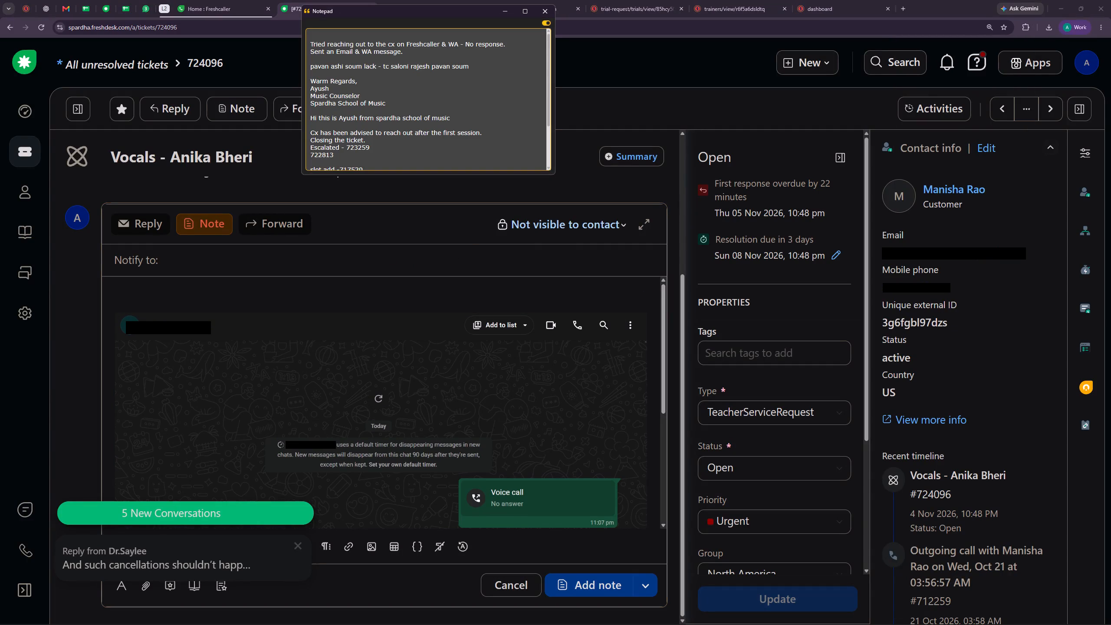
Add the notepad text "Tried reaching out to the cx on Freshcaller & WA - No response. Sent an Email & WA message." above the note's screenshot.
left_click_drag(408, 53, 312, 41)
key("ctrl+c")
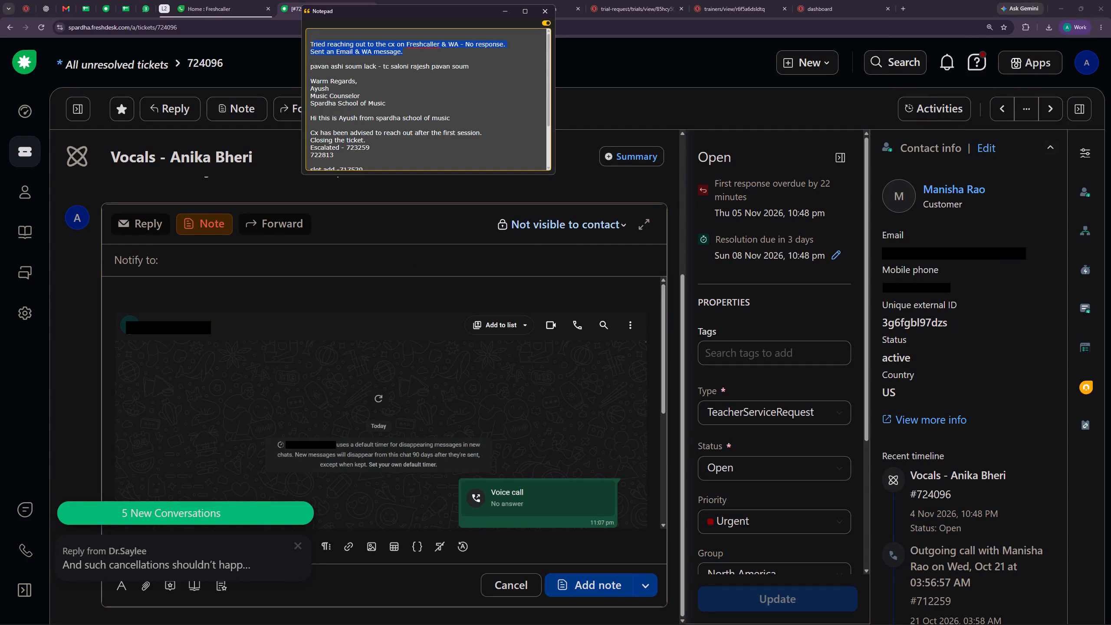
left_click(148, 293)
key("ctrl+v")
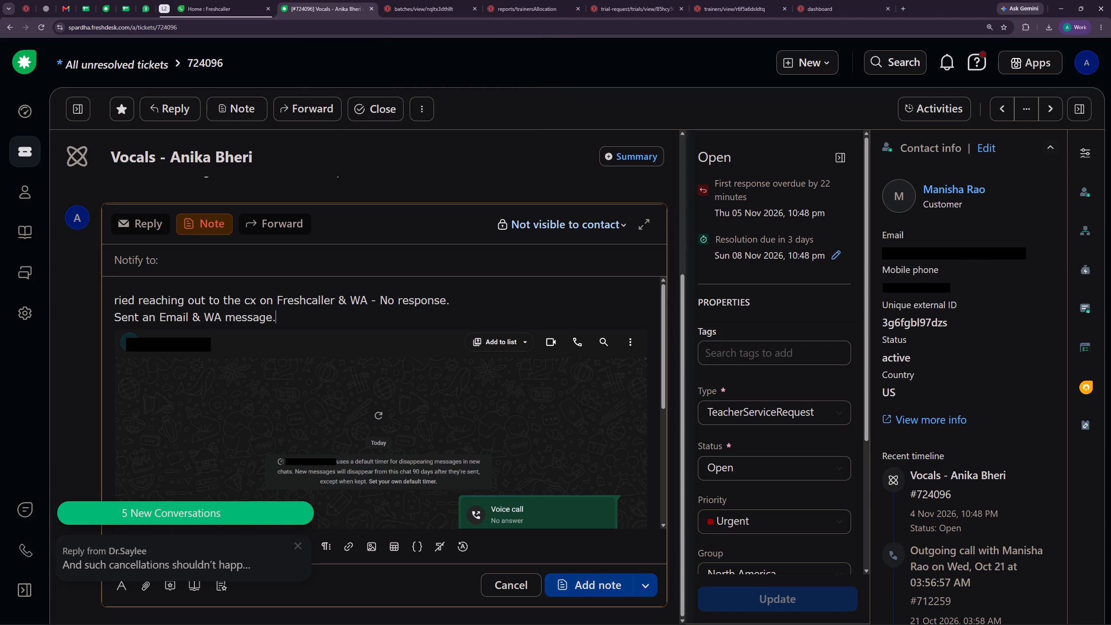
left_click(115, 301)
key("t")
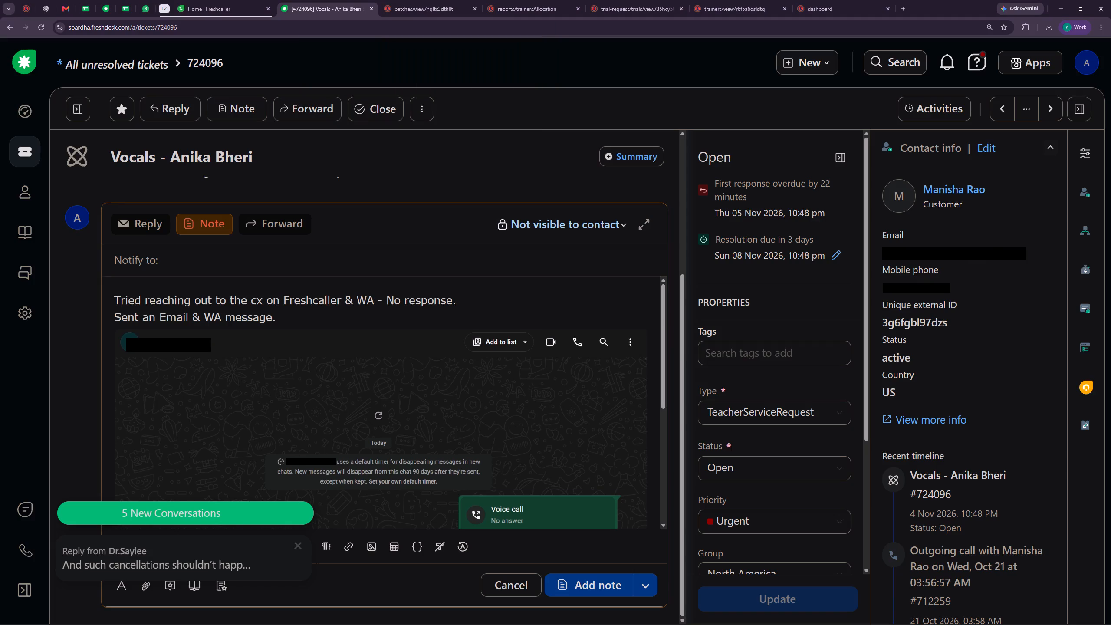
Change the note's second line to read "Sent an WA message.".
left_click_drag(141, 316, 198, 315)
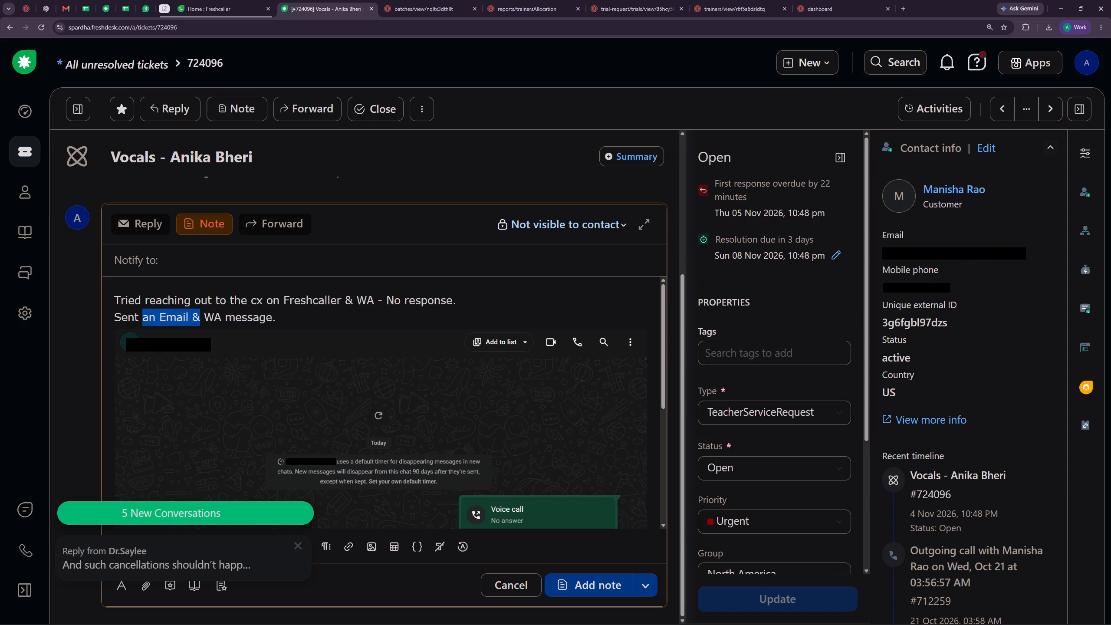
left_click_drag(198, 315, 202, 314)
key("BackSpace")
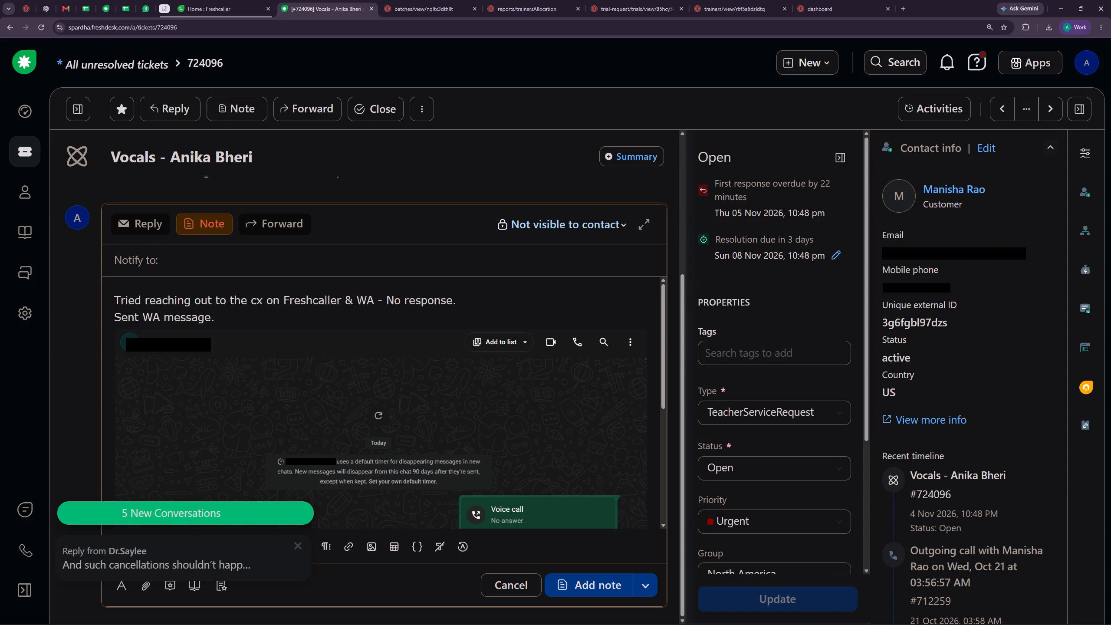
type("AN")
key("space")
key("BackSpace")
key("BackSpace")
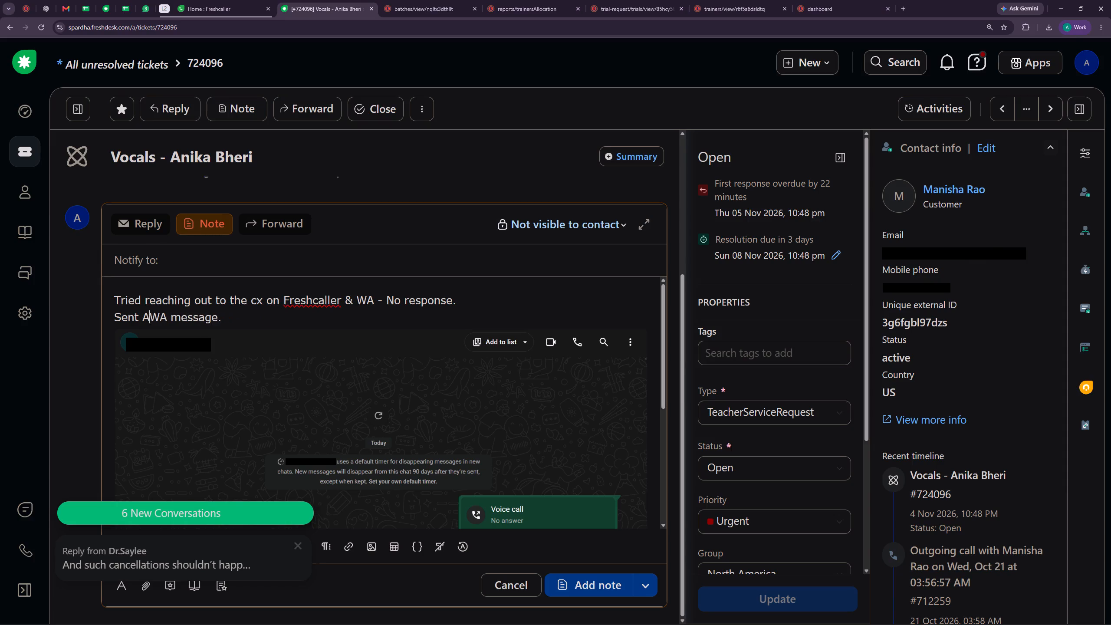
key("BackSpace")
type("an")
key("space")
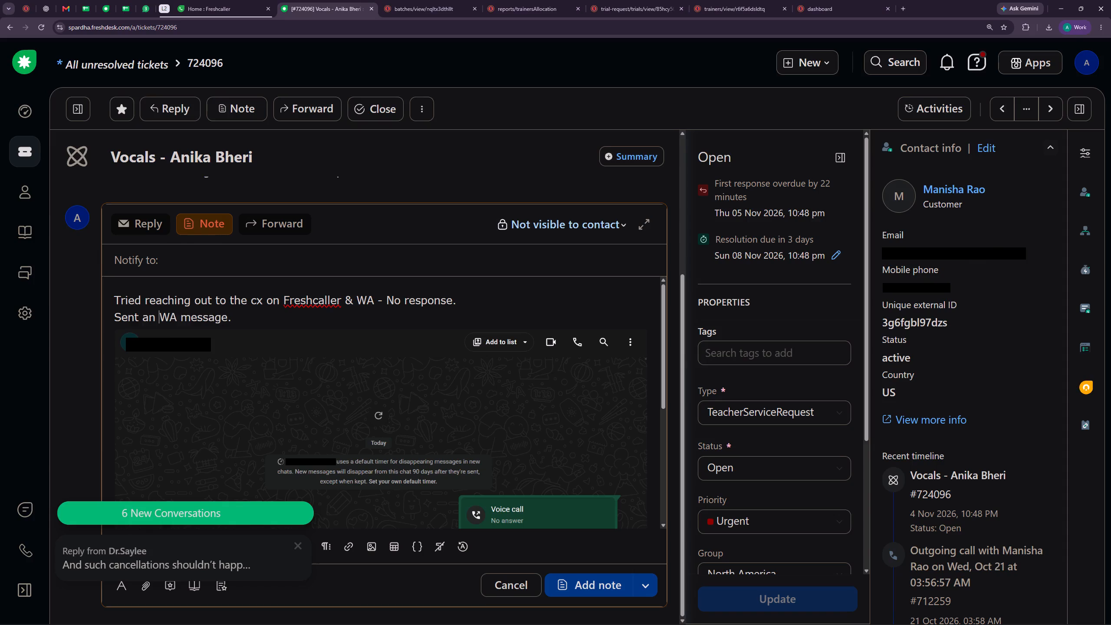
Replace both text lines of the note with the copied no-response wording, ending in "Sent an Email & WA message.", and restore its initial T.
left_click(265, 313)
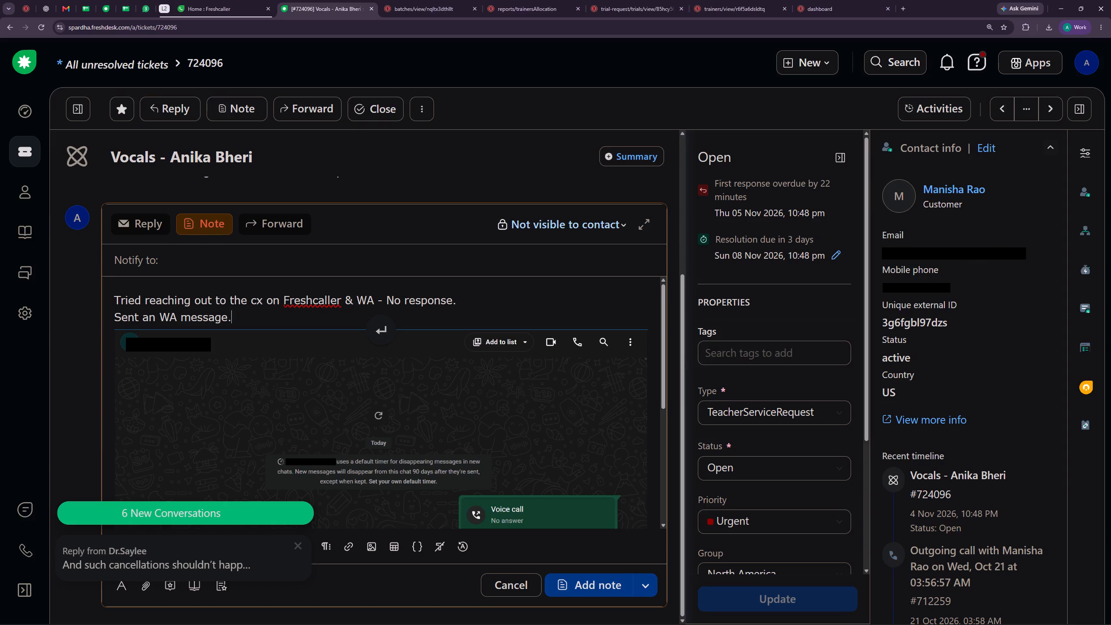
left_click_drag(262, 318, 108, 296)
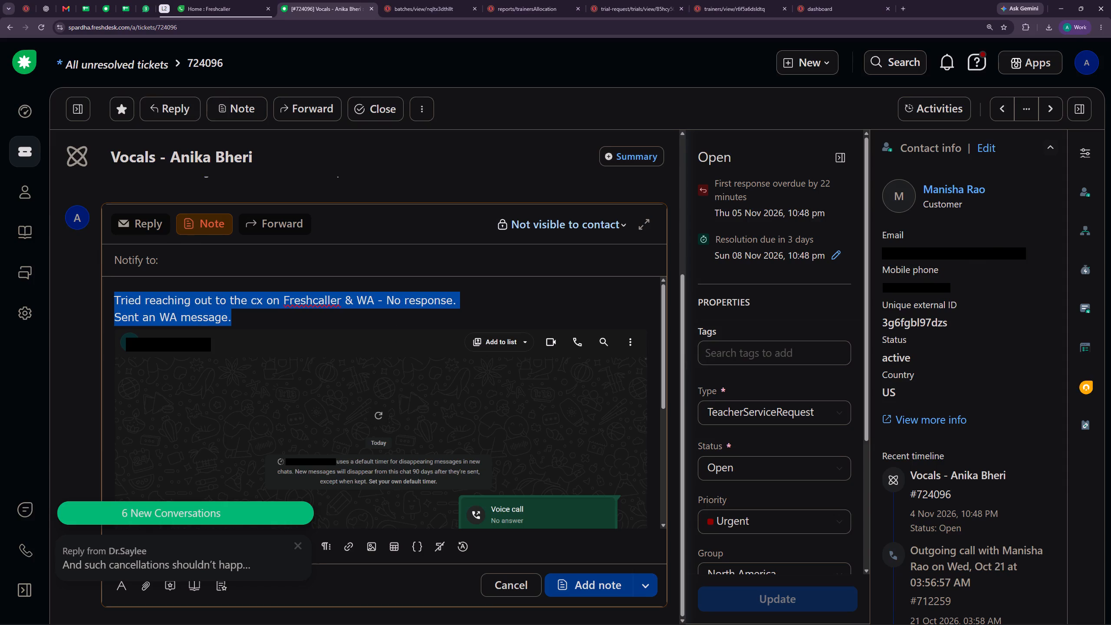
key("ctrl+v")
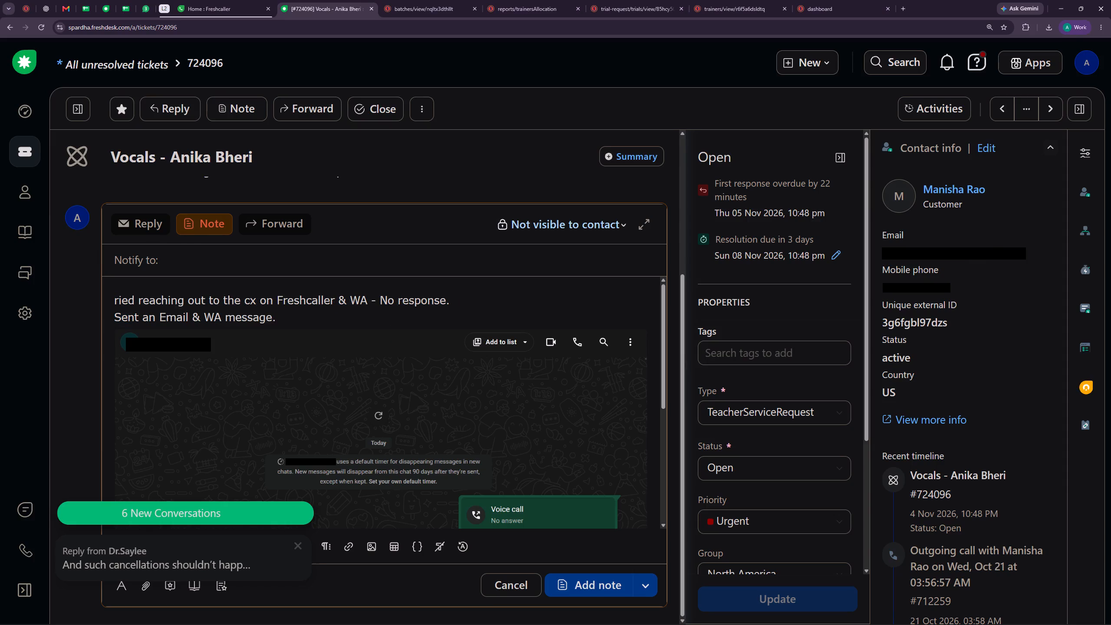
left_click(112, 302)
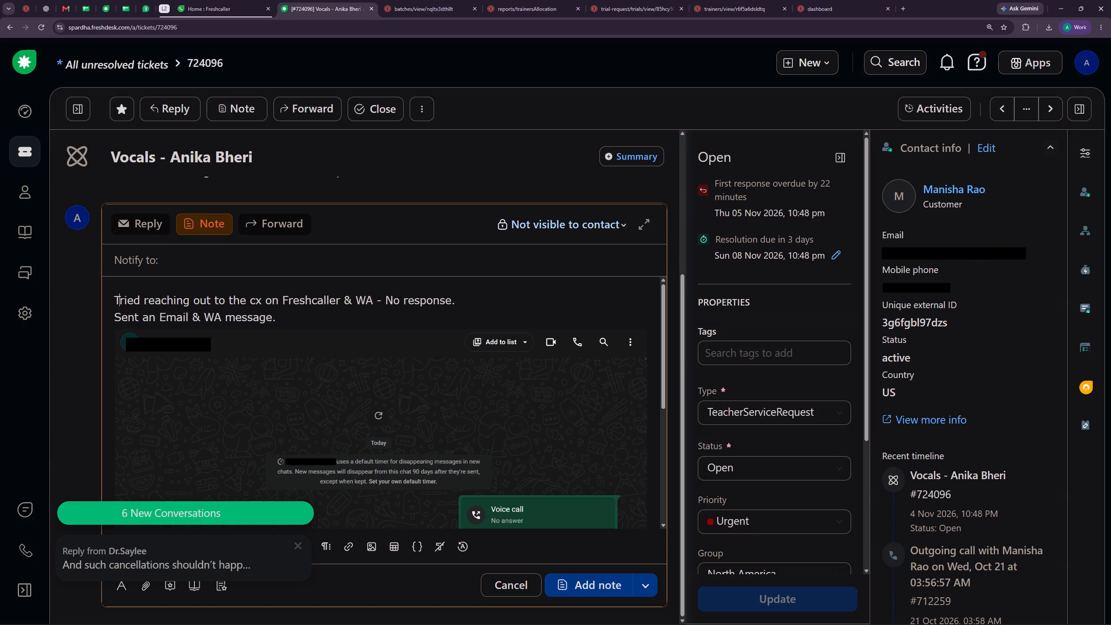
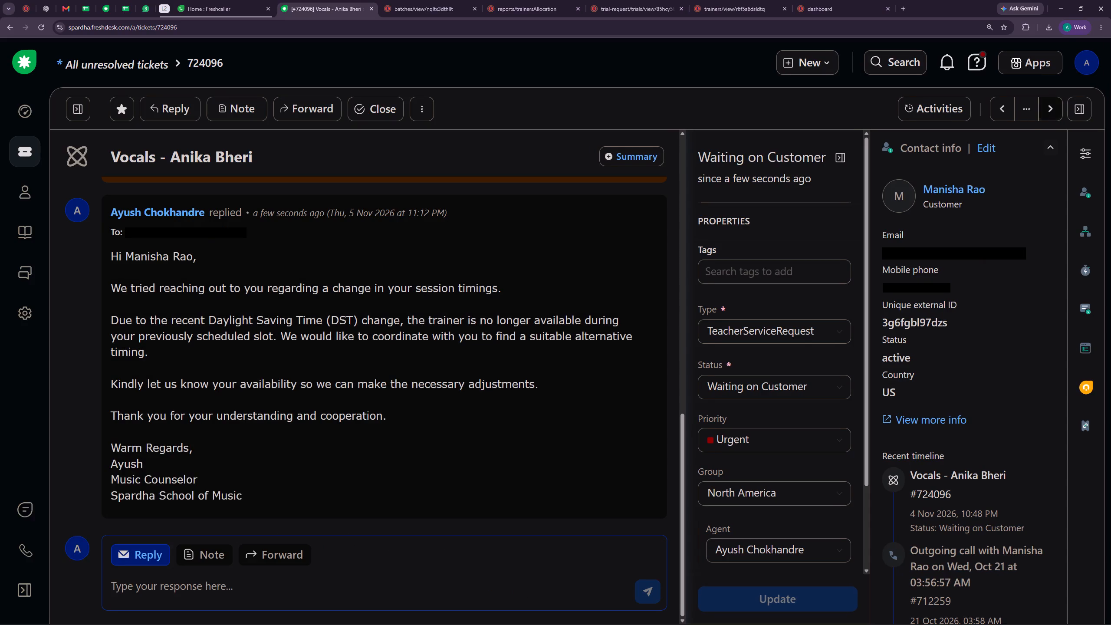
left_click(999, 105)
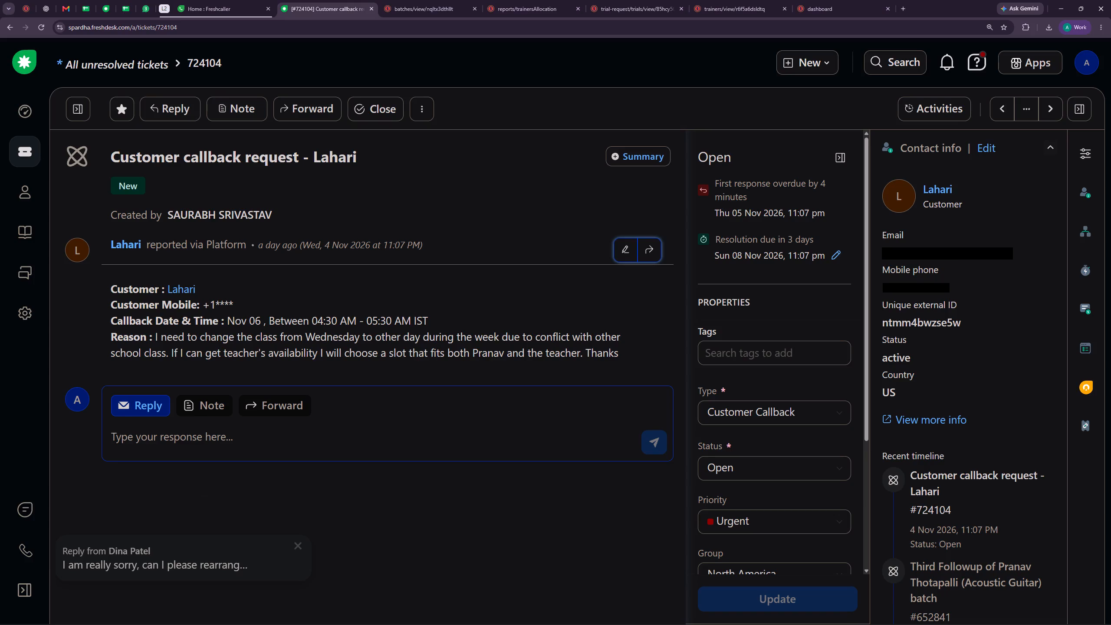
left_click_drag(957, 285, 893, 285)
key("ctrl+c")
left_click(422, 0)
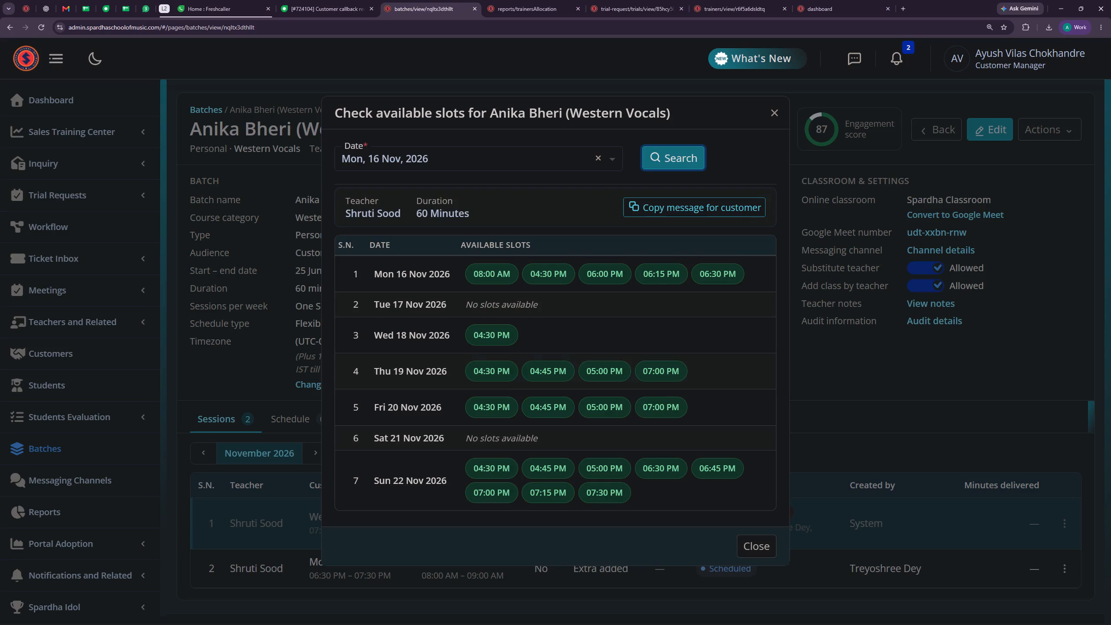
left_click(769, 109)
left_click(70, 447)
left_click_drag(598, 158, 405, 160)
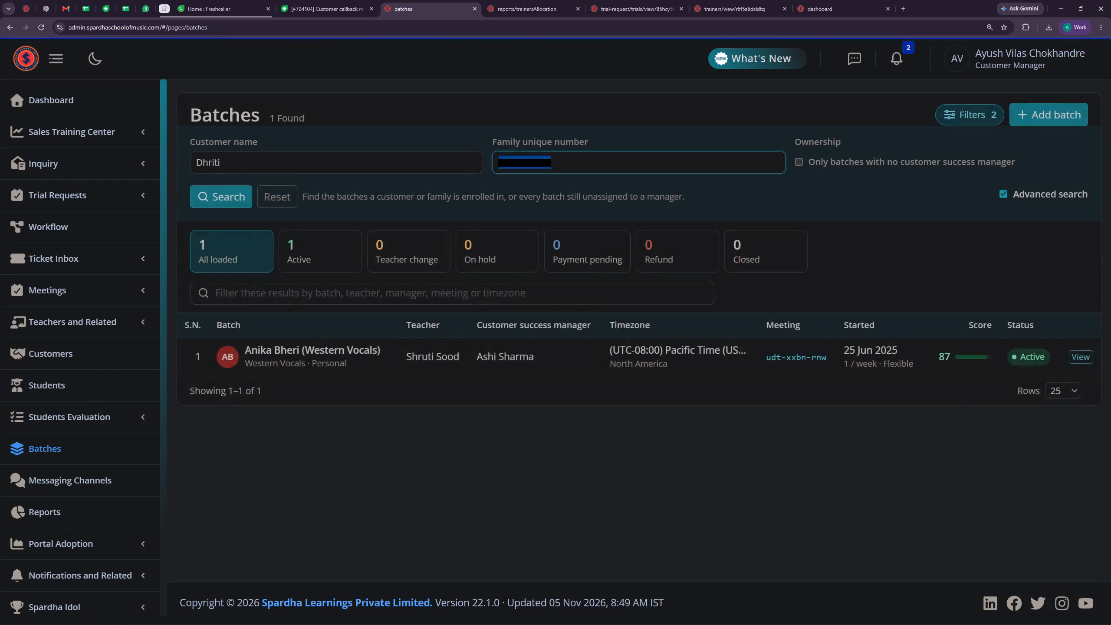
left_click_drag(405, 160, 431, 158)
key("ctrl+v")
left_click(201, 207)
left_click(1079, 349)
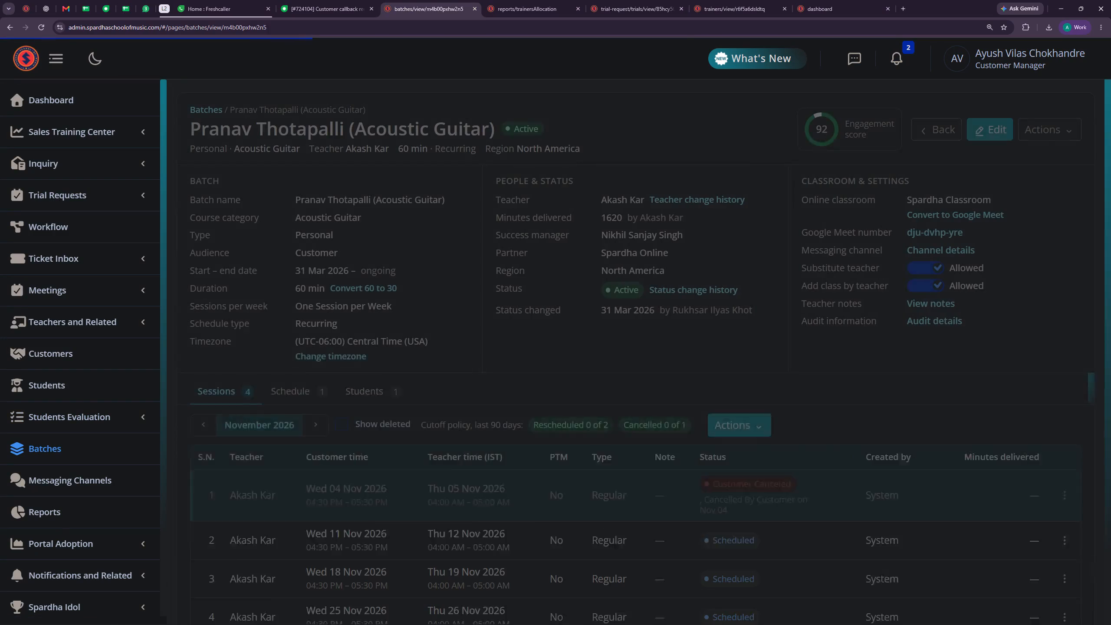
Review the batch's schedule and November sessions, and check the teacher's available slots starting from Mon, 09 Nov, 2026.
left_click(303, 424)
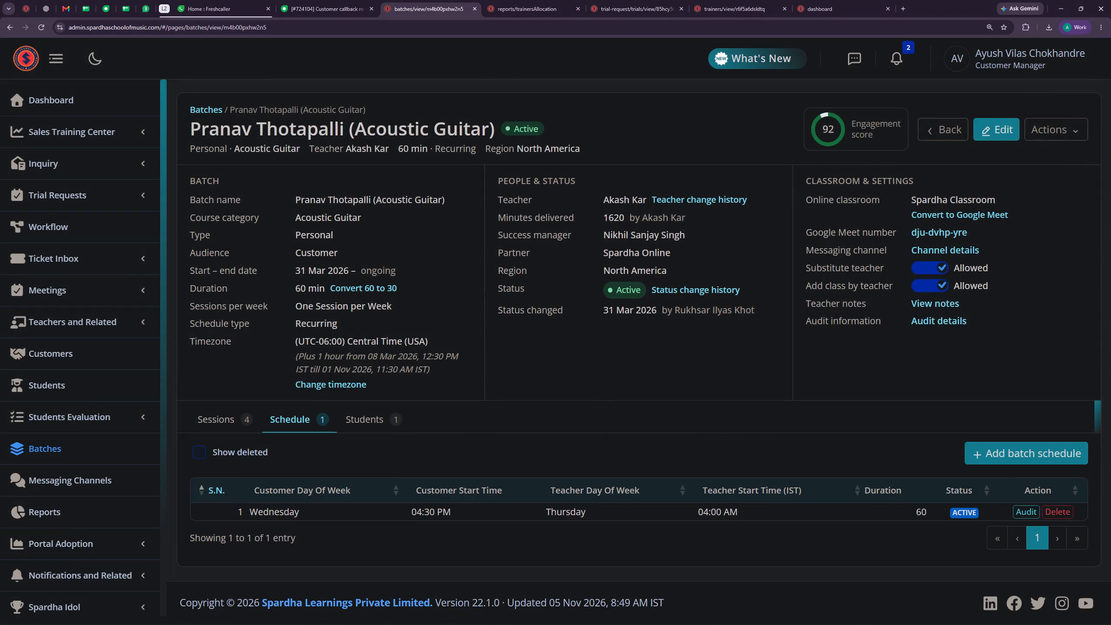
left_click(230, 419)
scroll(424, 414, "down", 2)
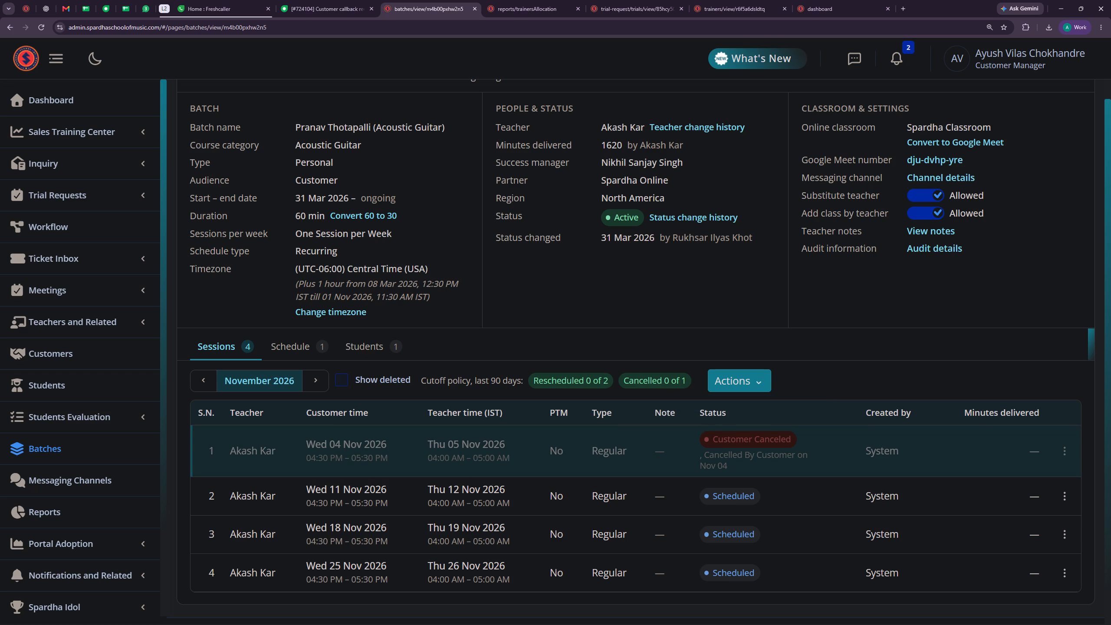
left_click(733, 382)
left_click(712, 461)
left_click_drag(561, 324, 555, 328)
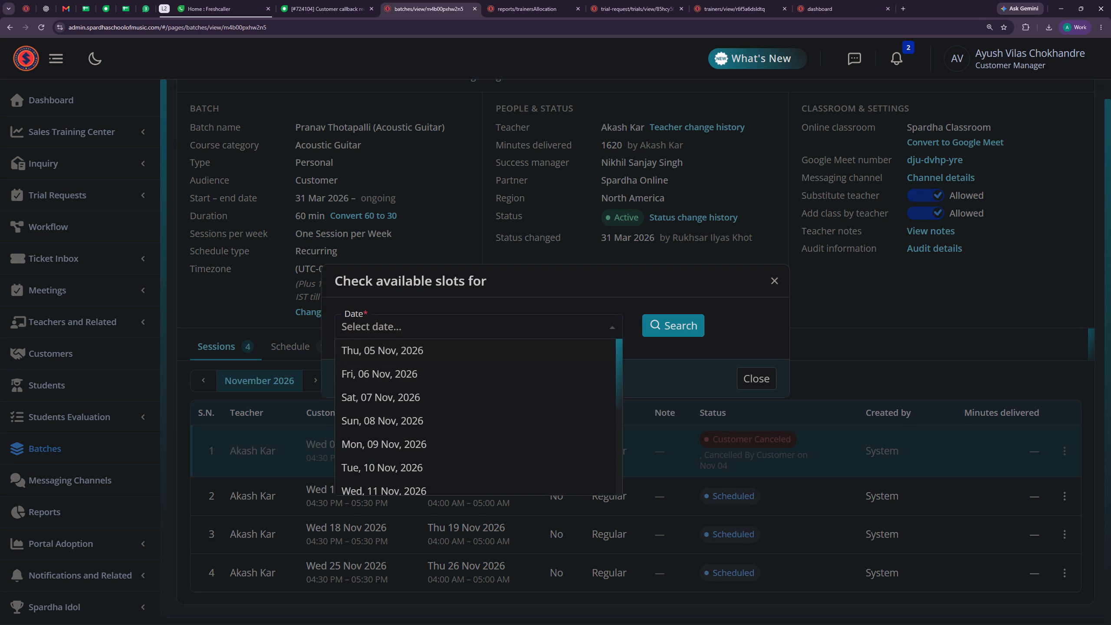
left_click(367, 443)
left_click(667, 325)
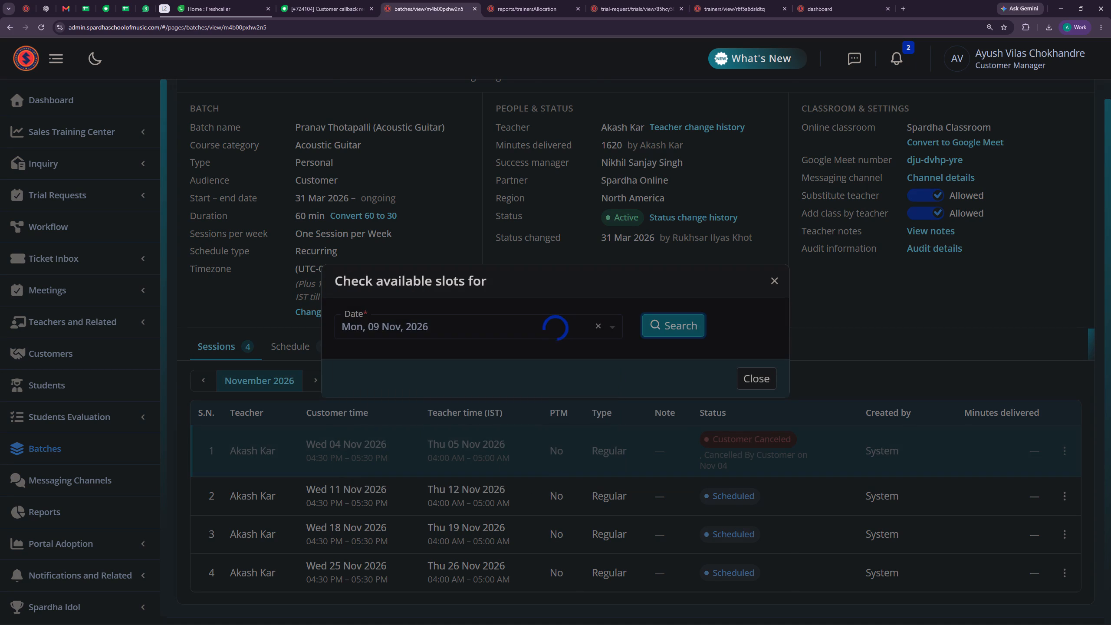
scroll(609, 346, "down", 2)
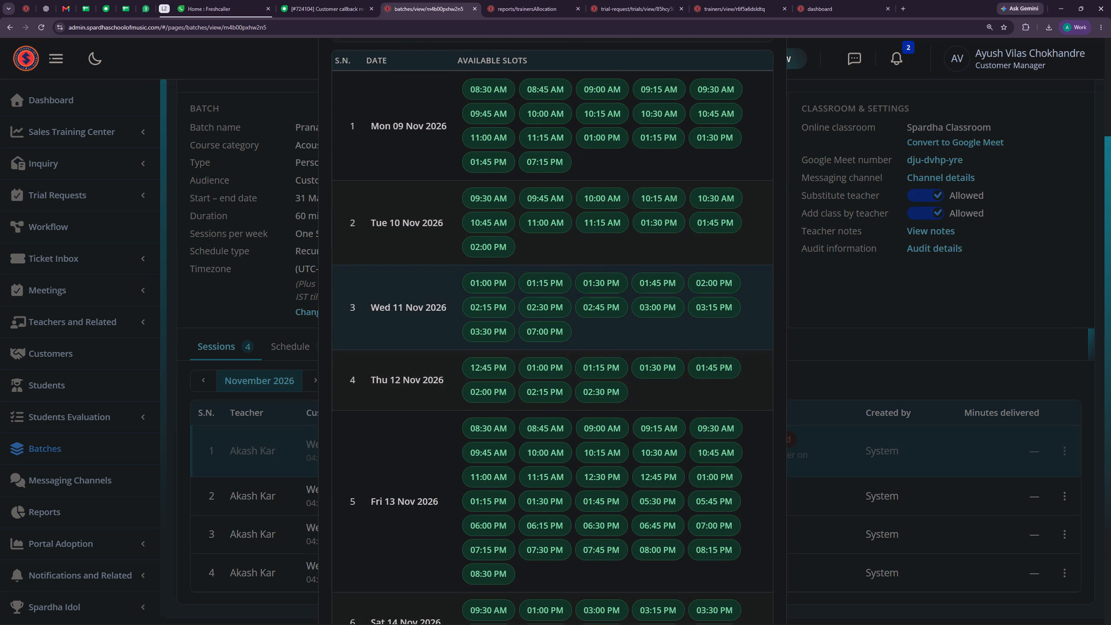
scroll(641, 345, "down", 1)
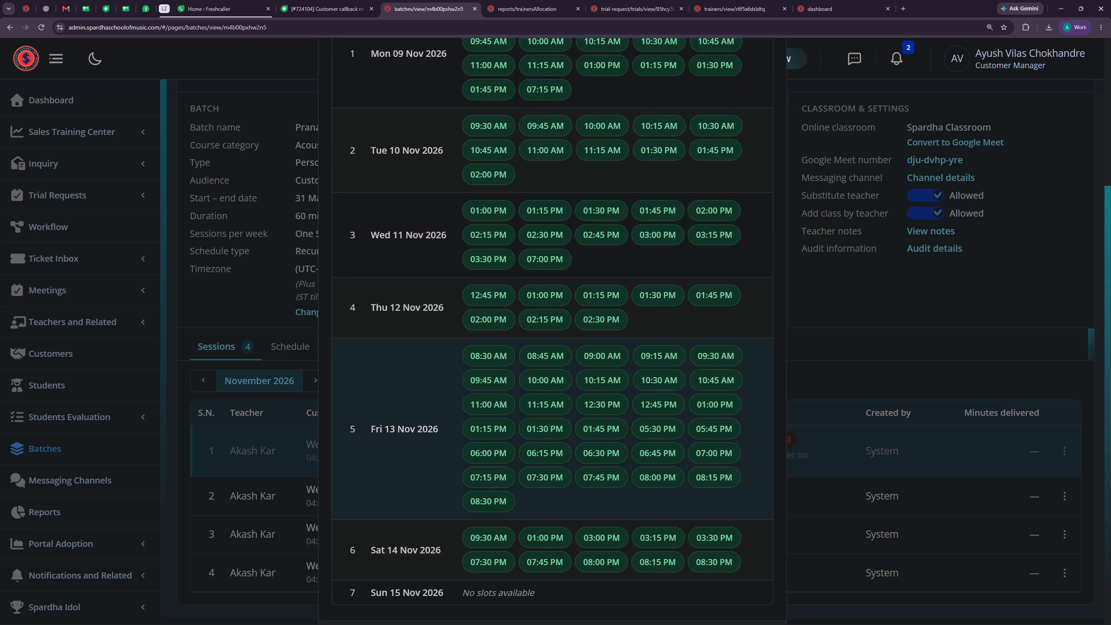
scroll(638, 345, "up", 1)
left_click(338, 0)
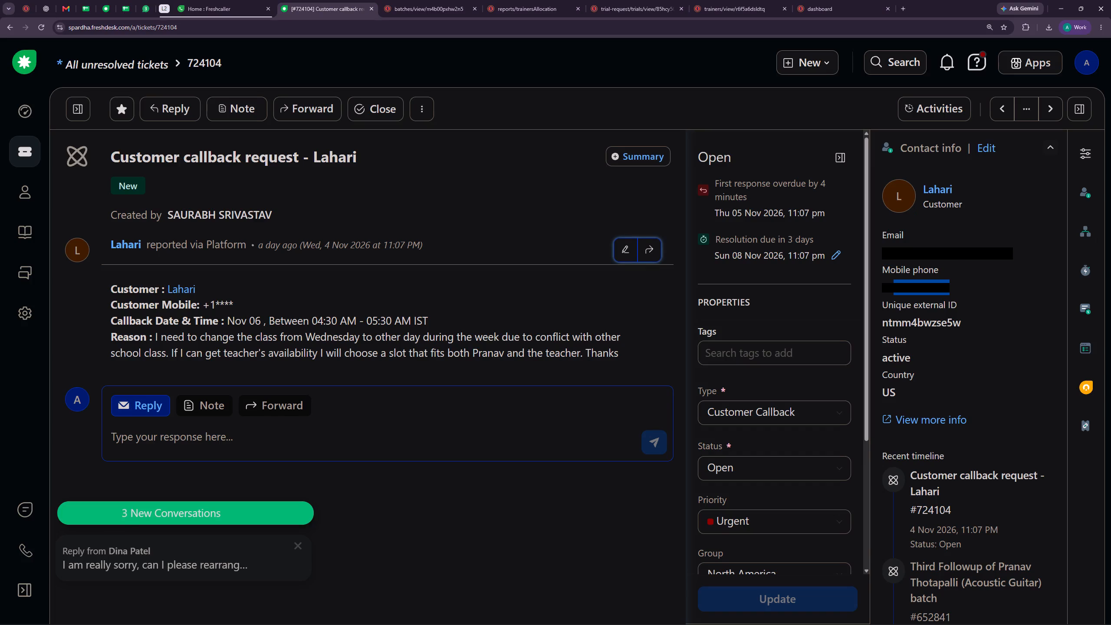
left_click(450, 0)
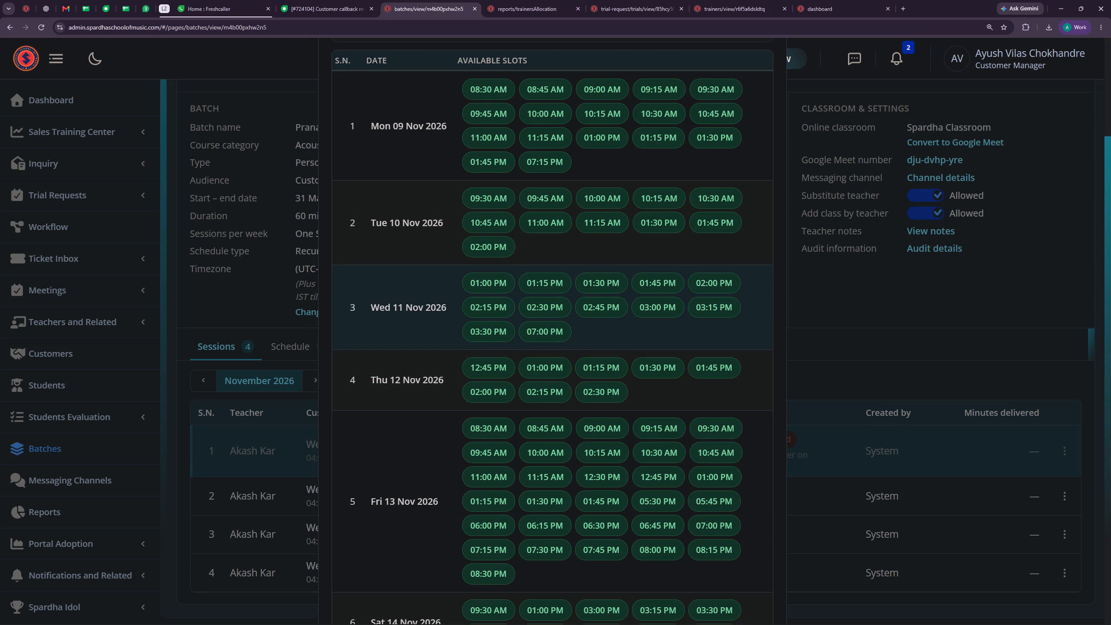
scroll(646, 344, "up", 3)
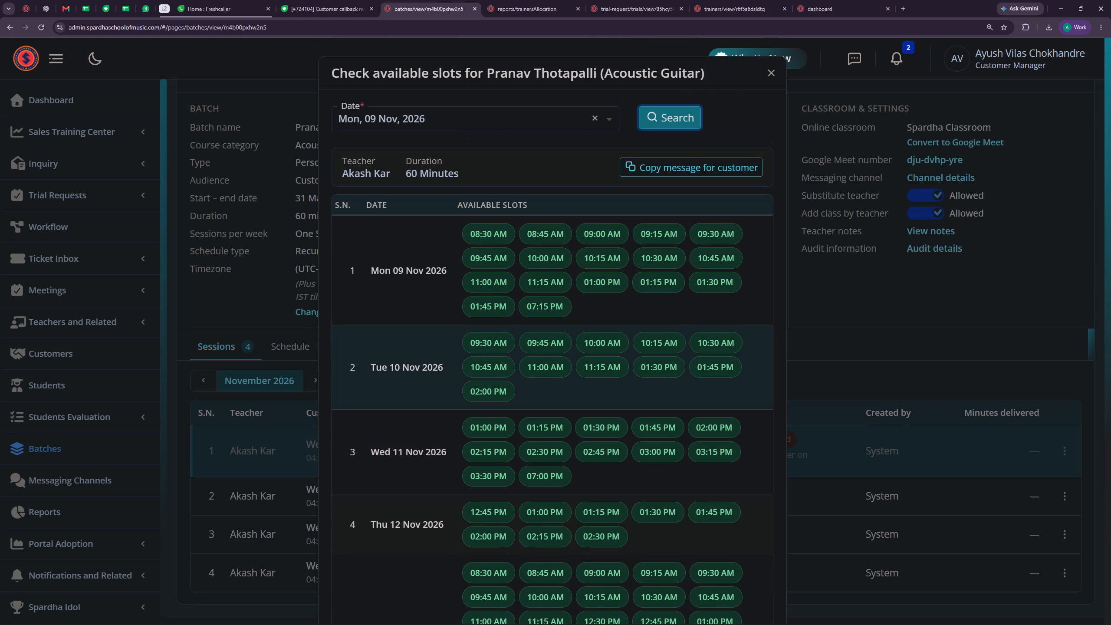
left_click(770, 76)
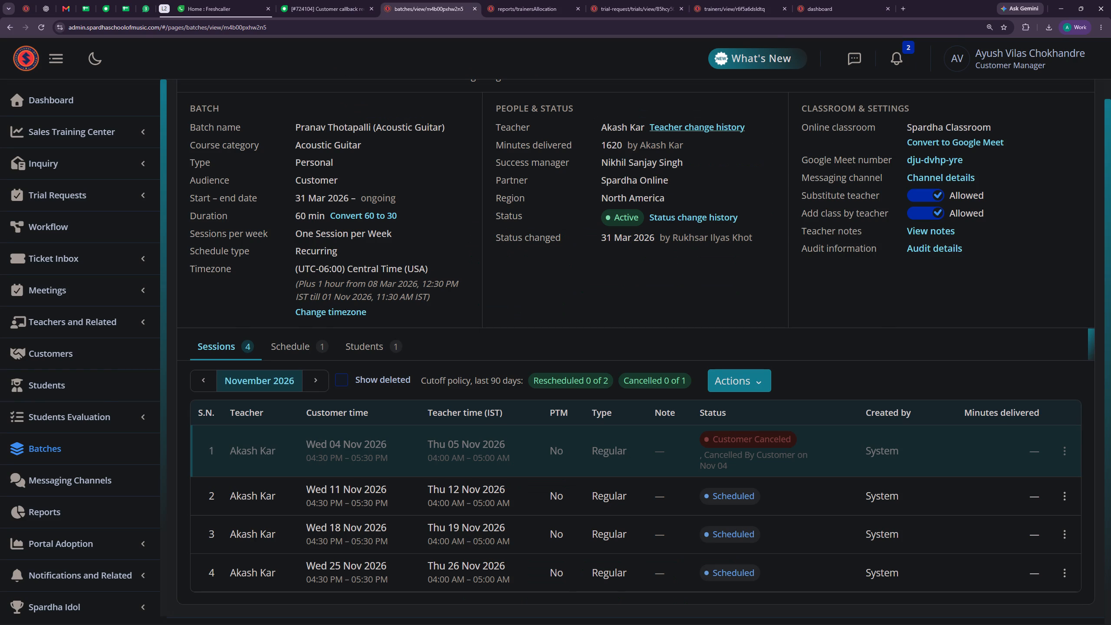
Call ticket 724104's customer from the North America - main line using the copied mobile number, and return to the Acoustic Guitar batch page.
left_click(360, 12)
left_click(961, 261)
left_click_drag(962, 284, 880, 284)
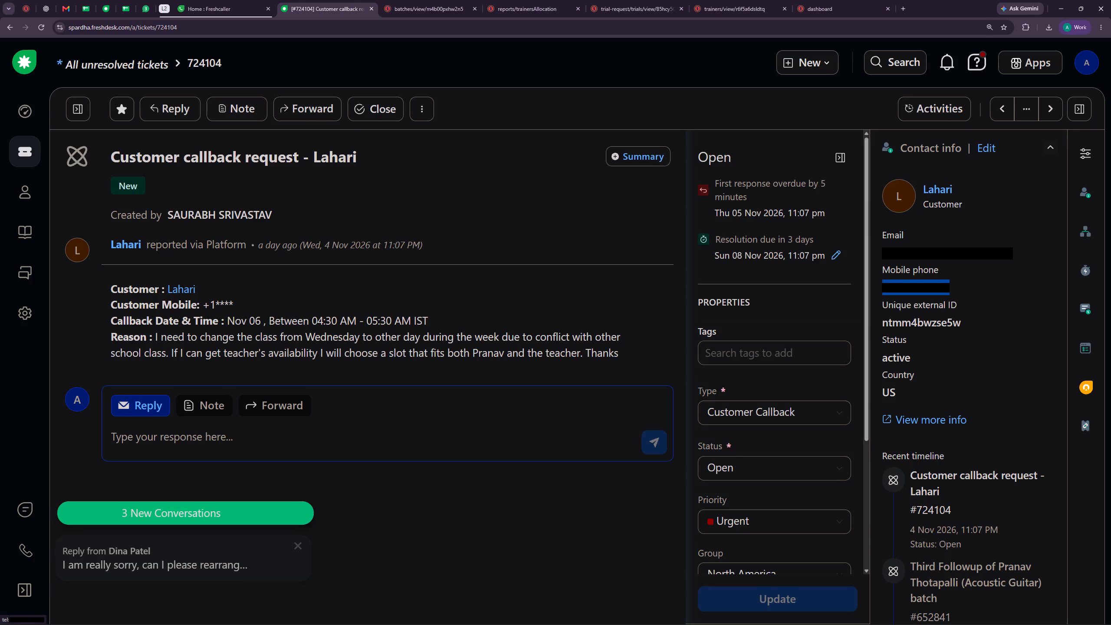
key("ctrl+c")
left_click(210, 13)
left_click(1082, 599)
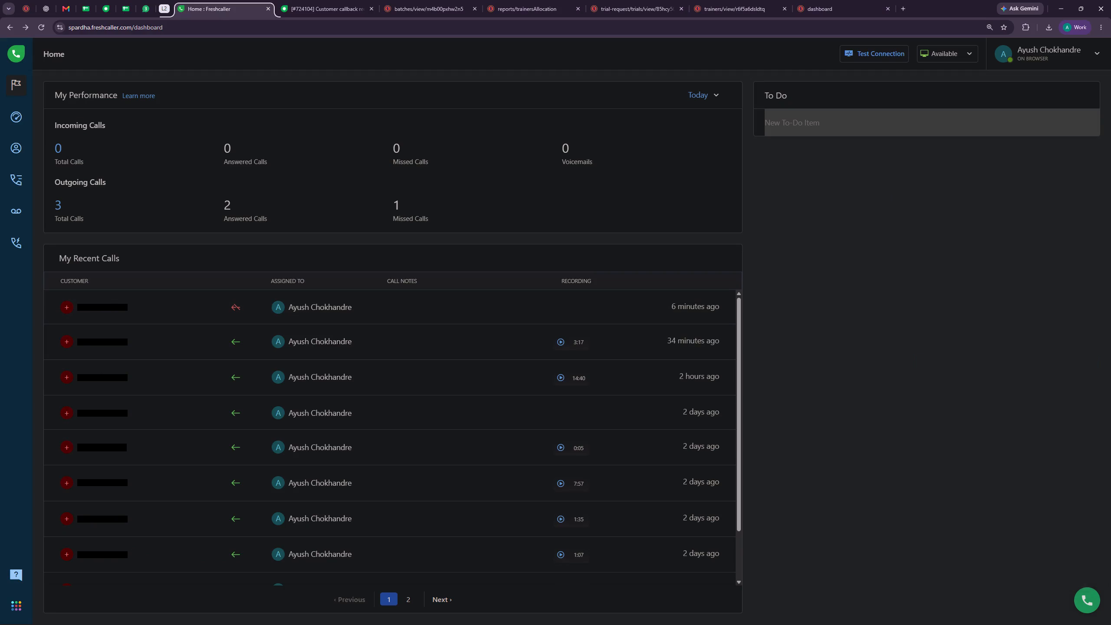
key("ctrl+v")
key("ctrl+v")
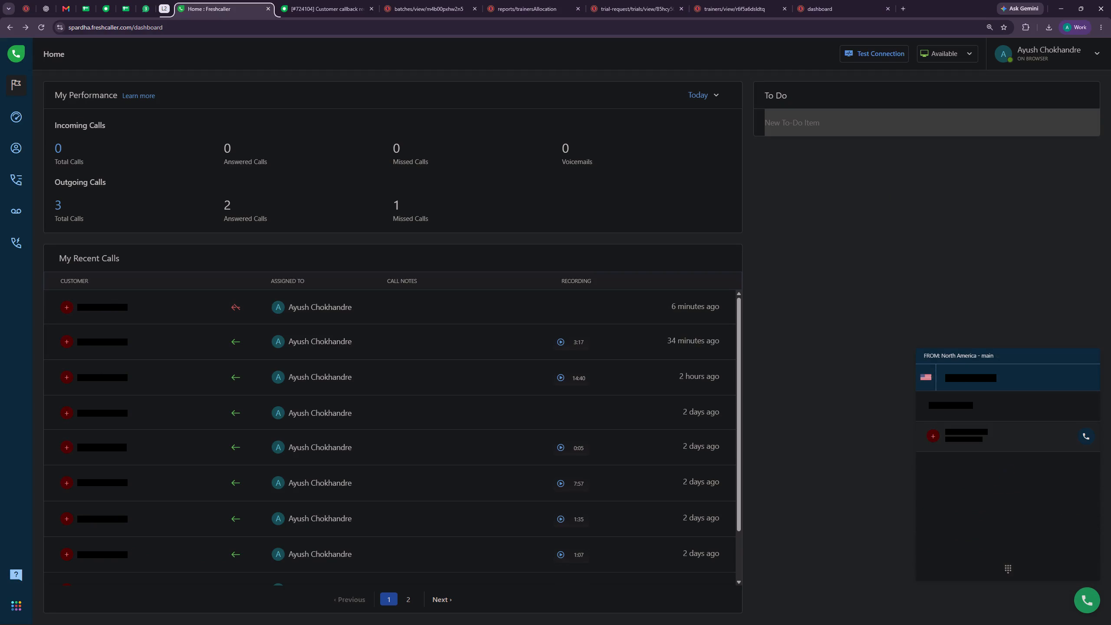
left_click(1087, 437)
left_click(332, 0)
left_click(410, 0)
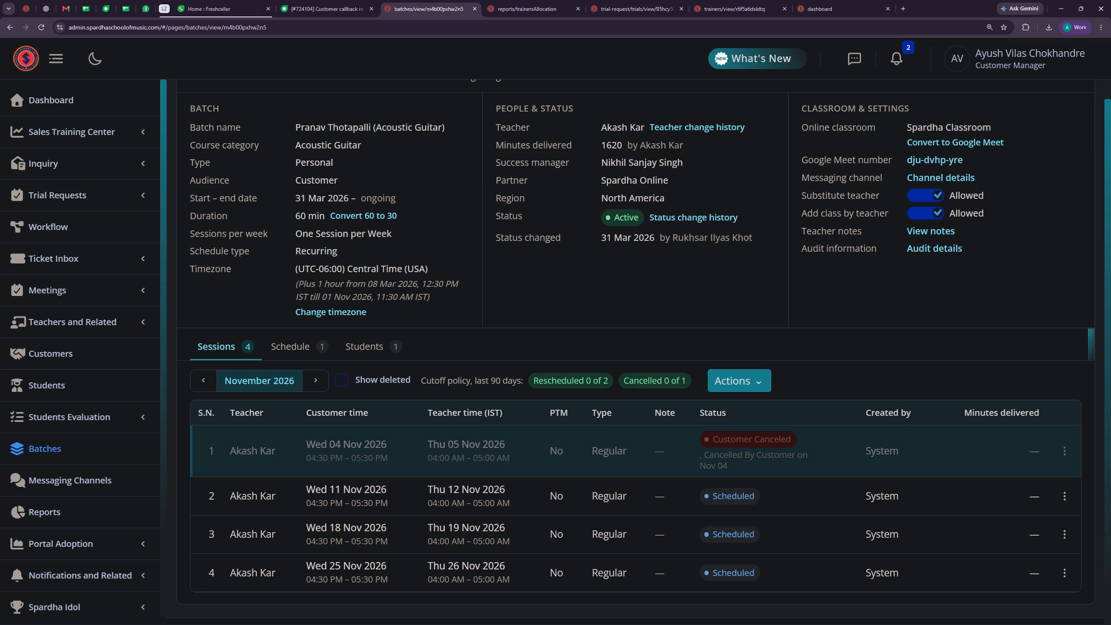
scroll(438, 385, "up", 1)
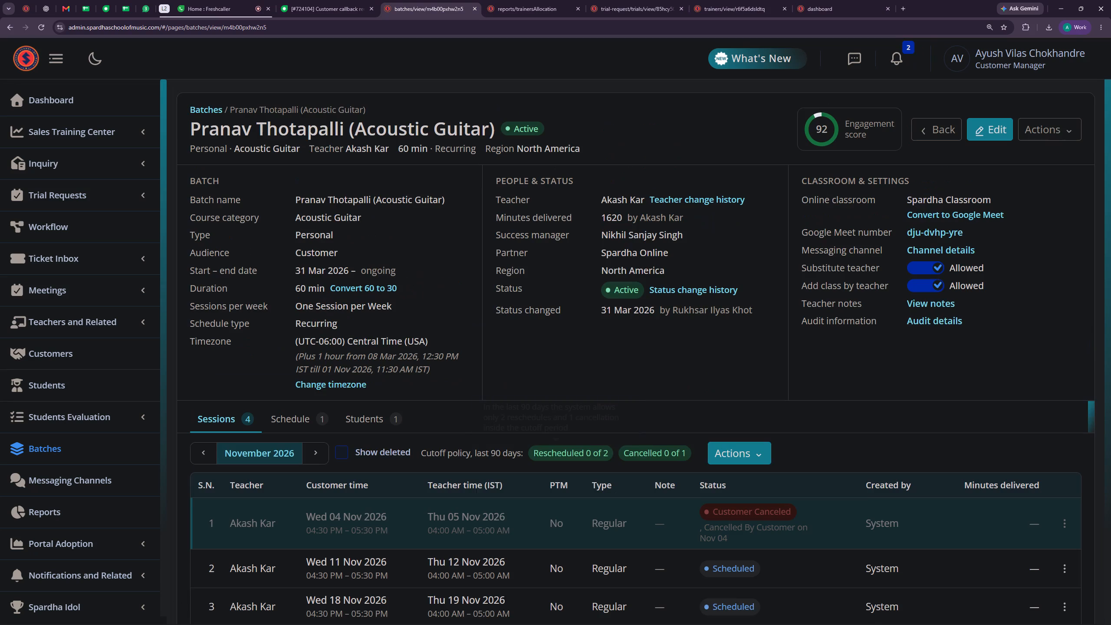
left_click(240, 2)
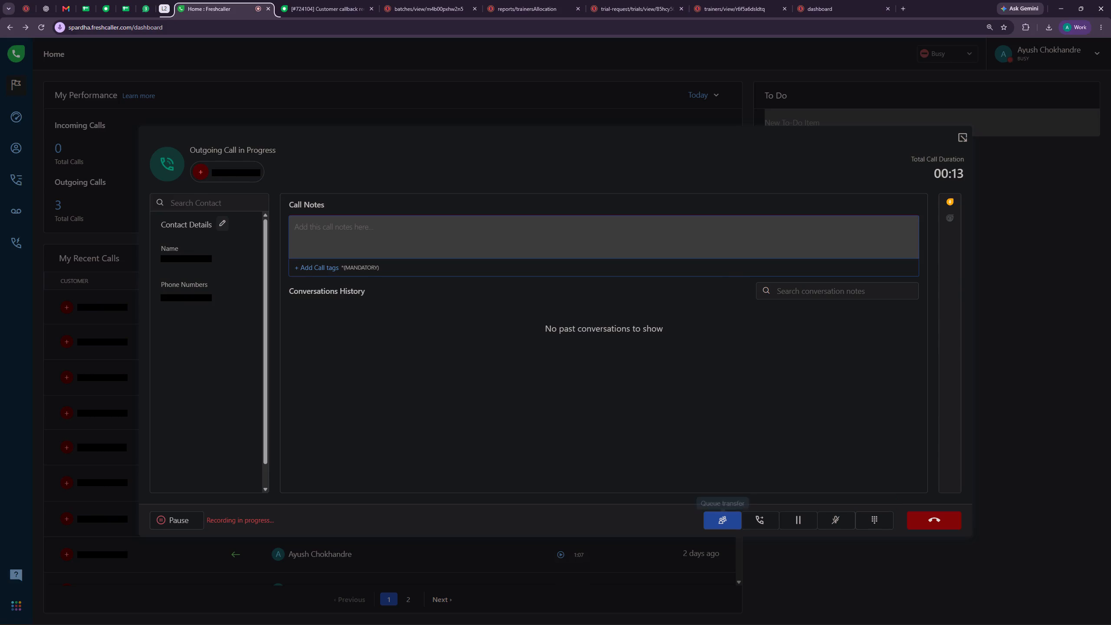
left_click(352, 0)
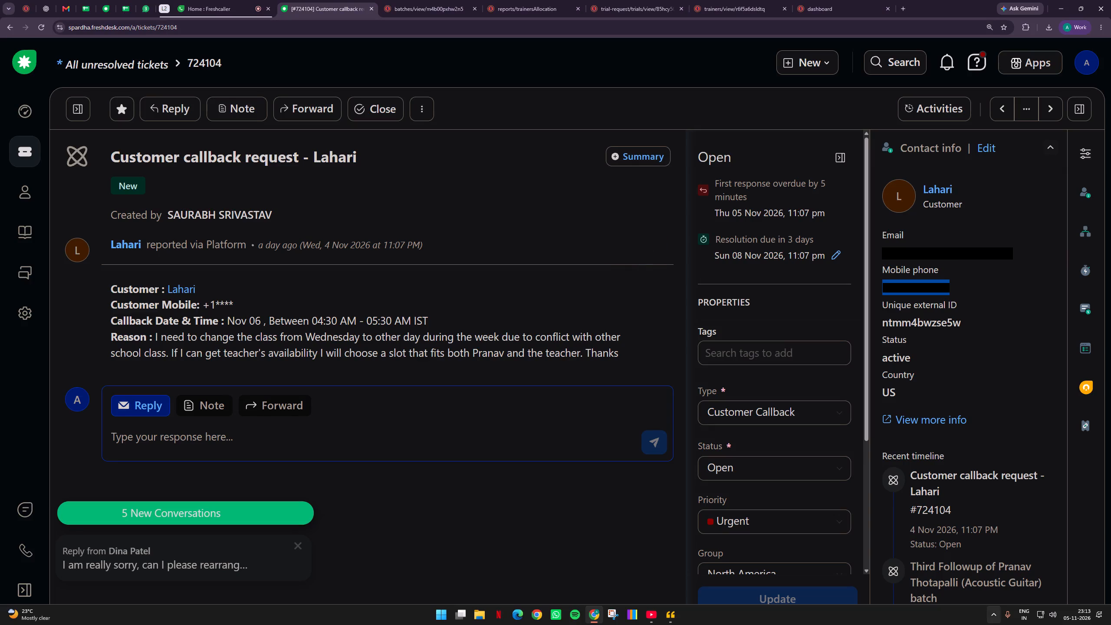
Show the hidden system tray icons.
left_click(993, 616)
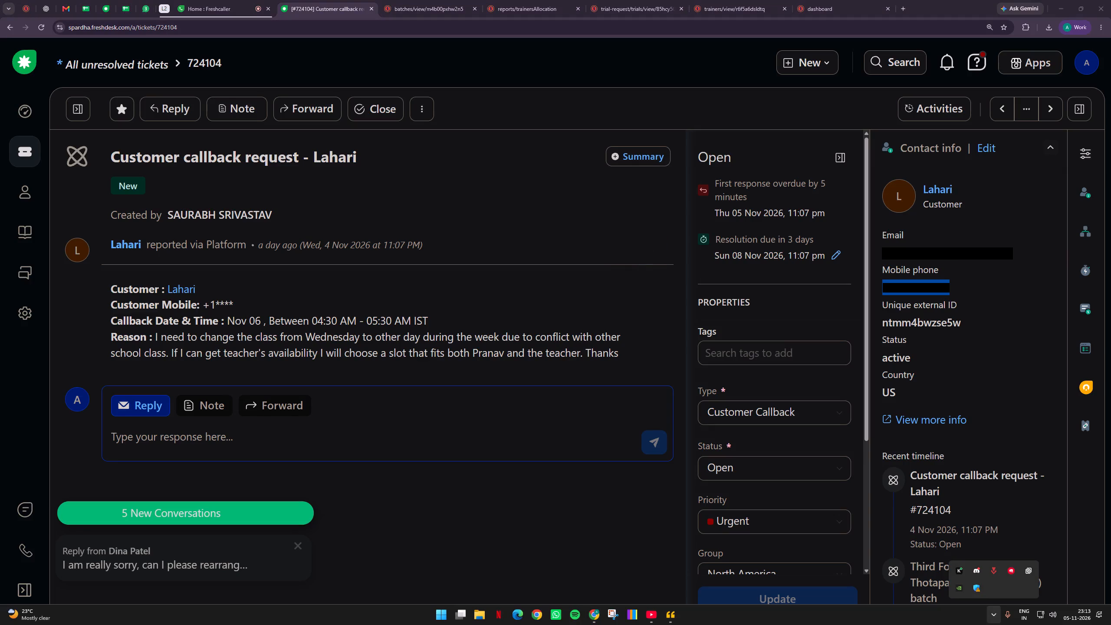
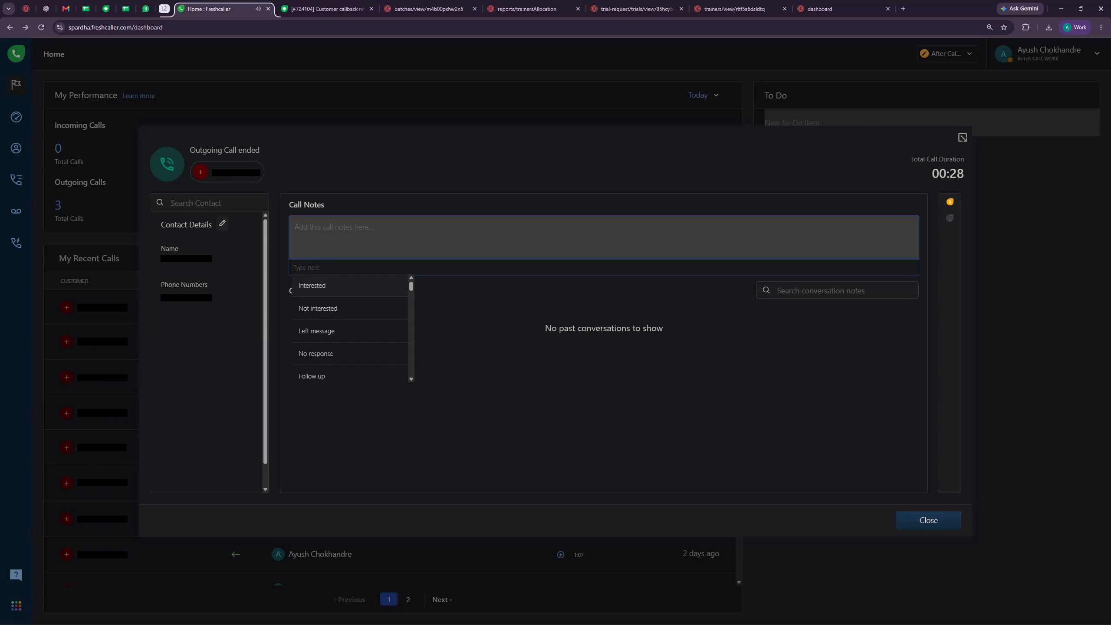
Filter the ended call's tag suggestions by L2.
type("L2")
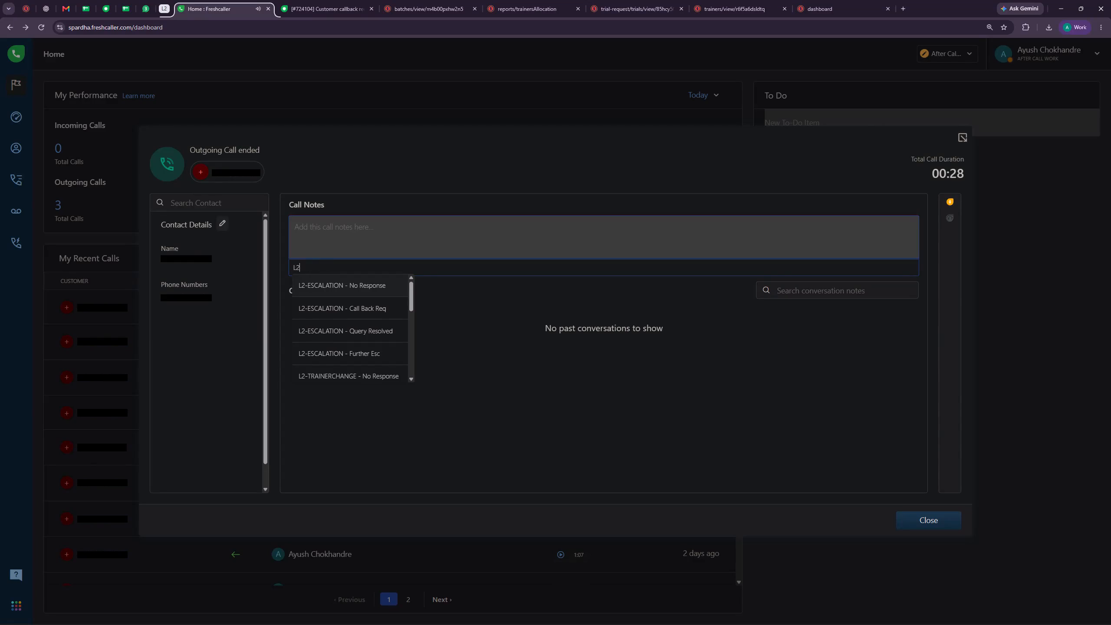
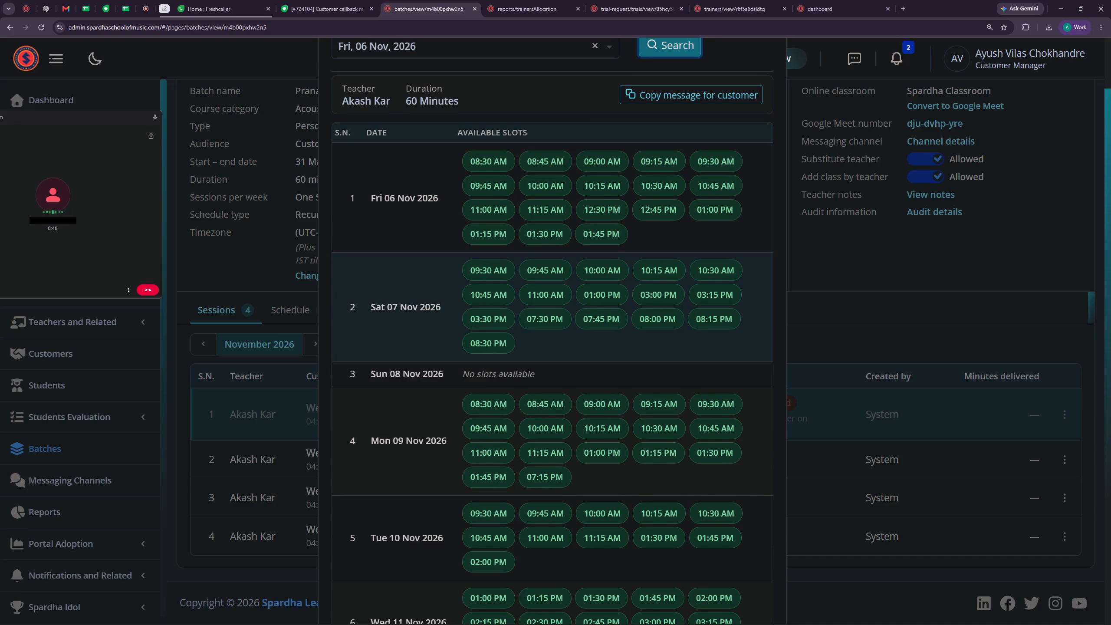
Review the teacher's available 60-minute slots from Fri 06 Nov to Thu 12 Nov 2026 during the customer call.
scroll(642, 366, "down", 2)
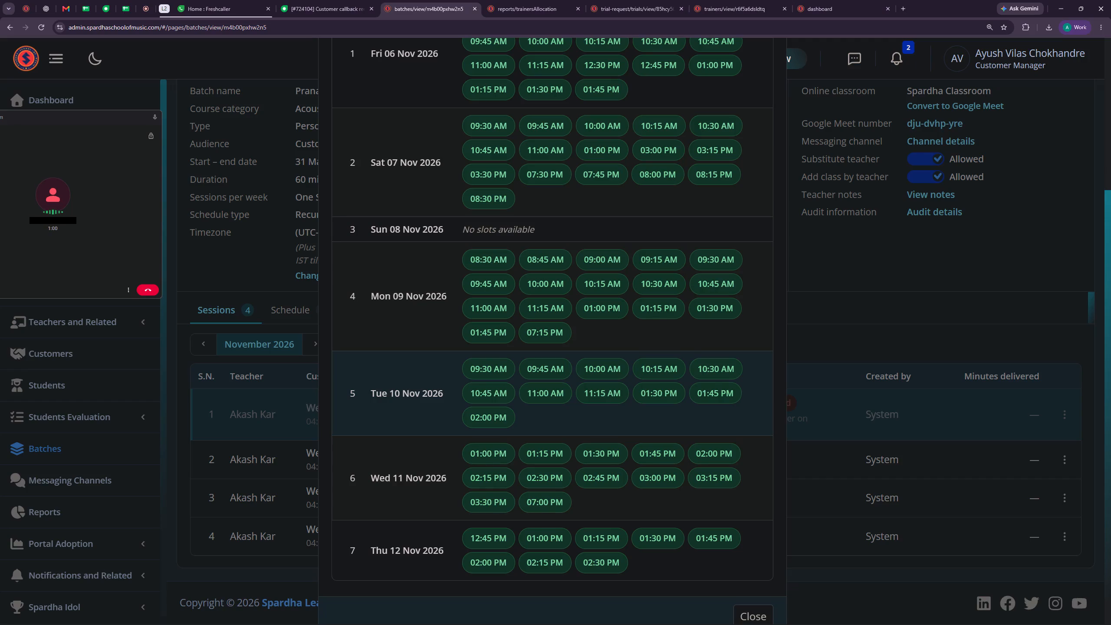
scroll(659, 400, "up", 1)
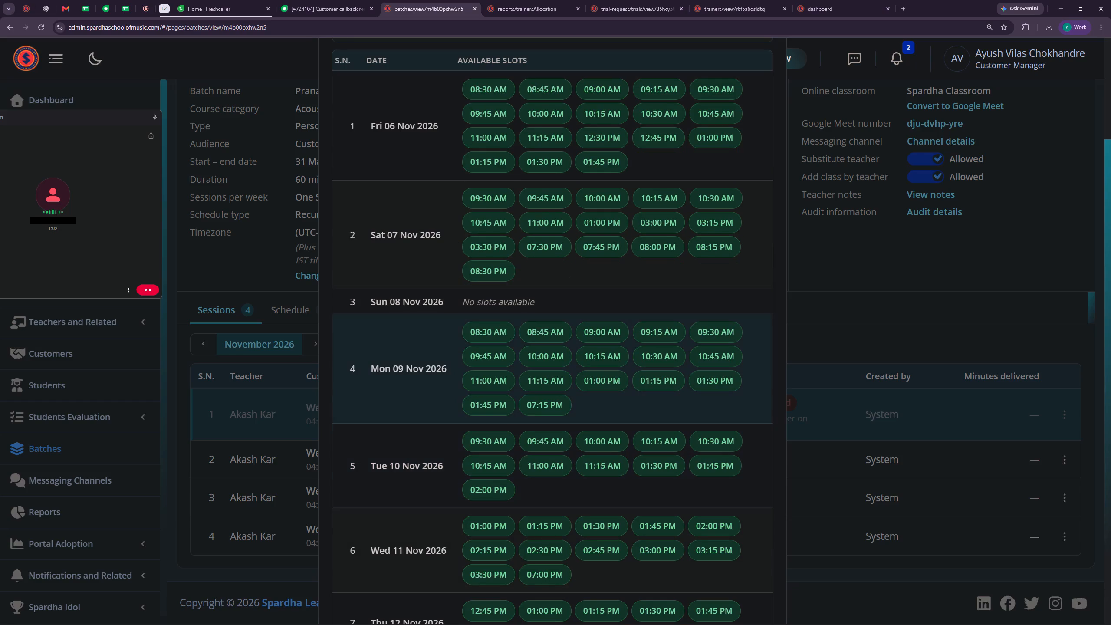
scroll(659, 400, "up", 1)
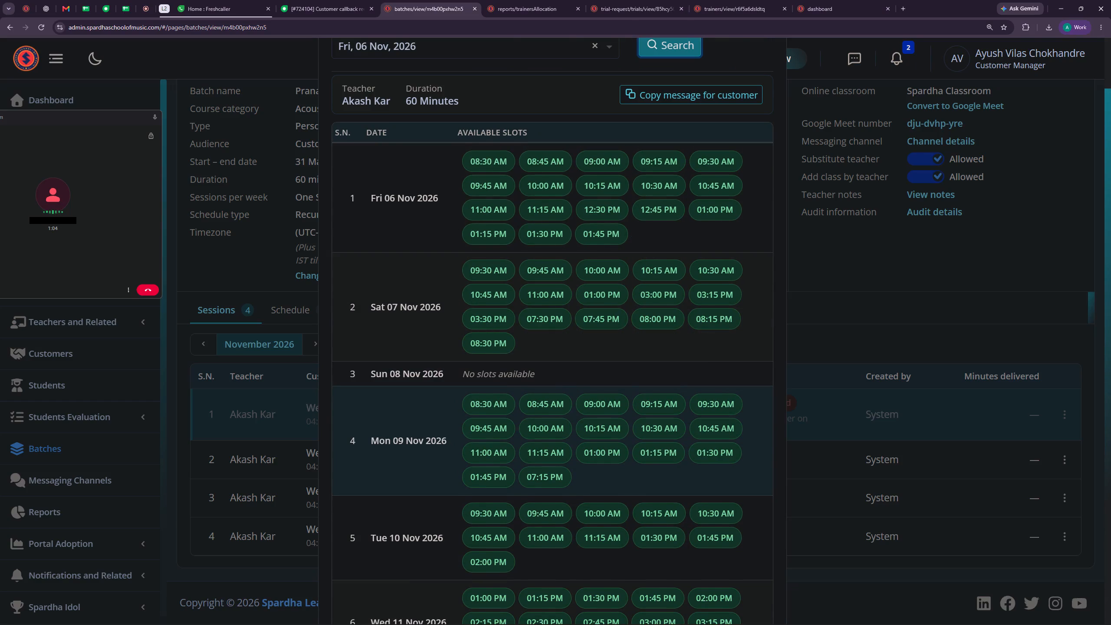
scroll(589, 408, "down", 4)
scroll(611, 288, "up", 1)
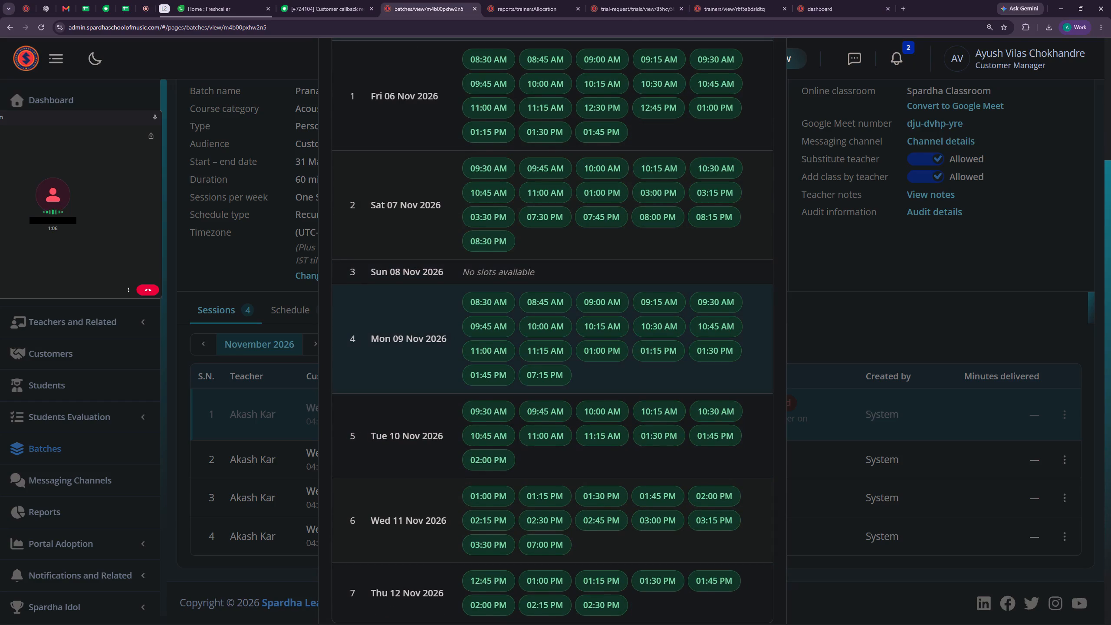
scroll(612, 300, "down", 1, "ctrl")
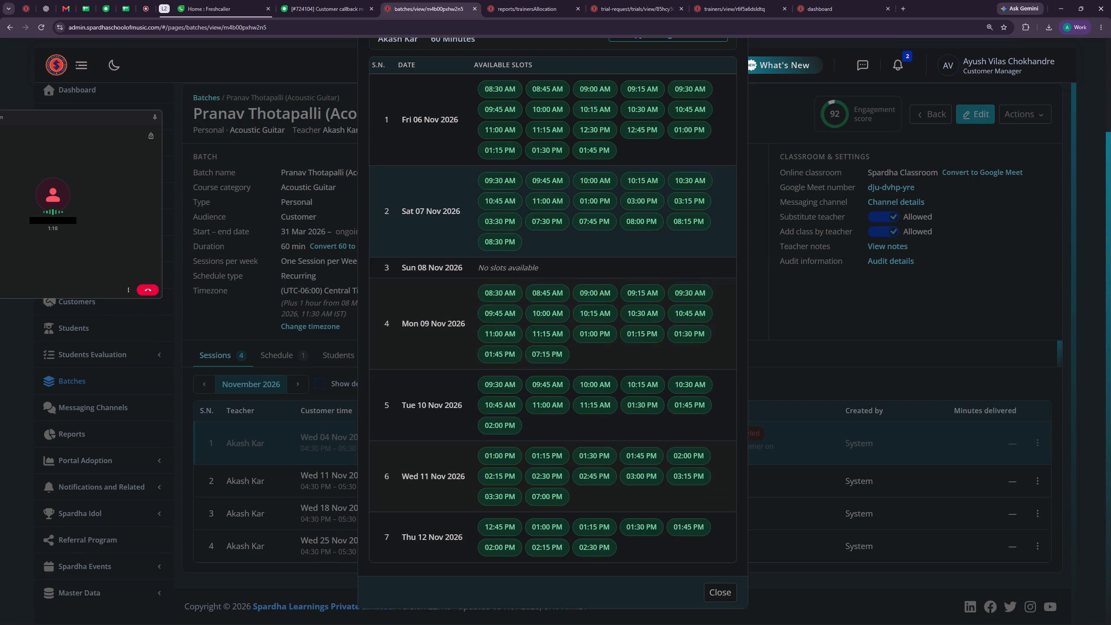
scroll(631, 312, "up", 1)
scroll(632, 312, "down", 1)
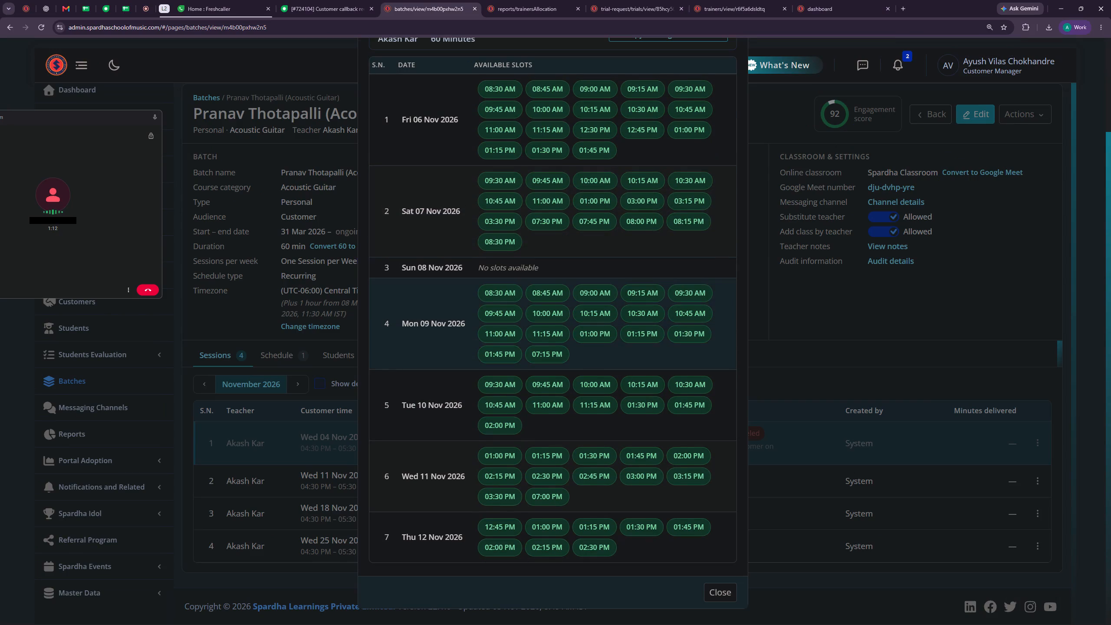
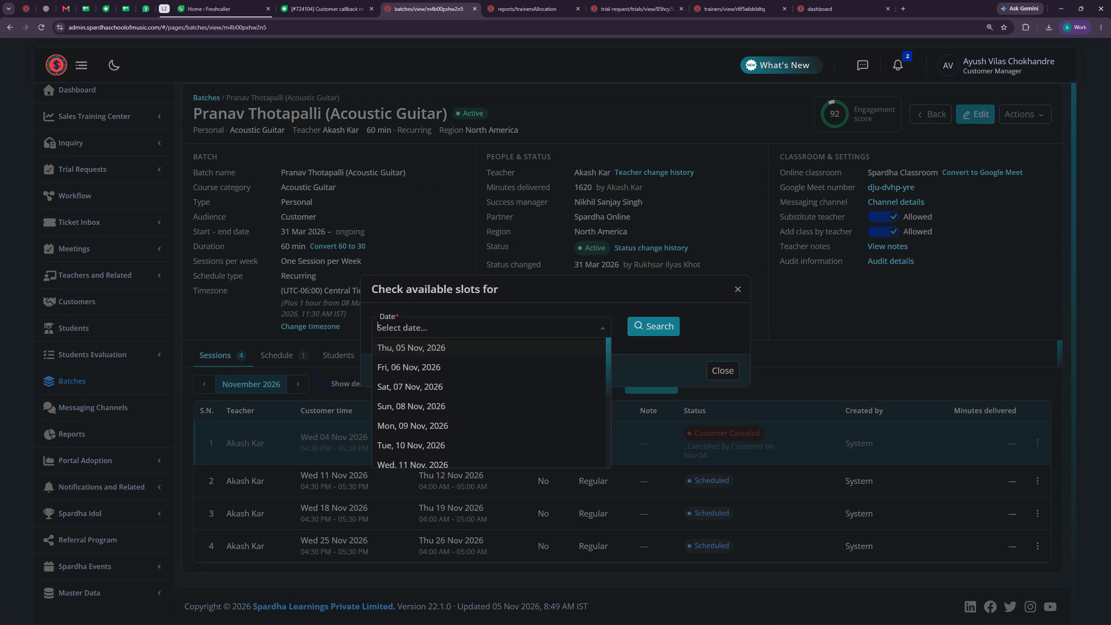
Search the acoustic guitar batch's available class slots starting from Mon, 09 Nov, 2026.
left_click(400, 423)
left_click(654, 330)
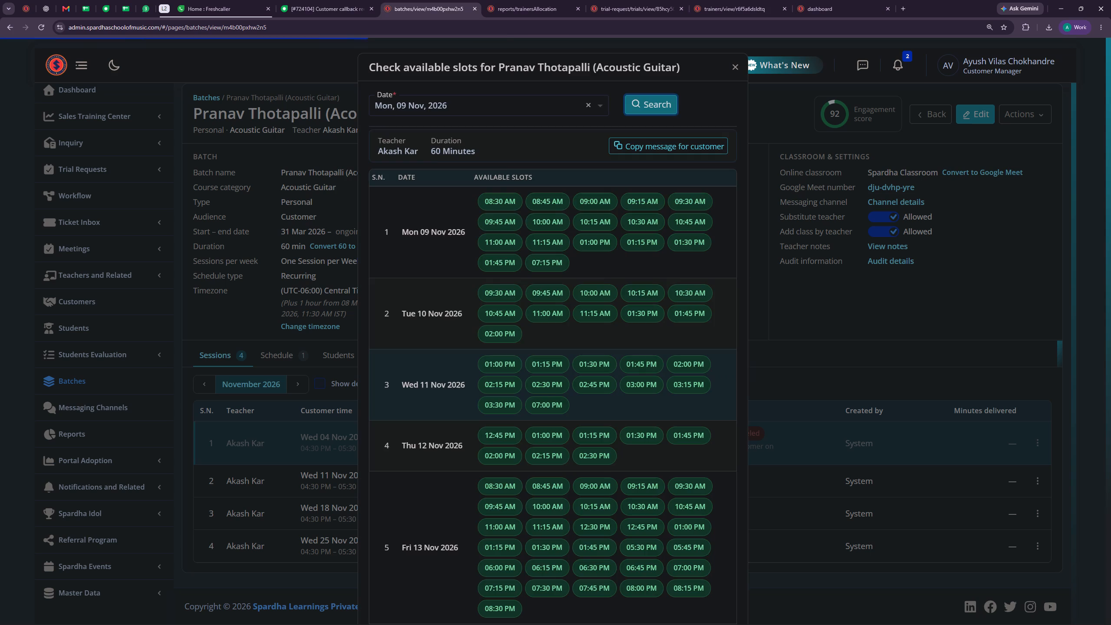
Capture the teacher's available slots table from Mon 09 Nov to Sat 14 Nov 2026 with Snipping Tool and copy the image.
scroll(630, 349, "down", 1)
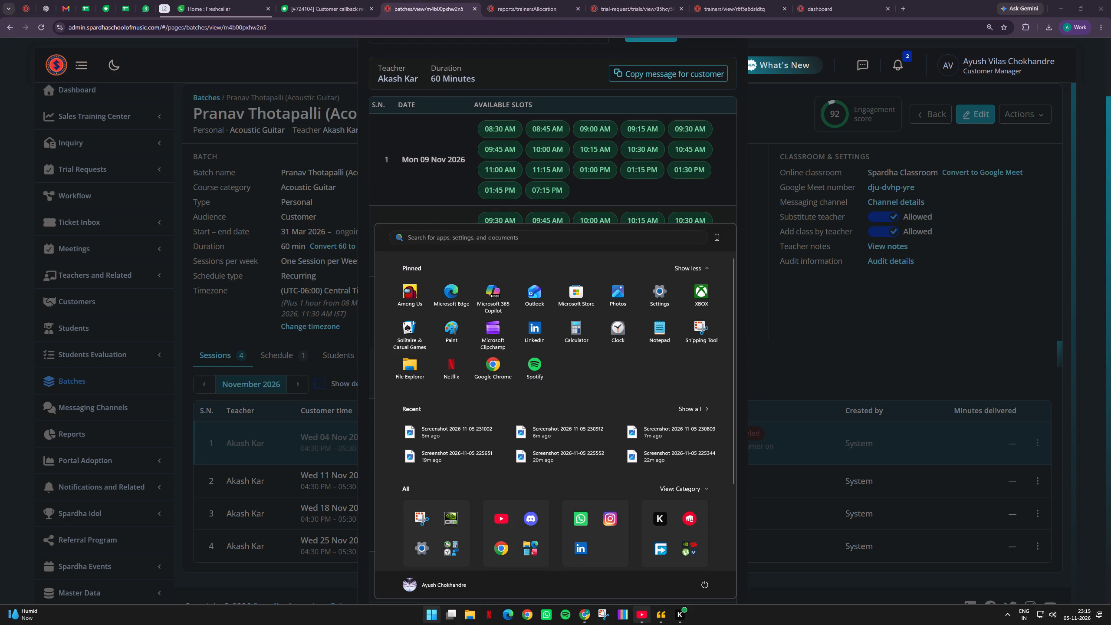
left_click(605, 614)
left_click(468, 280)
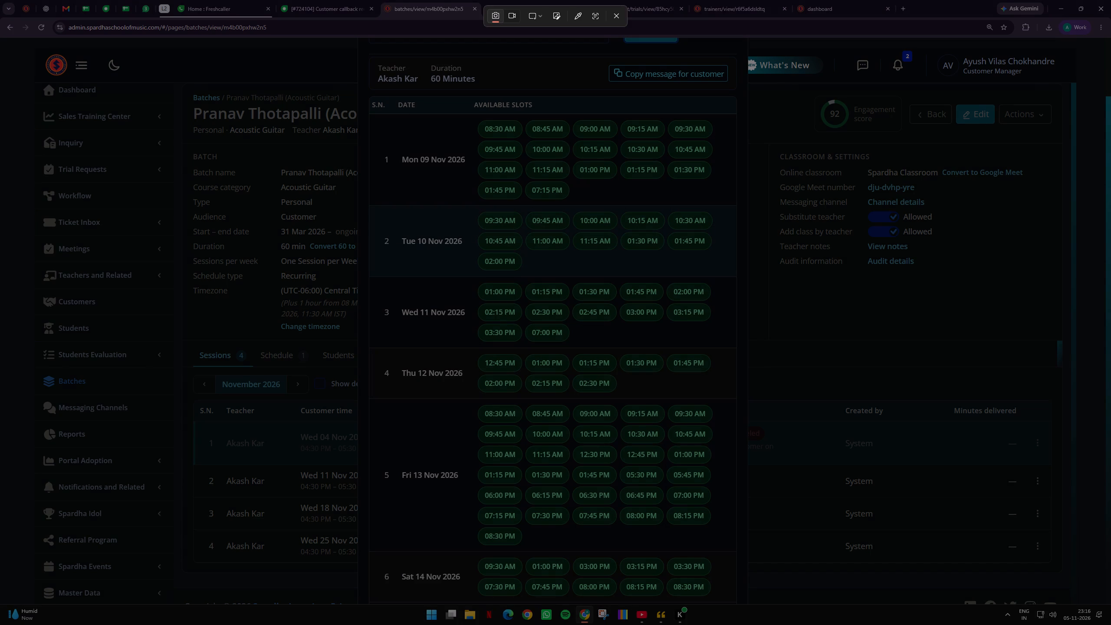
left_click_drag(371, 99, 731, 605)
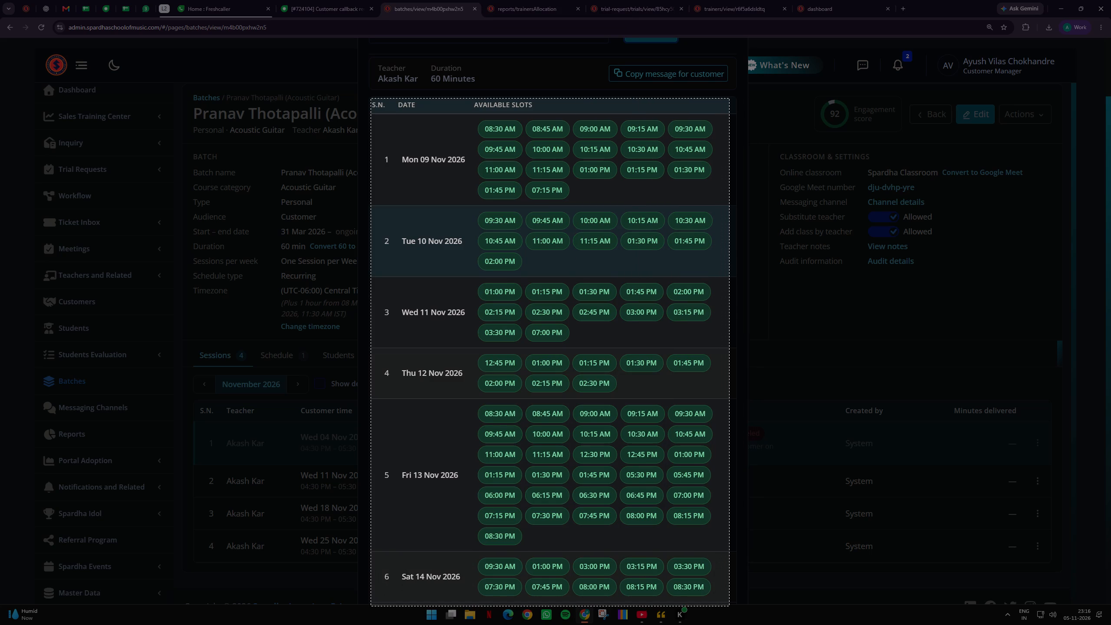
left_click_drag(731, 605, 743, 599)
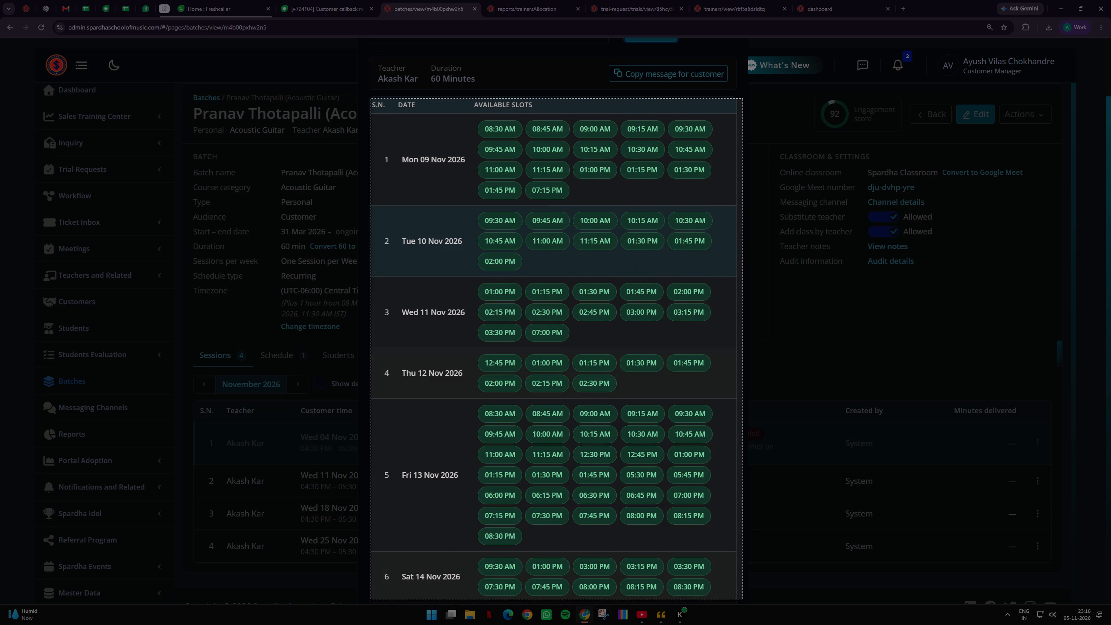
left_click_drag(743, 599, 741, 602)
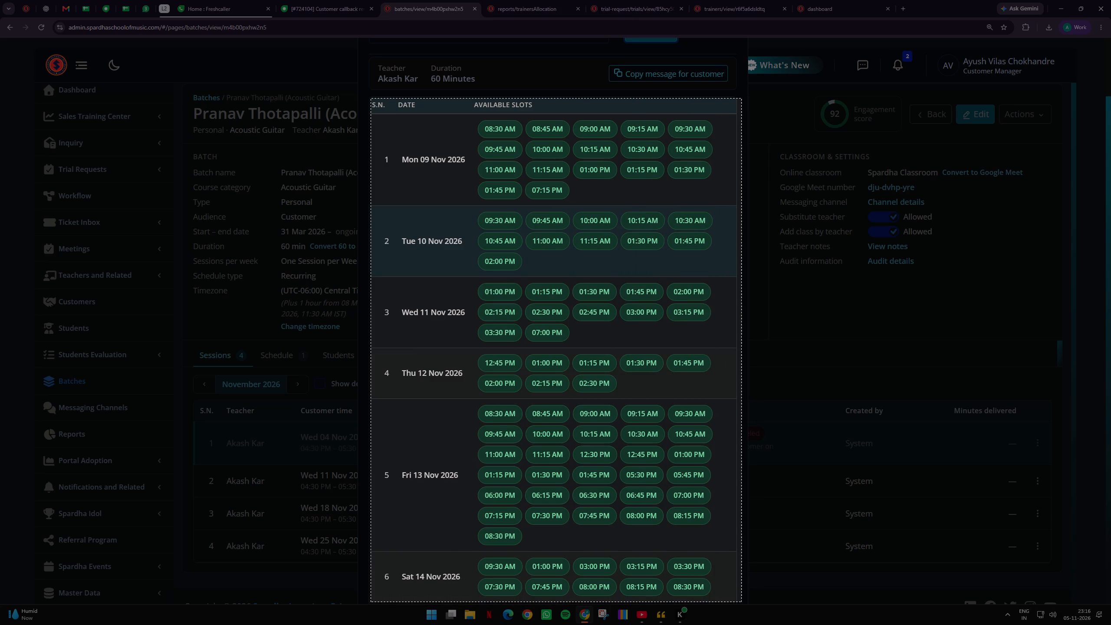
left_click_drag(741, 602, 736, 601)
left_click(903, 277)
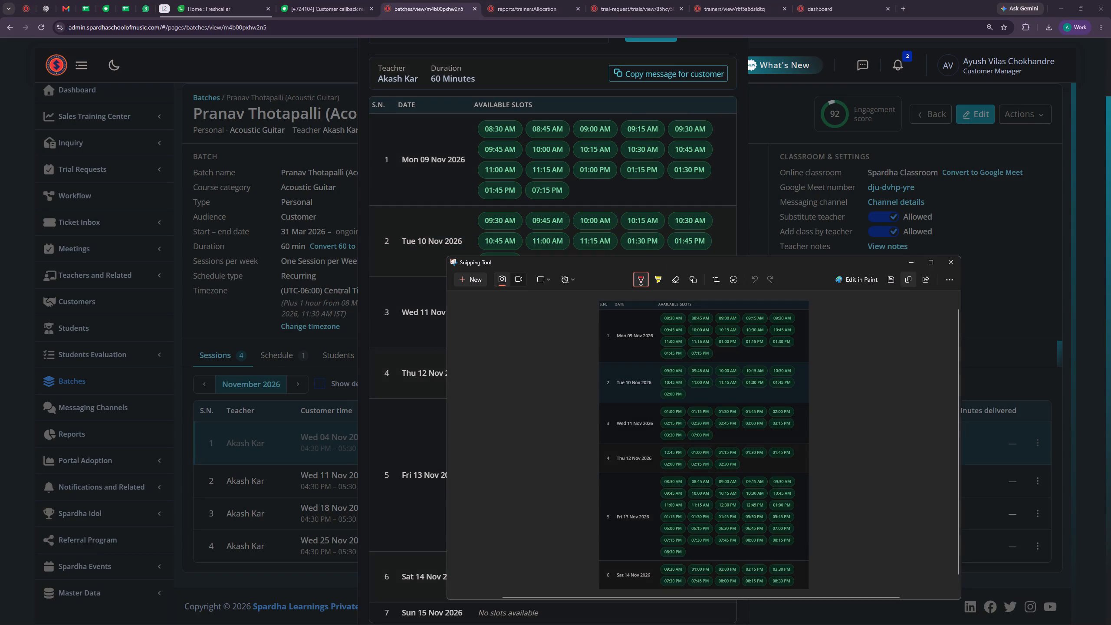
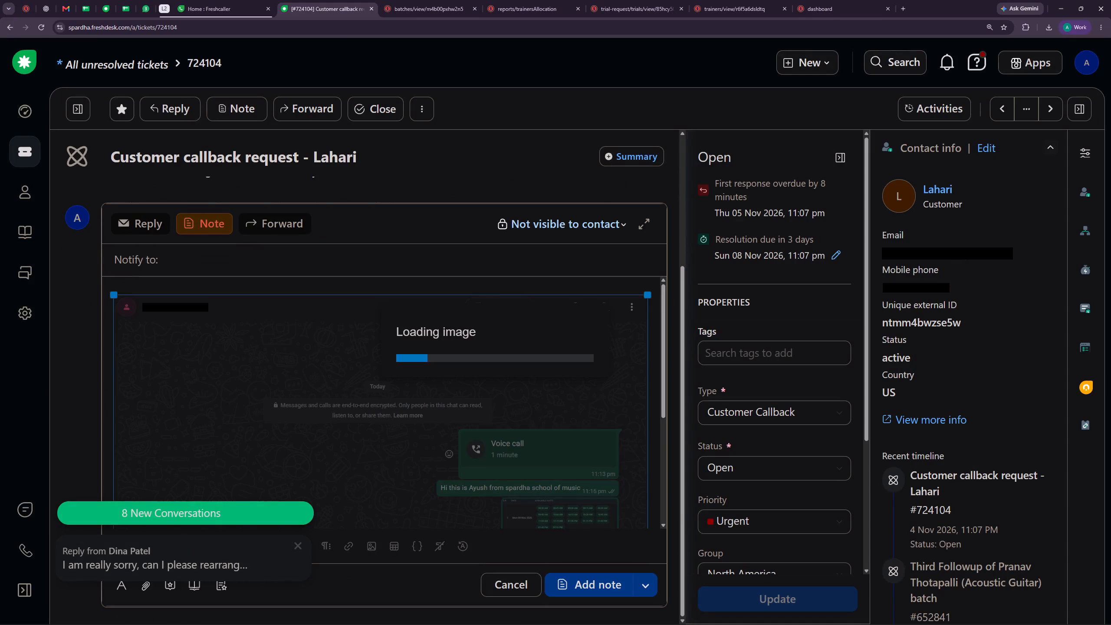
Write "Spoke with the cx they will update regarding the timing." above the chat screenshot in ticket 724104's private note.
left_click(132, 285)
left_click(136, 284)
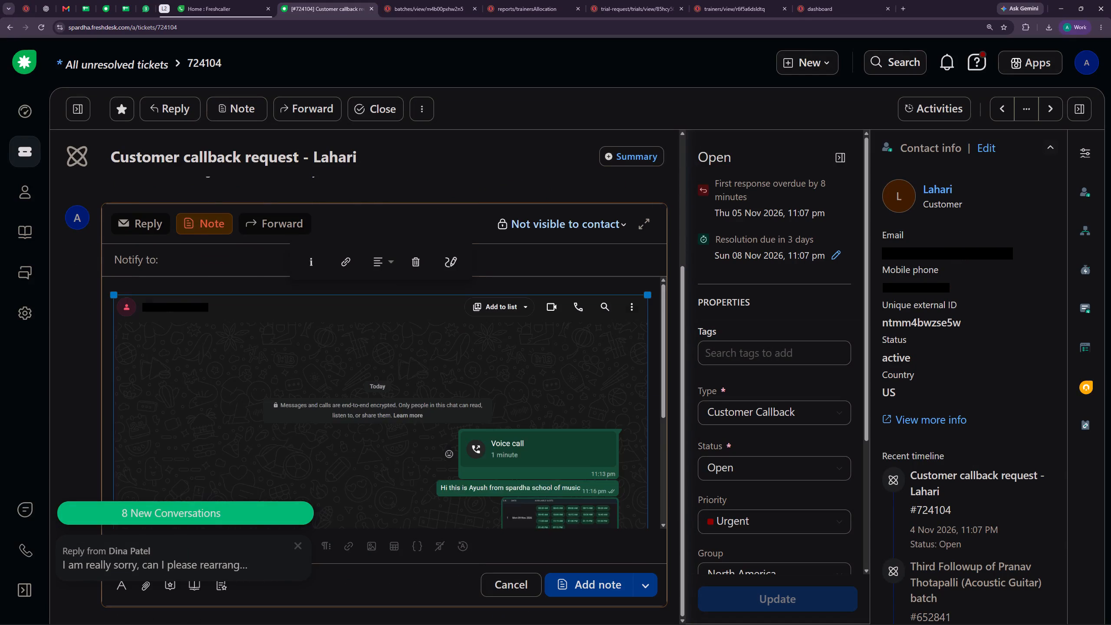
left_click(136, 284)
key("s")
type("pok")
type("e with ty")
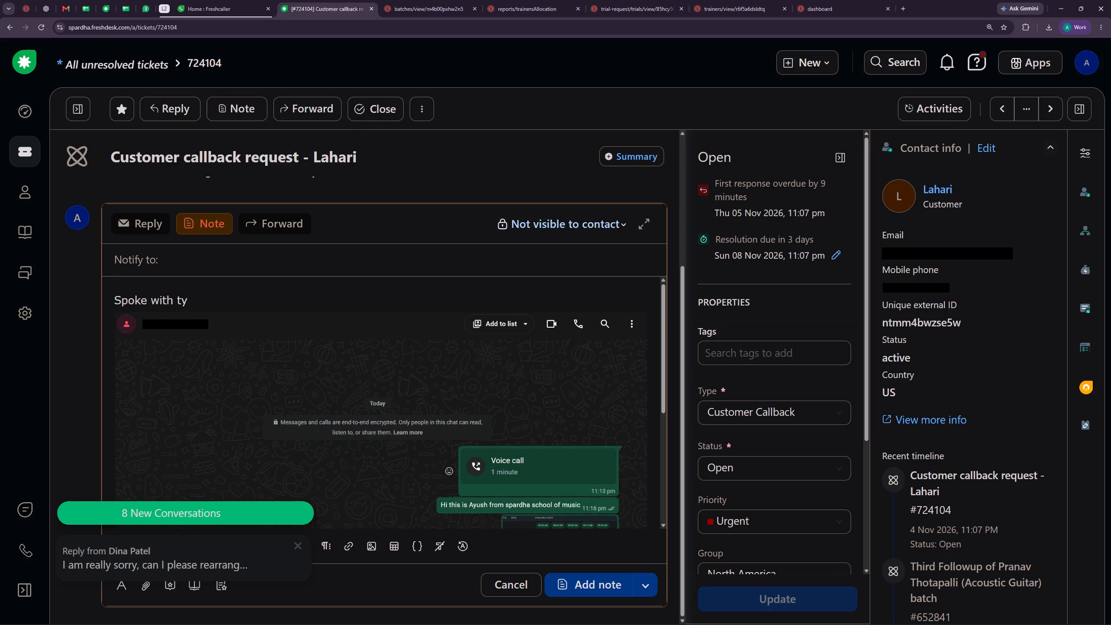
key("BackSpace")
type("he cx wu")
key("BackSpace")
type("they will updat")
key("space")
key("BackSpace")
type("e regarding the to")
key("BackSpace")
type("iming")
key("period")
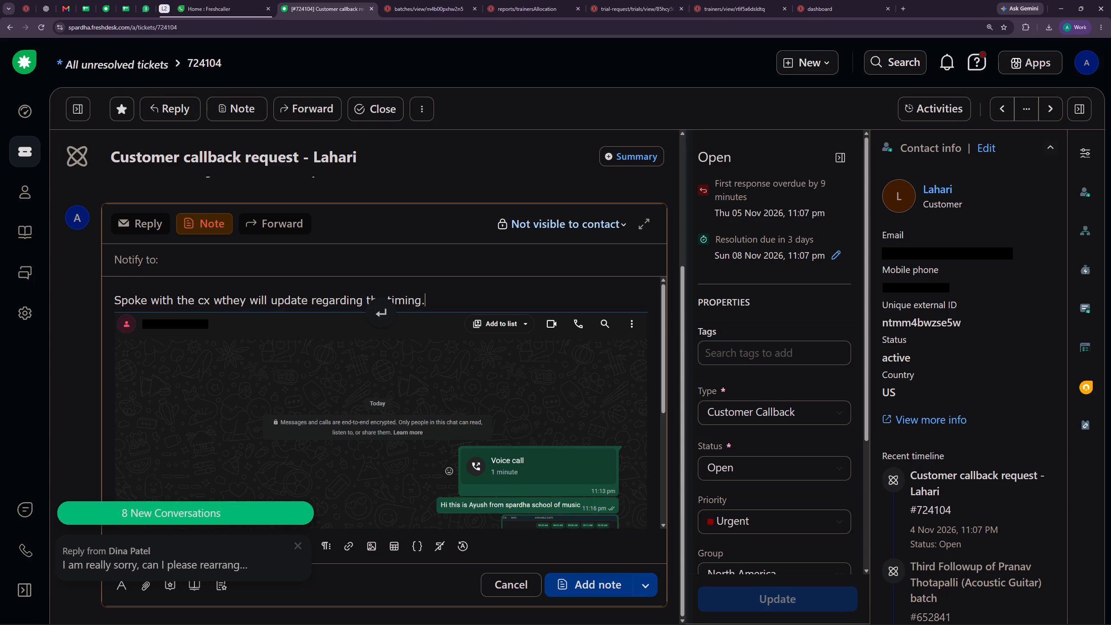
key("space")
Correct the misspelled word before "will" to "they" and add the private note to ticket 724104.
right_click(223, 299)
left_click(279, 311)
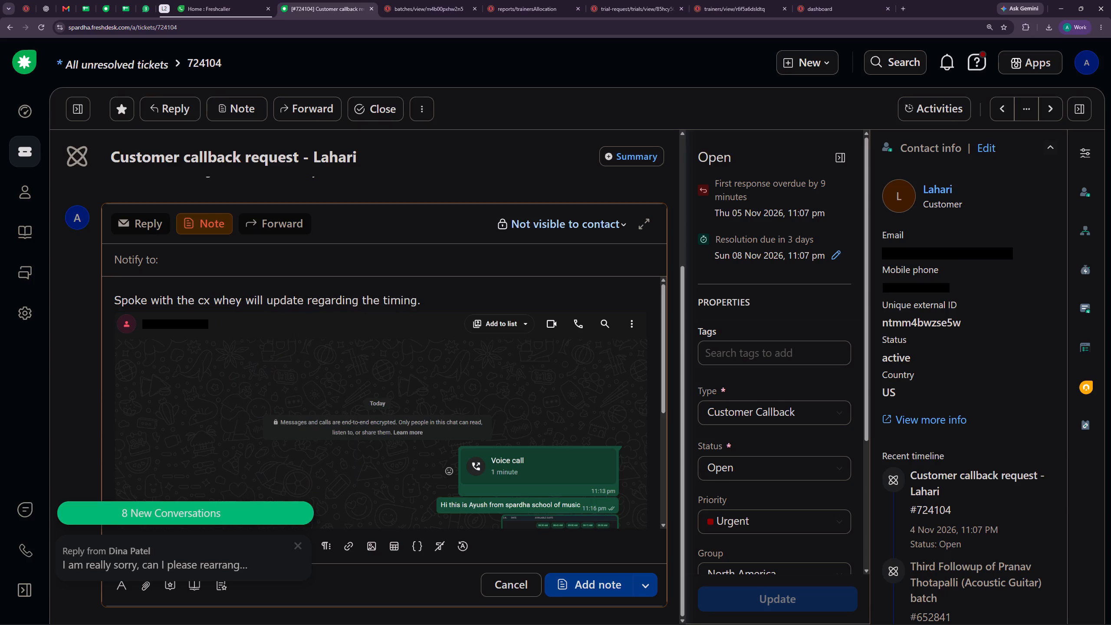
key("BackSpace")
key("BackSpace")
key("BackSpace")
key("BackSpace")
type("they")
left_click(435, 303)
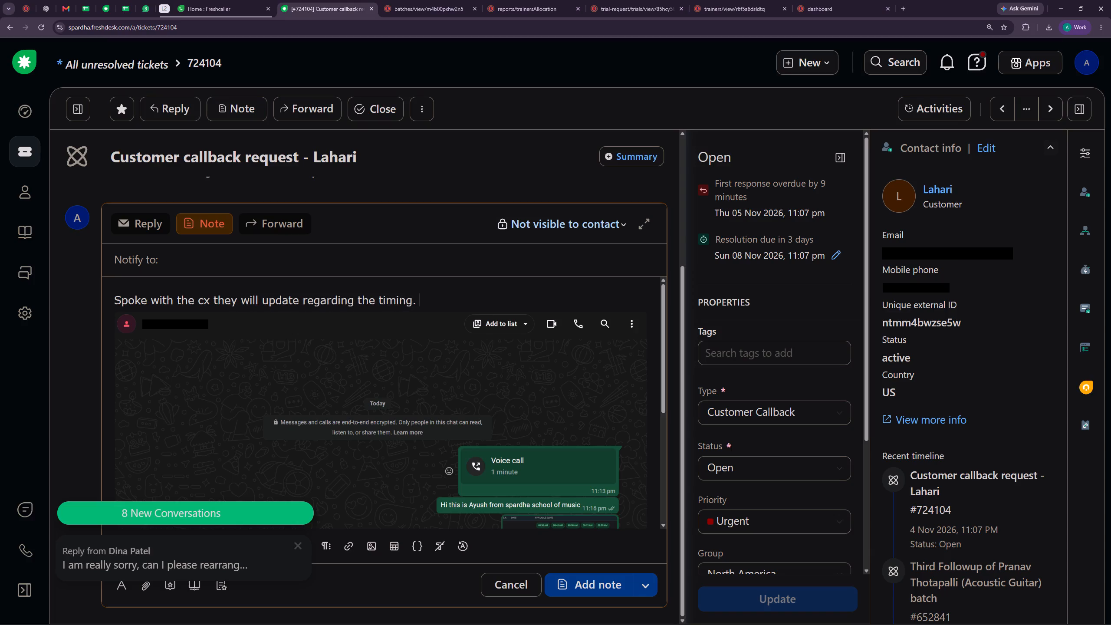
left_click(592, 576)
left_click(778, 461)
left_click(762, 444)
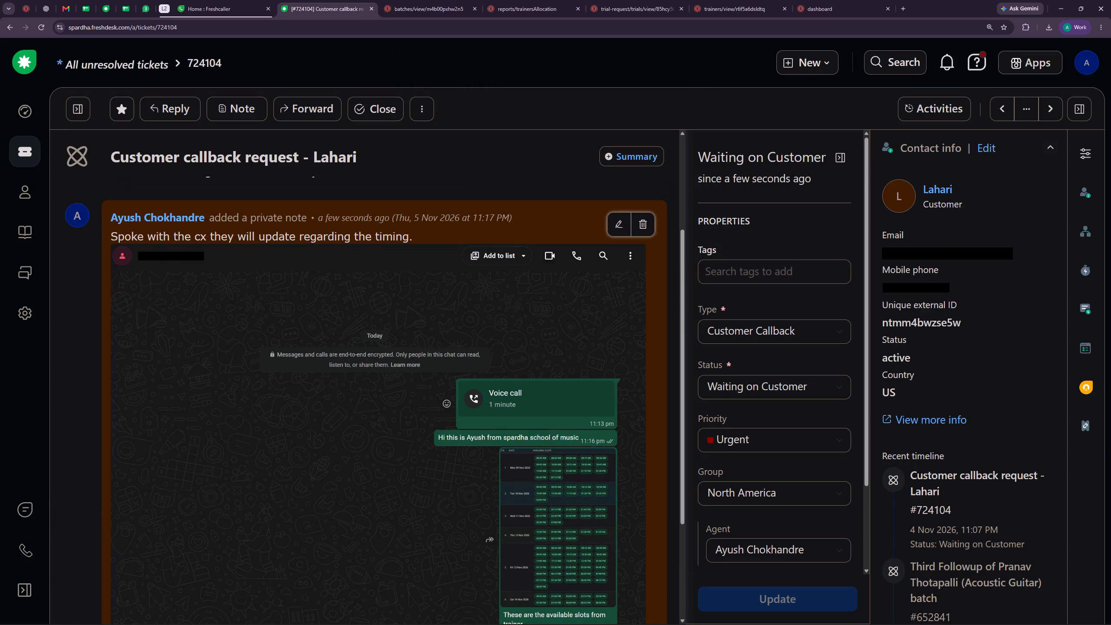
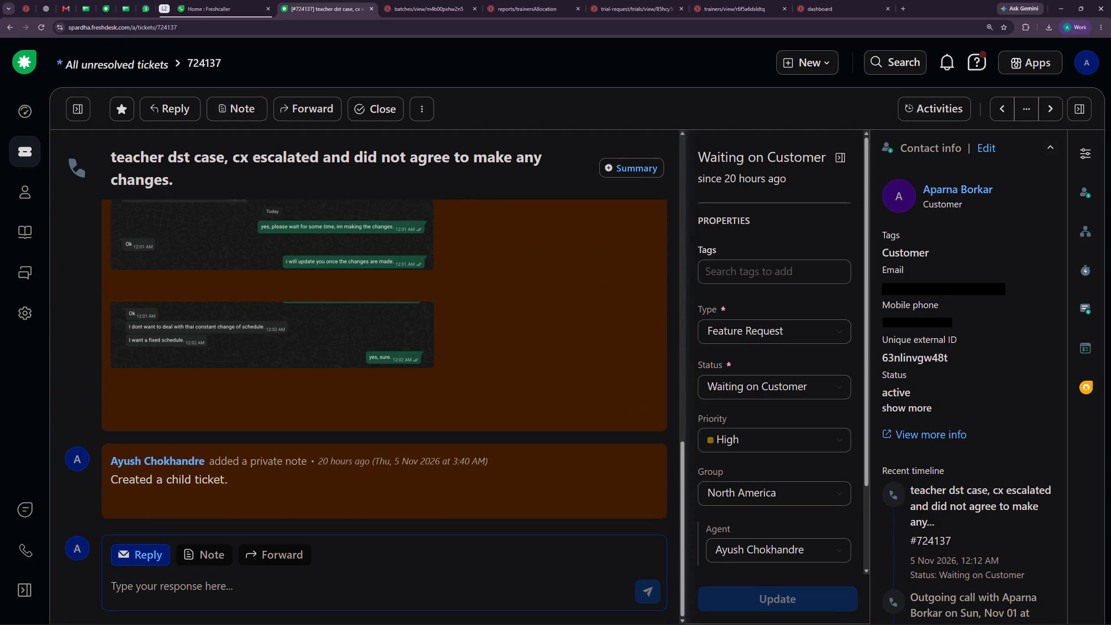
scroll(963, 388, "down", 3)
scroll(942, 437, "down", 5)
left_click(913, 432)
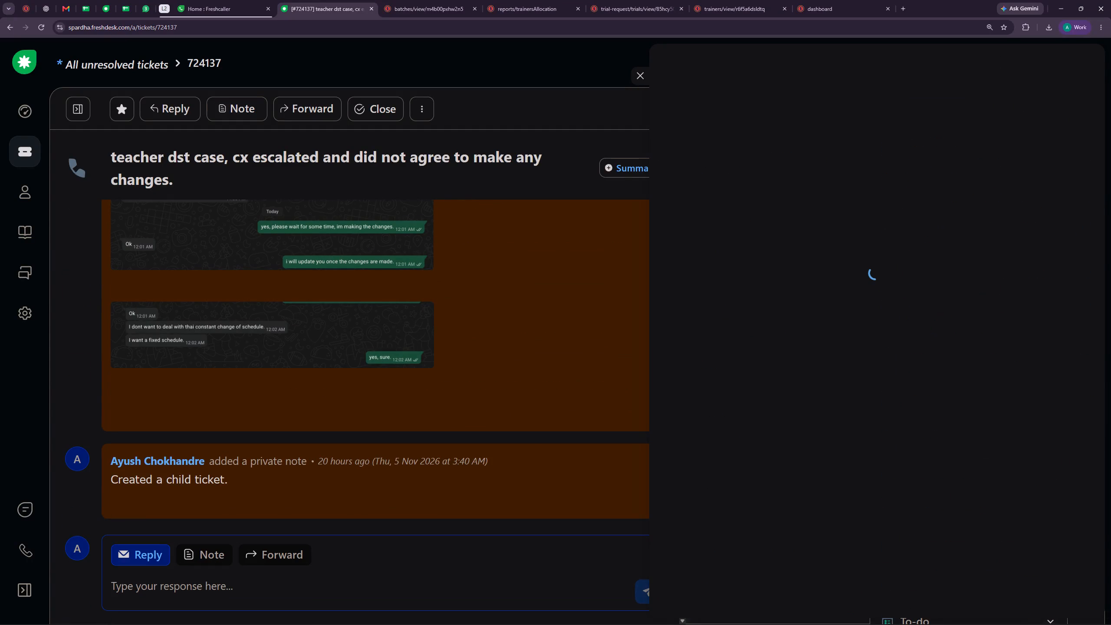
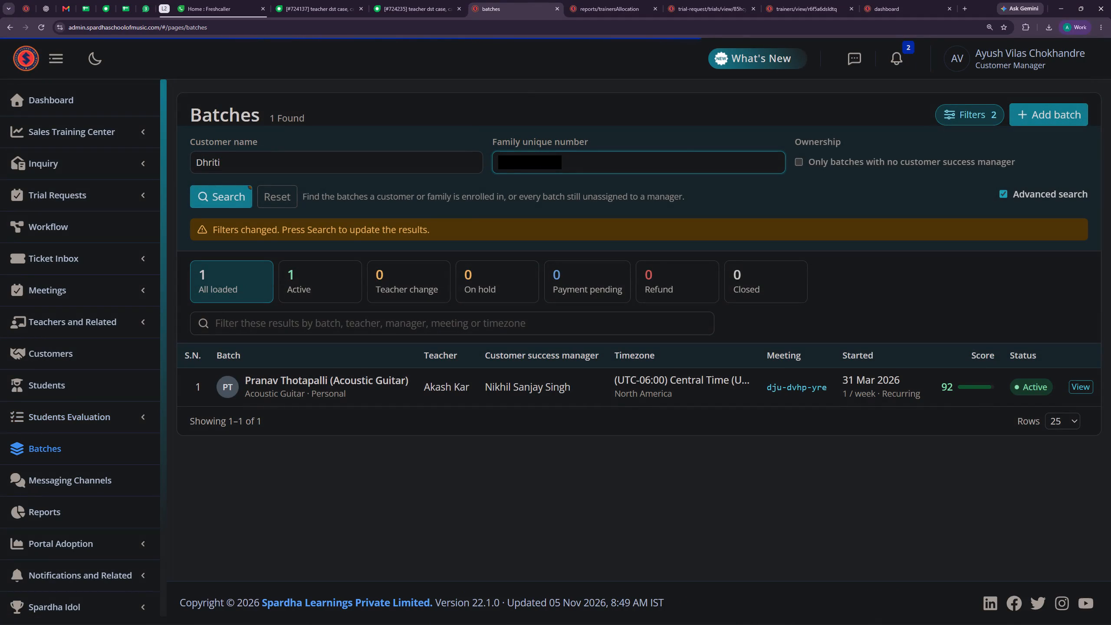
Replace the family unique number filter with the copied number, remove its extra characters, and search the batches for customer Dhriti.
left_click(525, 156)
key("BackSpace")
key("BackSpace")
left_click_drag(576, 167, 418, 167)
key("ctrl+v")
left_click(542, 159)
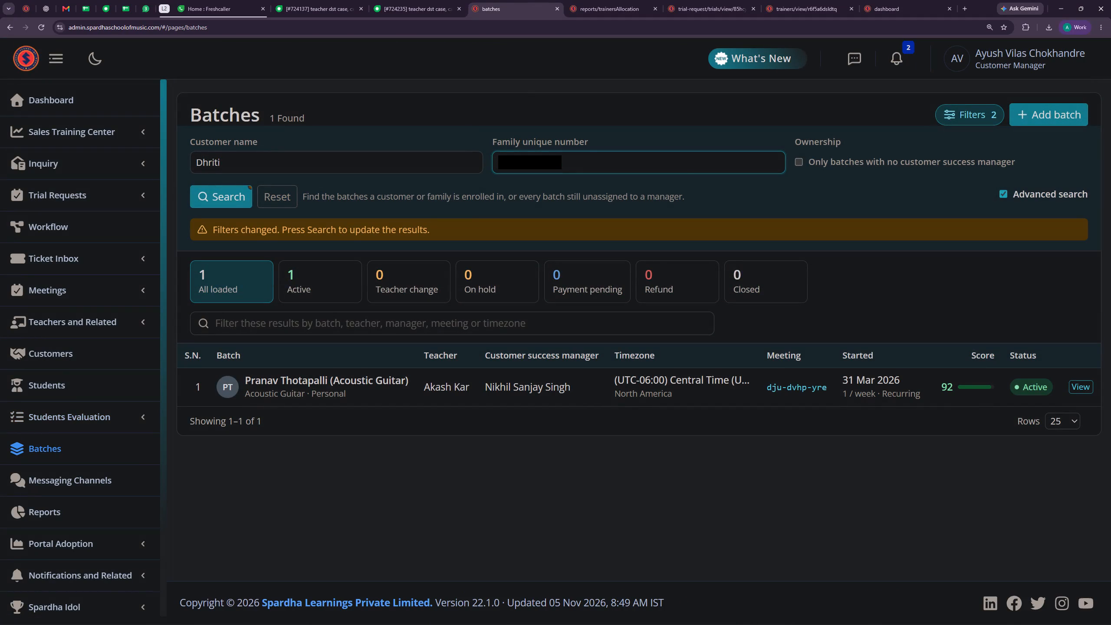
key("BackSpace")
left_click(521, 160)
key("BackSpace")
key("BackSpace")
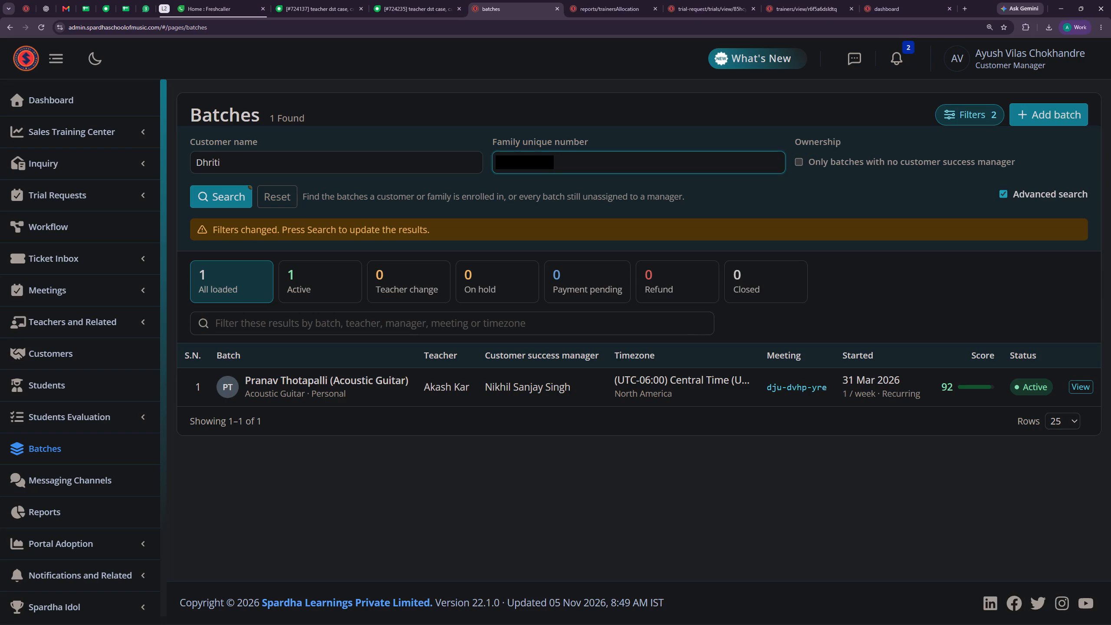
left_click(503, 162)
key("BackSpace")
left_click(240, 188)
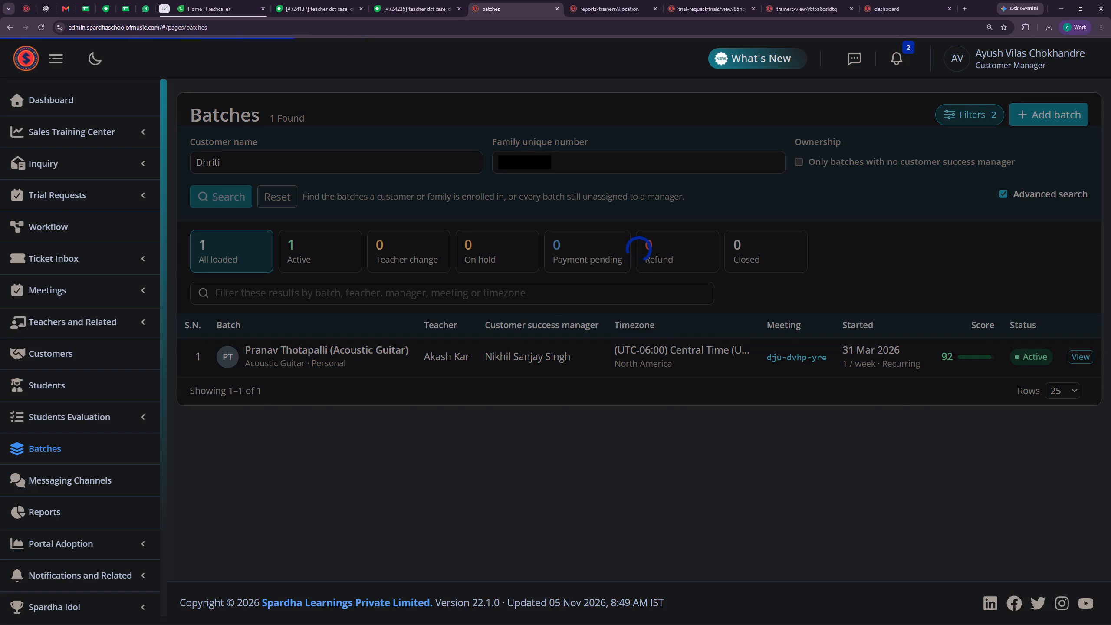
Search the batches by family number only, without the customer name filter, and open the active Harmonium batch.
left_click_drag(316, 161, 164, 161)
key("BackSpace")
left_click(234, 194)
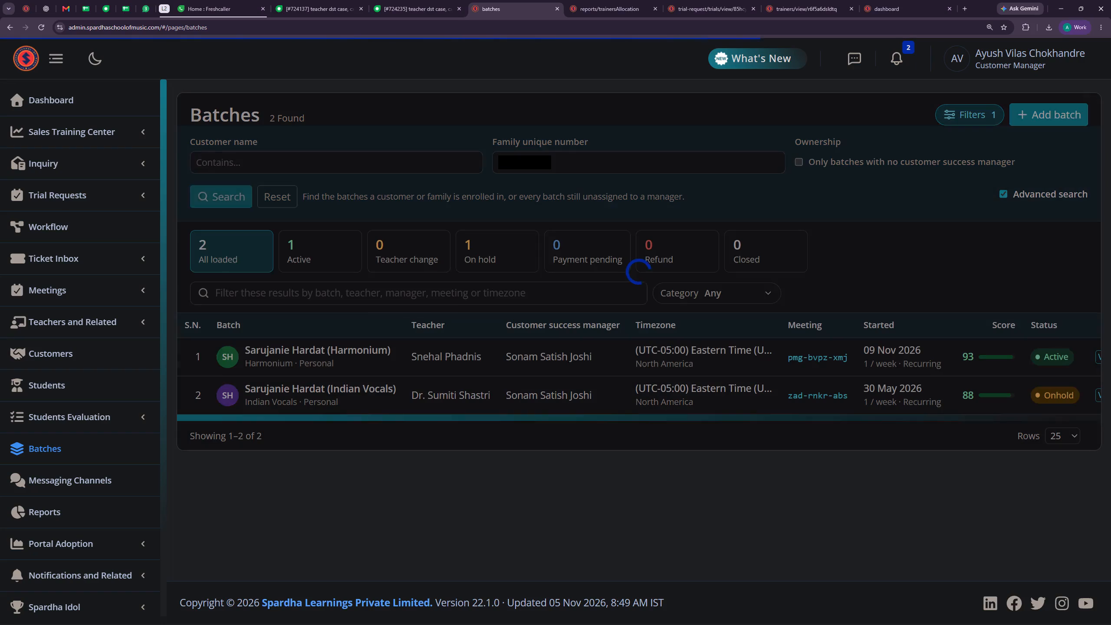
left_click(1095, 359)
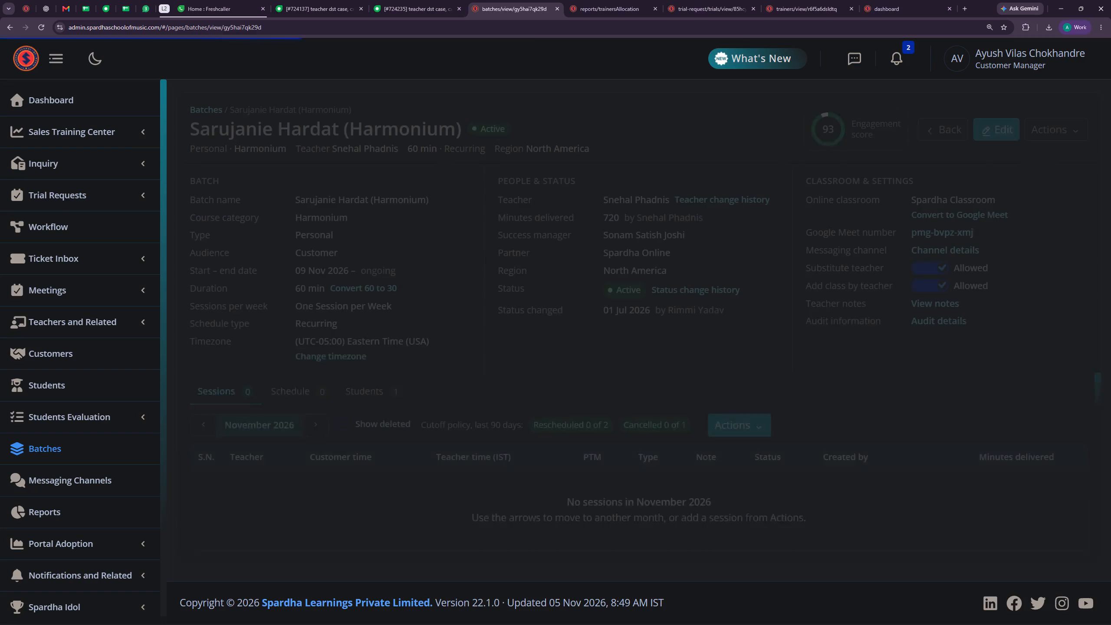
Examine the Harmonium batch's schedule with its deleted entries shown, then hide the deleted entries again.
left_click(279, 418)
left_click(200, 454)
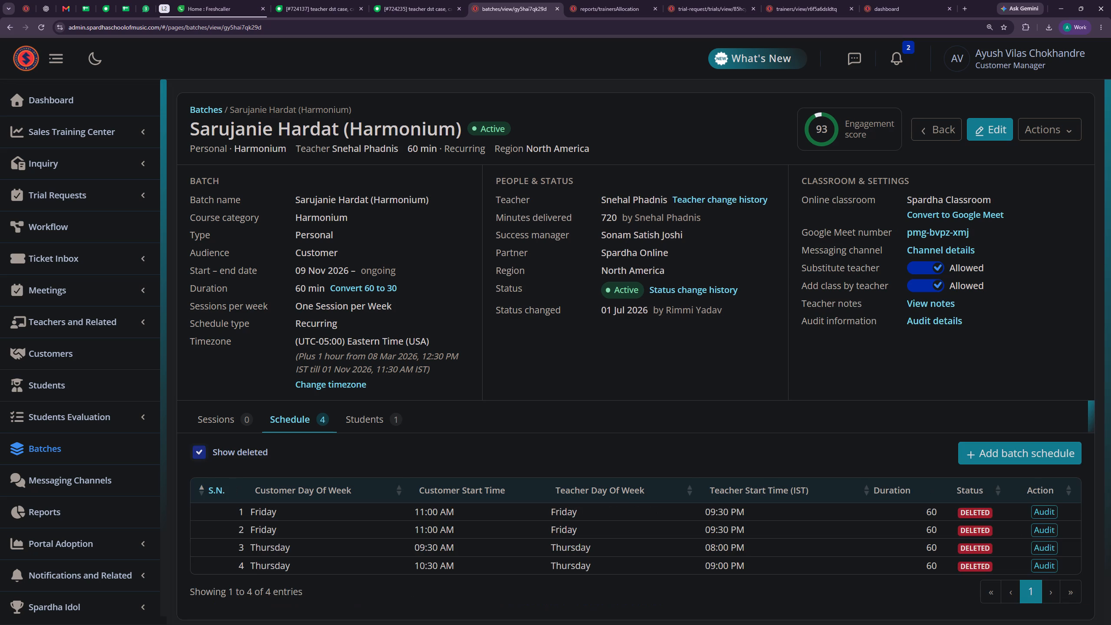
left_click(200, 454)
Open the form for adding a new weekly schedule to the Harmonium batch.
left_click(987, 462)
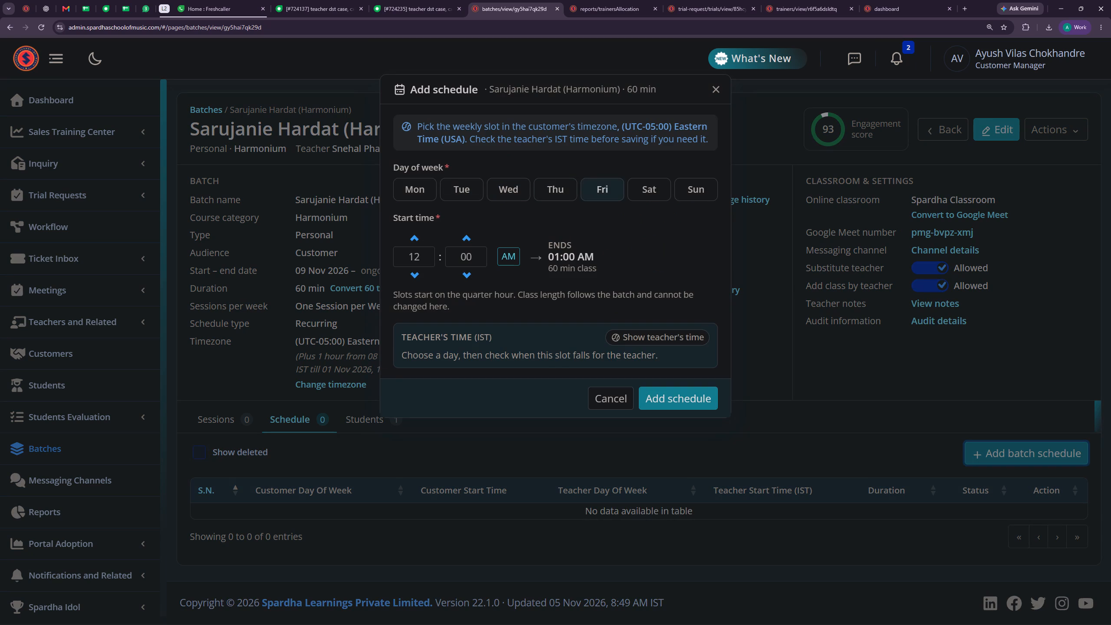
Add a weekly Friday schedule starting at 11:00 AM in the customer's timezone to the Harmonium batch.
left_click(611, 195)
left_click(413, 271)
left_click(500, 254)
left_click(671, 418)
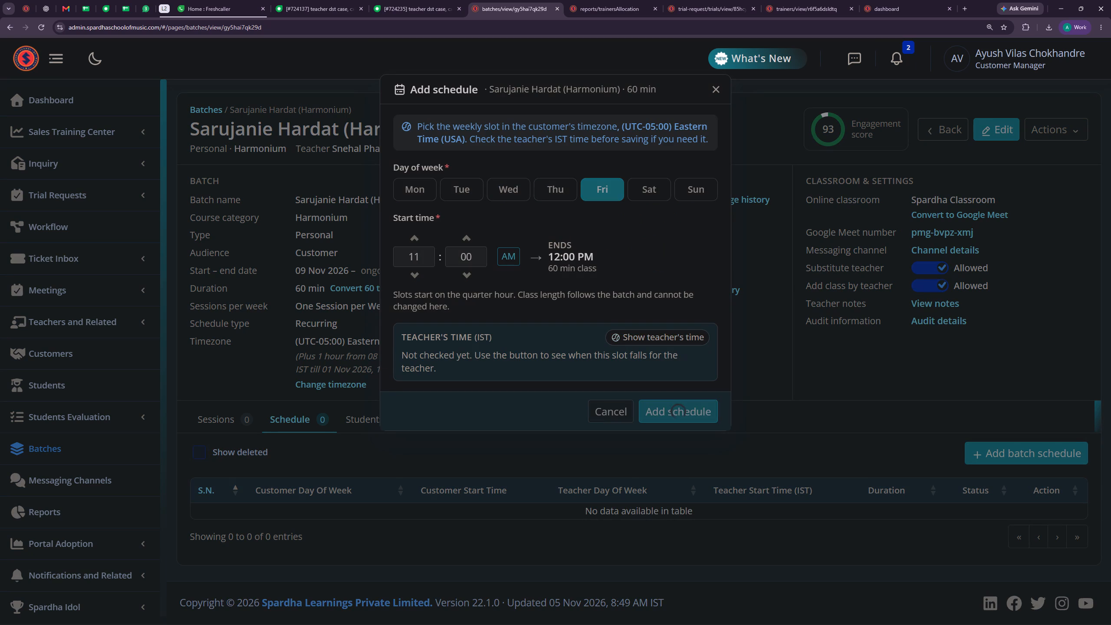
Generate the Harmonium batch's sessions with the new schedule effective from 05-11-2026.
left_click(221, 424)
left_click(758, 451)
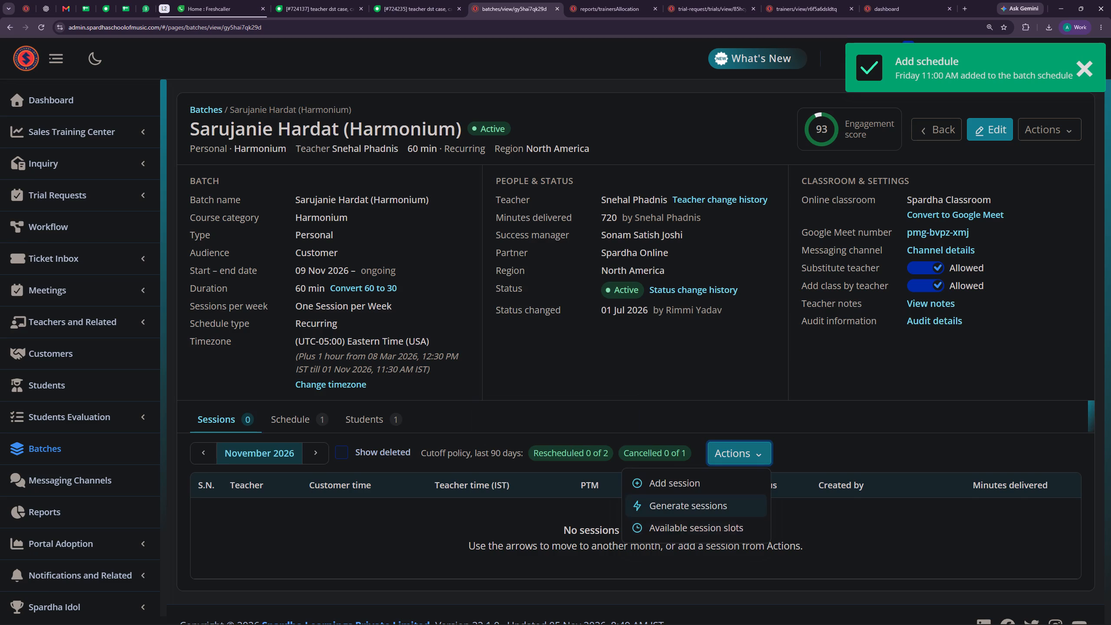
left_click(710, 504)
left_click(673, 368)
left_click(489, 325)
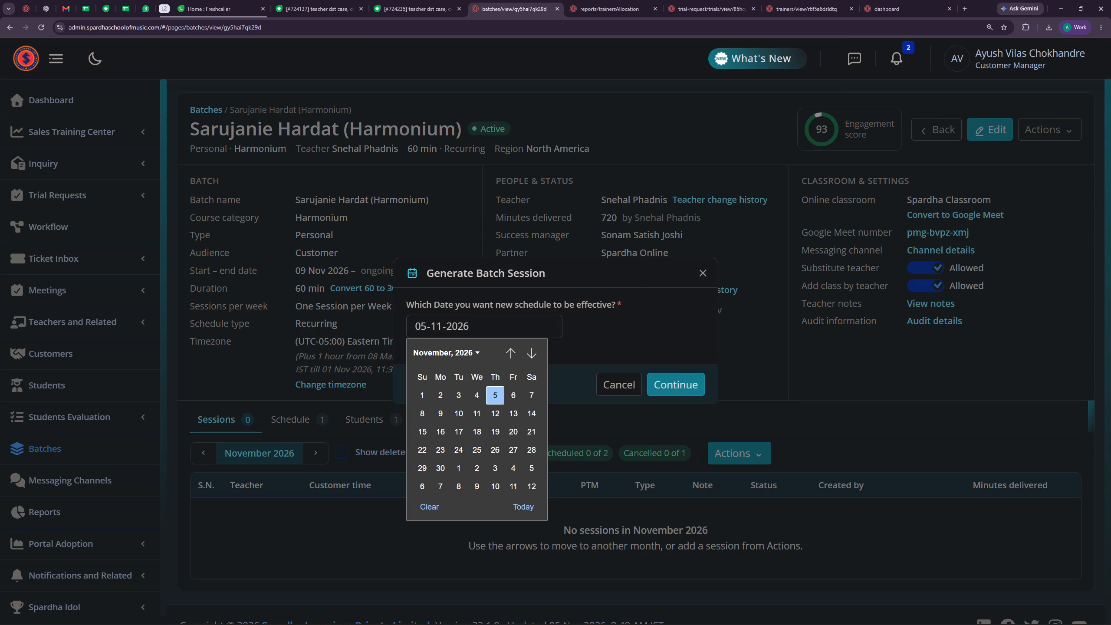
left_click(610, 431)
left_click(669, 386)
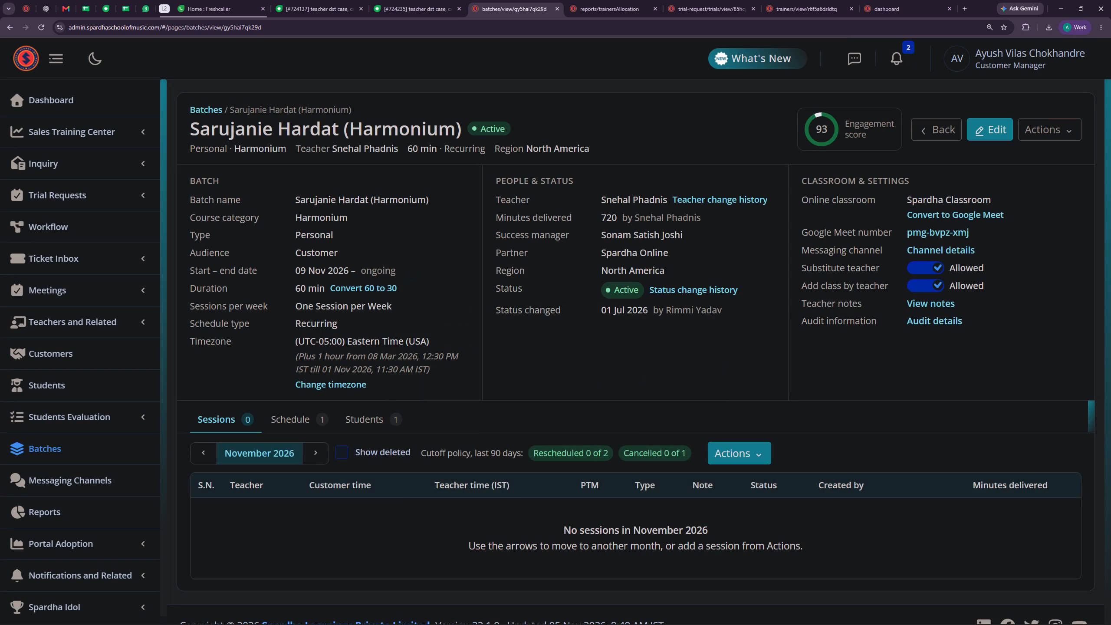
Check the batch's October and November 2026 sessions, and highlight the customer date and time of the first November session.
left_click(306, 423)
left_click(226, 420)
left_click(328, 464)
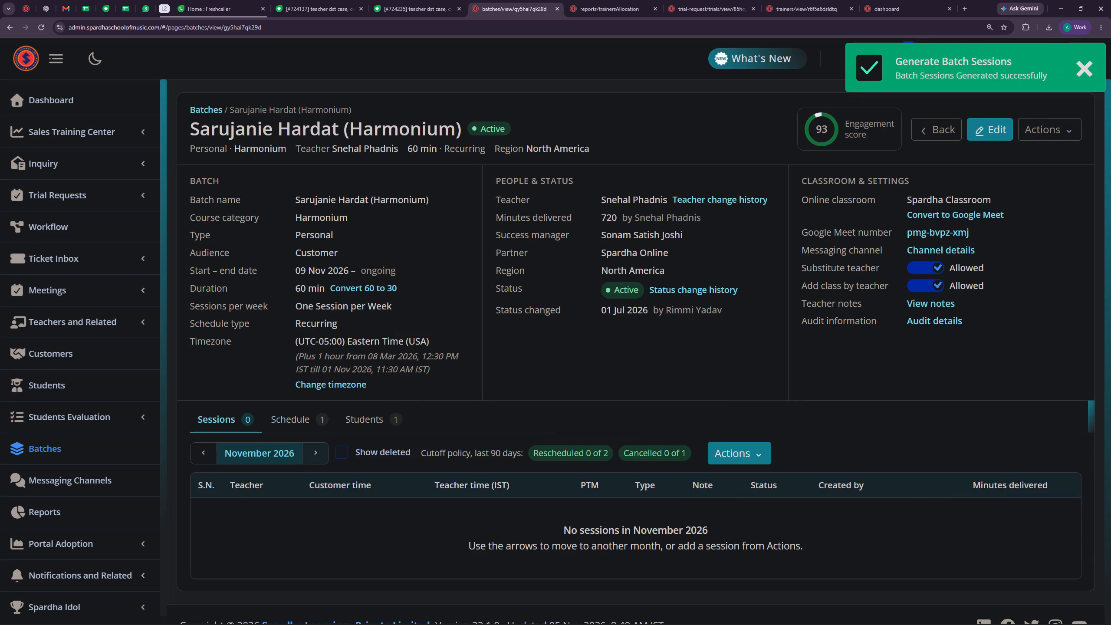
left_click(316, 457)
left_click(192, 457)
left_click(199, 455)
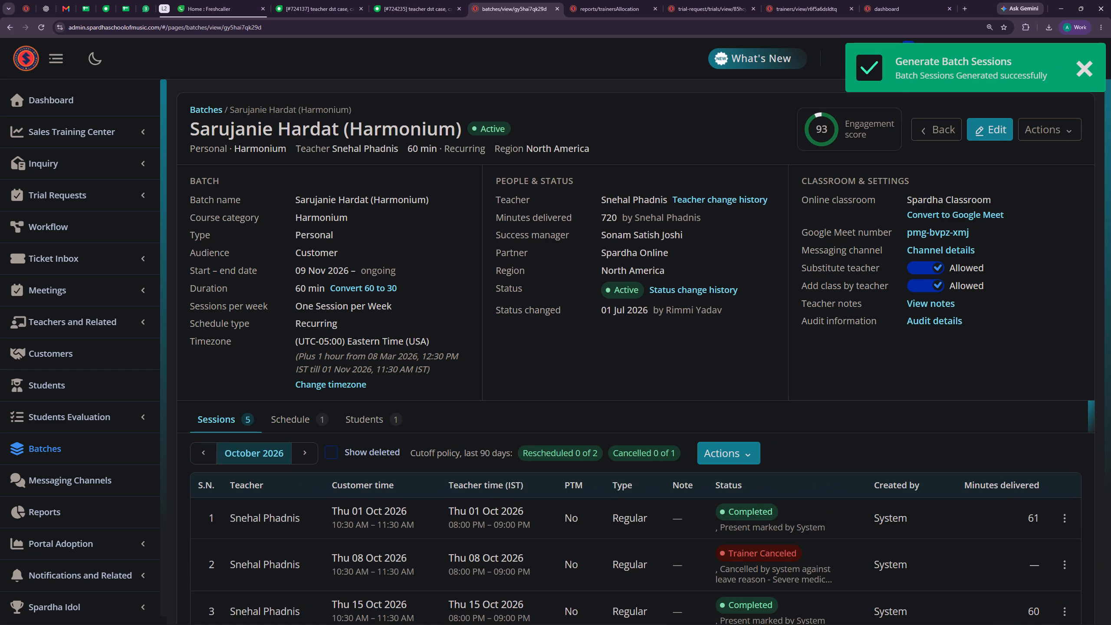
scroll(356, 459, "down", 3)
left_click(309, 287)
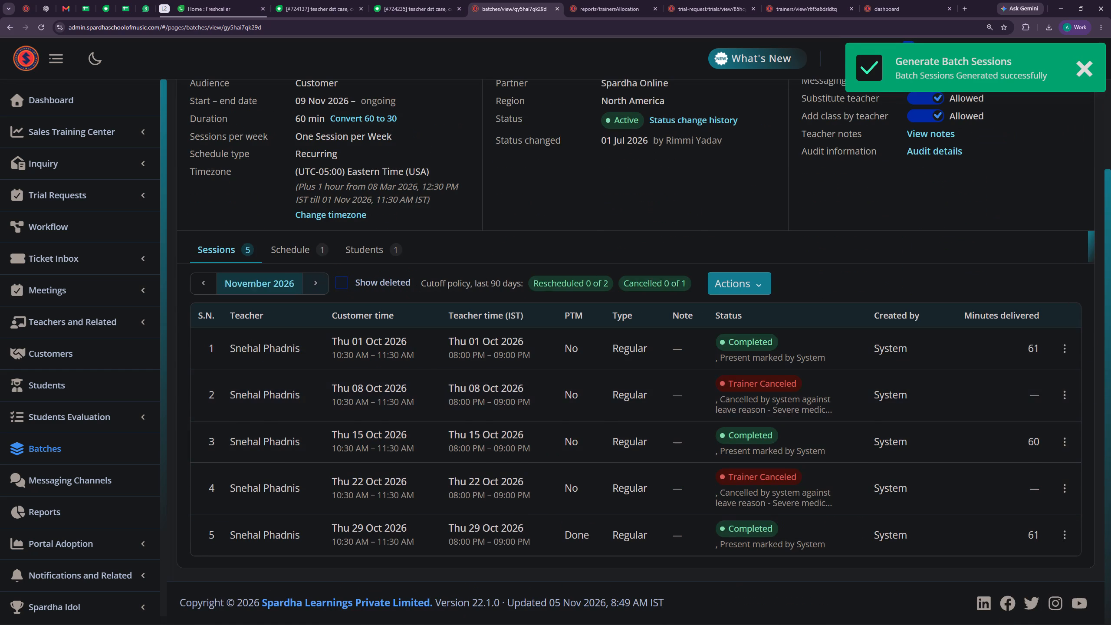
left_click_drag(329, 416, 415, 427)
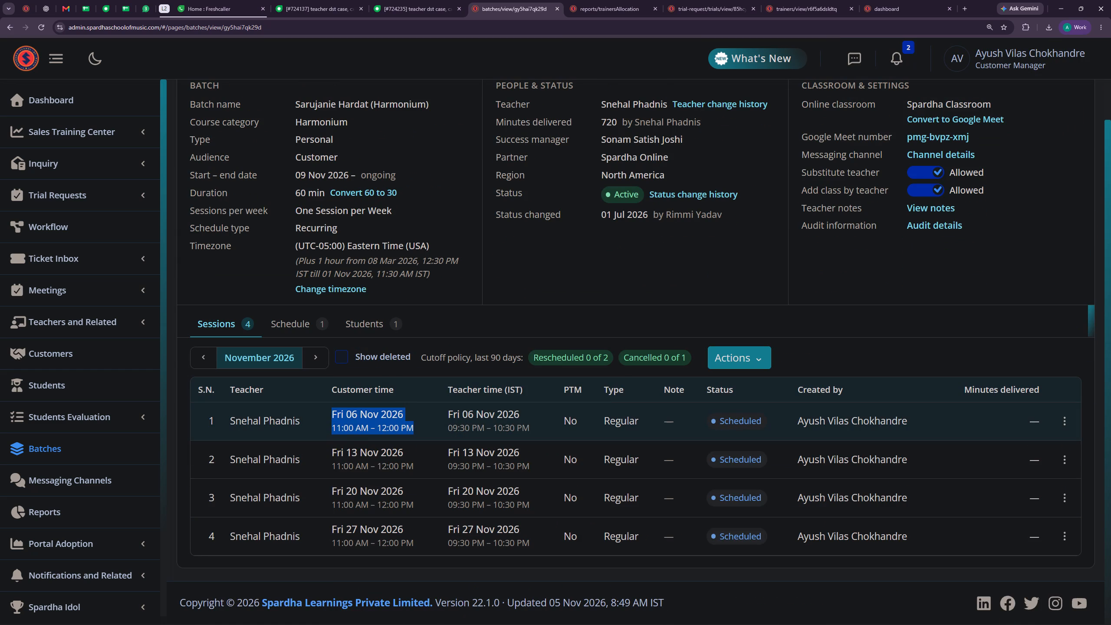
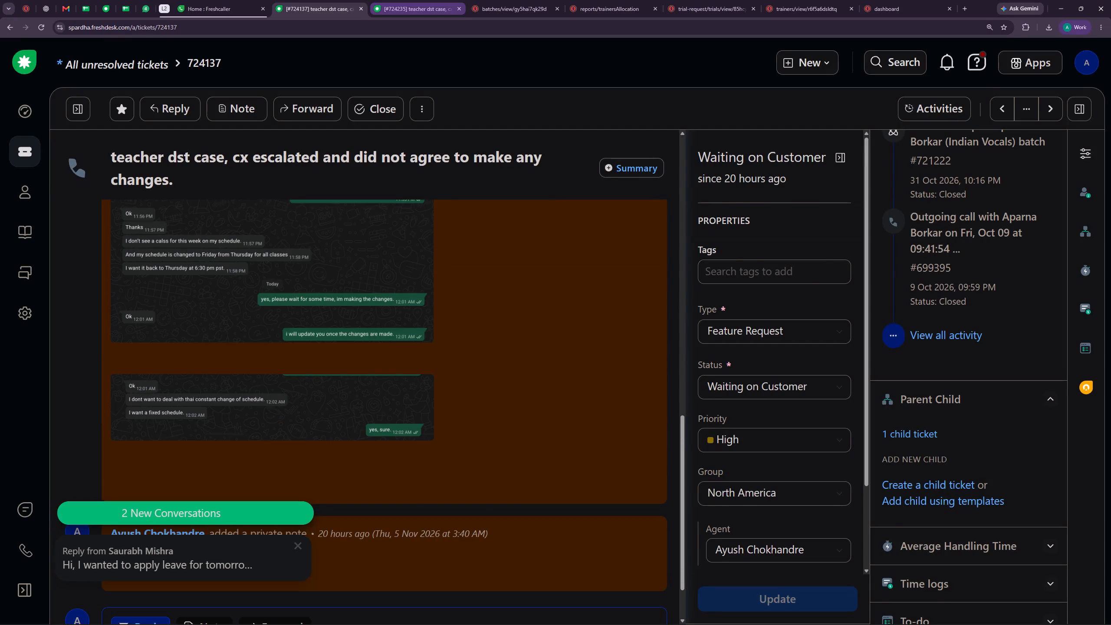
Review child ticket 724235 for the Indian Vocals batch, and examine the customer's schedule-change chat screenshots in parent ticket 724137.
left_click(421, 6)
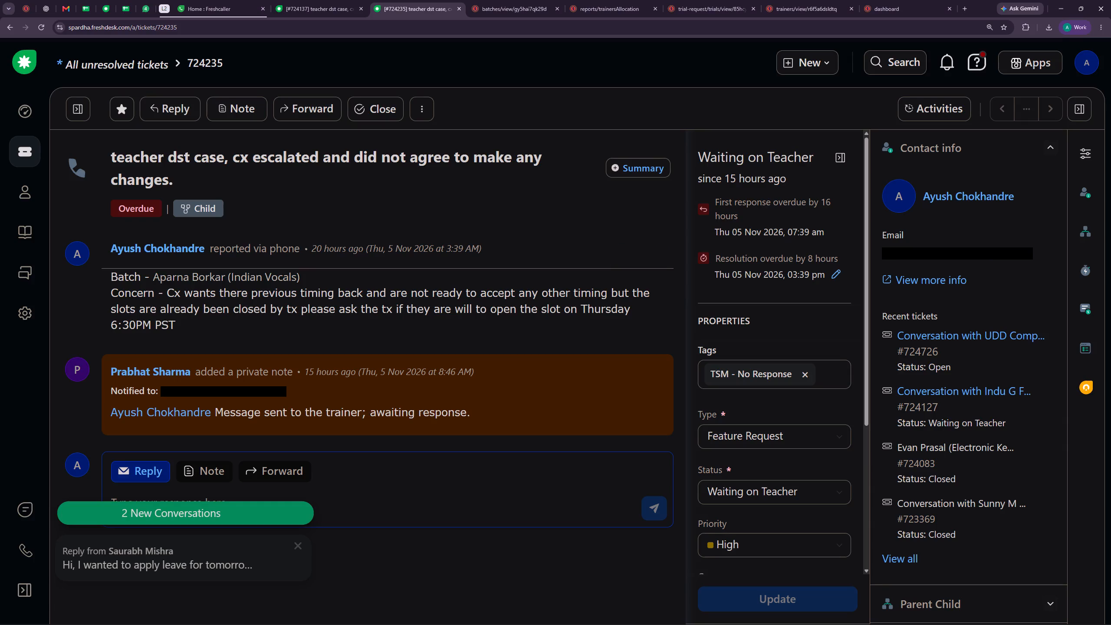
left_click(343, 0)
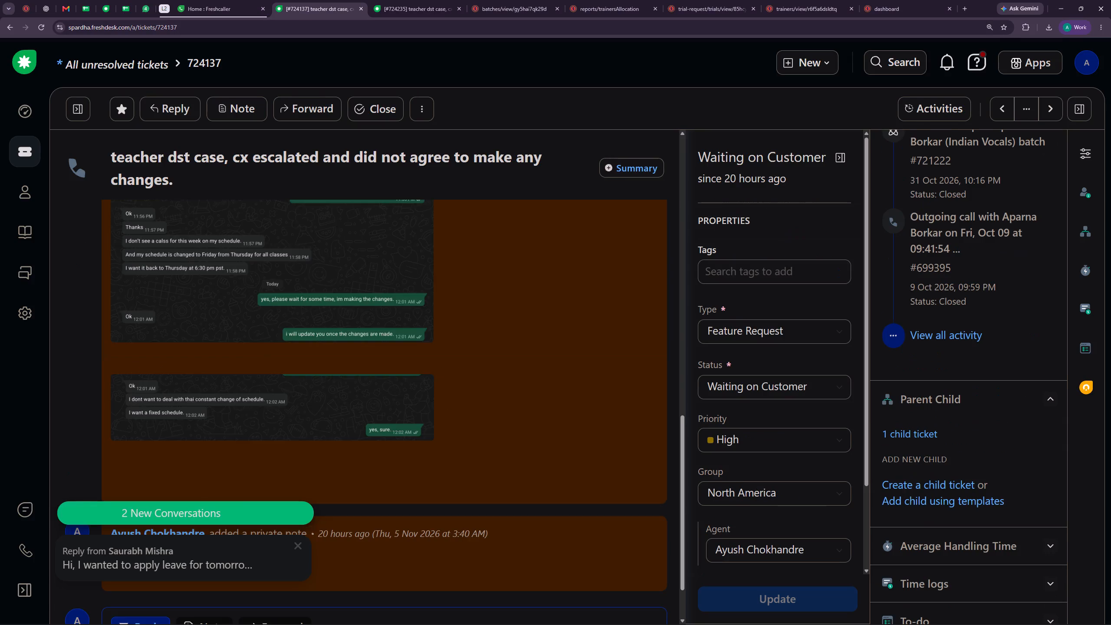
scroll(411, 274, "up", 5)
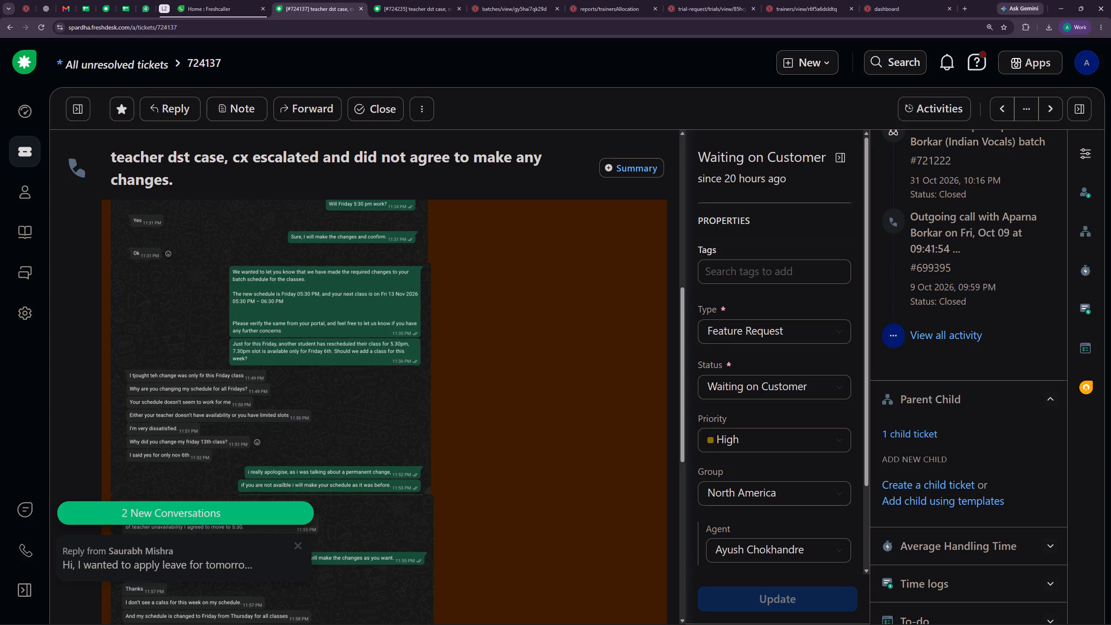
Review the conversation and private notes on escalated teacher DST ticket 724137, and check its child ticket 724235.
scroll(391, 270, "up", 3)
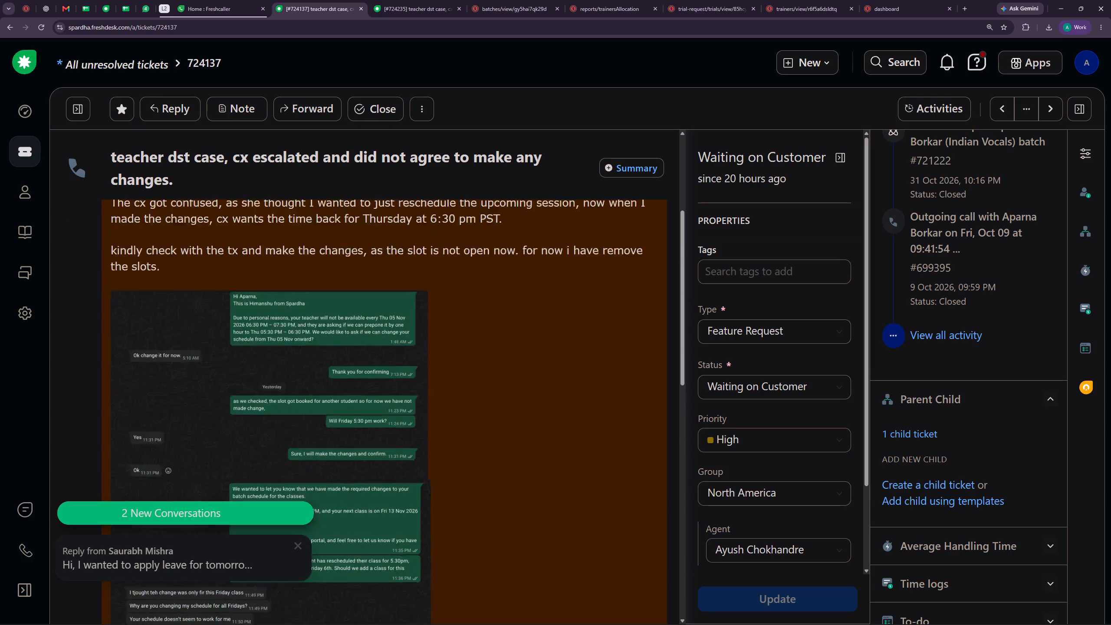
scroll(391, 270, "up", 3)
scroll(380, 270, "down", 1)
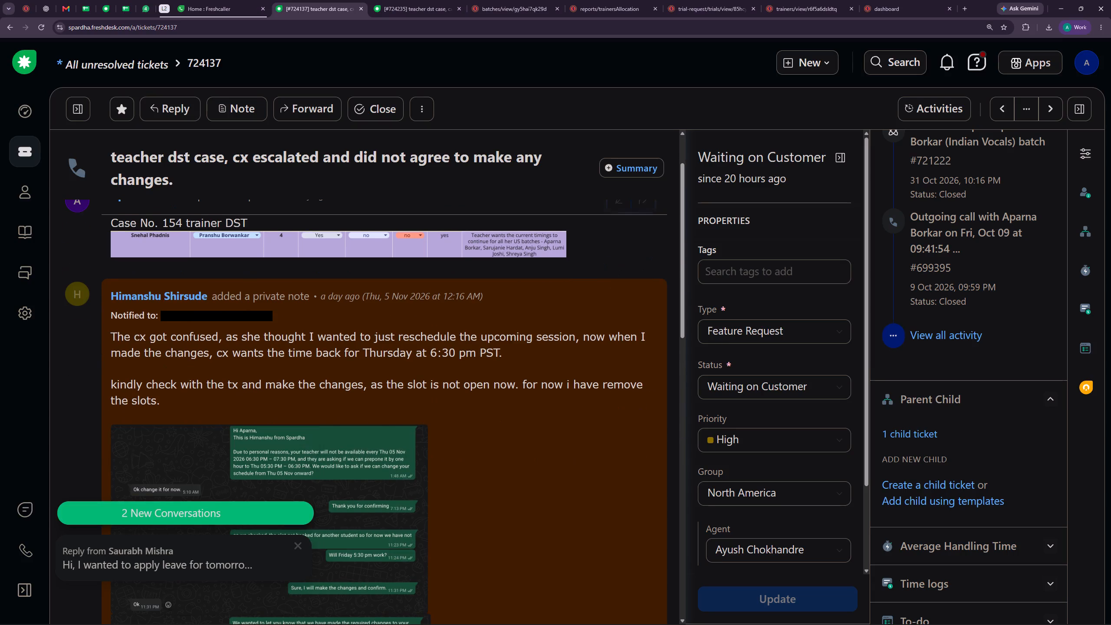
scroll(380, 271, "up", 2)
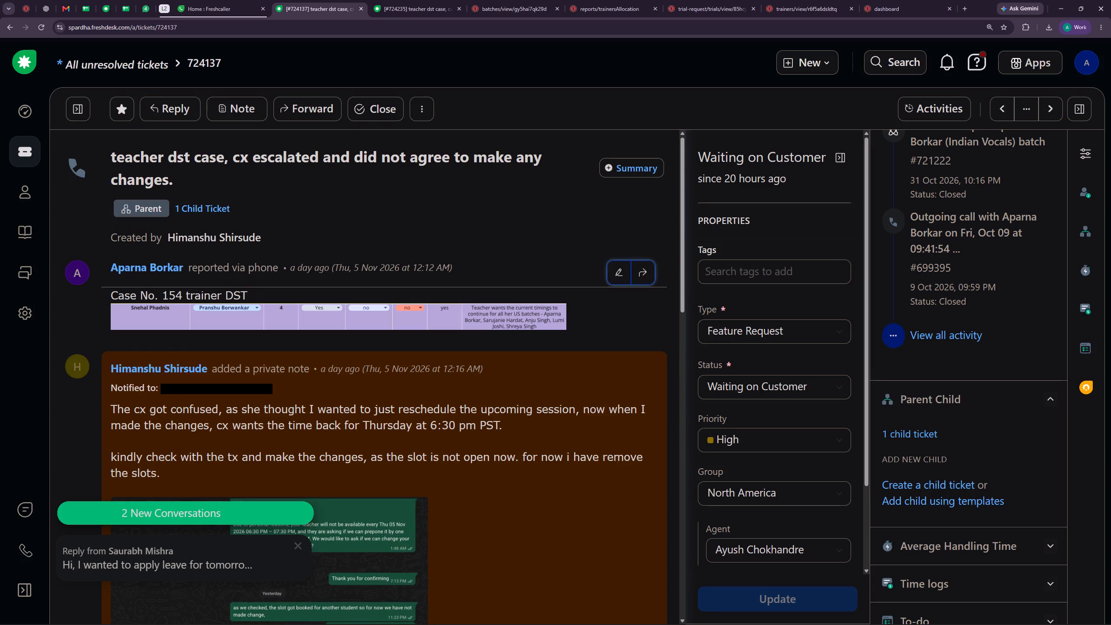
scroll(380, 270, "down", 11)
scroll(874, 341, "up", 11)
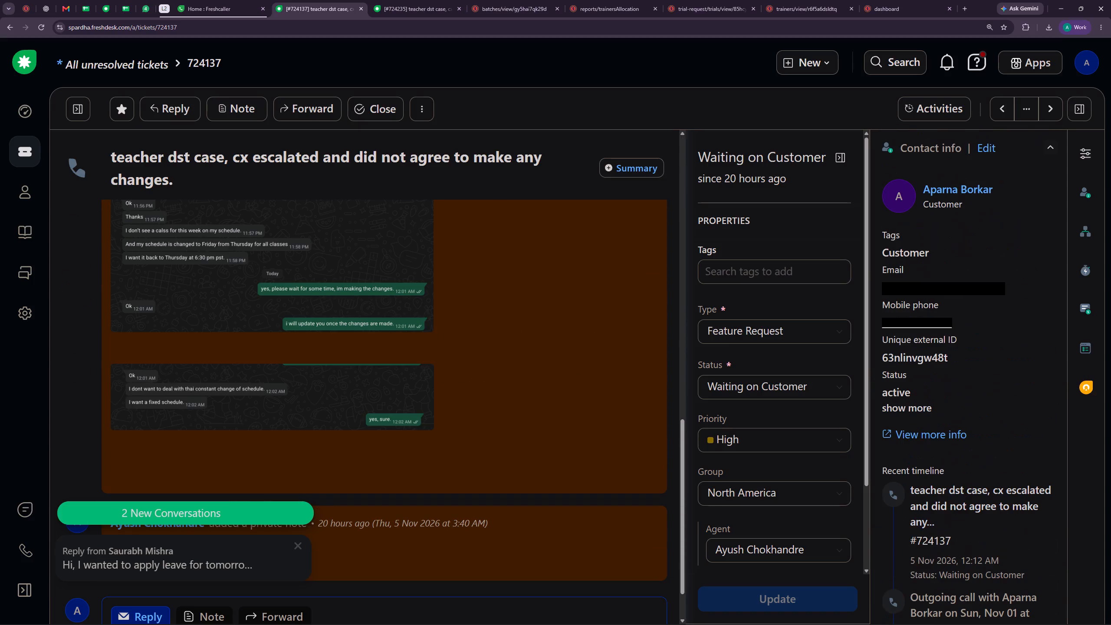
left_click(415, 0)
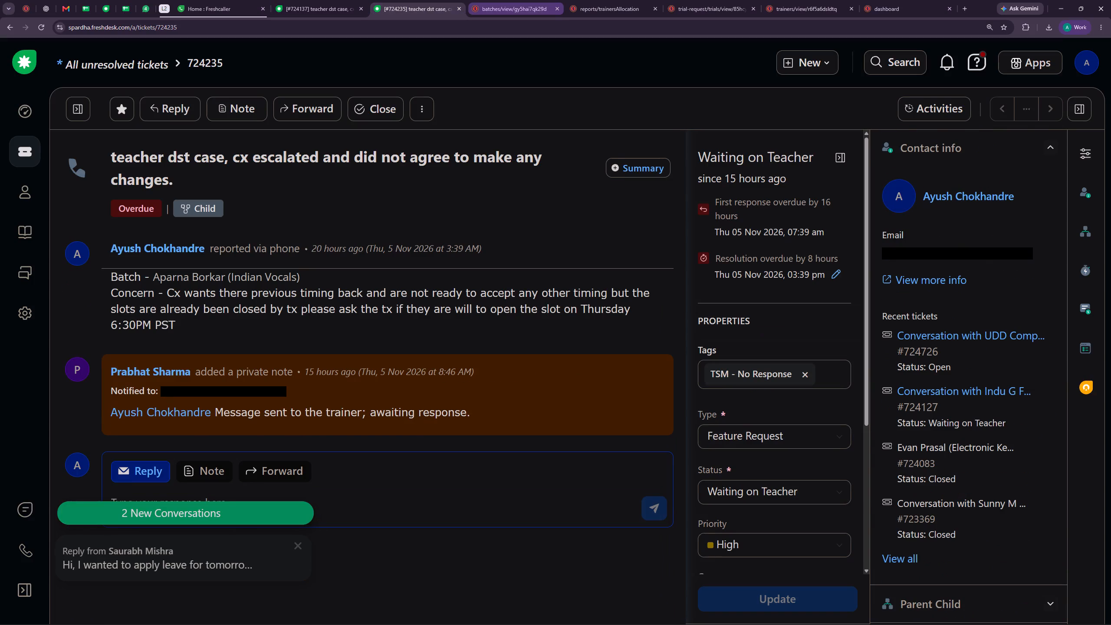
left_click(502, 2)
left_click(360, 326)
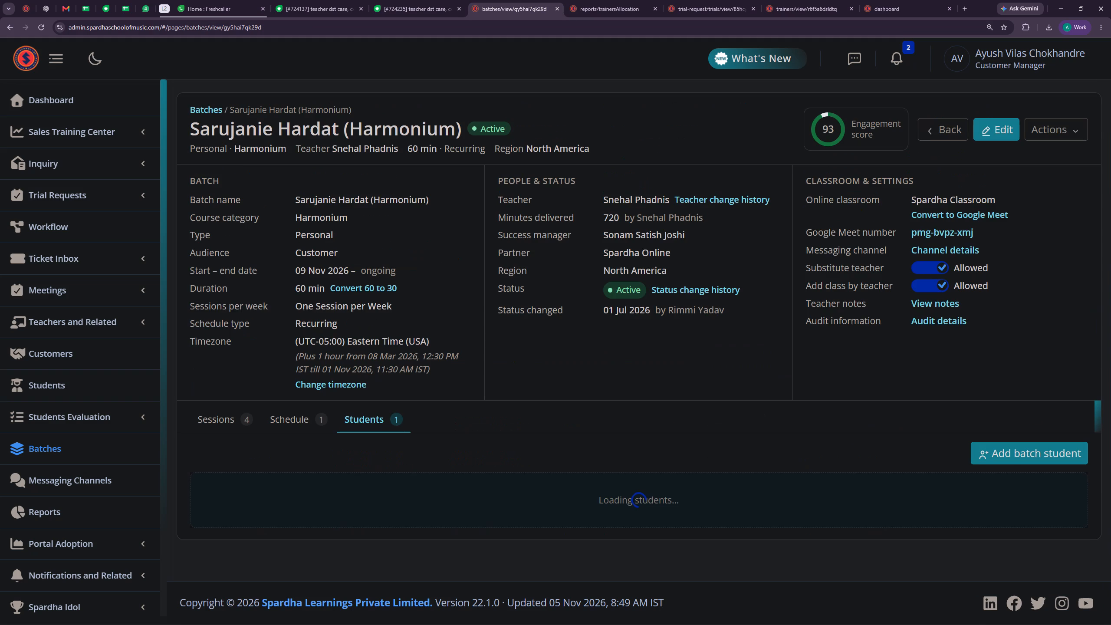
left_click(448, 514)
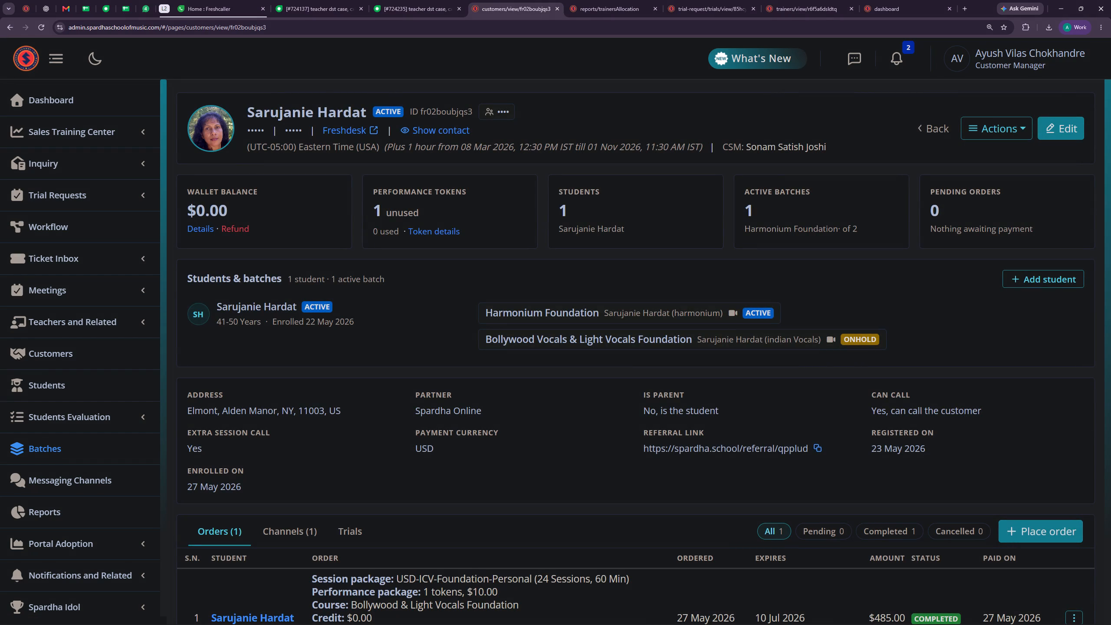
left_click(364, 125)
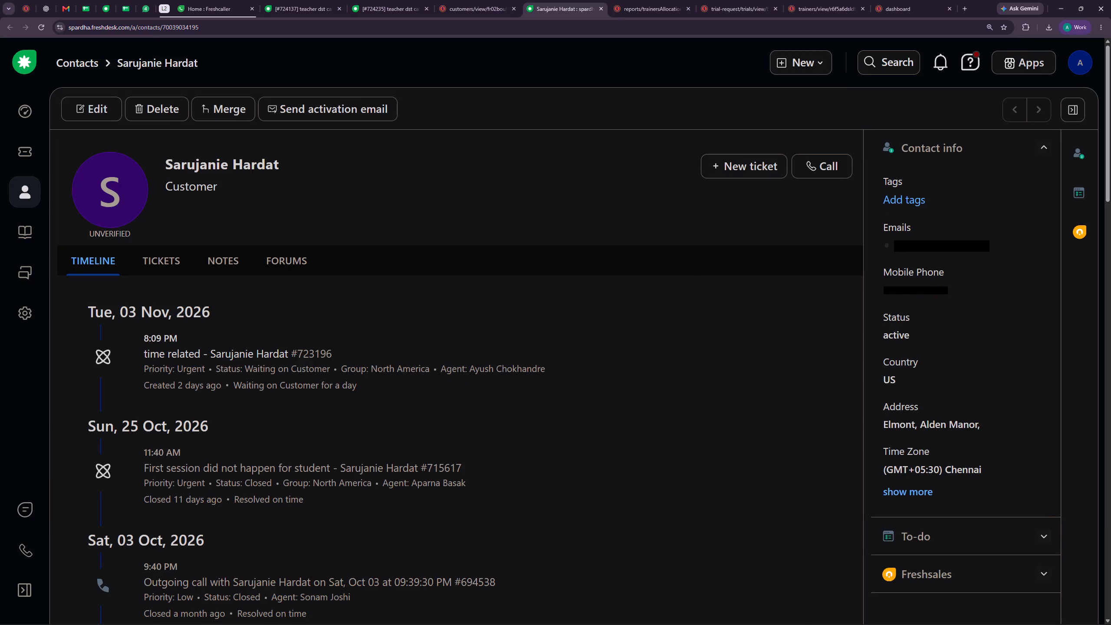
left_click(227, 349)
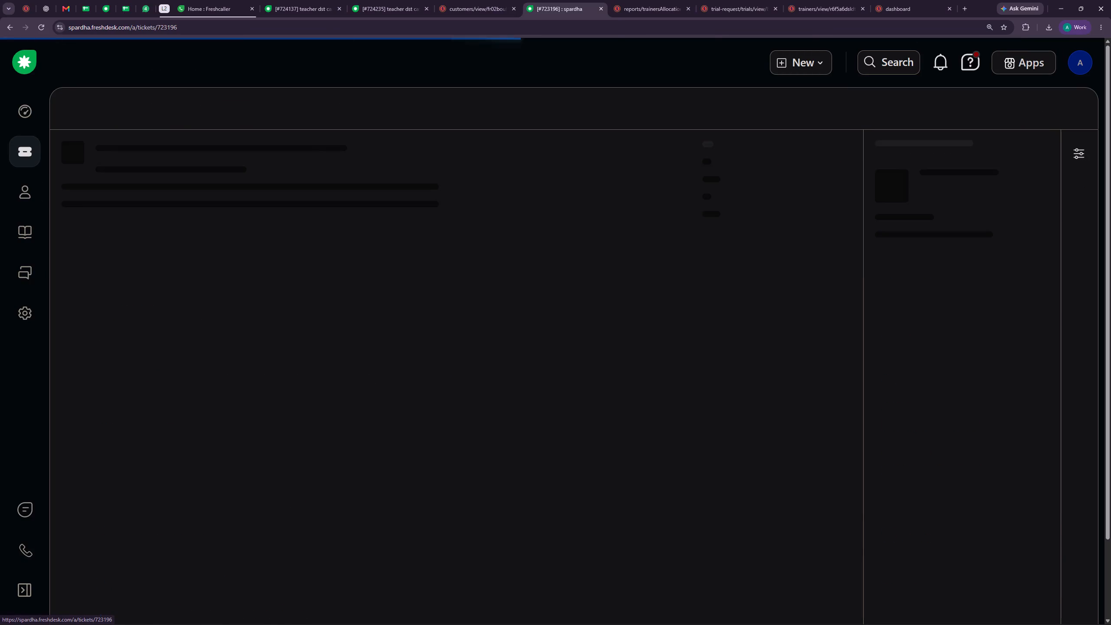
Start a private note on ticket 723196 and paste the copied customer chat screenshot into it.
scroll(496, 413, "down", 3)
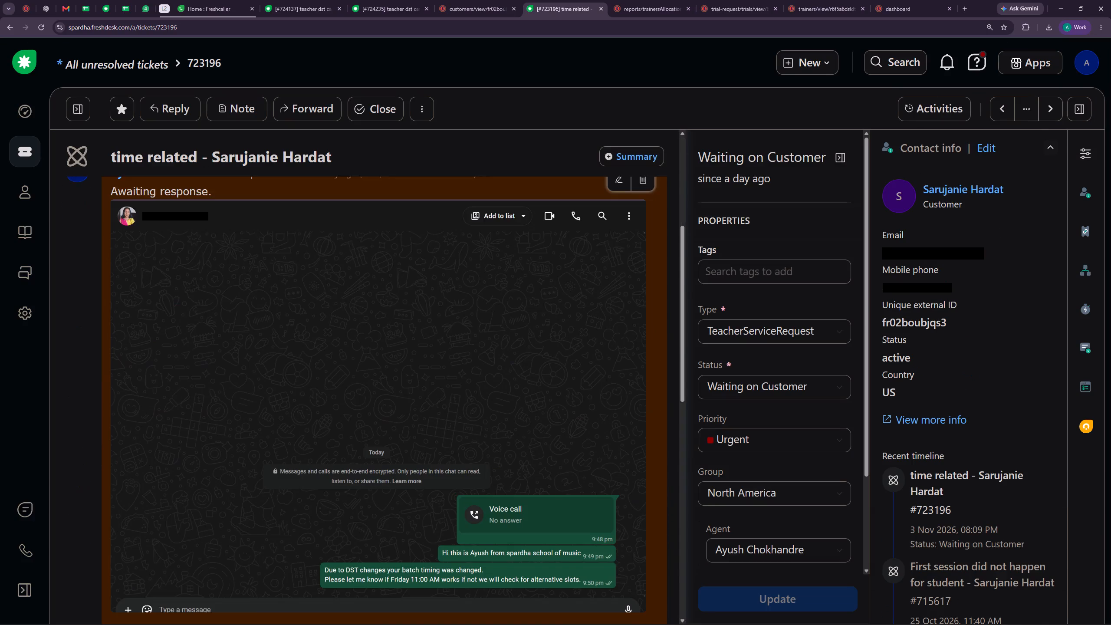
scroll(496, 413, "down", 11)
left_click(201, 547)
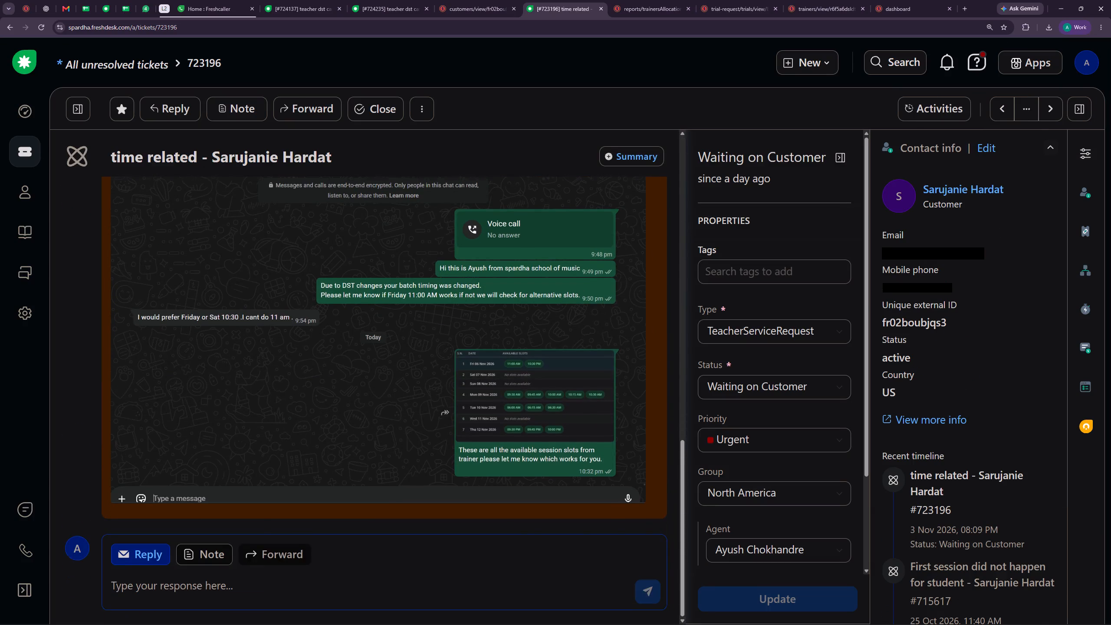
key("ctrl+v")
Capture a screenshot of the Harmonium batch's four November 2026 session rows.
left_click(478, 0)
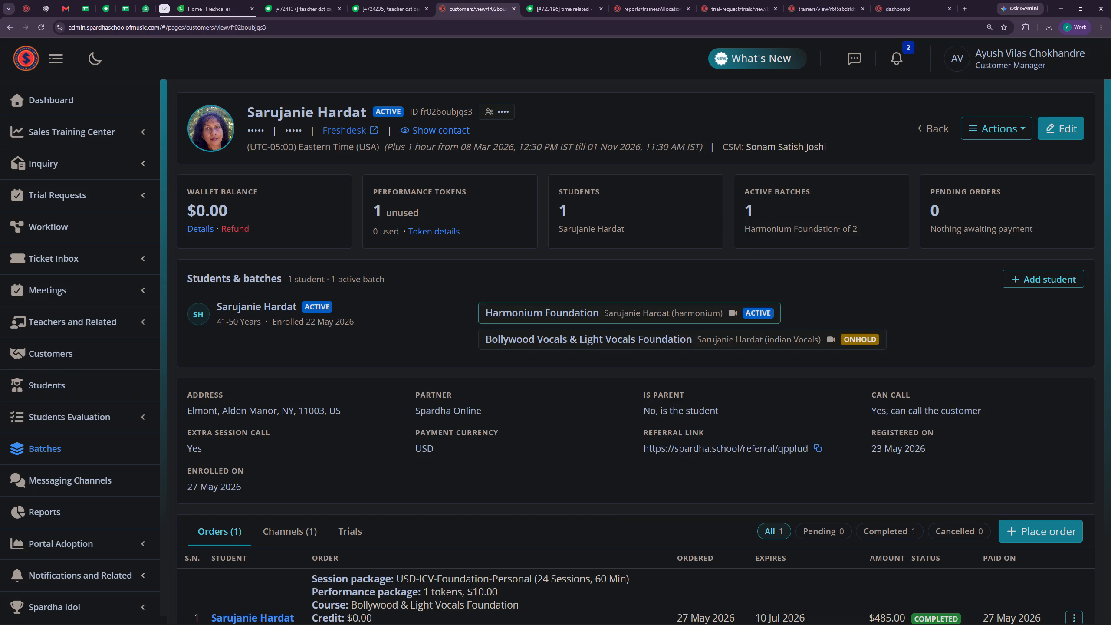
left_click_drag(580, 340, 585, 349)
scroll(548, 423, "down", 2)
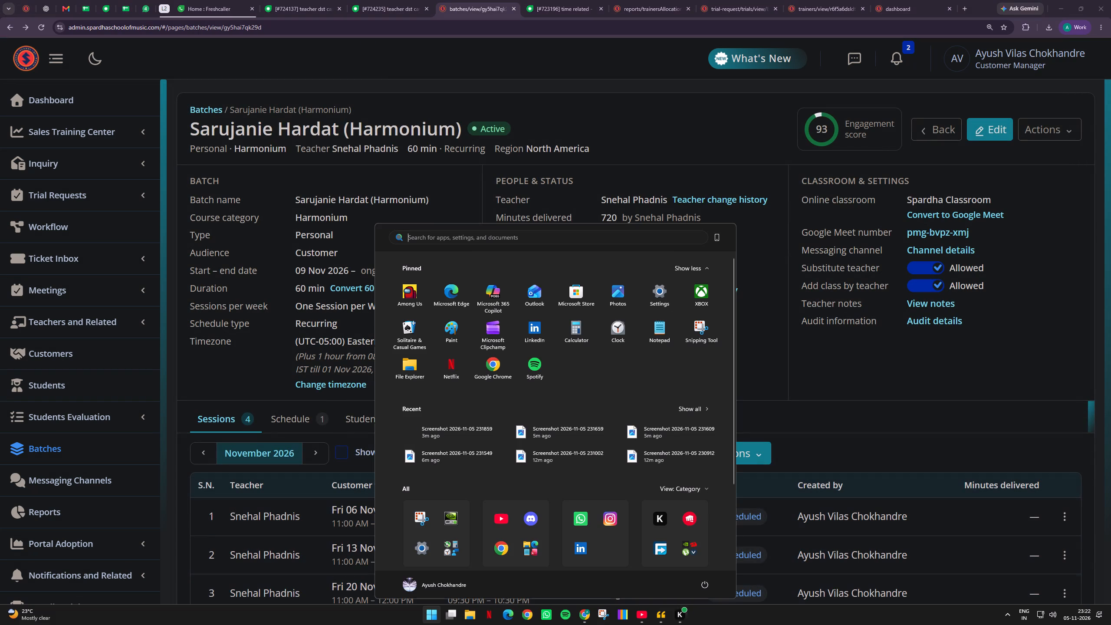
left_click(865, 401)
scroll(820, 473, "down", 2)
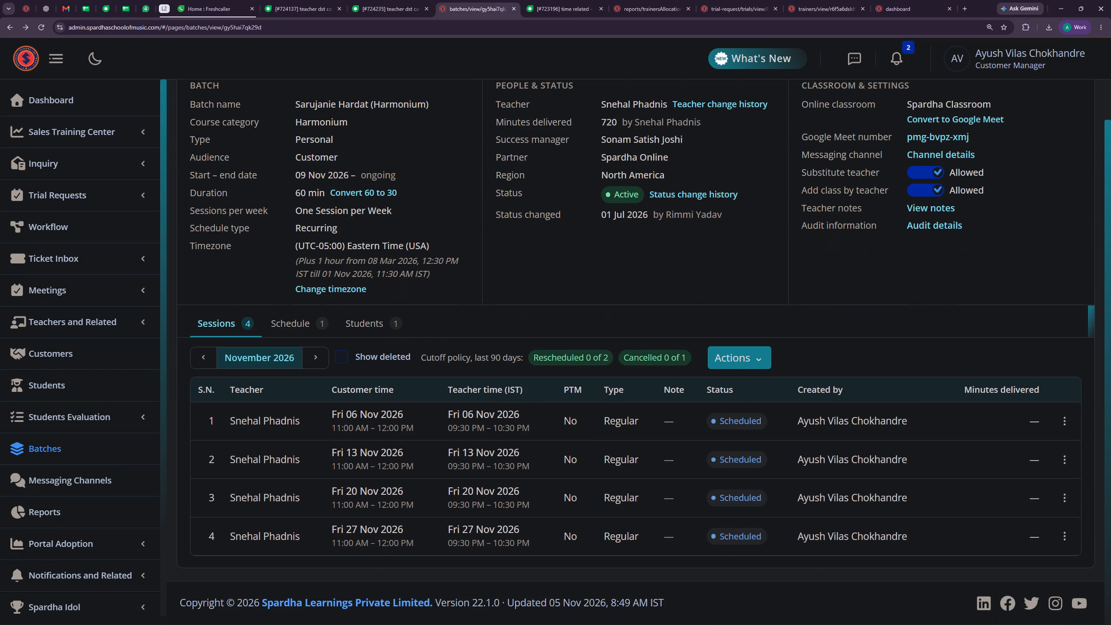
left_click(596, 615)
left_click(463, 281)
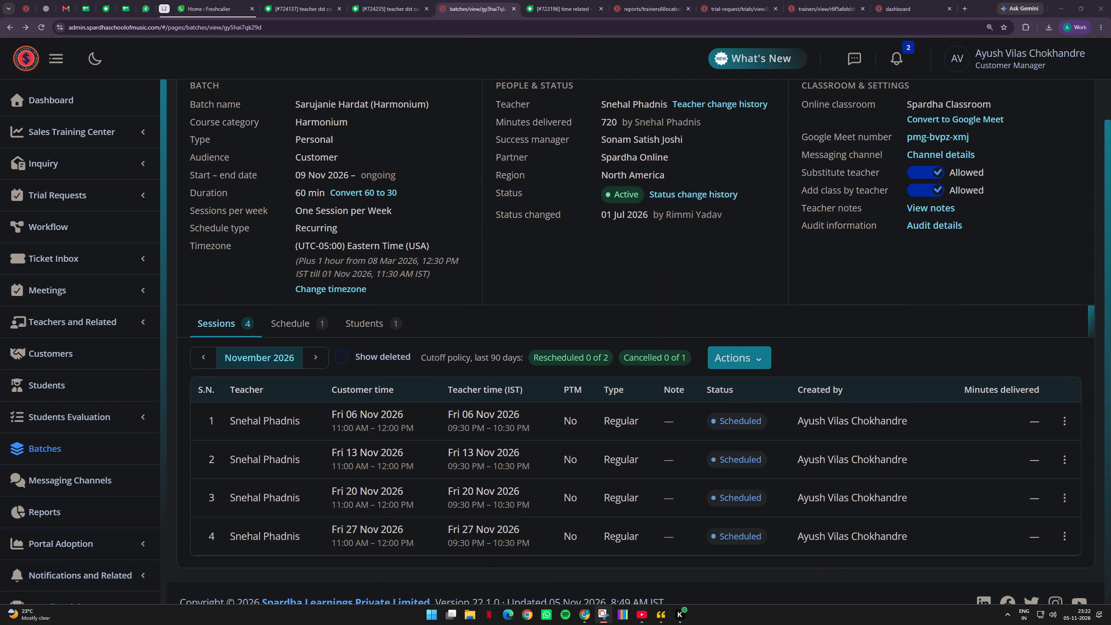
left_click_drag(193, 402, 1064, 569)
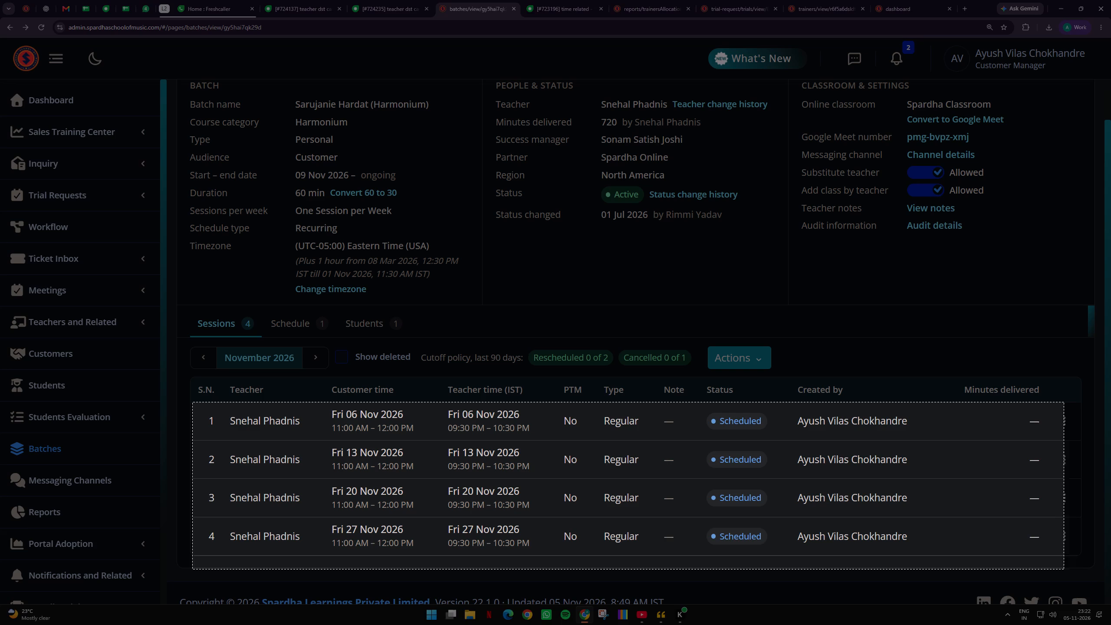
left_click_drag(1064, 569, 1083, 565)
left_click(911, 281)
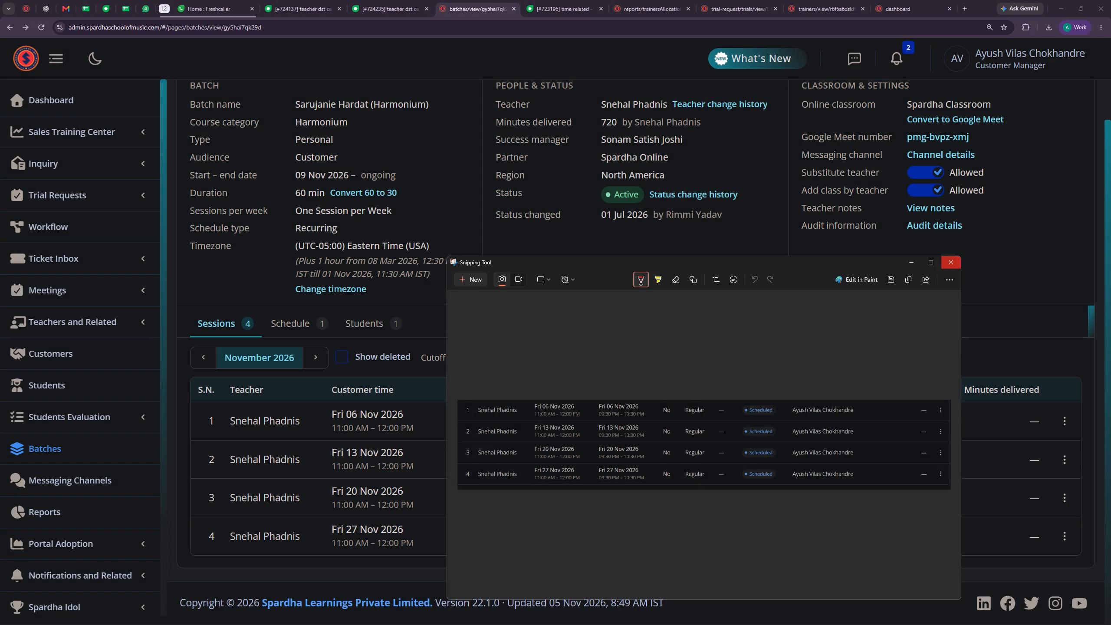
left_click(952, 263)
left_click(388, 0)
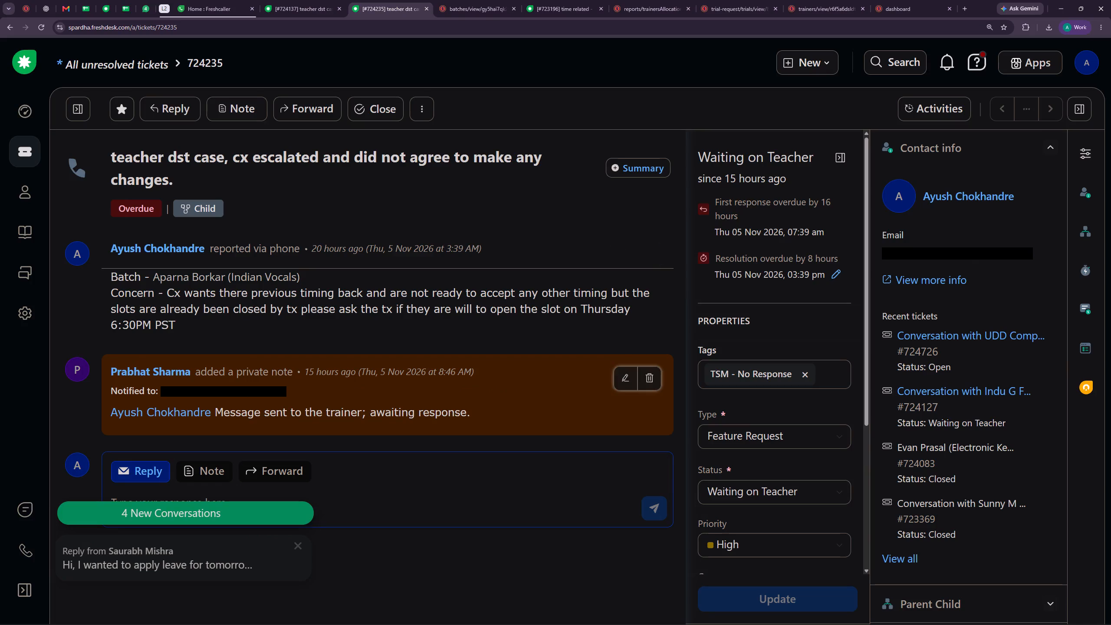
left_click(488, 0)
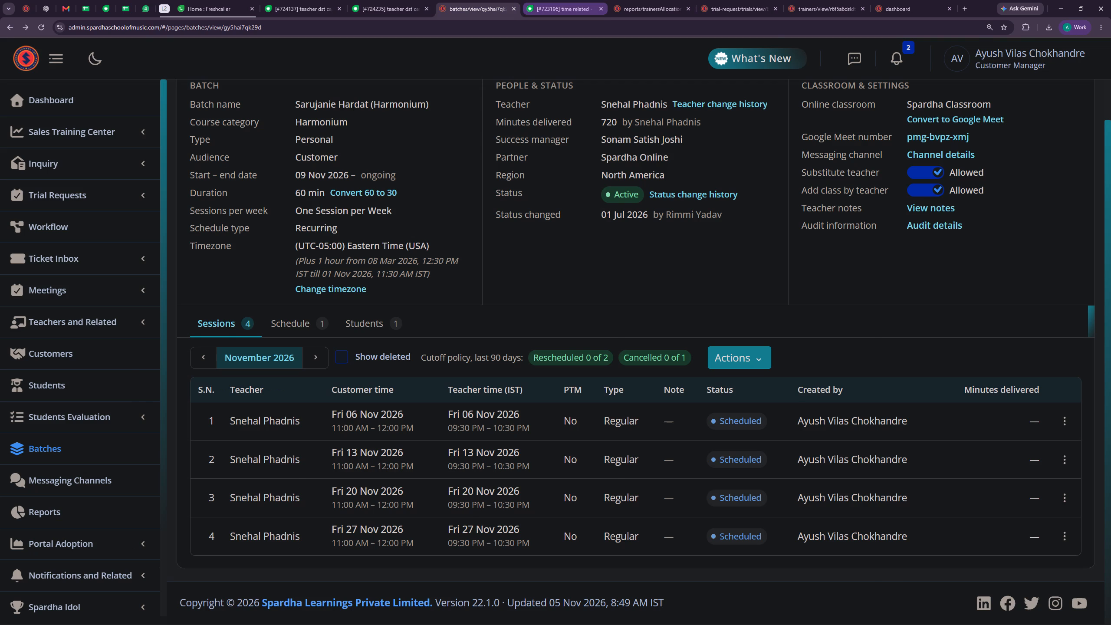
left_click(557, 1)
left_click(157, 281)
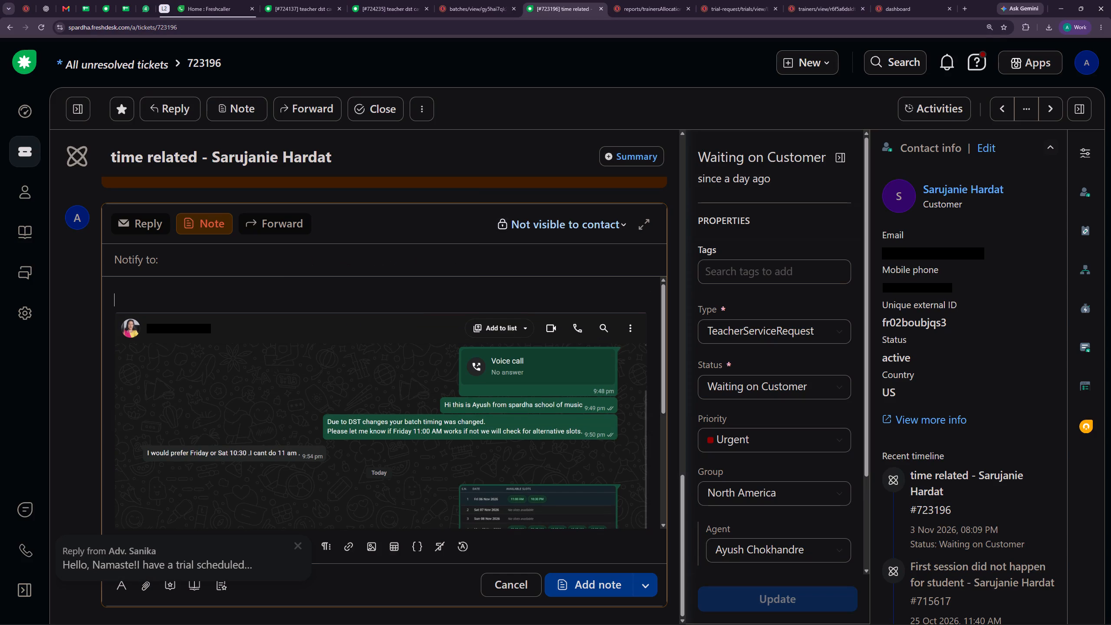
key("ctrl+v")
Put the text "Resloved." at the top of the private note and add the note to the ticket.
scroll(293, 409, "up", 2)
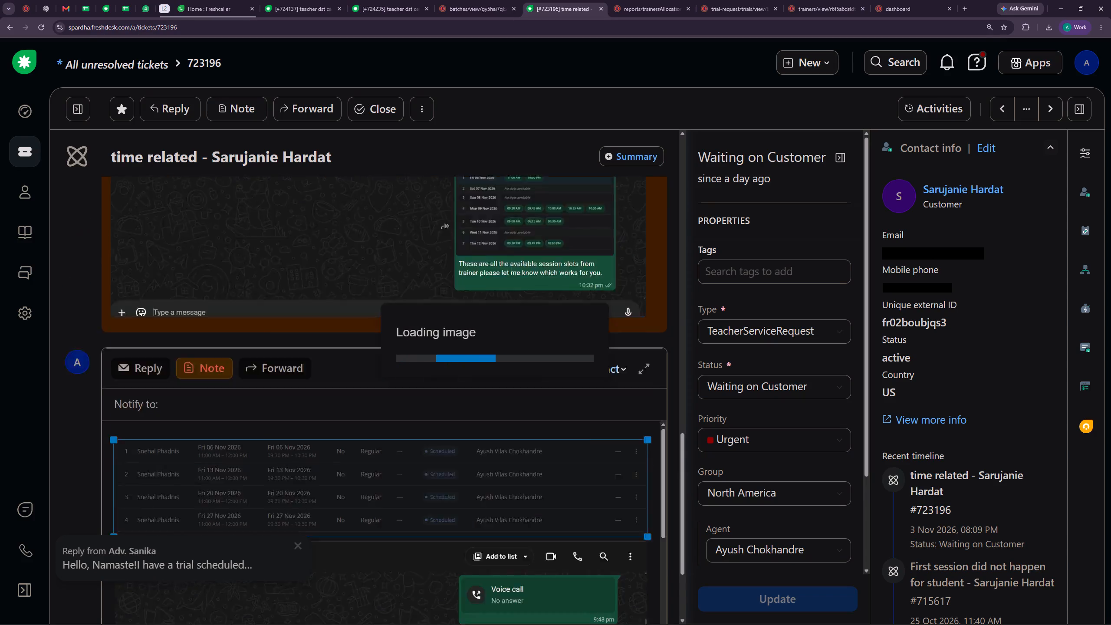
scroll(293, 409, "up", 6)
scroll(293, 405, "down", 6)
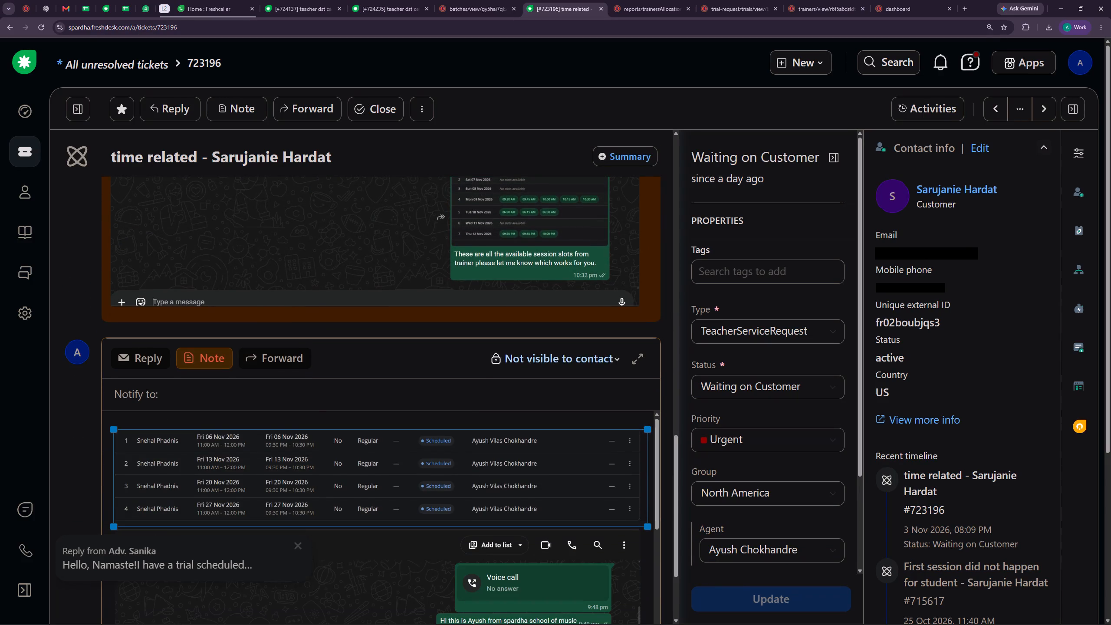
left_click(133, 416)
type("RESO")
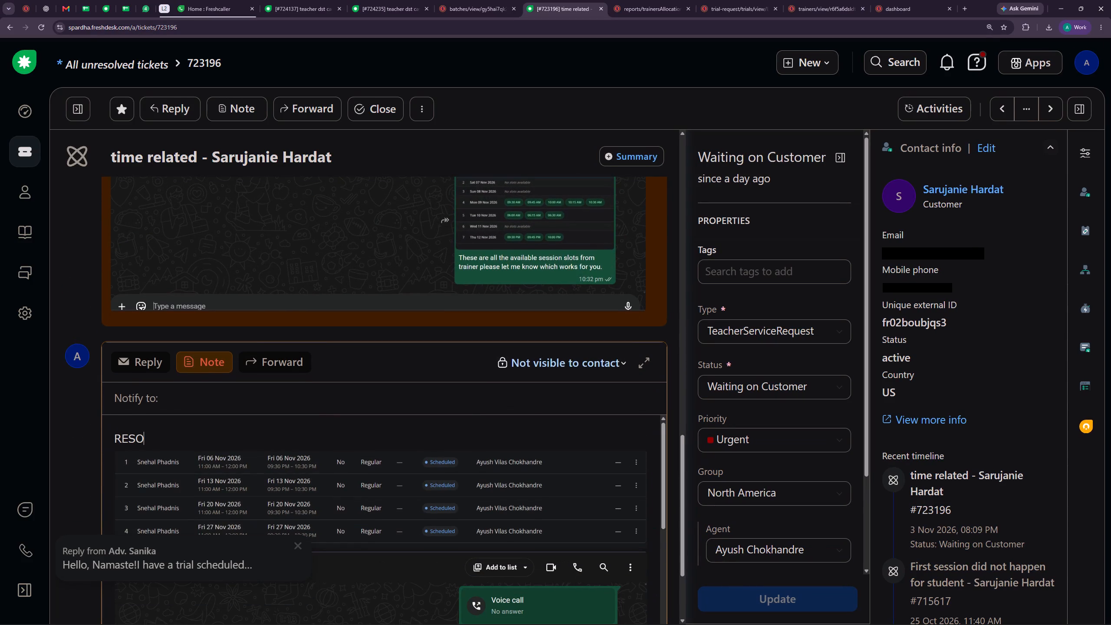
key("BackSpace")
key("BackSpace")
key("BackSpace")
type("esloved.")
scroll(365, 468, "down", 5)
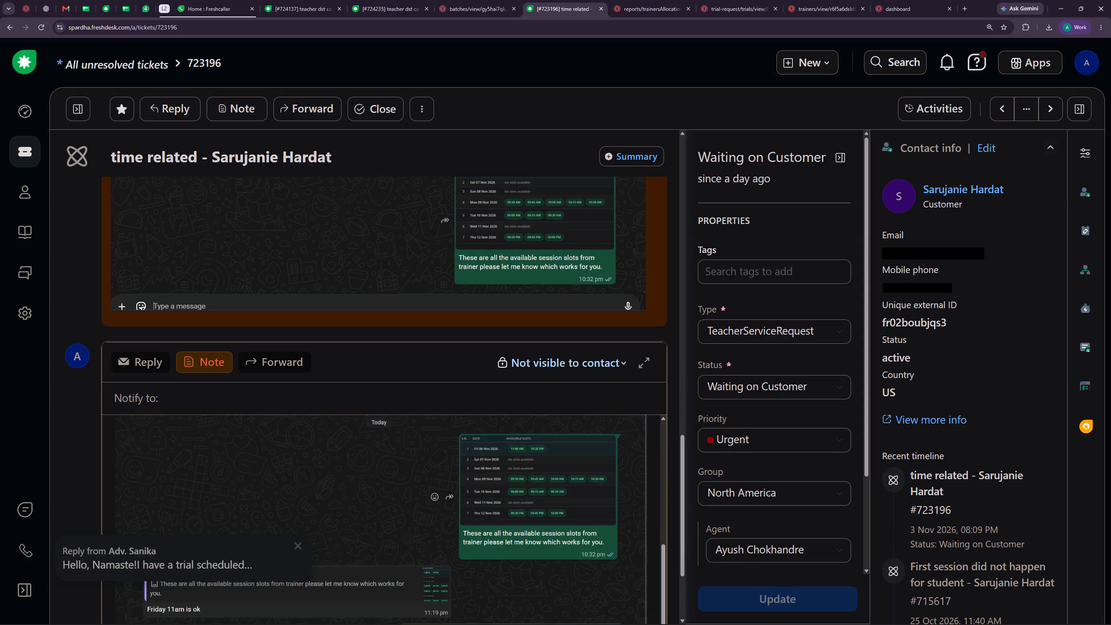
scroll(605, 569, "down", 7)
left_click(588, 587)
Set the ticket's status to Closed and save the property update.
left_click(798, 388)
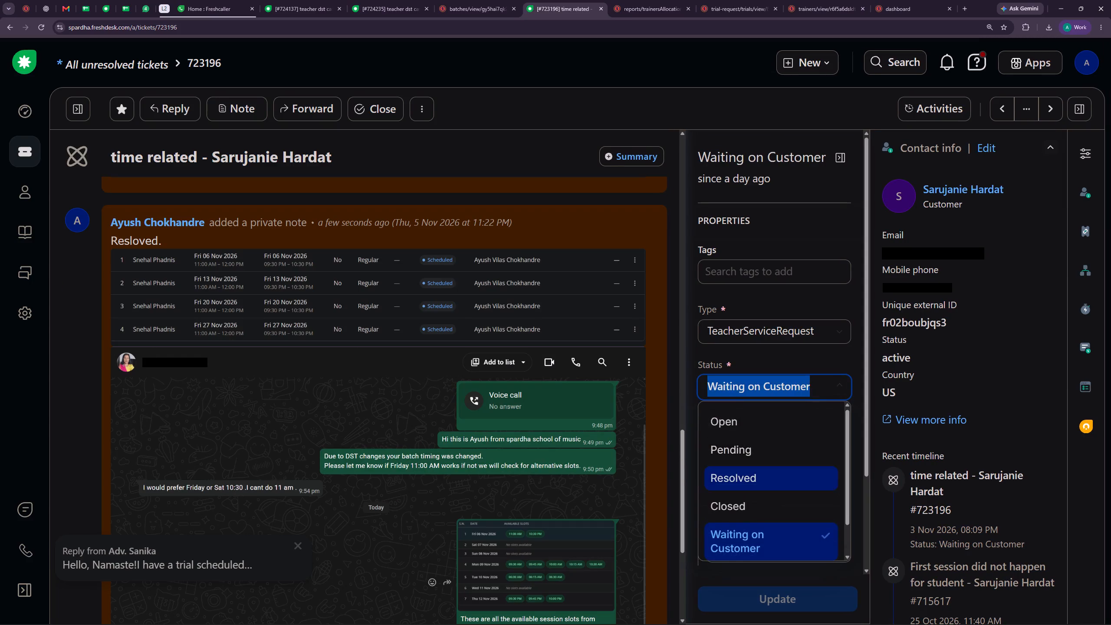
left_click(753, 506)
left_click(773, 608)
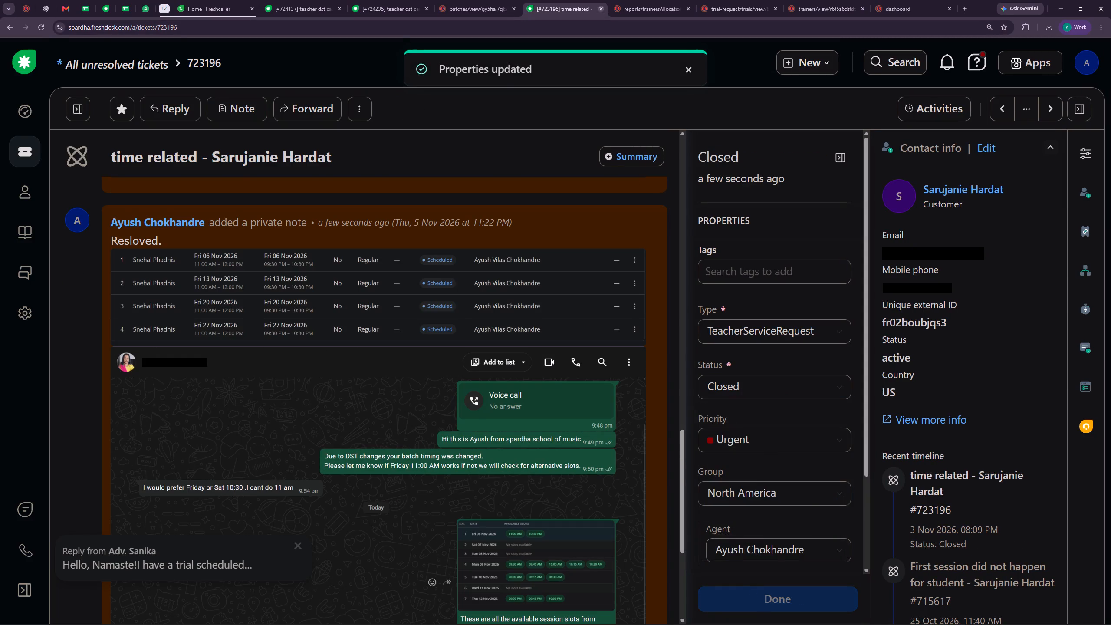
Close the browser tabs for ticket 723196 and child ticket 724235.
left_click(600, 11)
left_click(403, 3)
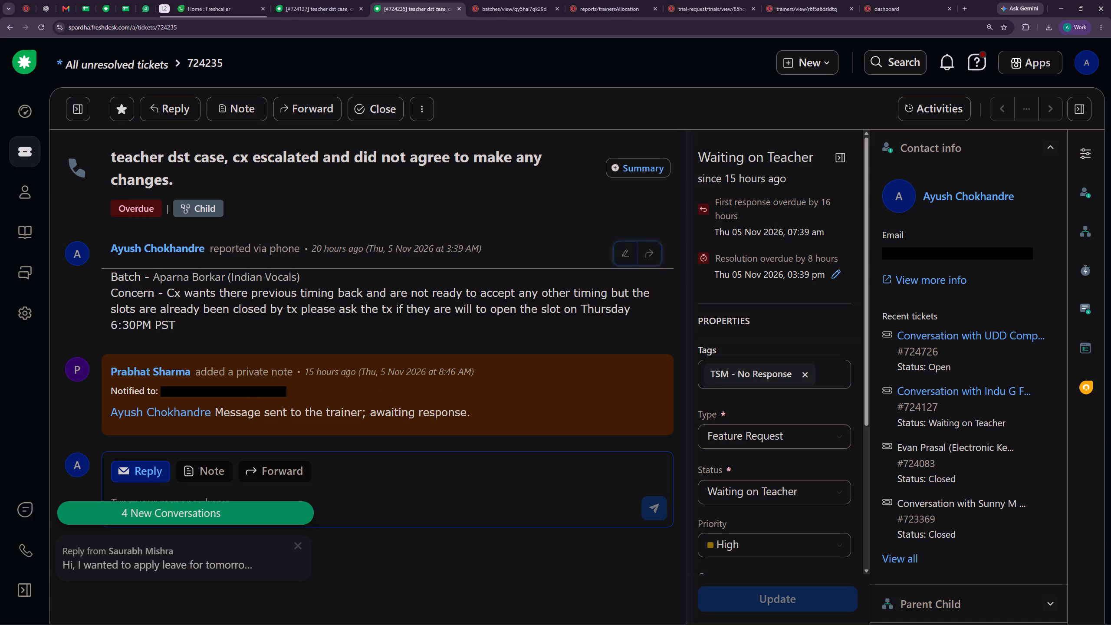
left_click(459, 9)
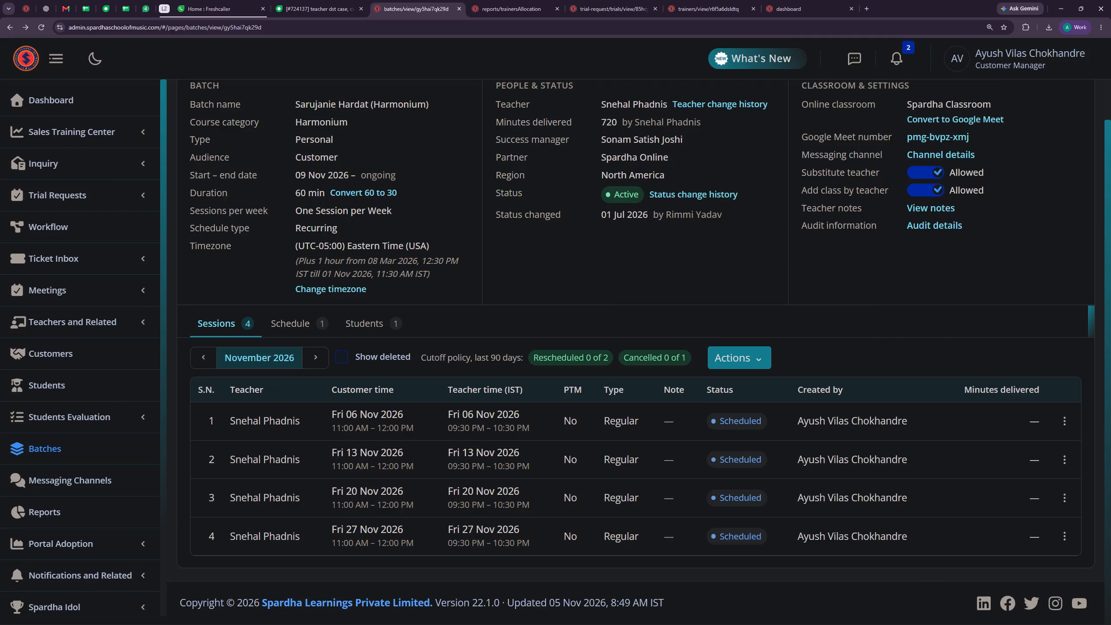
Return to the escalated teacher DST ticket, move on to session-absent ticket 724227, and dismiss the new-reply notification.
left_click(337, 2)
scroll(488, 320, "down", 5)
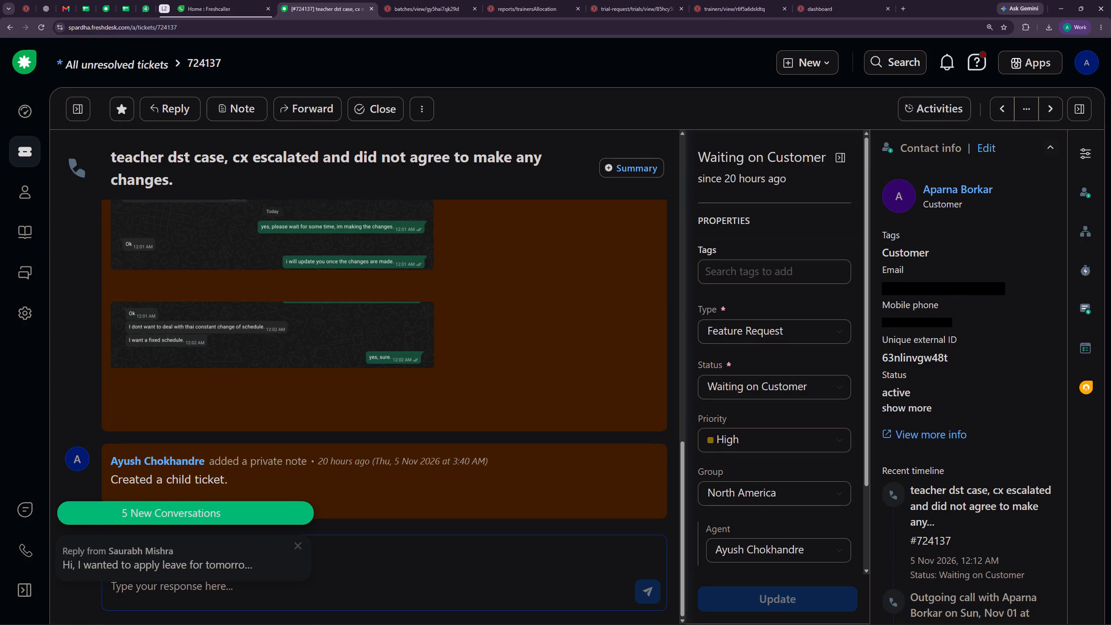
left_click(1001, 107)
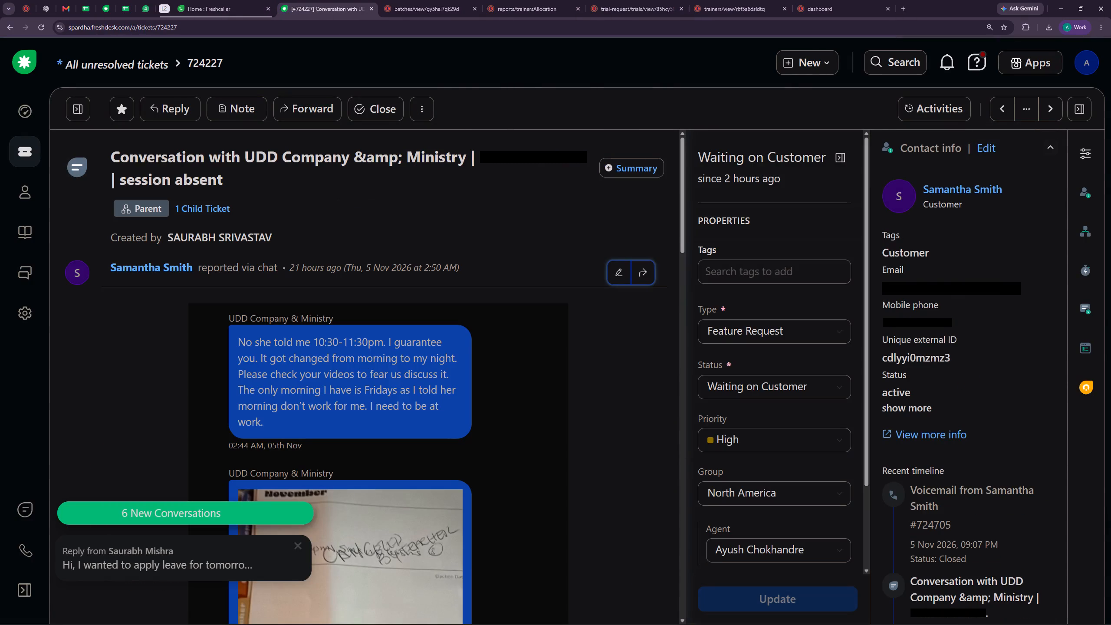
left_click(300, 549)
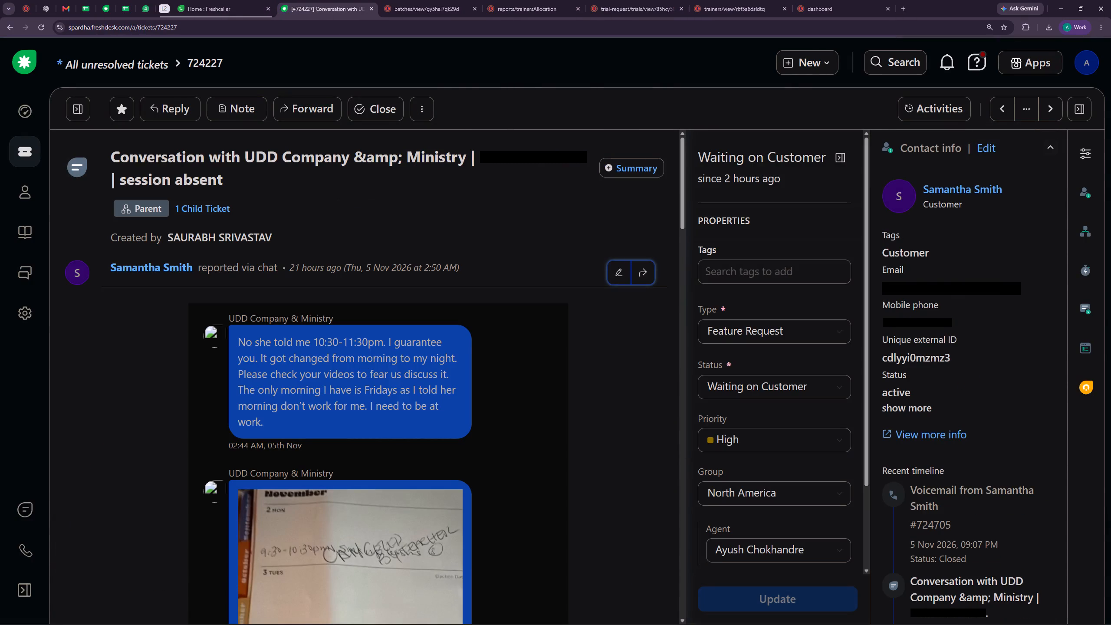
scroll(444, 450, "down", 8)
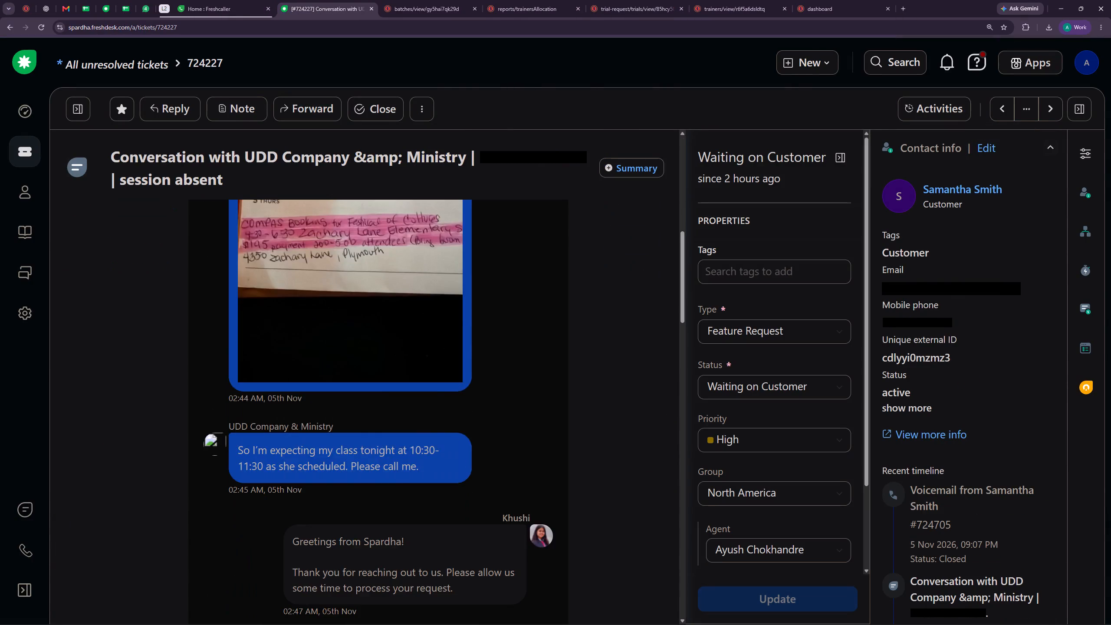
scroll(448, 456, "down", 9)
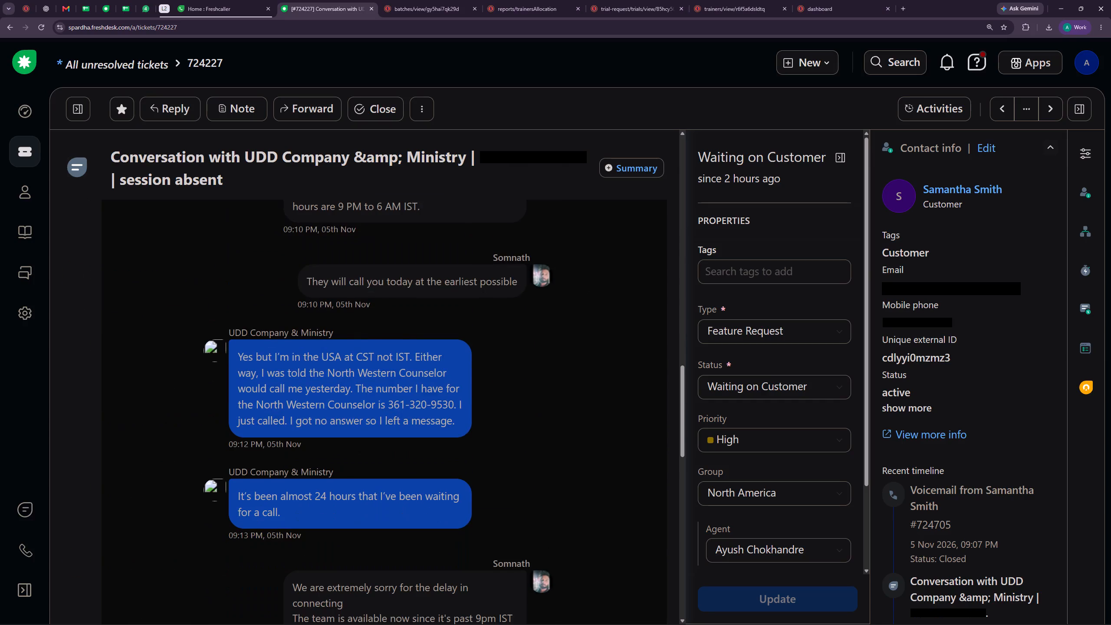
scroll(448, 456, "down", 5)
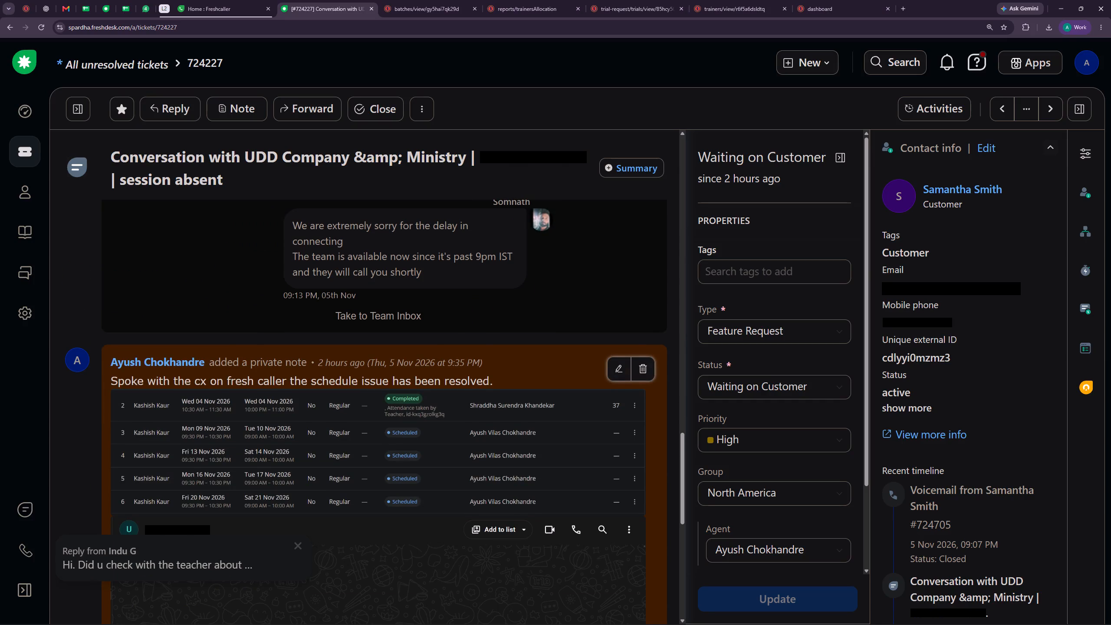
scroll(452, 417, "down", 9)
scroll(922, 432, "down", 8)
Open the session-absent ticket's child ticket 724726 about waiving off a session.
left_click(933, 424)
left_click(773, 154)
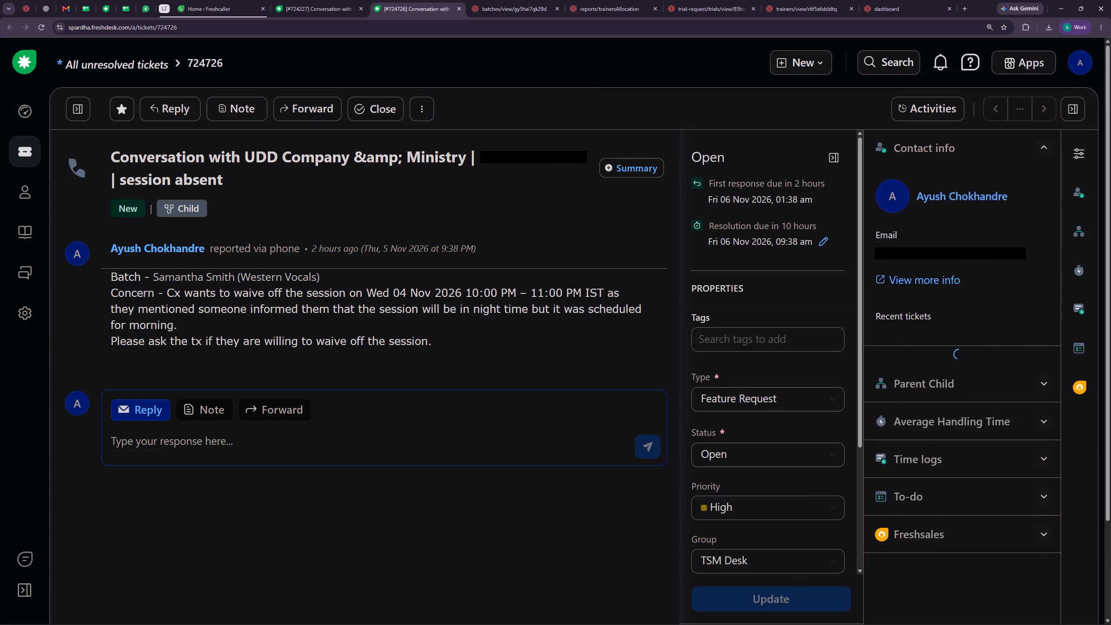
Close the browser tab of child ticket 724726 and the child-ticket overview on session-absent ticket 724227.
left_click(459, 10)
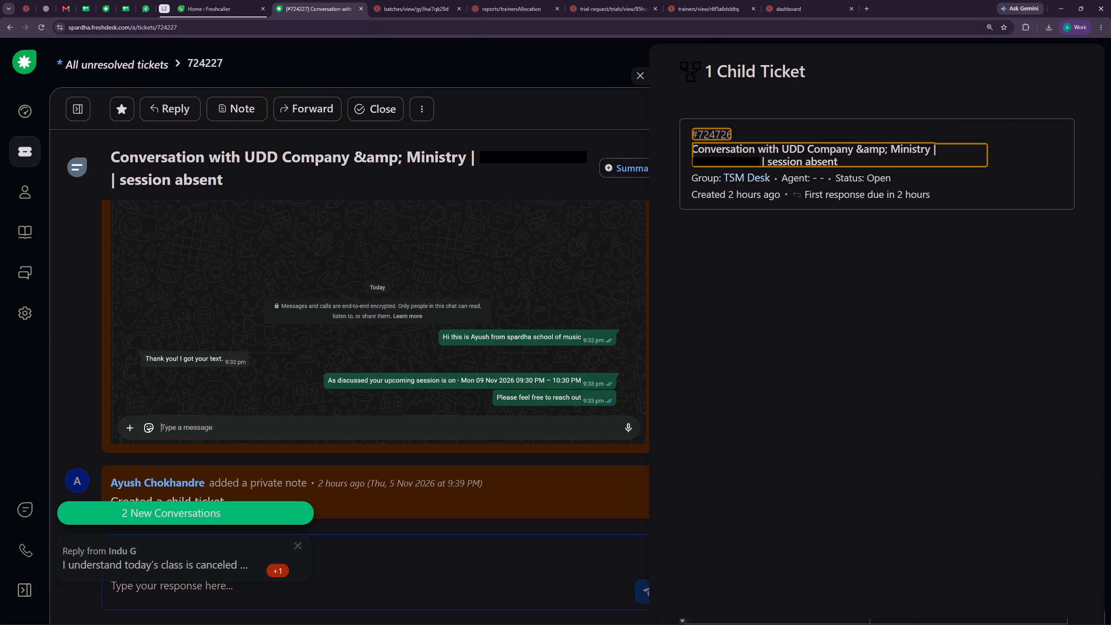
left_click(648, 76)
scroll(956, 263, "up", 4)
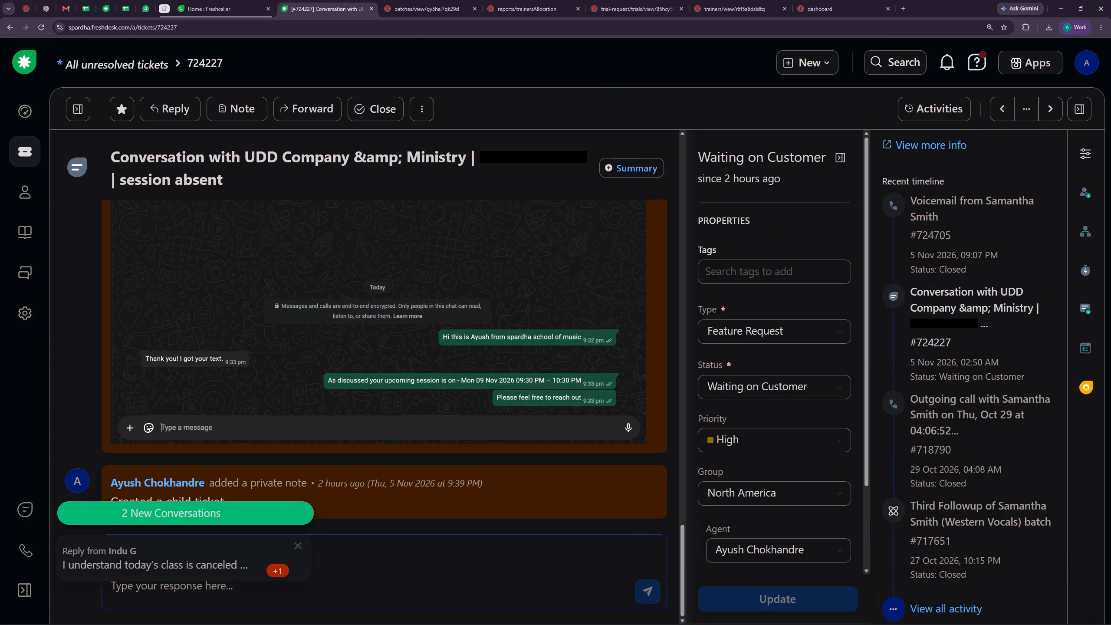
Move on to session-related ticket 724272 and read its chat conversation and private note, dismissing the reply notifications.
left_click(998, 108)
scroll(382, 405, "down", 4)
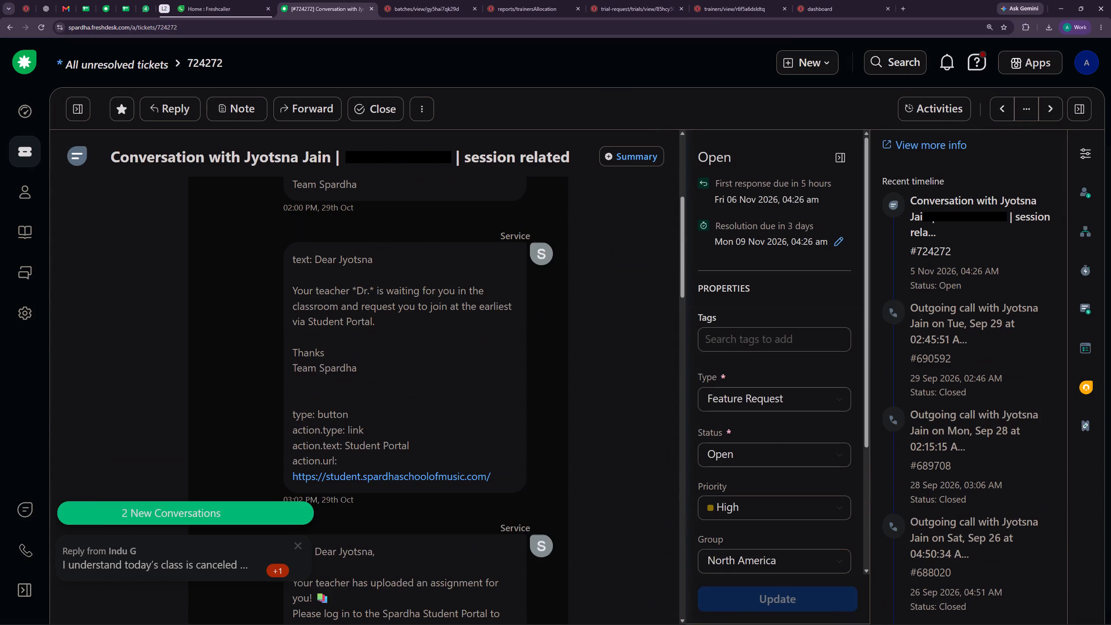
left_click(297, 544)
scroll(416, 464, "down", 18)
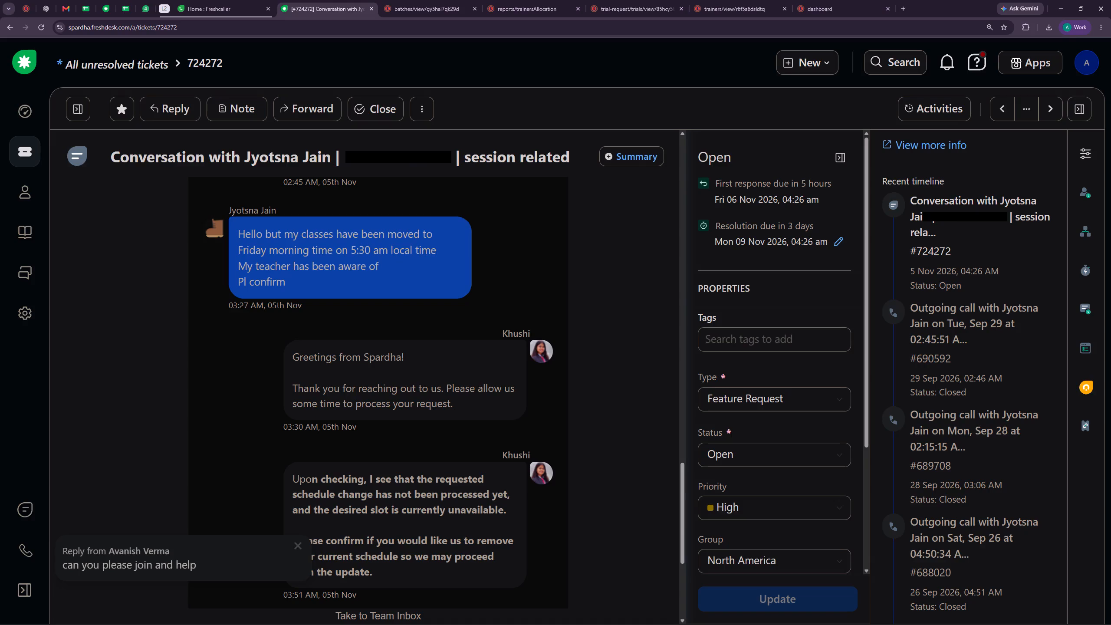
scroll(391, 343, "down", 2)
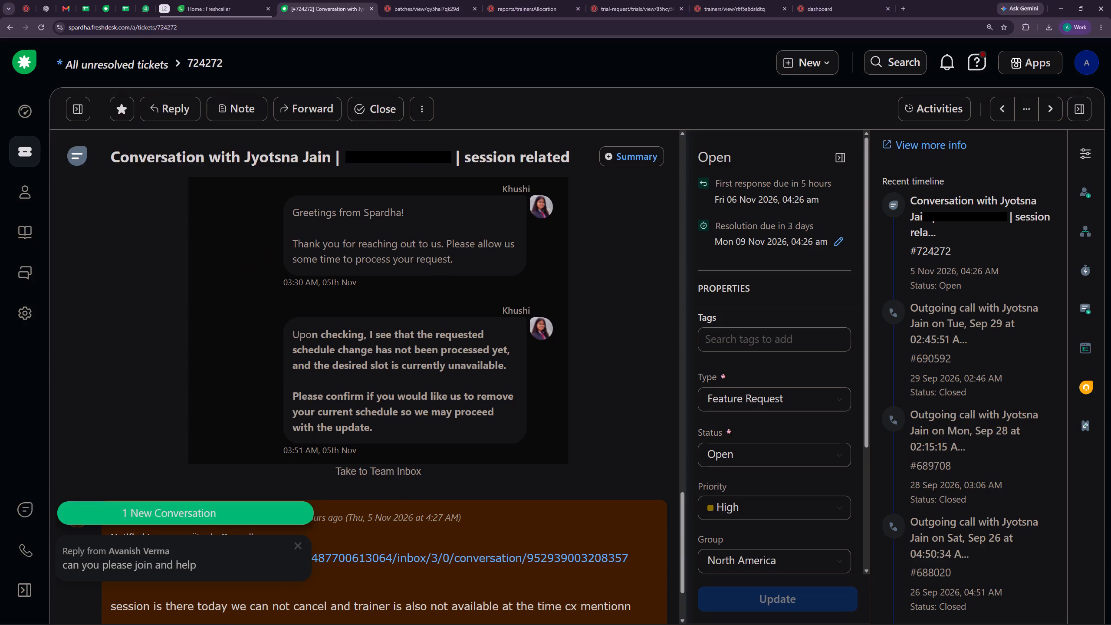
scroll(510, 388, "down", 4)
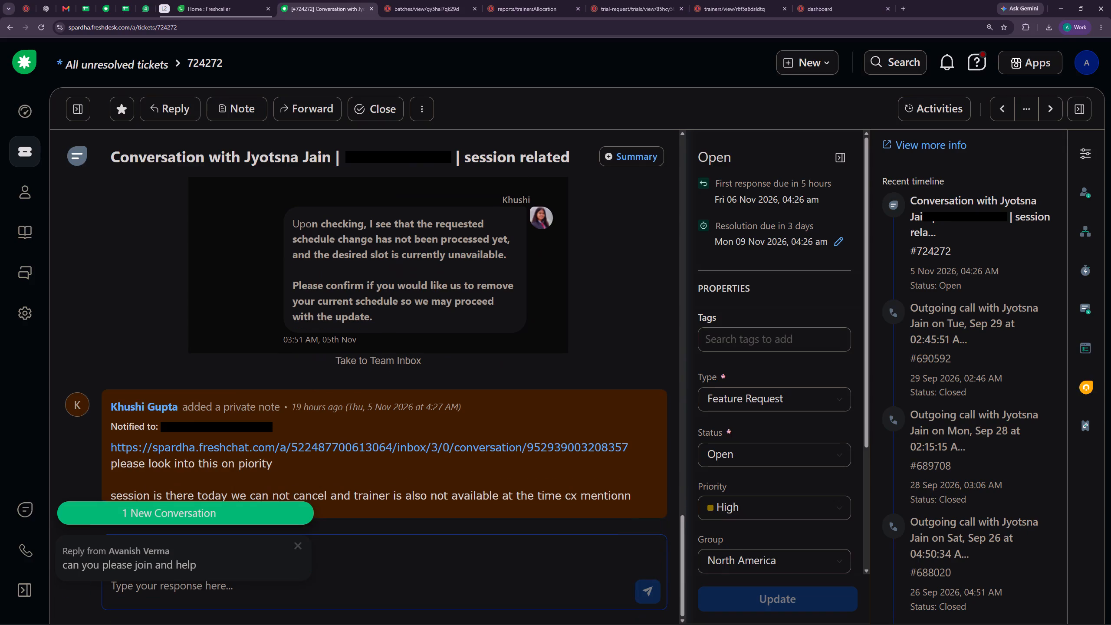
left_click(295, 548)
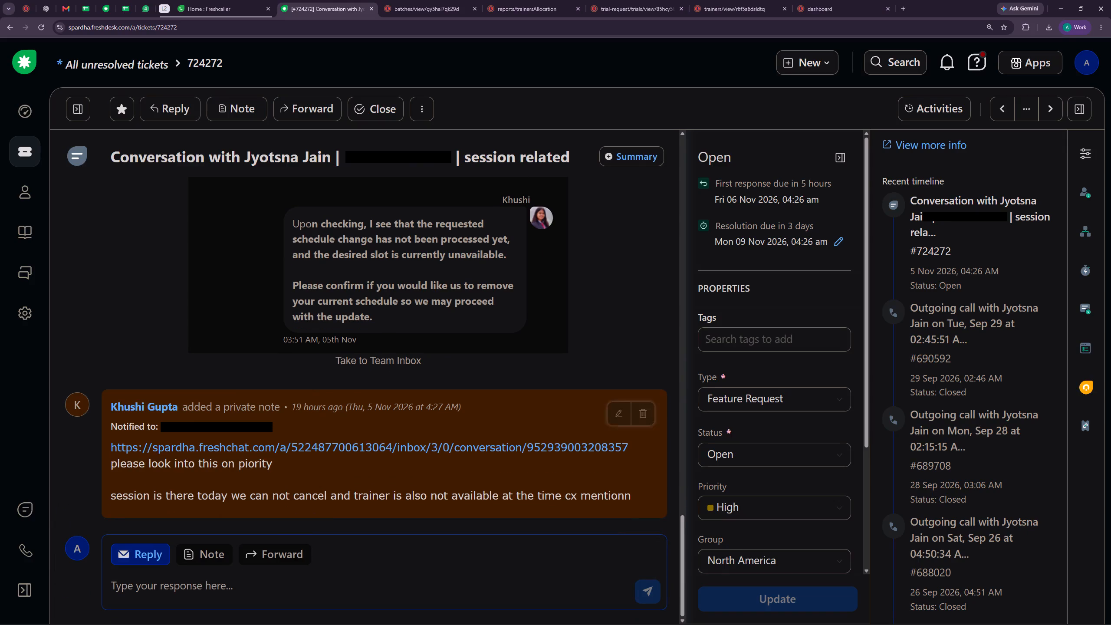
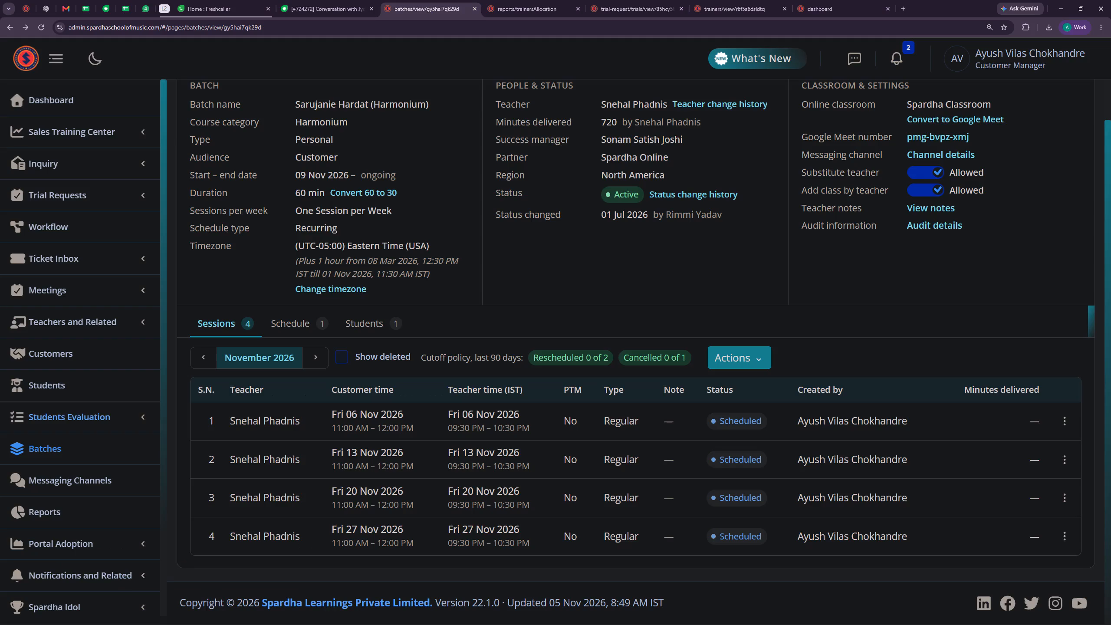
Search the batches by the family unique number of ticket 724272's customer and open the Indian Vocals batch.
left_click(59, 452)
left_click_drag(567, 165, 446, 165, "ctrl")
key("ctrl+v")
left_click(227, 198)
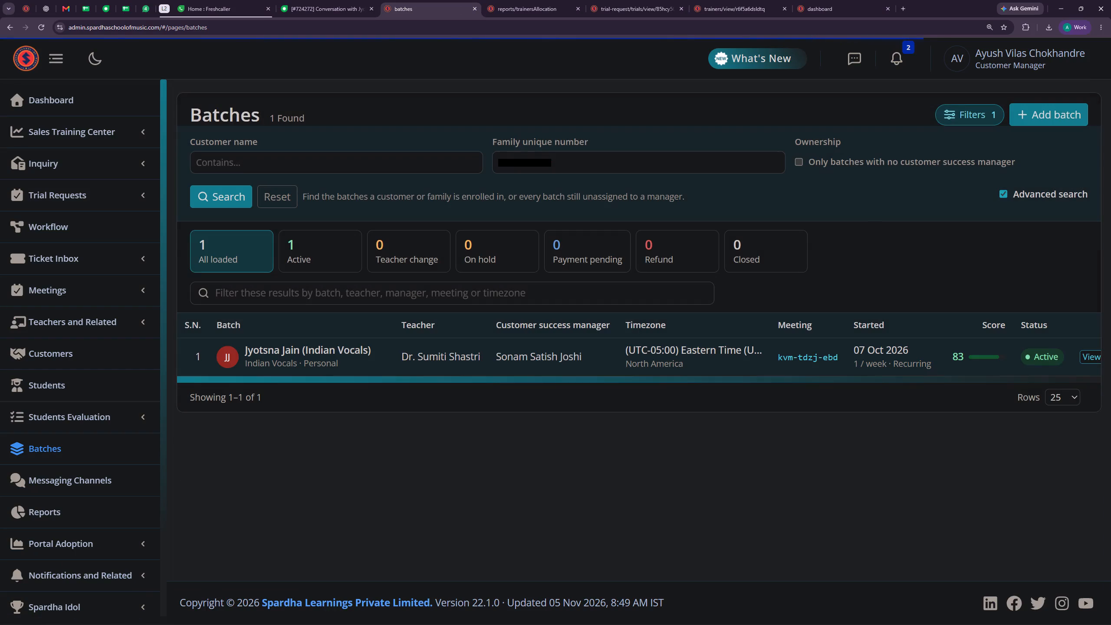
left_click(1084, 359)
Examine the Indian Vocals batch's November 2026 sessions, the available actions for the 04 Nov session, and the weekly schedule.
scroll(457, 416, "down", 1)
scroll(663, 494, "down", 1)
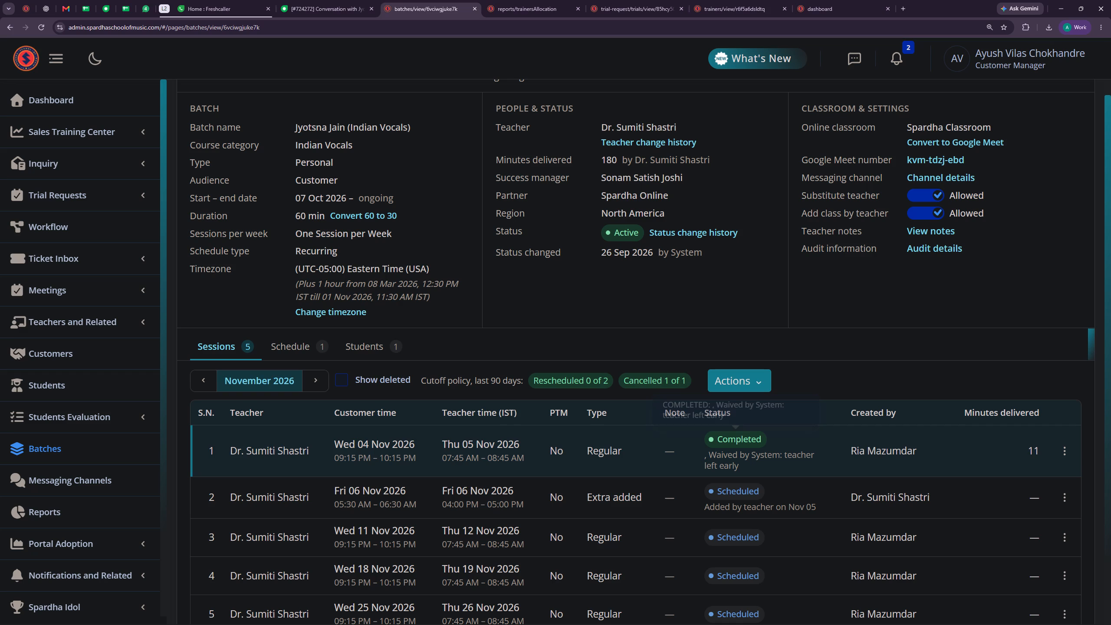
left_click(1064, 449)
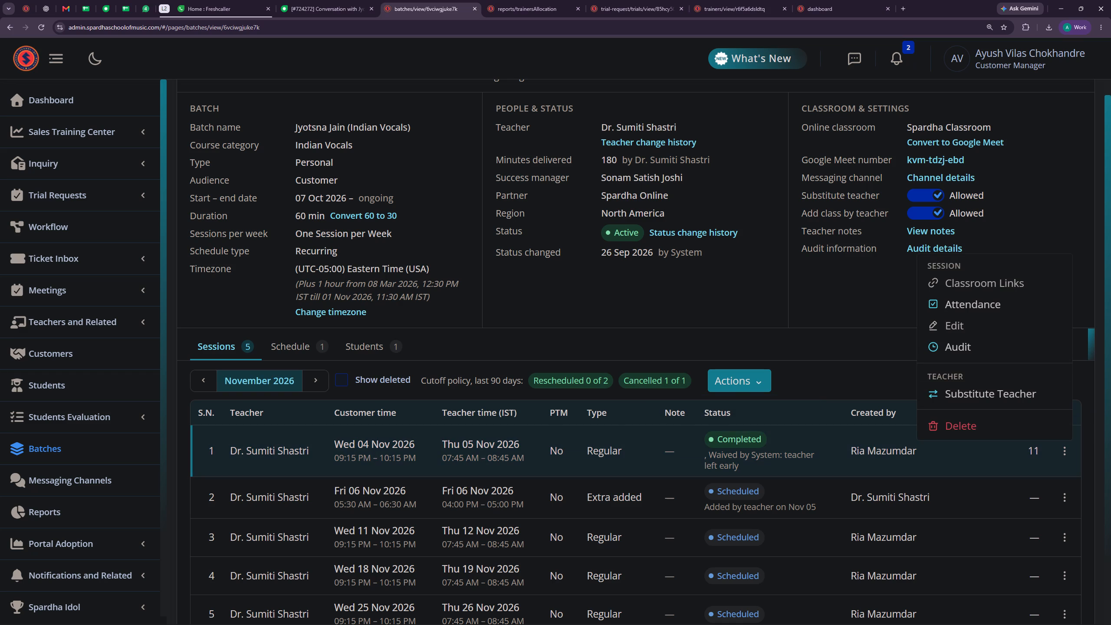
scroll(490, 495, "down", 1)
left_click(310, 278)
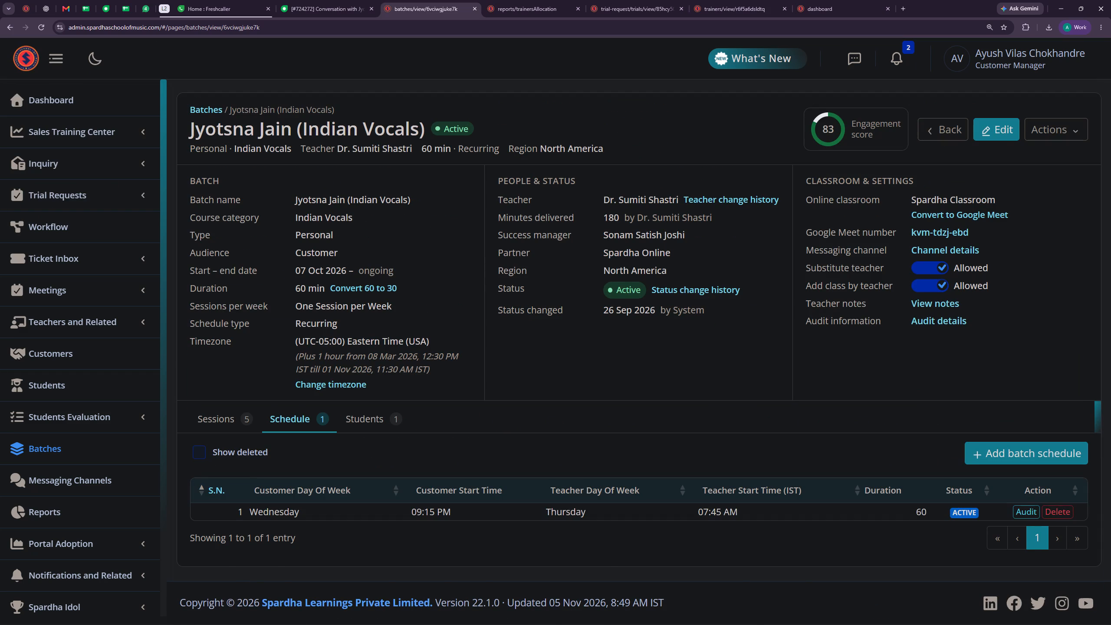
left_click(231, 424)
scroll(380, 431, "down", 1)
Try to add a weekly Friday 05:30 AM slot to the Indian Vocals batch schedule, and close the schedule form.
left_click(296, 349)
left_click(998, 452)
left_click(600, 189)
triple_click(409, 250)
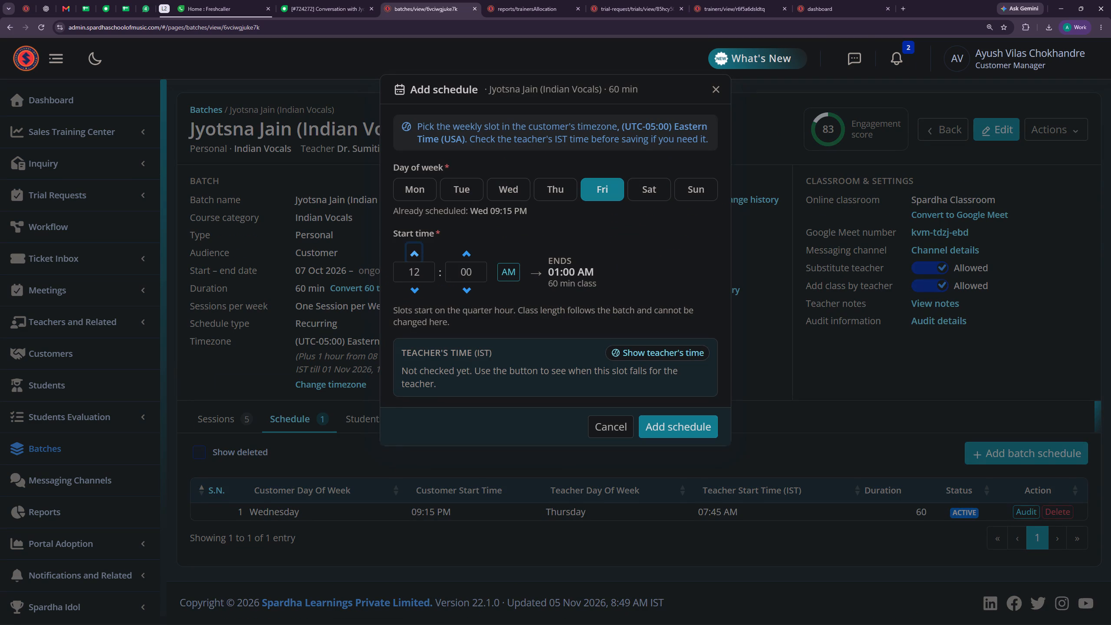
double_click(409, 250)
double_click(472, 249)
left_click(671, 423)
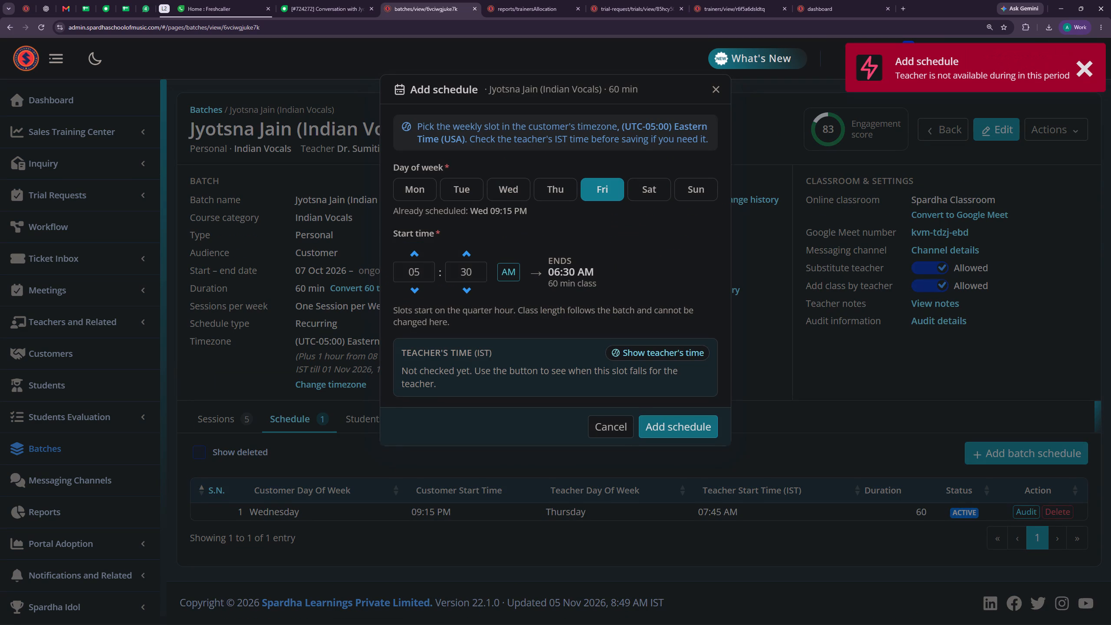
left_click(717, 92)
Recheck the Indian Vocals batch's November 2026 sessions and return to ticket 724272.
scroll(356, 379, "down", 3)
left_click(227, 425)
scroll(366, 391, "down", 3)
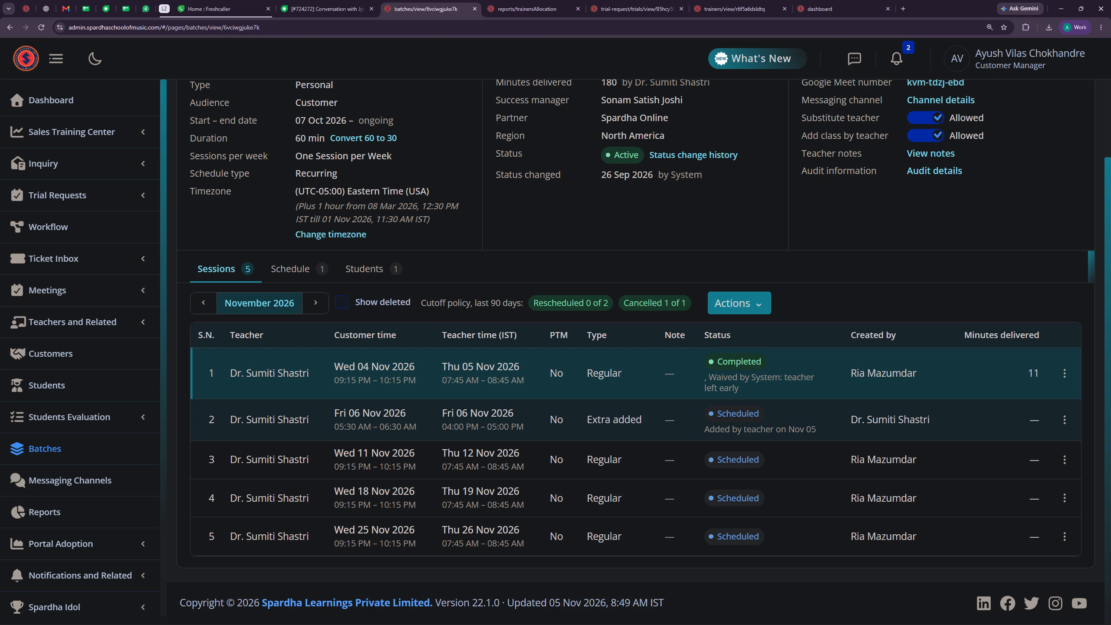
left_click(325, 3)
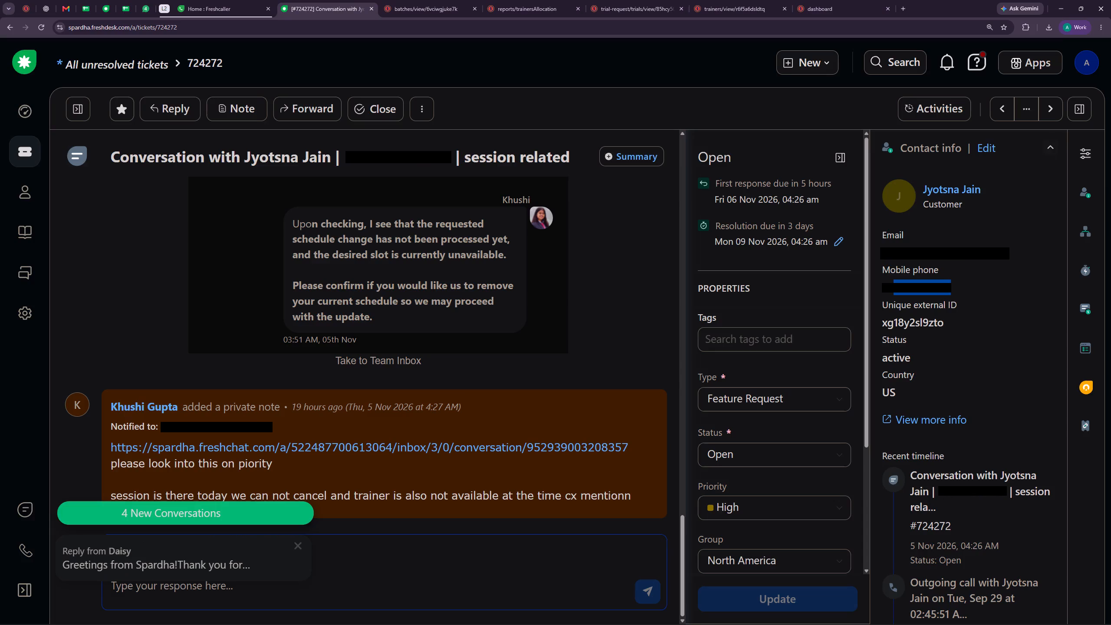
scroll(401, 358, "up", 4)
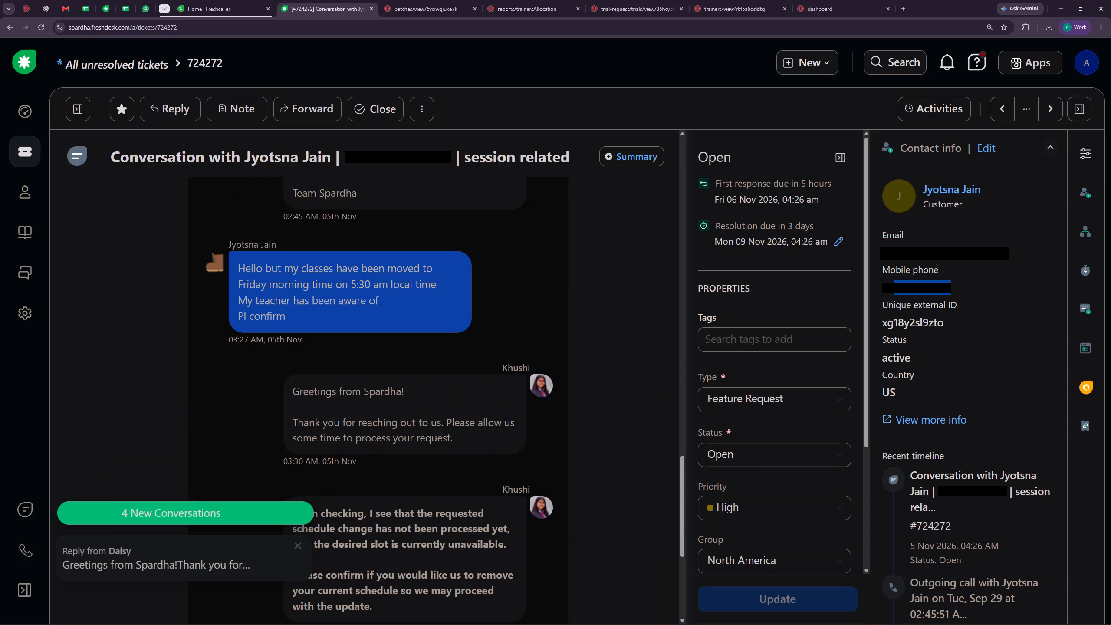
left_click(423, 0)
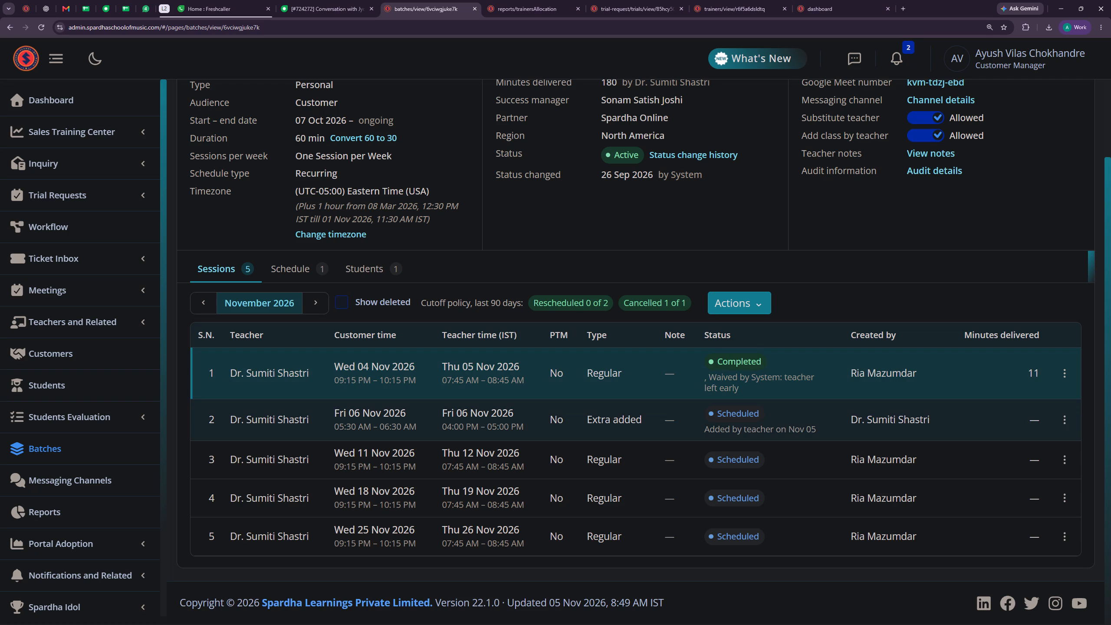
left_click(346, 0)
scroll(915, 299, "down", 12)
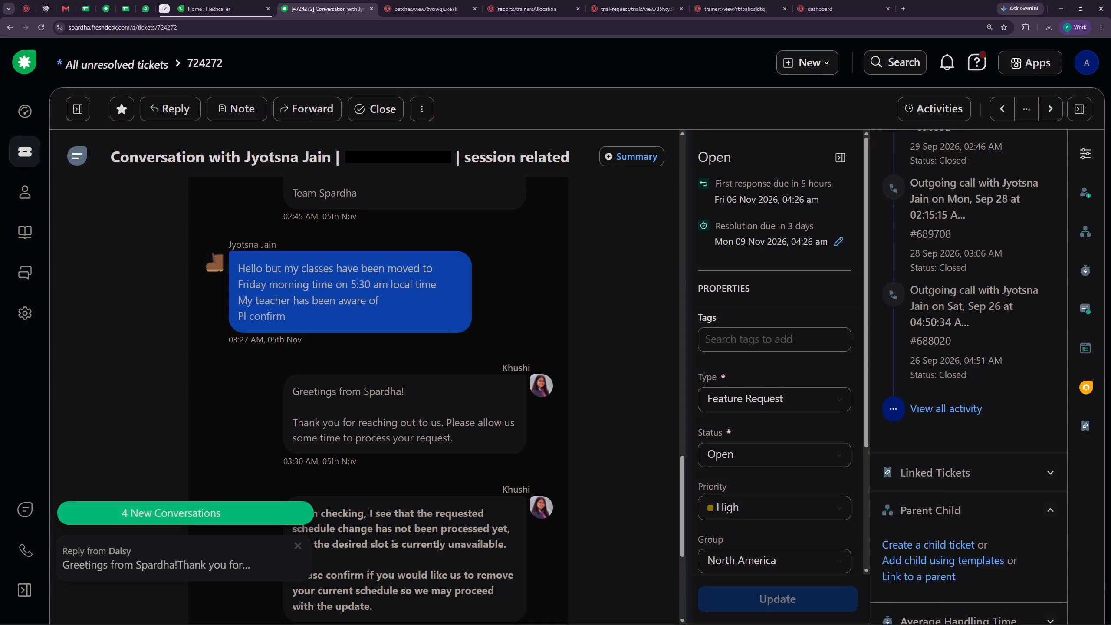
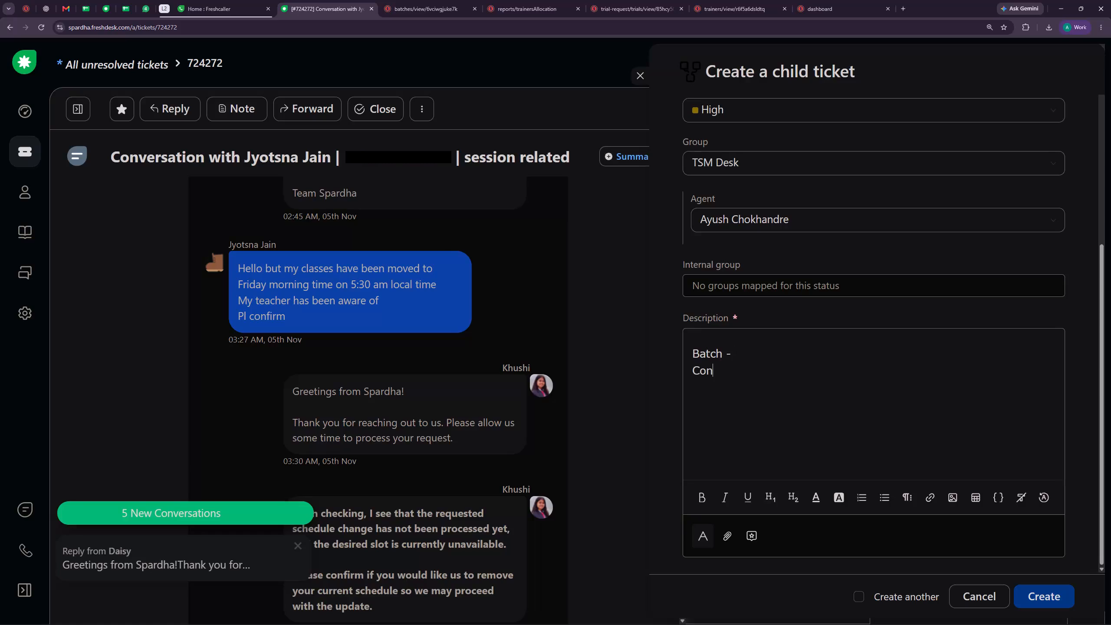
Add a concern line to the child ticket's description, stating "Concern - Cx wants Friday 5:30".
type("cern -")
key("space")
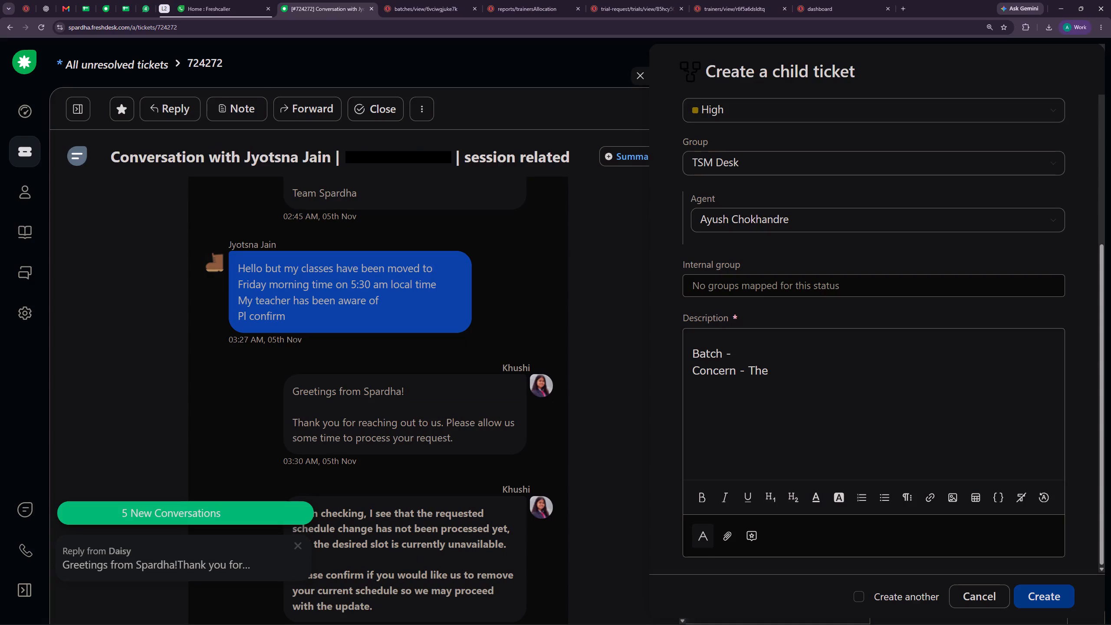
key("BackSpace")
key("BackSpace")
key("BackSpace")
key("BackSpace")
Complete the opening of the child ticket's concern as "Cx wants Friday 5:30AM slot".
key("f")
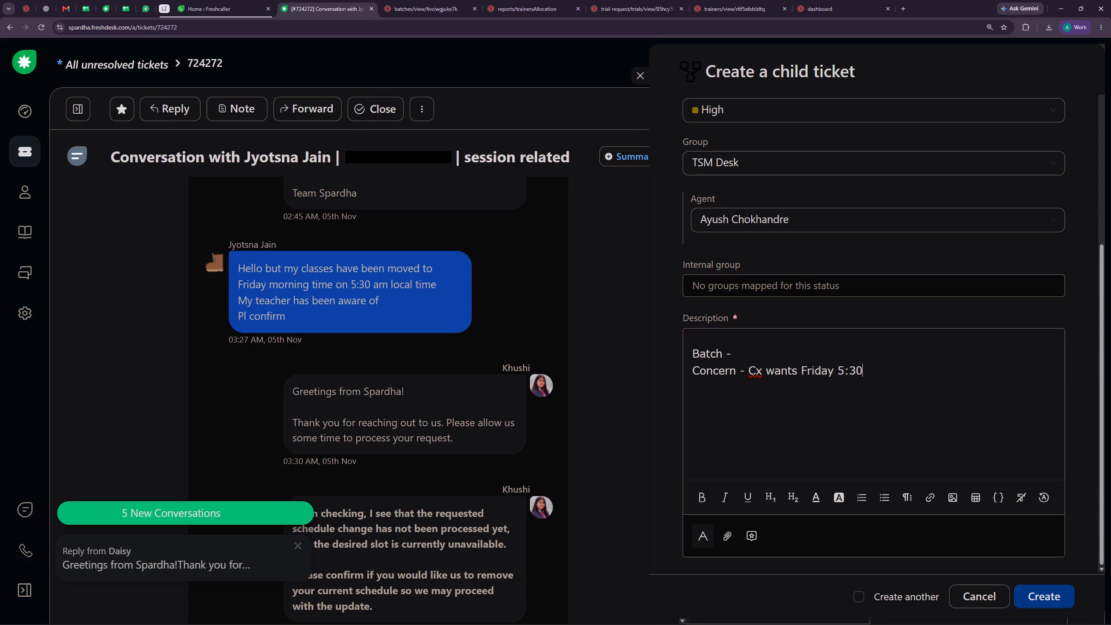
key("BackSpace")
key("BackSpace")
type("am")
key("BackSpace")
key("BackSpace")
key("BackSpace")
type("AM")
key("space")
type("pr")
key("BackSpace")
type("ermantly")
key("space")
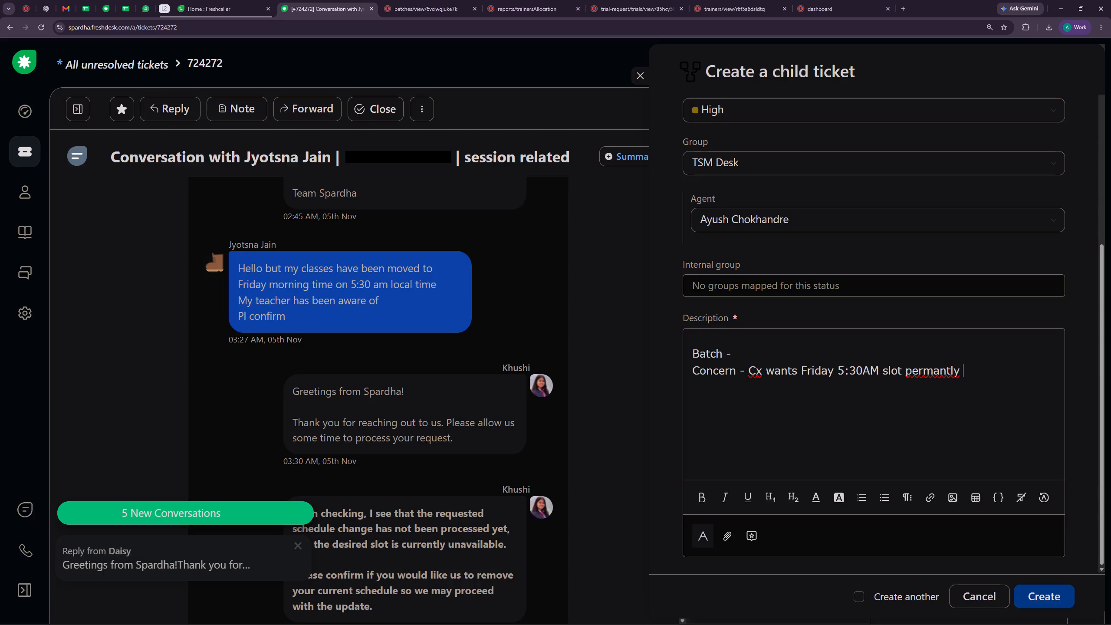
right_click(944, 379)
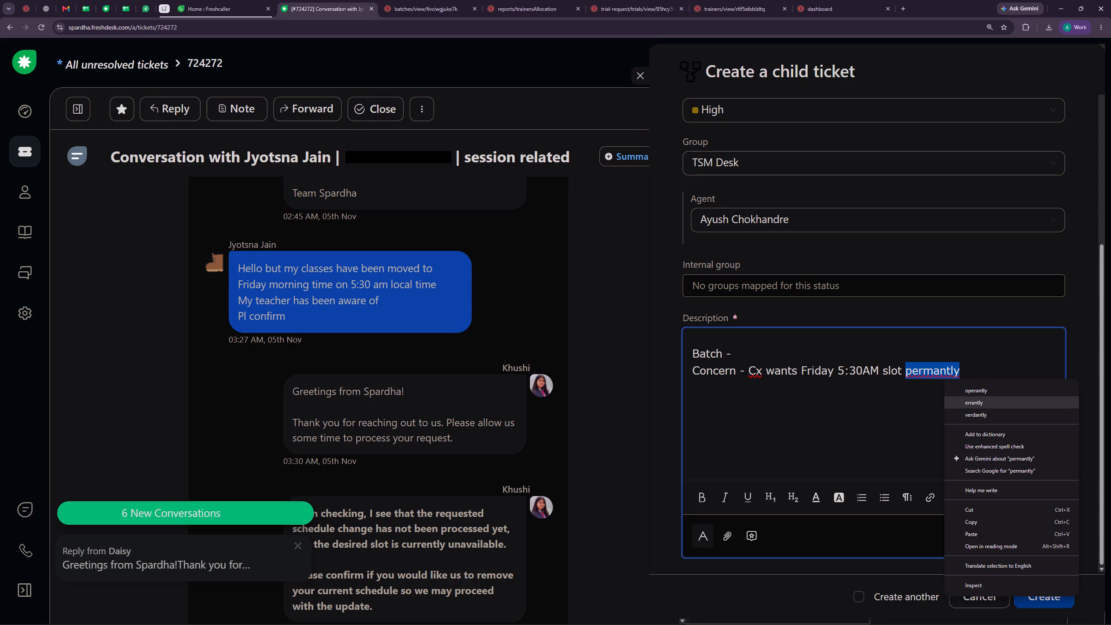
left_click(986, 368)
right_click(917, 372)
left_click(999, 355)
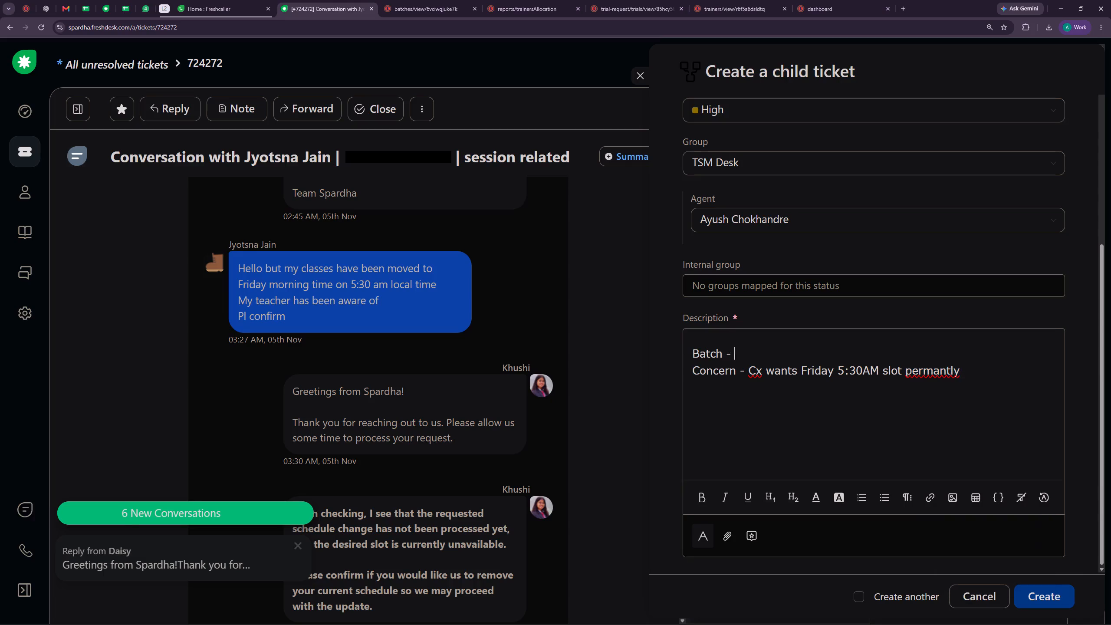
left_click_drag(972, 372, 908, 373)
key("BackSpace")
Continue the concern with "but the tx is not available during that time", correcting the spelling of "available".
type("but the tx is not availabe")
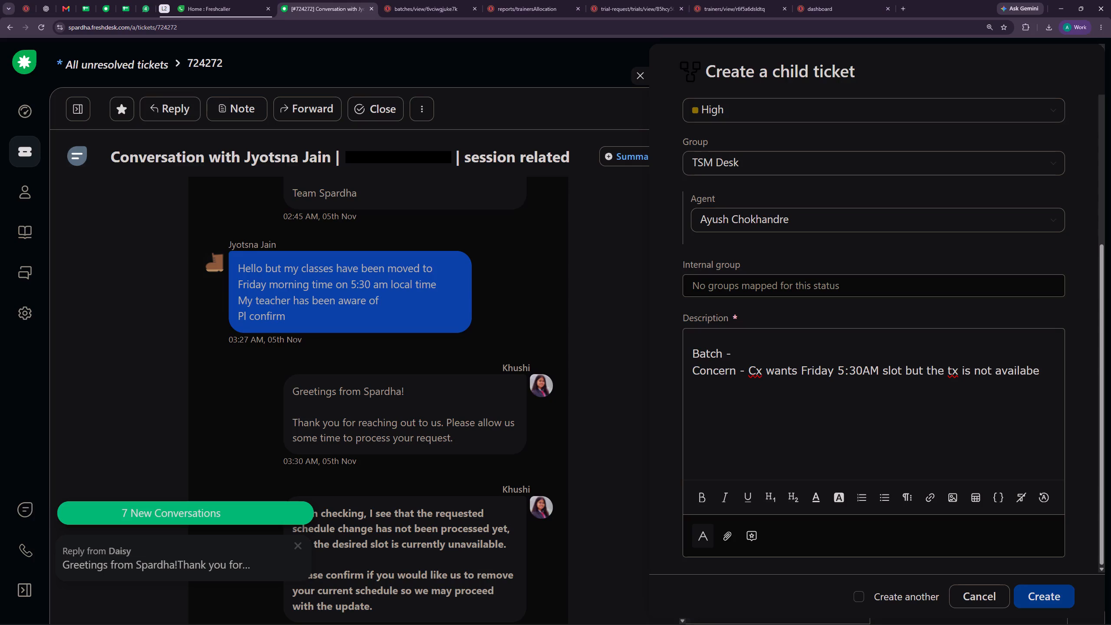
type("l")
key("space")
right_click(1016, 369)
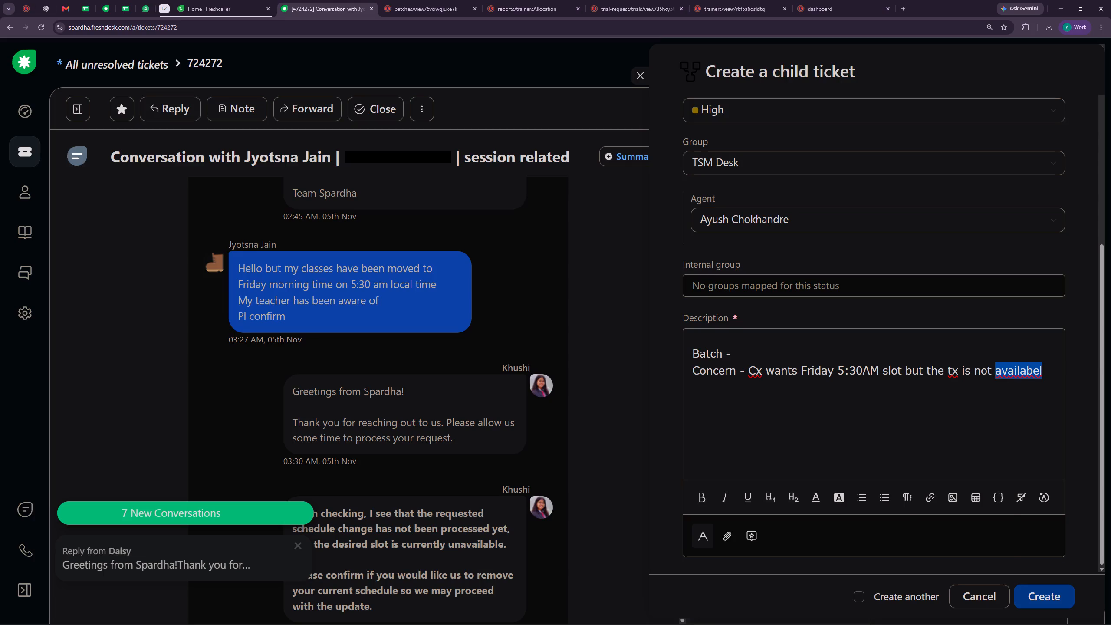
left_click(953, 389)
left_click(952, 382)
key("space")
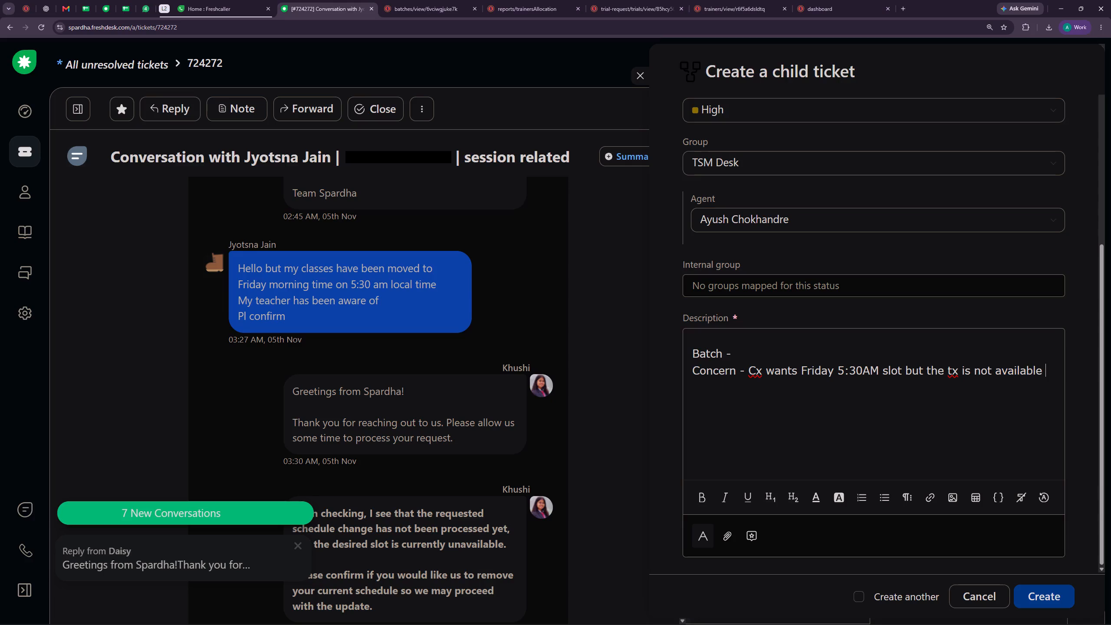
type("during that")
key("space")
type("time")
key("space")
Finish the concern with "cx also mentioned that they have discussed this with the tx please ask the tx to open the slot.".
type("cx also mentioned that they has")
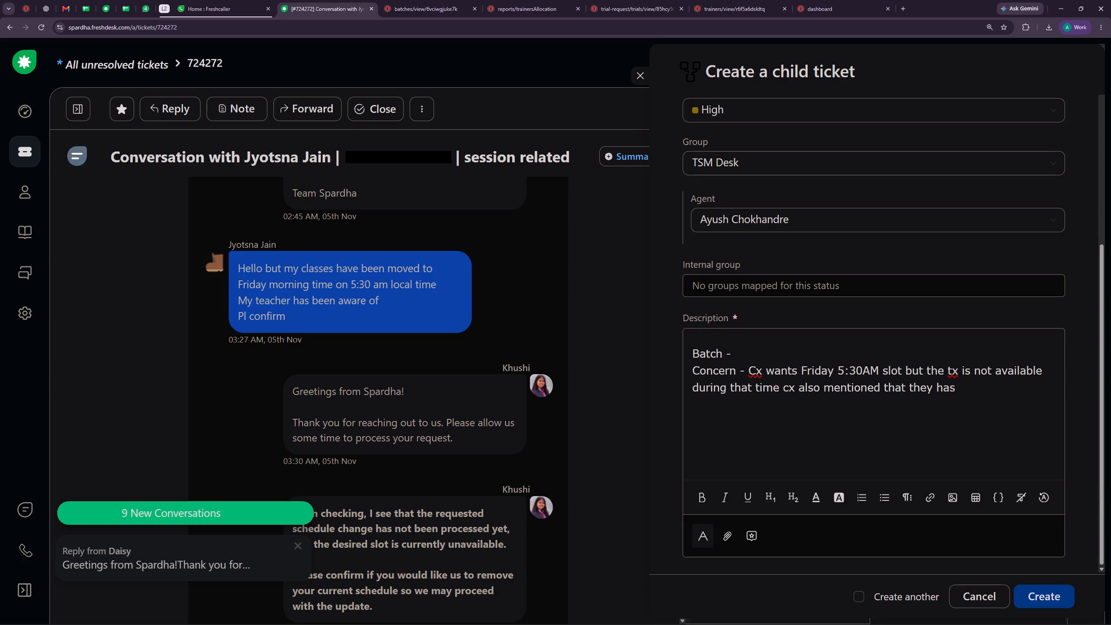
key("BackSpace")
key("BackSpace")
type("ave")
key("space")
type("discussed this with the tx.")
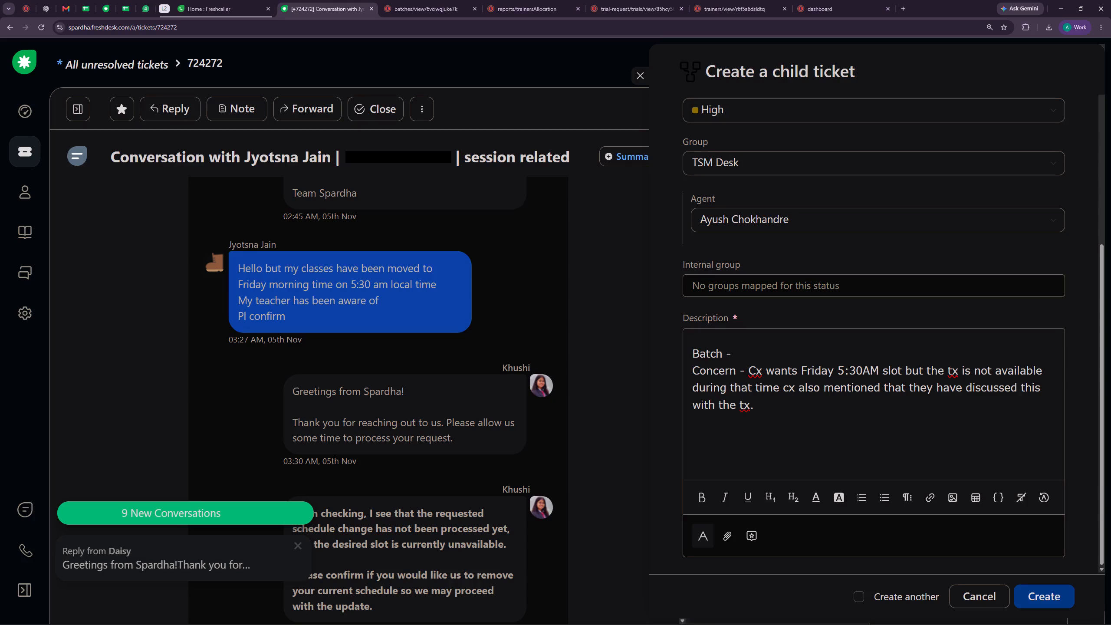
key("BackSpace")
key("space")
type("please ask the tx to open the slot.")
Check the Indian Vocals batch's timezone and add "EST" after 5:30AM in the child ticket's concern.
left_click(882, 369)
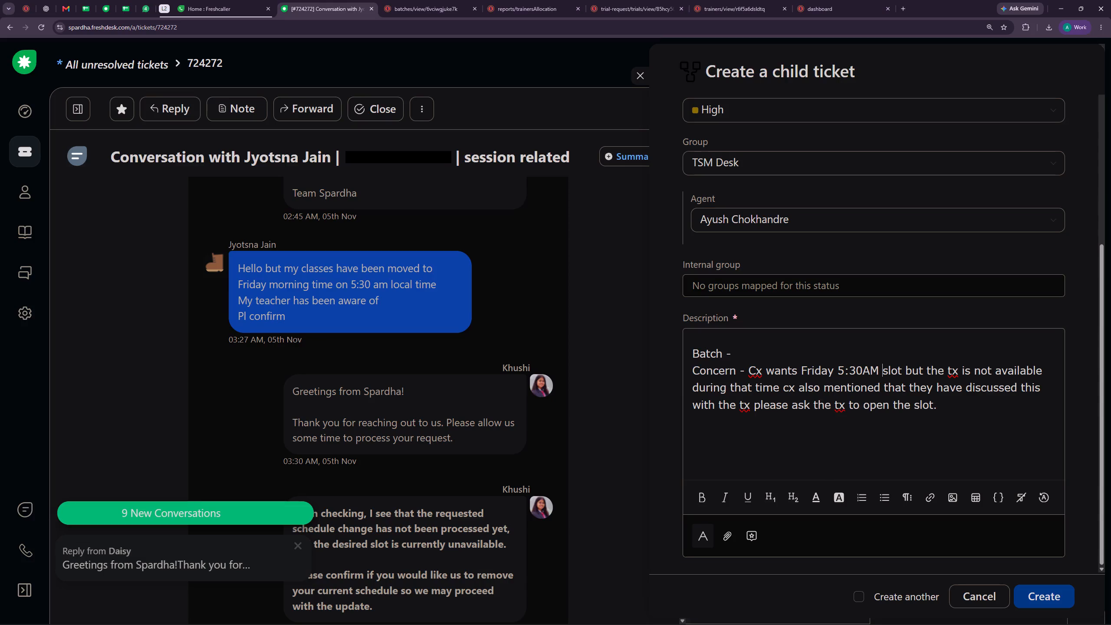
left_click(413, 7)
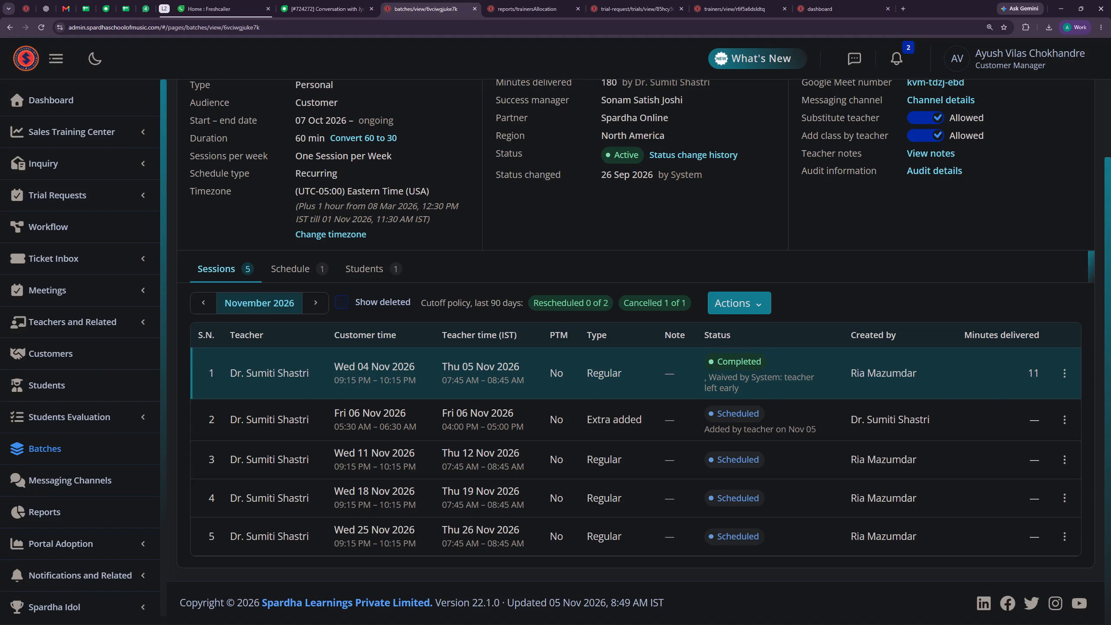
left_click(333, 5)
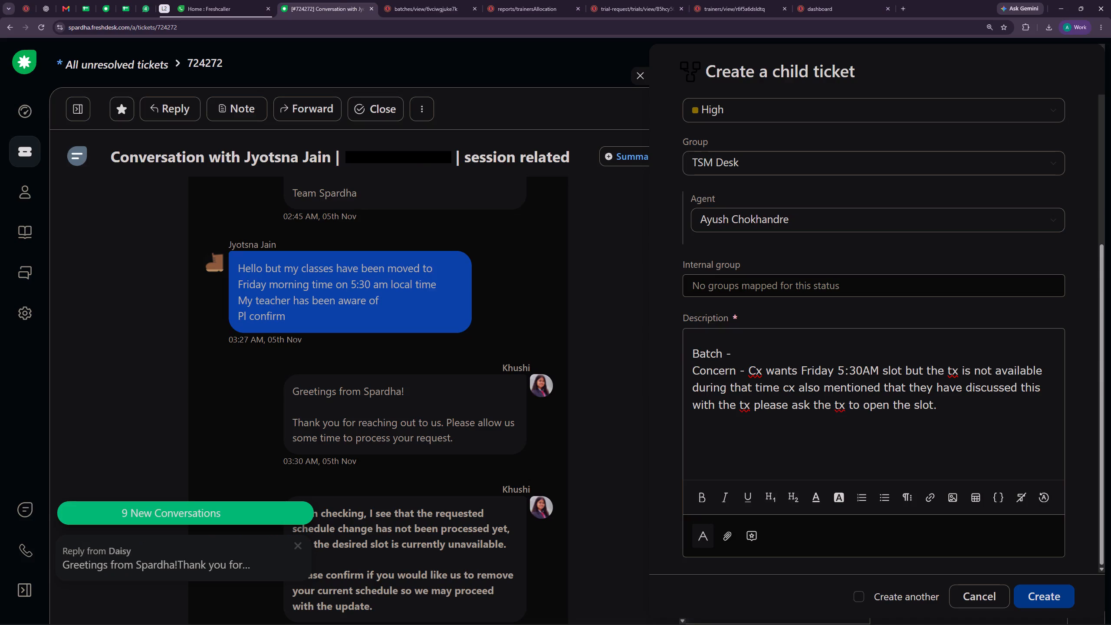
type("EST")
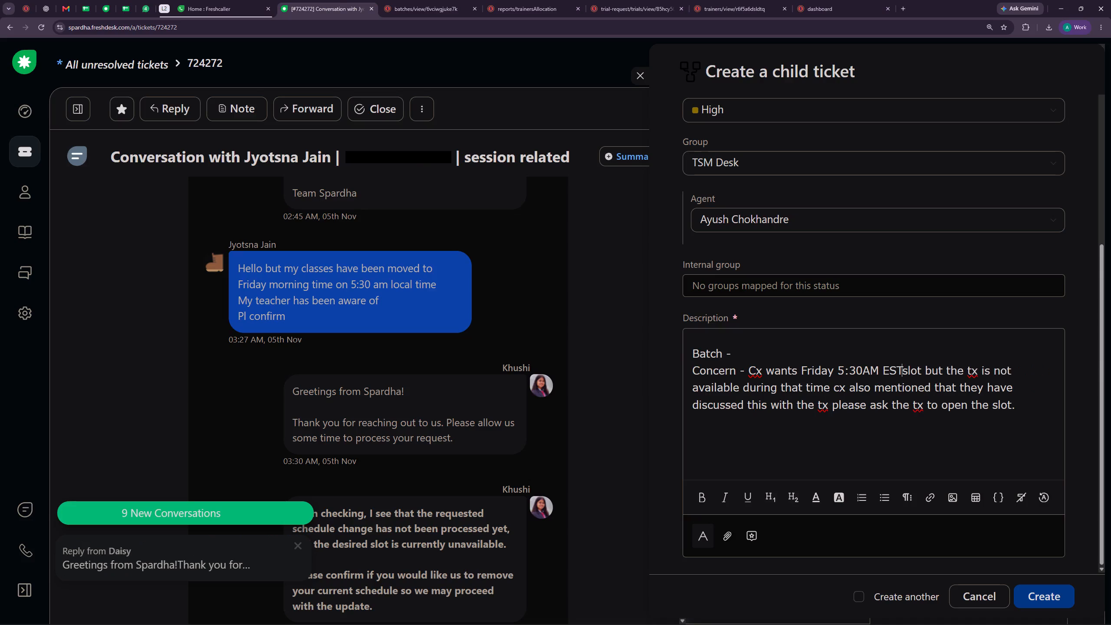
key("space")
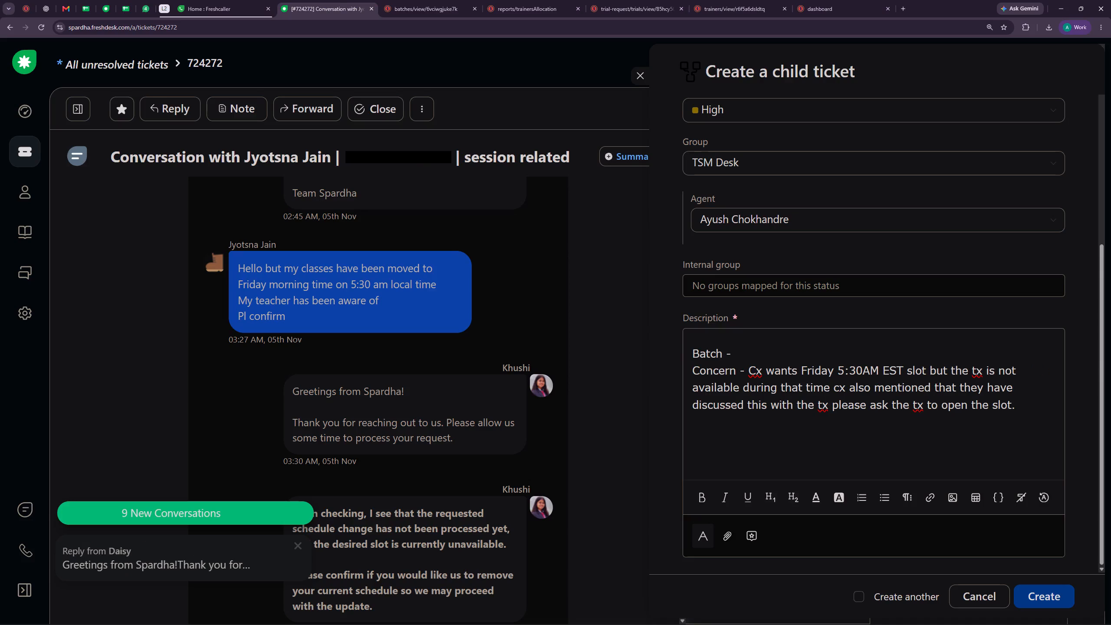
Copy the customer's Indian Vocals batch name from the batch details into the child ticket description, on the same line as "Batch -".
left_click(759, 350)
left_click(421, 11)
scroll(406, 233, "up", 5)
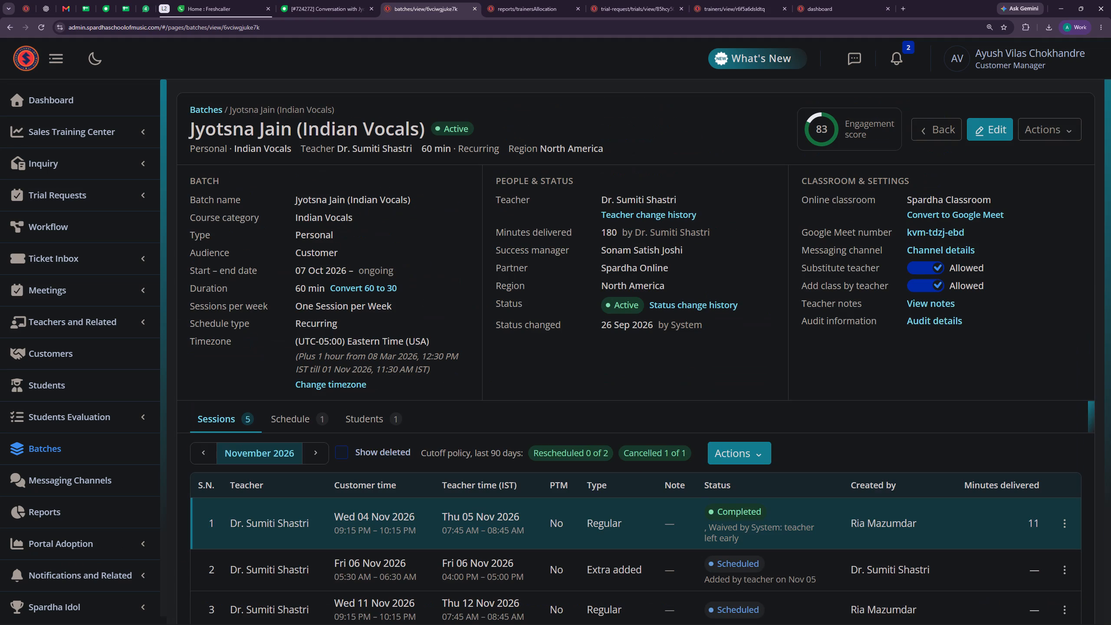
left_click_drag(281, 196, 425, 200)
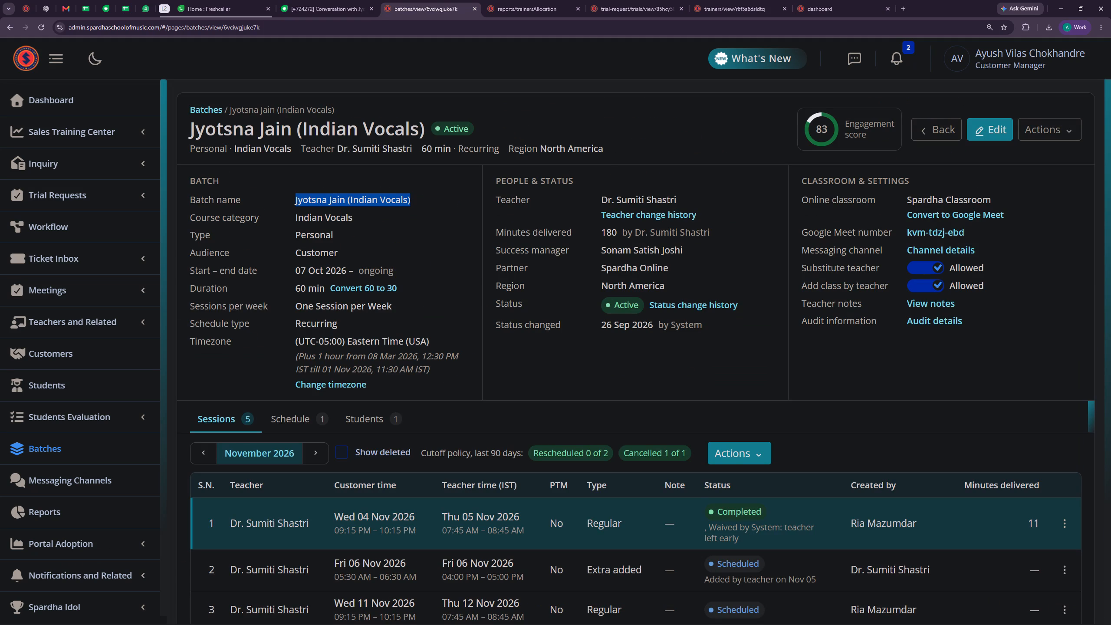
key("ctrl+c")
left_click(335, 0)
key("ctrl+v")
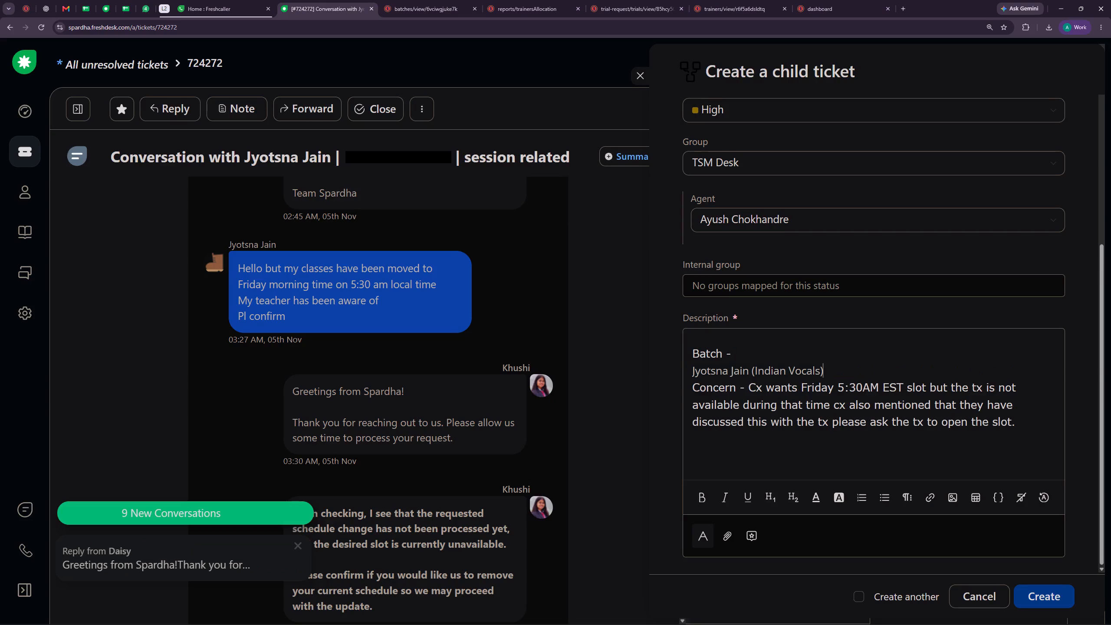
left_click(692, 371)
left_click(691, 368)
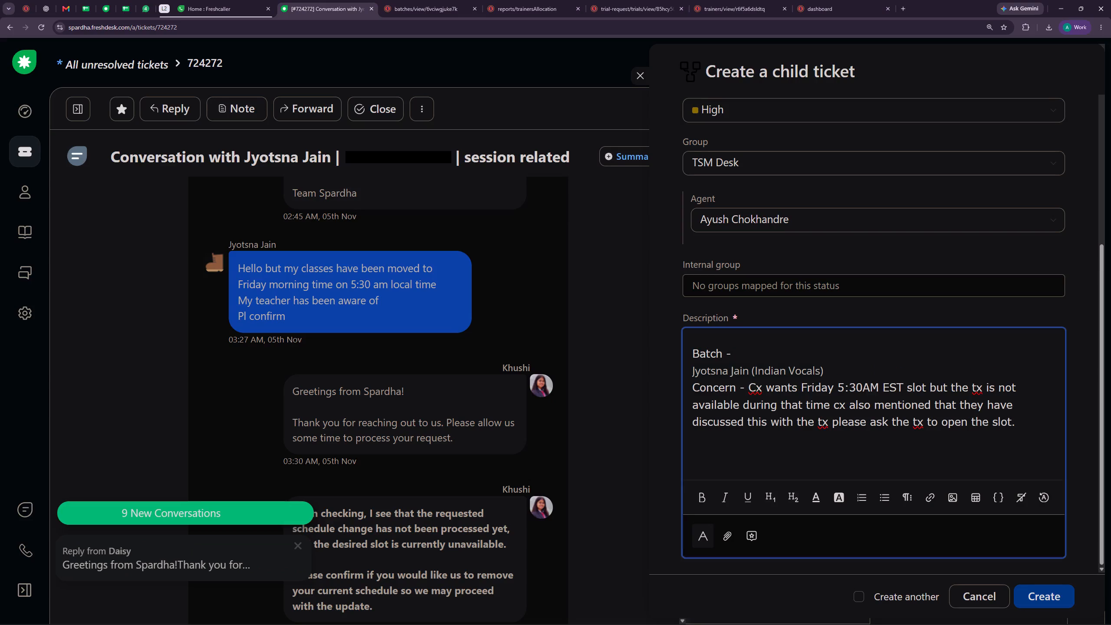
left_click(695, 368)
left_click(694, 369)
key("BackSpace")
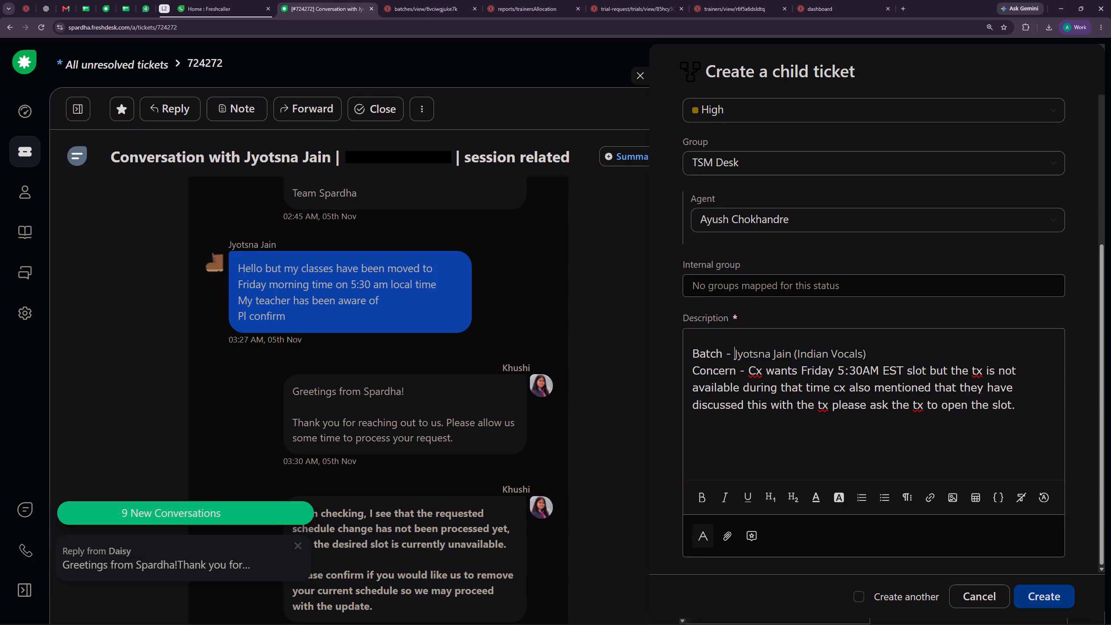
Create the child ticket under ticket 724272 and dismiss the new-reply notification.
left_click(1049, 597)
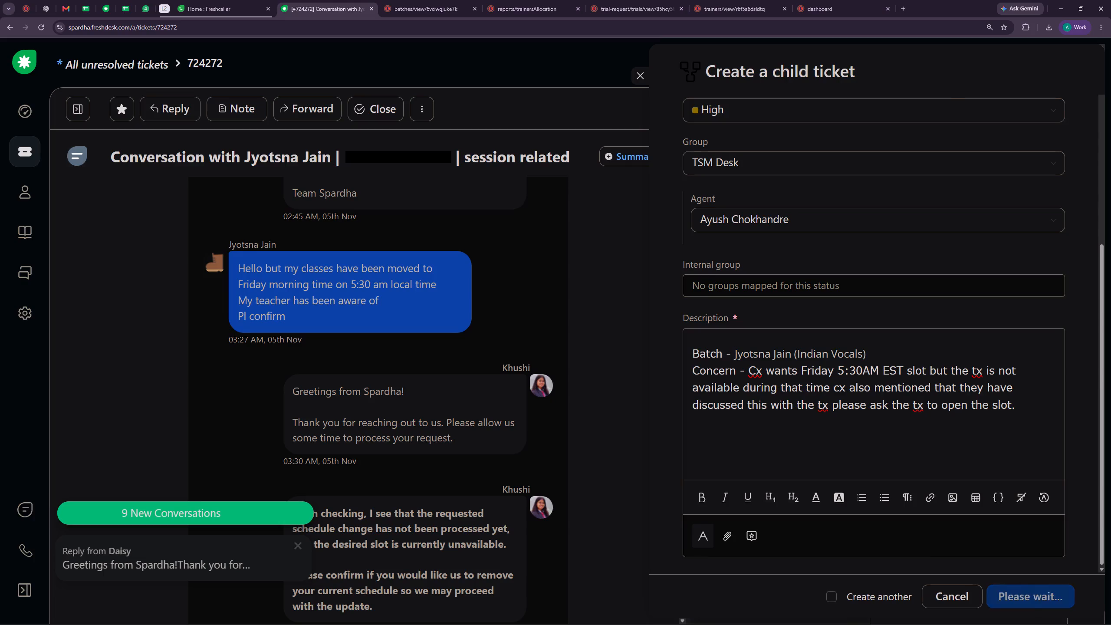
left_click(296, 543)
Add the private note "Created a child ticket" to ticket 724272.
scroll(383, 463, "down", 7)
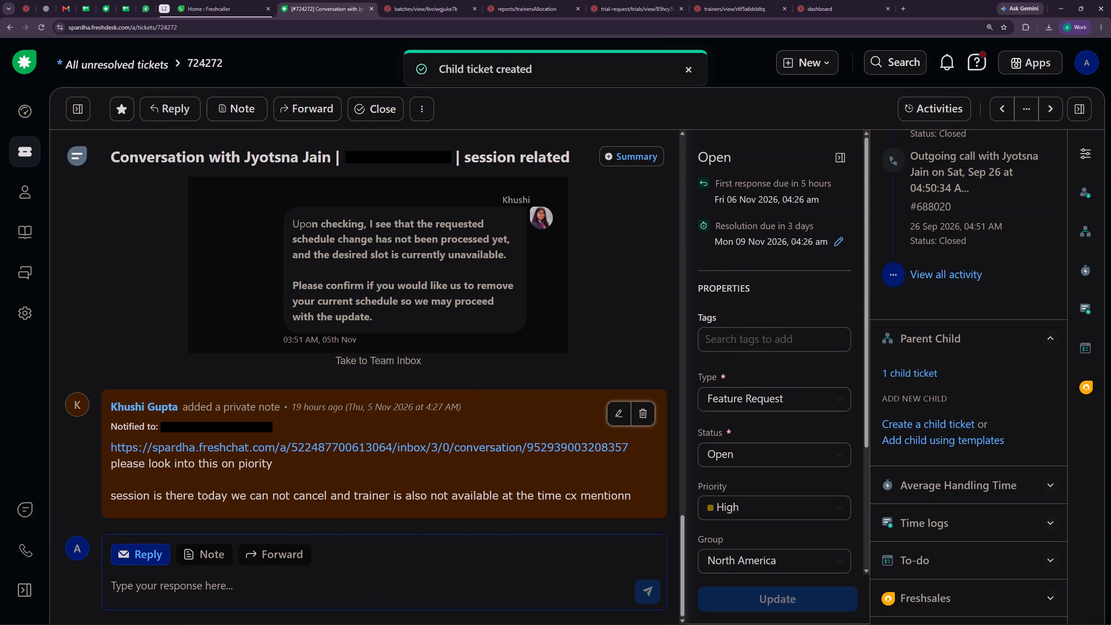
scroll(386, 484, "down", 3)
left_click(207, 552)
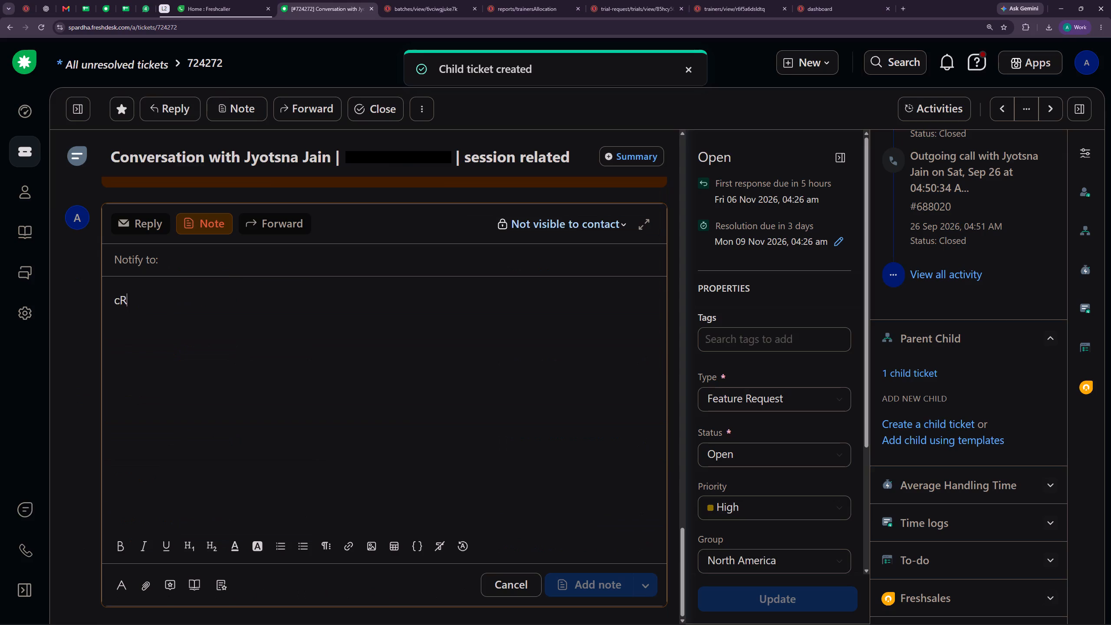
key("BackSpace")
key("BackSpace")
key("BackSpace")
key("BackSpace")
key("BackSpace")
key("BackSpace")
key("BackSpace")
key("BackSpace")
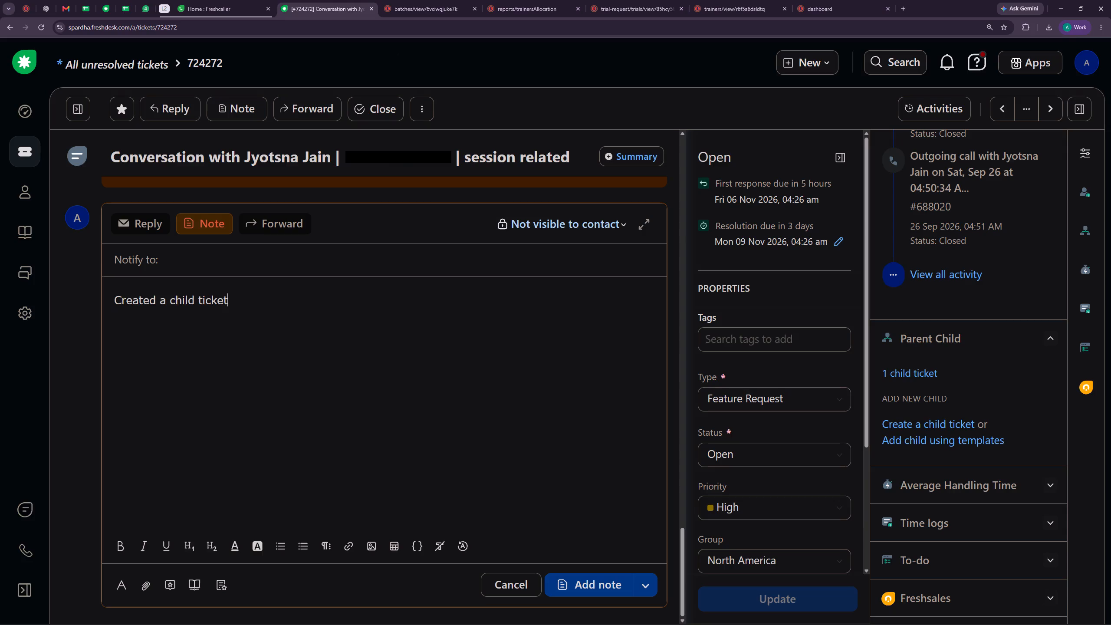
left_click(595, 581)
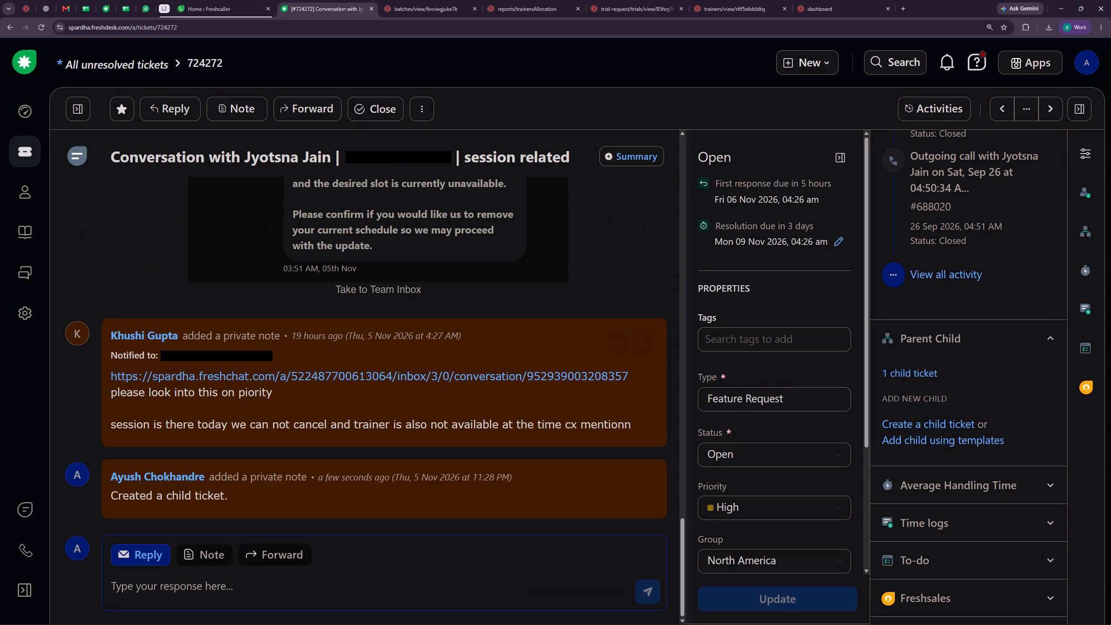
Set ticket 724272's status to Waiting on Customer and save the update.
left_click(763, 460)
left_click(776, 414)
left_click(778, 595)
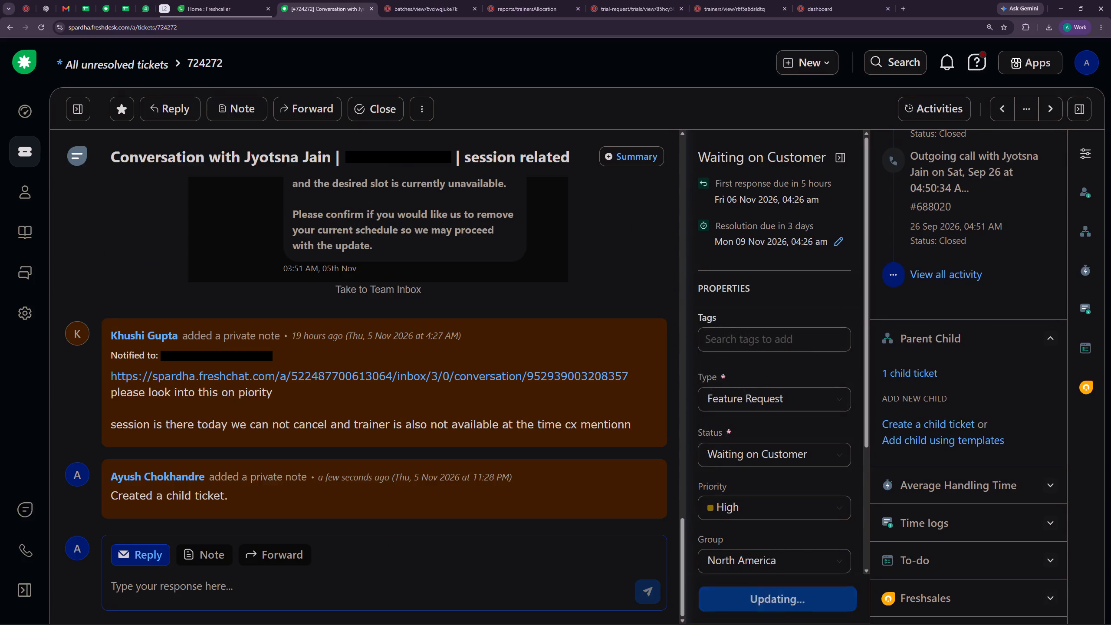
Copy the teacher's name from the Indian Vocals batch details and select that teacher as the Teachers Allocation filter.
left_click(419, 0)
left_click(592, 196)
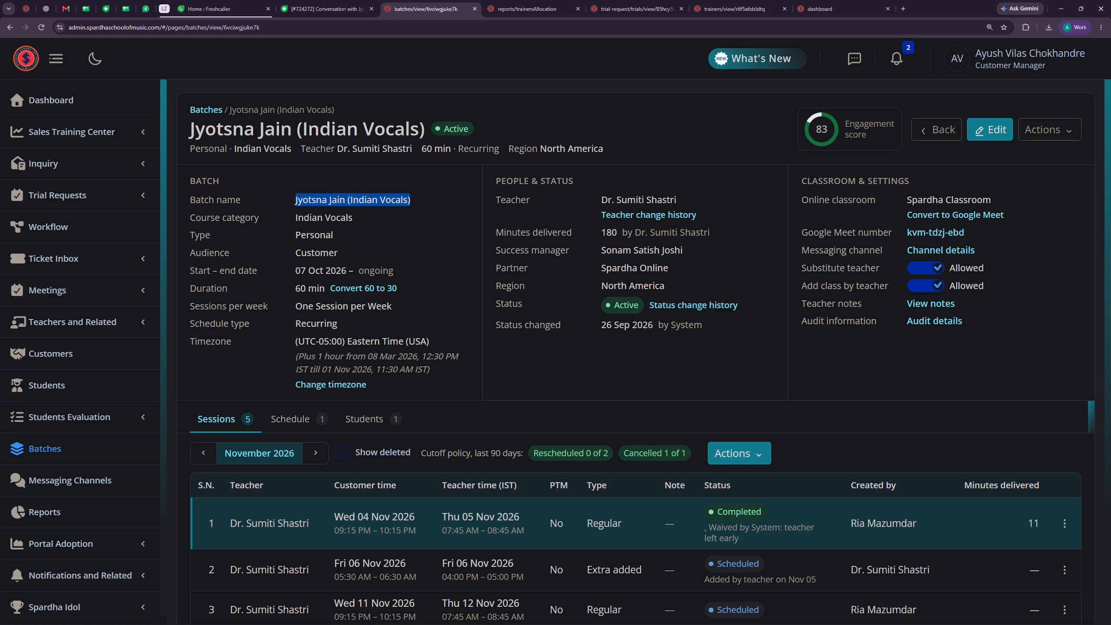
left_click_drag(592, 196, 684, 196)
key("ctrl+c")
left_click(515, 0)
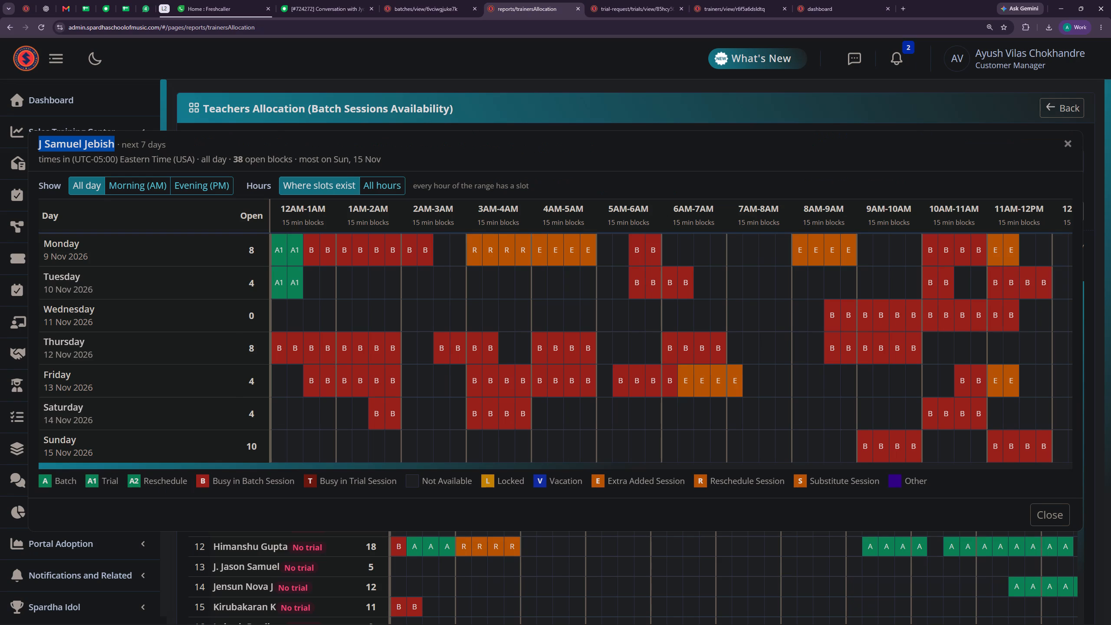
left_click(1067, 147)
left_click(509, 166)
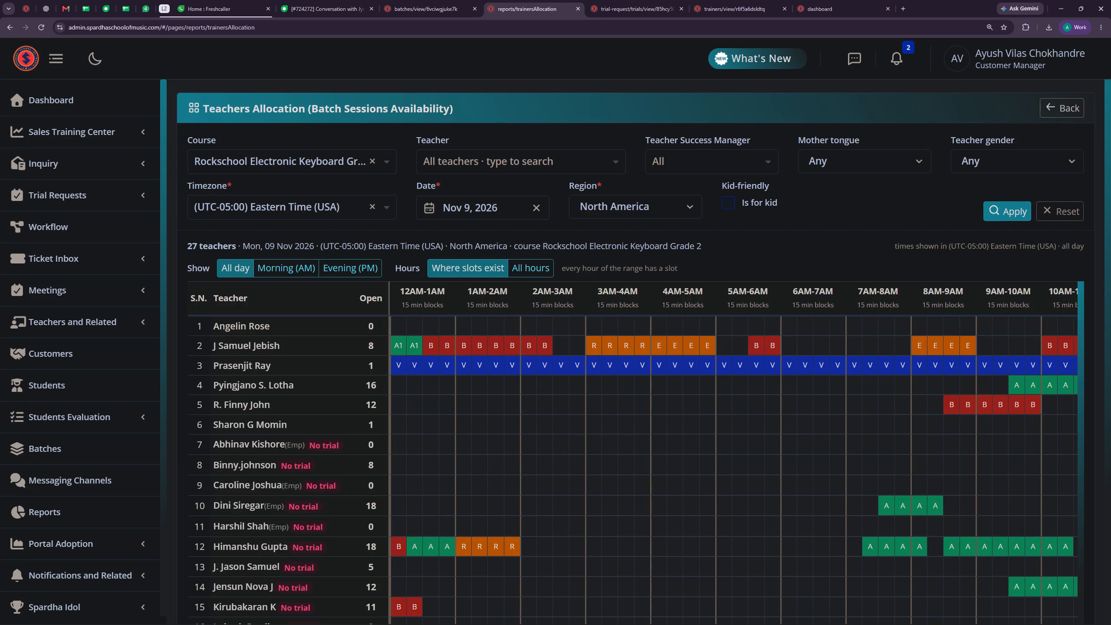
key("ctrl+v")
left_click(422, 160)
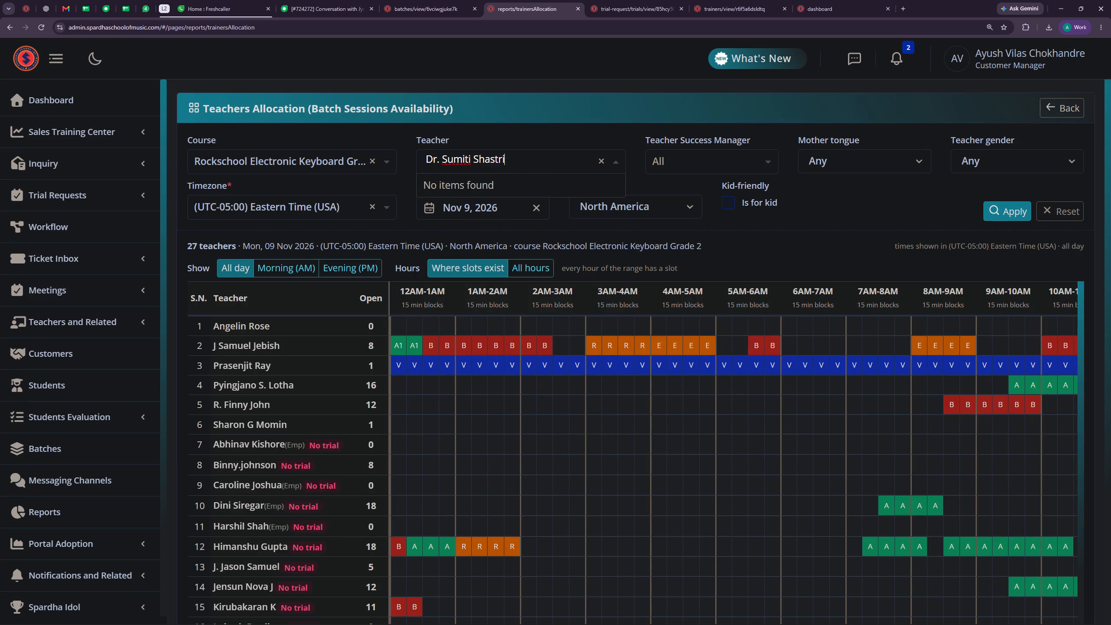
left_click(425, 160)
key("BackSpace")
left_click(460, 180)
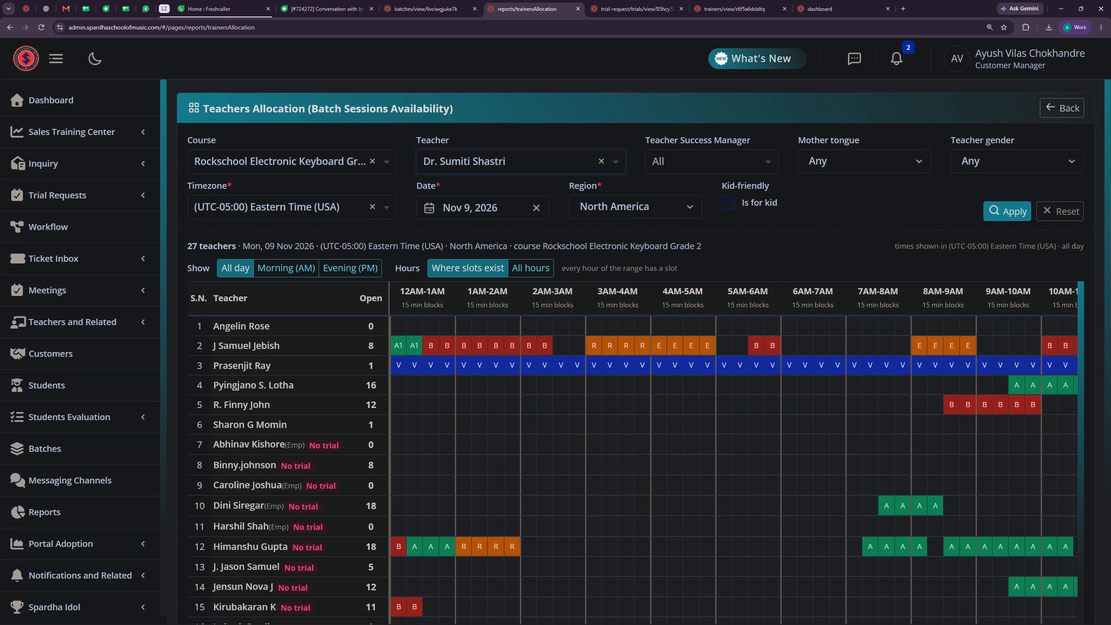
Clear the course filter, set the date to Nov 6, 2026, and load the teacher's allocation.
left_click(432, 0)
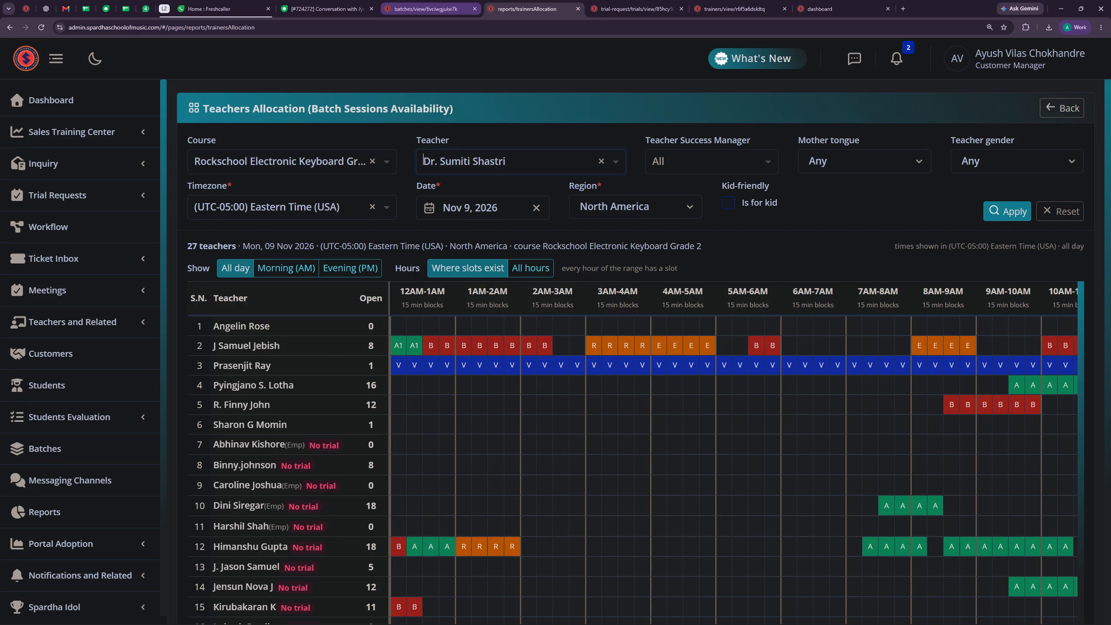
left_click(532, 0)
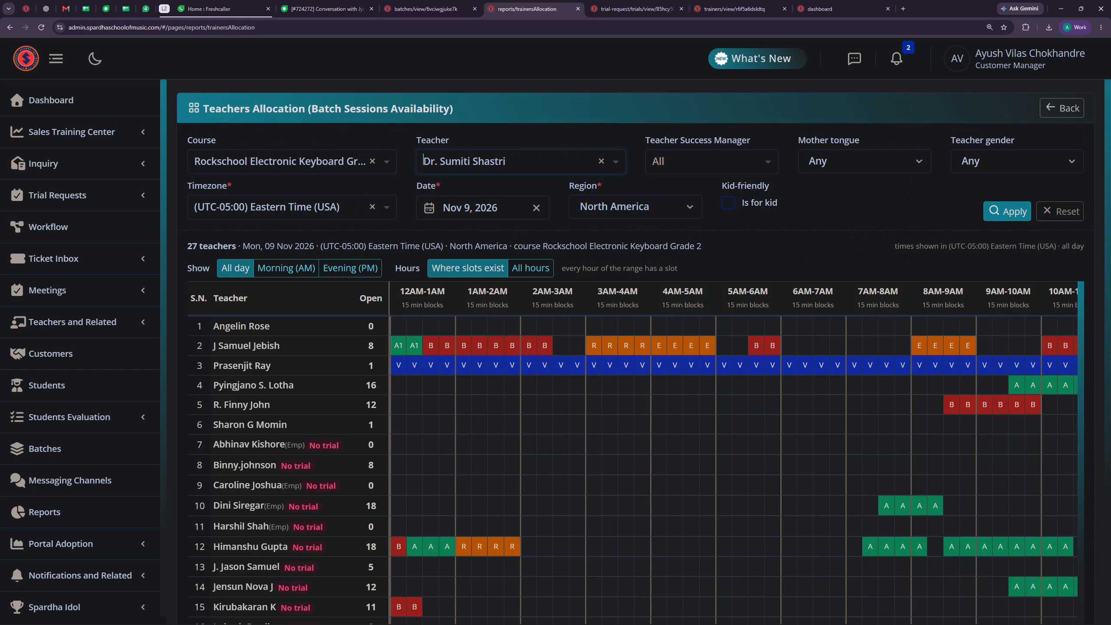
left_click(373, 162)
left_click(503, 211)
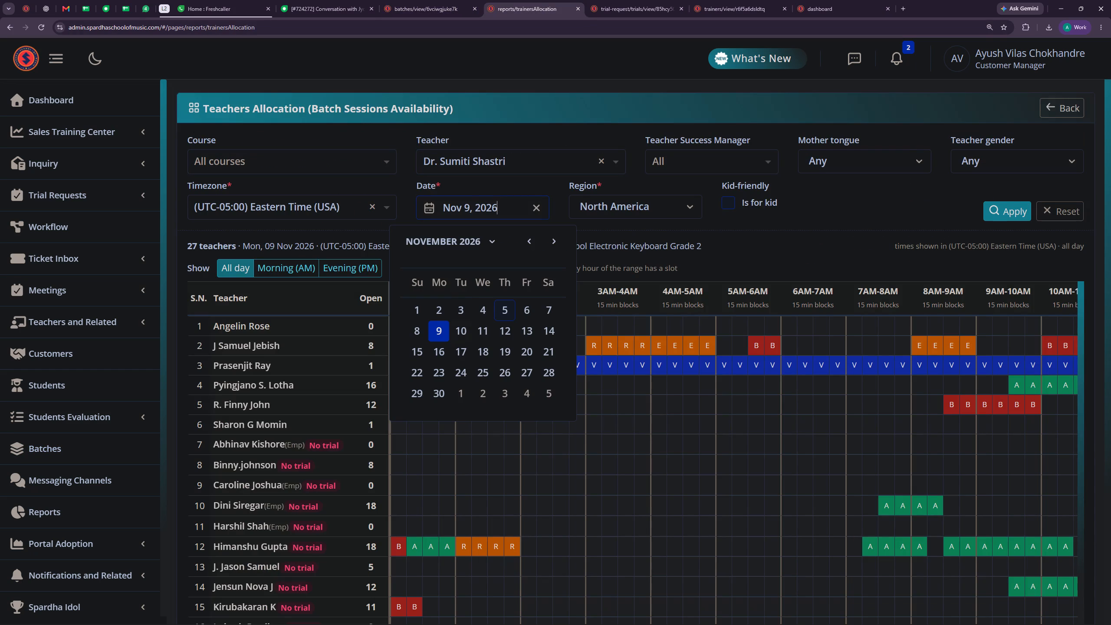
left_click(523, 302)
left_click(1014, 211)
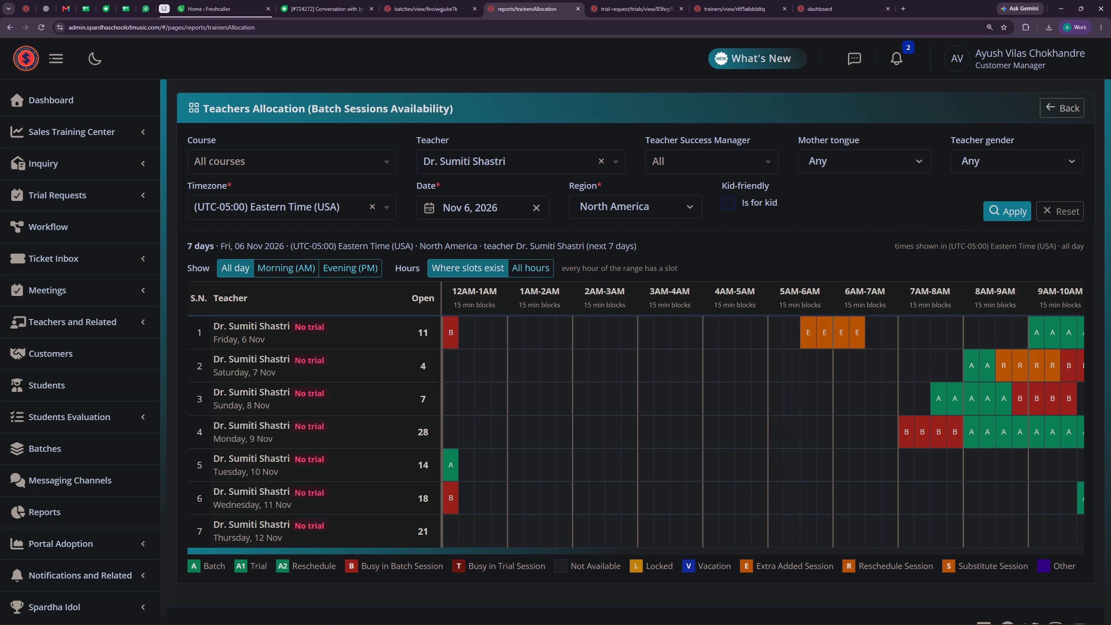
Examine the teacher's Friday availability by loading the allocation for Nov 13, Nov 20 and Nov 27, 2026 in turn.
left_click(497, 210)
left_click(525, 326)
left_click(997, 207)
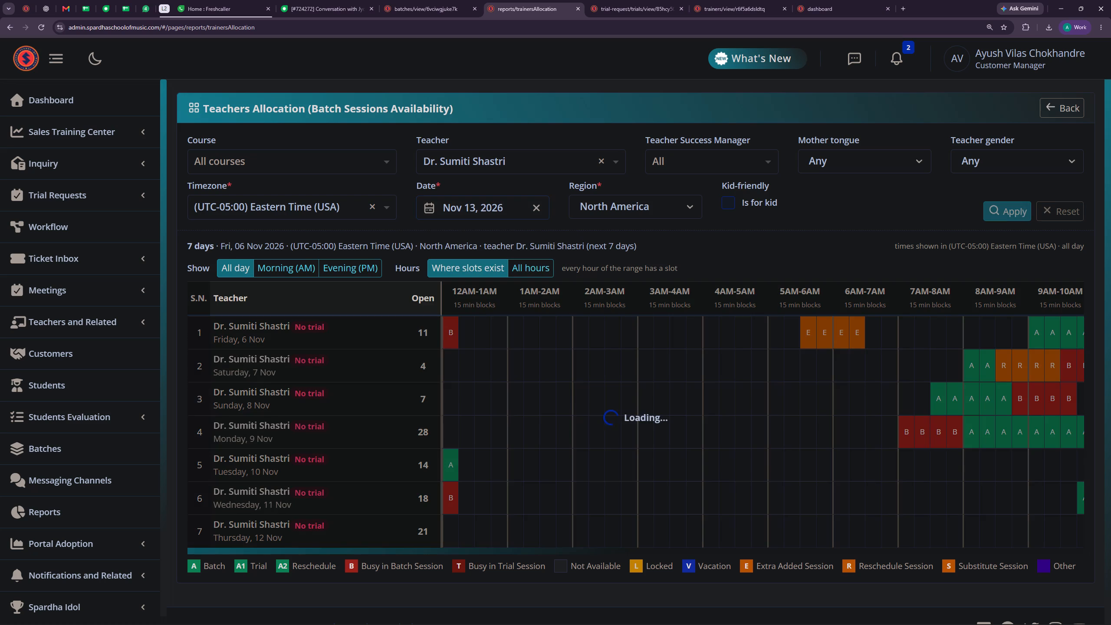
left_click(478, 214)
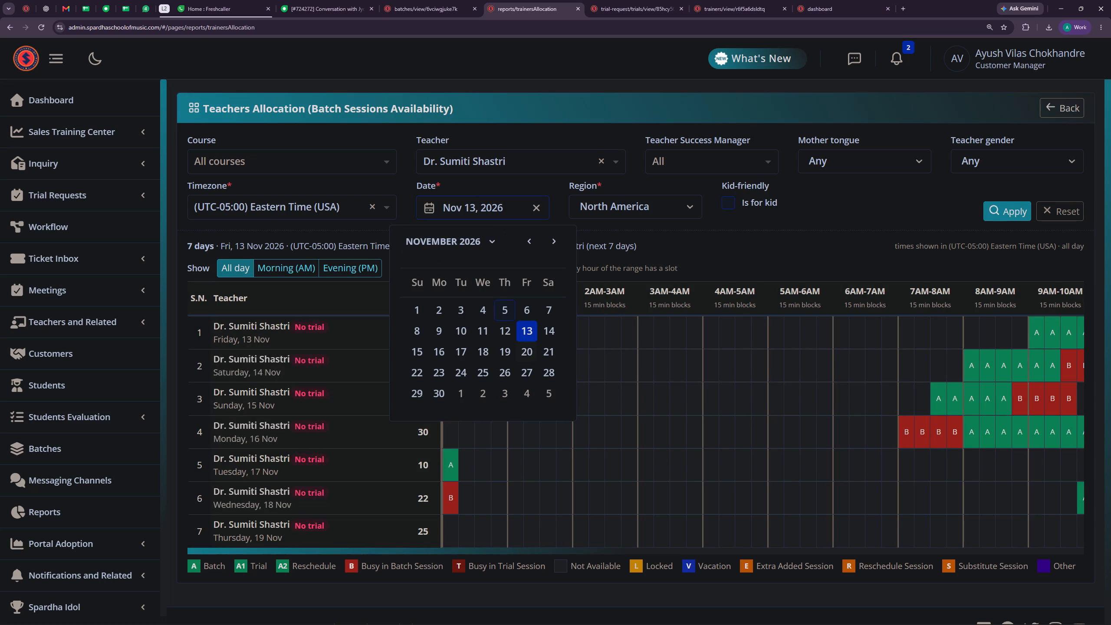
left_click(530, 352)
left_click(1016, 214)
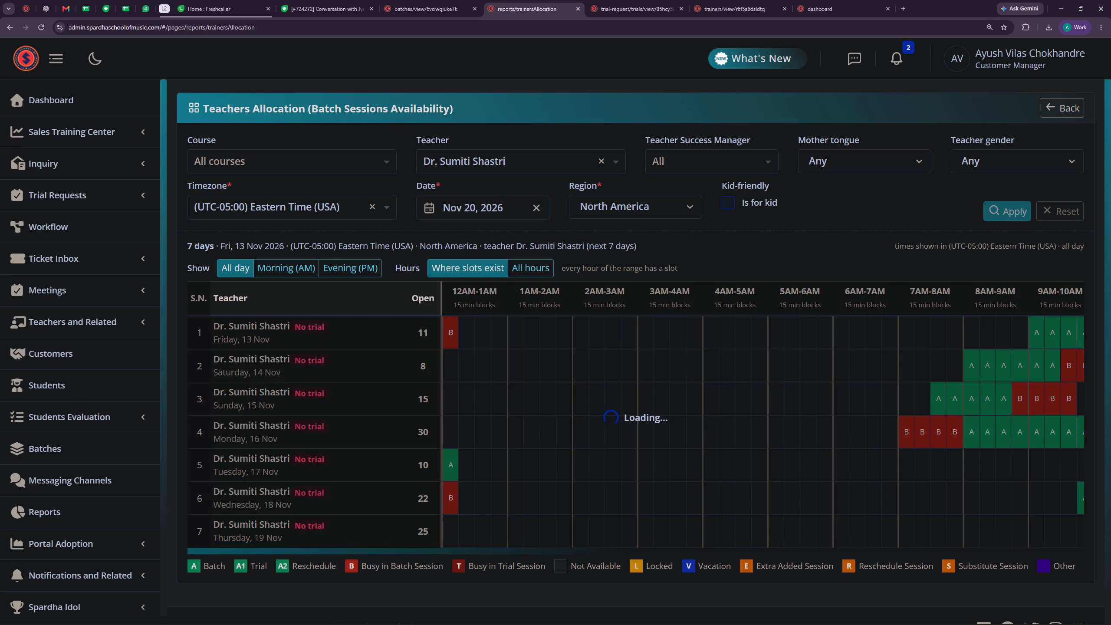
left_click(482, 203)
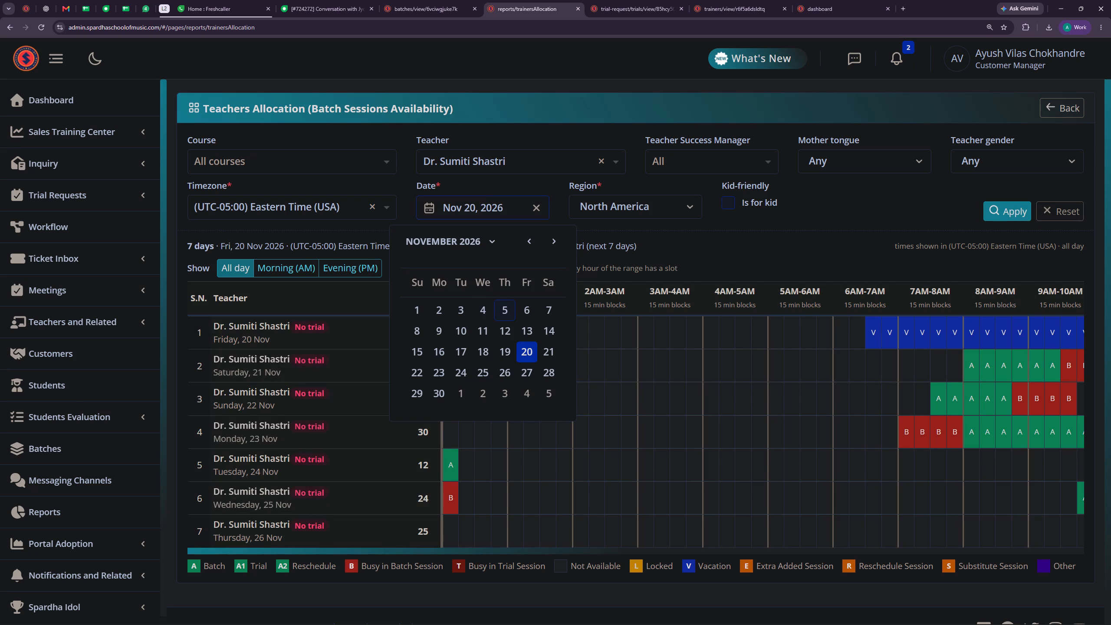
left_click(524, 371)
left_click(1012, 216)
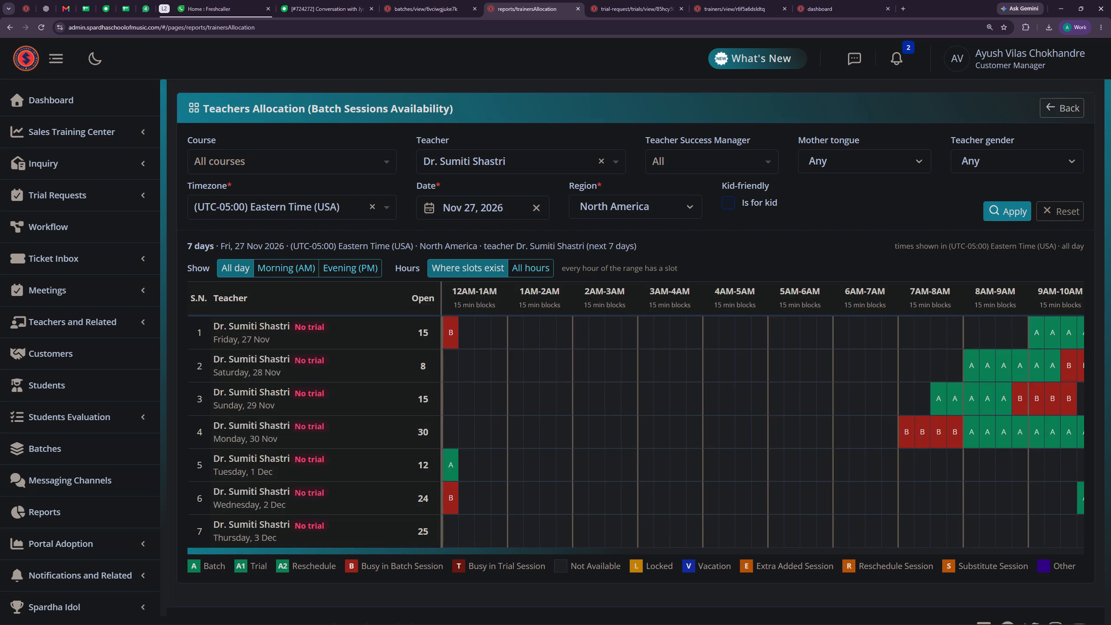
Reload the Teachers Allocation report to clear its teacher, timezone, date and region filters.
left_click(571, 110)
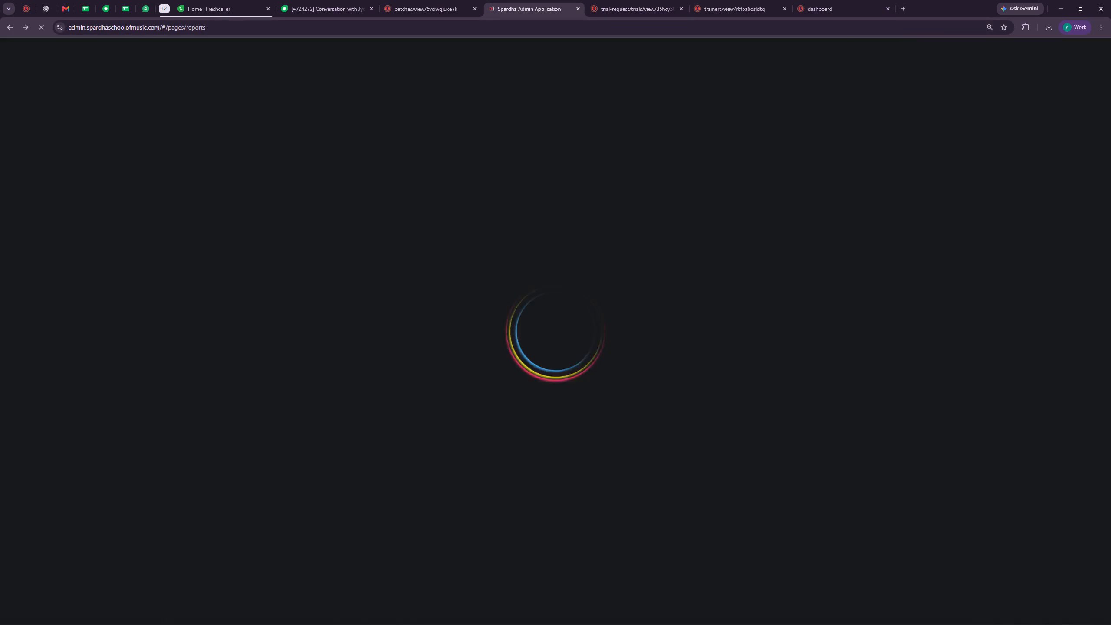
left_click_drag(558, 273, 558, 260)
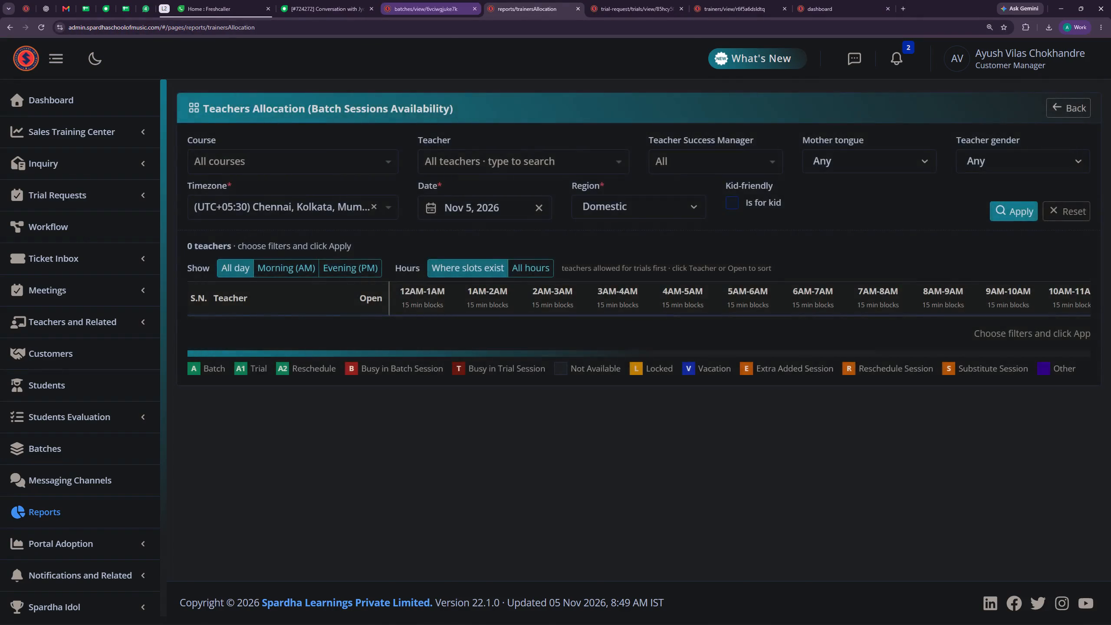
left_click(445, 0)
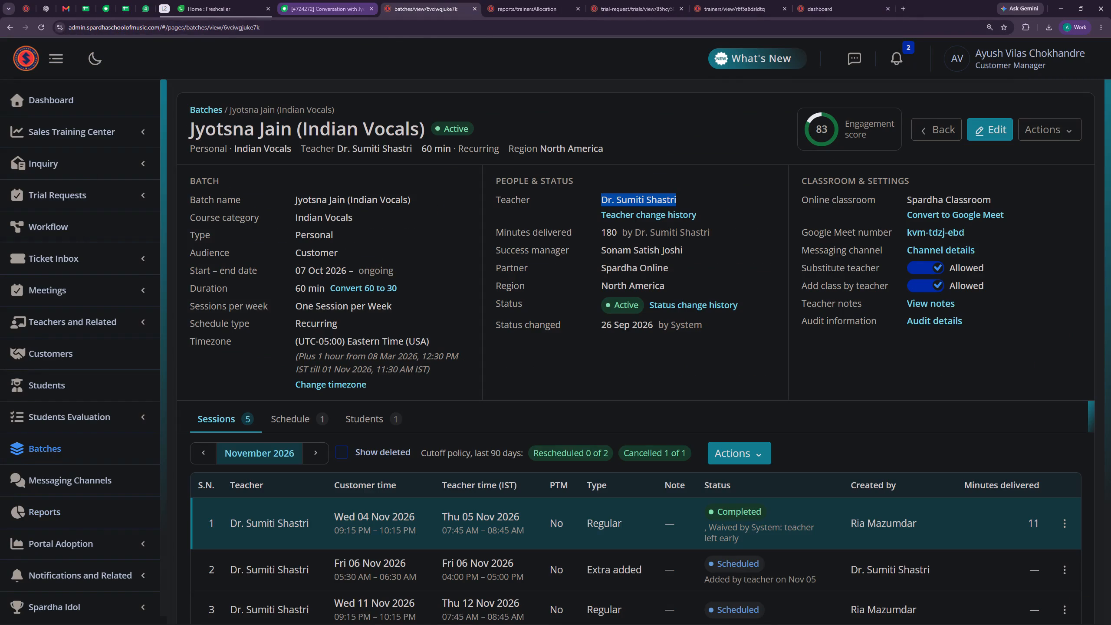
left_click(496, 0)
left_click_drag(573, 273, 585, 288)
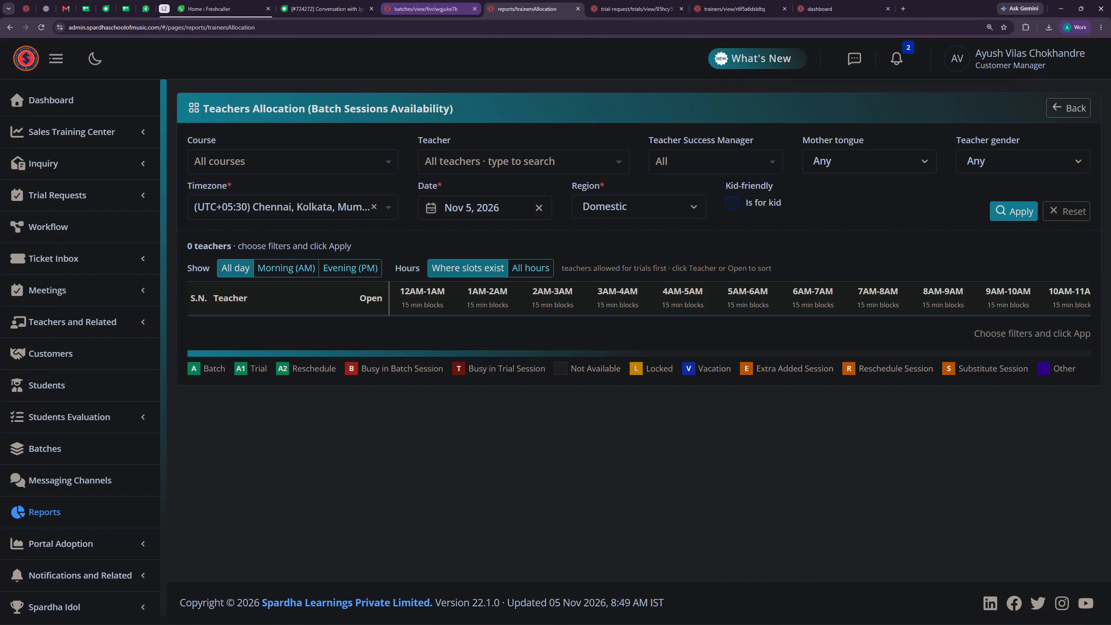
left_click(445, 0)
Move on from ticket 724272 to the next unresolved ticket, 724290, and dismiss the new-reply notification.
left_click(318, 2)
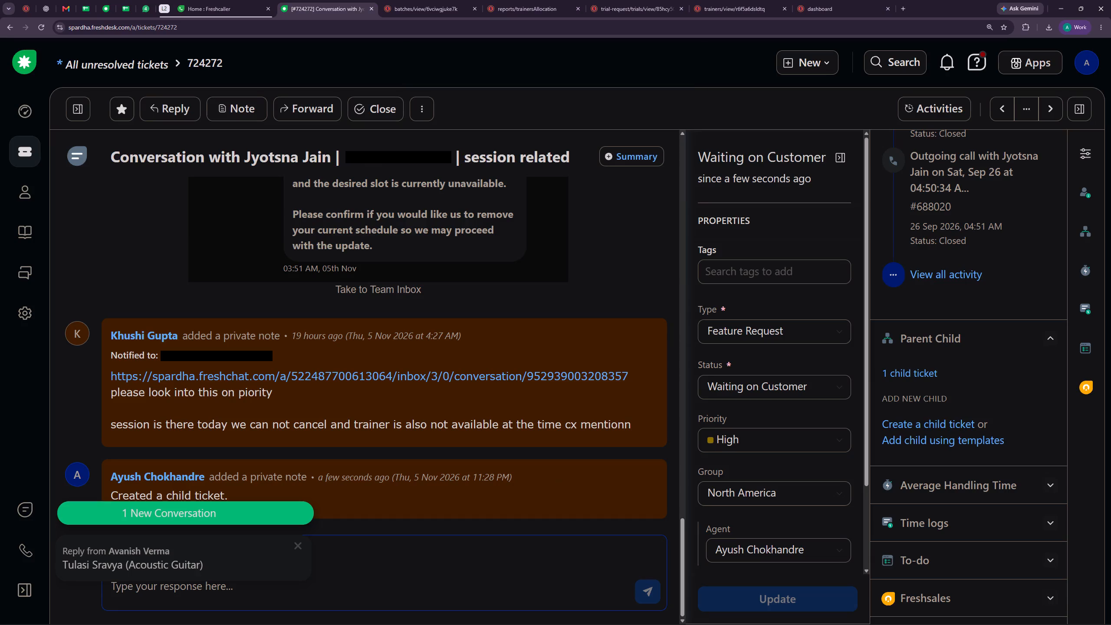
left_click(1004, 114)
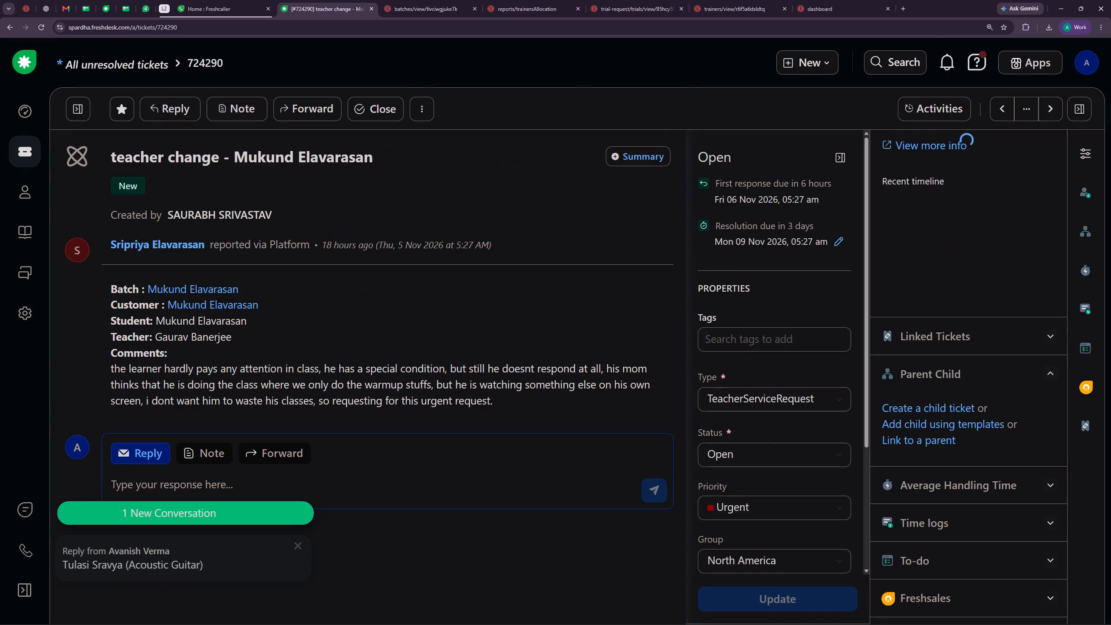
left_click(298, 547)
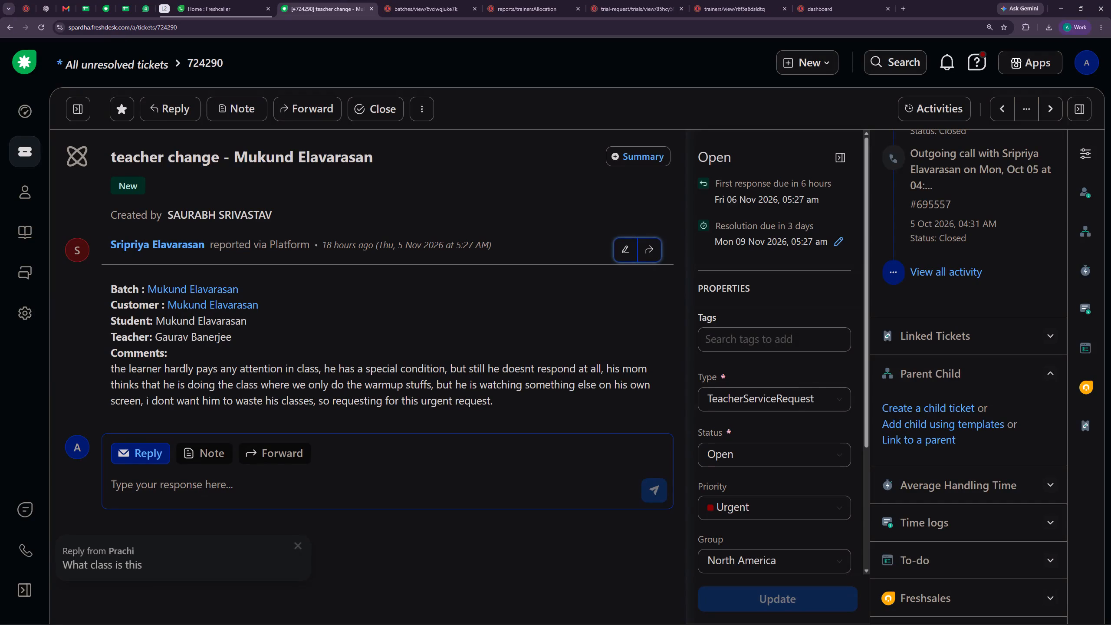
Copy the mobile number from ticket 724290's contact info and search the admin batches with it as the family unique number.
scroll(504, 354, "up", 1)
scroll(923, 381, "up", 3)
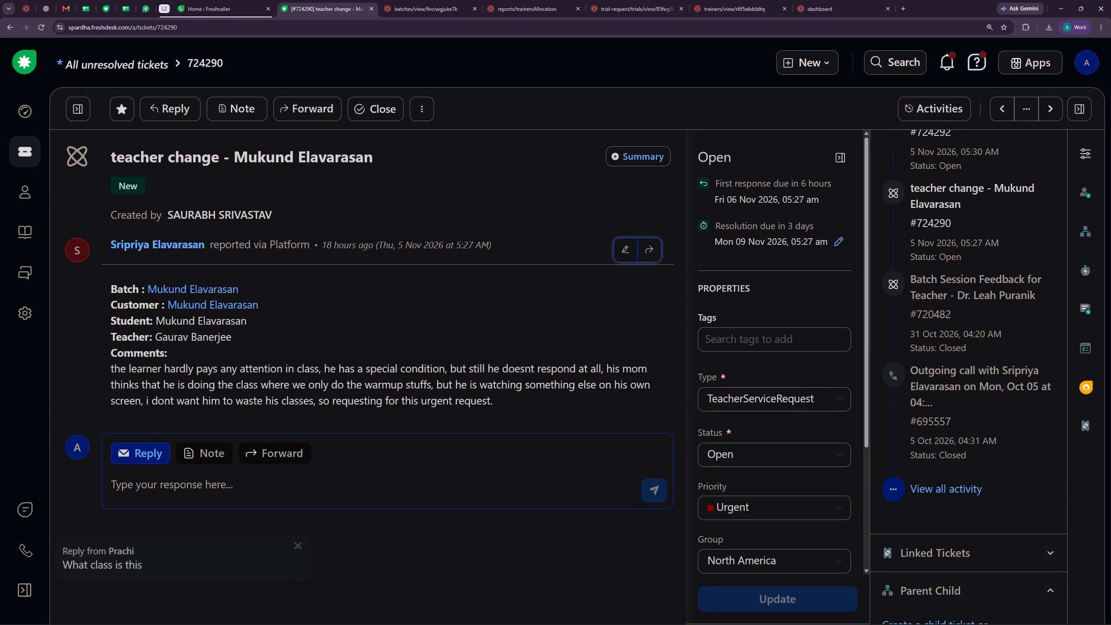
scroll(572, 334, "up", 4)
scroll(956, 347, "up", 7)
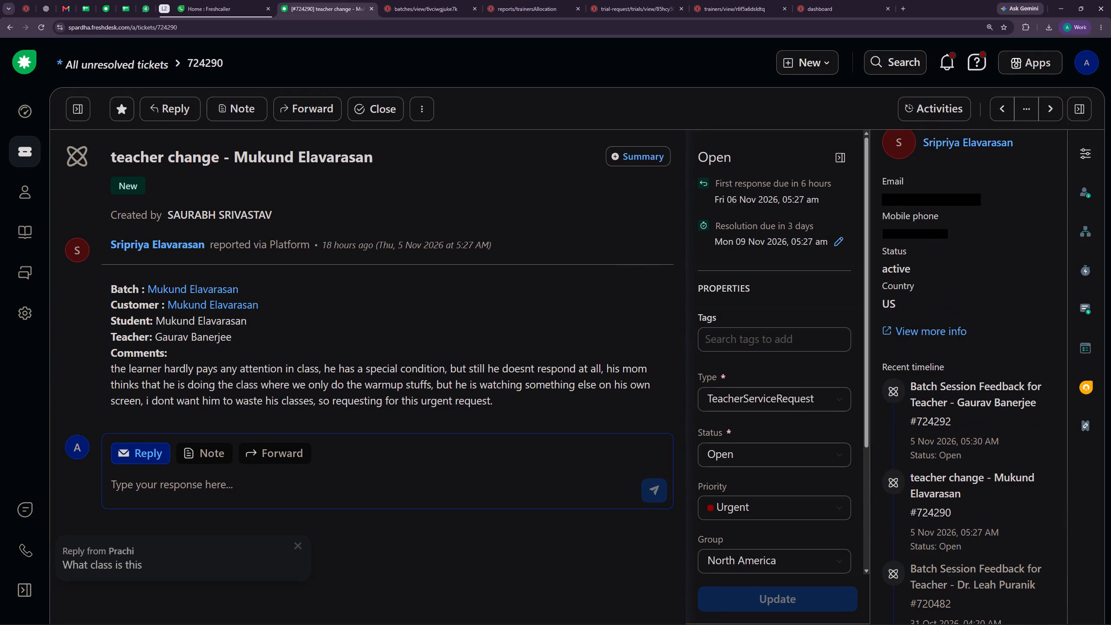
left_click_drag(956, 281, 947, 283)
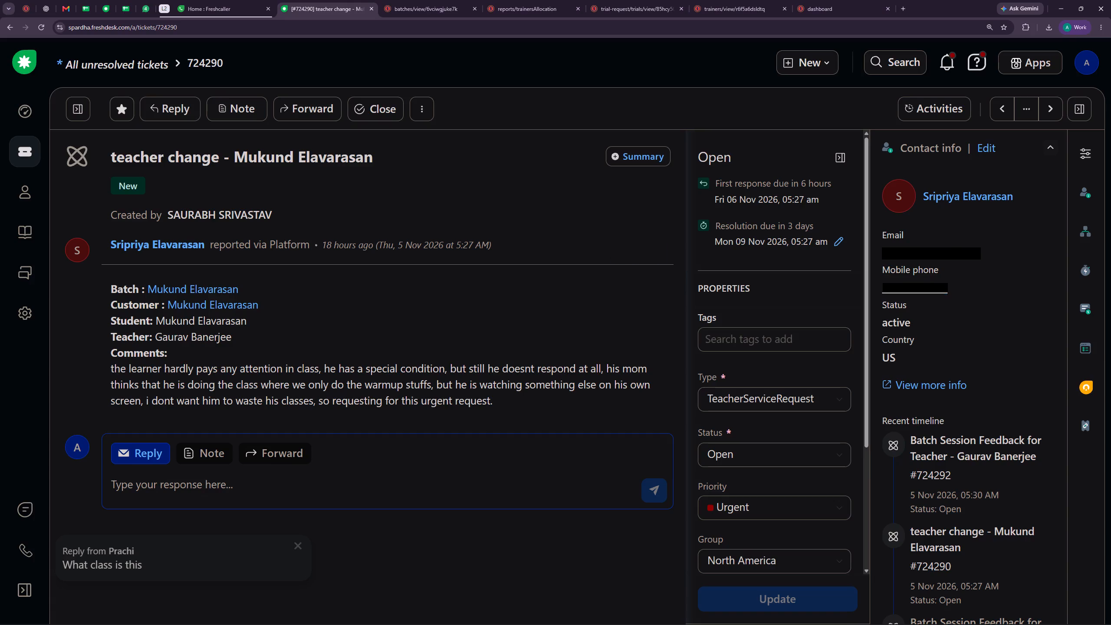
left_click_drag(947, 283, 893, 288)
key("ctrl+c")
left_click(425, 0)
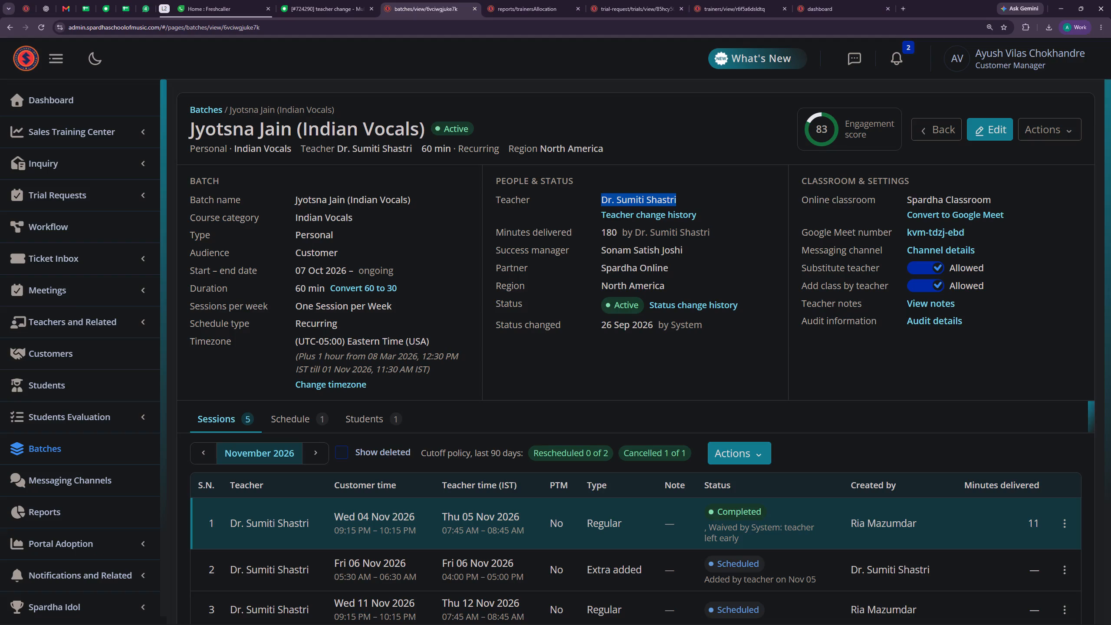
left_click(60, 448)
left_click_drag(570, 165, 442, 165)
key("ctrl+v")
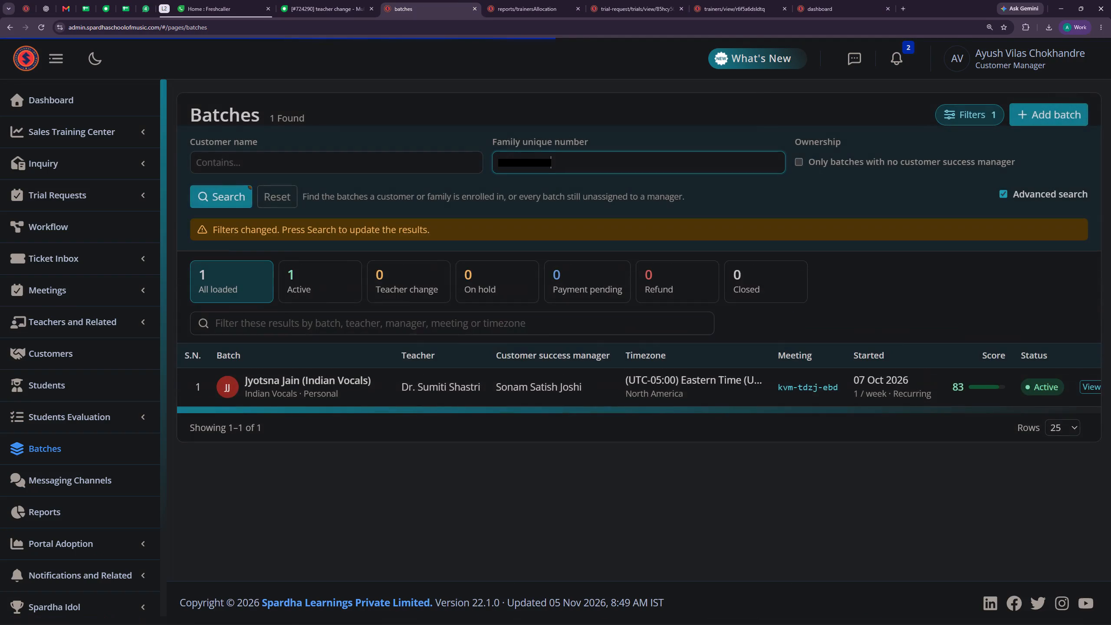
left_click(234, 195)
Open the details of the family's Electronic Keyboard batch from the search results.
left_click_drag(783, 418, 869, 419)
left_click_drag(860, 420, 808, 420)
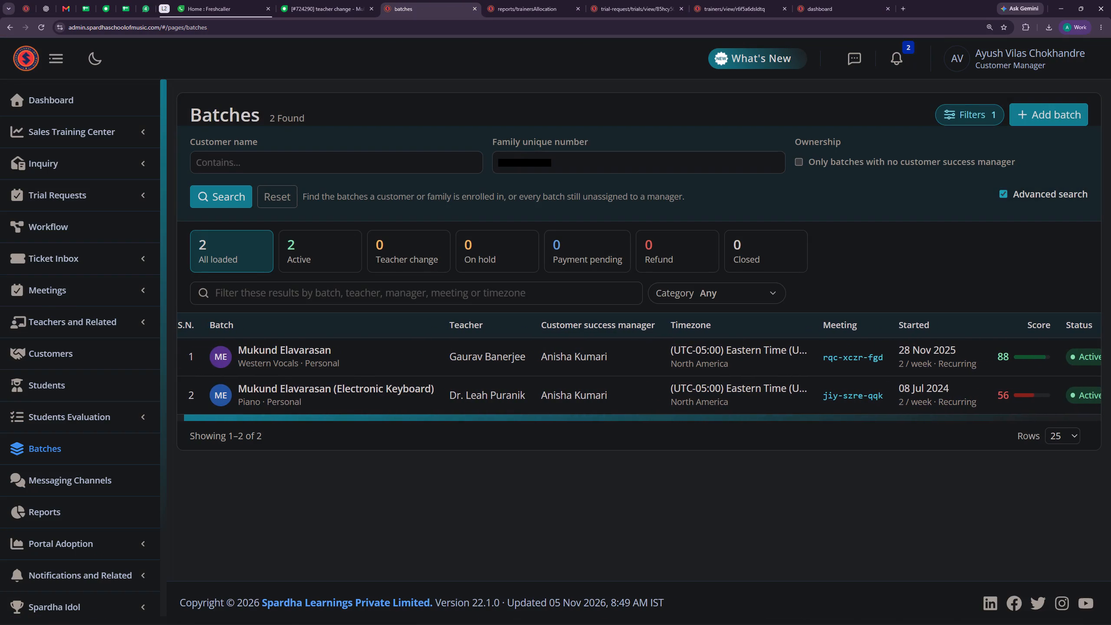
left_click_drag(808, 420, 807, 420)
left_click(1078, 396)
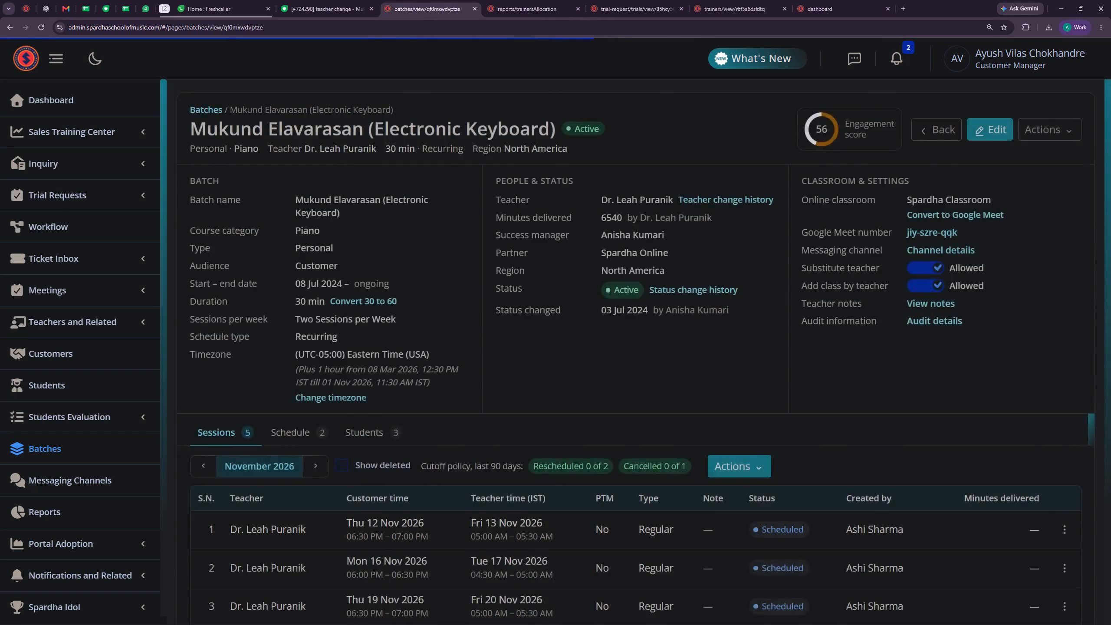
Check the Electronic Keyboard batch's sessions for October 2026.
scroll(434, 381, "down", 2)
left_click(200, 329)
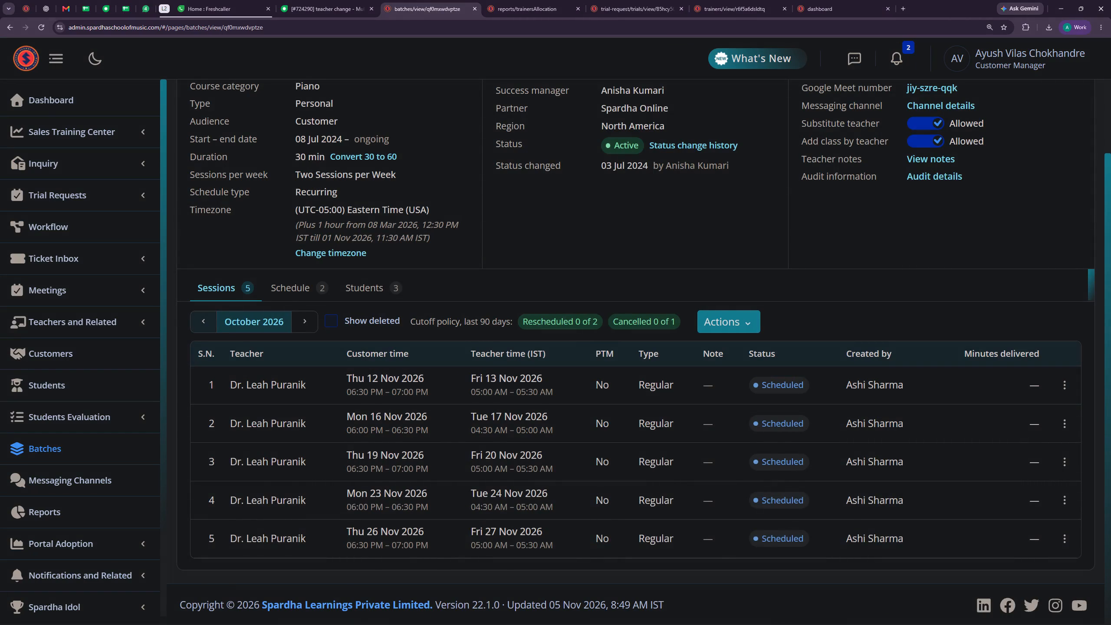
left_click(319, 0)
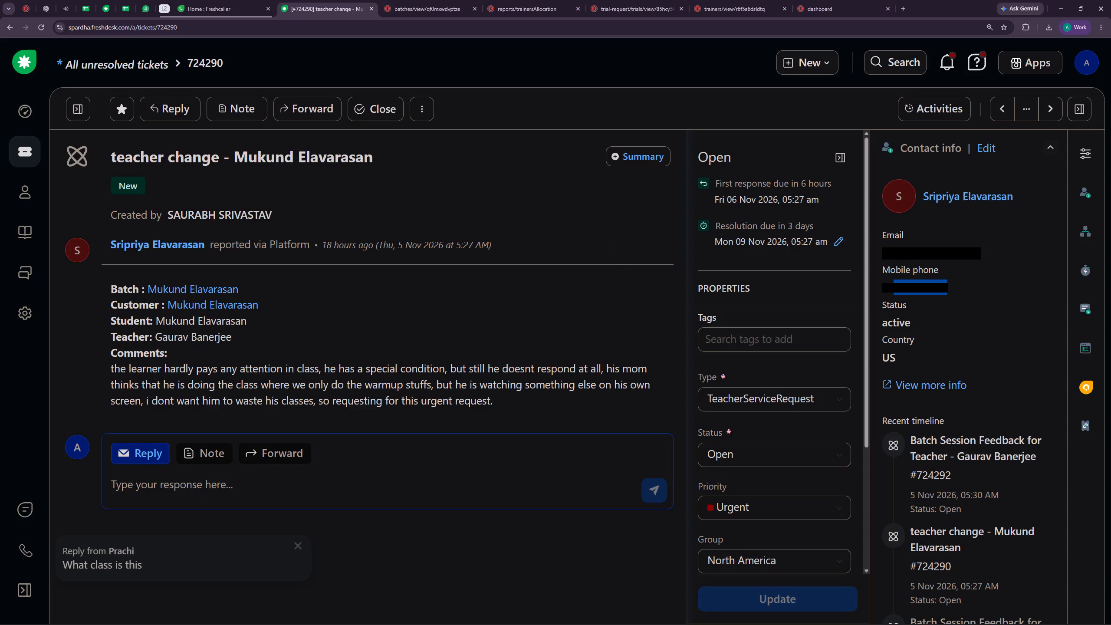
left_click(417, 0)
left_click_drag(481, 306, 503, 319)
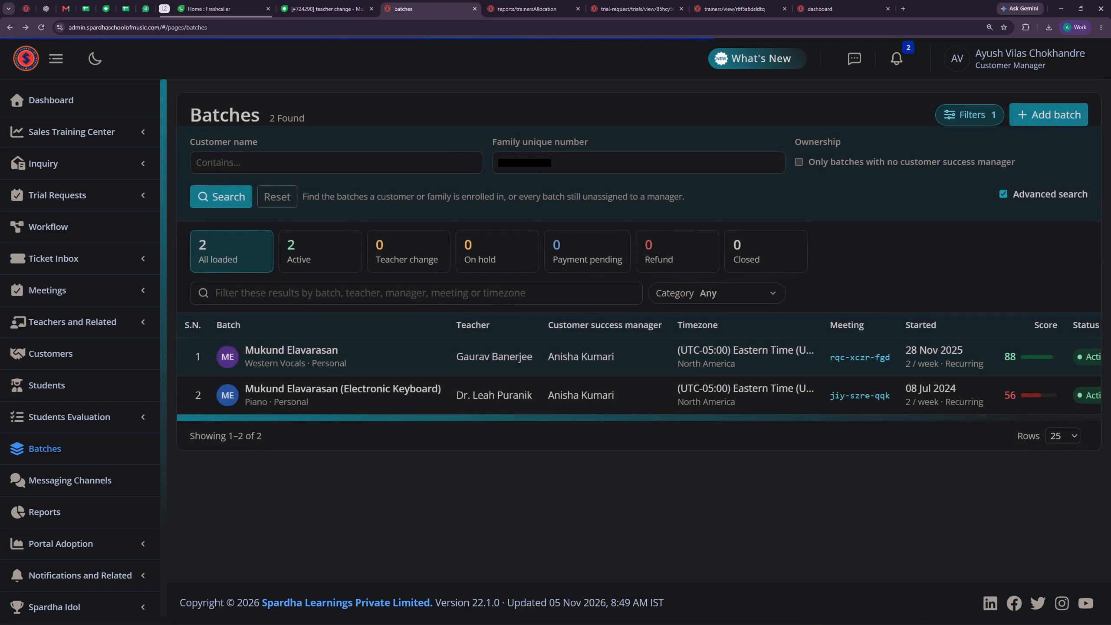
left_click(494, 365)
scroll(442, 398, "down", 1)
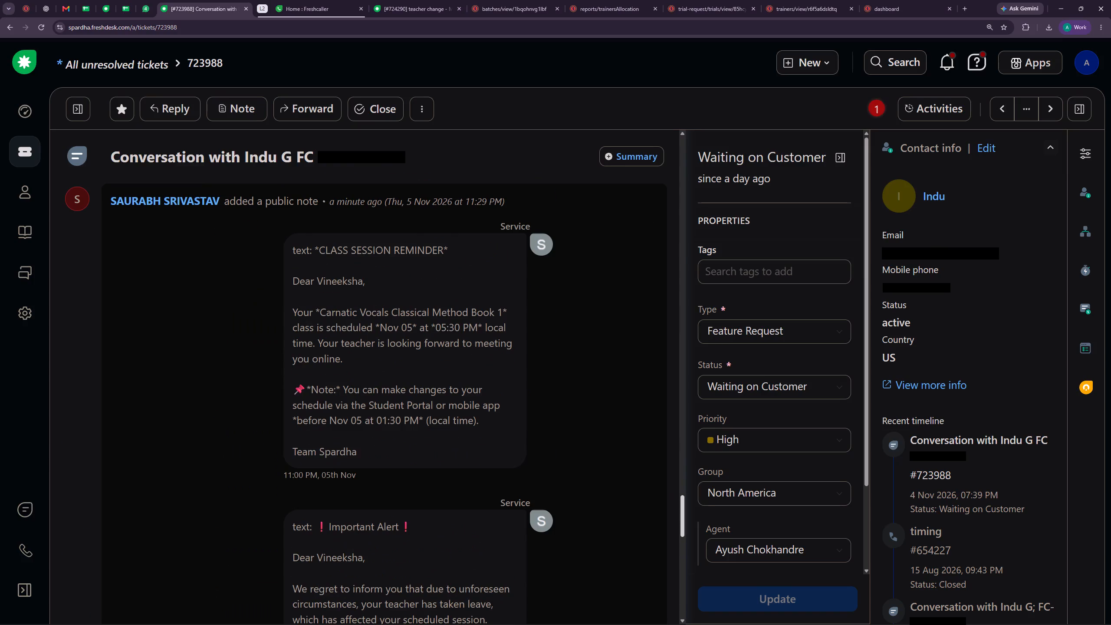
left_click_drag(681, 510, 671, 144)
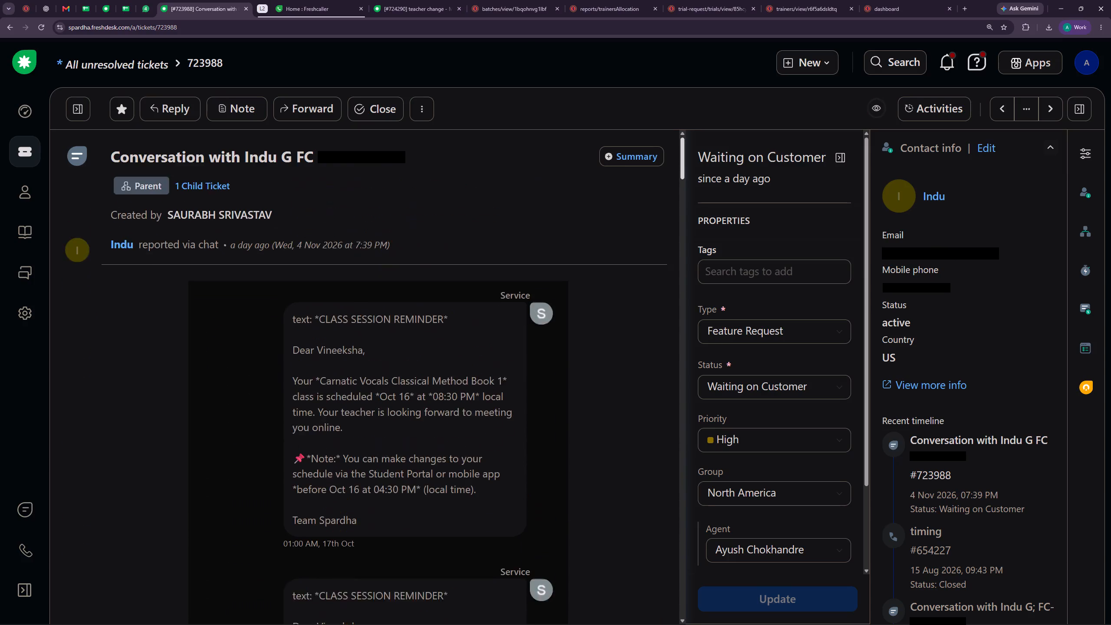
left_click_drag(671, 144, 649, 487)
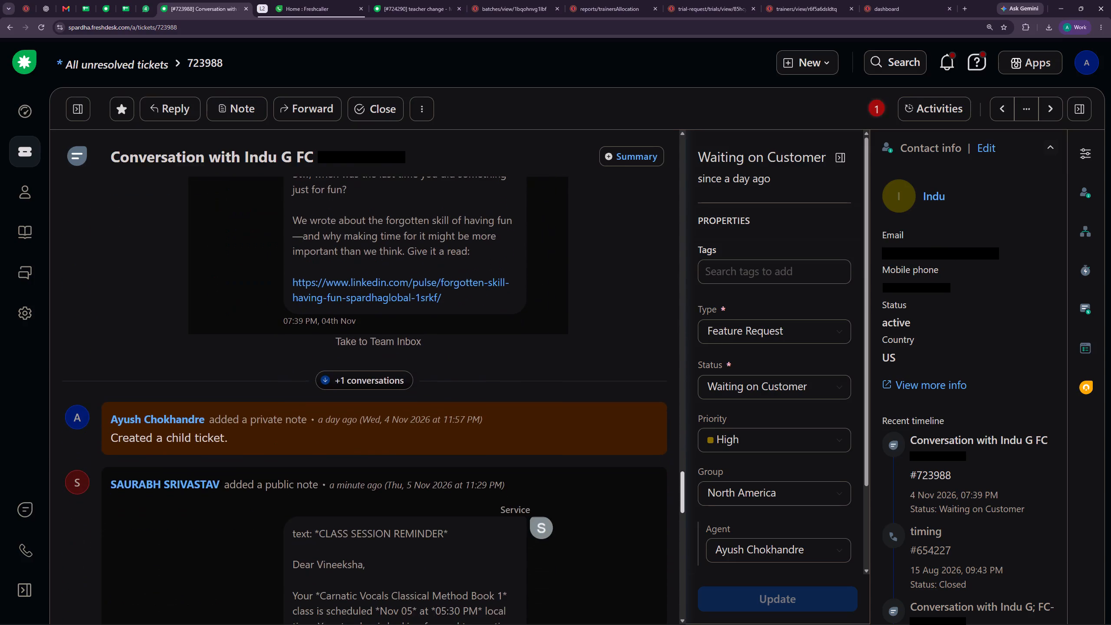
left_click_drag(649, 487, 651, 541)
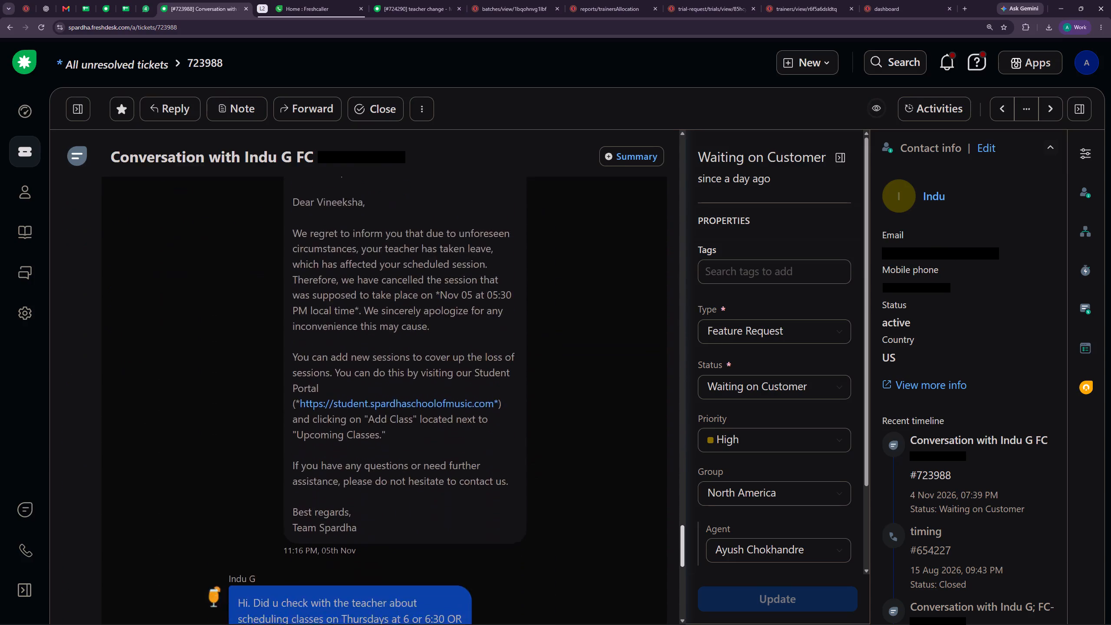
left_click_drag(651, 541, 652, 594)
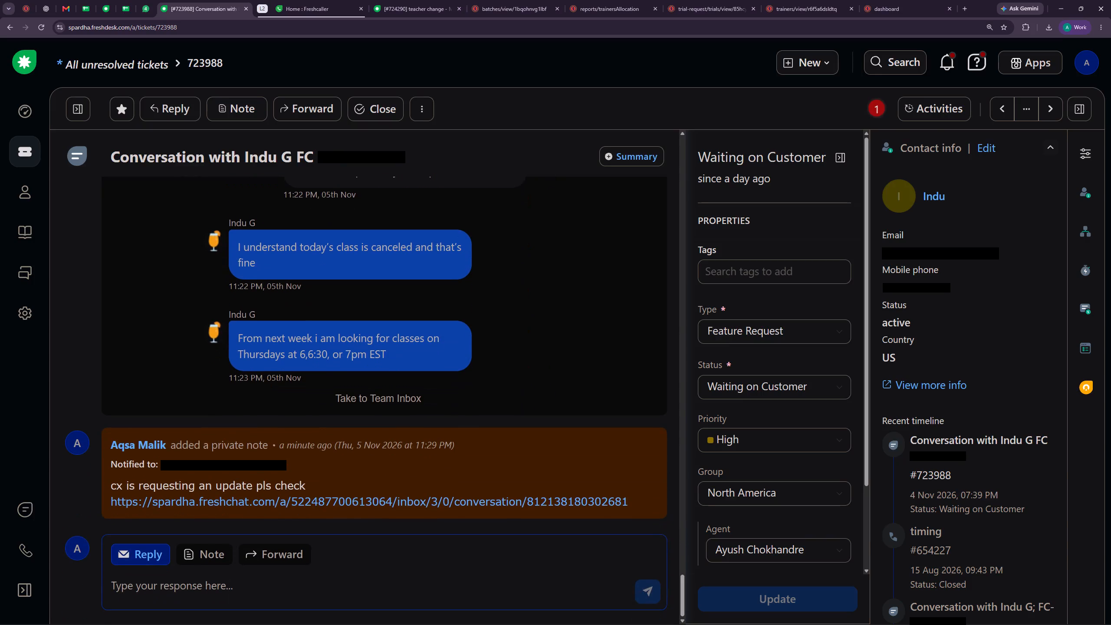
scroll(1035, 366, "down", 10)
left_click(963, 459)
left_click(925, 484)
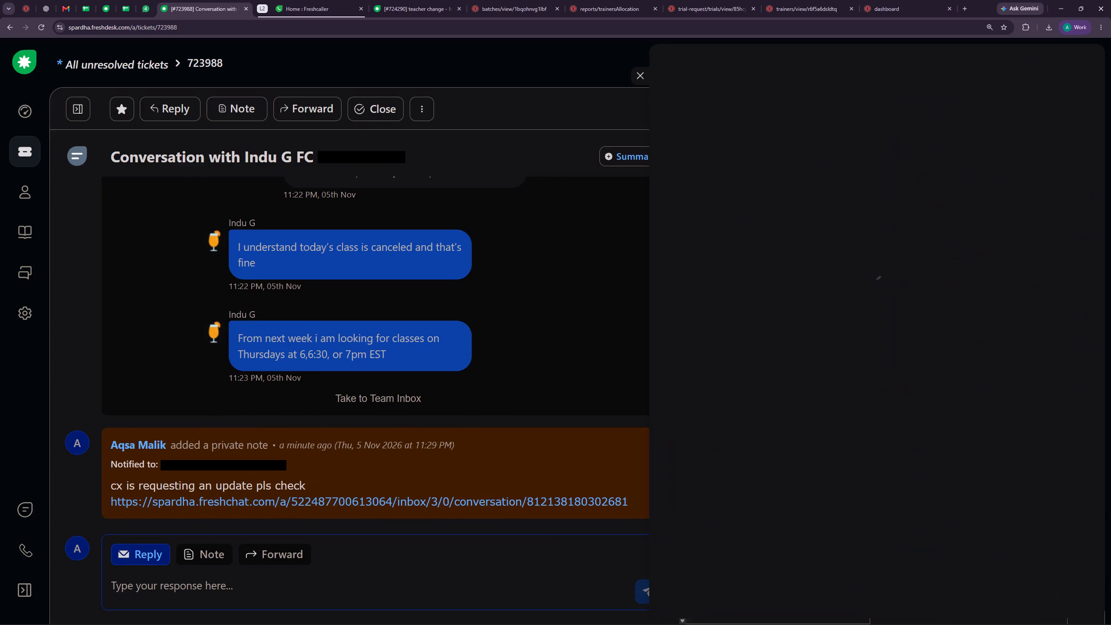
Check child ticket 724127 of ticket 723988 for the teacher's slot response, and return to the parent ticket.
left_click(784, 148)
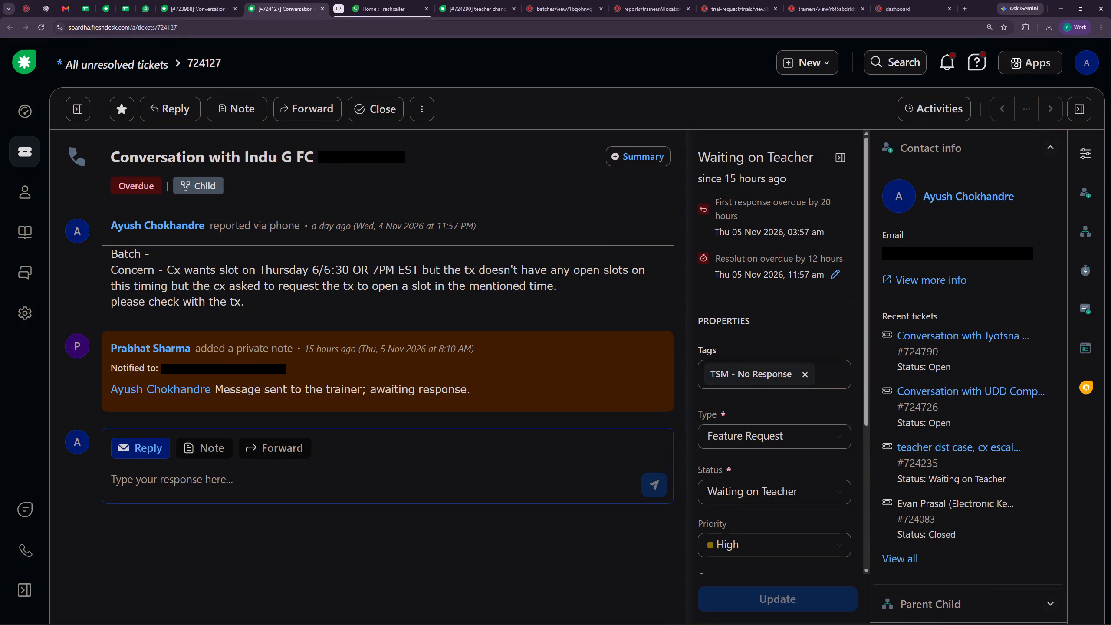
left_click(321, 8)
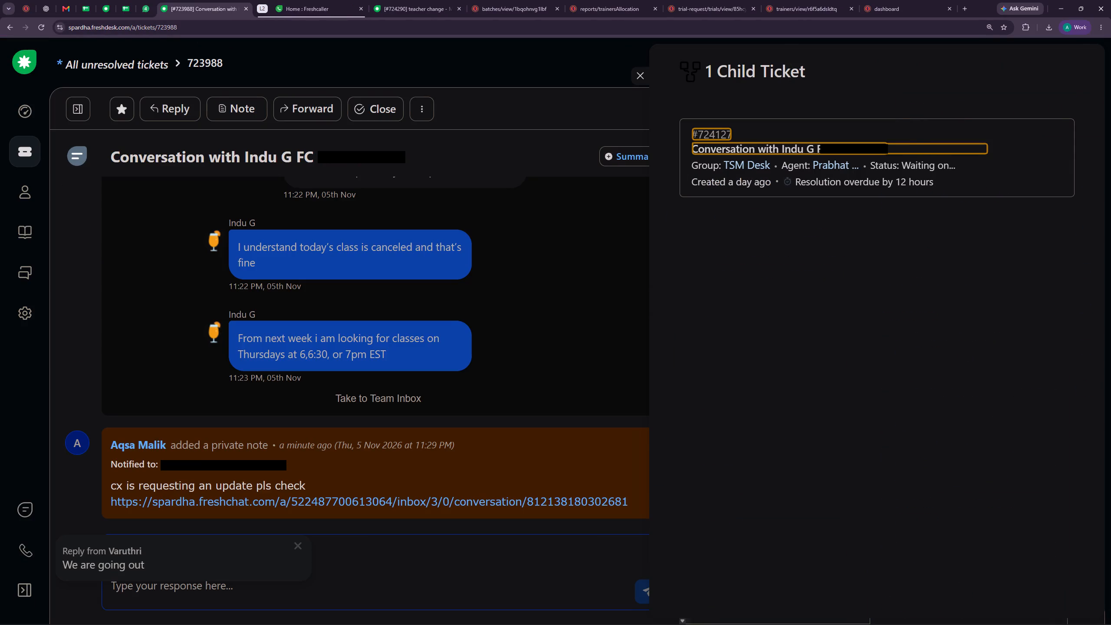
left_click(634, 72)
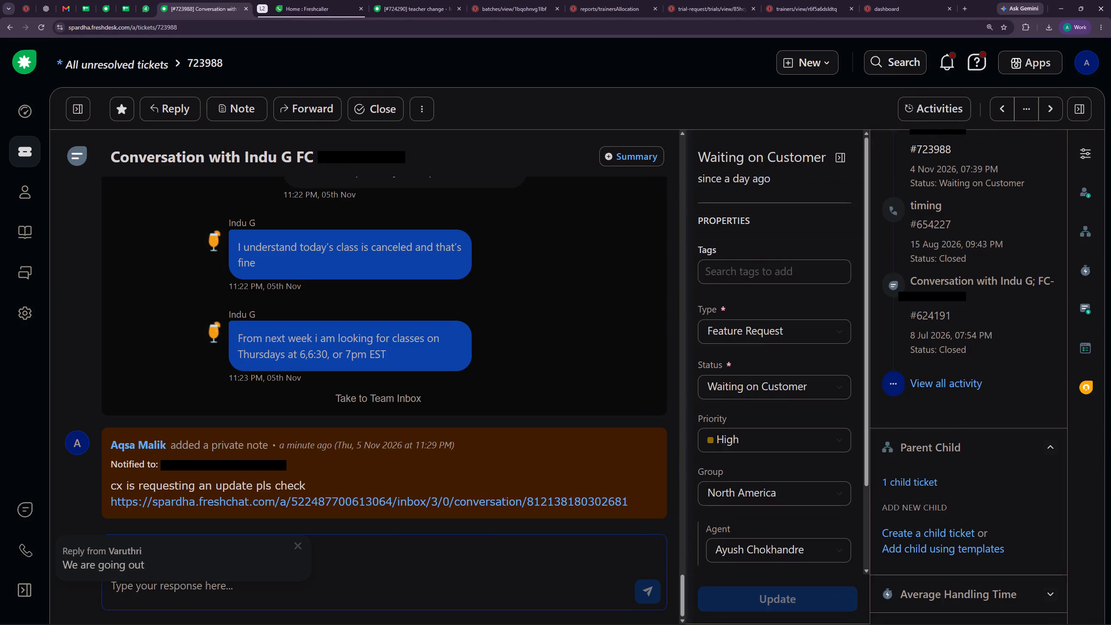
scroll(434, 420, "up", 4)
scroll(434, 420, "down", 5)
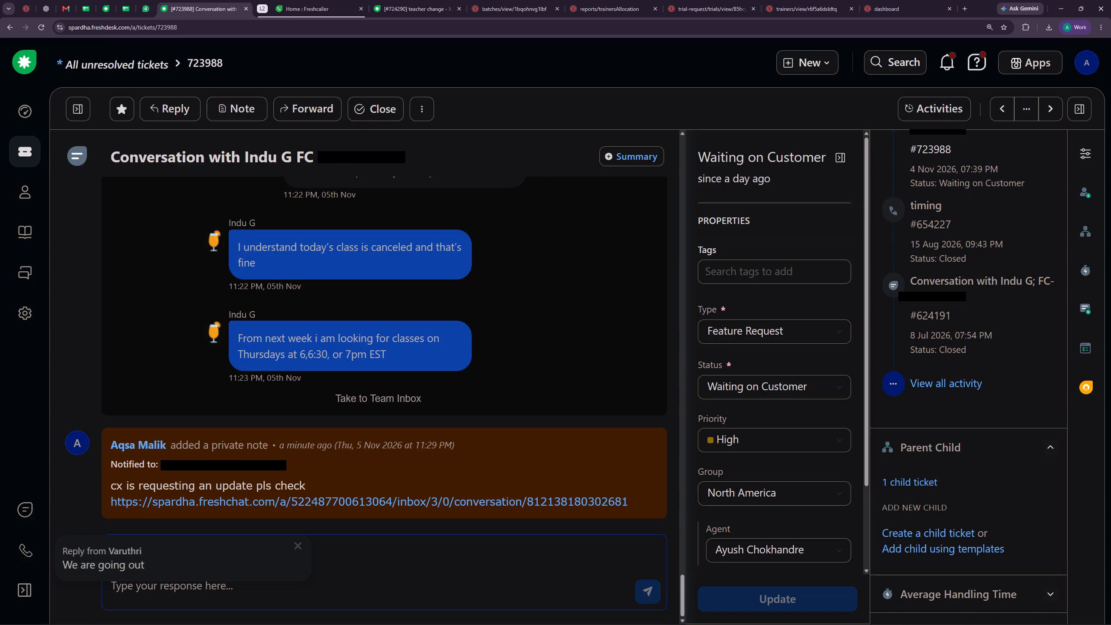
scroll(915, 391, "up", 9)
left_click_drag(959, 282, 881, 286)
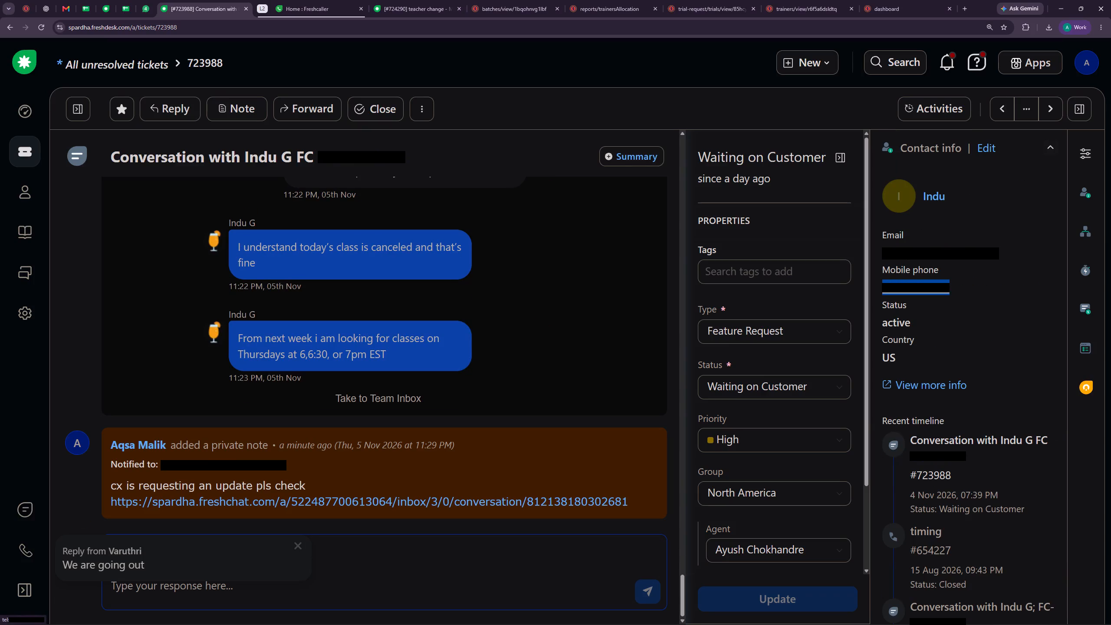
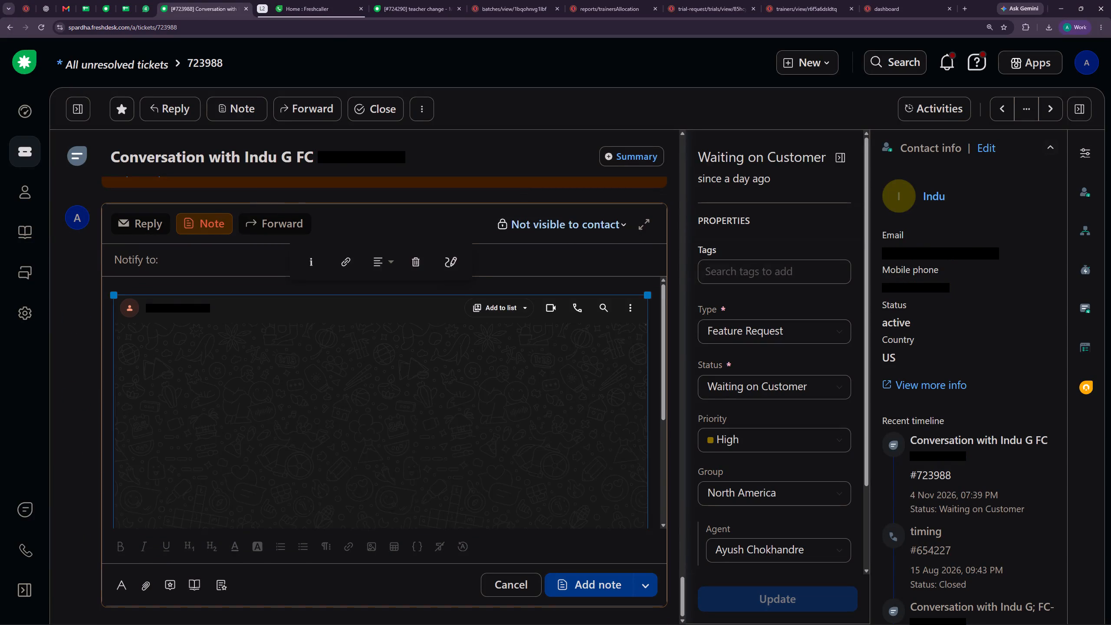
left_click(150, 283)
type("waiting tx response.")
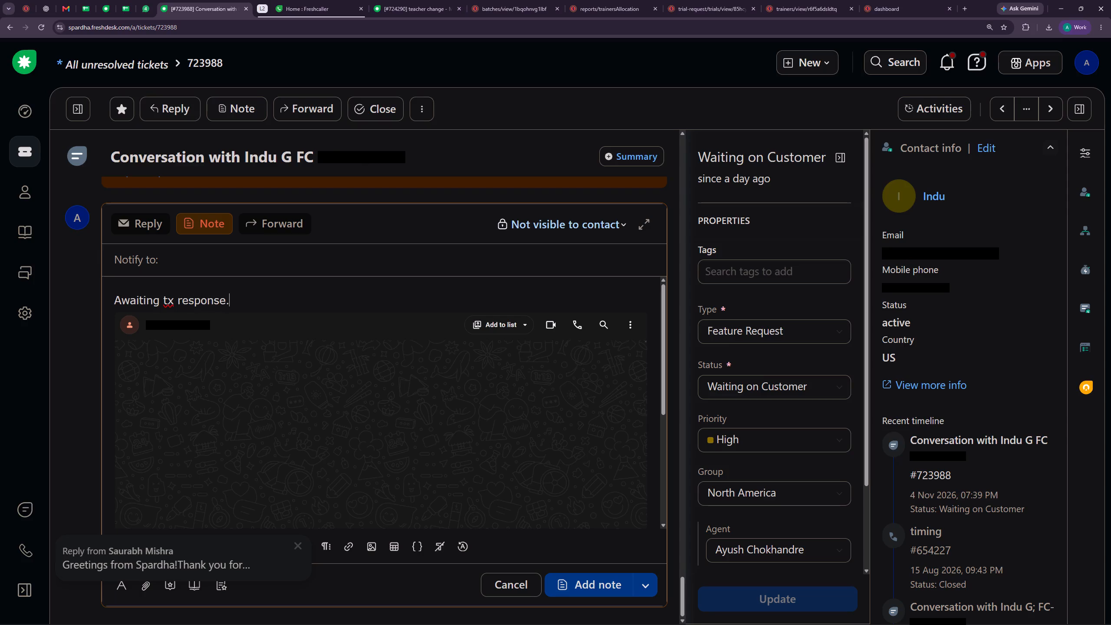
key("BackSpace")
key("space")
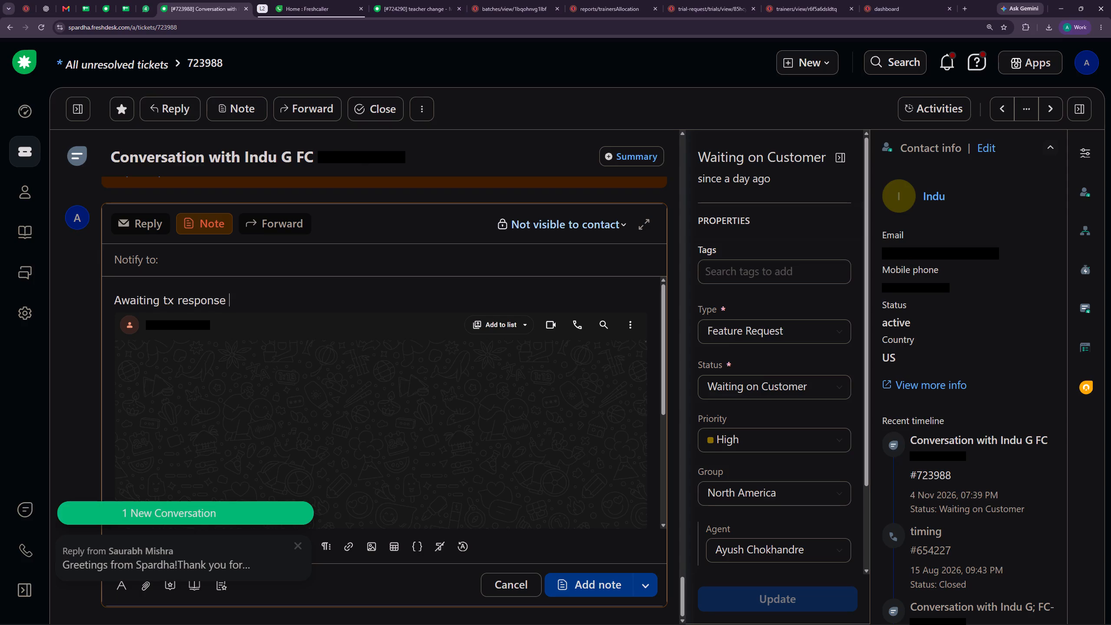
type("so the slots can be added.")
scroll(484, 398, "down", 6)
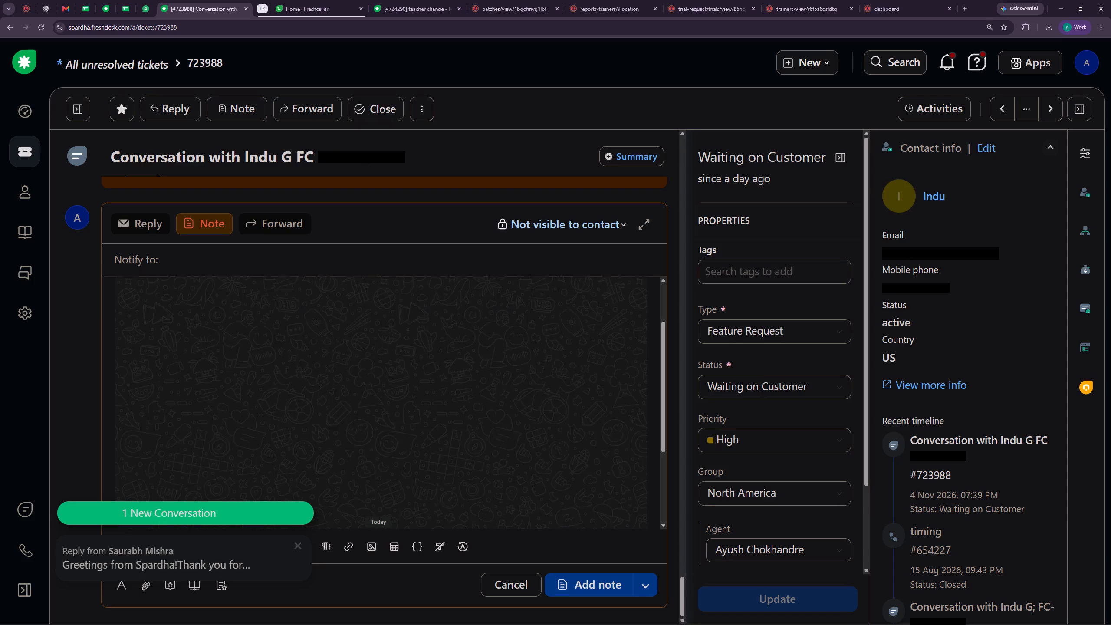
left_click(581, 586)
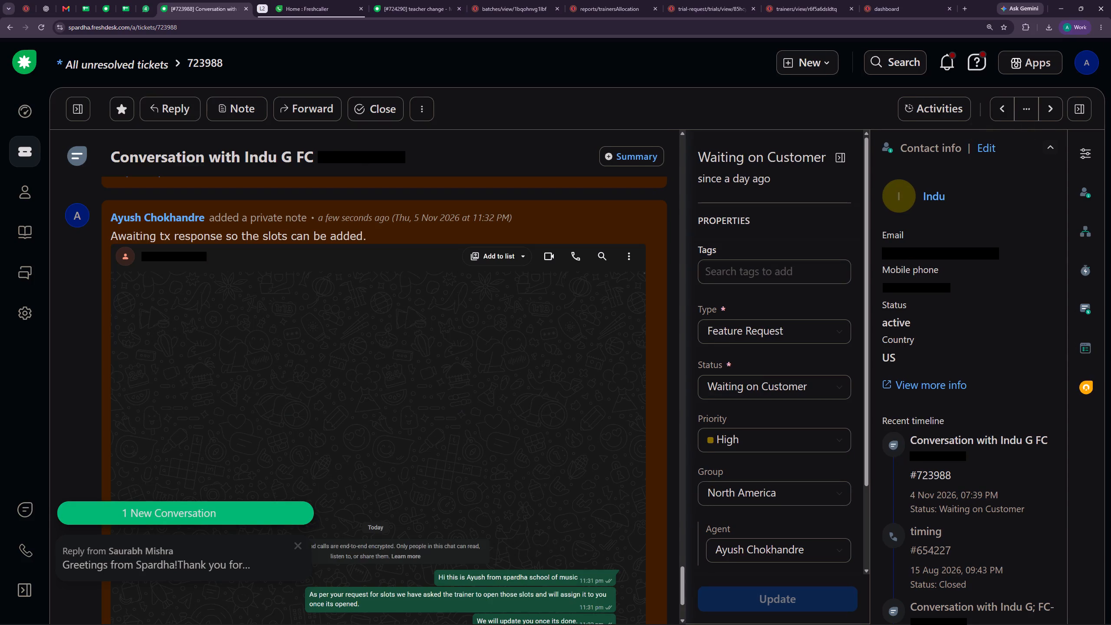
left_click(246, 8)
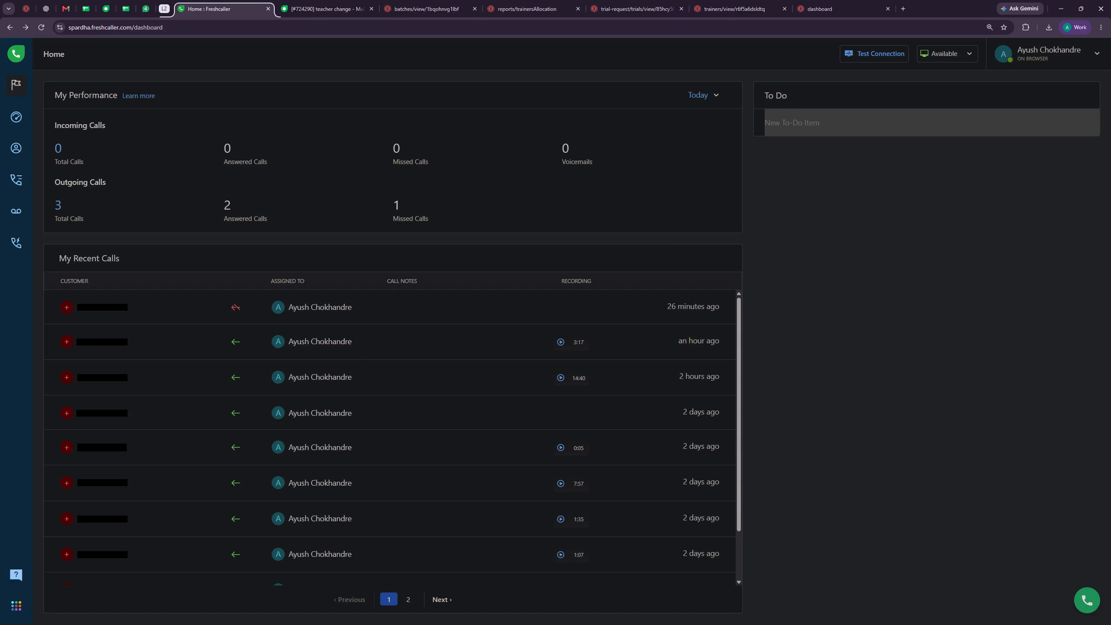
left_click(23, 113)
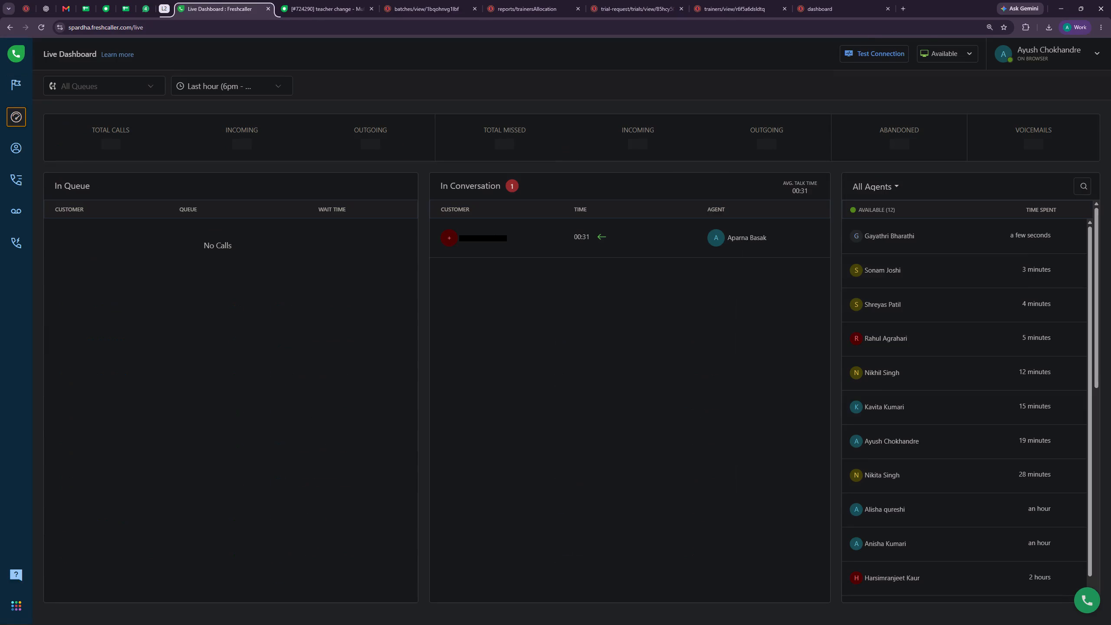
left_click(951, 46)
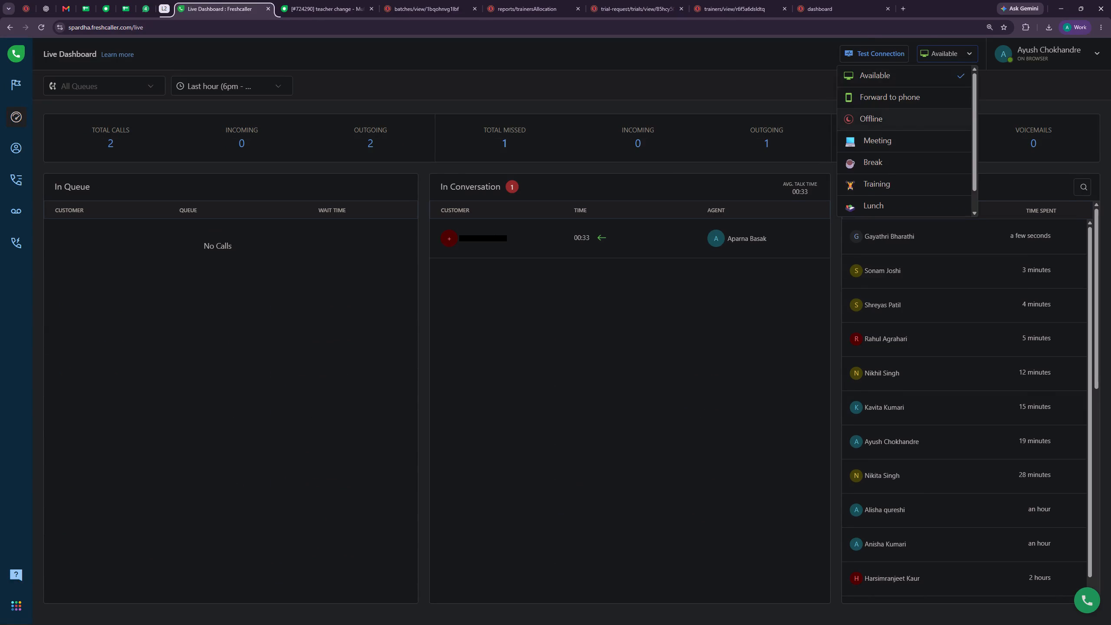
left_click(932, 112)
left_click(941, 52)
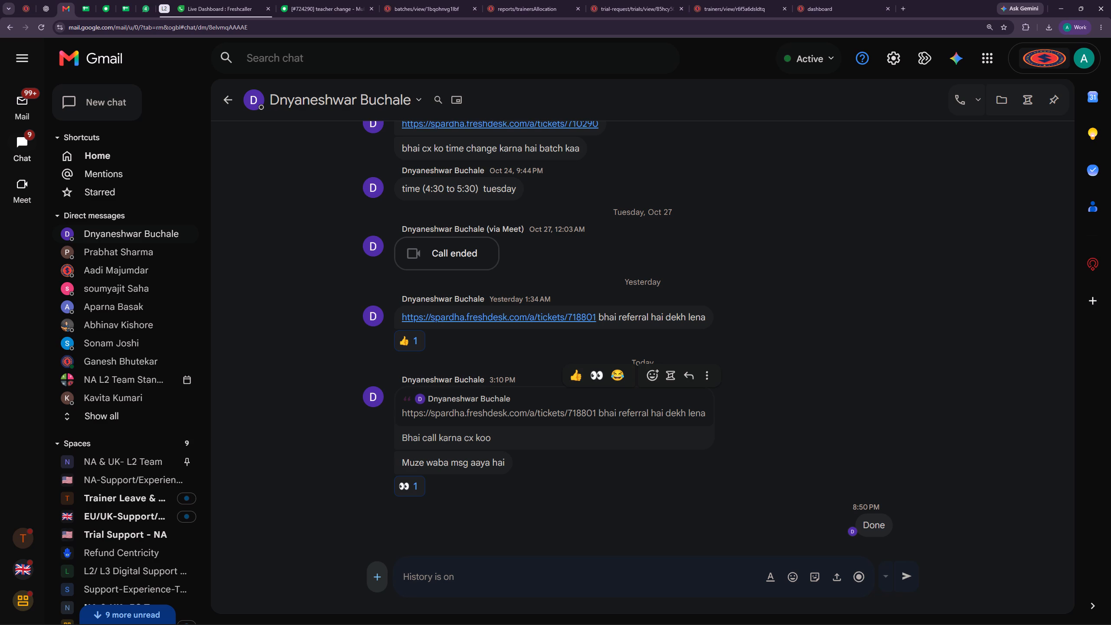
Return to ticket 724290, dismiss the new-reply notification, and copy the mobile number from the contact info.
left_click(325, 0)
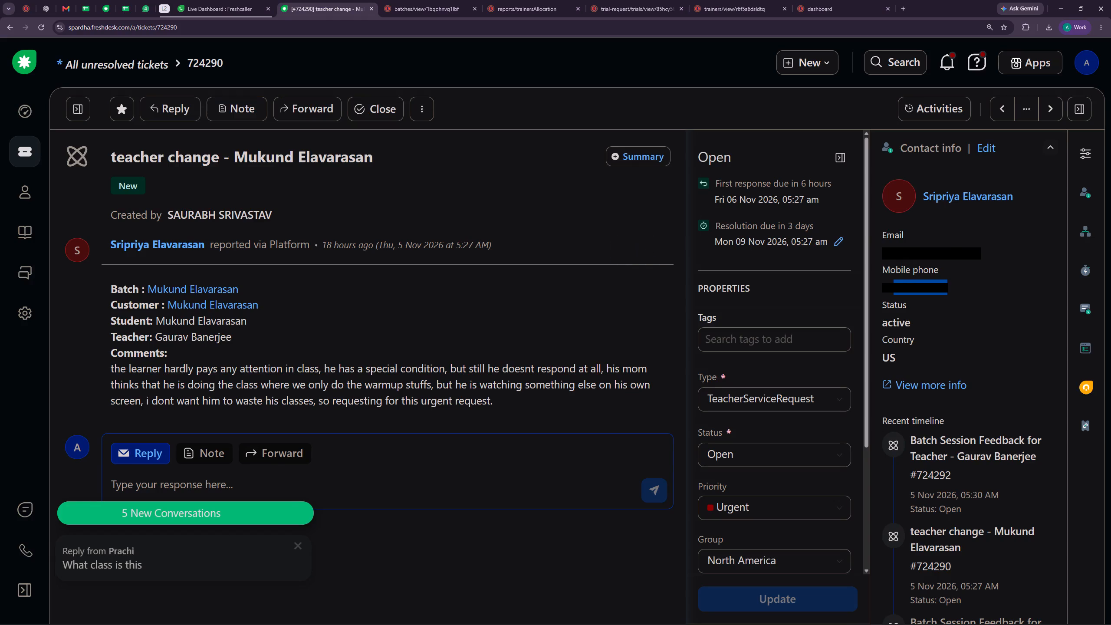
left_click(294, 547)
left_click(1009, 325)
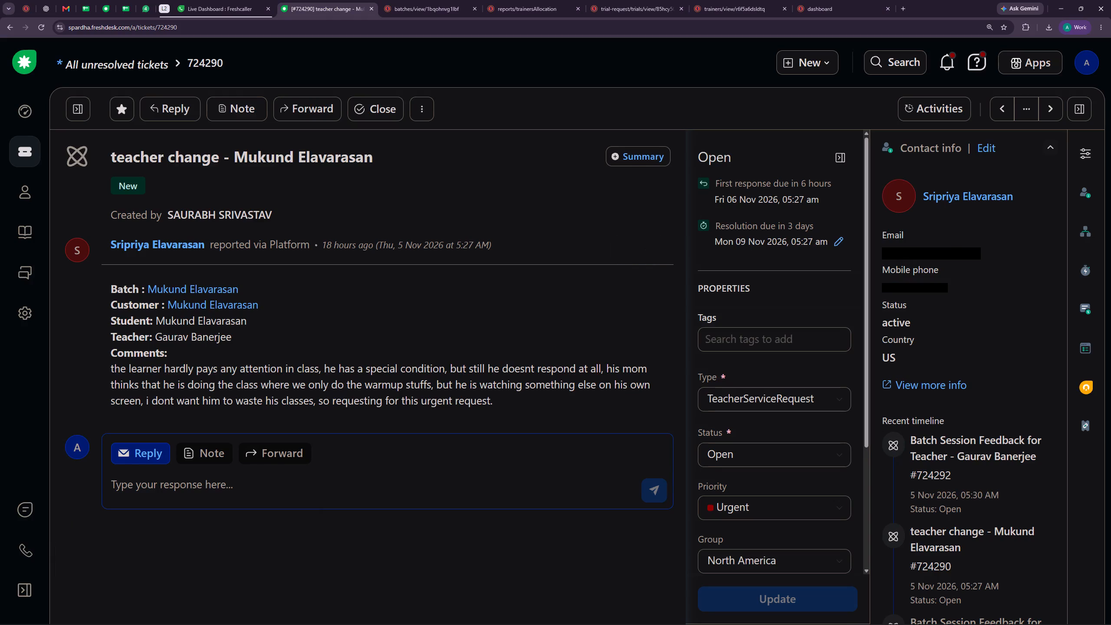
left_click_drag(955, 286, 879, 286)
key("ctrl+c")
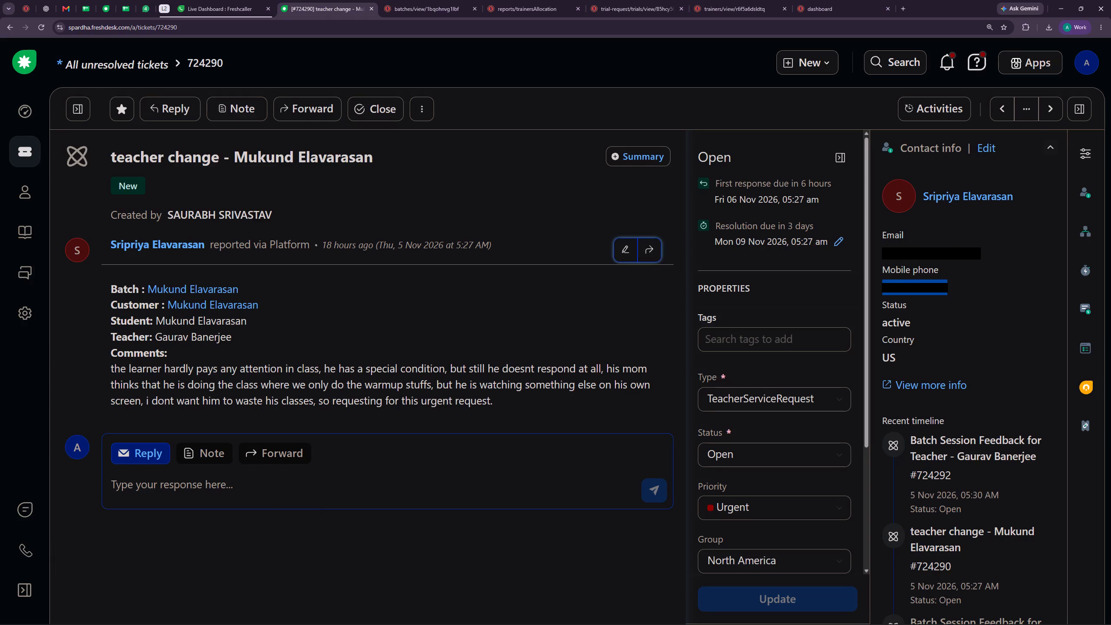
Call the customer in Freshcaller on the copied mobile number, checking ticket 724290 and the student's Western Vocals batch during the call.
left_click(234, 0)
left_click(1097, 603)
key("ctrl+v")
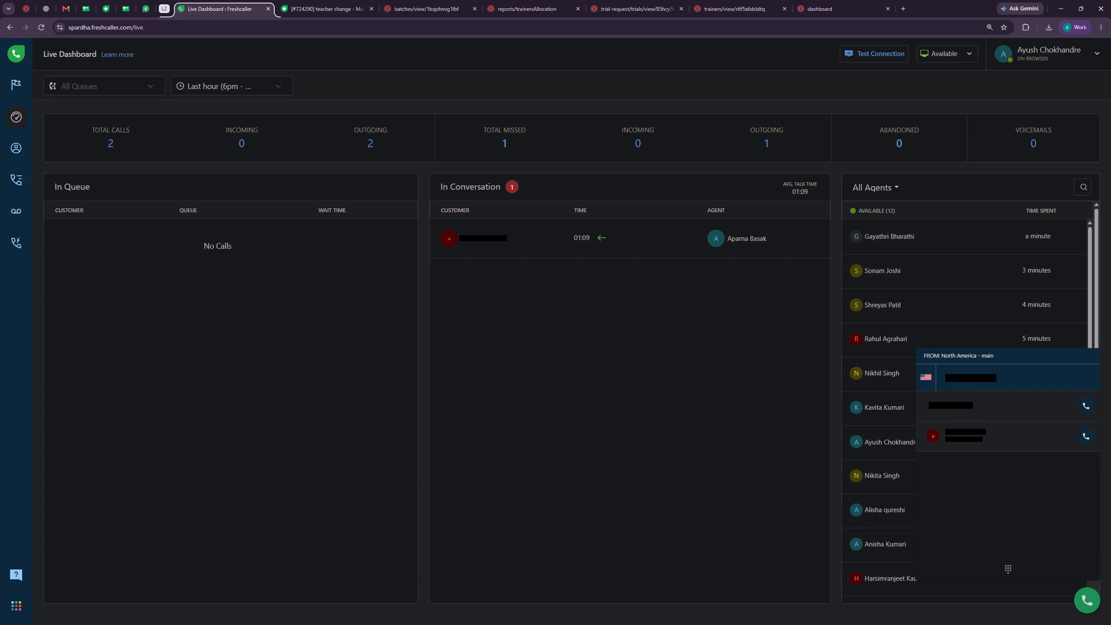
left_click(1086, 438)
left_click(330, 0)
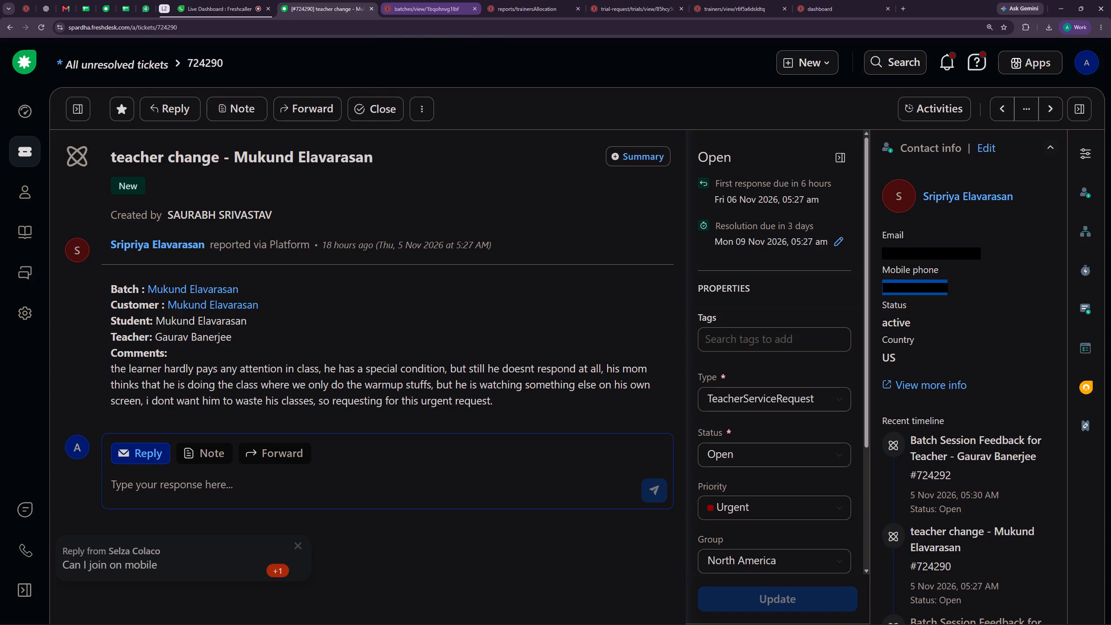
left_click(418, 3)
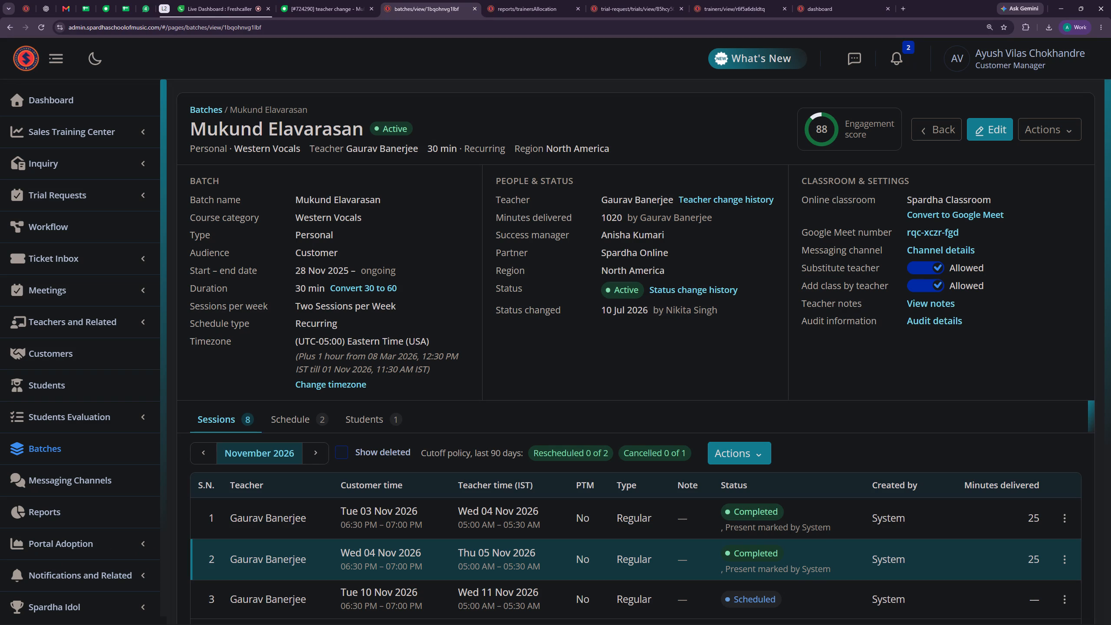
left_click(341, 0)
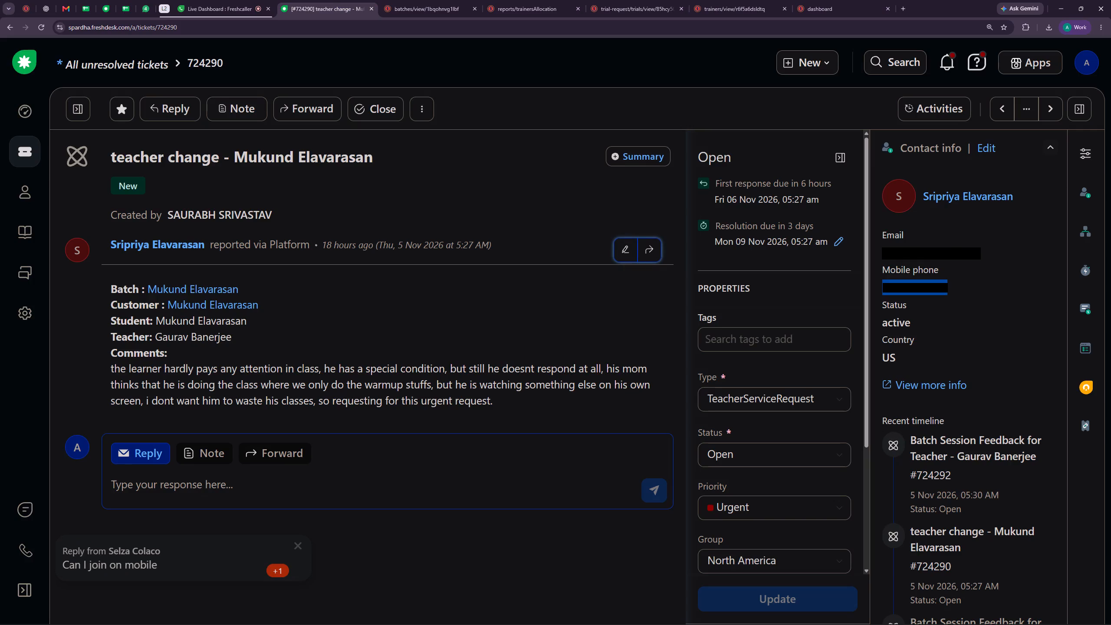
left_click(419, 9)
left_click(349, 8)
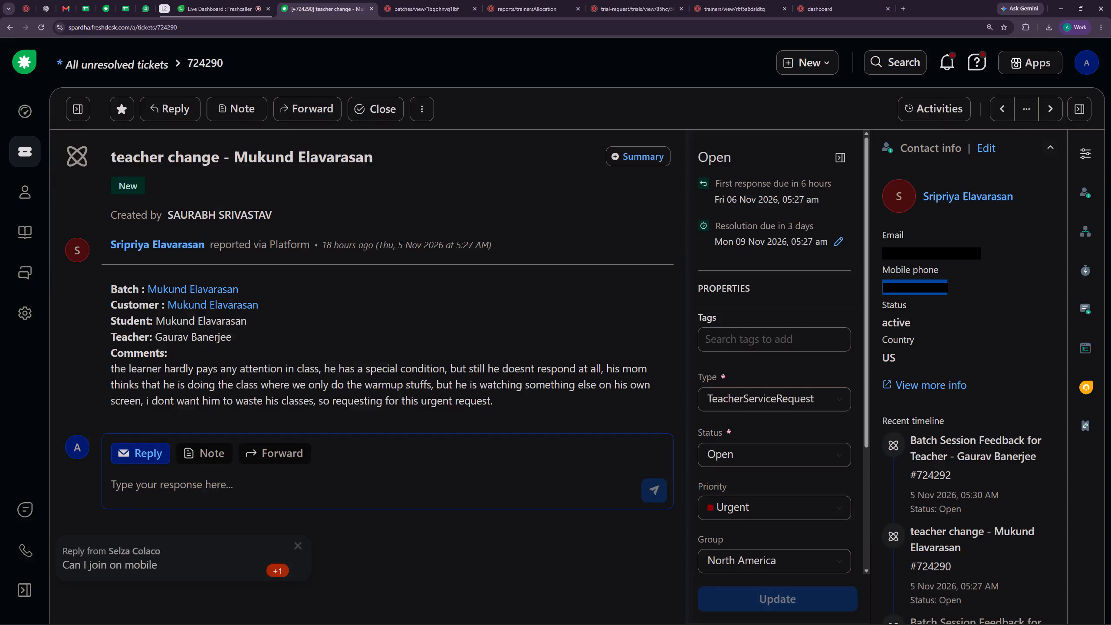
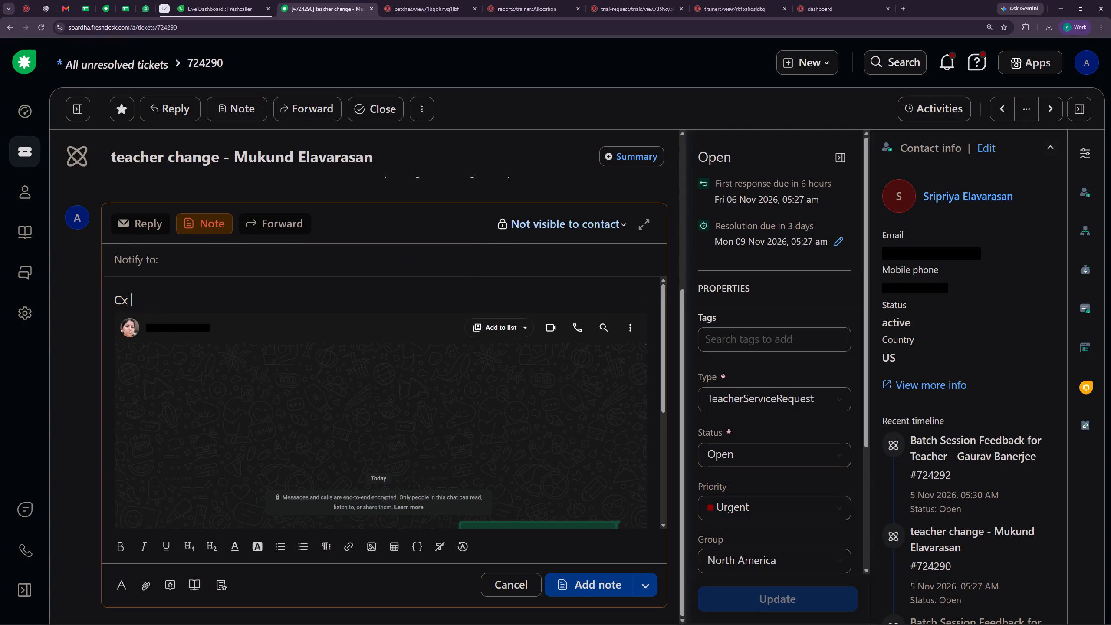
Write above the chat screenshot in the private note: "No response from cx on fresh caller or WA text dropped regarding the tx request.".
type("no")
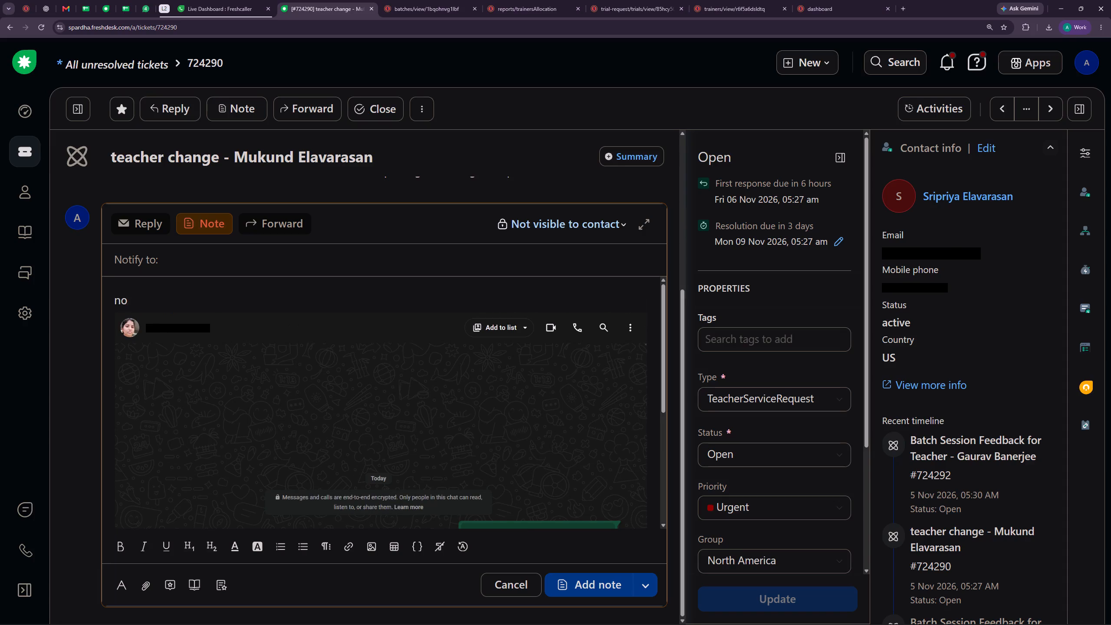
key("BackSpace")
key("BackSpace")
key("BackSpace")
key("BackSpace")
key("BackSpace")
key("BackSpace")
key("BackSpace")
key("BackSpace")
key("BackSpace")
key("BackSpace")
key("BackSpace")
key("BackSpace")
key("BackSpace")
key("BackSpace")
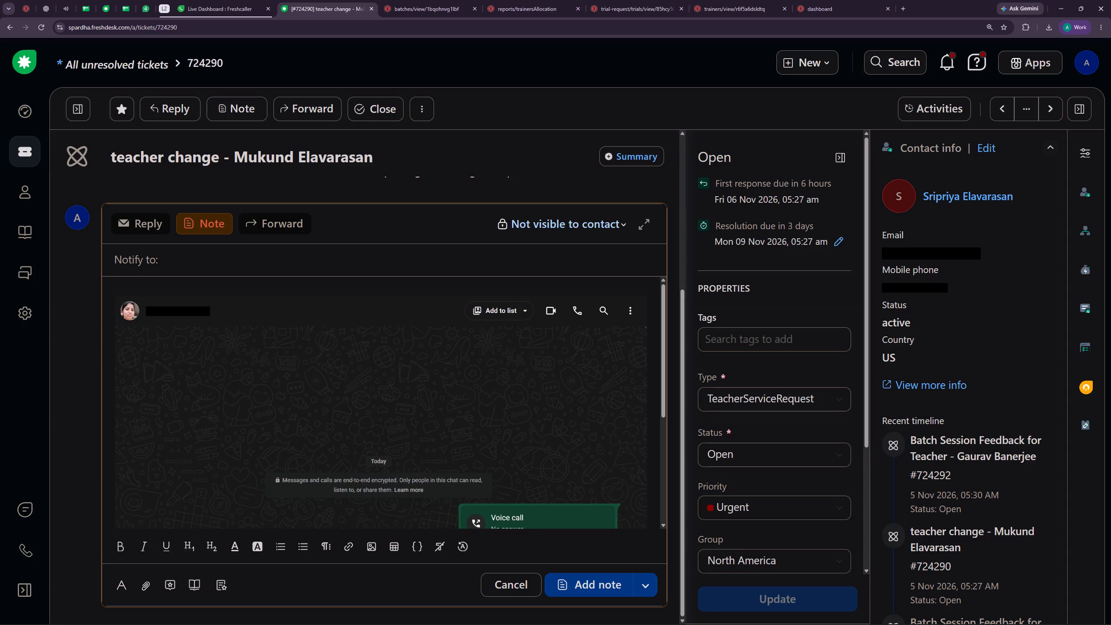
Write above the chat screenshot in the private note: "No response from cx on fresh caller or WA text dropped regarding the tx request.".
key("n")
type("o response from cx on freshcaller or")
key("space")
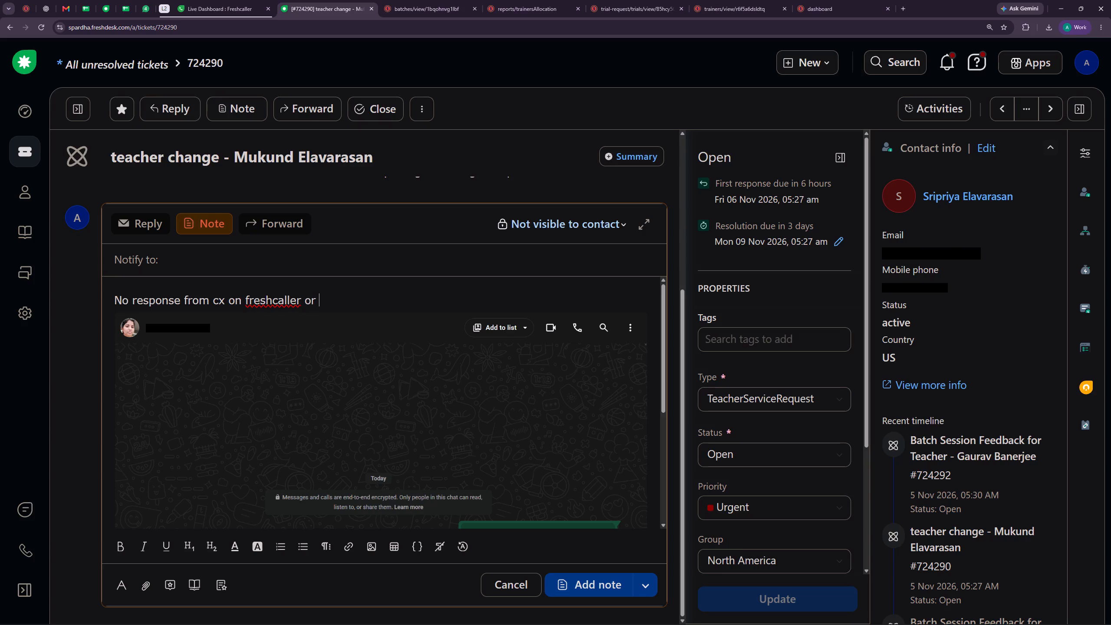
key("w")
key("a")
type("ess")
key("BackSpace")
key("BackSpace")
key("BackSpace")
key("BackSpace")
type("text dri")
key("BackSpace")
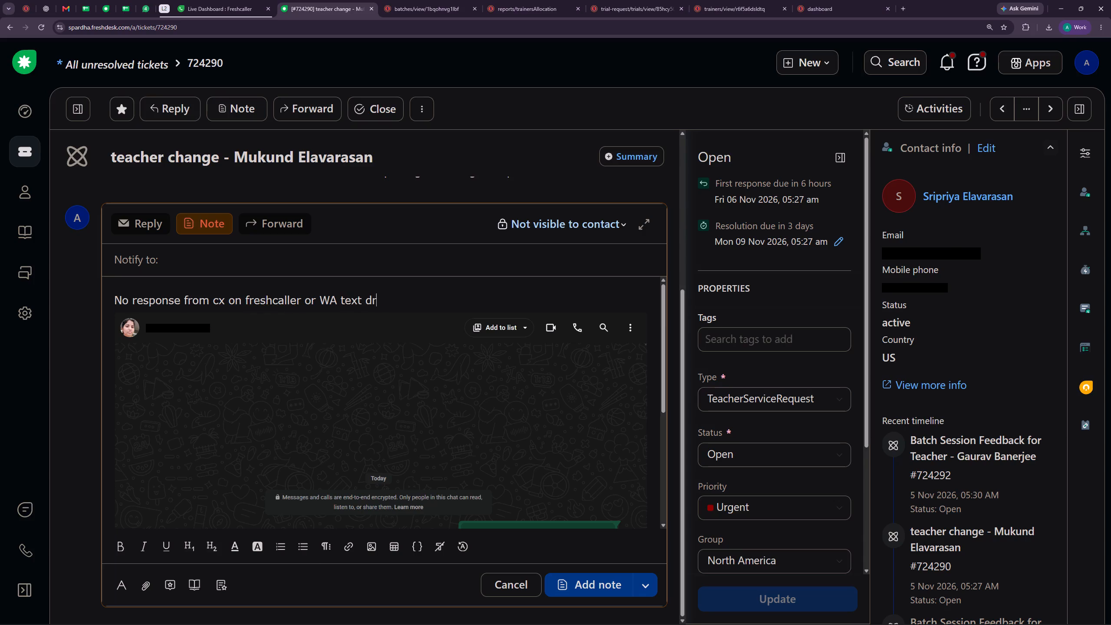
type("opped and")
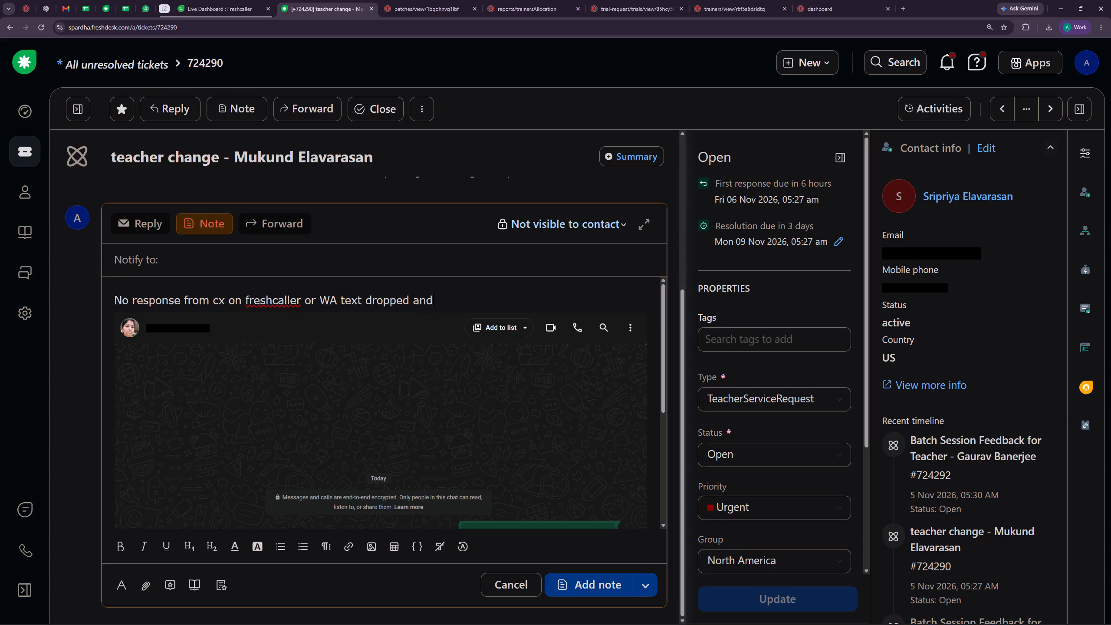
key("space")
right_click(257, 298)
left_click(331, 308)
left_click(459, 306)
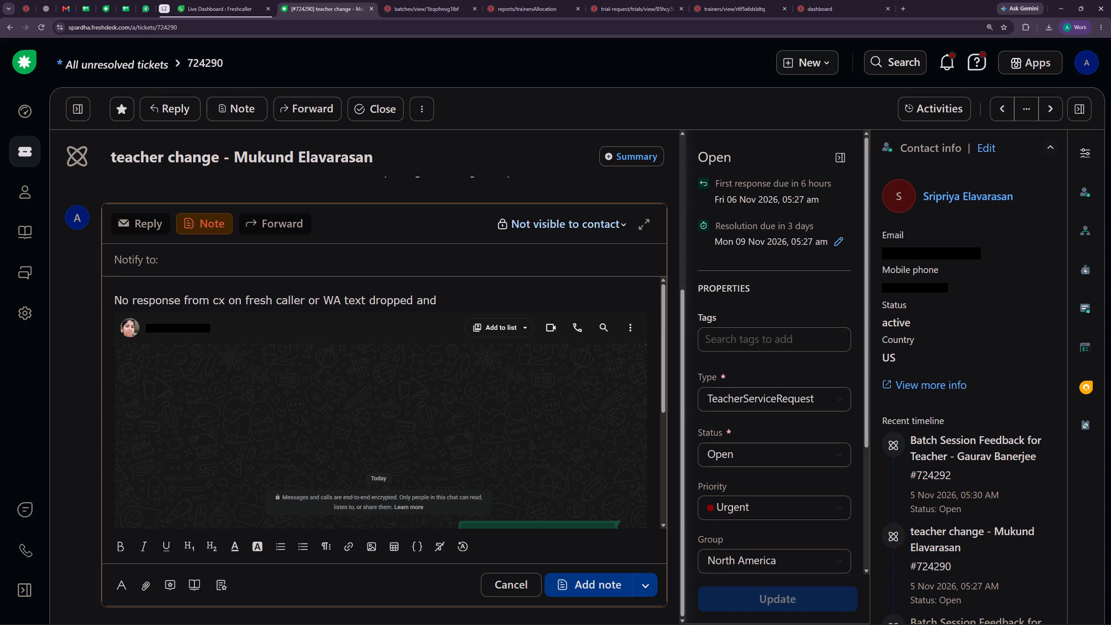
key("BackSpace")
key("BackSpace")
key("BackSpace")
key("BackSpace")
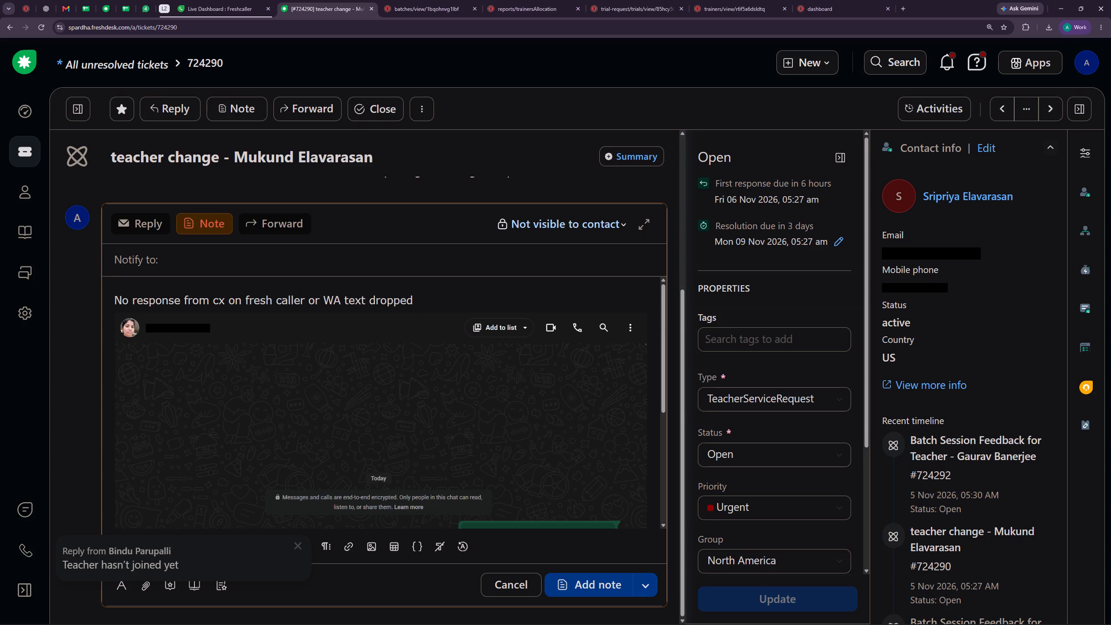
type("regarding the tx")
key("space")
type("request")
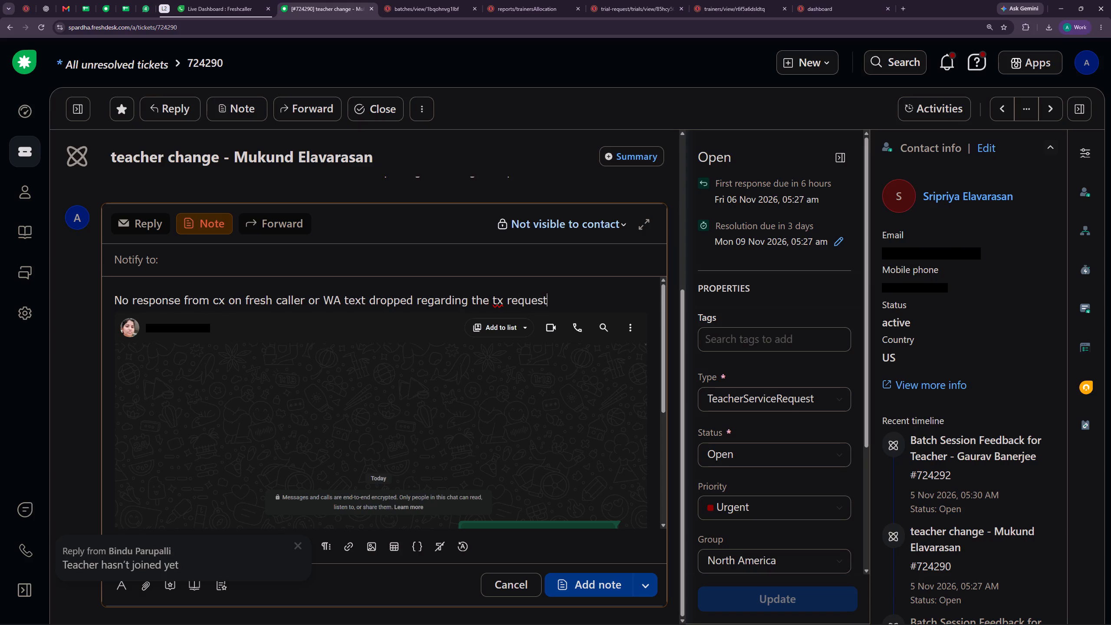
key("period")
Replace the closing word "request." in the private note's sentence with "specified reason".
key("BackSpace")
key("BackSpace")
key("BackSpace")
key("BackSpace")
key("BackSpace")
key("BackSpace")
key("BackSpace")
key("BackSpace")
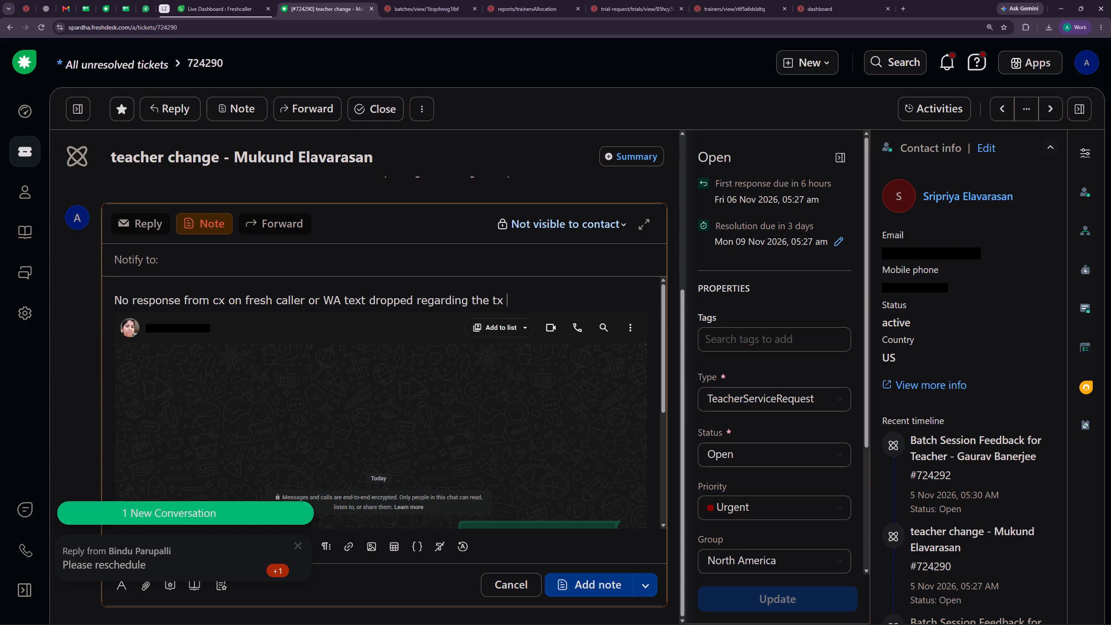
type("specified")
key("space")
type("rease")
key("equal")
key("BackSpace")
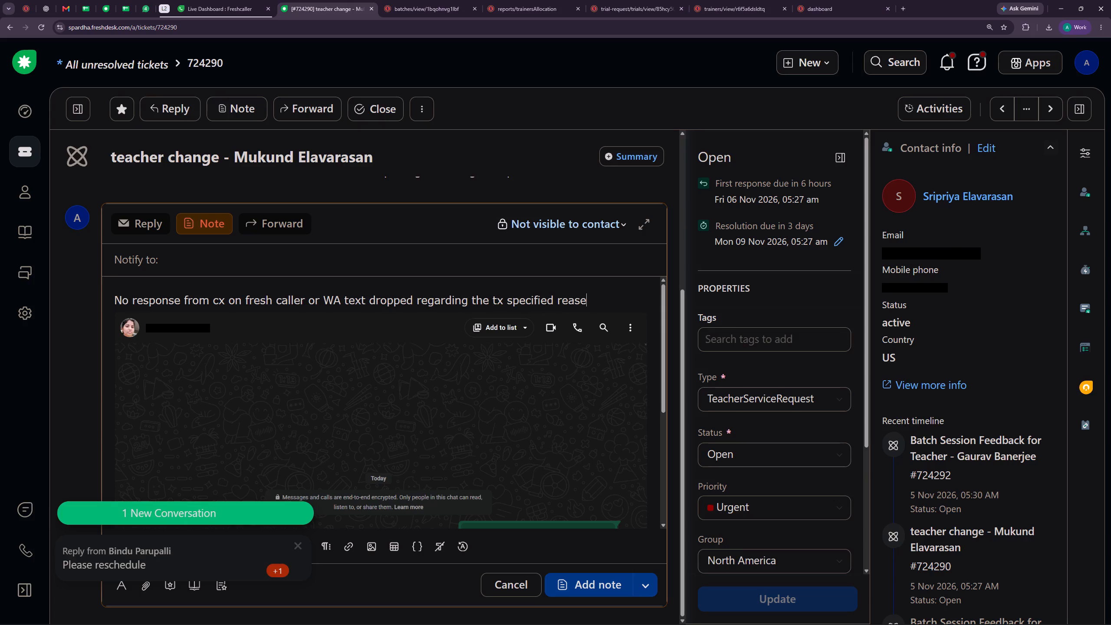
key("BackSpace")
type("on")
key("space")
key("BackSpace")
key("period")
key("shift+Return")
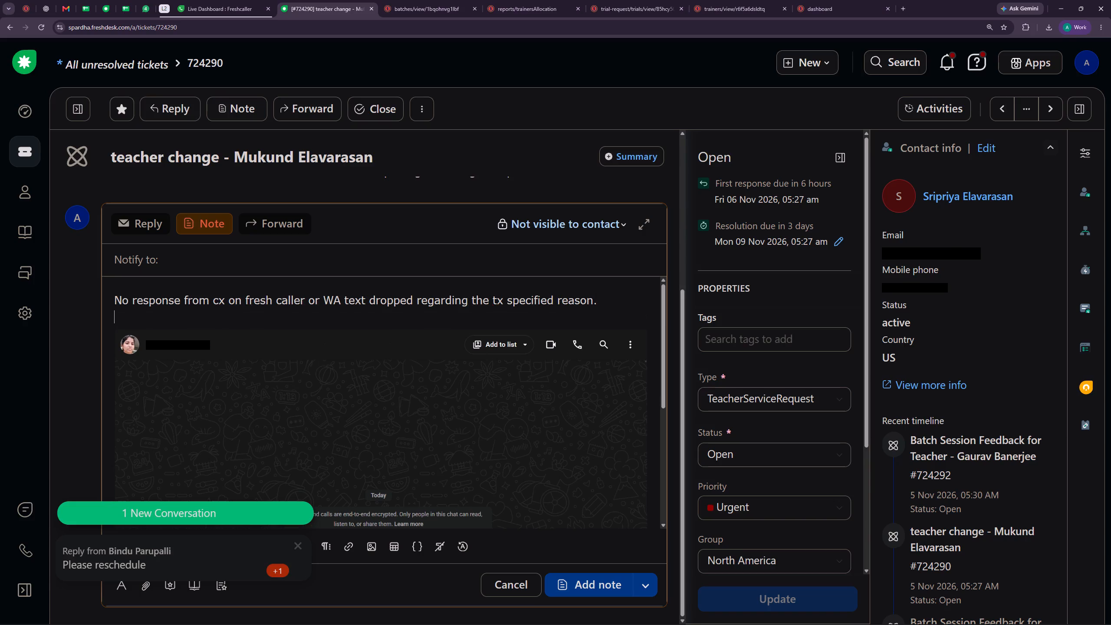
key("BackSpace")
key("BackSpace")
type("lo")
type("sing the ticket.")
scroll(602, 494, "down", 6)
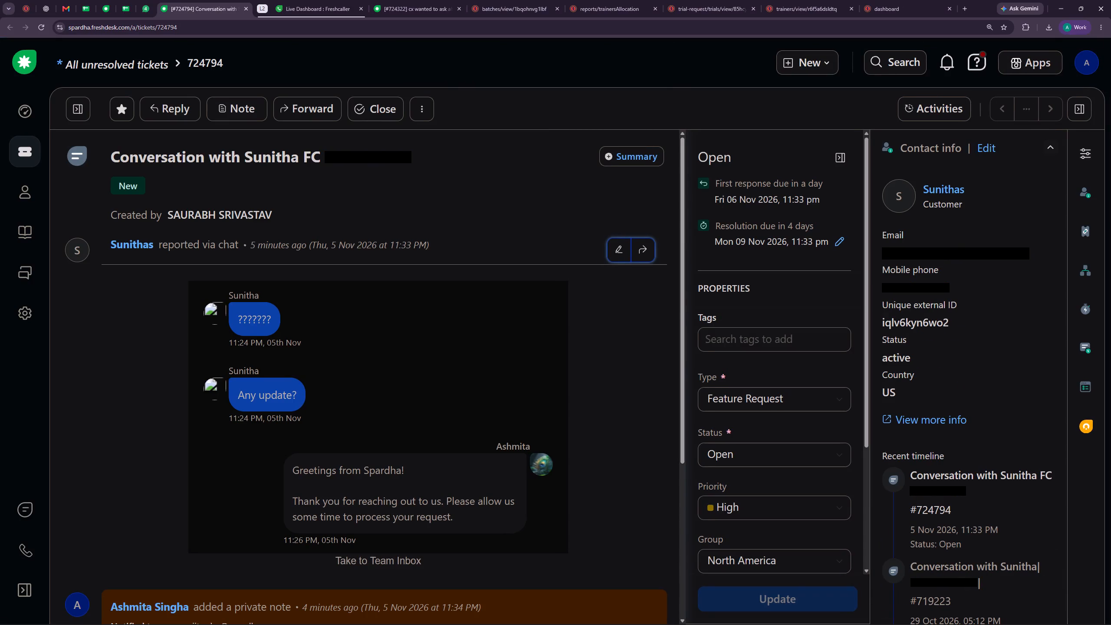
scroll(449, 480, "down", 4)
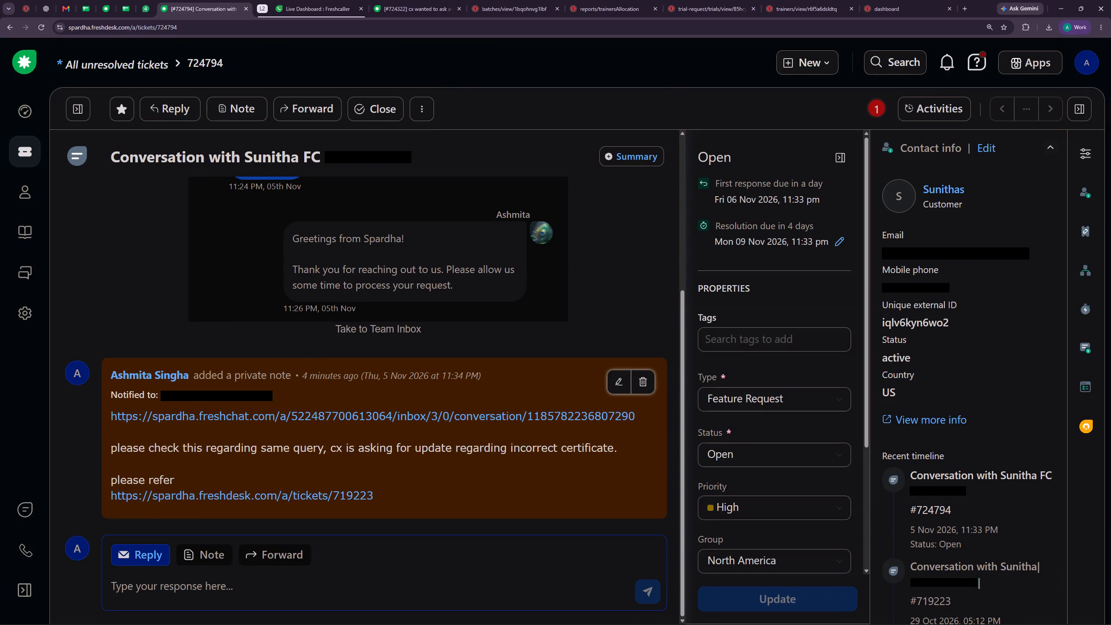
scroll(485, 450, "up", 5)
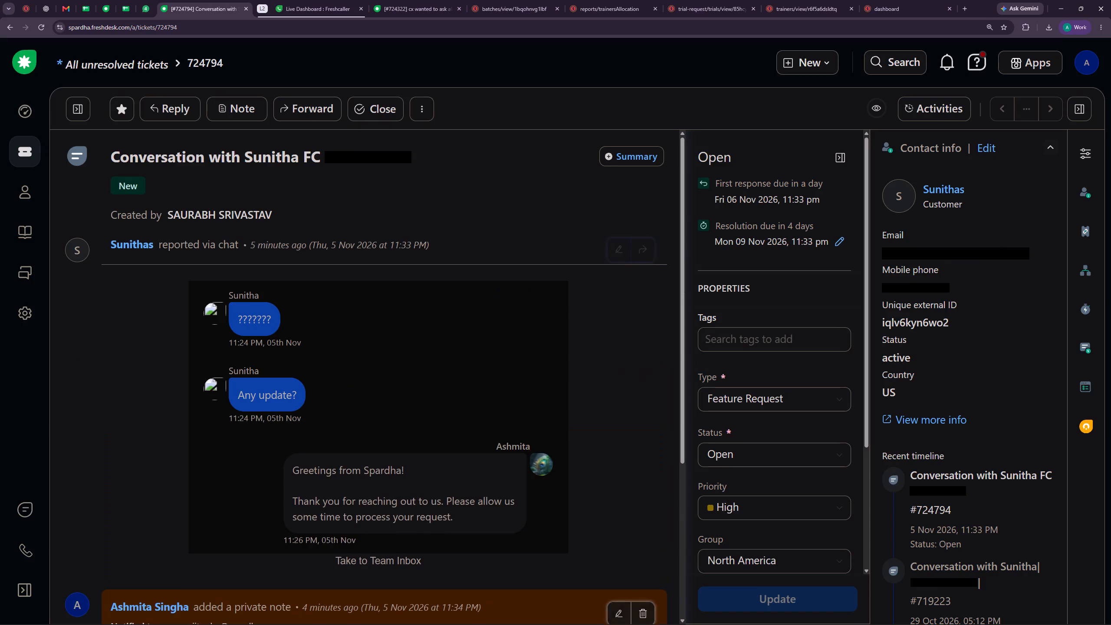
Go to ticket 724322 about the exam video upload and dismiss the new-conversation notifications covering it.
left_click(405, 10)
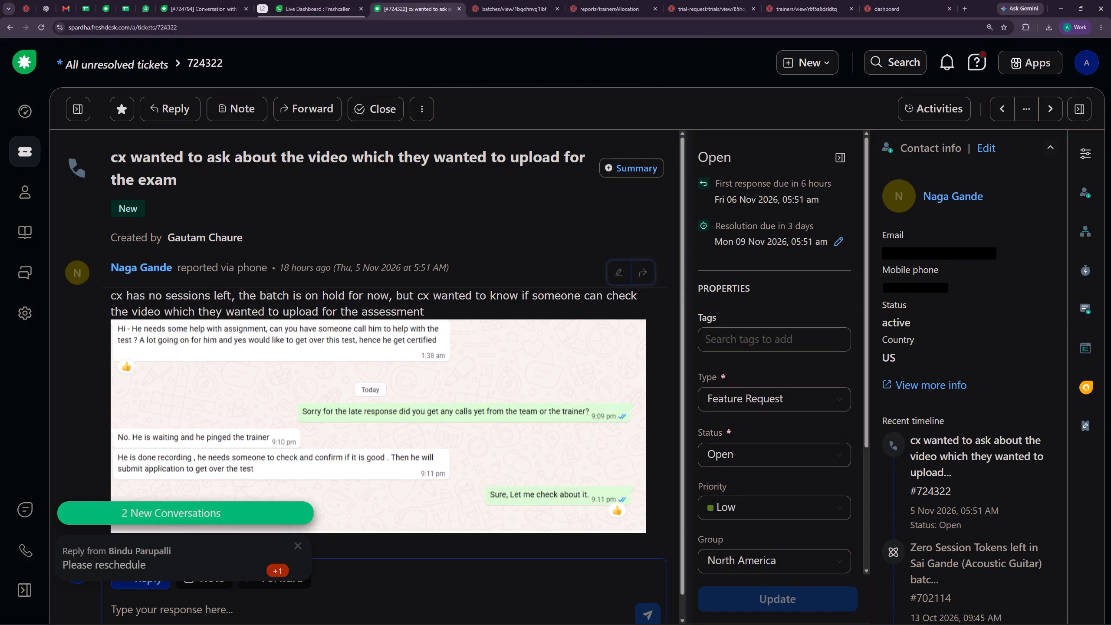
left_click(300, 549)
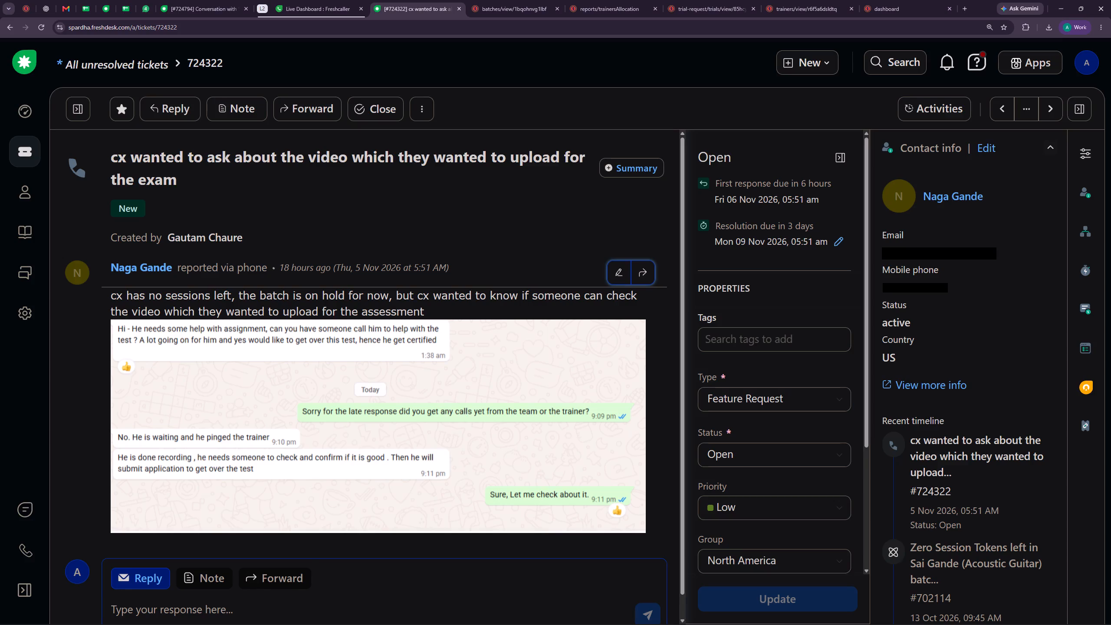
left_click(299, 544)
left_click(303, 547)
Switch to the Gmail mailbox.
left_click(59, 0)
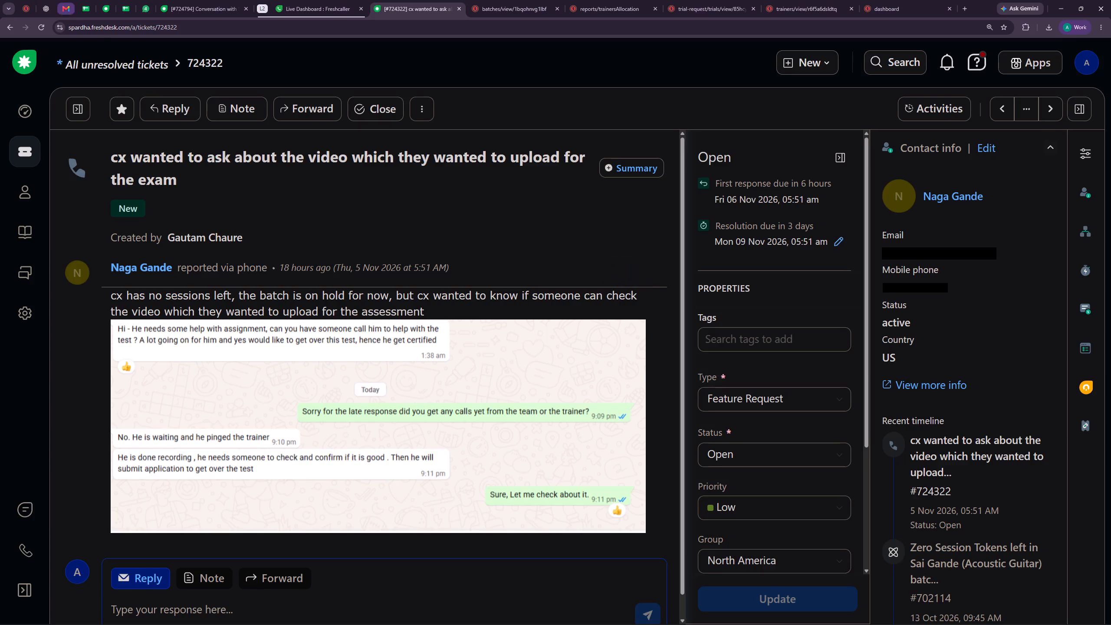
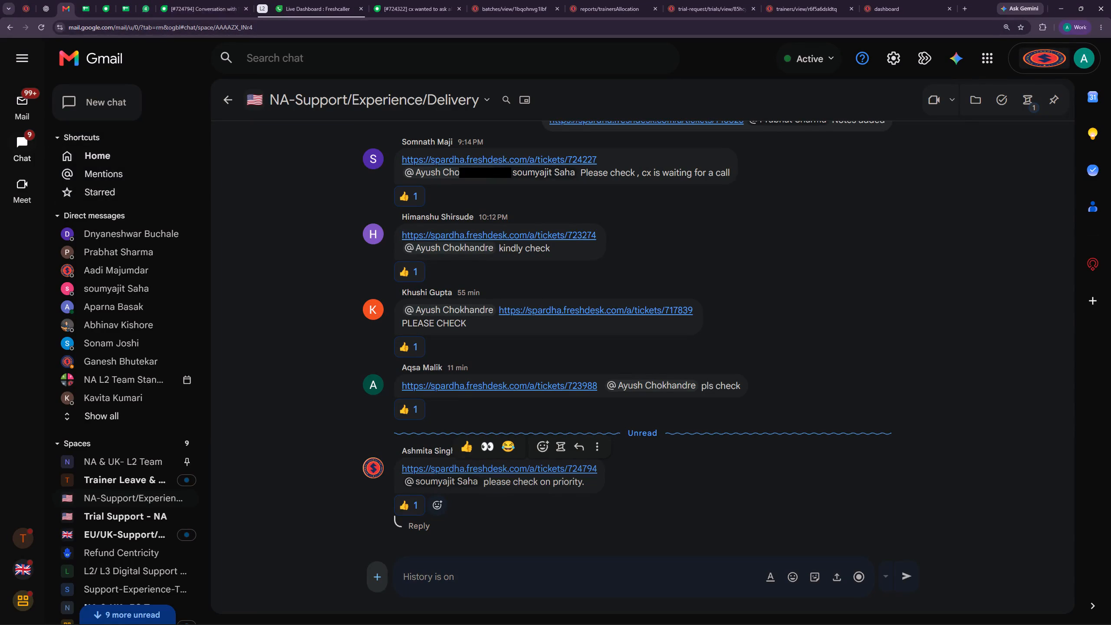
Switch to the Freshcaller live dashboard and refresh the agent status by setting it to Offline and back to Available.
left_click_drag(290, 0, 293, 6)
left_click(971, 57)
left_click(923, 122)
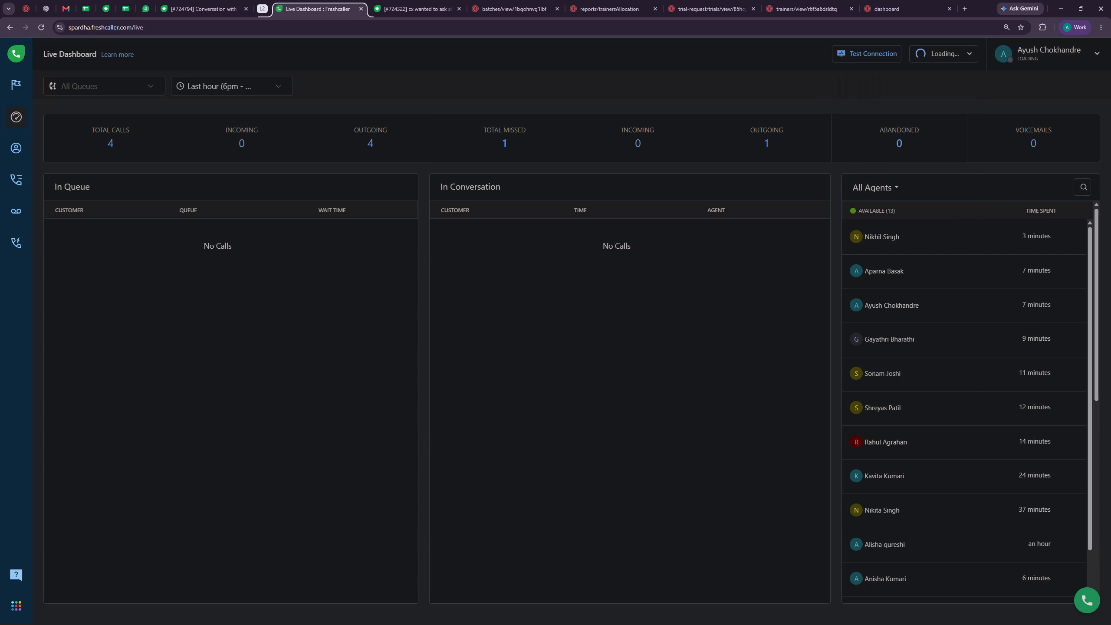
left_click(940, 49)
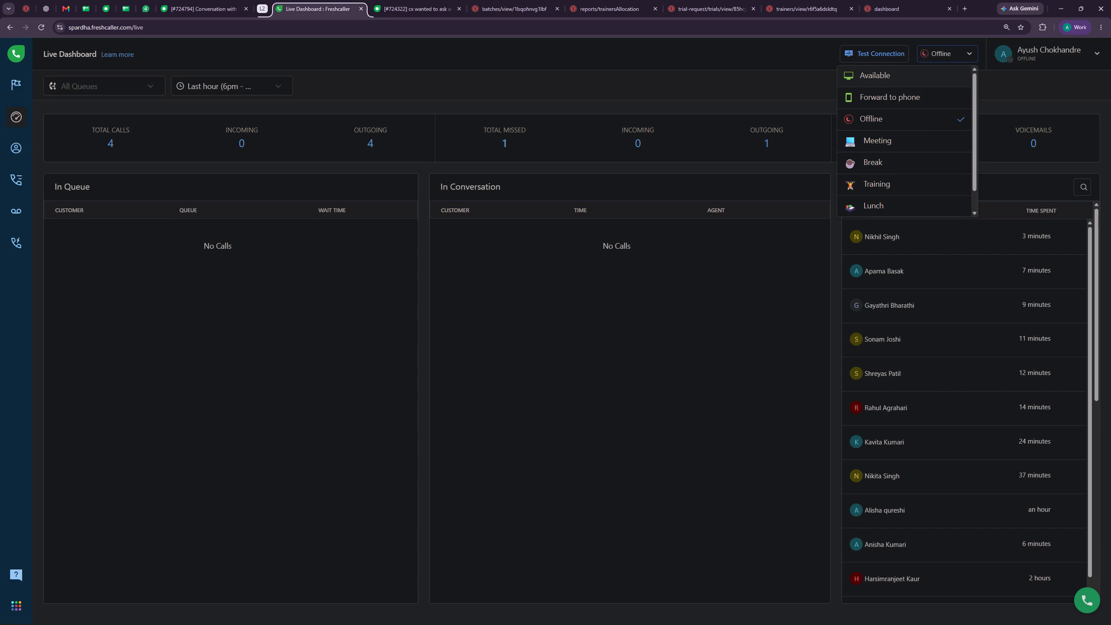
left_click(889, 70)
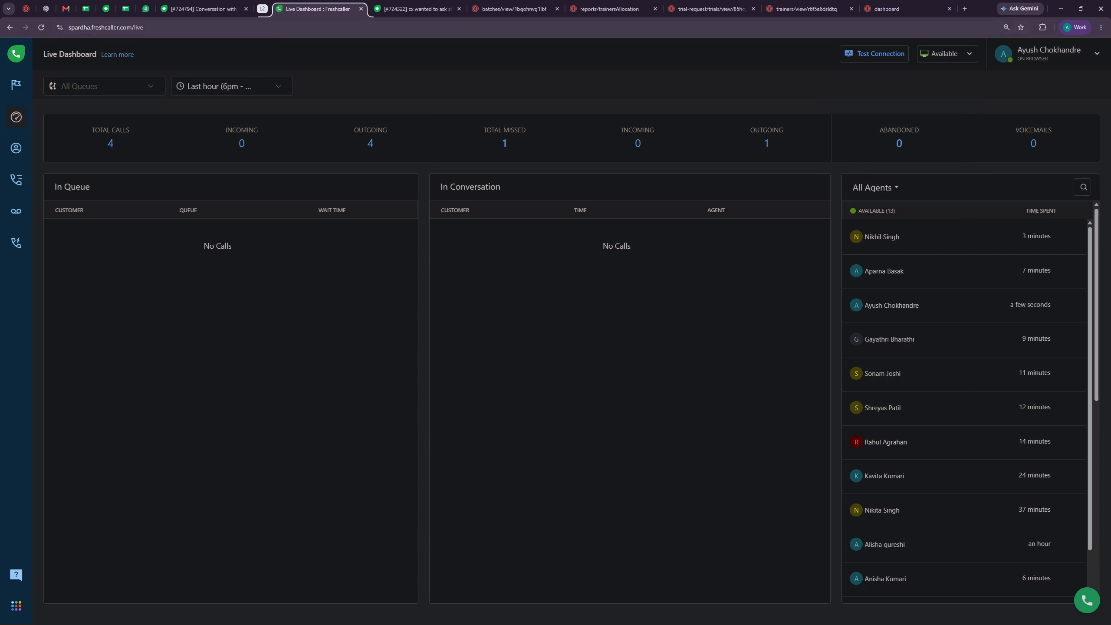
Return to the NA-Support/Experience/Delivery chat and minimise the browser window.
left_click(70, 6)
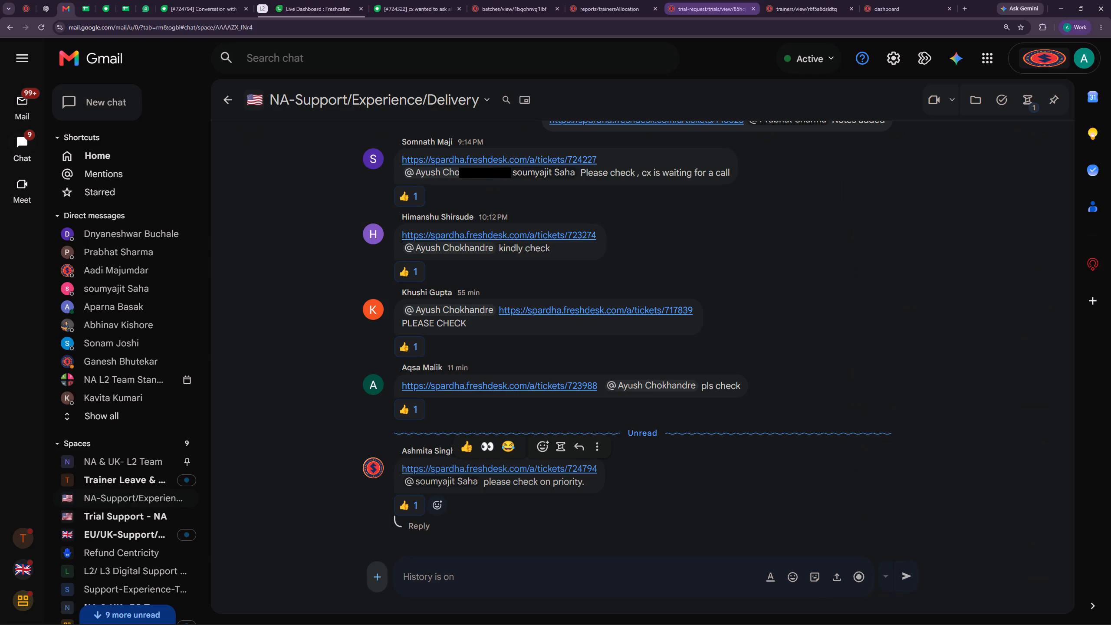
left_click(1057, 0)
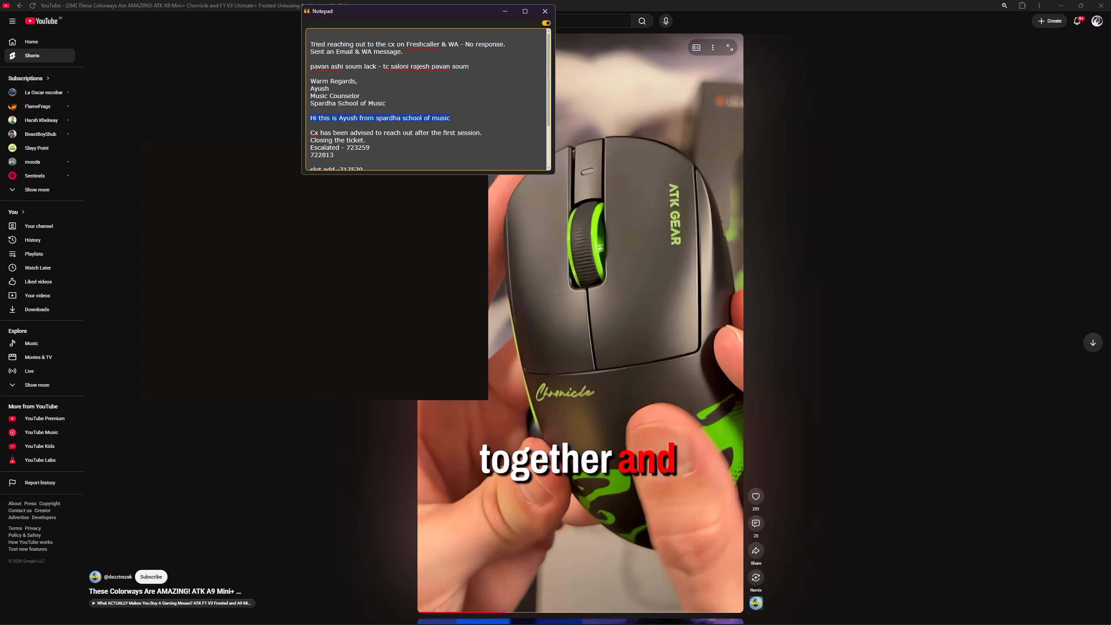
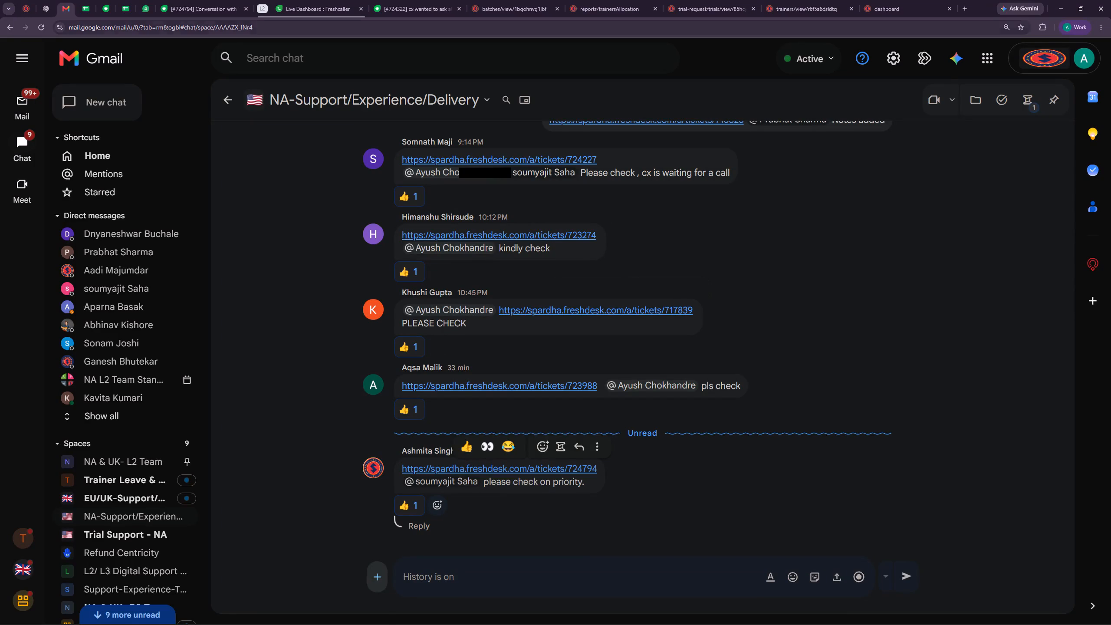
Switch to the Freshcaller live dashboard and refresh the agent status by setting it to Offline and back to Available.
scroll(132, 315, "up", 4)
left_click(315, 10)
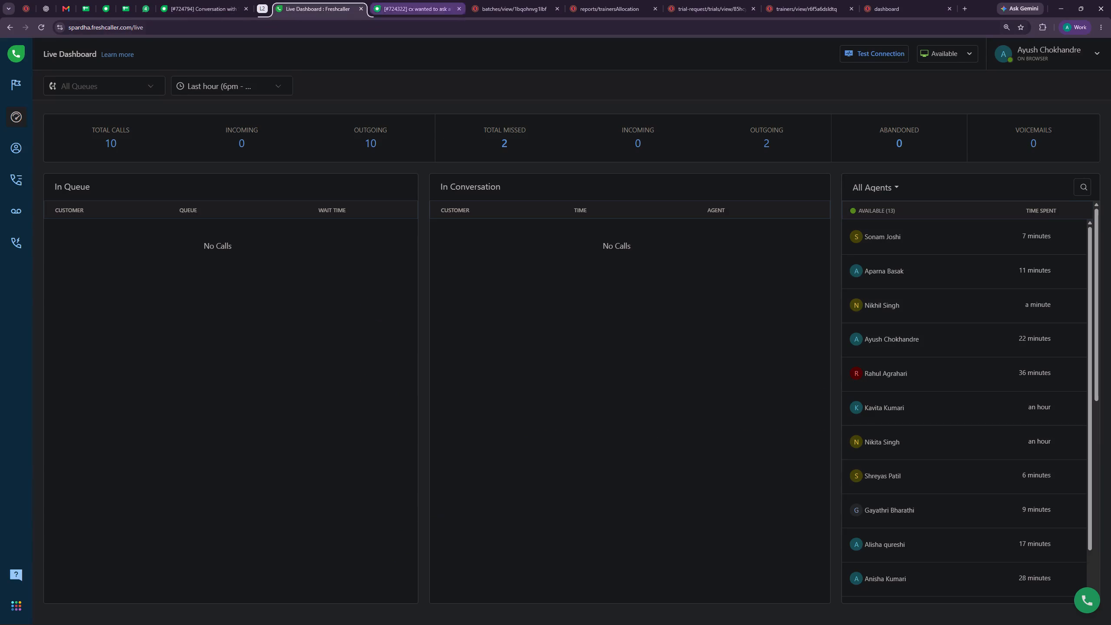
left_click(950, 54)
left_click(928, 117)
left_click(924, 52)
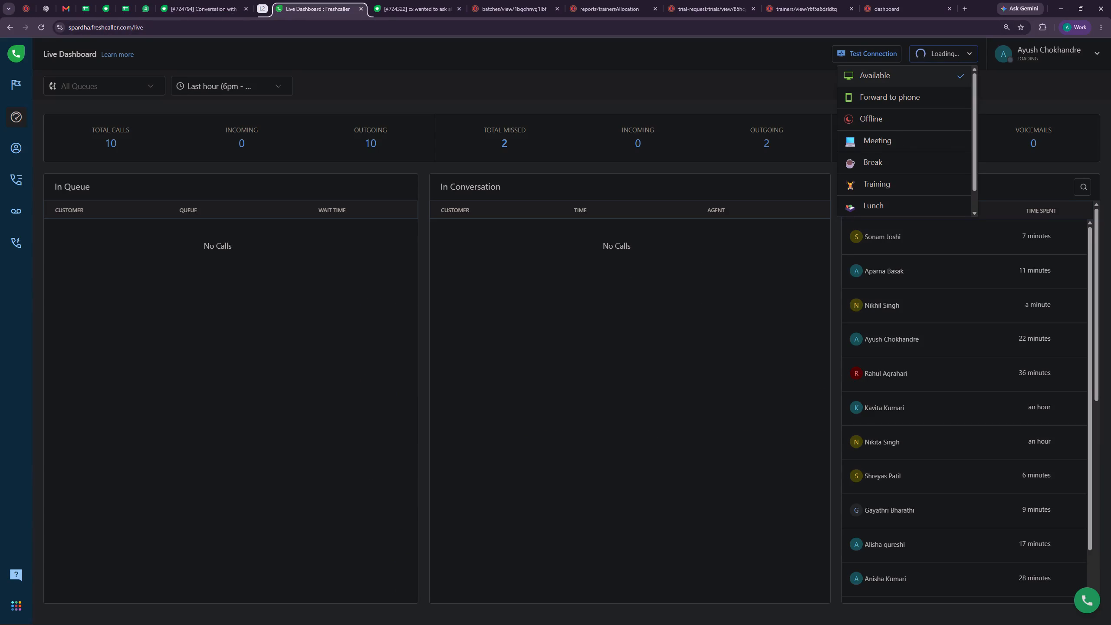
left_click(909, 76)
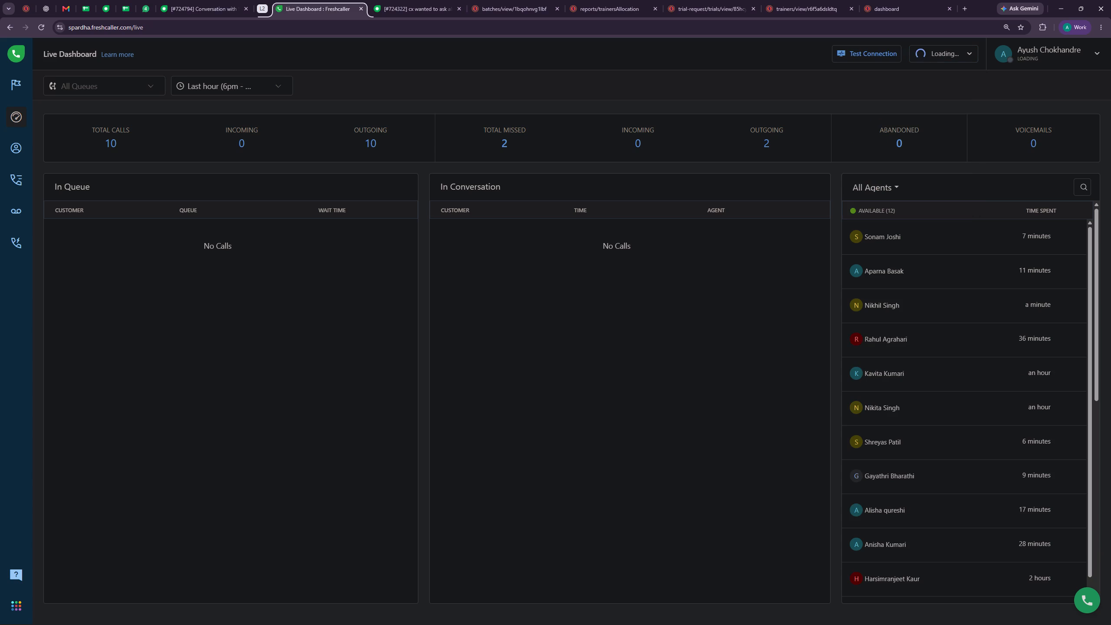
left_click(424, 0)
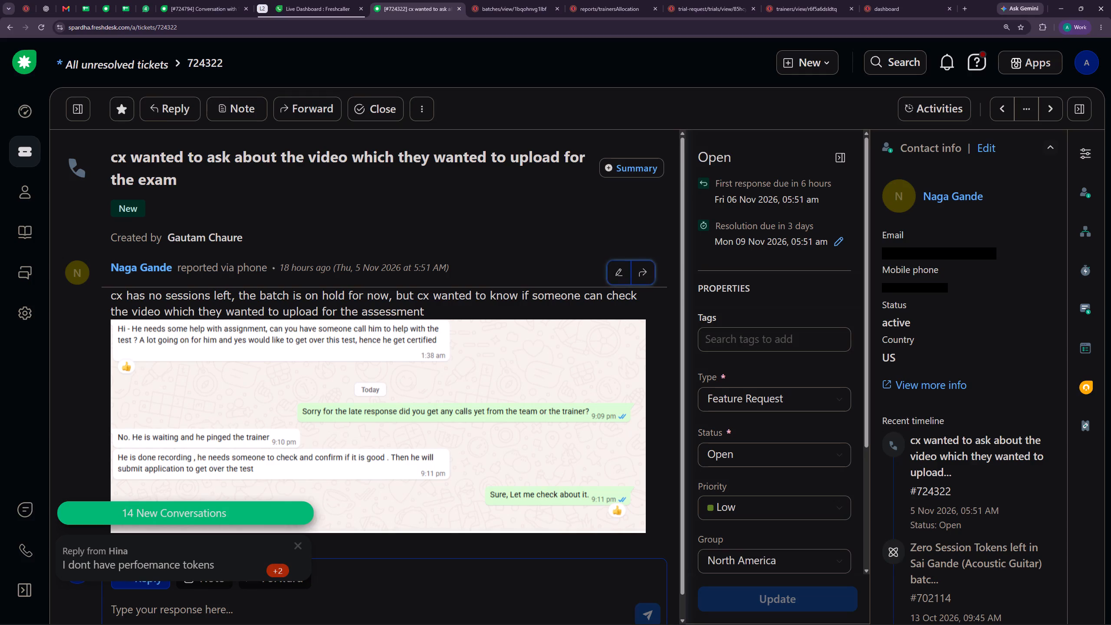
left_click(298, 546)
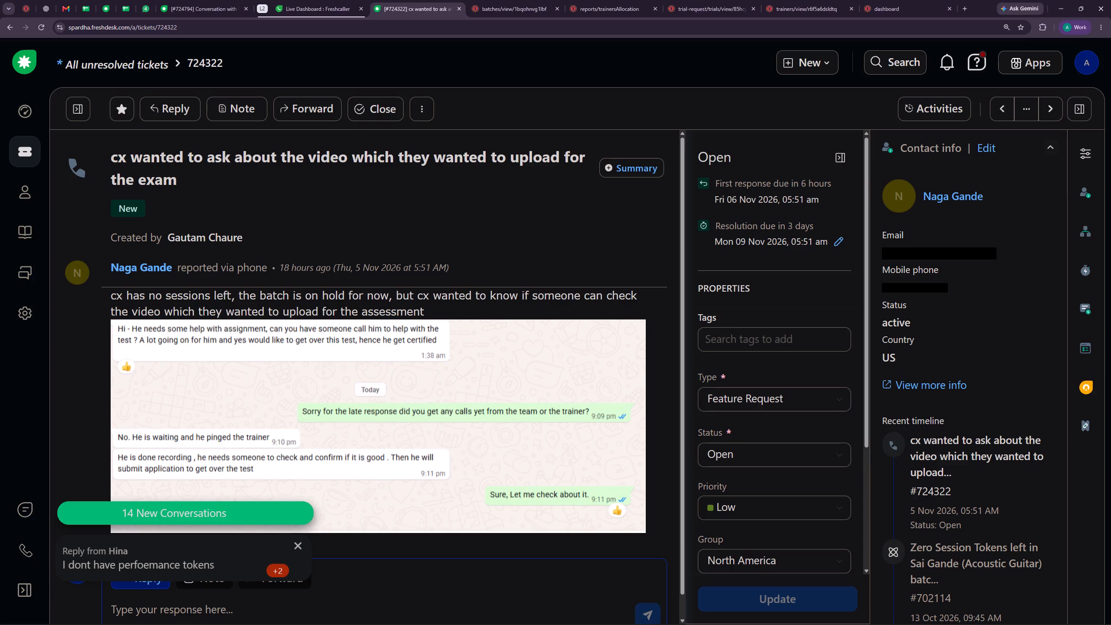
left_click_drag(956, 283, 893, 289)
key("ctrl+c")
left_click(526, 0)
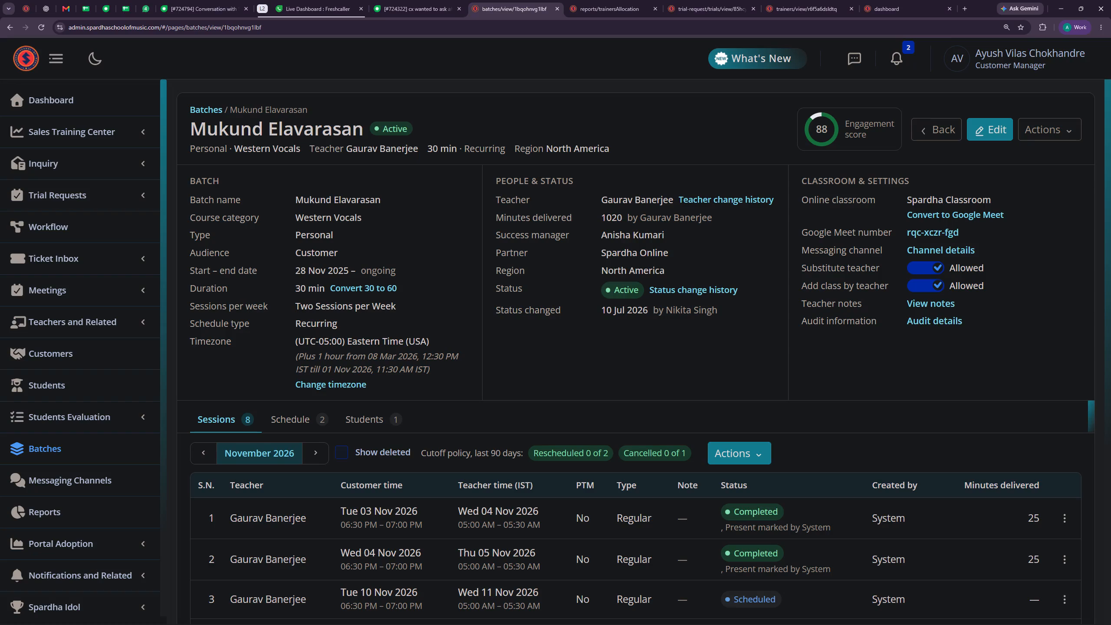
left_click(49, 447)
left_click(54, 446)
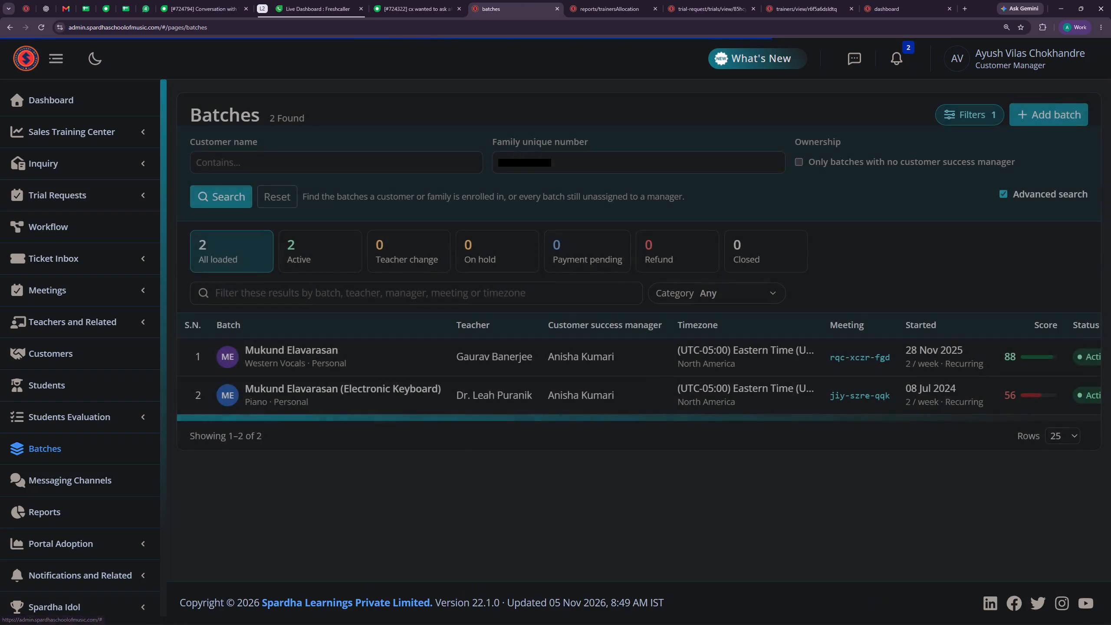
left_click_drag(565, 160, 470, 160)
key("ctrl+v")
left_click(229, 197)
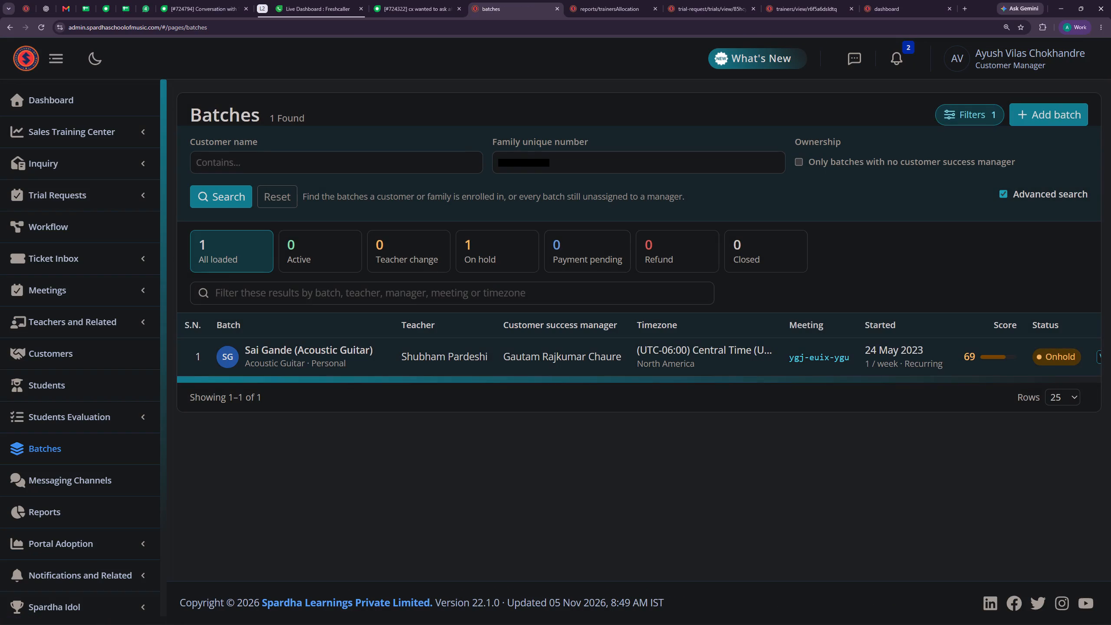
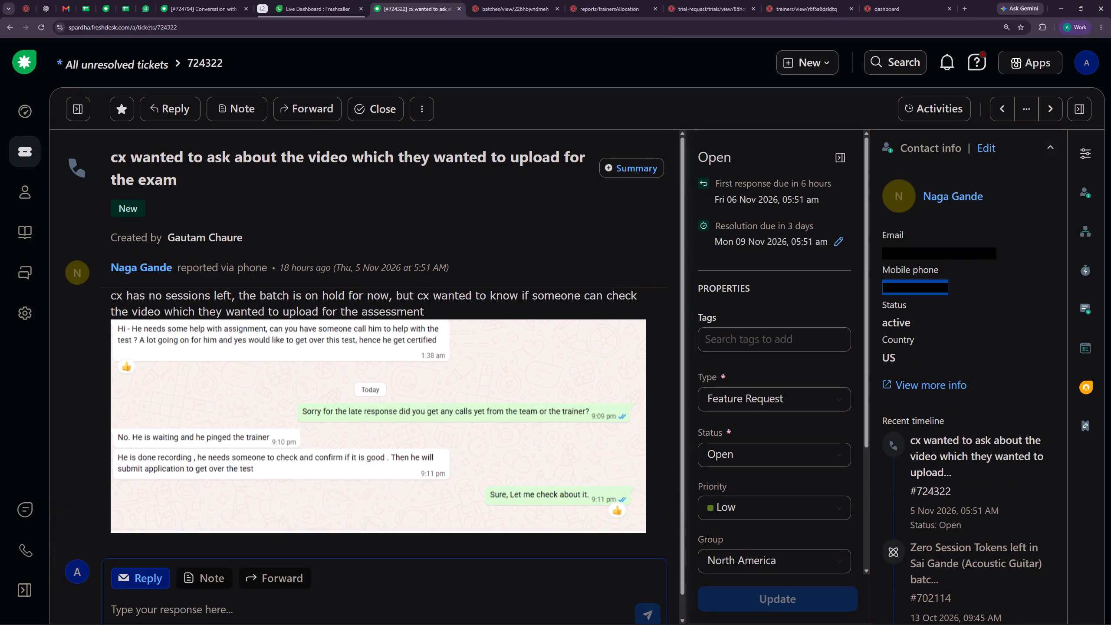
left_click(208, 572)
key("ctrl+v")
left_click(59, 2)
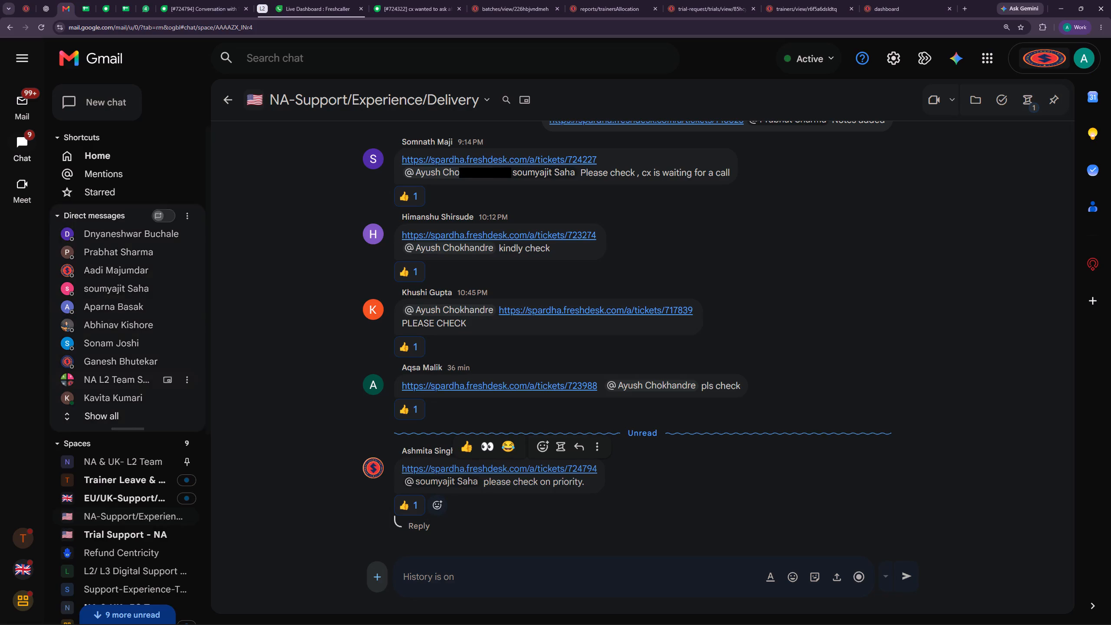
scroll(344, 406, "down", 4)
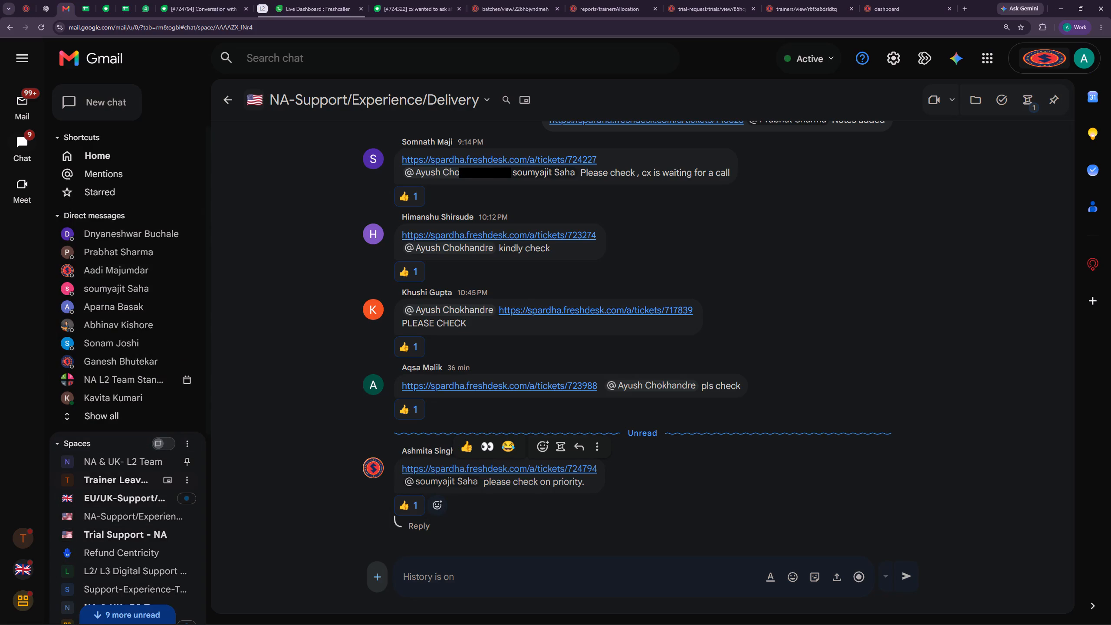
left_click(425, 0)
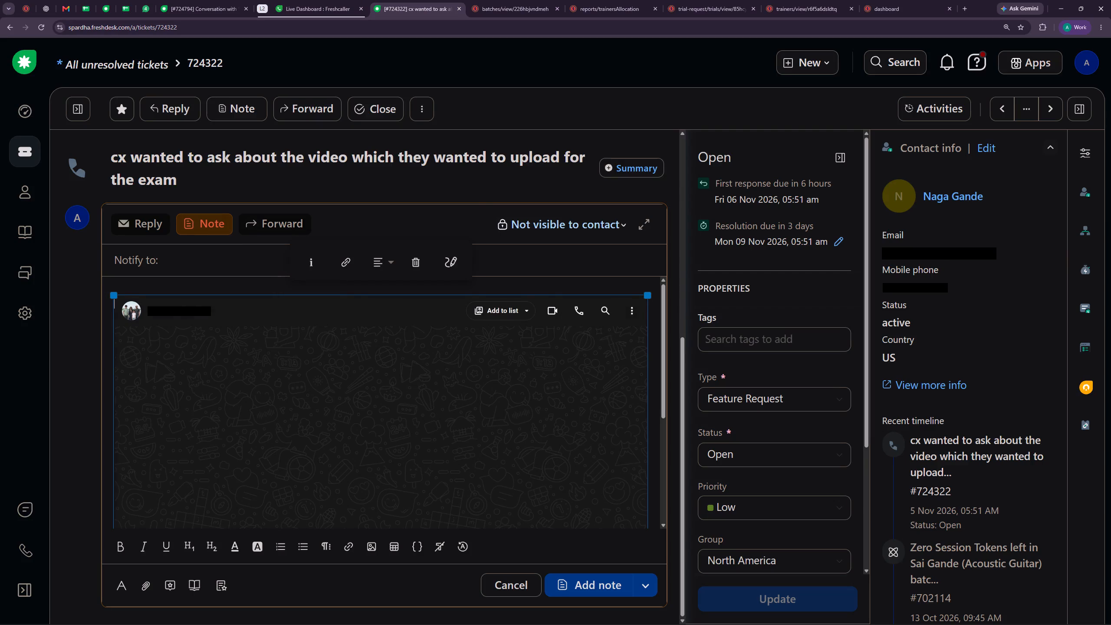
left_click(158, 282)
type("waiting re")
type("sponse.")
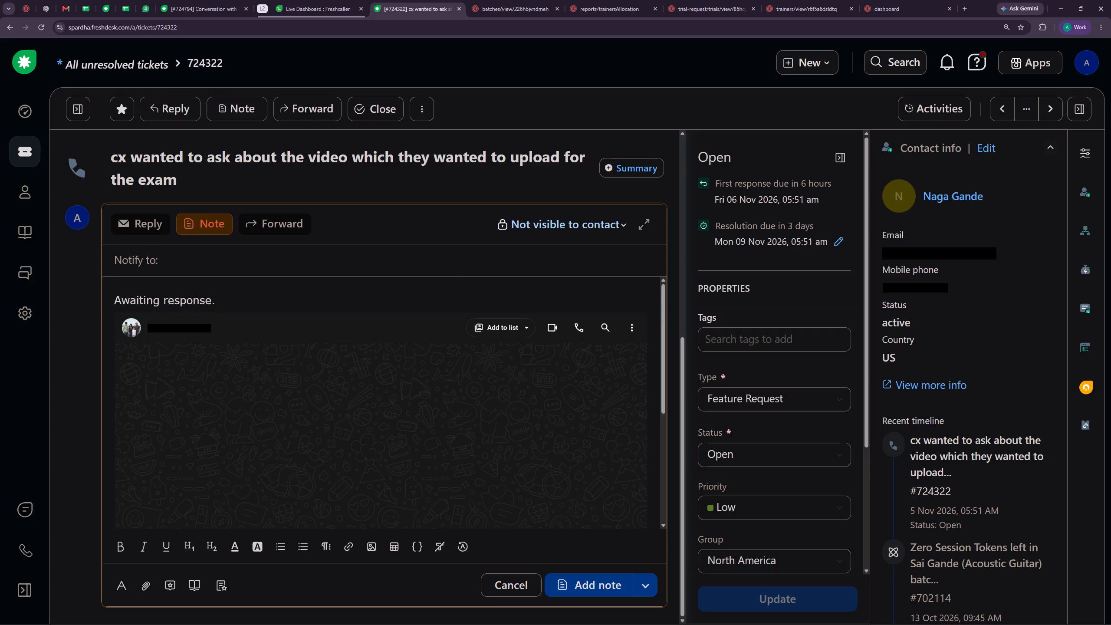
scroll(368, 430, "down", 4)
left_click(593, 587)
left_click(766, 462)
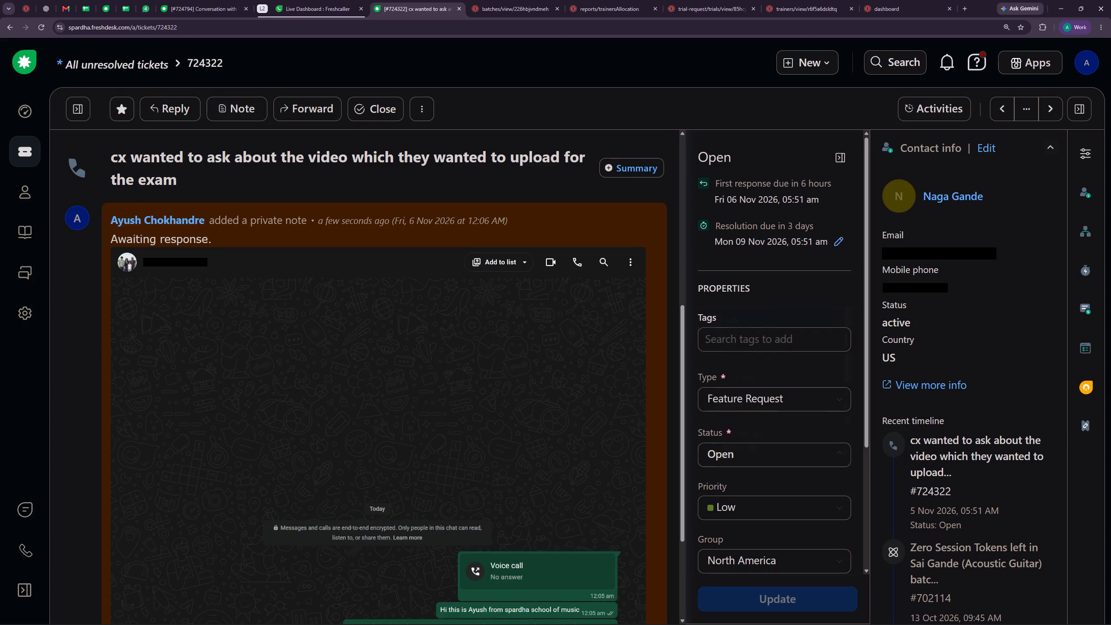
left_click(766, 425)
left_click(766, 596)
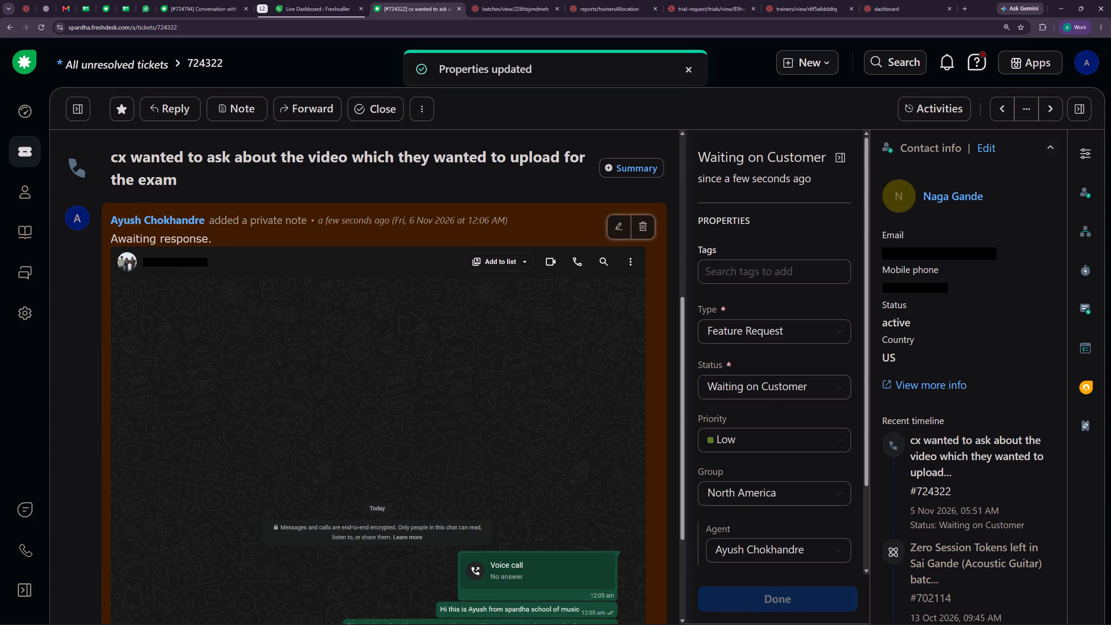
left_click(1000, 113)
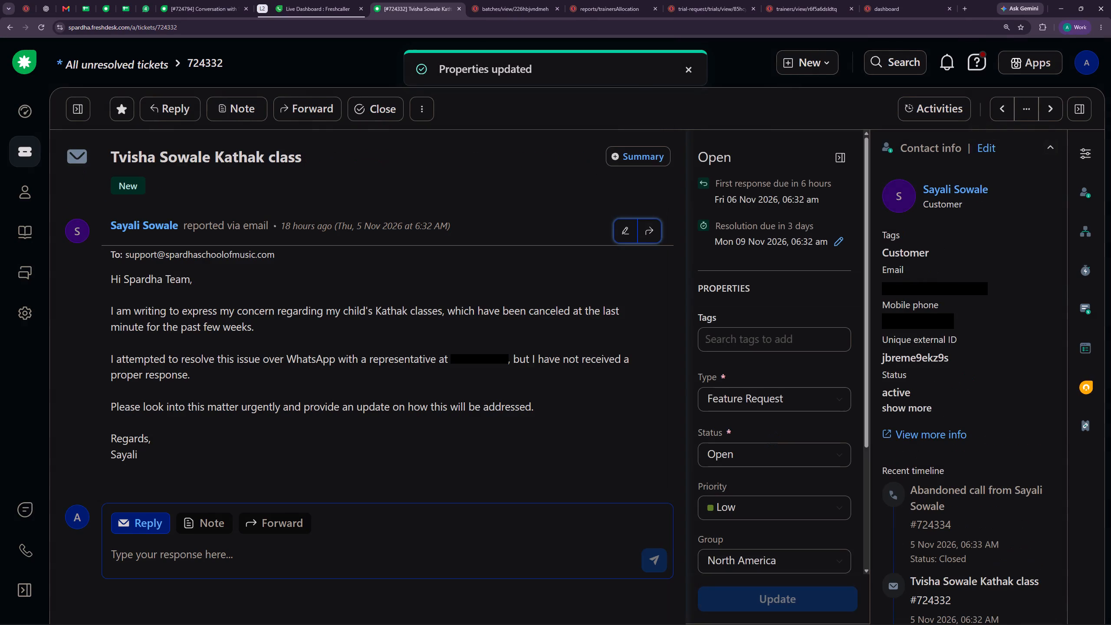
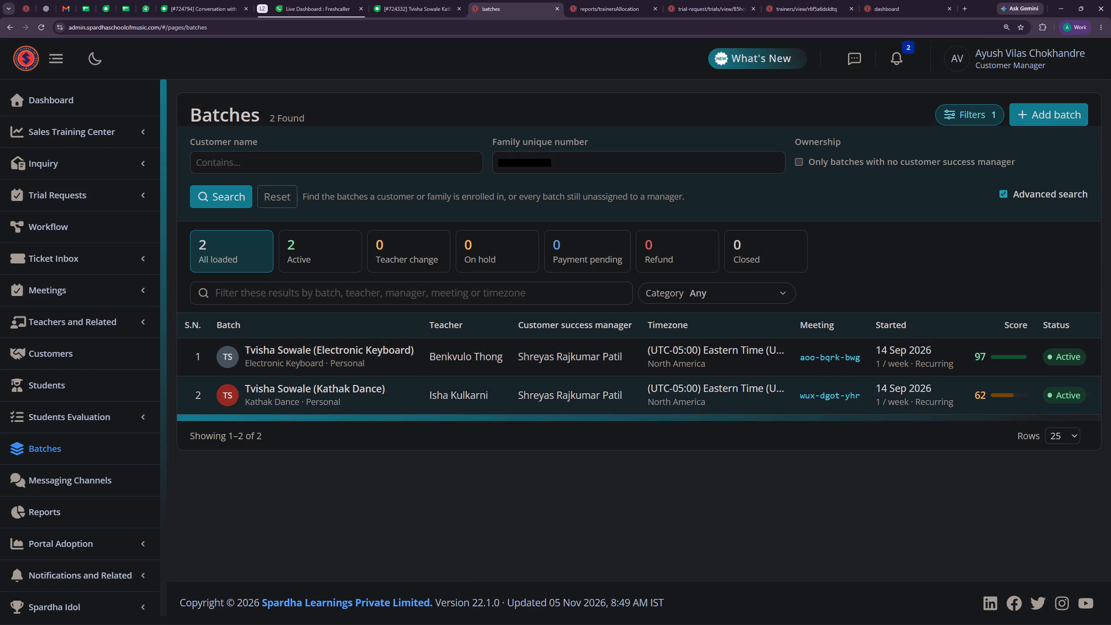
Open the customer's active Kathak Dance batch from the Batches results and view its November 2026 session list.
left_click_drag(968, 421, 1001, 421)
left_click(1066, 393)
scroll(648, 417, "down", 4)
scroll(698, 484, "down", 1)
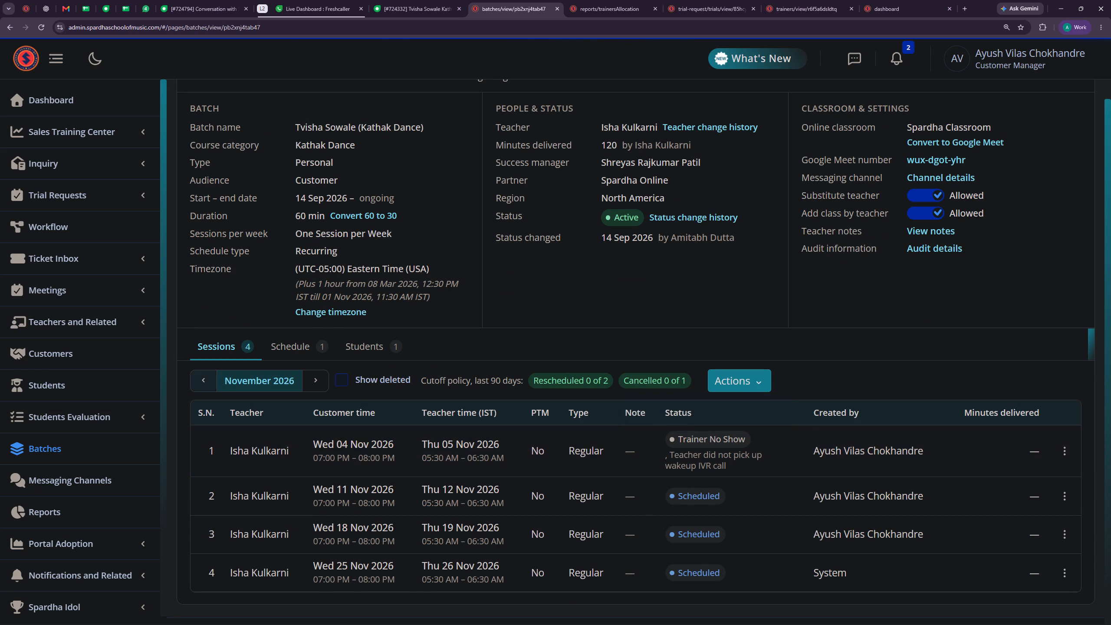
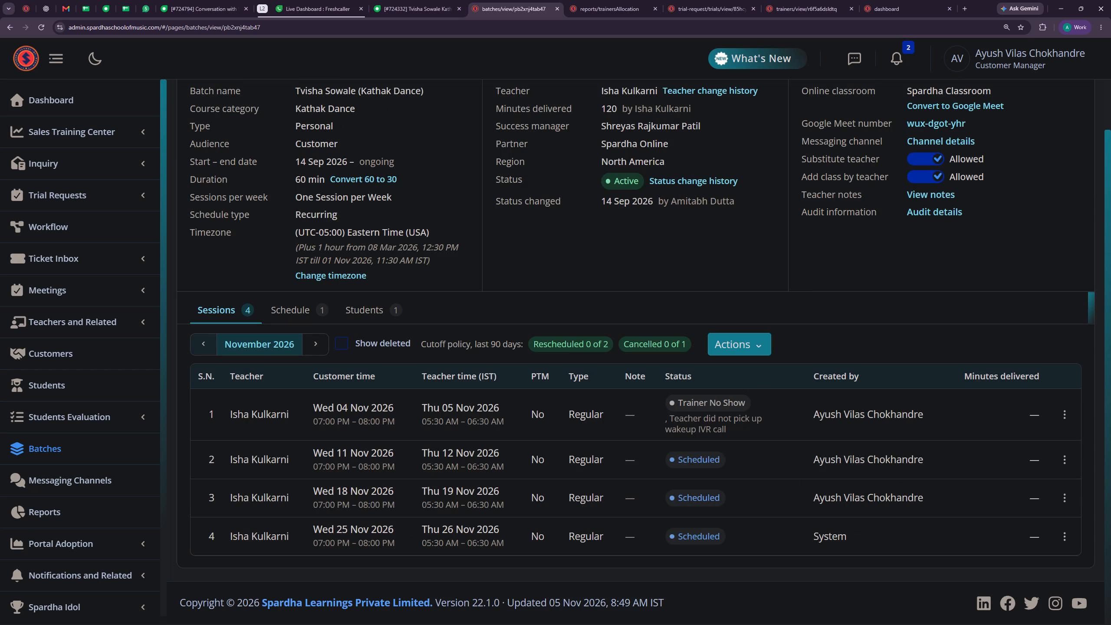
View the Kathak batch's October 2026 session list.
left_click(205, 342)
Return to ticket 724332, start a child ticket from it, and set its group to TSM Desk.
left_click(434, 0)
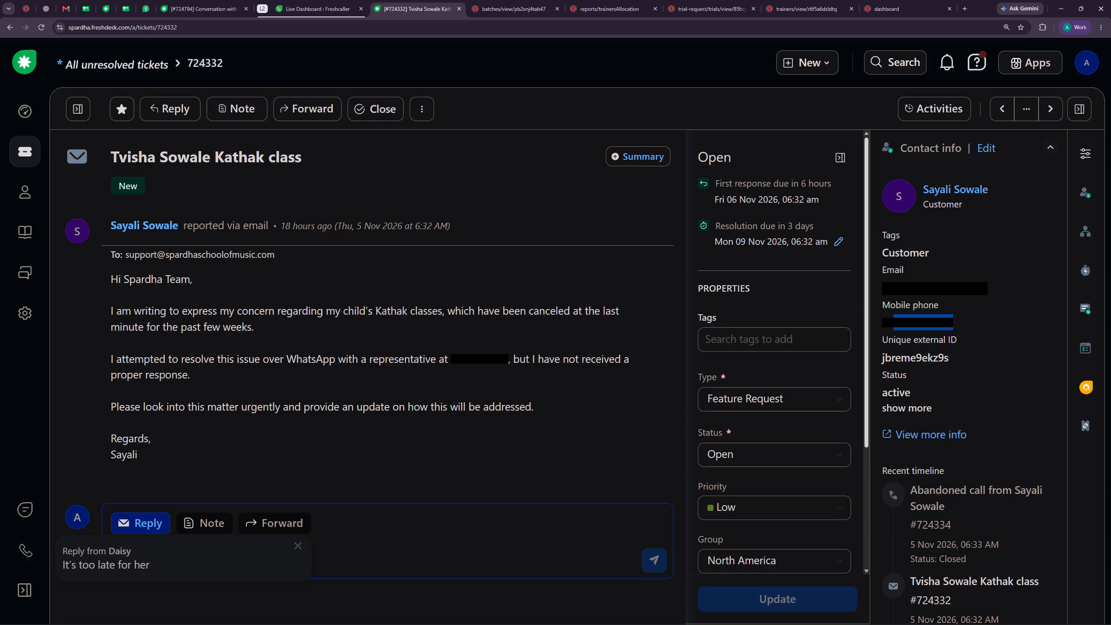
left_click(986, 385)
scroll(934, 423, "down", 6)
left_click(941, 549)
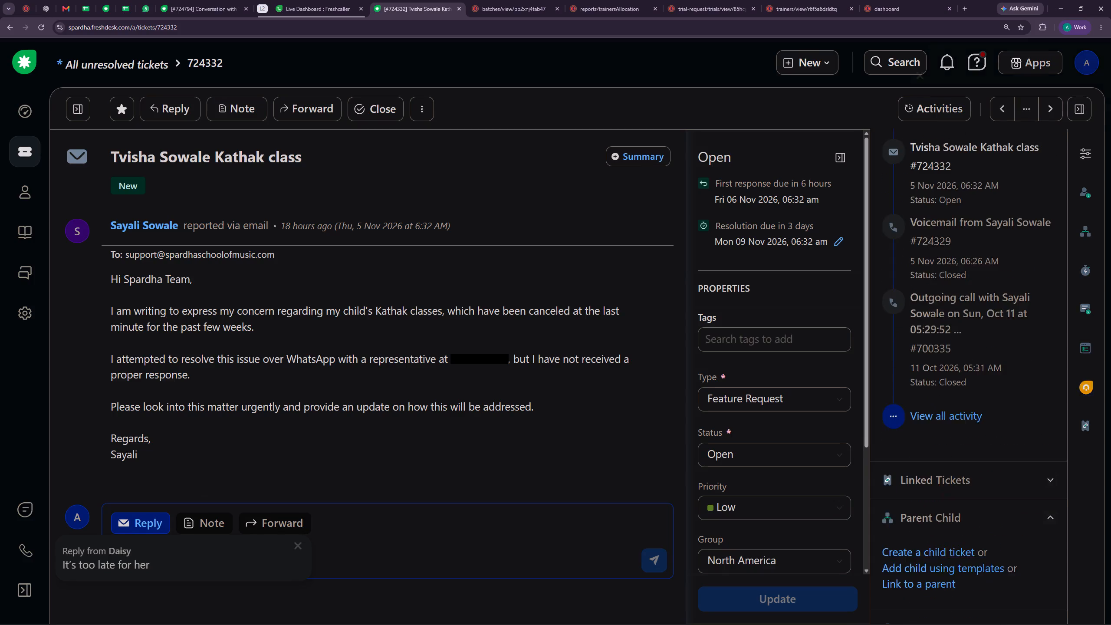
scroll(769, 369, "down", 1)
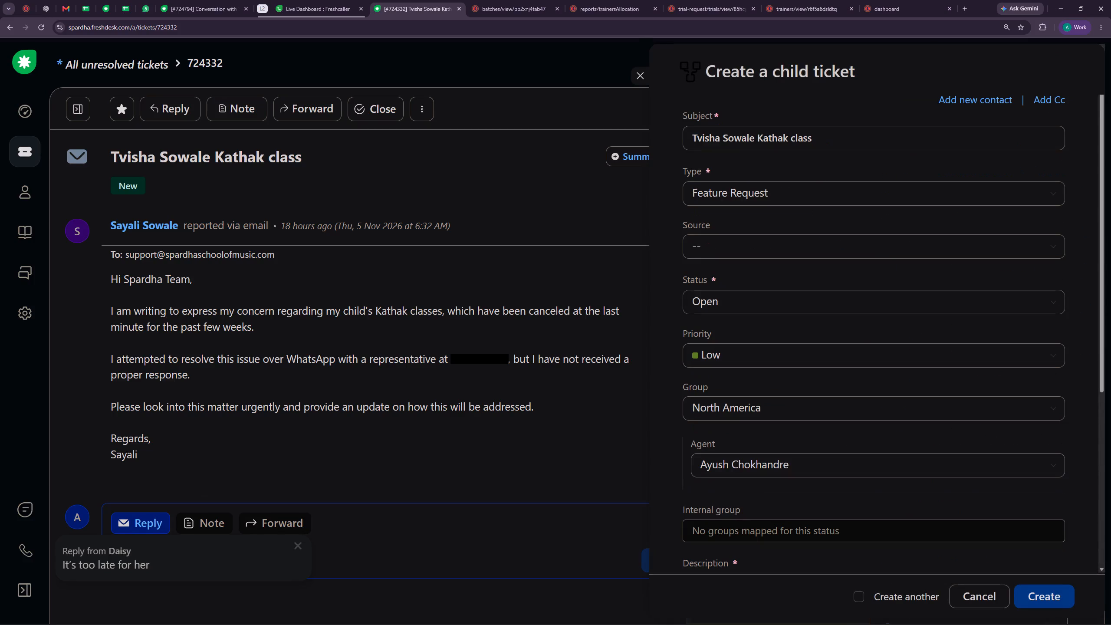
left_click(795, 405)
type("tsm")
left_click(790, 442)
Clear the customer's copied message from the child ticket's description.
scroll(789, 447, "down", 6)
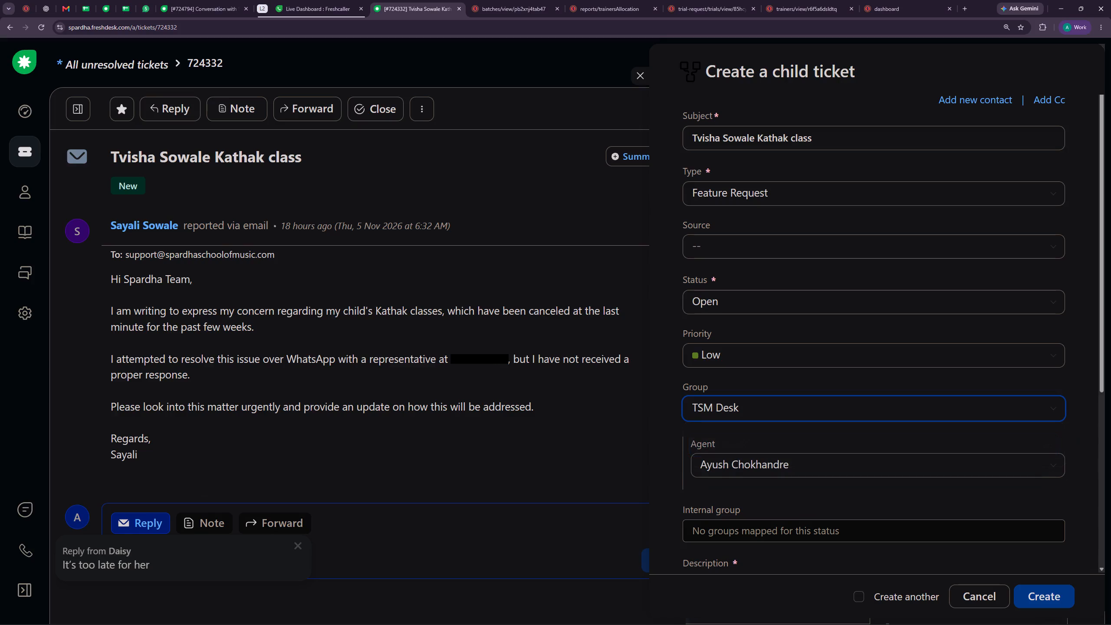
scroll(789, 448, "down", 2)
scroll(861, 468, "down", 4)
scroll(795, 485, "up", 3)
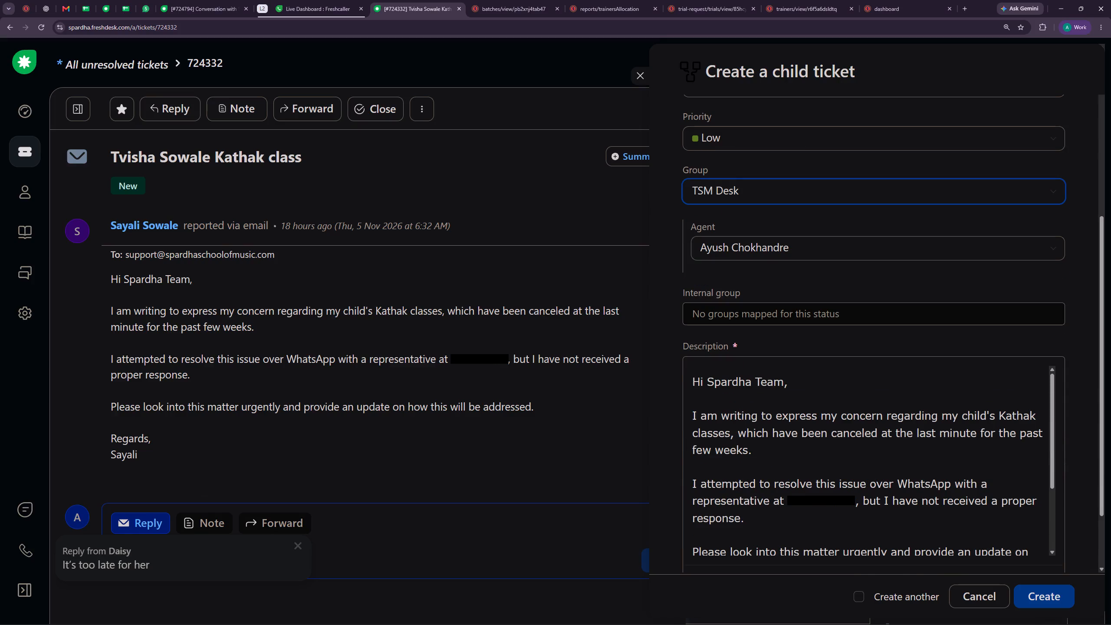
scroll(835, 431, "down", 1)
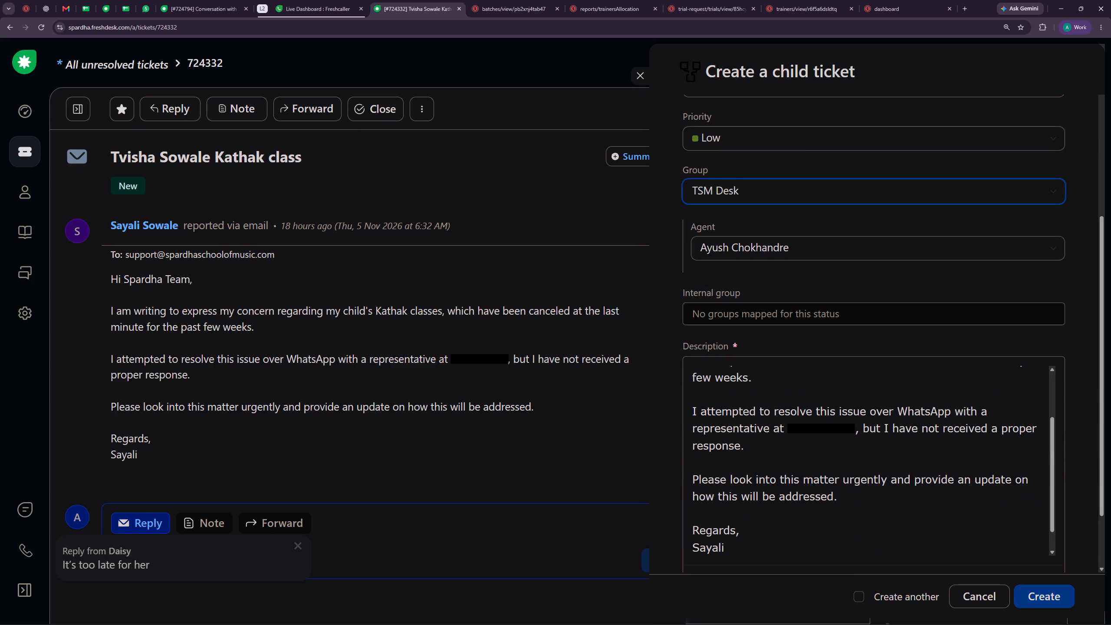
left_click_drag(757, 553, 680, 404)
scroll(680, 405, "up", 5)
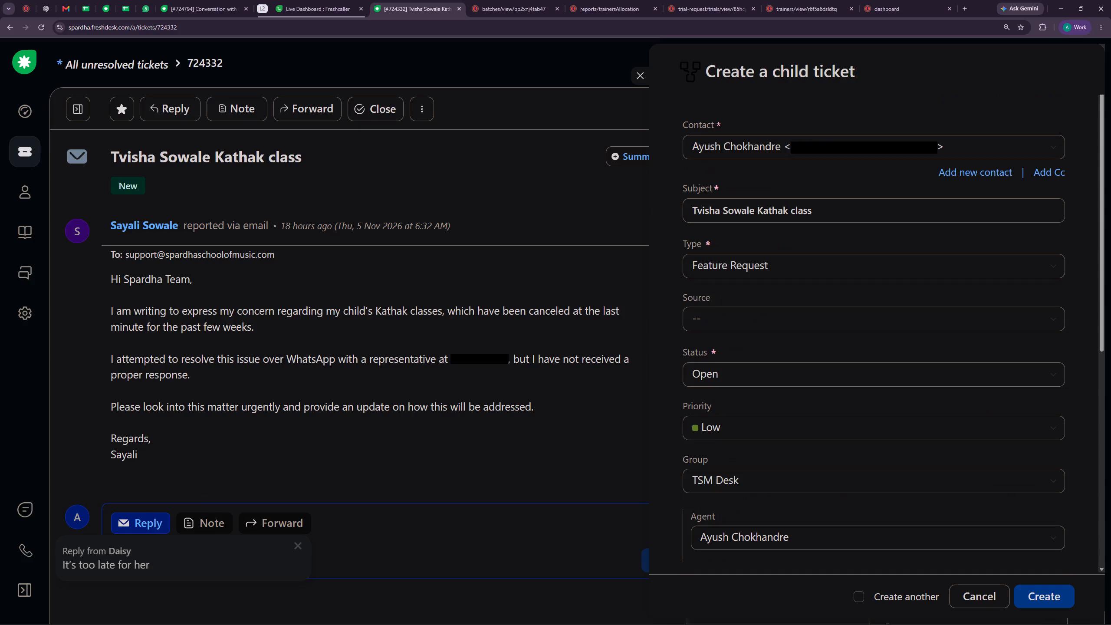
left_click_drag(680, 404, 690, 452)
scroll(726, 455, "down", 3)
key("BackSpace")
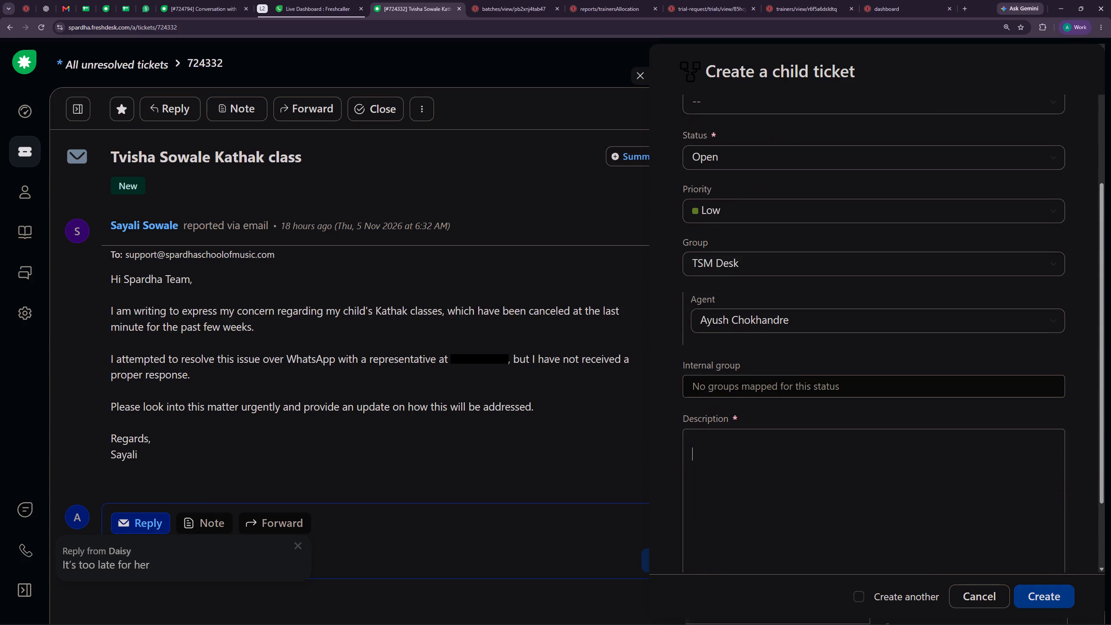
Add "Batch -" and "Concern -" as two separate lines in the child ticket's description.
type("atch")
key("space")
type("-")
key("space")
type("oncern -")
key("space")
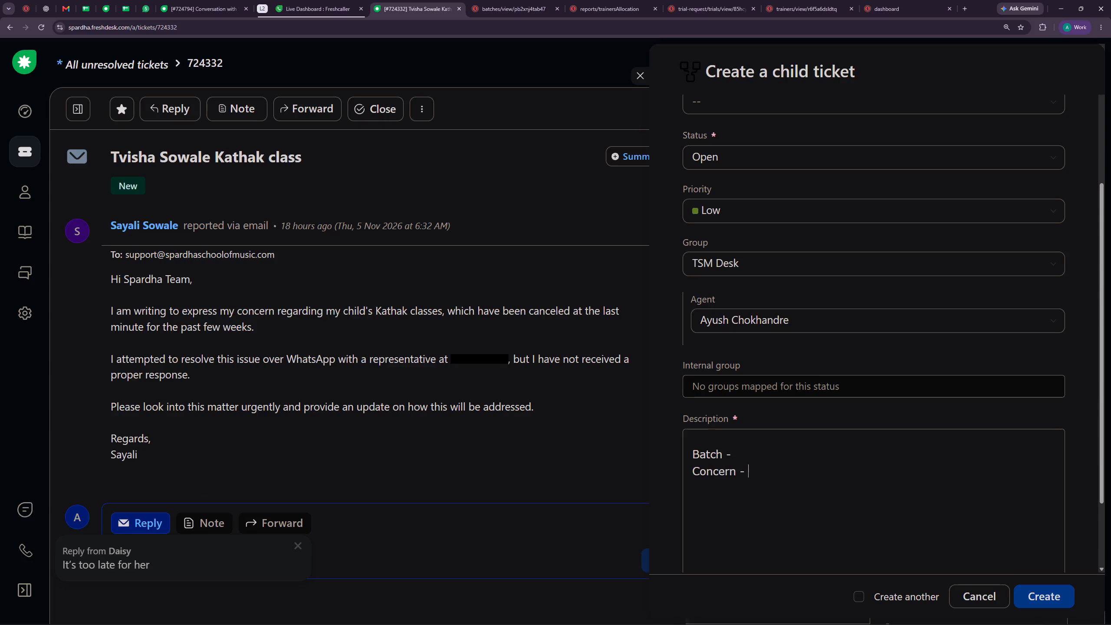
Write "Tx has been cancelling all the session for the past 5 session" as the concern in the description.
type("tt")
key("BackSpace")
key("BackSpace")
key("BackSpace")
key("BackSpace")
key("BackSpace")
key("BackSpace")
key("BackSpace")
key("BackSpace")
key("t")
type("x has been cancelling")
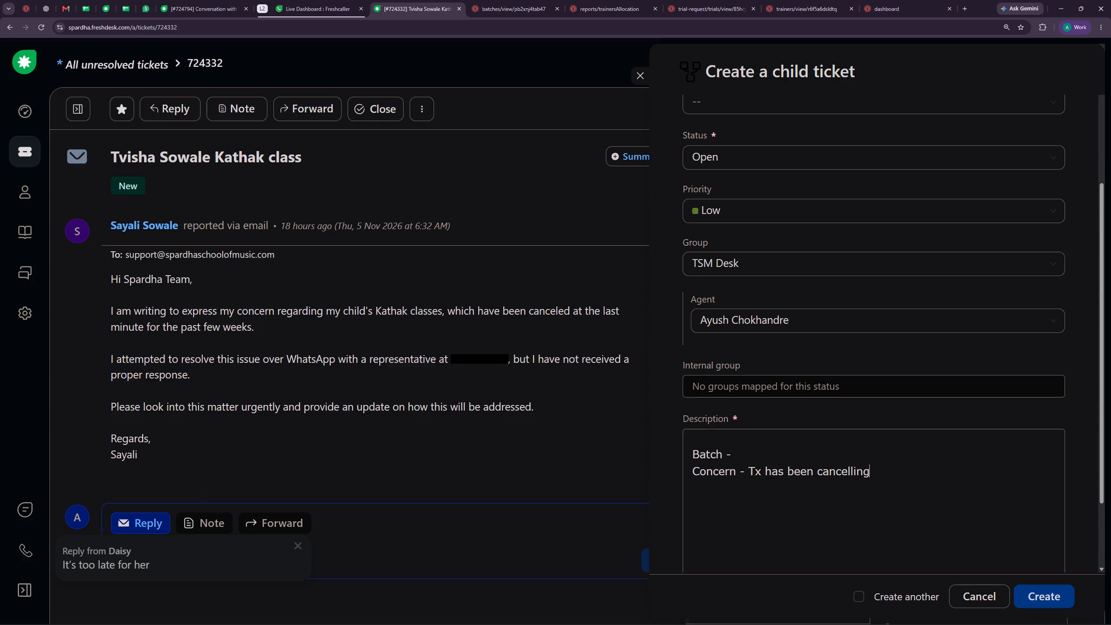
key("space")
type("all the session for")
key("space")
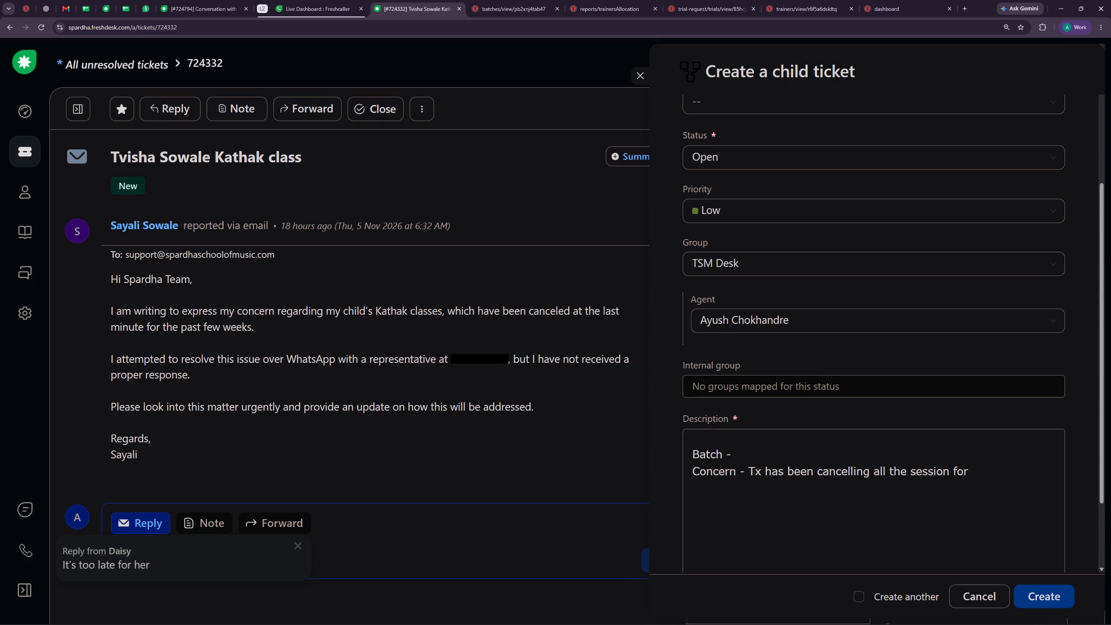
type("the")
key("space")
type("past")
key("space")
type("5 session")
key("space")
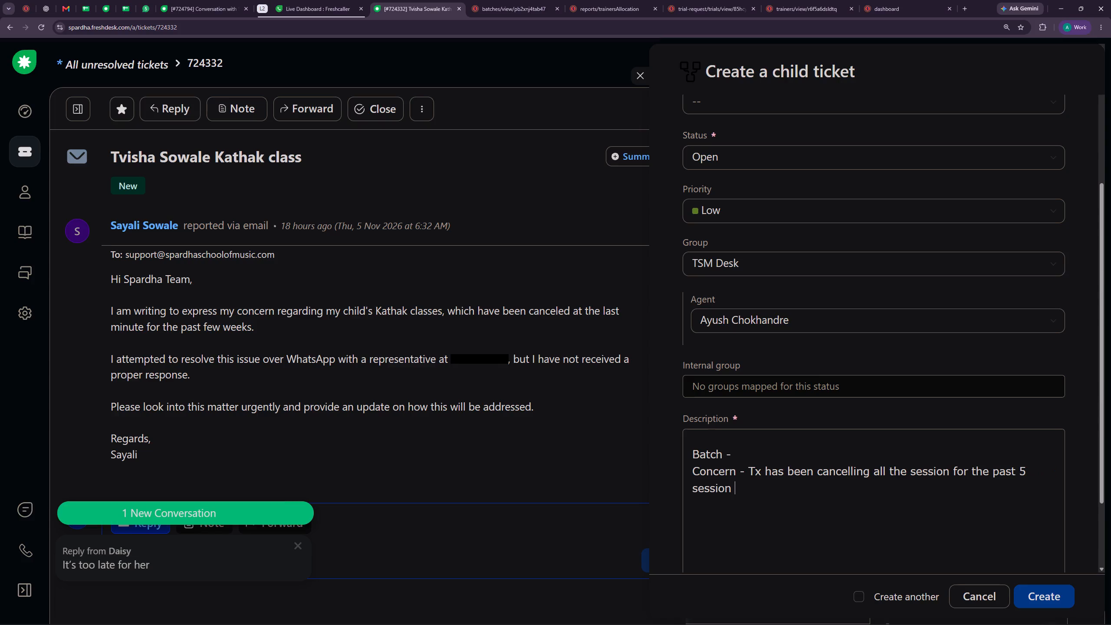
Continue the concern with "the cx didn't had a single class", using the spelling suggestion for "didn't".
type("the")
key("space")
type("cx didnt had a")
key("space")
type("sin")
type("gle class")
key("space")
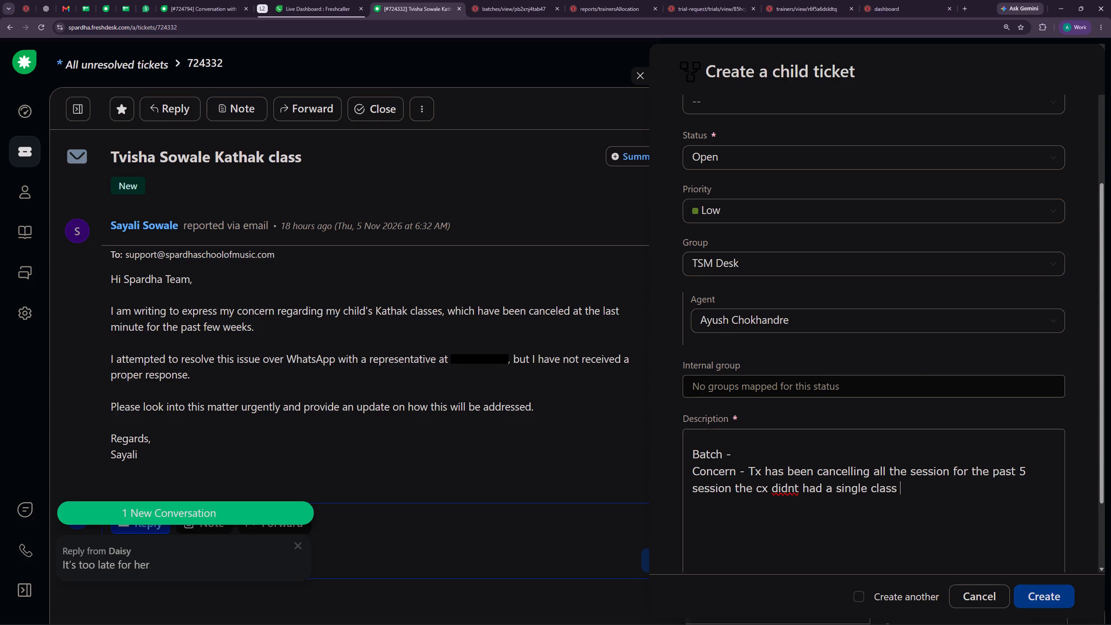
right_click(786, 493)
left_click(861, 307)
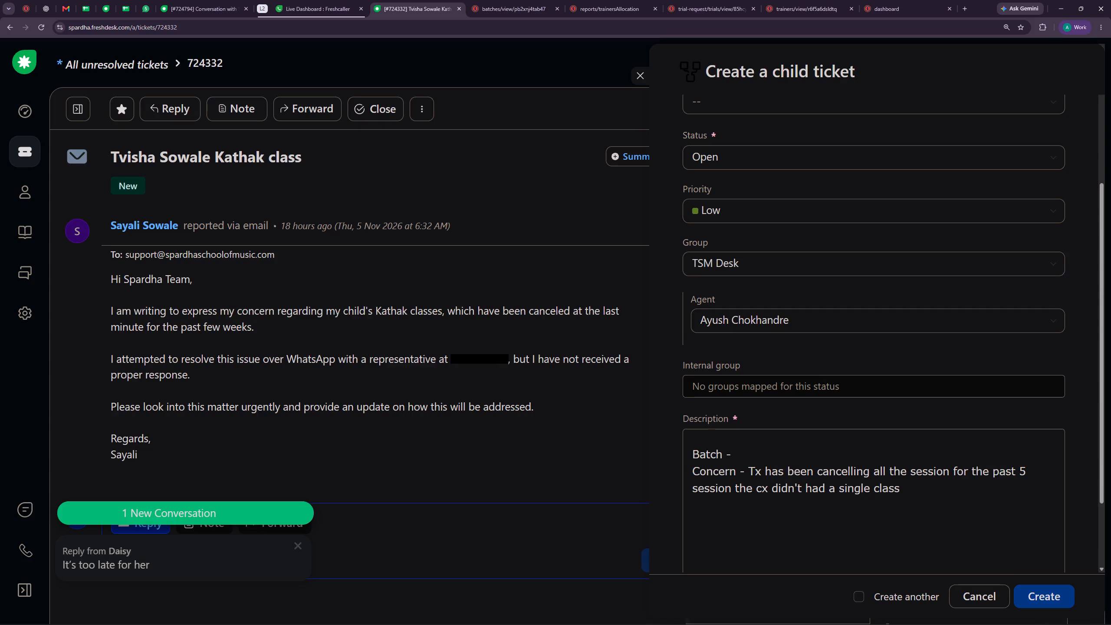
left_click(920, 490)
Extend the concern with "the cx is really disappointed", using the spelling suggestion for "disappointed".
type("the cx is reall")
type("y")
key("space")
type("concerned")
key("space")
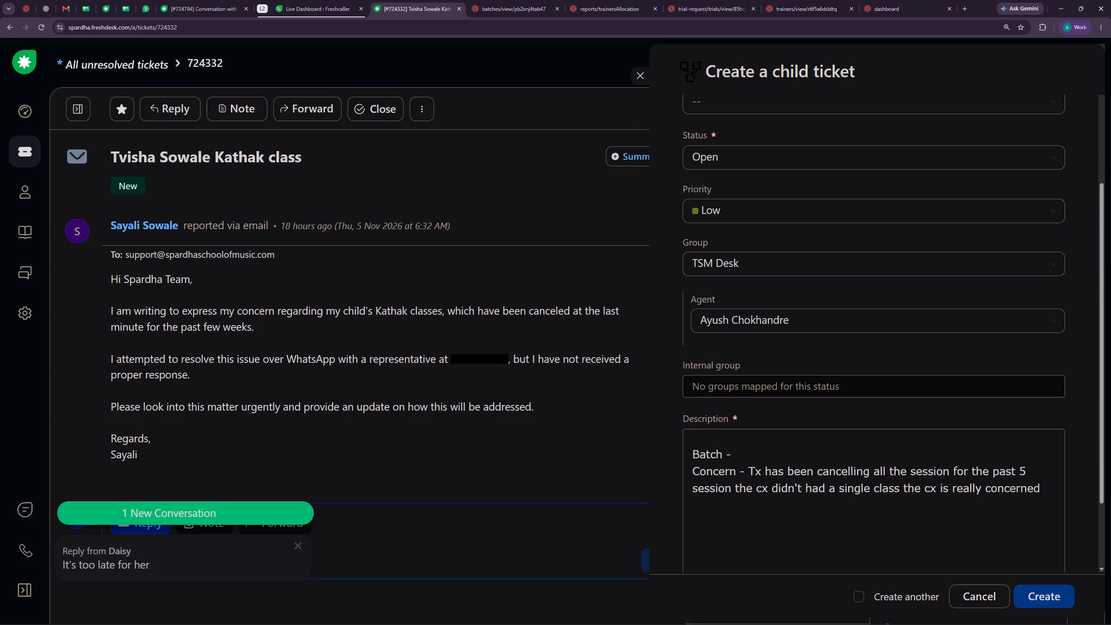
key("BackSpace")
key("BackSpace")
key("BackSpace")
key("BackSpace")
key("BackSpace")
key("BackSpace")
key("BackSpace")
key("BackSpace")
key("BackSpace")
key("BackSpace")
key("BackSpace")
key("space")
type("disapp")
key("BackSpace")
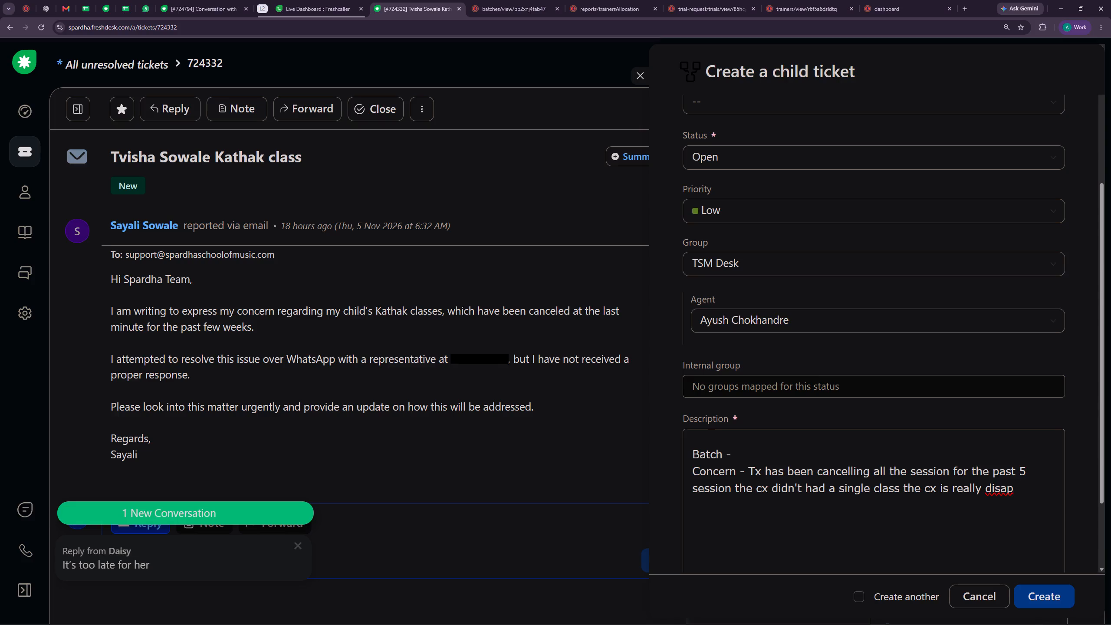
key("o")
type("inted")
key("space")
right_click(1023, 479)
right_click(1021, 490)
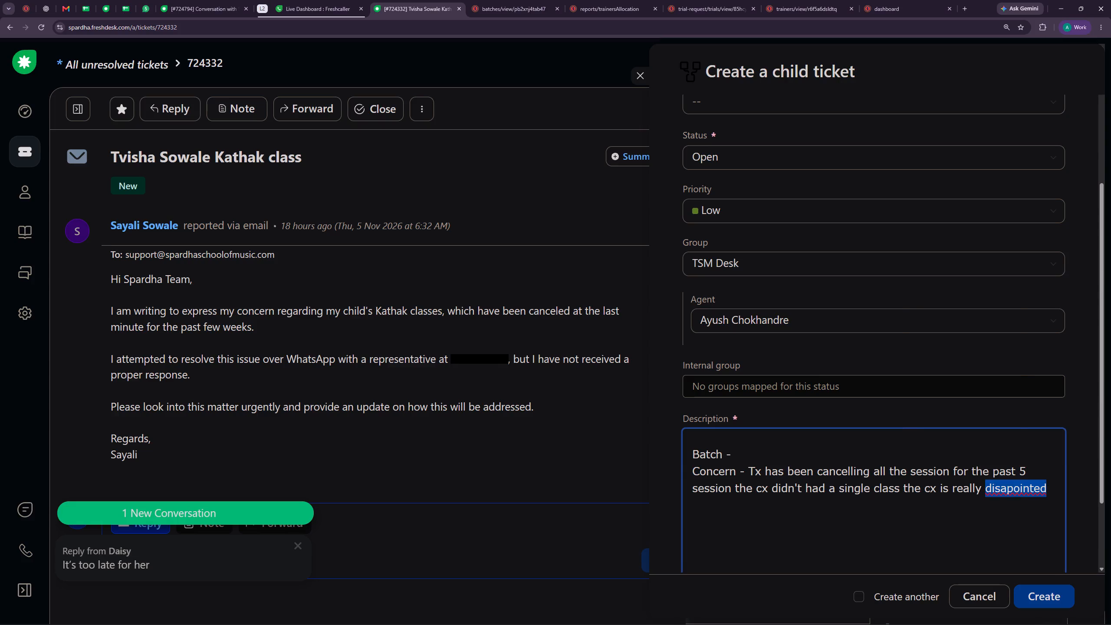
left_click(935, 309)
left_click(781, 515)
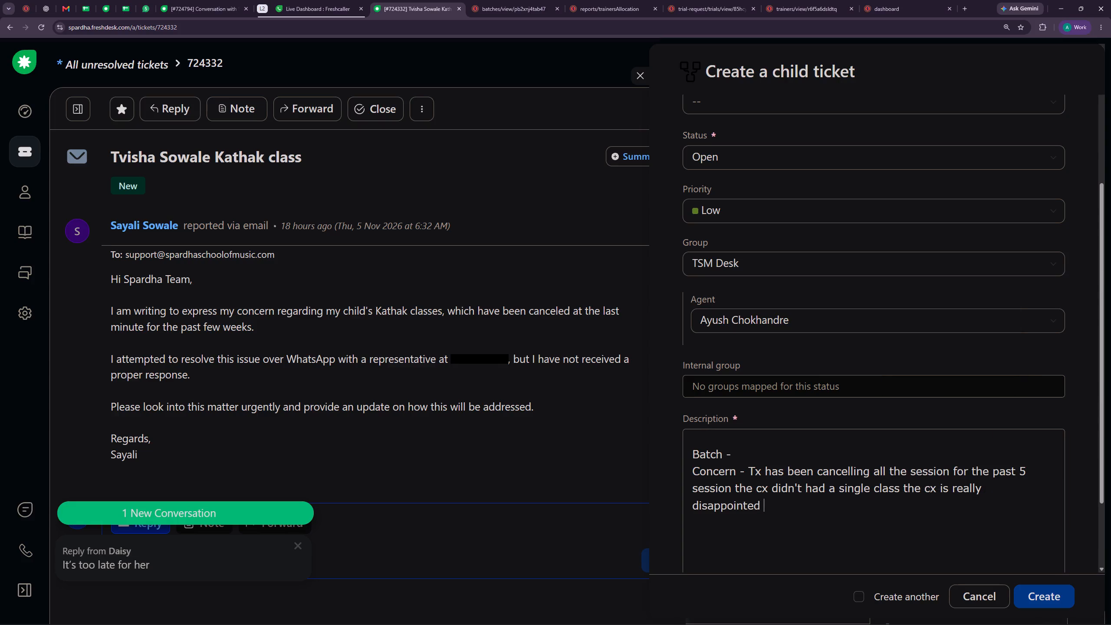
Add the request "please check with the tx if they will take the upcoming session or we" after the concern.
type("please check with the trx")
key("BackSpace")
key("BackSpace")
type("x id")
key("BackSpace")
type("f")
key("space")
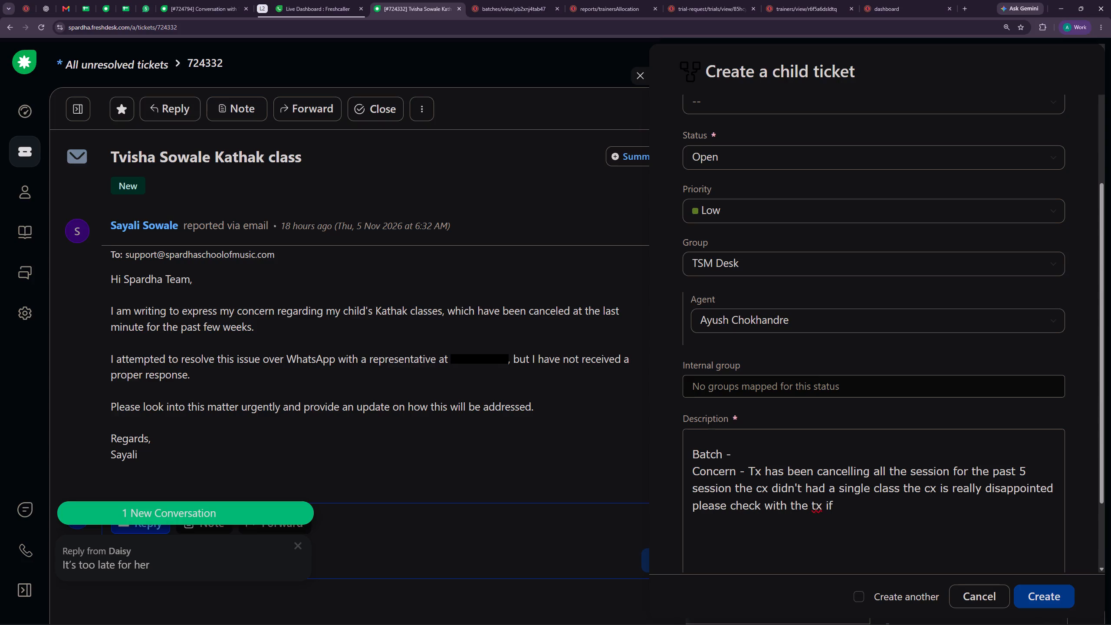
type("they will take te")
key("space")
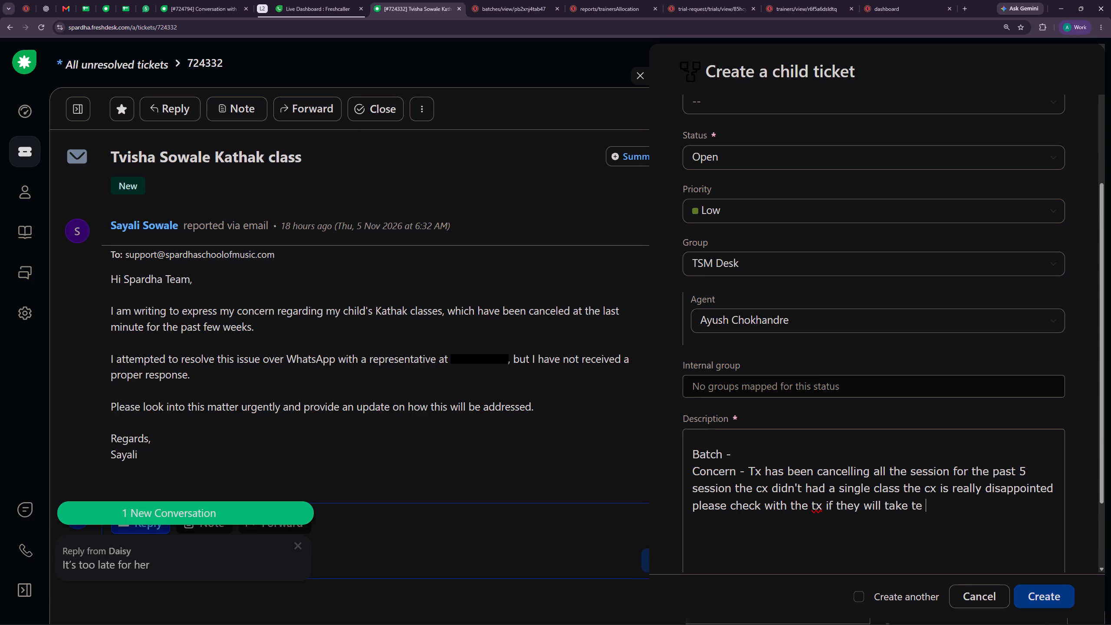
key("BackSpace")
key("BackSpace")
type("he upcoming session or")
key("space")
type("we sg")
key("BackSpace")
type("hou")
Check the Kathak batch's September and October 2026 session lists for session statuses.
left_click(516, 0)
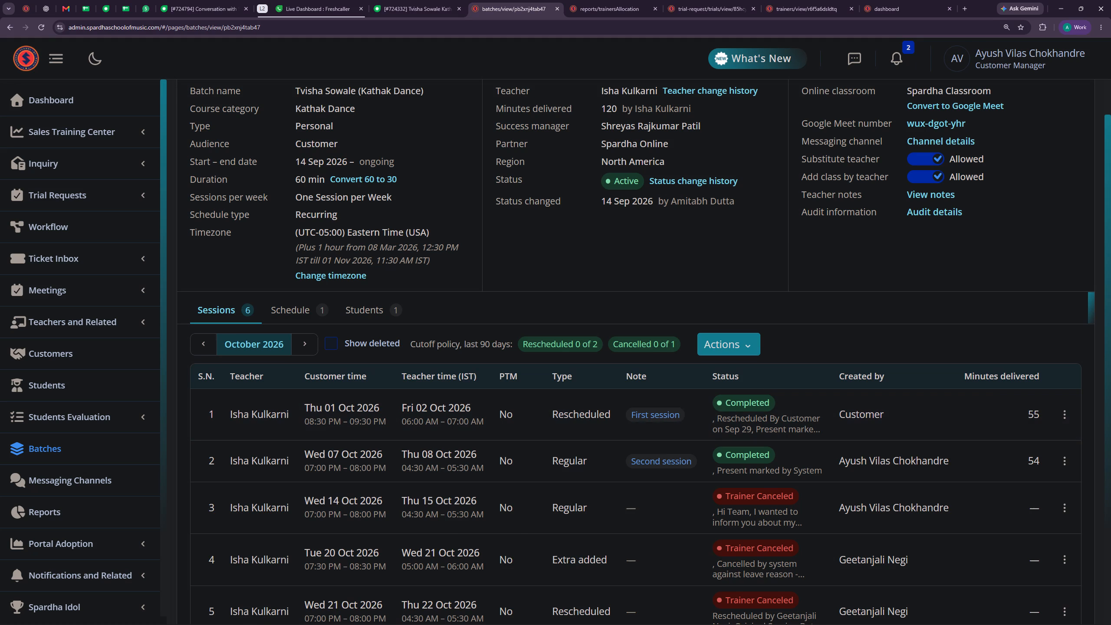
left_click(202, 348)
scroll(443, 399, "down", 1)
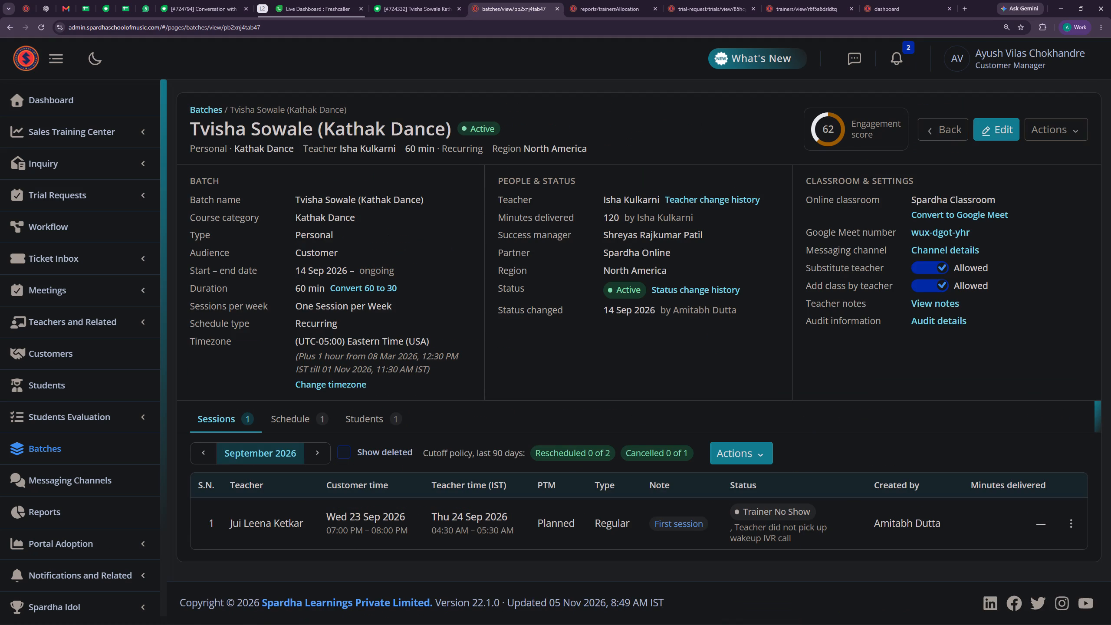
left_click(321, 450)
scroll(440, 426, "down", 4)
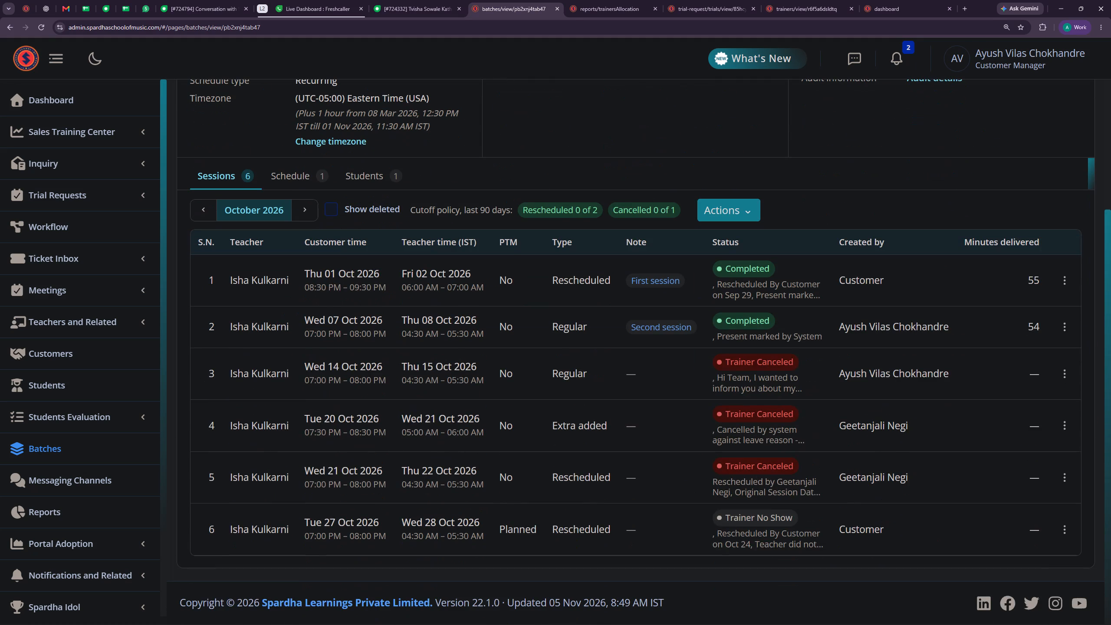
Remove the unfinished ending "or we shou" from the concern in the child ticket description.
left_click(435, 5)
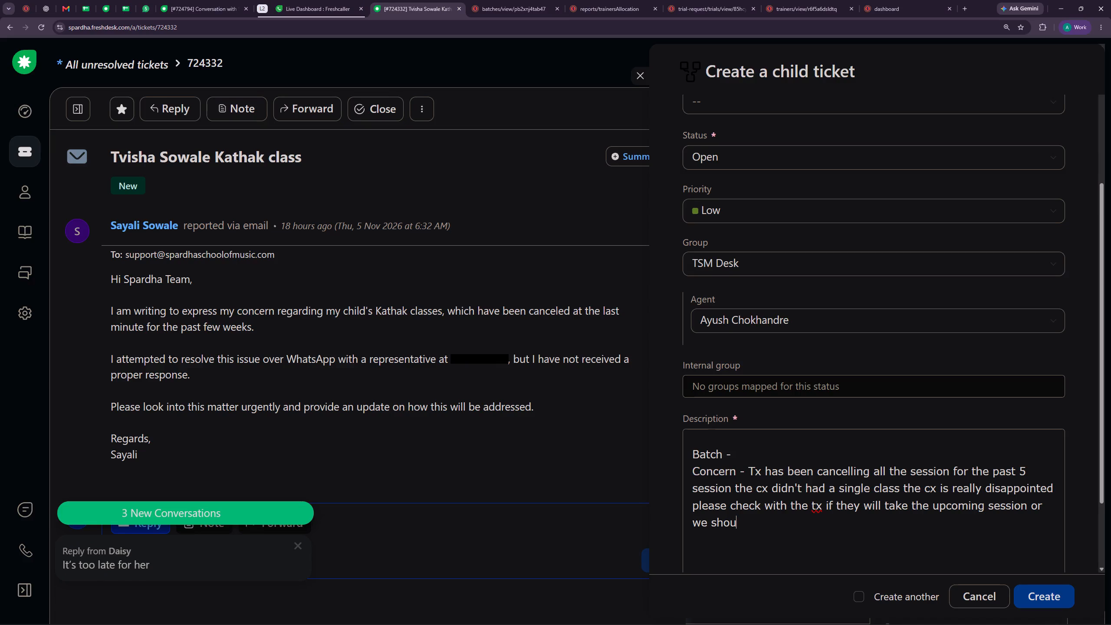
key("BackSpace")
key("BackSpace")
key("BackSpace")
key("BackSpace")
key("BackSpace")
key("BackSpace")
key("BackSpace")
key("BackSpace")
key("BackSpace")
key("BackSpace")
End the concern with "also the tx trainer was just changed." after "upcoming session".
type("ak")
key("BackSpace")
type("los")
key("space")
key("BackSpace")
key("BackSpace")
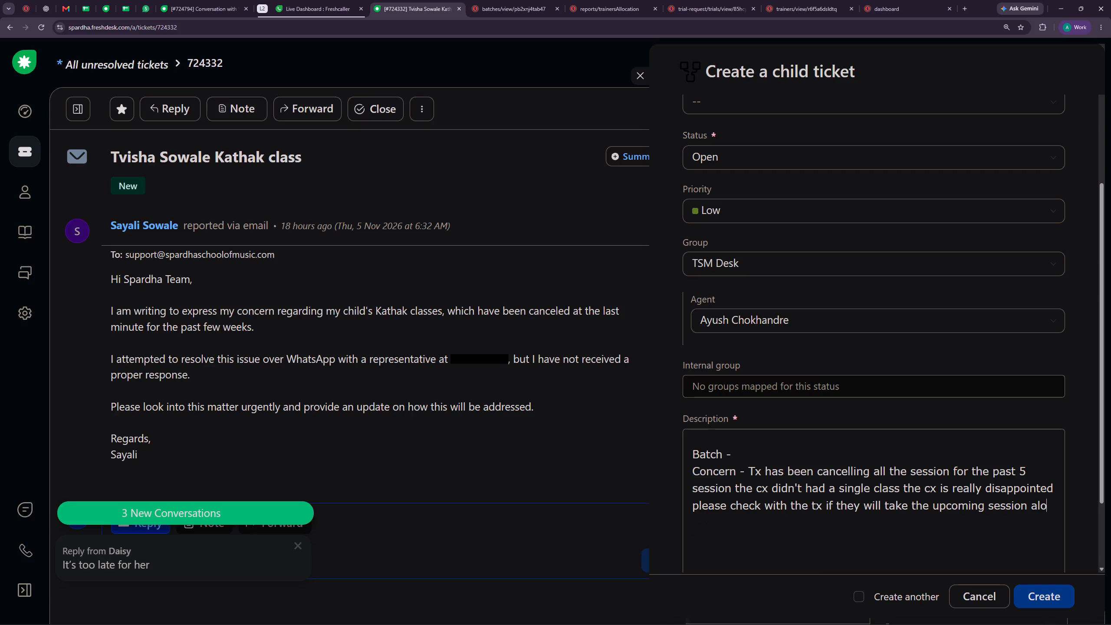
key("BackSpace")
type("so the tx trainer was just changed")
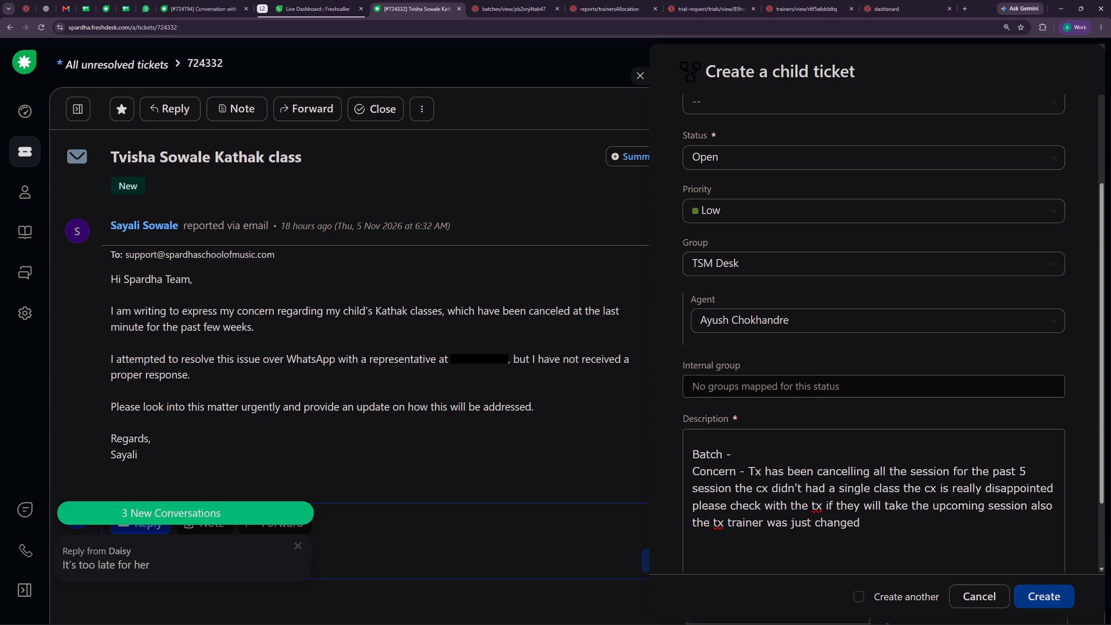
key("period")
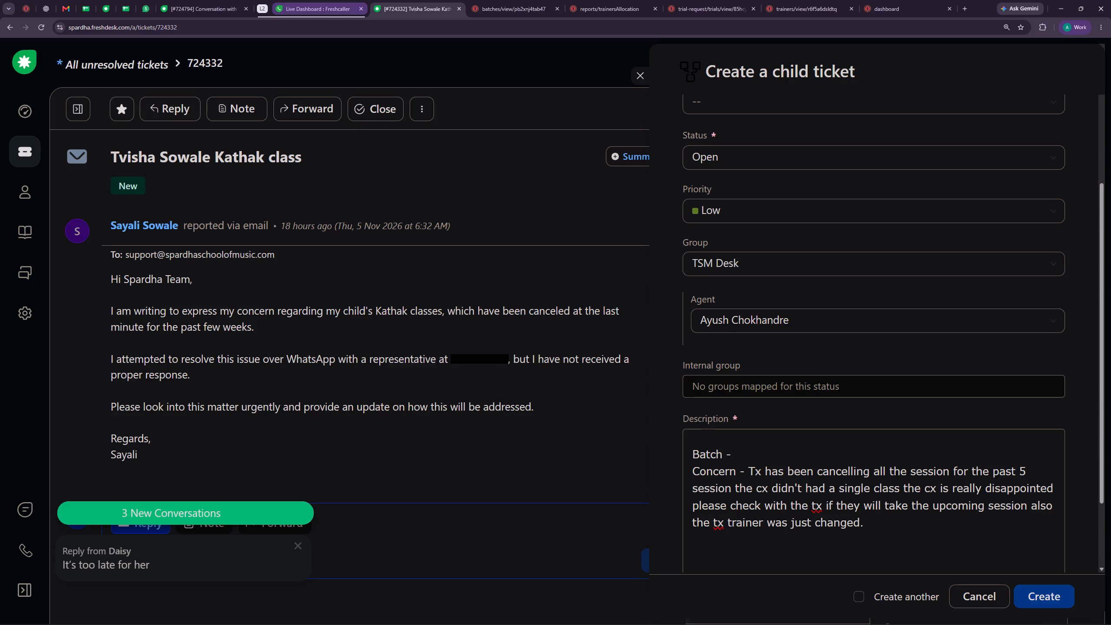
Copy the Kathak Dance batch name from its batch page onto the description's "Batch -" line.
left_click(517, 12)
scroll(375, 289, "up", 4)
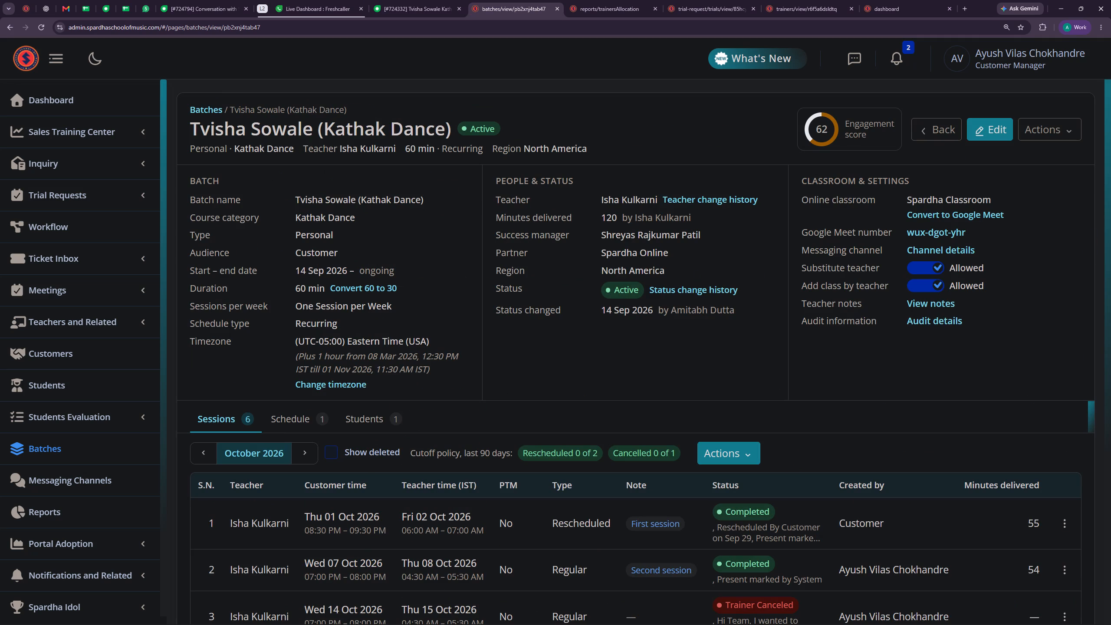
left_click_drag(284, 203, 457, 203)
key("ctrl+c")
left_click(414, 0)
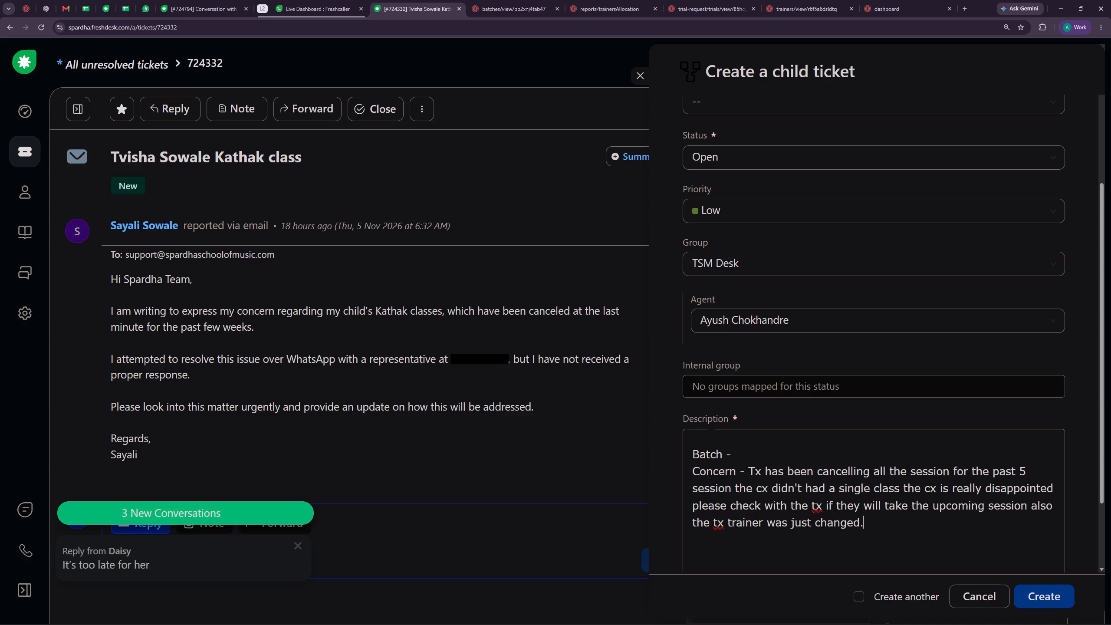
left_click(759, 456)
key("ctrl+v")
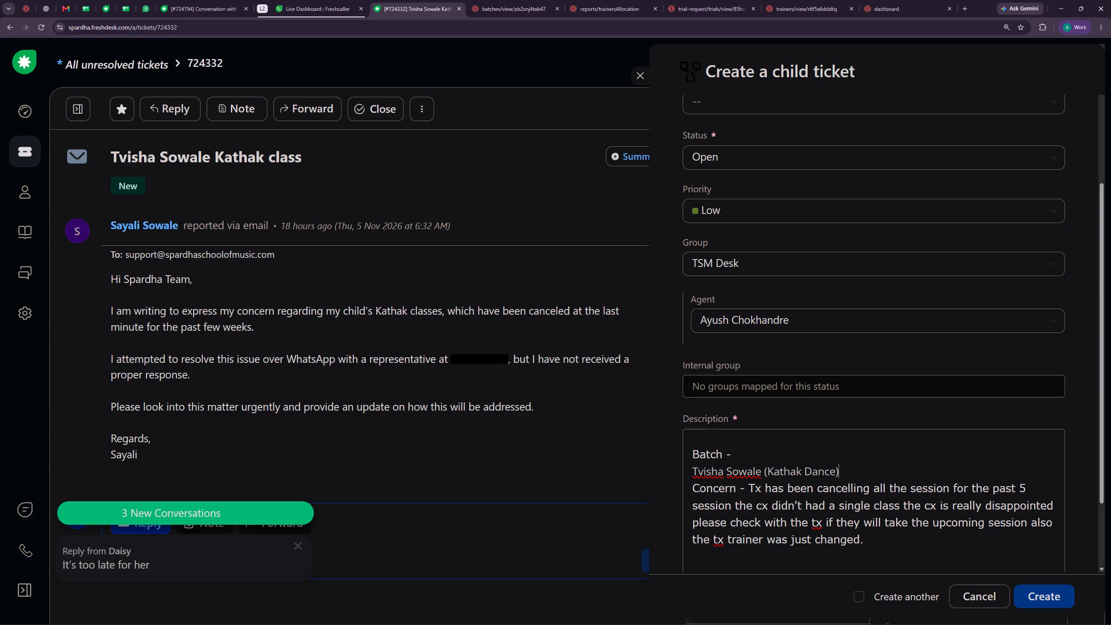
left_click(694, 469)
key("BackSpace")
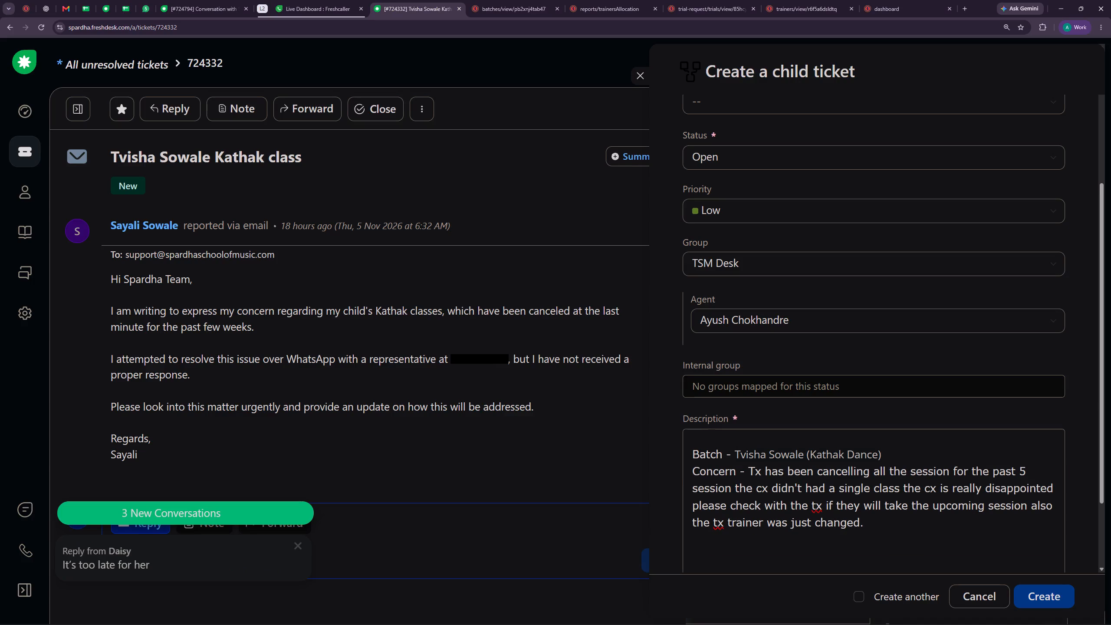
Review the Kathak batch's student entry and the linked customer's profile, including active batches and orders.
left_click(332, 3)
left_click(447, 3)
left_click(504, 0)
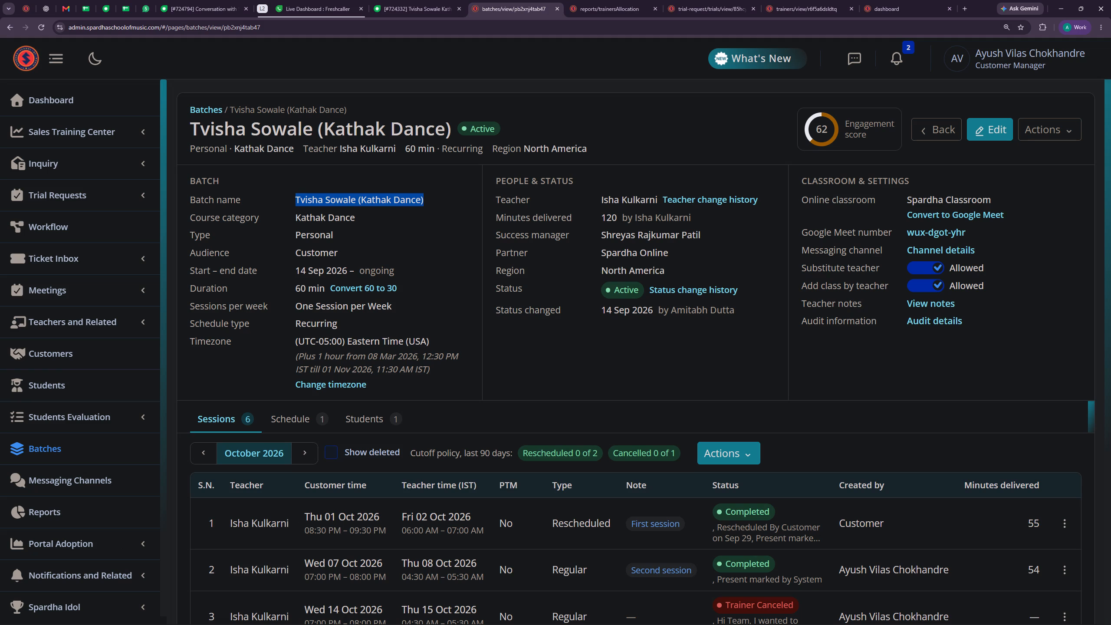
left_click(374, 415)
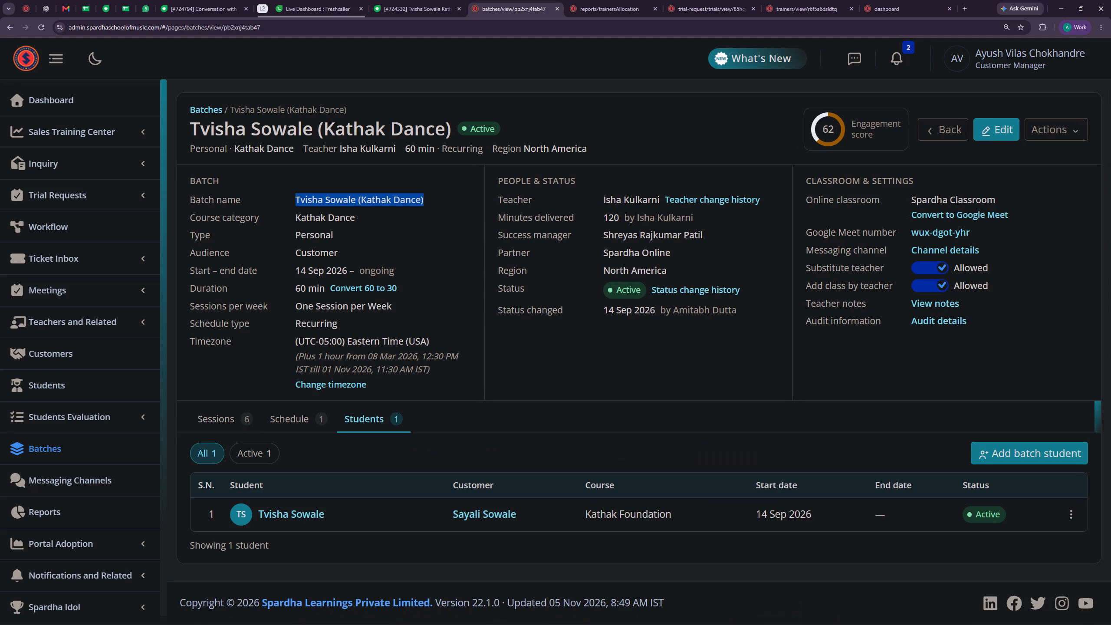
left_click(222, 421)
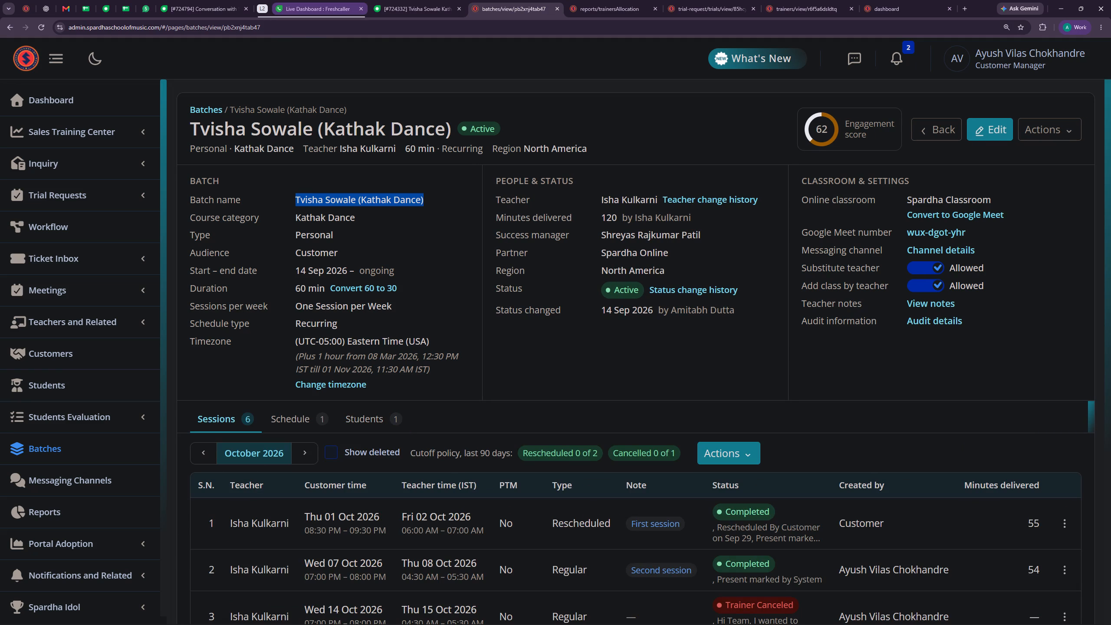
left_click(356, 426)
left_click(476, 517)
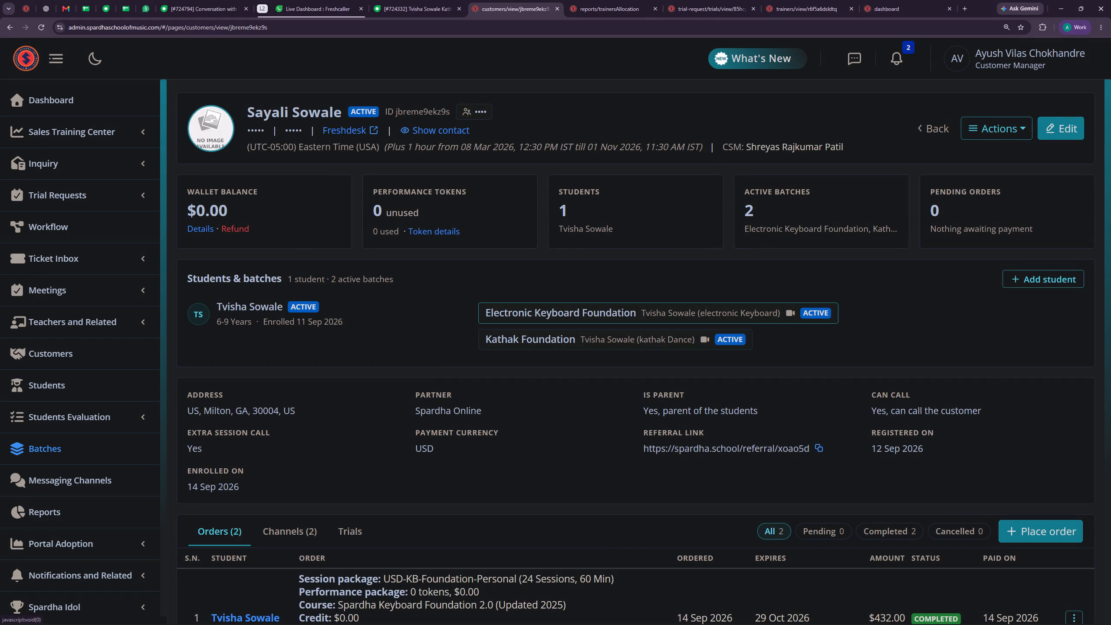
scroll(568, 335, "down", 1)
left_click(568, 332)
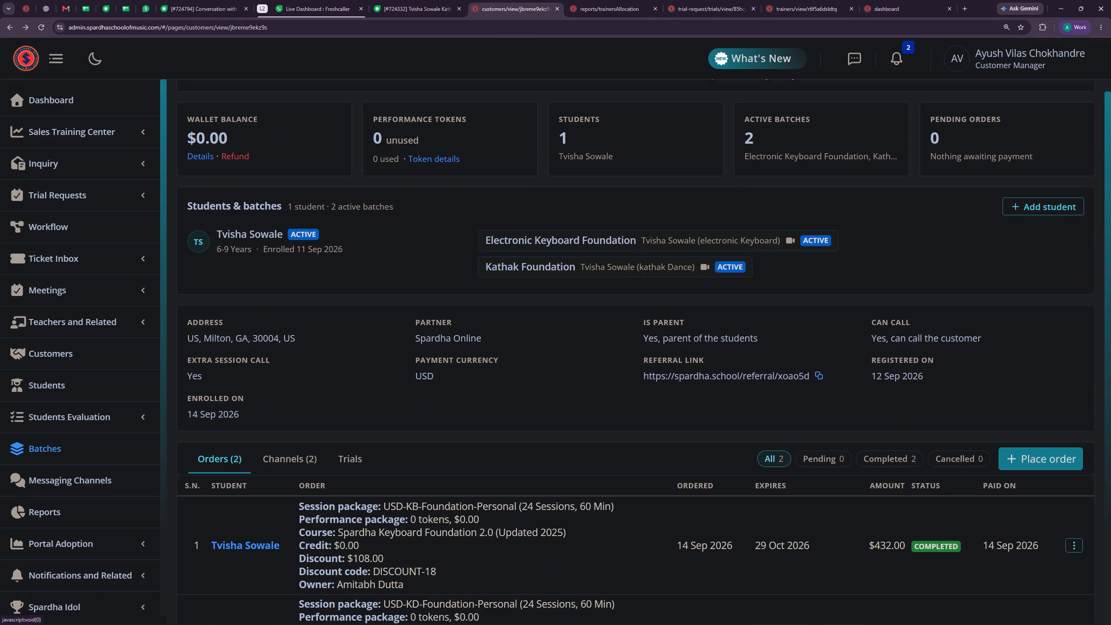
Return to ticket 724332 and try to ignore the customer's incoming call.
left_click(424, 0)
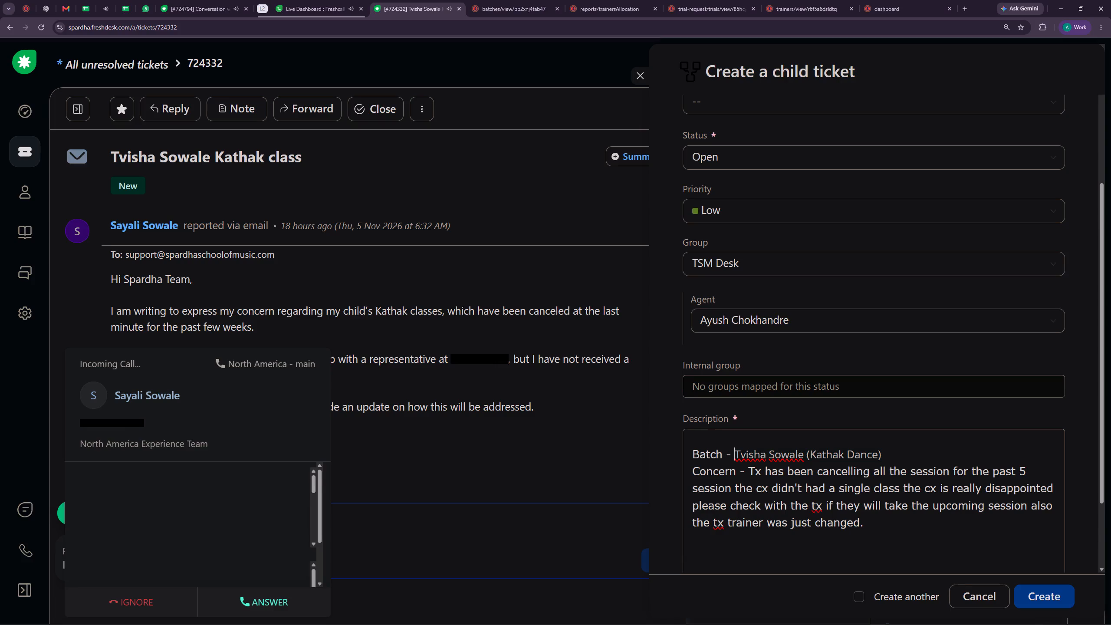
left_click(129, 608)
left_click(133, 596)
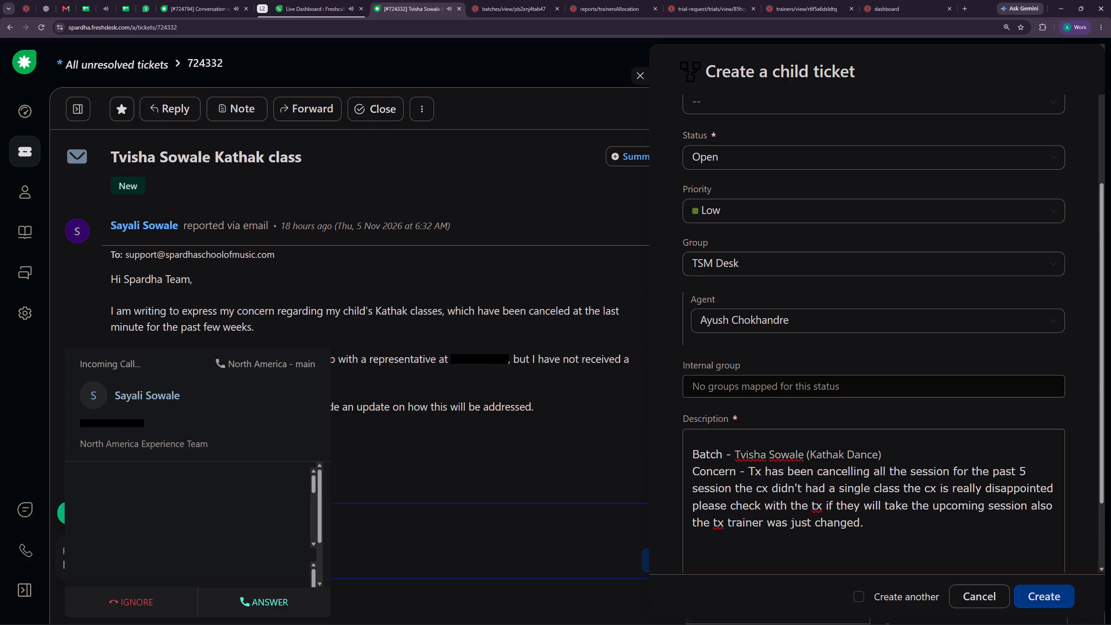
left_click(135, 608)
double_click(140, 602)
Create the TSM Desk child ticket with the completed batch and concern description.
left_click(1055, 592)
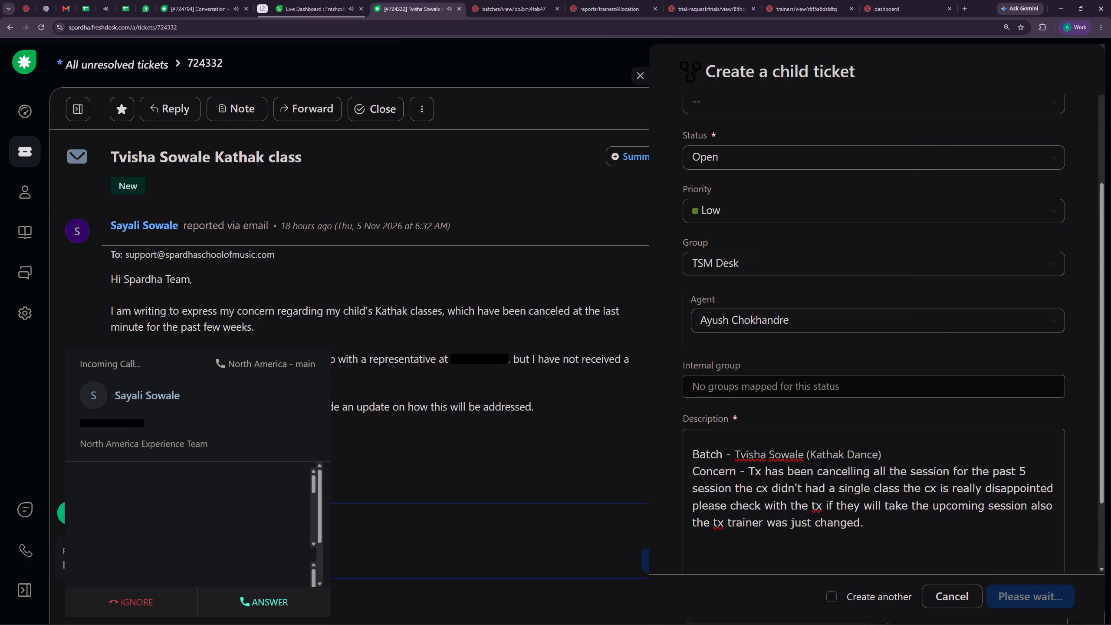
Ignore the customer's incoming call and dismiss the new conversations notification.
left_click(114, 597)
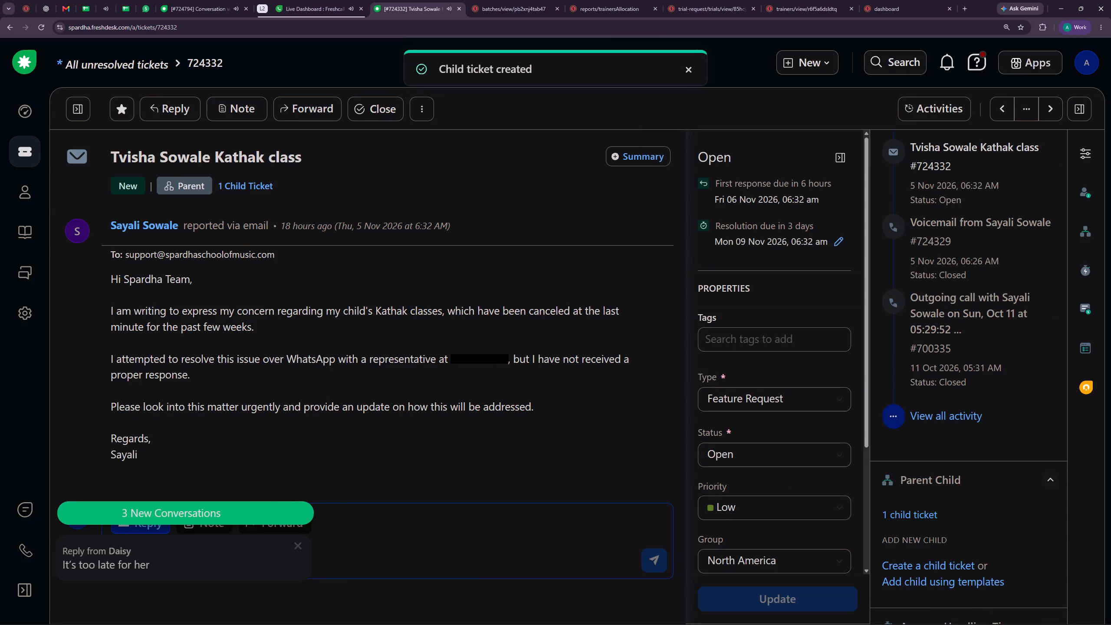
left_click(298, 541)
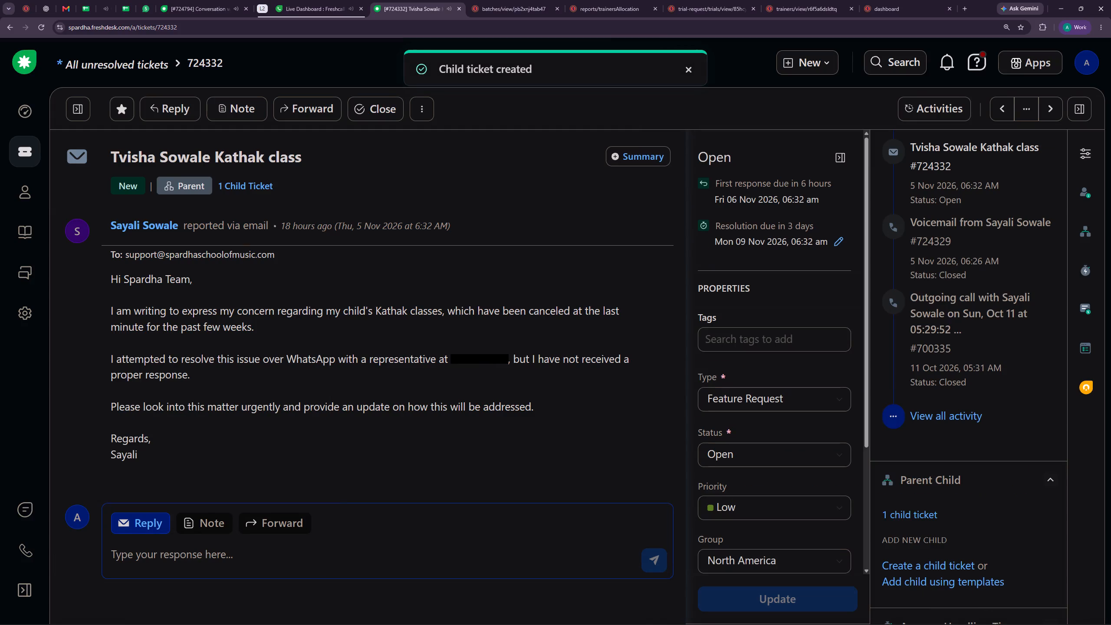
Check the child ticket linked to ticket 724332 and dismiss its details.
left_click(922, 514)
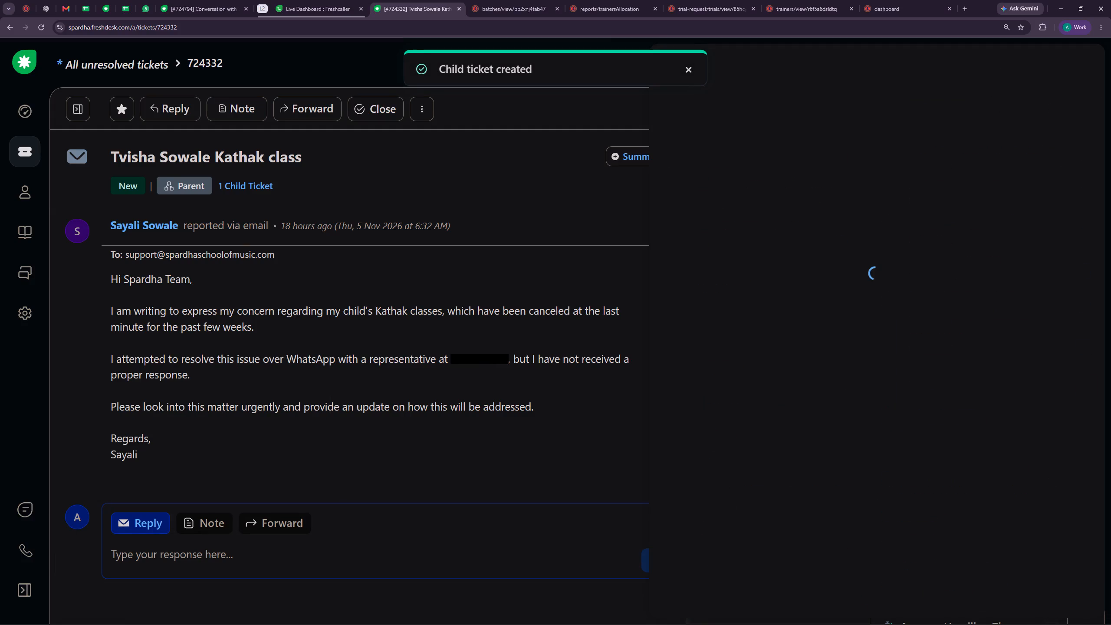
left_click(692, 71)
left_click(687, 71)
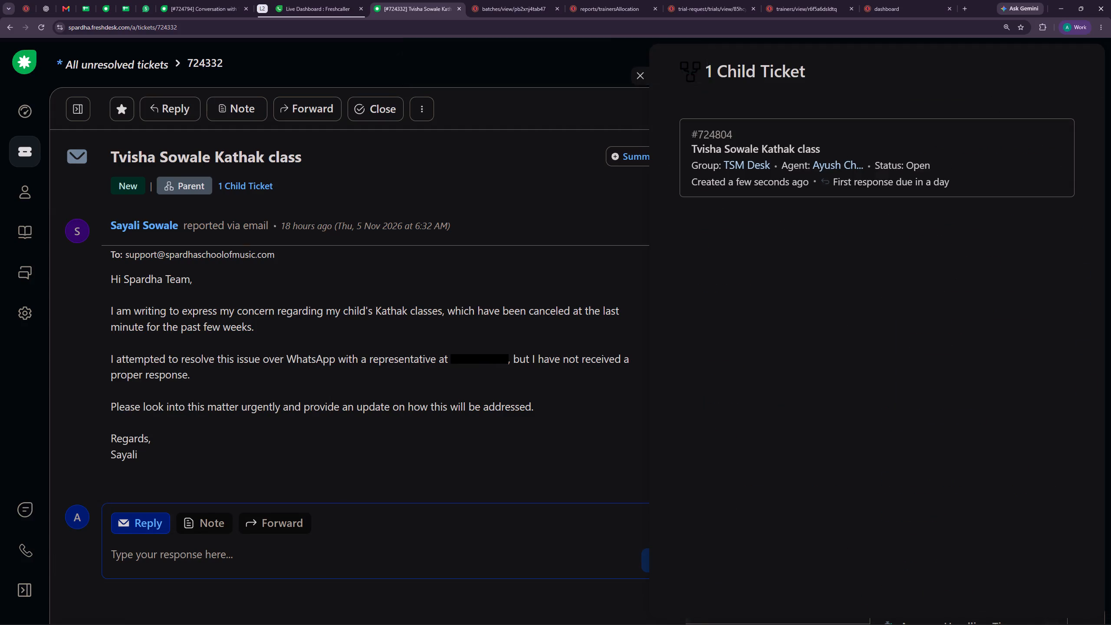
left_click(638, 71)
scroll(558, 336, "up", 2)
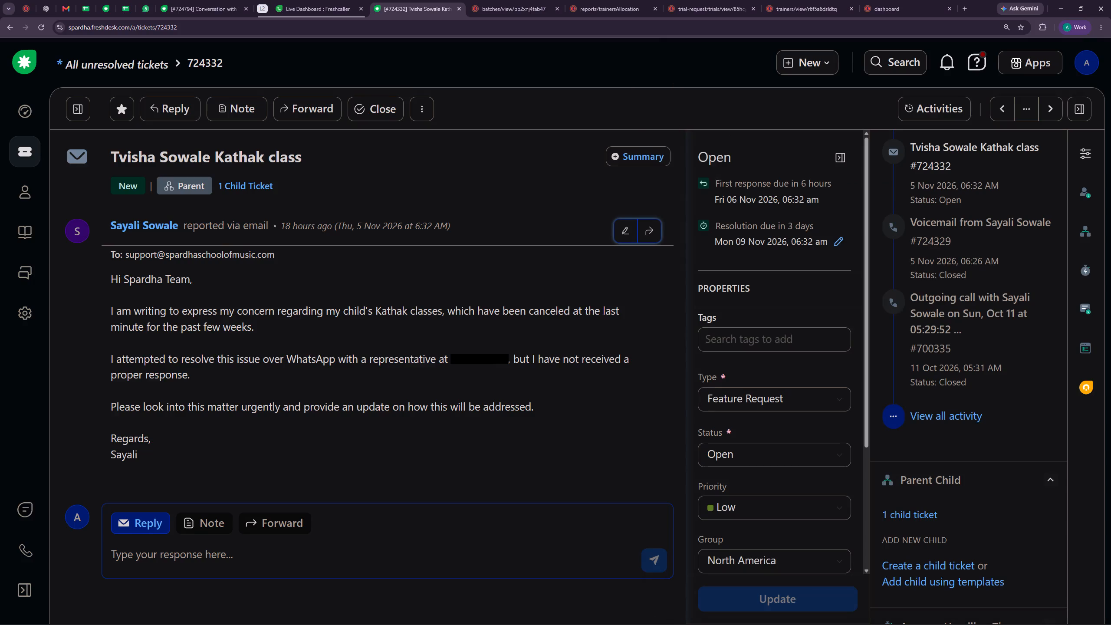
scroll(558, 336, "up", 2)
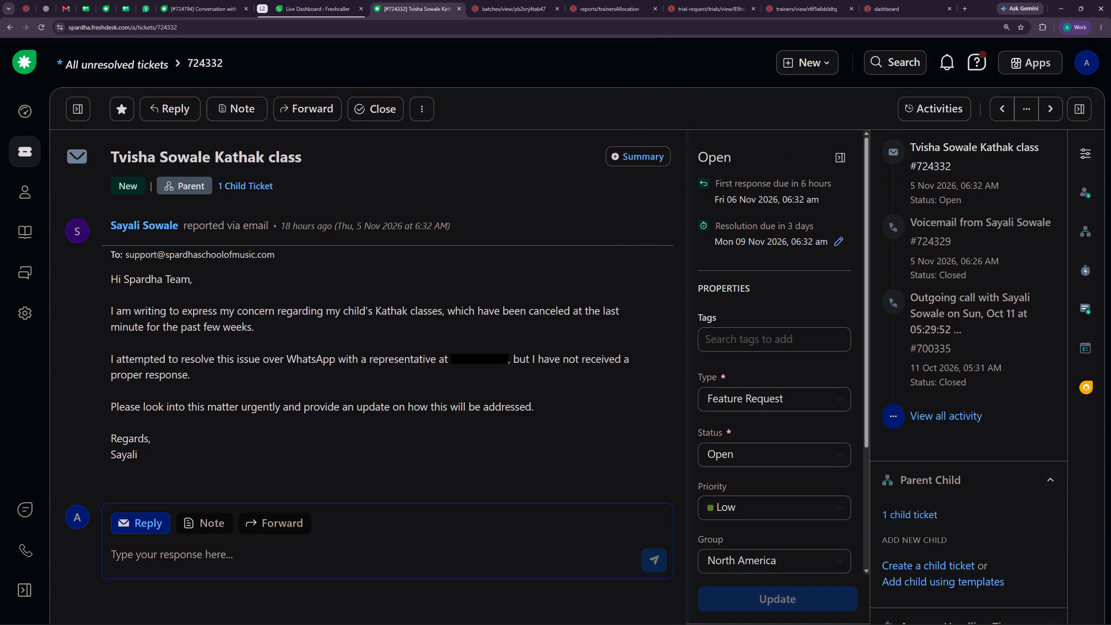
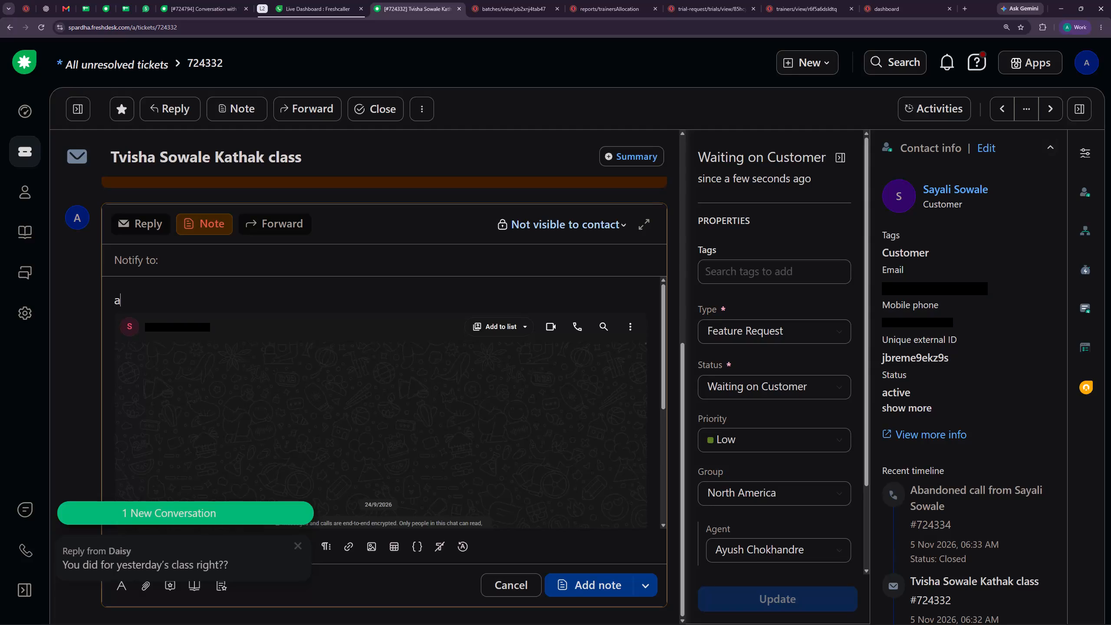
Add the private note "Awaiting response." with the attached chat screenshot to ticket 724332.
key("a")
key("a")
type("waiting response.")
scroll(555, 485, "down", 3)
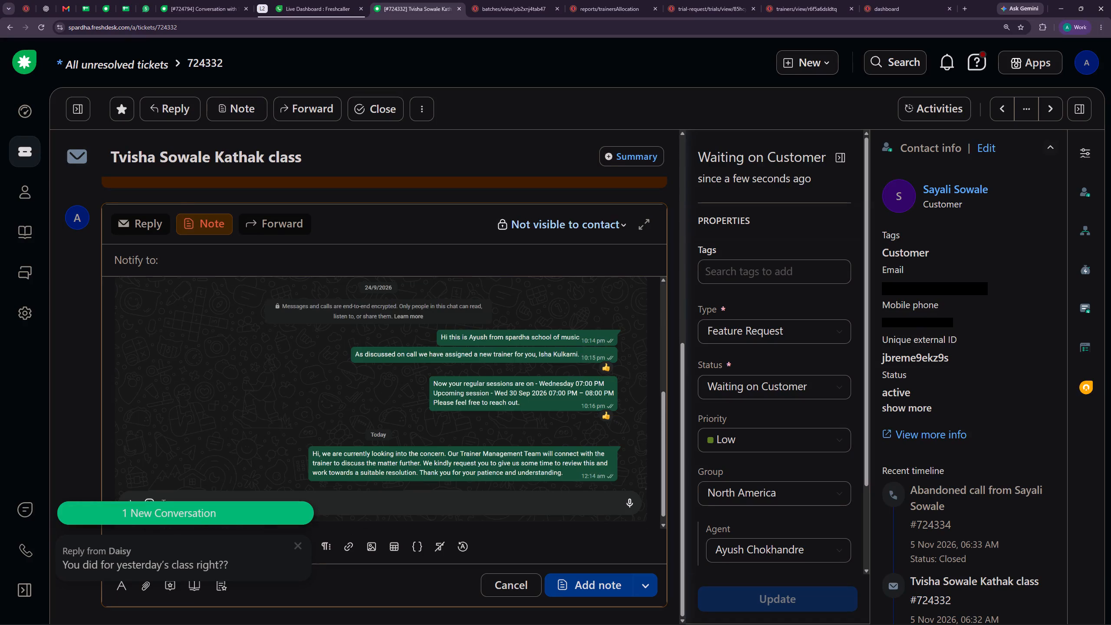
left_click(599, 586)
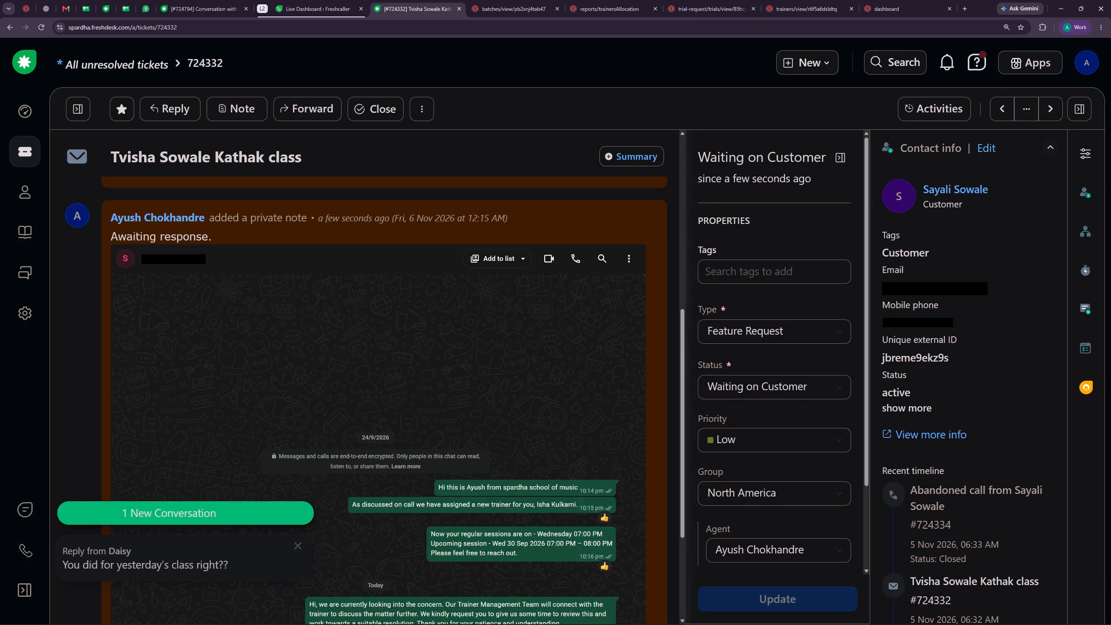
Open ticket 724345 and examine its chat history, dismissing the new conversation notification.
left_click(1000, 111)
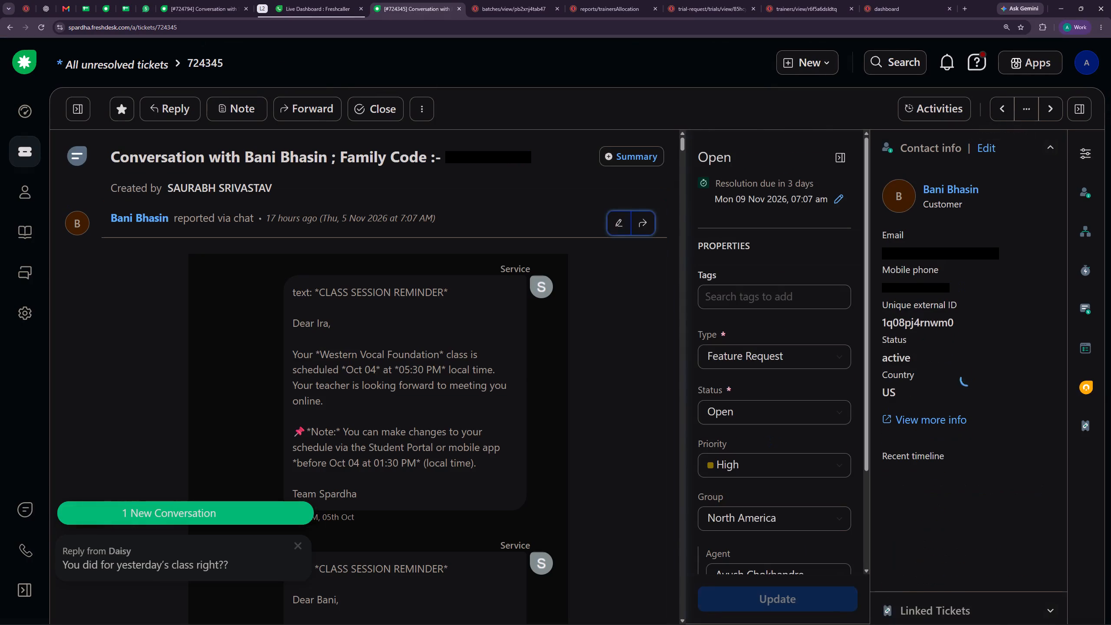
left_click(293, 537)
scroll(378, 450, "down", 20)
scroll(378, 450, "down", 1)
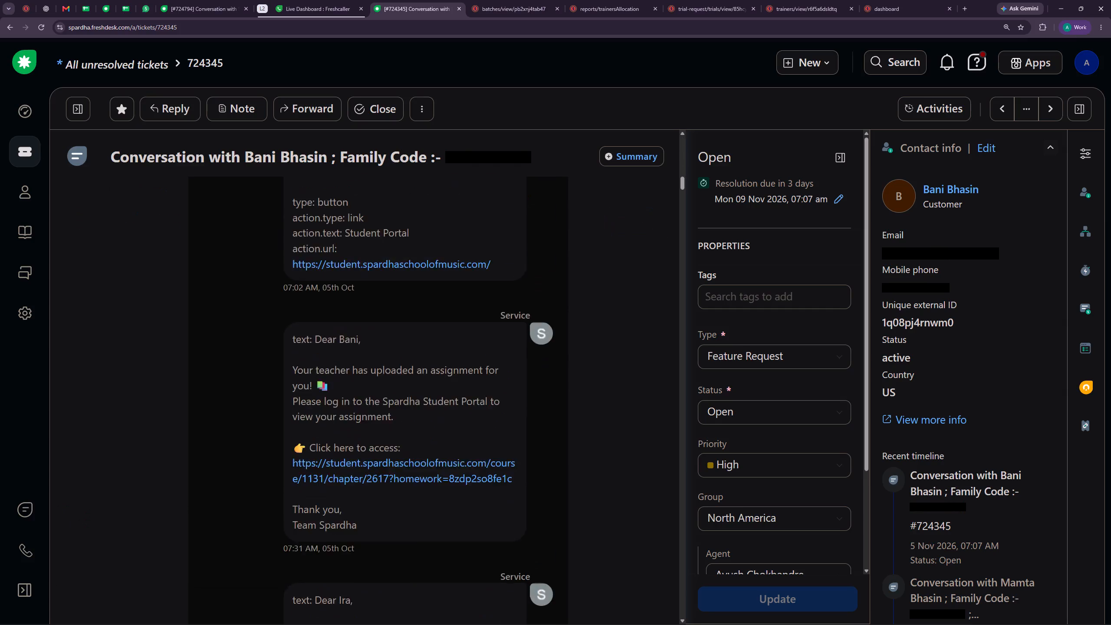
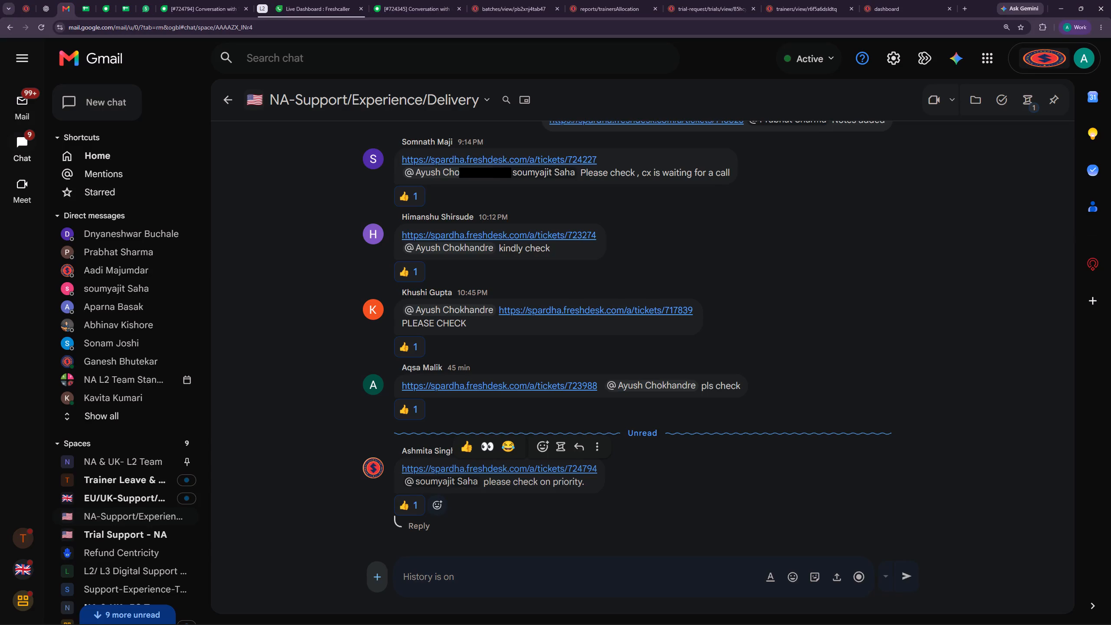
left_click(429, 0)
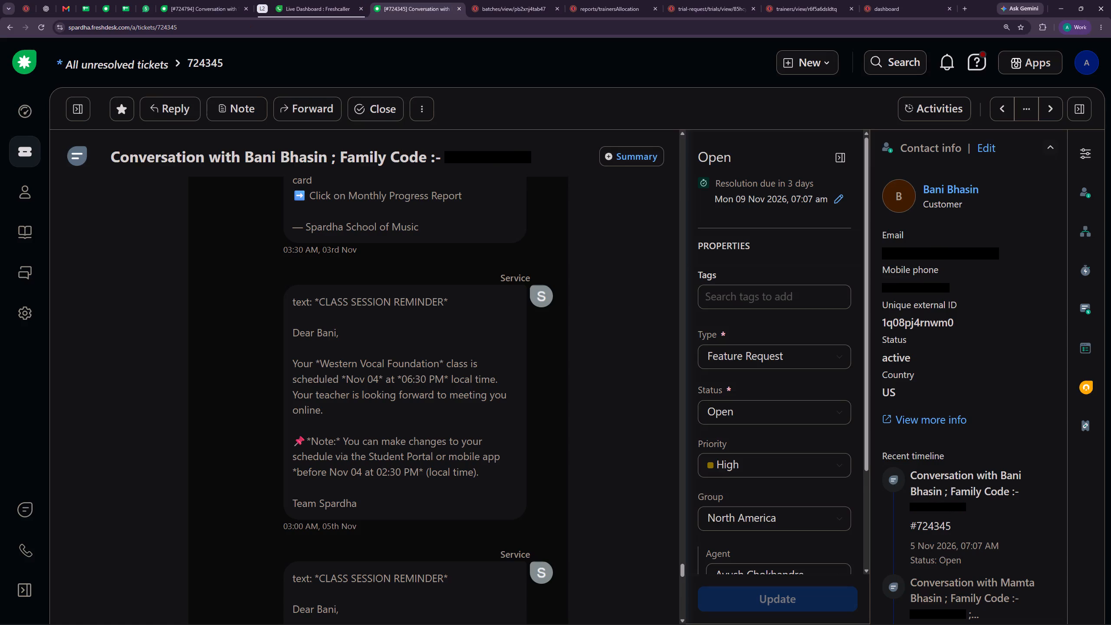
scroll(492, 355, "down", 12)
scroll(592, 382, "up", 4)
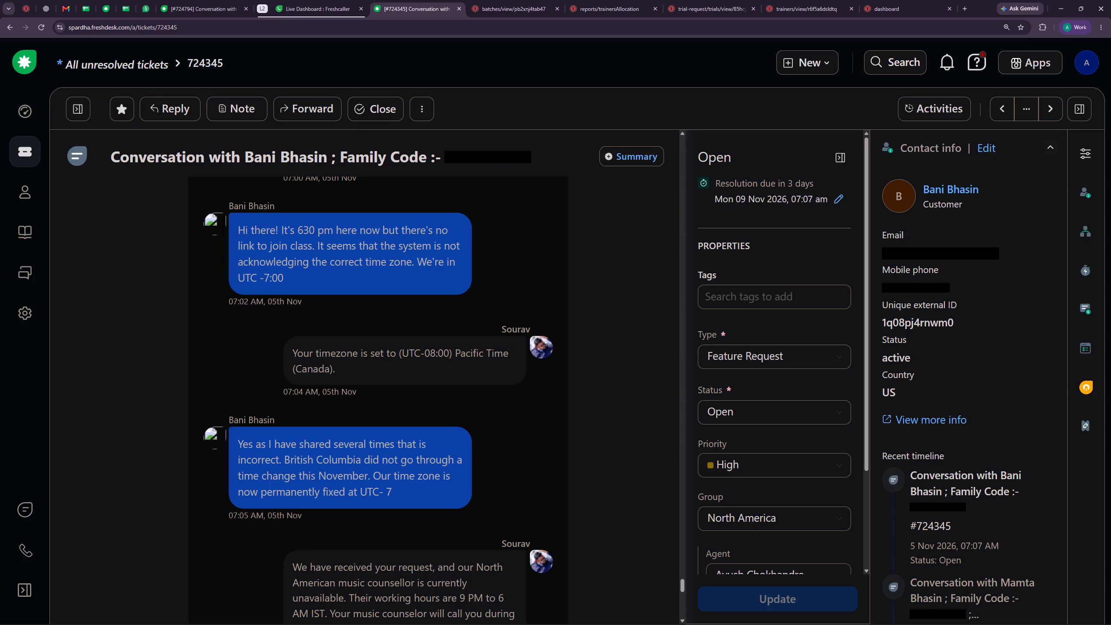
scroll(483, 453, "down", 4)
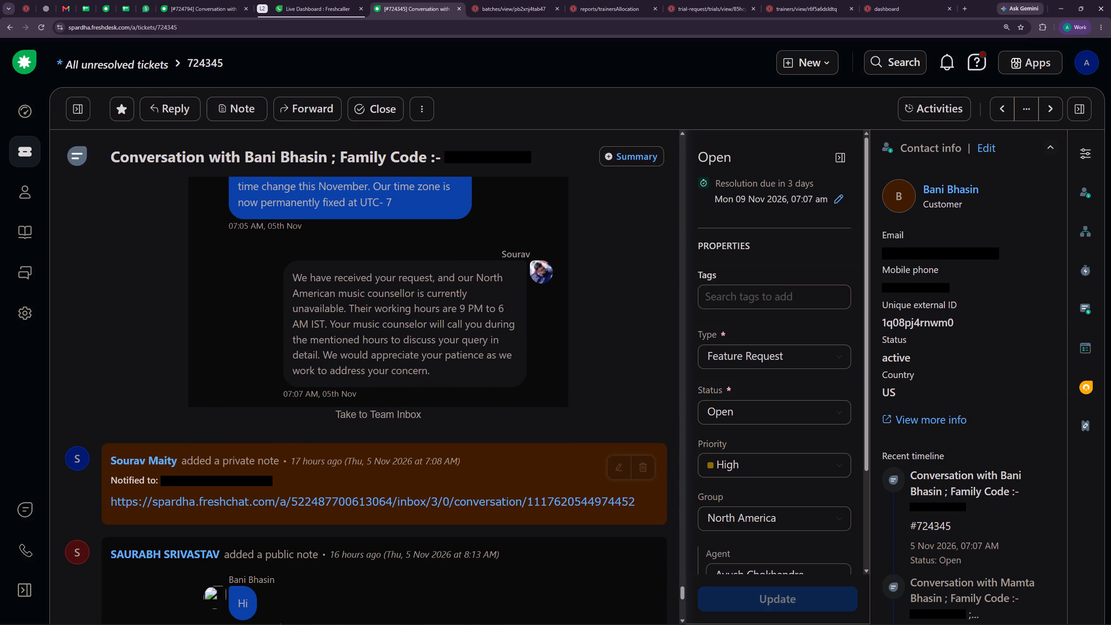
scroll(493, 441, "down", 4)
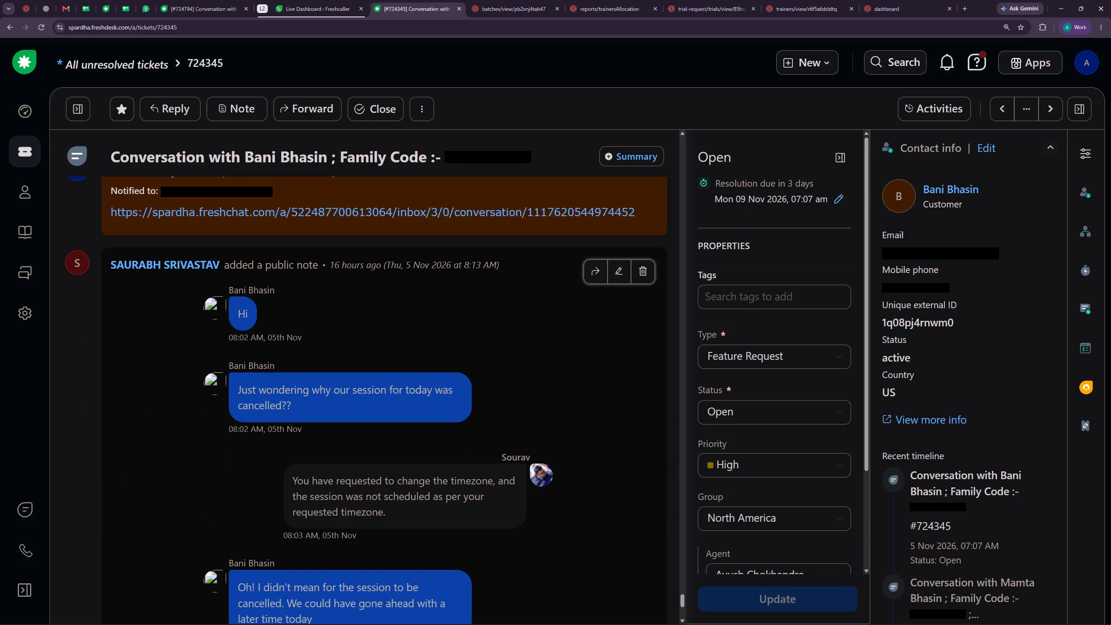
Read the rest of ticket 724345's chat and search the admin portal's batches using the number copied from the customer's contact details.
scroll(493, 441, "down", 3)
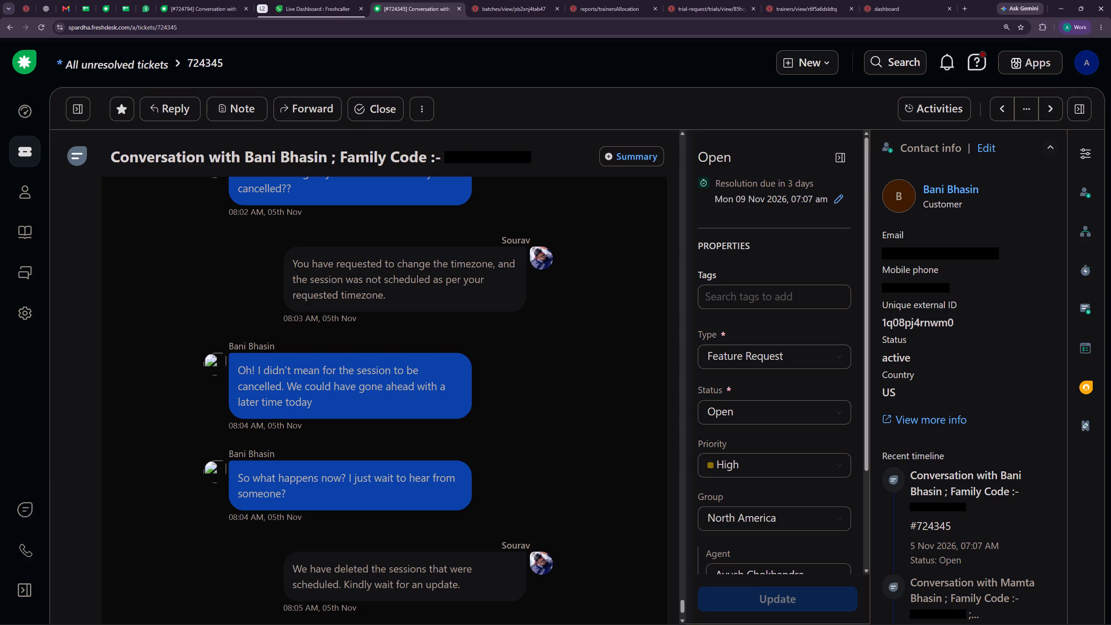
scroll(518, 436, "down", 1)
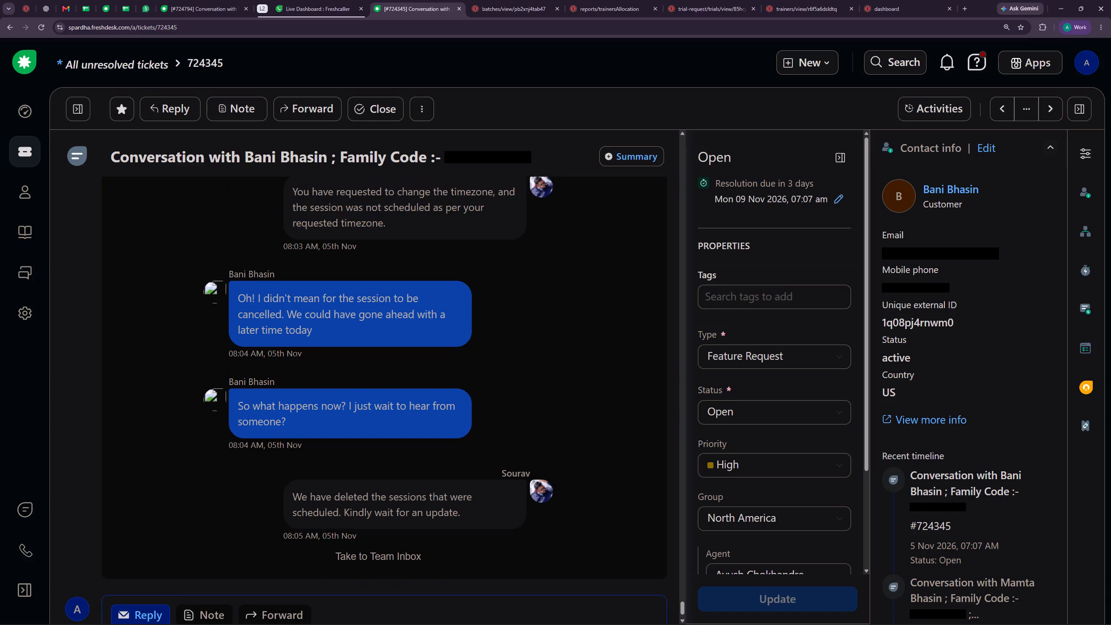
scroll(518, 436, "down", 3)
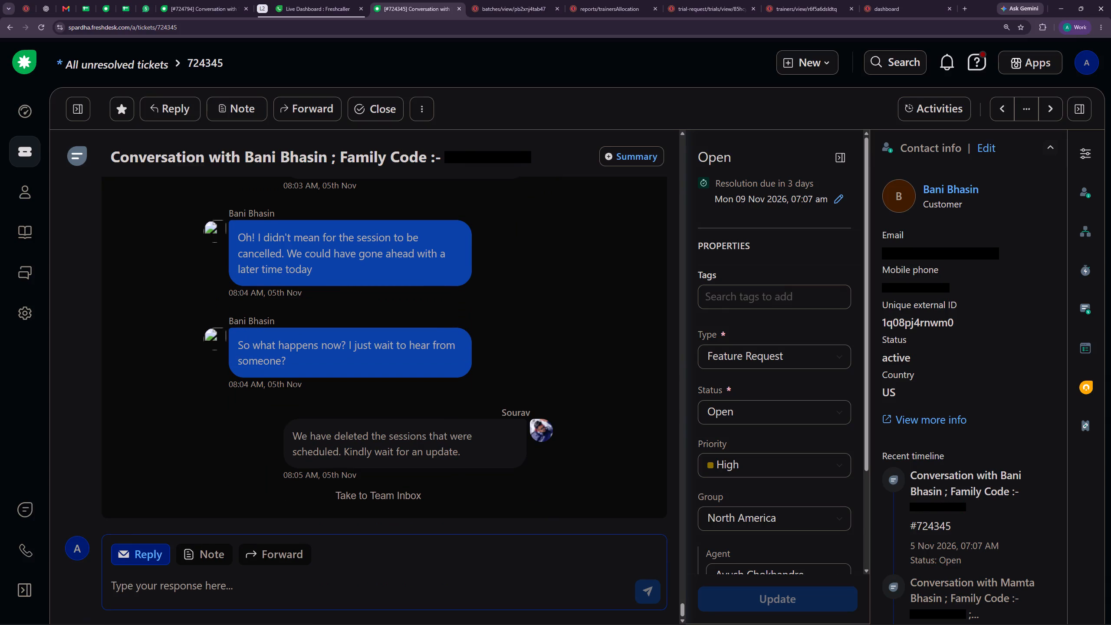
left_click_drag(965, 281, 897, 285)
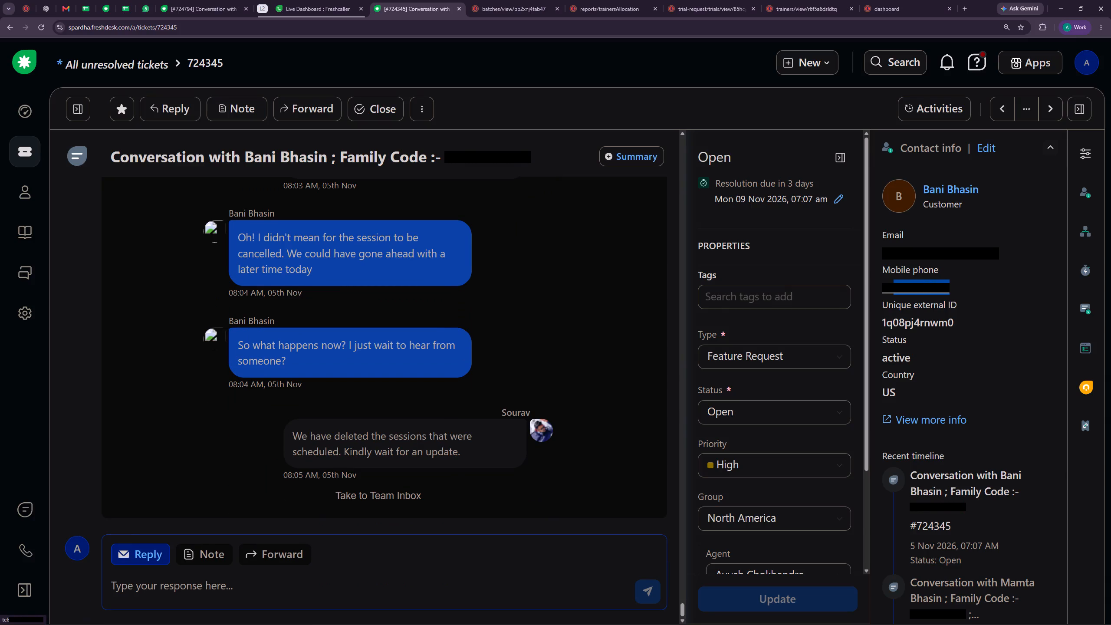
left_click_drag(897, 285, 896, 285)
key("ctrl+c")
left_click(497, 0)
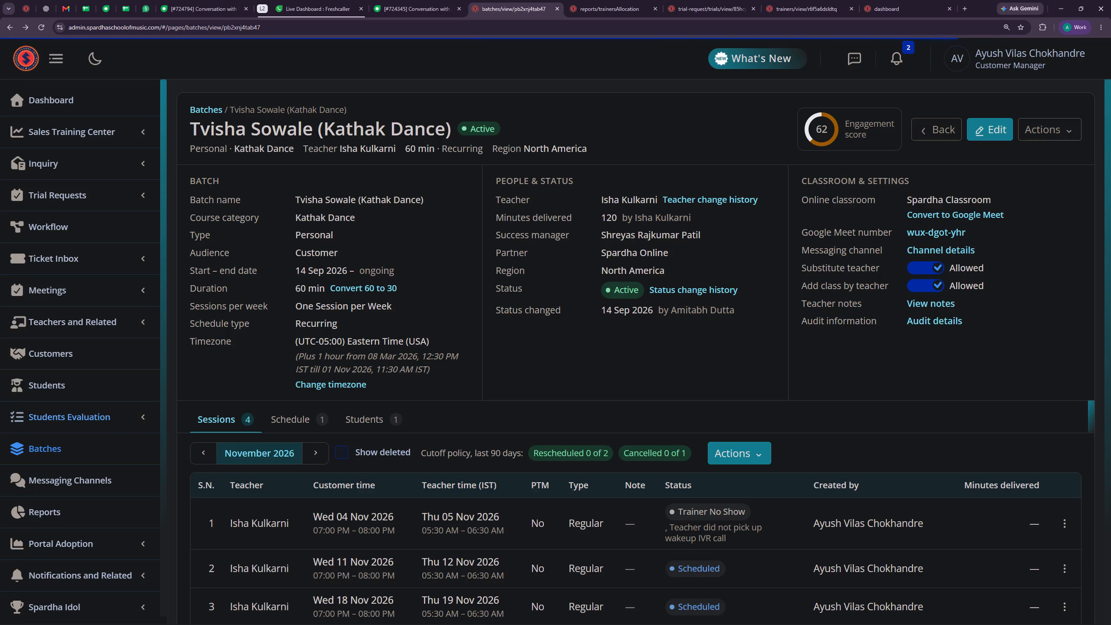
left_click(49, 446)
left_click_drag(633, 162, 425, 162)
key("ctrl+v")
left_click(211, 187)
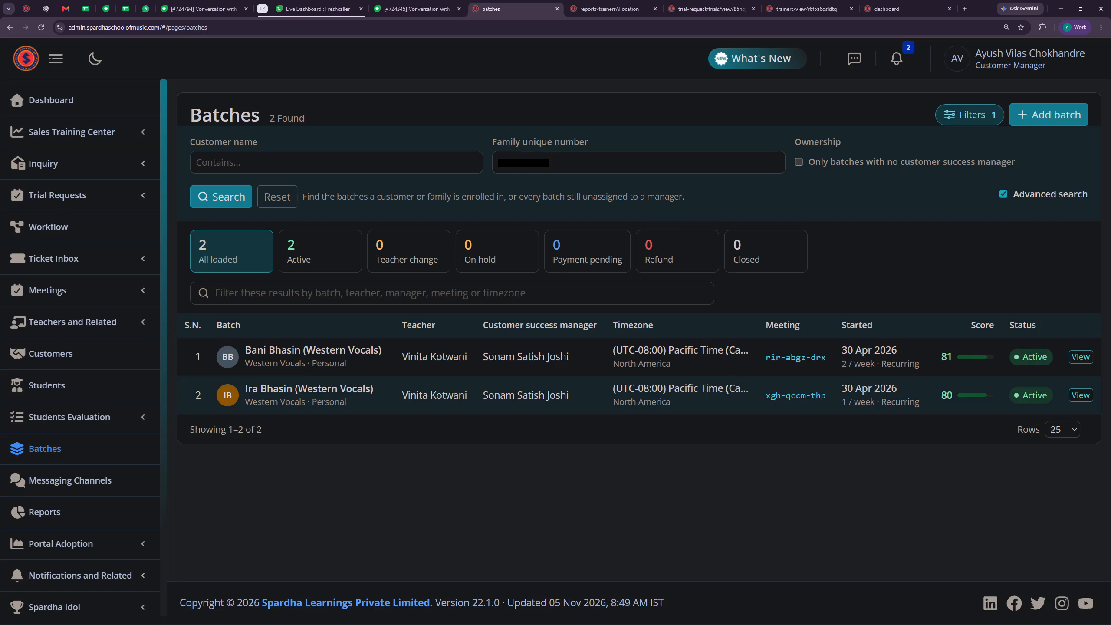
Inspect the family's 30-minute Western Vocals batch, checking its November 2026 sessions and the timezones offered, without applying a timezone change.
left_click(1081, 361)
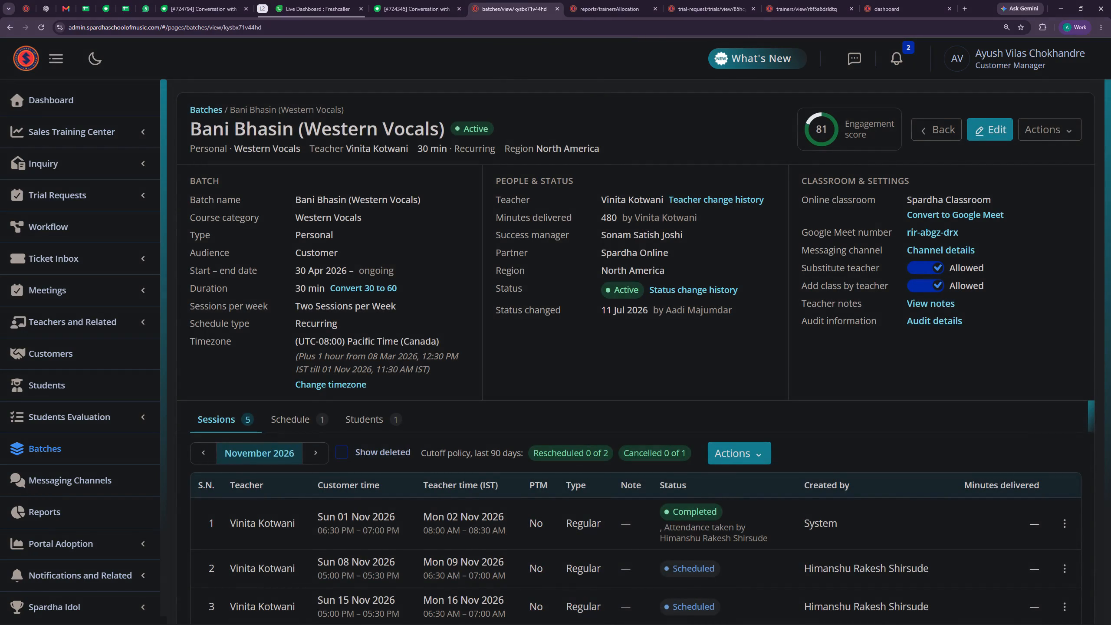
scroll(571, 370, "down", 2)
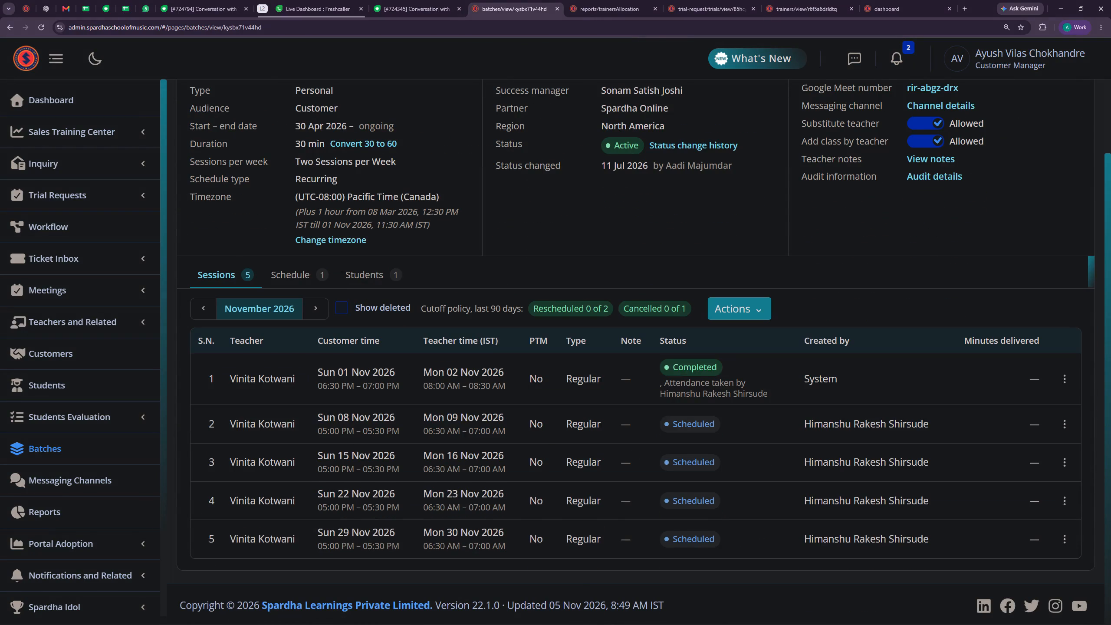
scroll(551, 356, "up", 1)
left_click(352, 316)
left_click(516, 365)
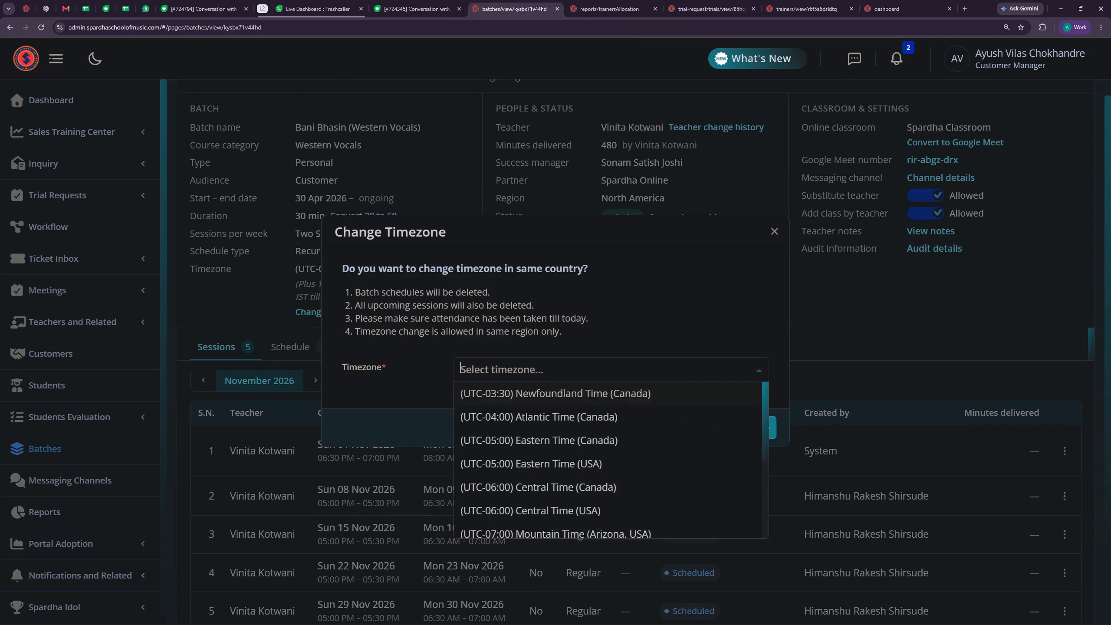
scroll(631, 403, "down", 1)
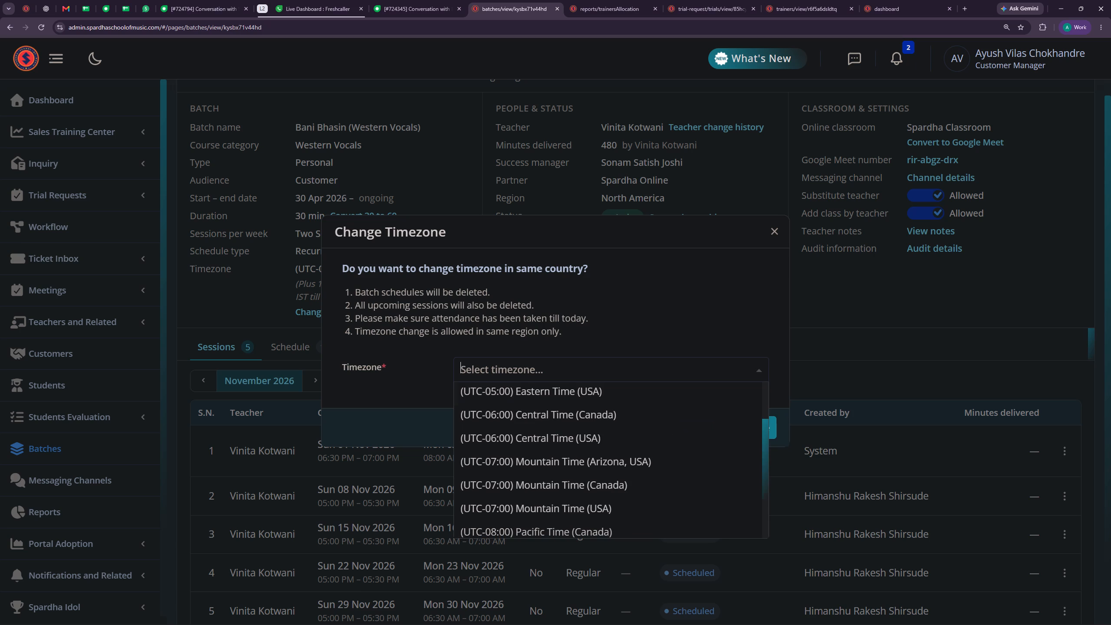
scroll(636, 434, "down", 2)
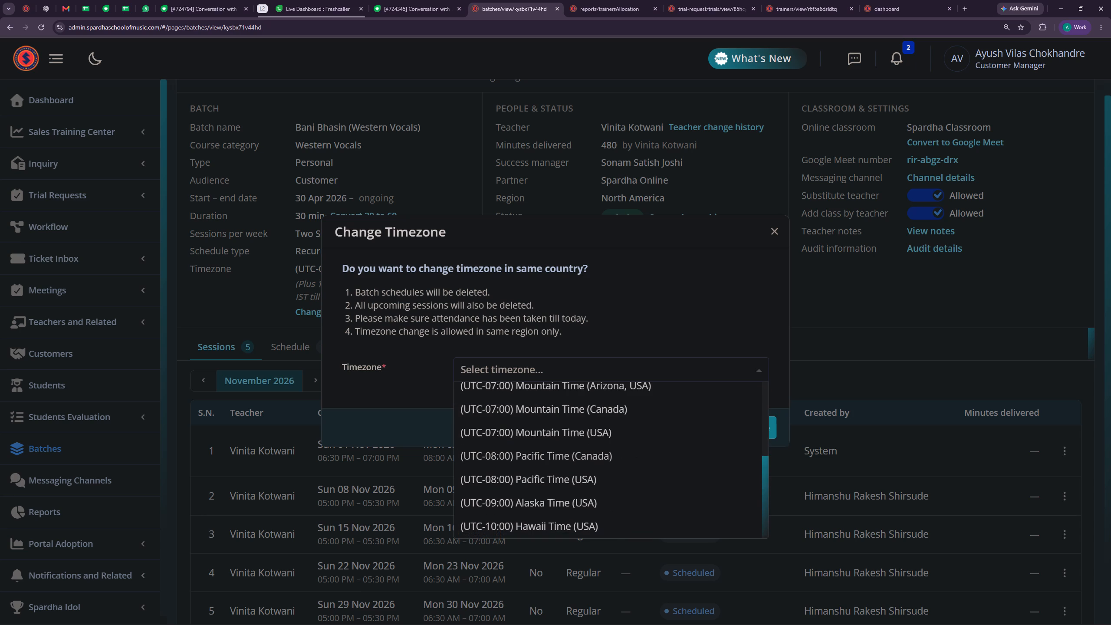
scroll(636, 434, "down", 2)
scroll(635, 442, "up", 4)
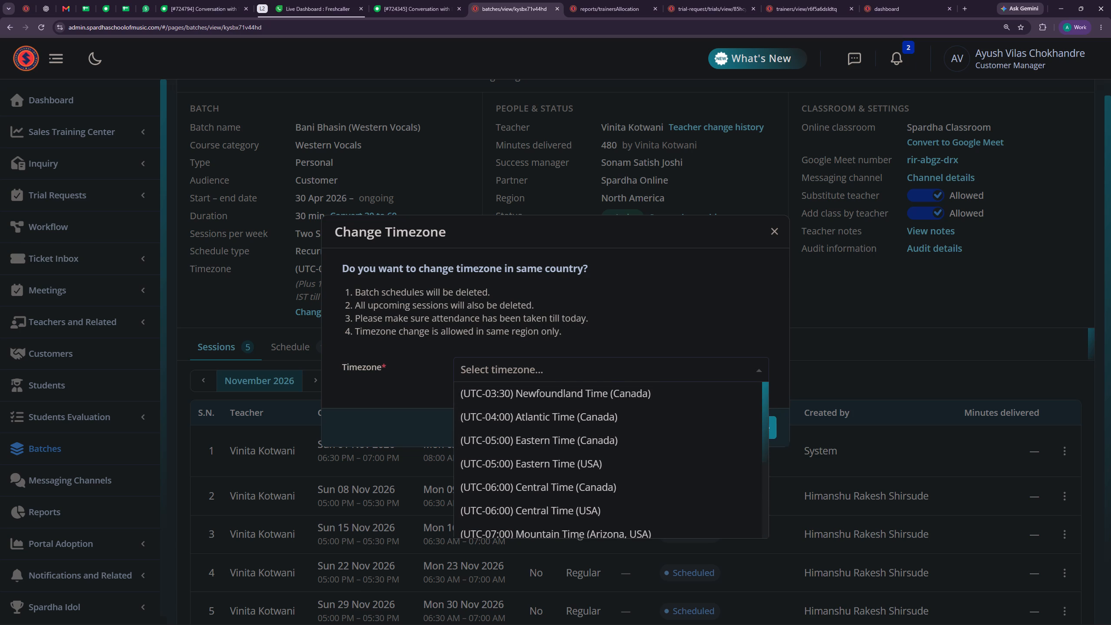
scroll(635, 442, "up", 1)
left_click(639, 279)
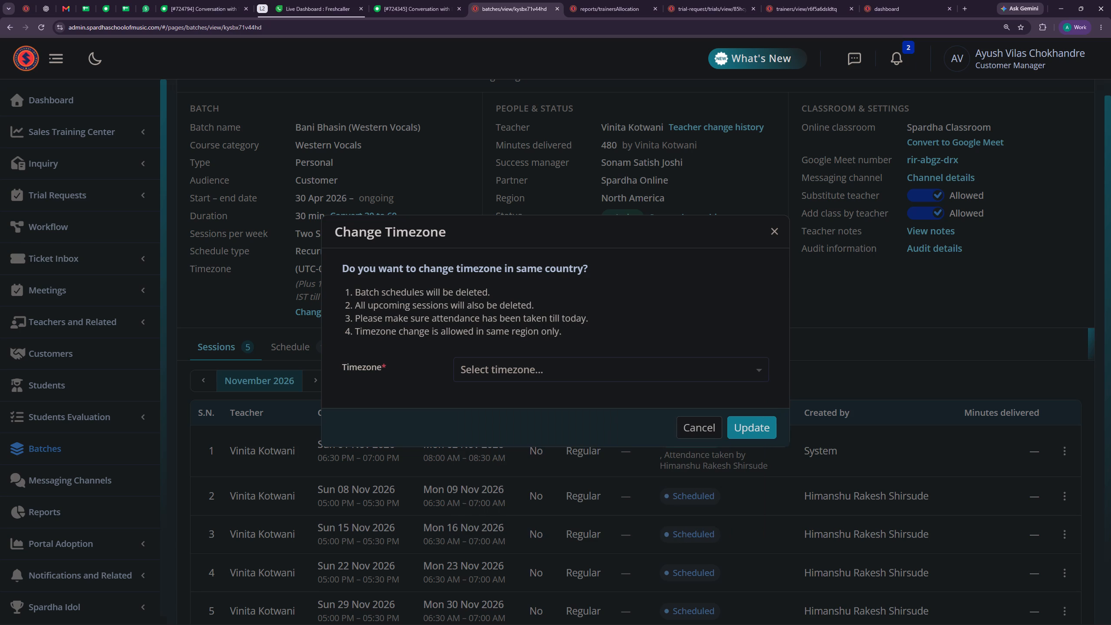
left_click(772, 235)
Check the November 2026 sessions of the family's 60-minute Western Vocals batch, then return to the batch list.
left_click_drag(807, 398, 852, 418)
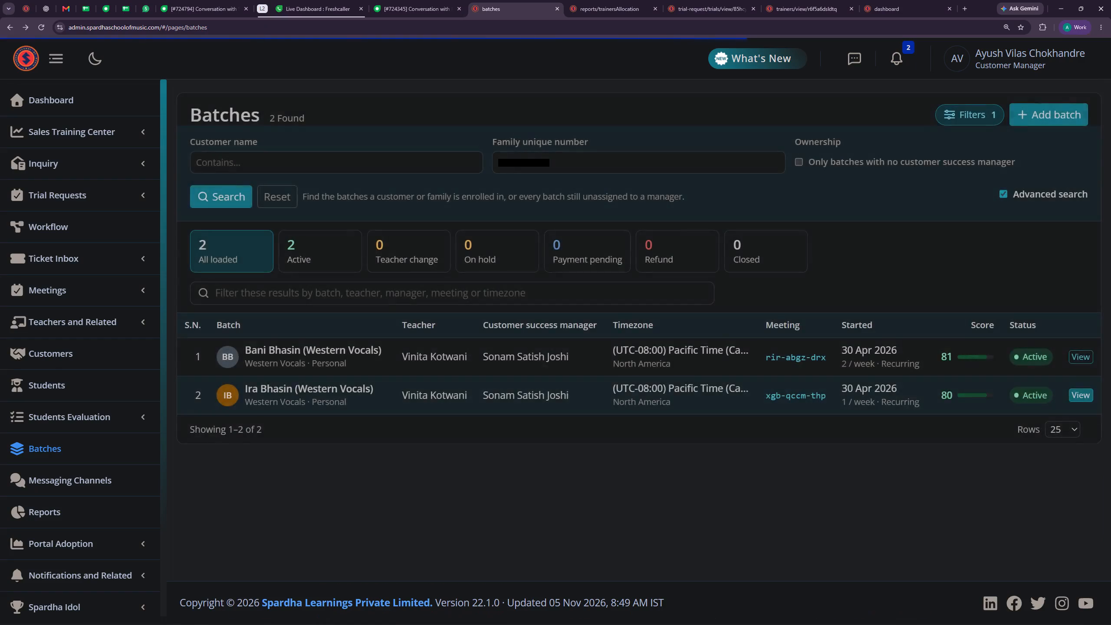
left_click(1078, 389)
scroll(613, 465, "down", 2)
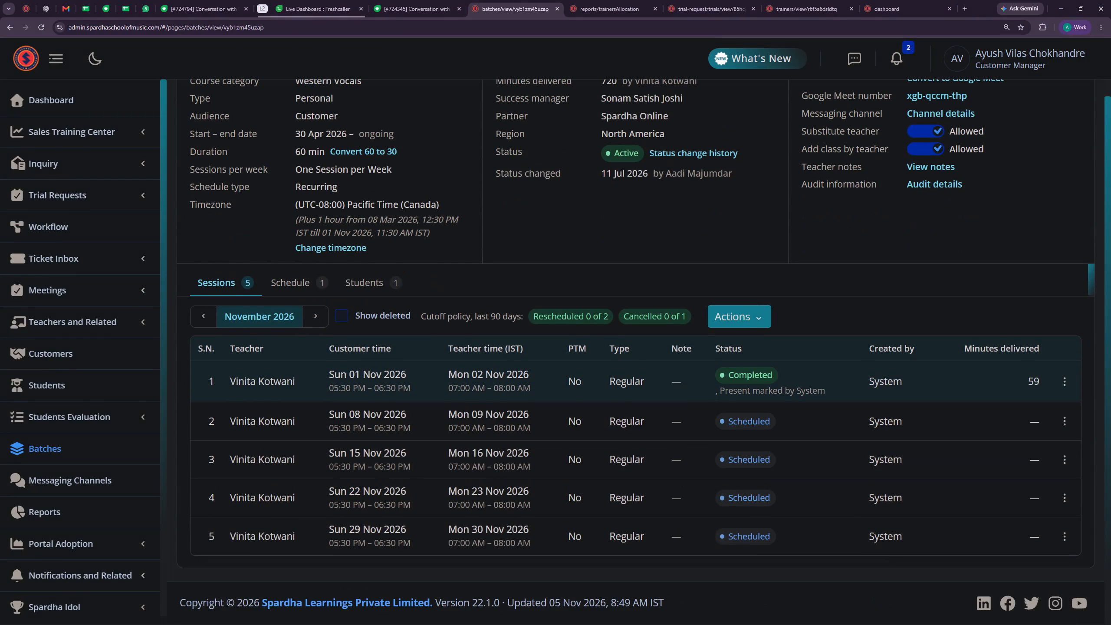
left_click(612, 465)
left_click(1075, 352)
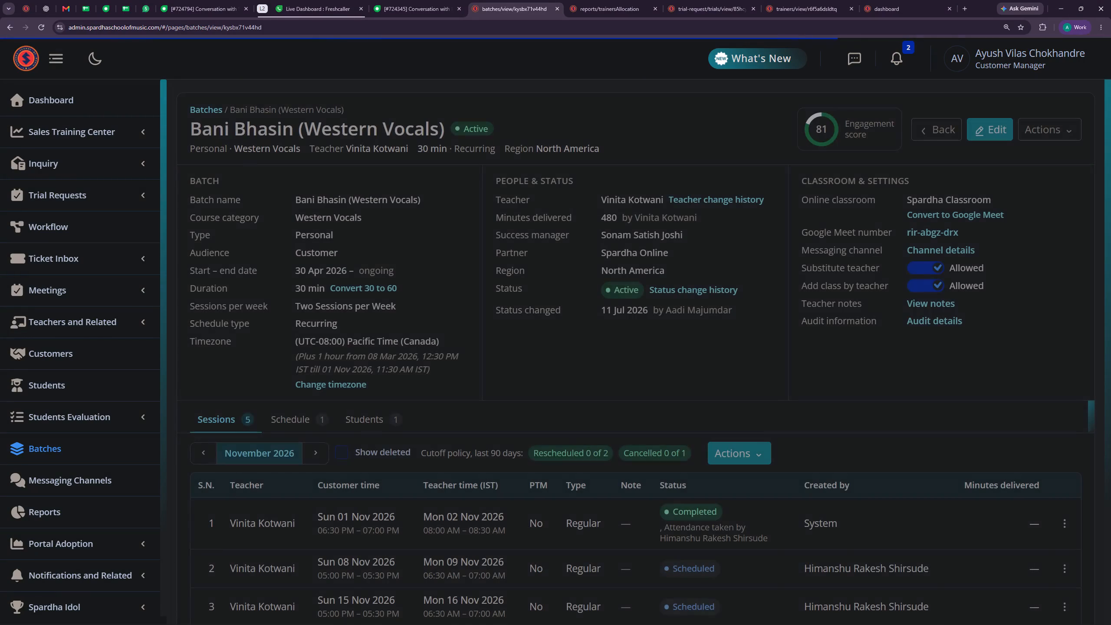
left_click_drag(640, 474, 635, 470)
Recheck ticket 724345's chat against the November 2026 sessions of both Western Vocals batches.
left_click(420, 0)
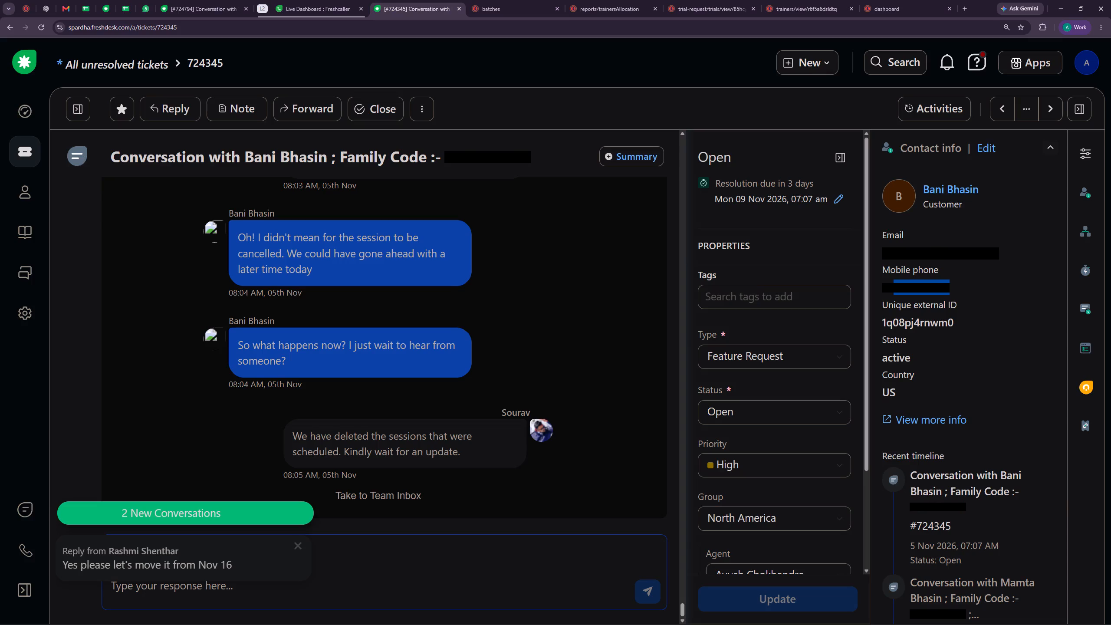
scroll(451, 367, "down", 6)
left_click(292, 546)
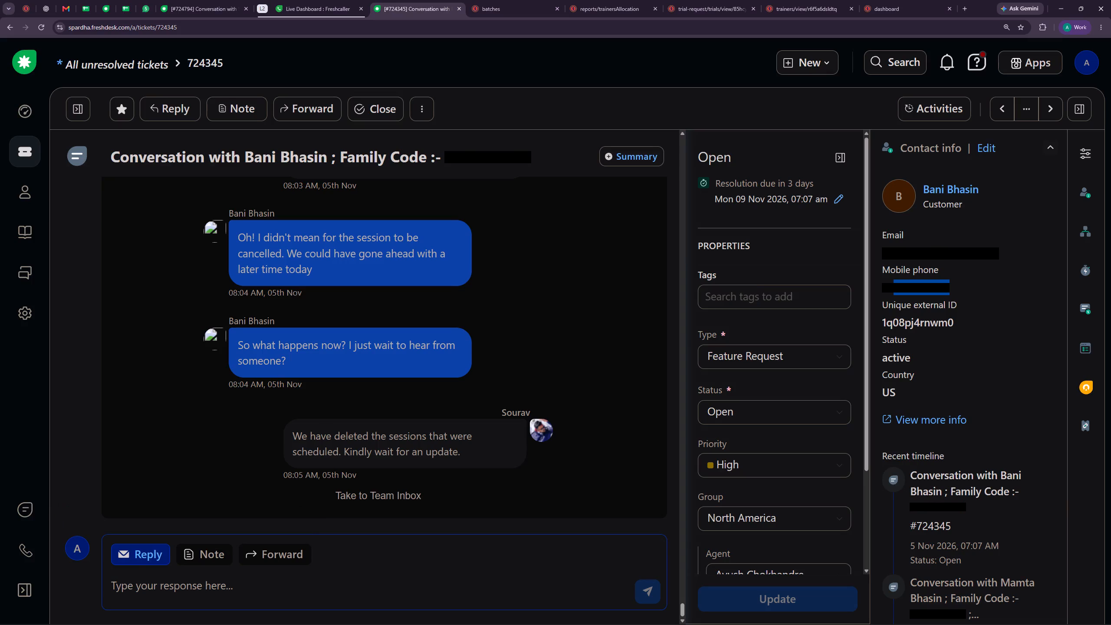
left_click(518, 0)
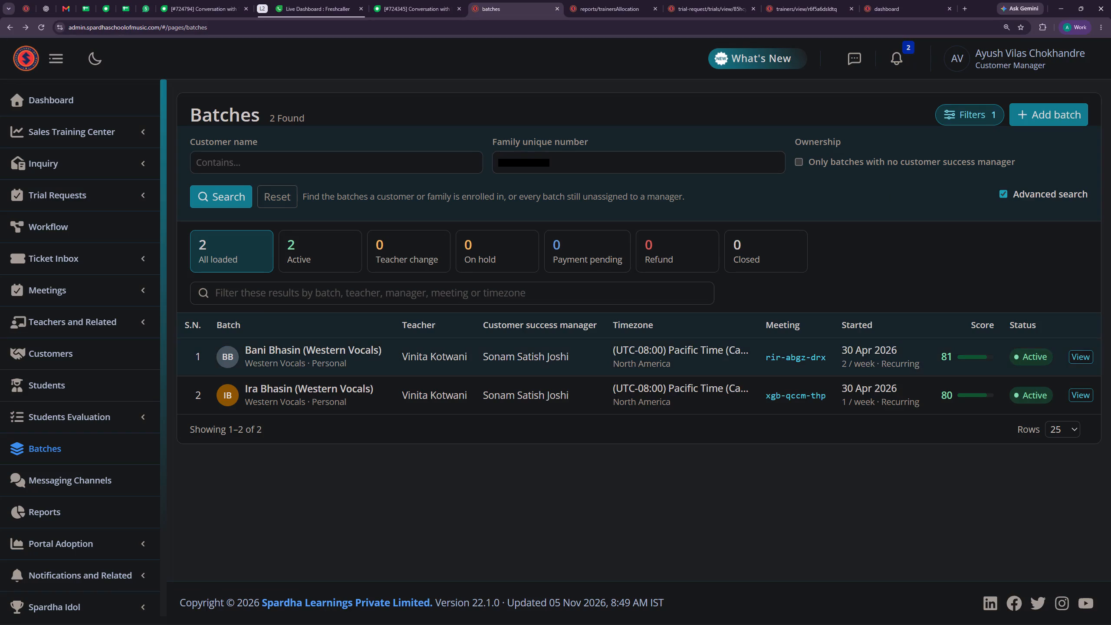
left_click(574, 358)
scroll(575, 399, "down", 3)
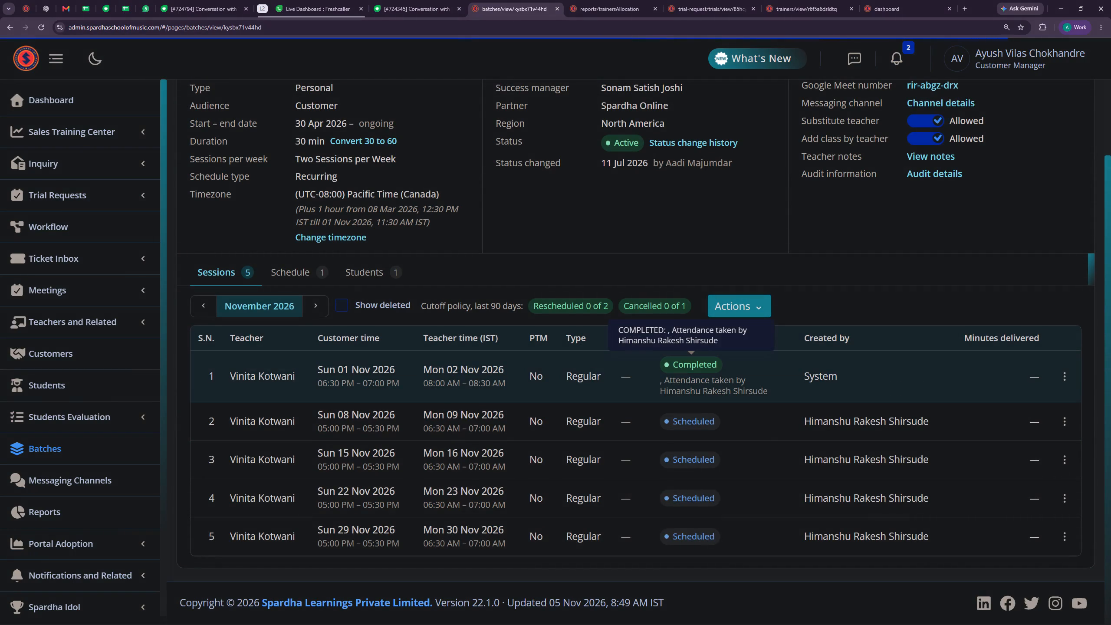
left_click(691, 370)
left_click(717, 401)
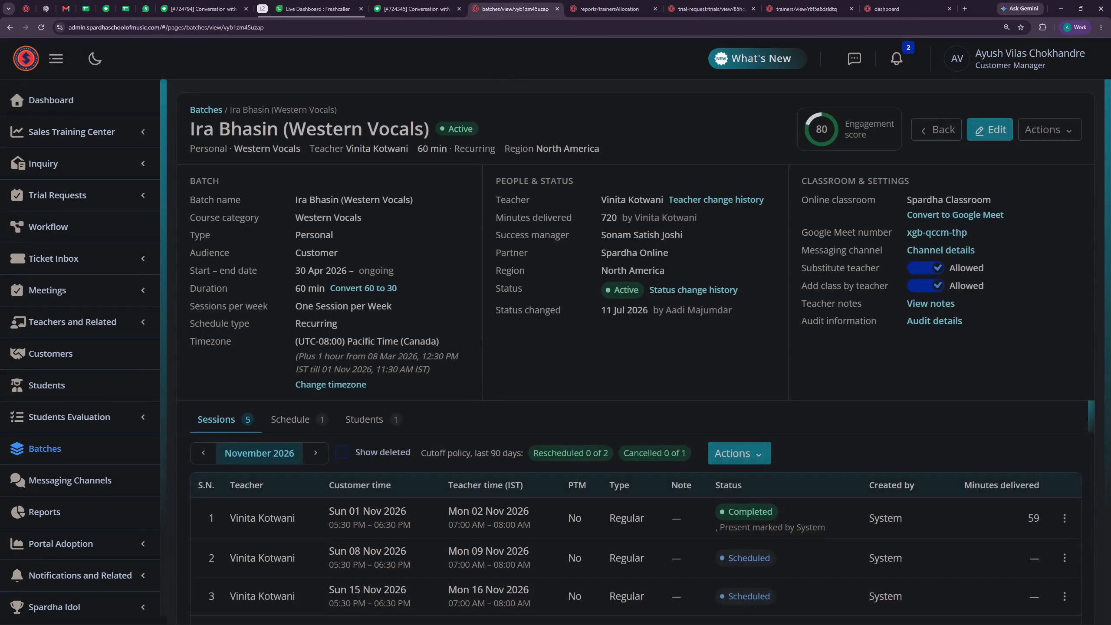
scroll(690, 467, "down", 1)
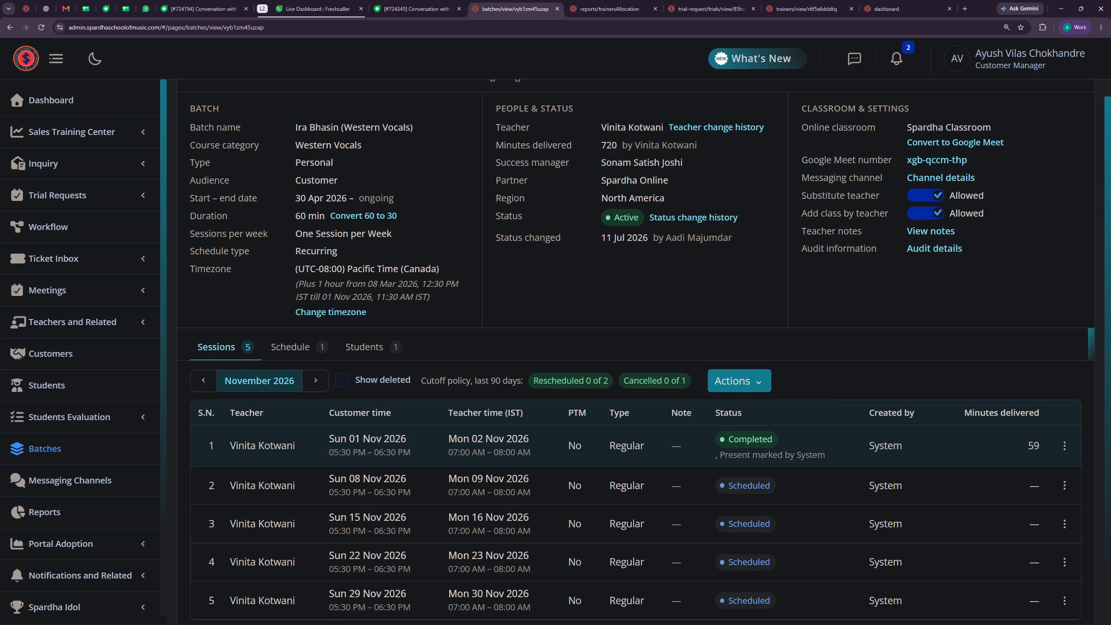
left_click(715, 437)
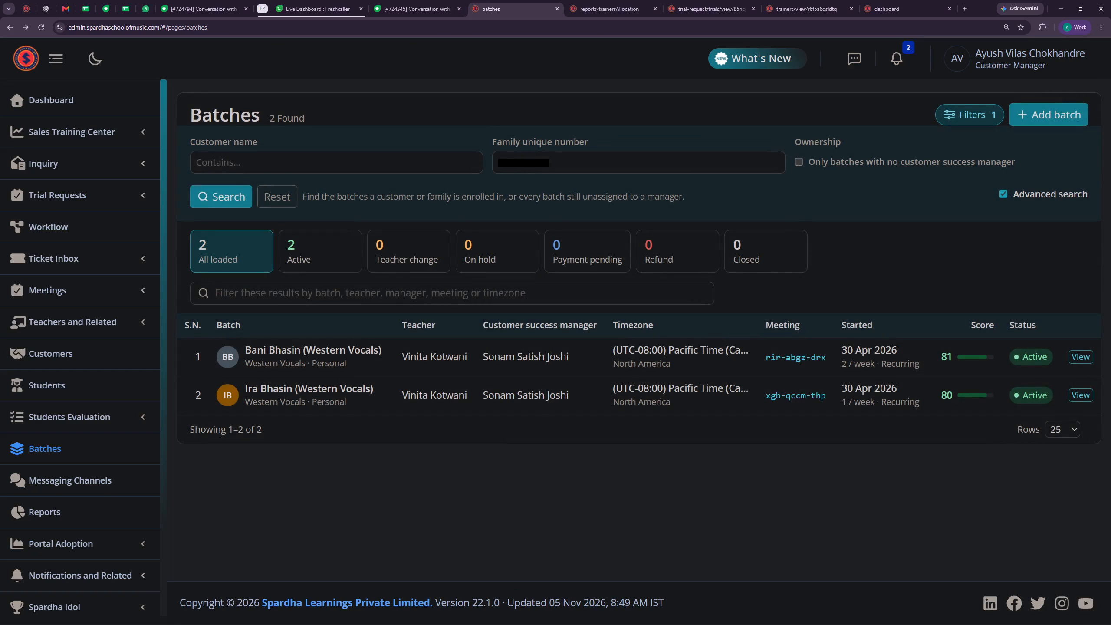
left_click(210, 0)
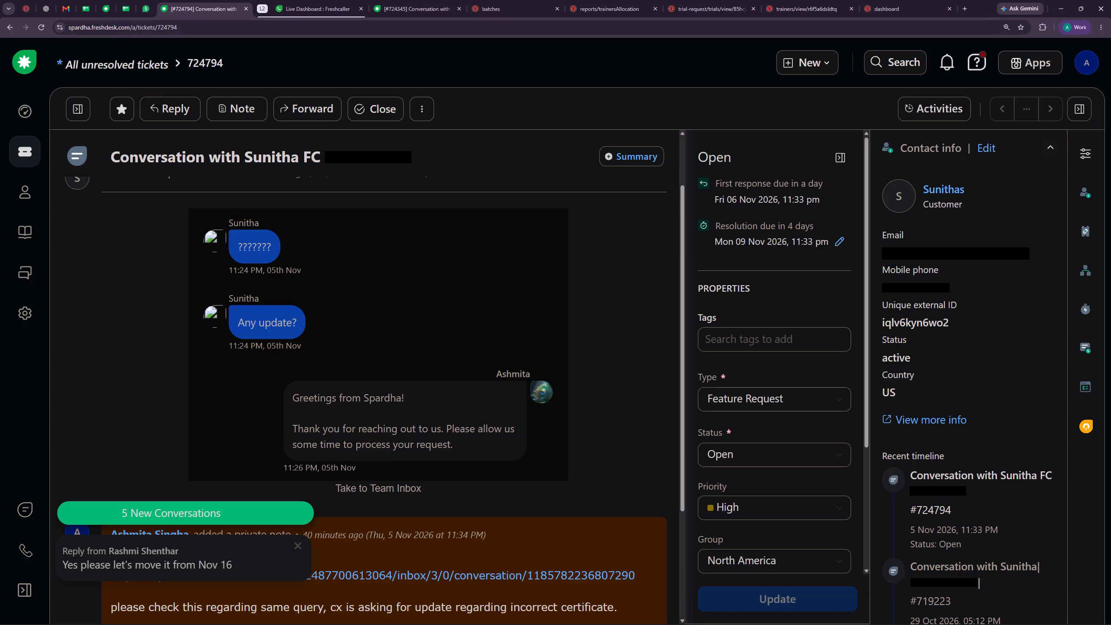
left_click(293, 544)
scroll(326, 503, "down", 4)
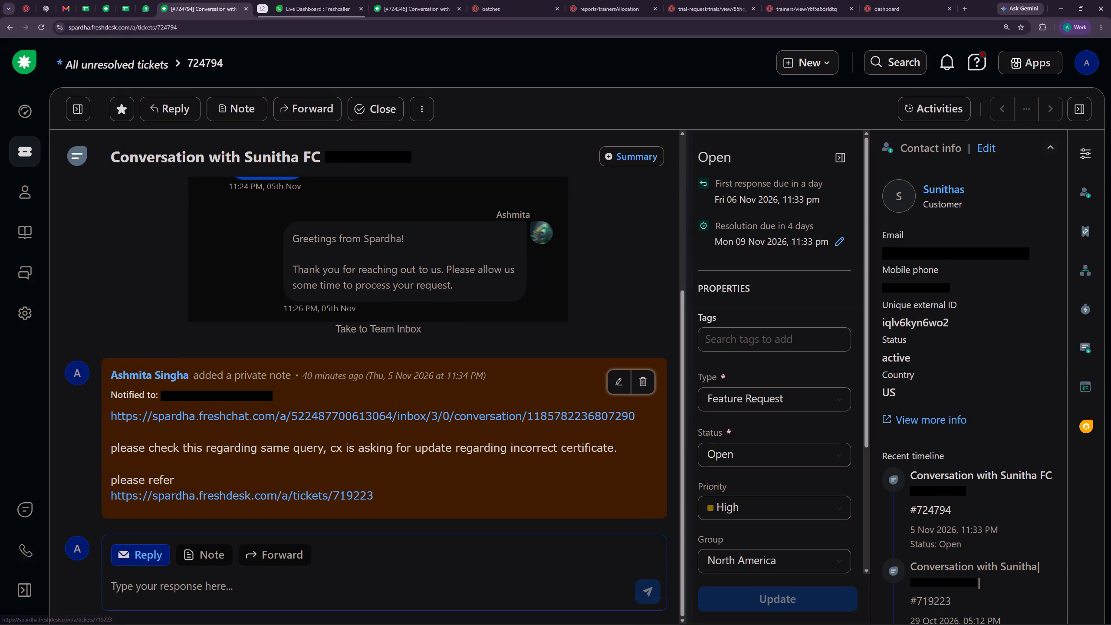
scroll(351, 462, "up", 5)
scroll(357, 449, "down", 4)
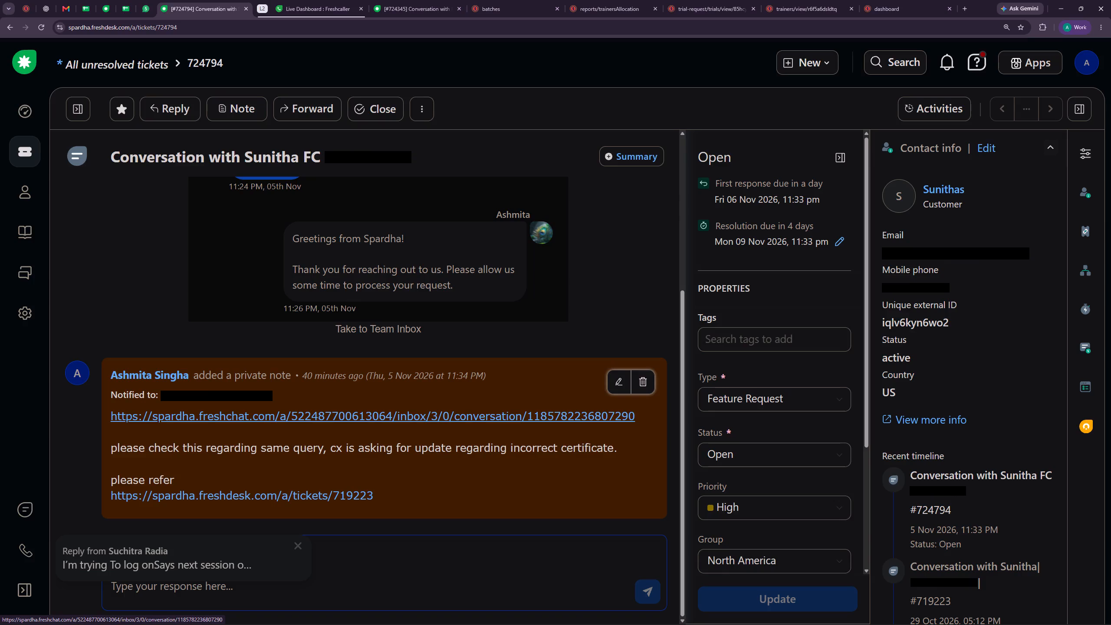
left_click(325, 503)
left_click(322, 489)
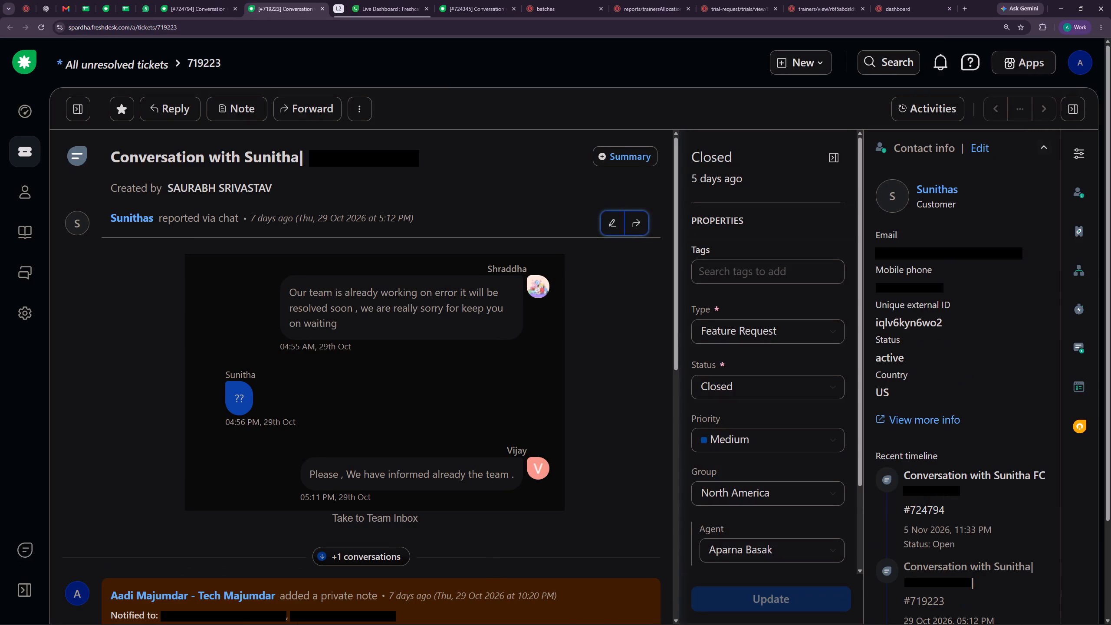
Review ticket 719223's private notes, attached thread screenshot and email reply for the history of the certificate request.
scroll(279, 418, "down", 2)
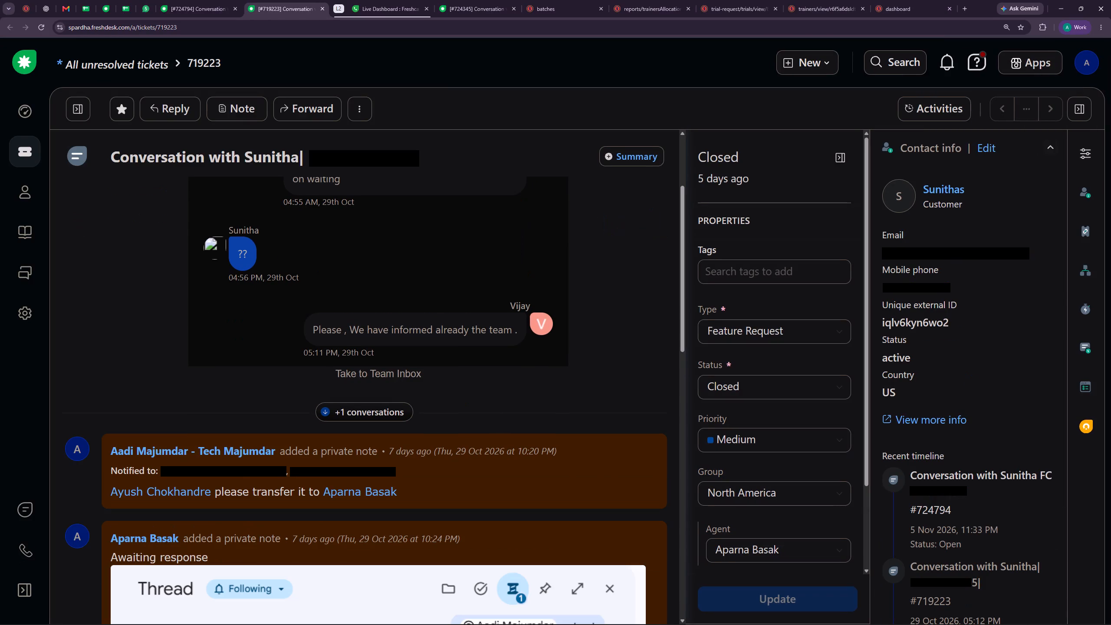
scroll(279, 418, "down", 3)
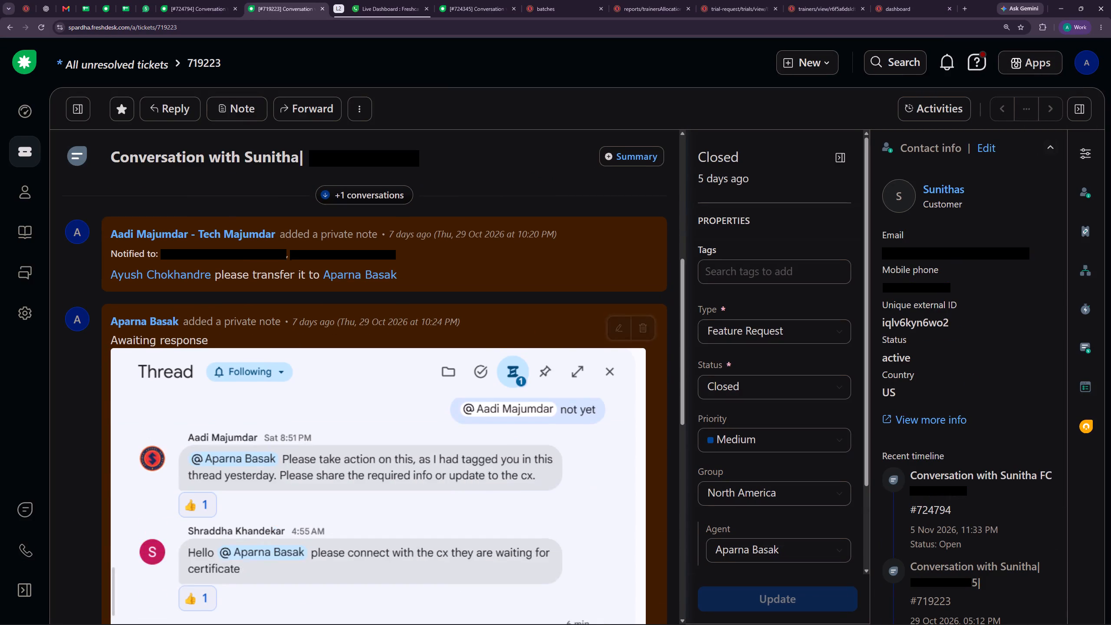
scroll(279, 418, "down", 2)
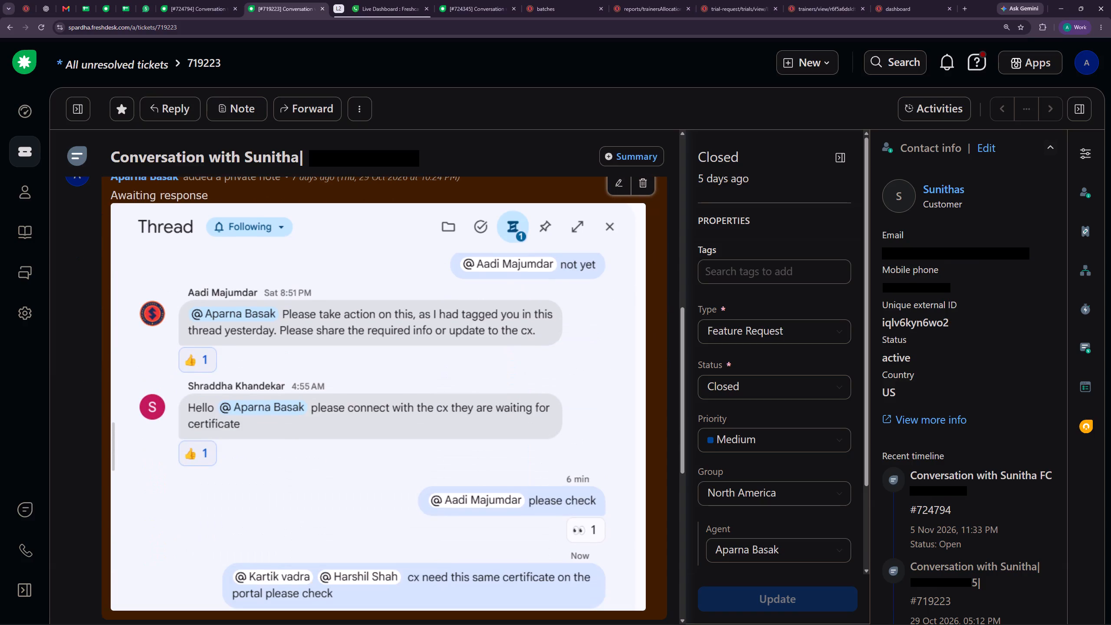
scroll(278, 415, "down", 3)
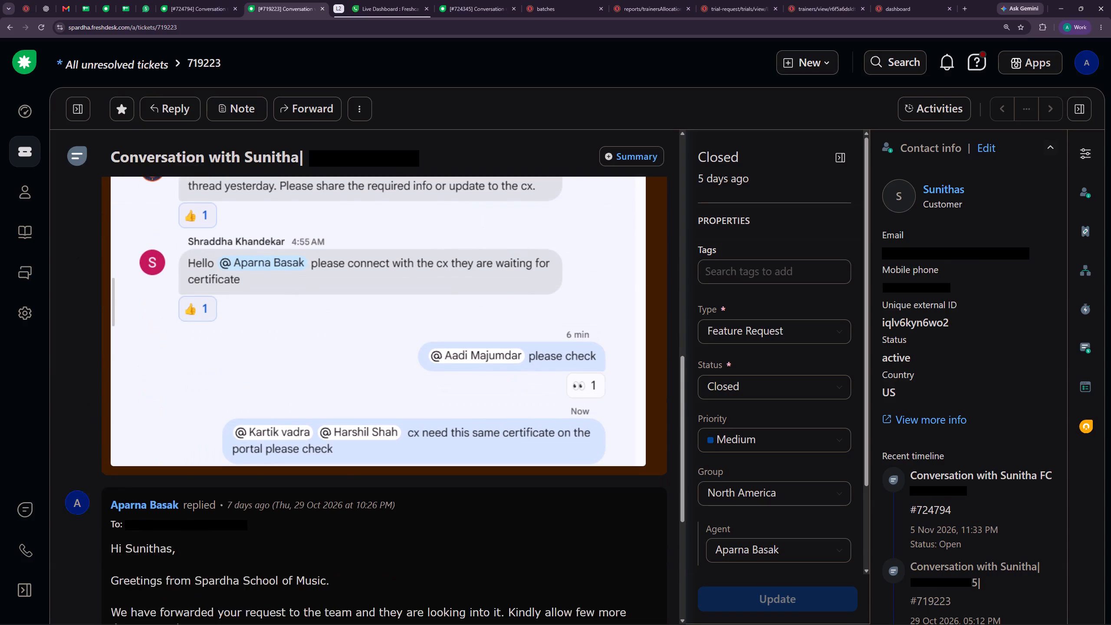
scroll(290, 406, "down", 5)
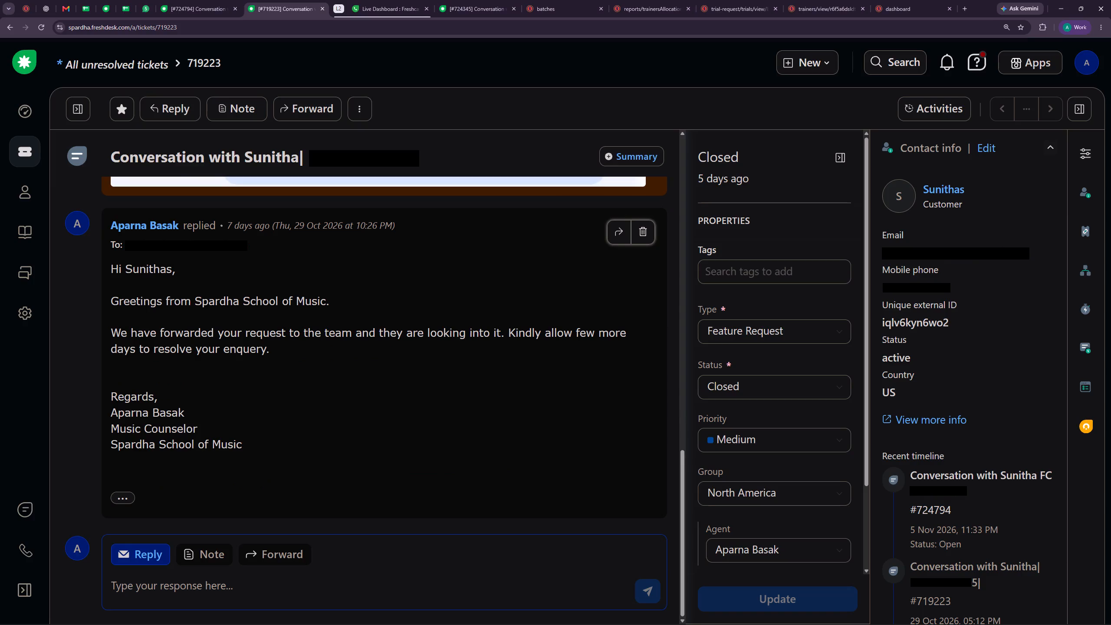
scroll(500, 422, "up", 4)
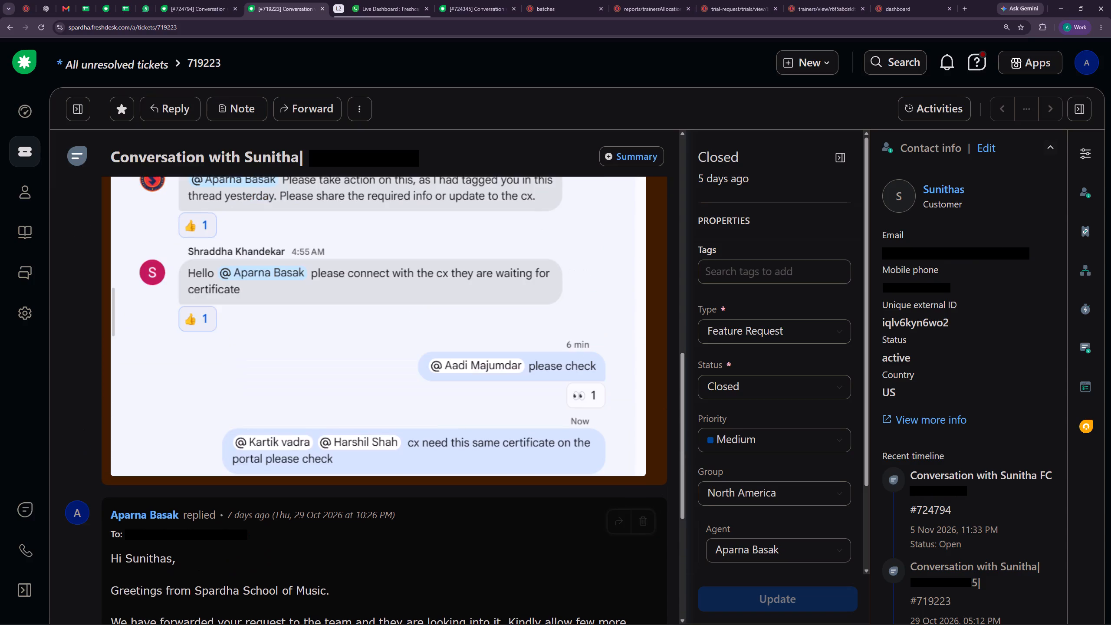
scroll(491, 417, "up", 4)
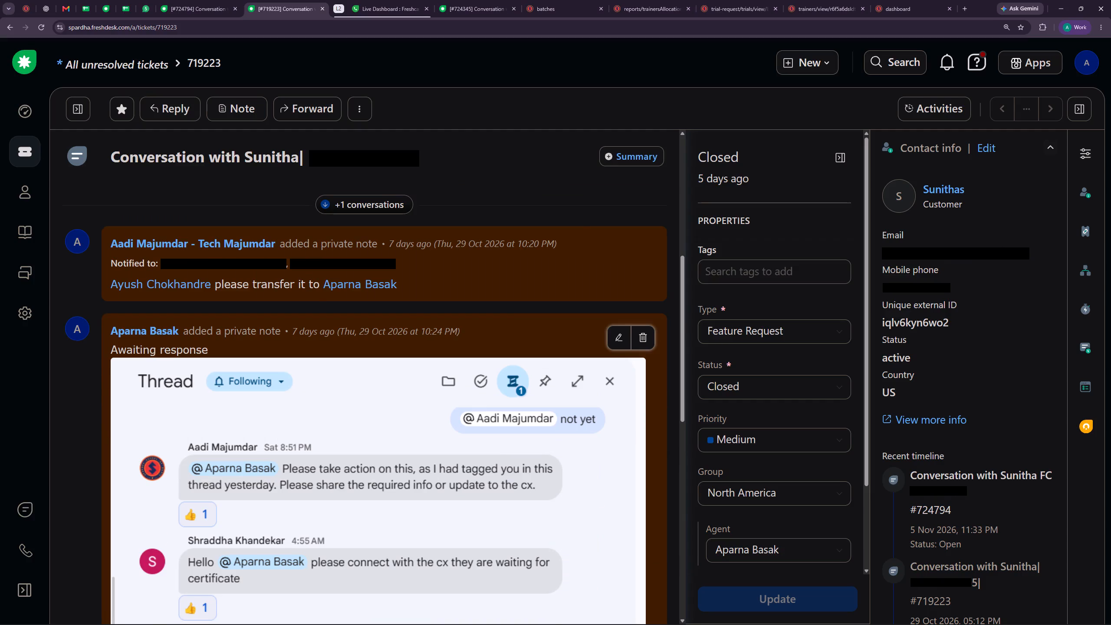
Recheck ticket 719223's private notes, thread screenshot and email reply about the certificate request, then return to ticket 724794.
scroll(310, 322, "up", 1)
left_click(356, 273)
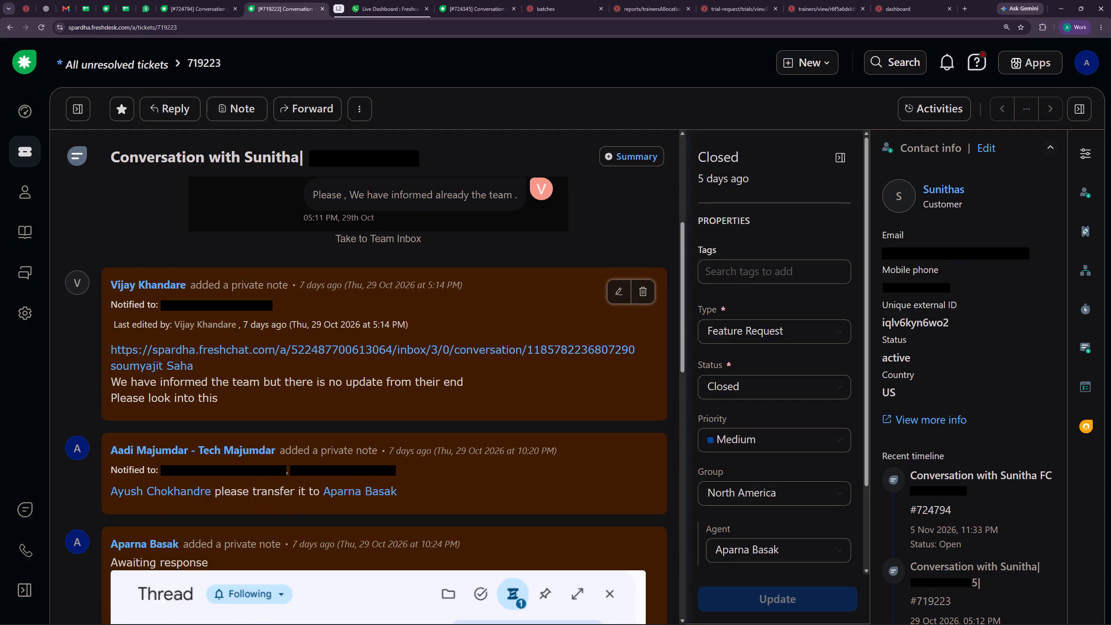
scroll(356, 283, "down", 1)
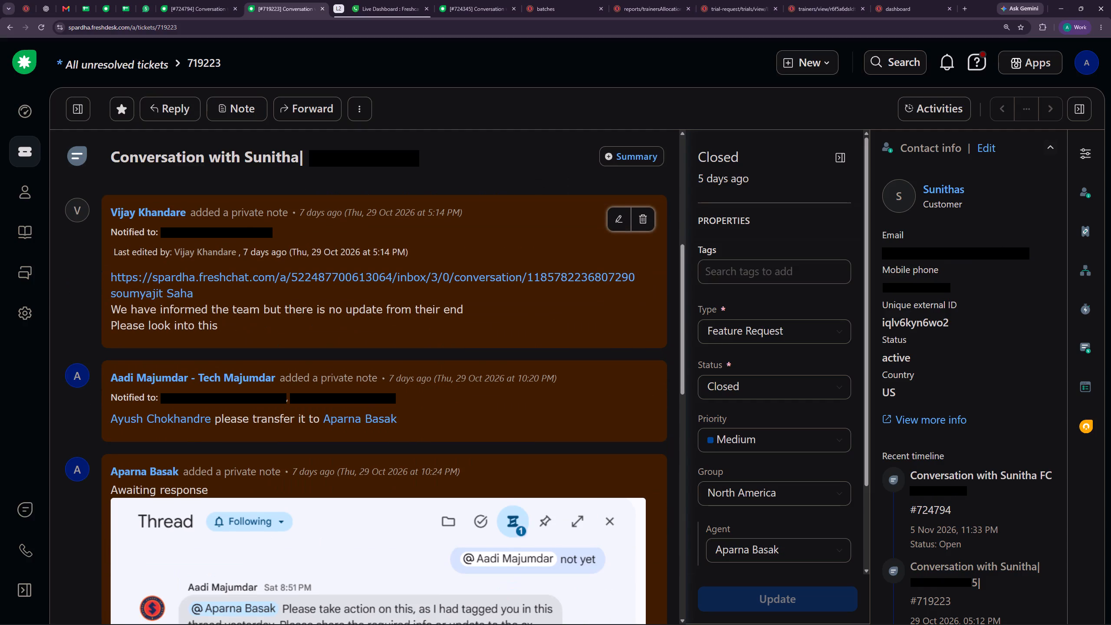
scroll(356, 285, "down", 1)
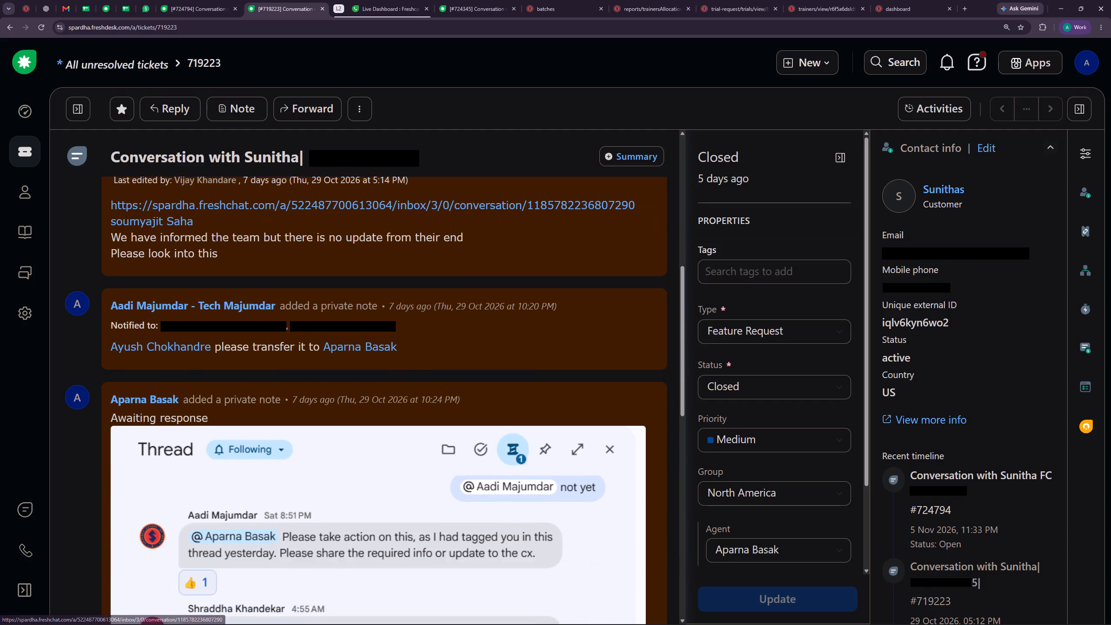
scroll(356, 288, "down", 3)
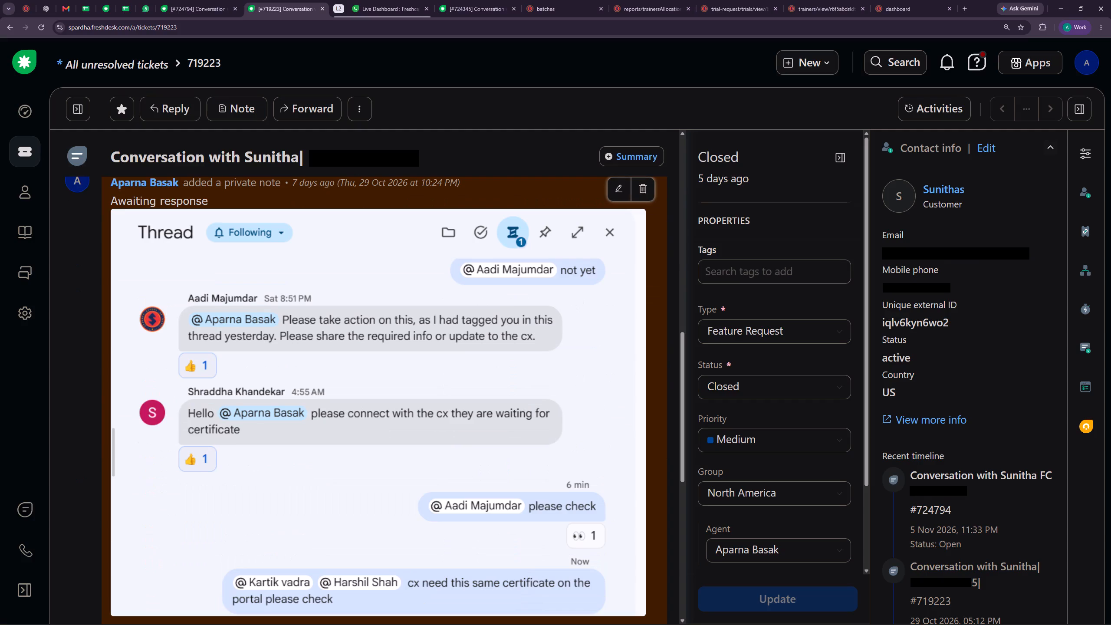
scroll(368, 312, "down", 4)
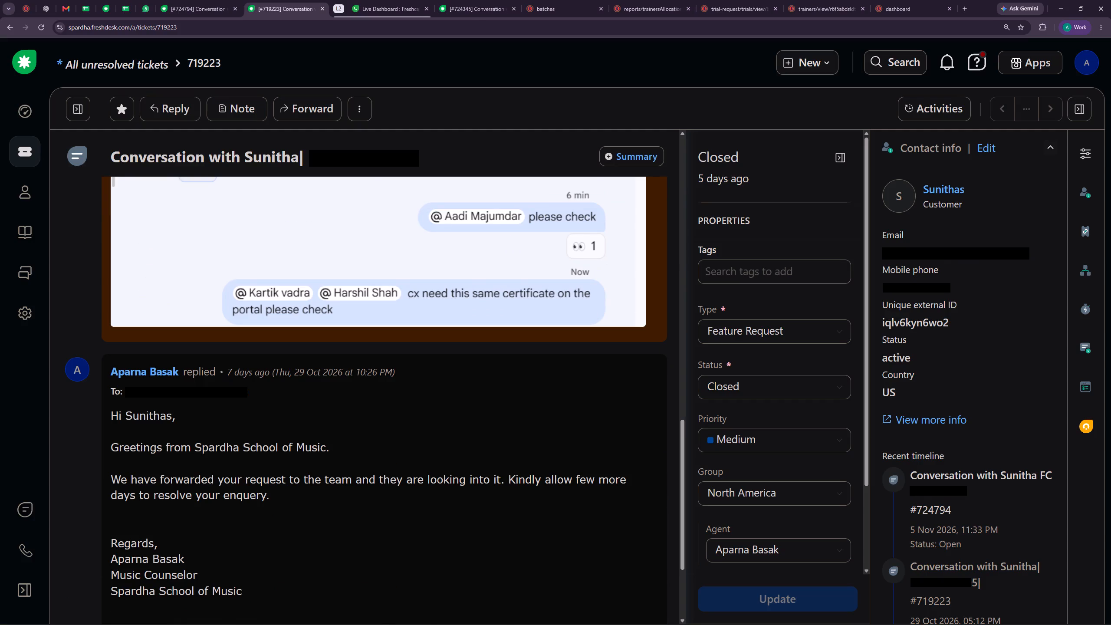
scroll(521, 334, "up", 2)
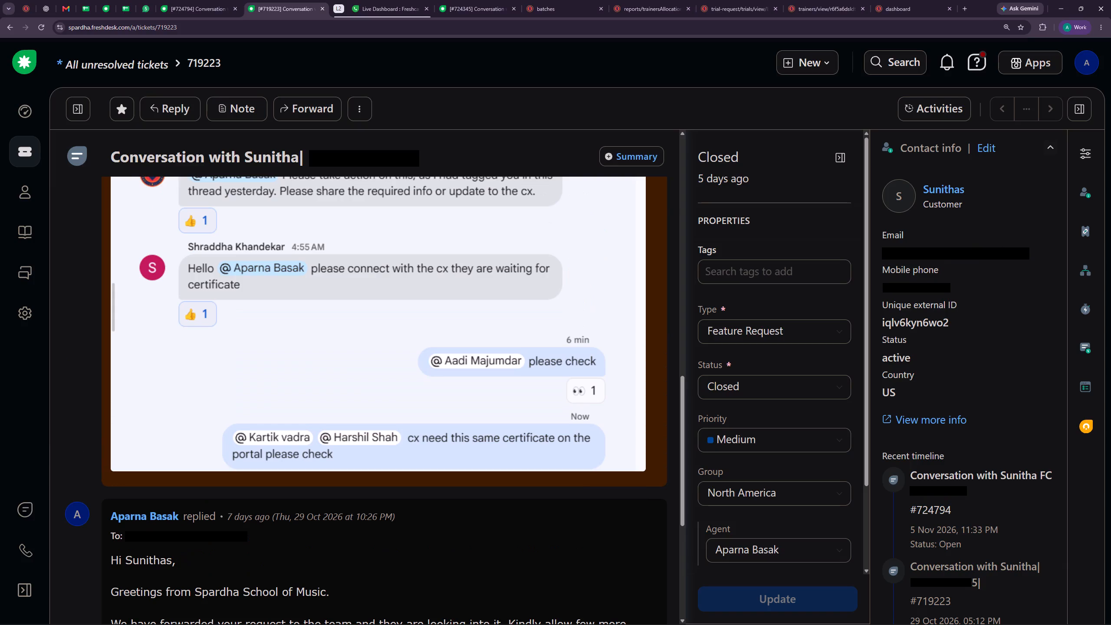
scroll(521, 334, "up", 1)
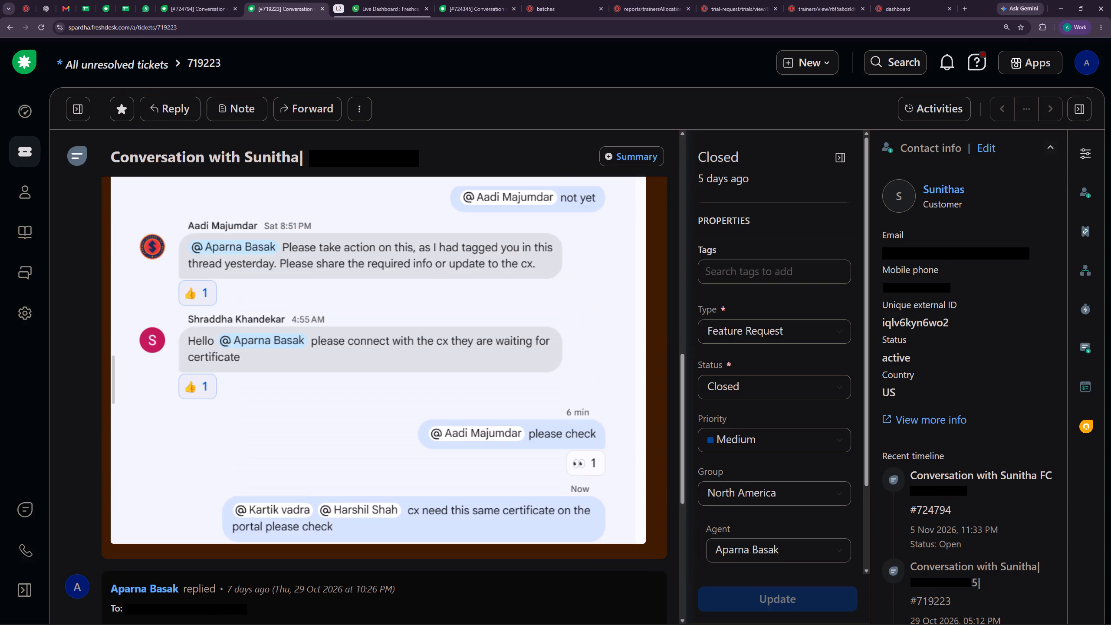
left_click_drag(444, 295, 447, 300)
left_click(320, 9)
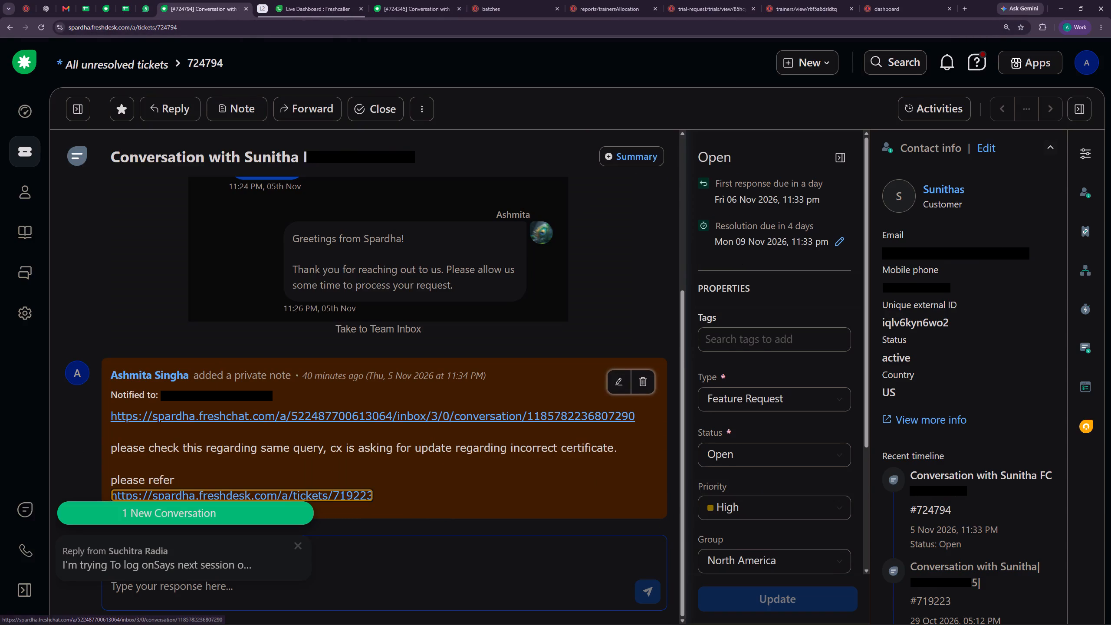
Review ticket 724794's latest chat messages and its ticket properties, including the group and assigned agent.
scroll(404, 410, "up", 1)
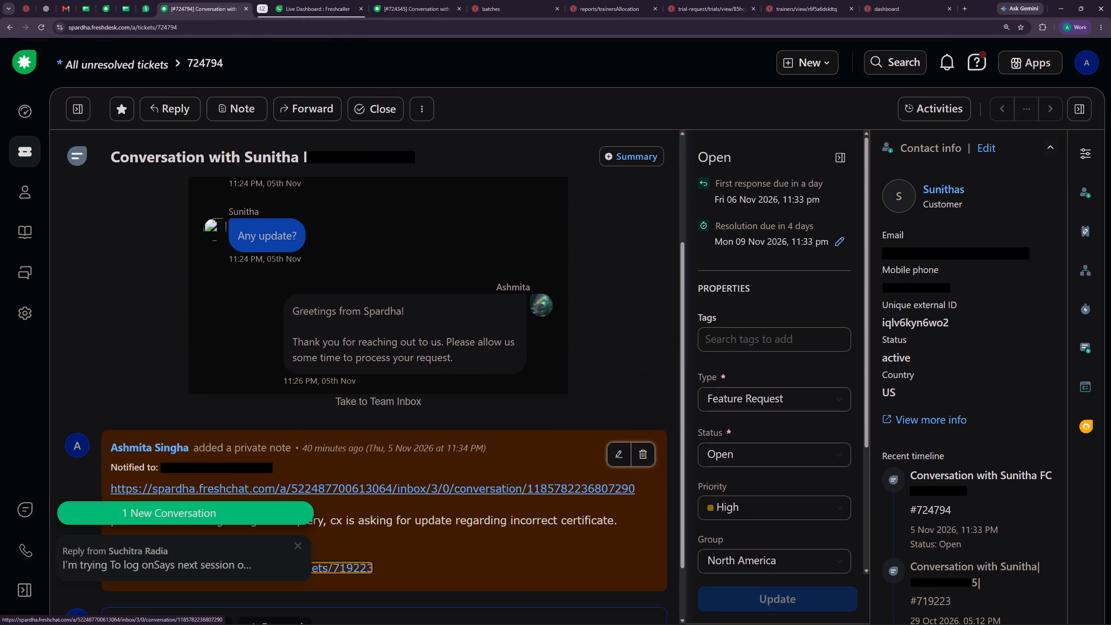
scroll(775, 412, "down", 4)
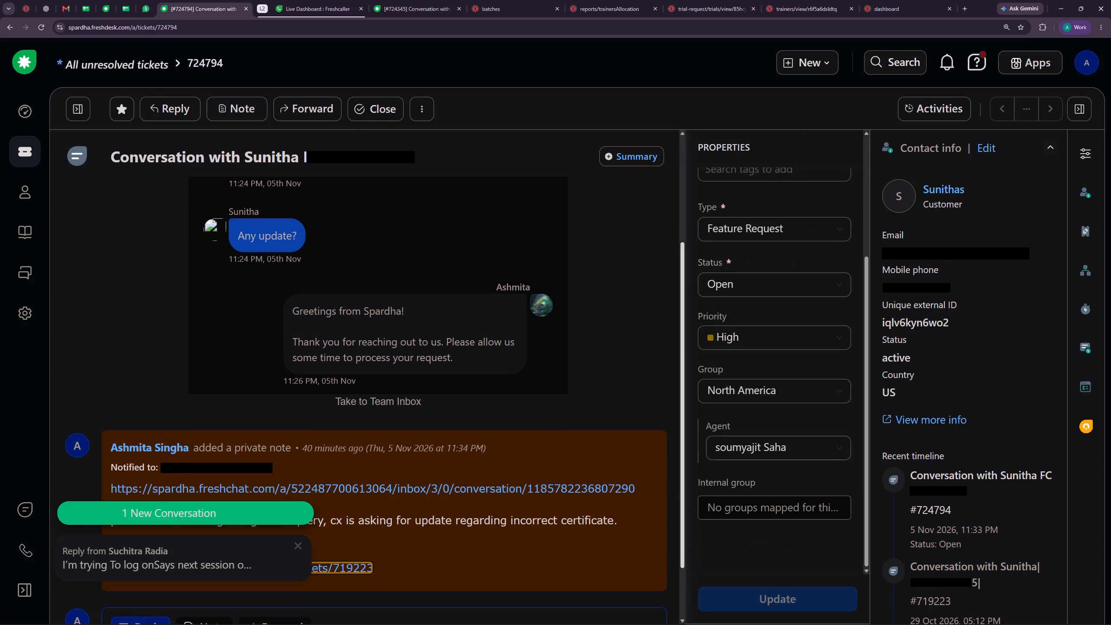
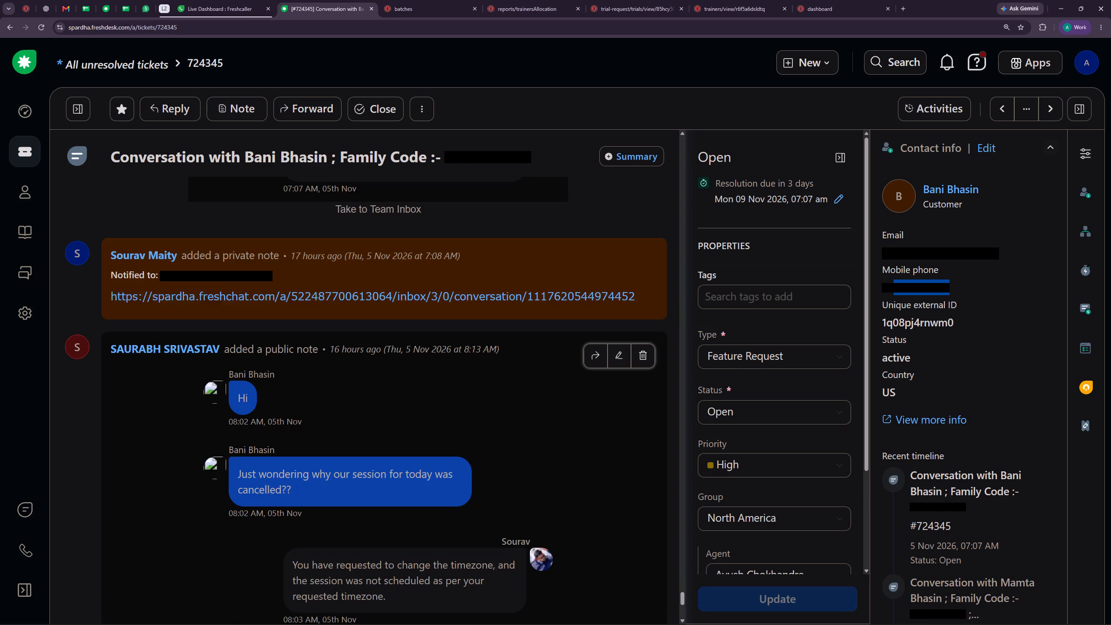
scroll(539, 444, "up", 6)
scroll(487, 426, "up", 5)
scroll(487, 424, "down", 2)
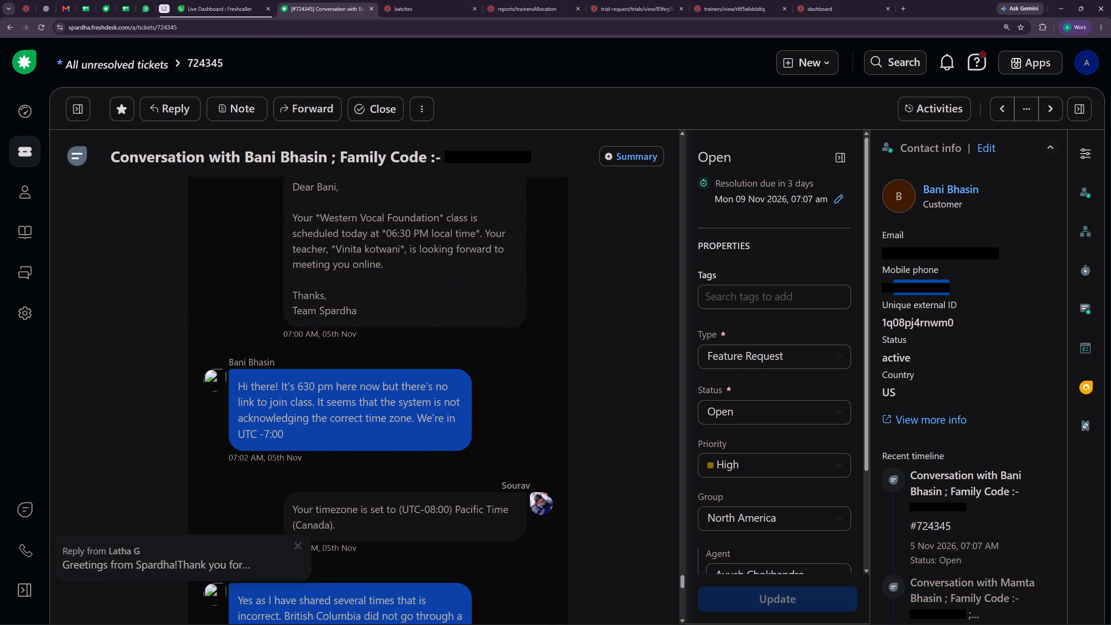
scroll(487, 424, "down", 3)
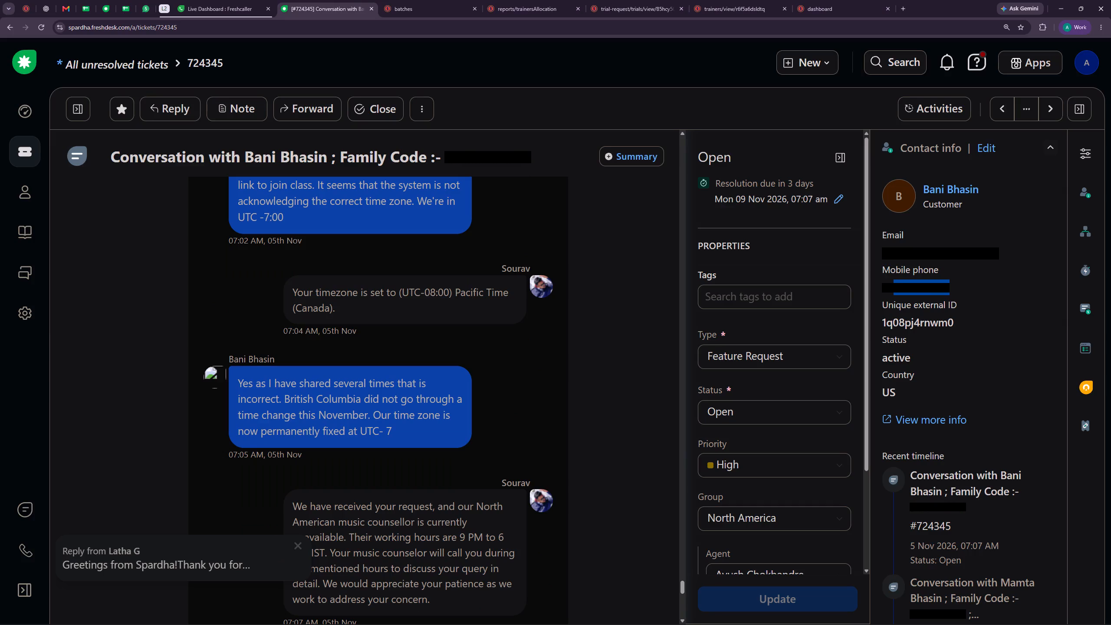
scroll(413, 437, "down", 2)
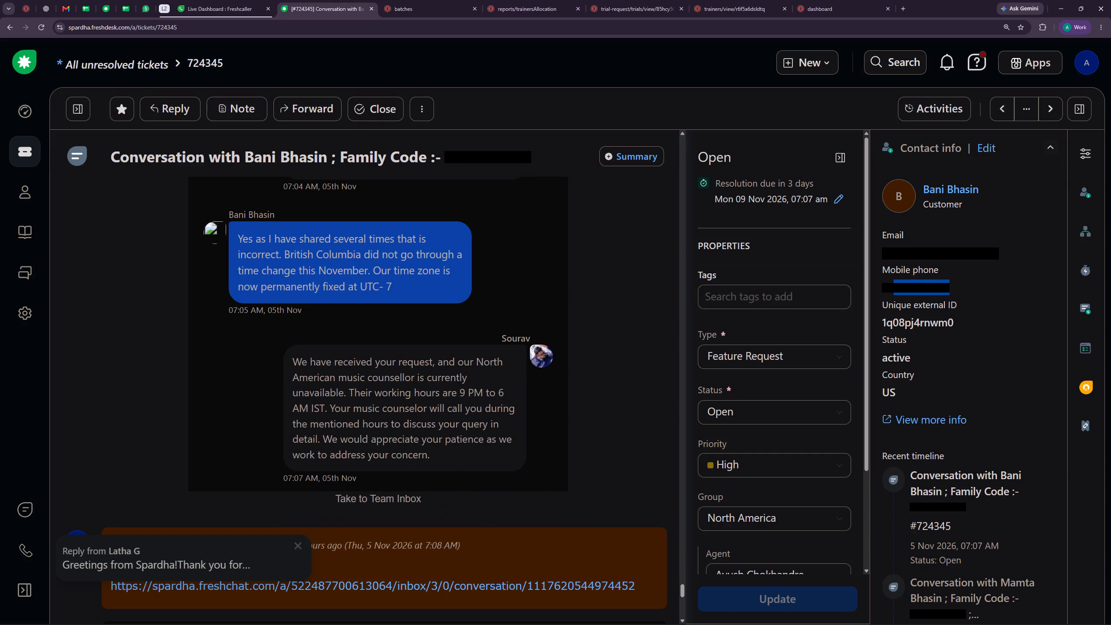
scroll(607, 430, "down", 2)
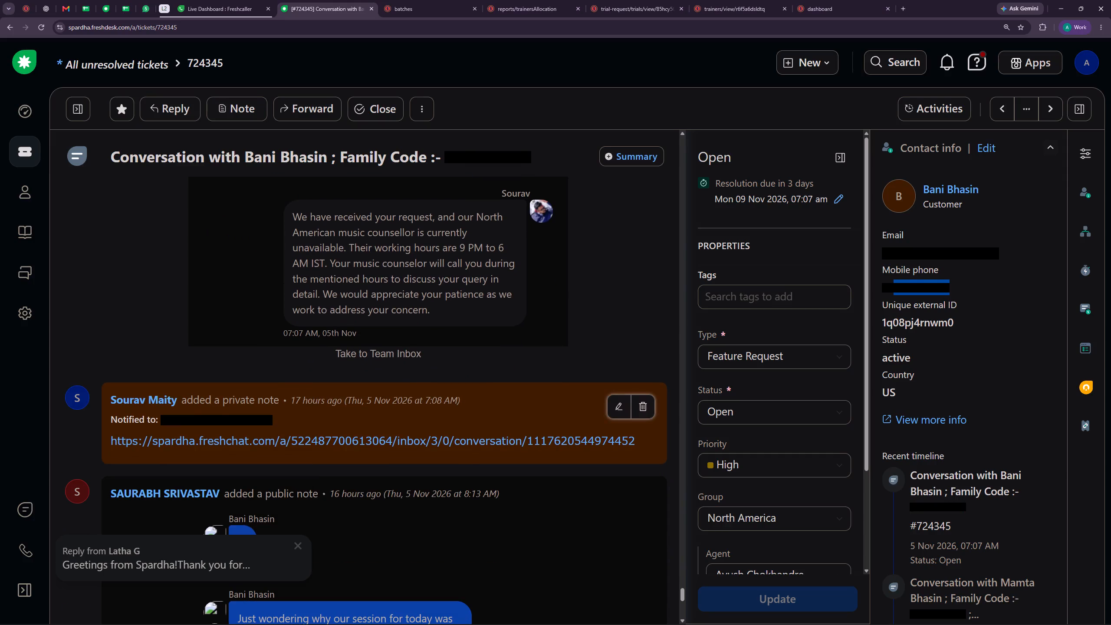
scroll(545, 424, "down", 2)
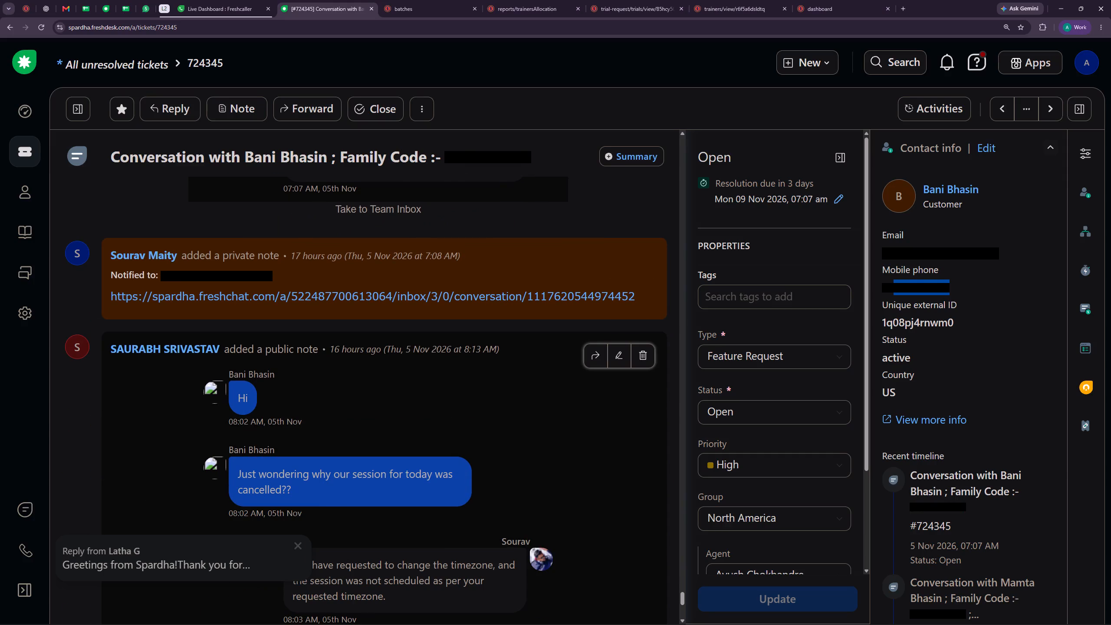
left_click(963, 184)
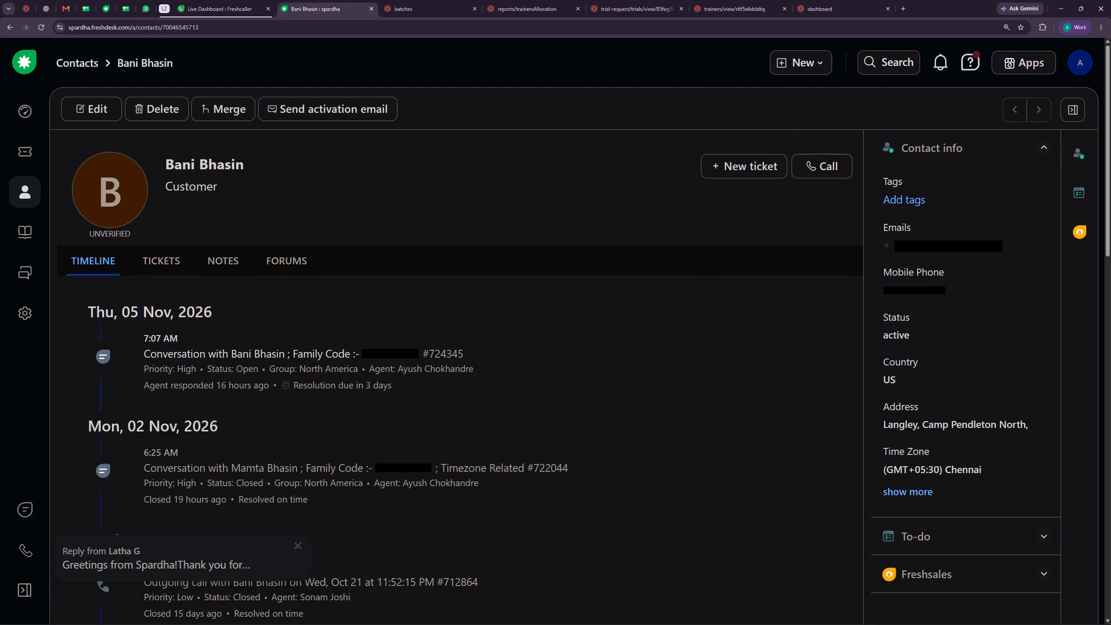
left_click(254, 468)
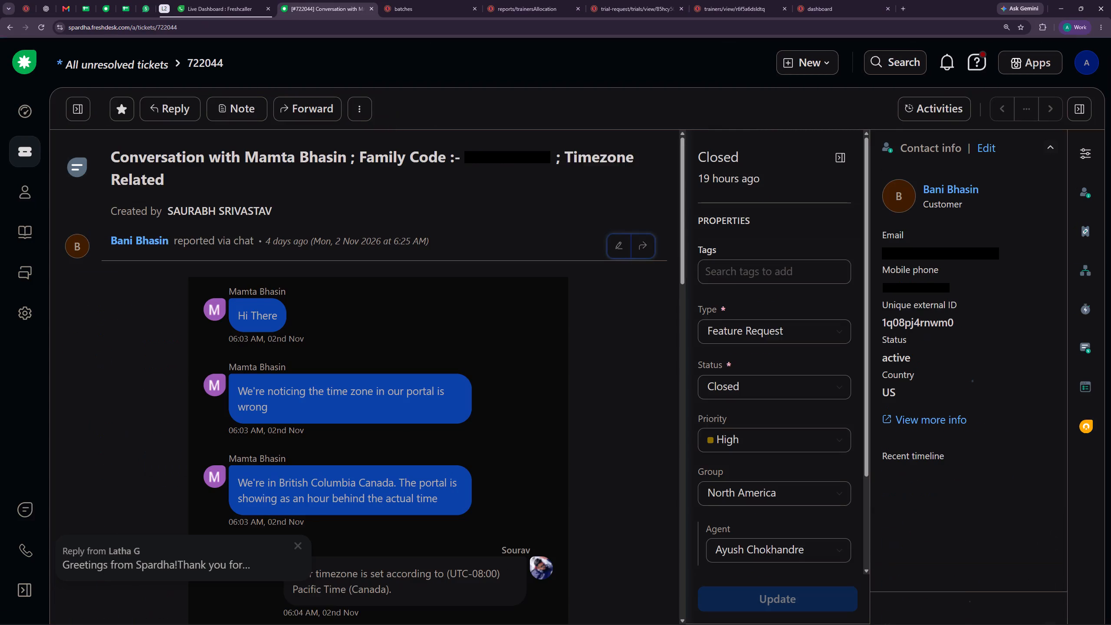
scroll(359, 390, "down", 4)
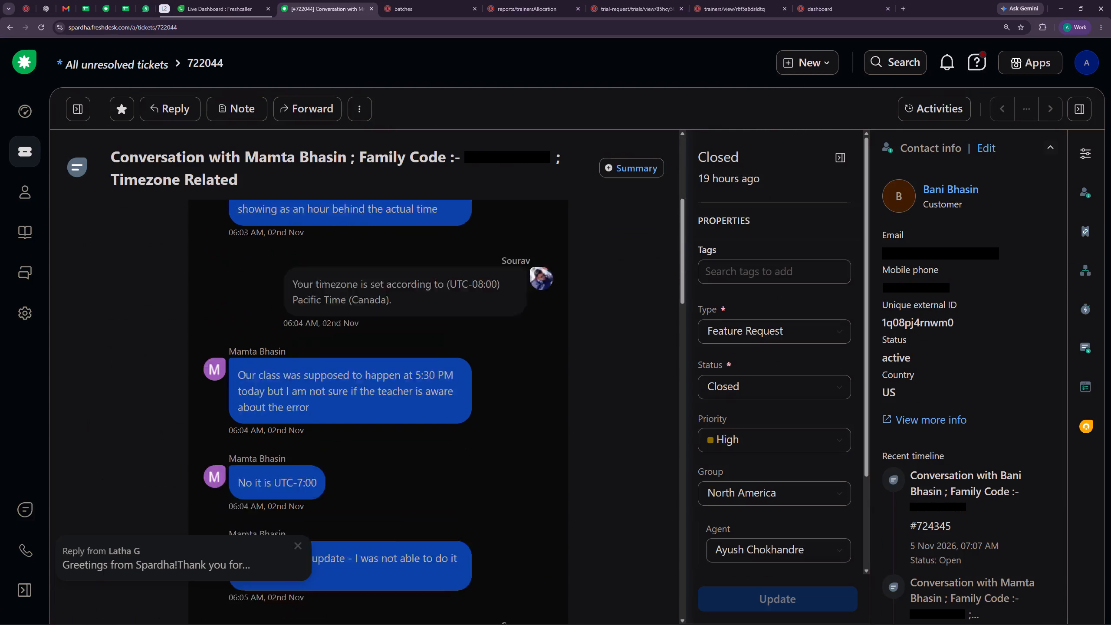
scroll(383, 398, "down", 6)
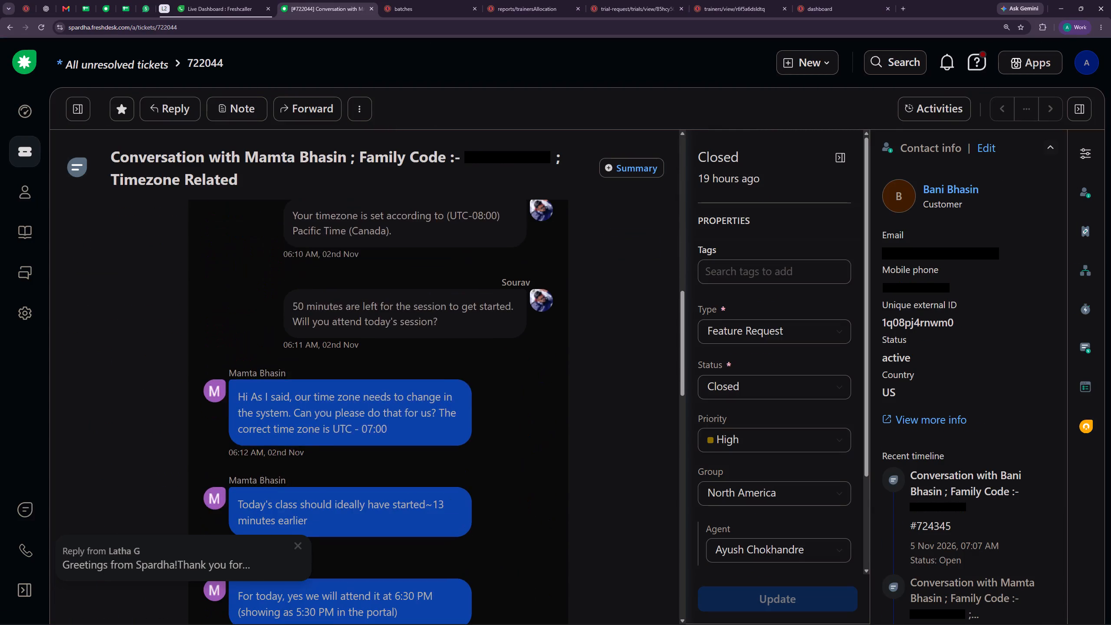
scroll(383, 398, "down", 2)
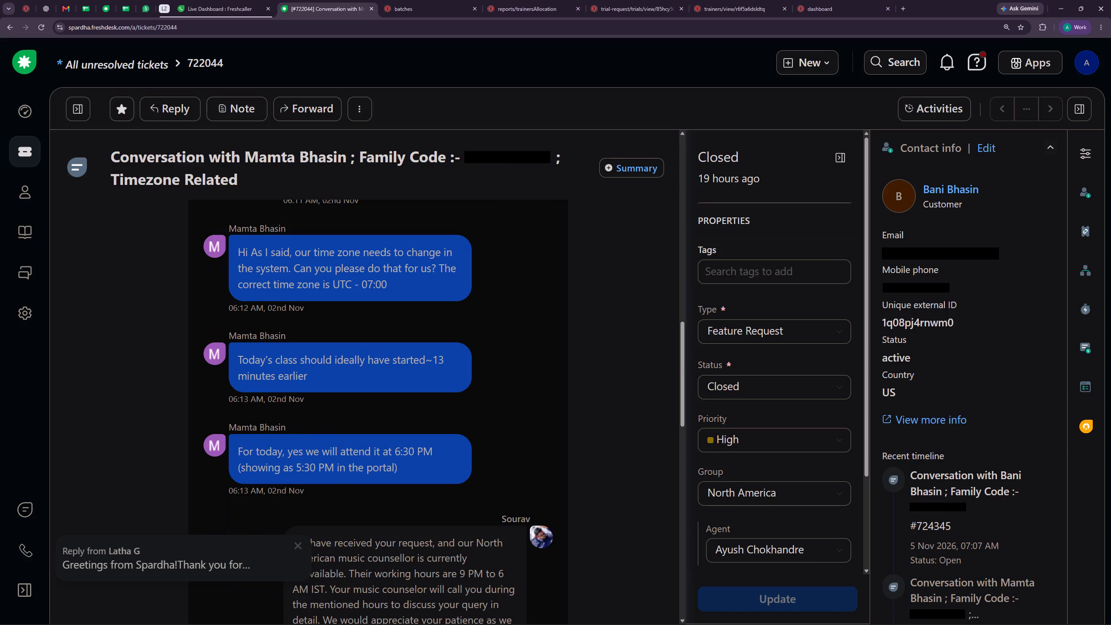
Review ticket 722044's private notes and attached chat screenshot about the timezone shift, then close the ticket to return to the batches page.
scroll(383, 398, "down", 7)
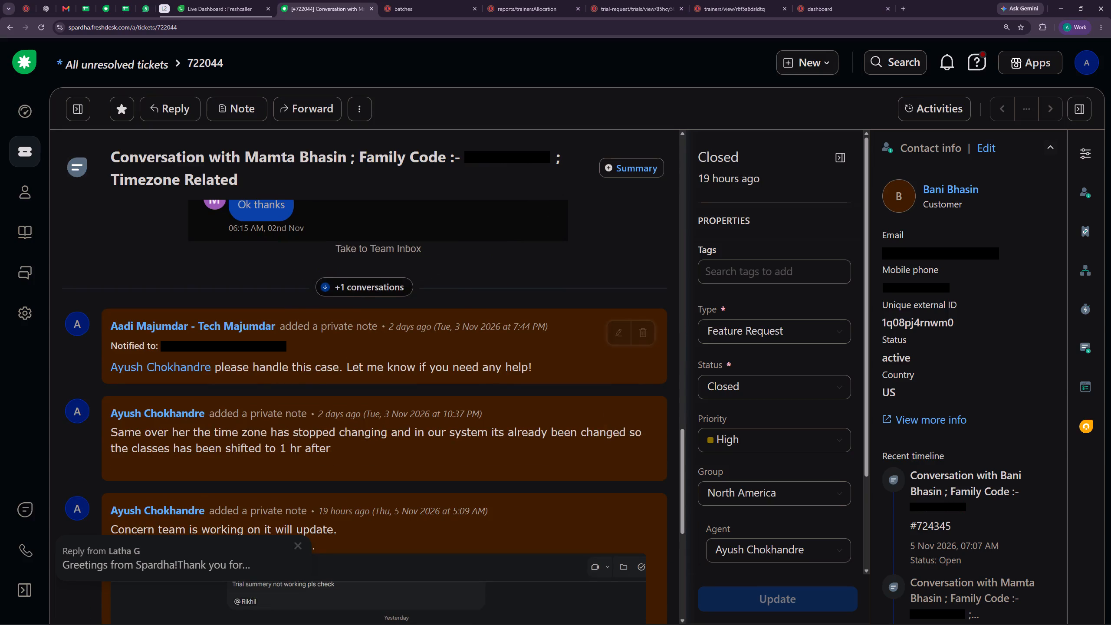
scroll(388, 423, "down", 5)
scroll(383, 466, "down", 5)
left_click(299, 548)
scroll(385, 461, "up", 4)
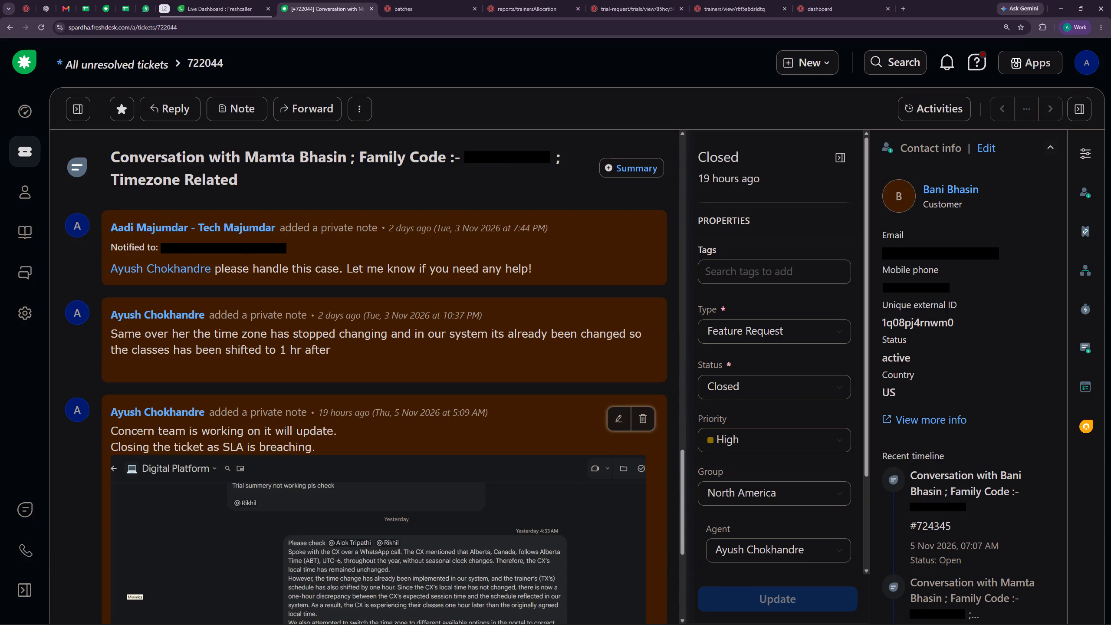
left_click(371, 11)
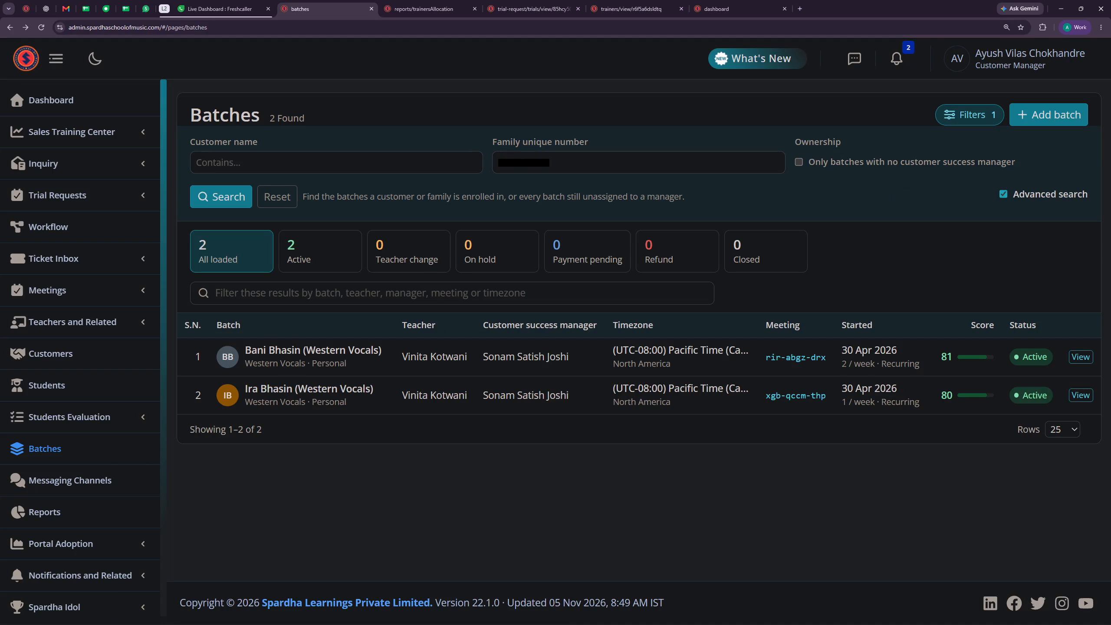
Reopen the recently closed ticket 722044 and place its tab directly after the Live Dashboard tab to recheck its timezone notes.
left_click(16, 8)
left_click(8, 7)
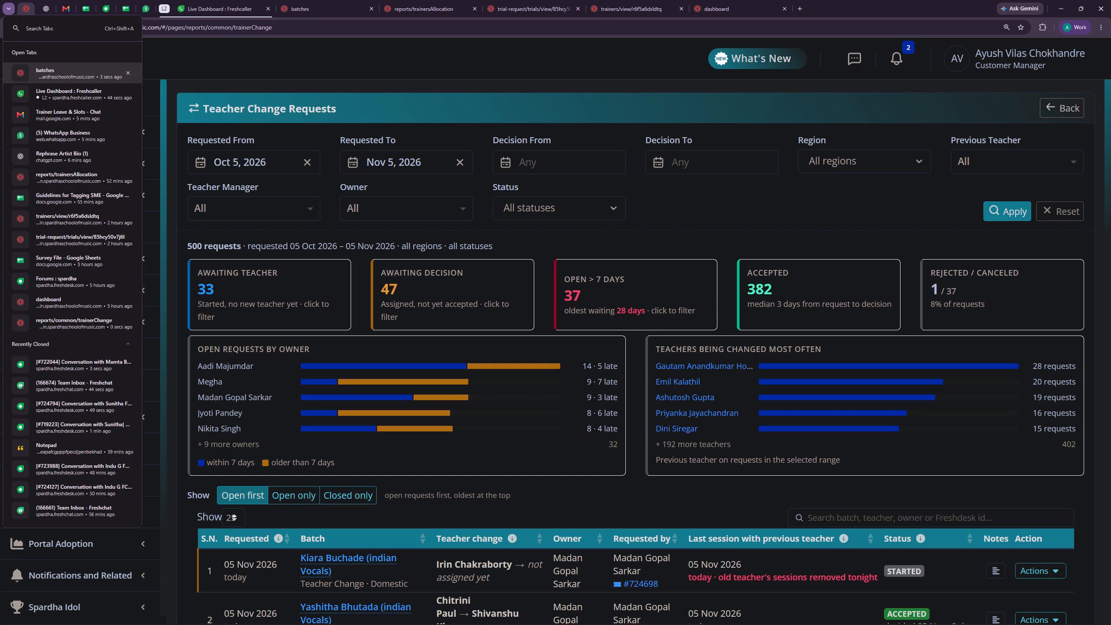
left_click(61, 360)
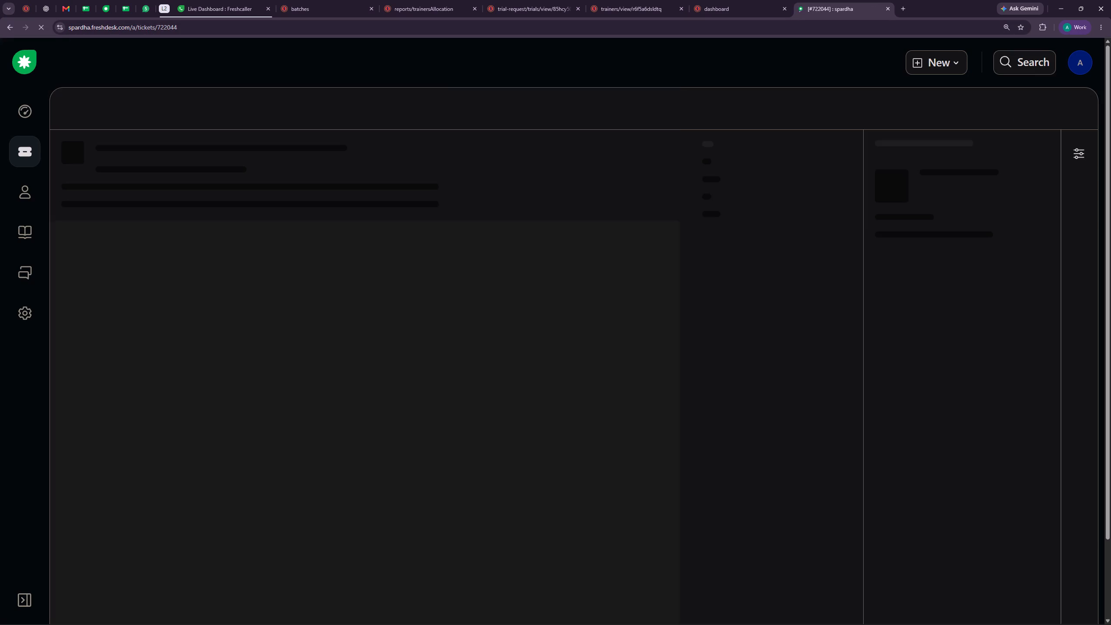
left_click_drag(833, 10, 309, 0)
scroll(410, 291, "down", 5)
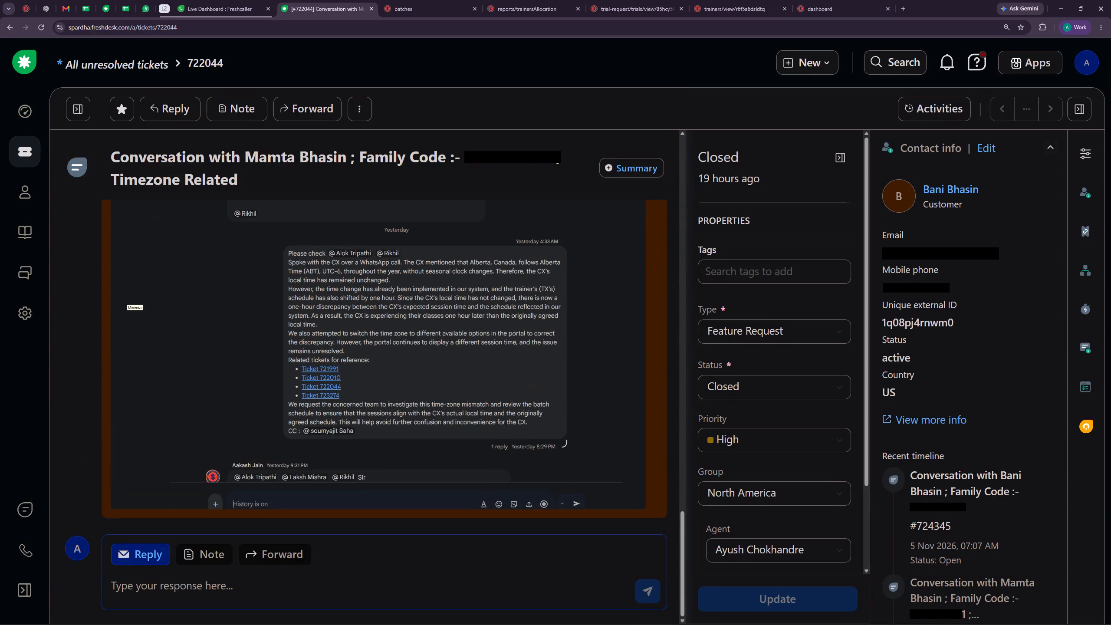
scroll(410, 313, "down", 4)
left_click_drag(845, 279, 807, 283)
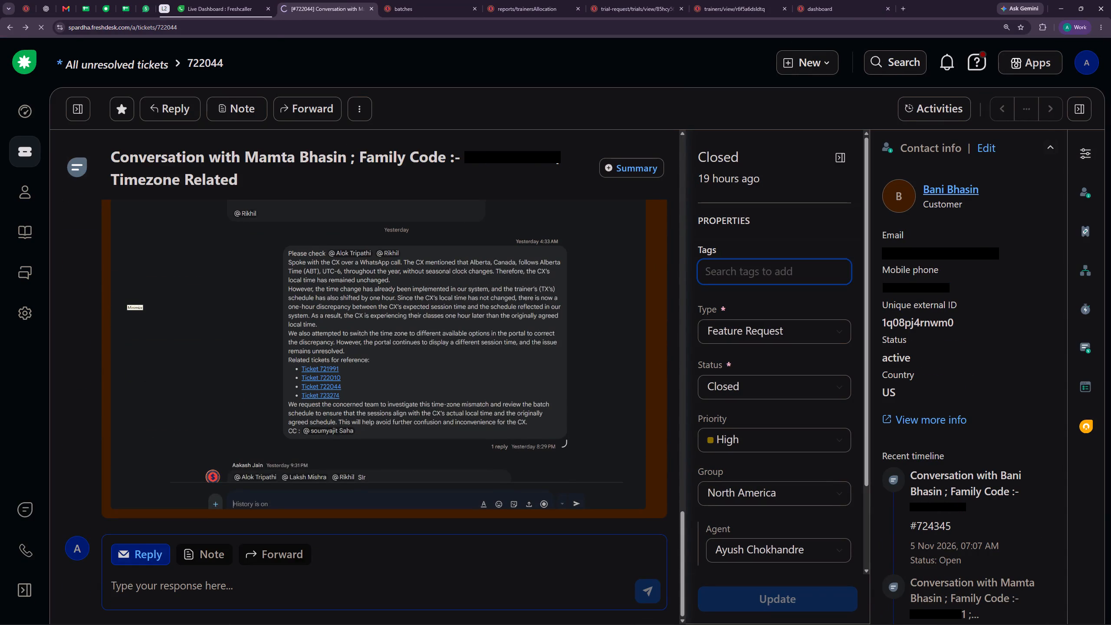
left_click(969, 186)
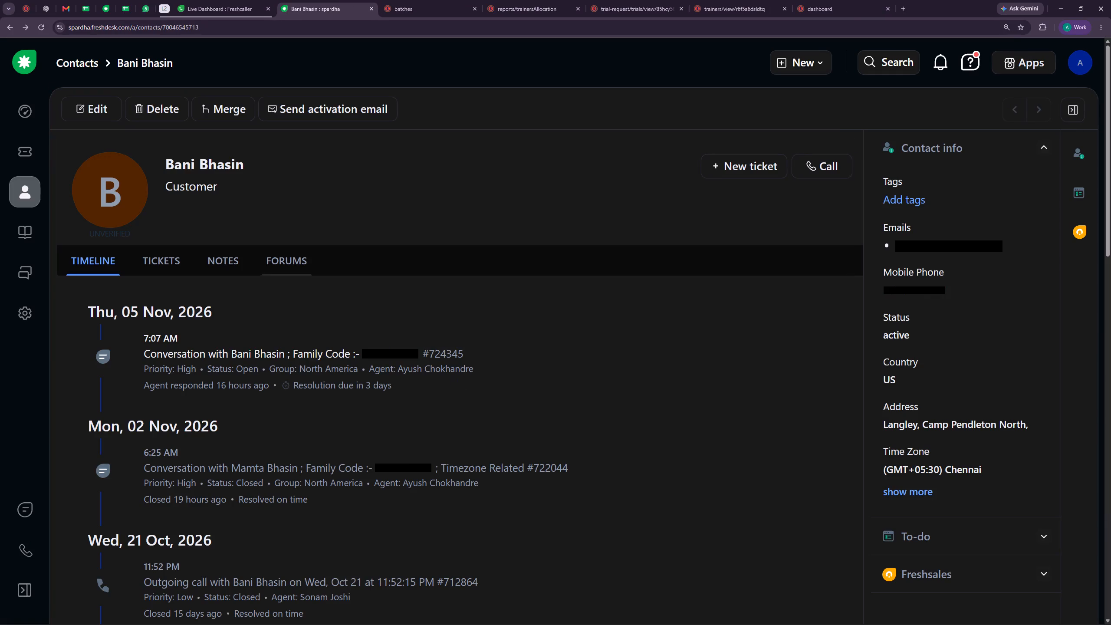
left_click(228, 356)
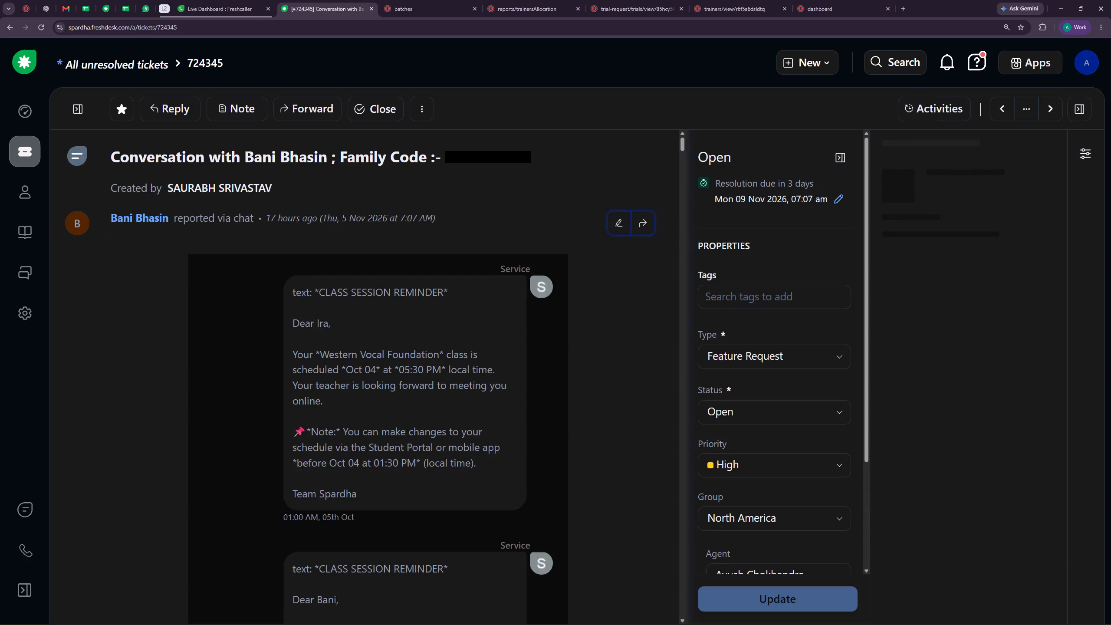
scroll(367, 364, "down", 4)
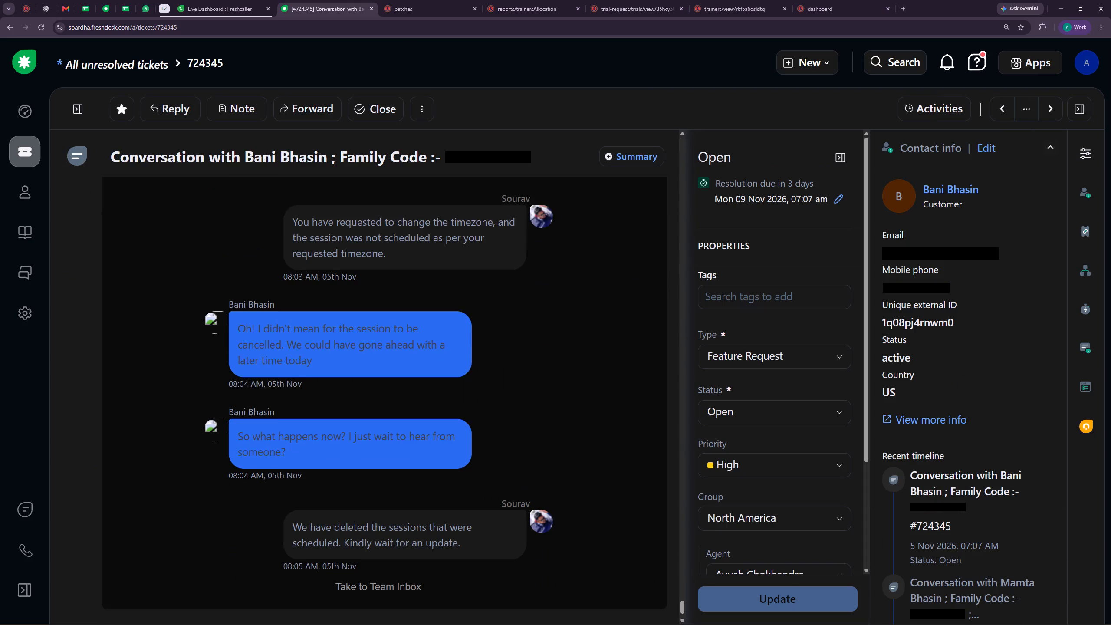
left_click(42, 29)
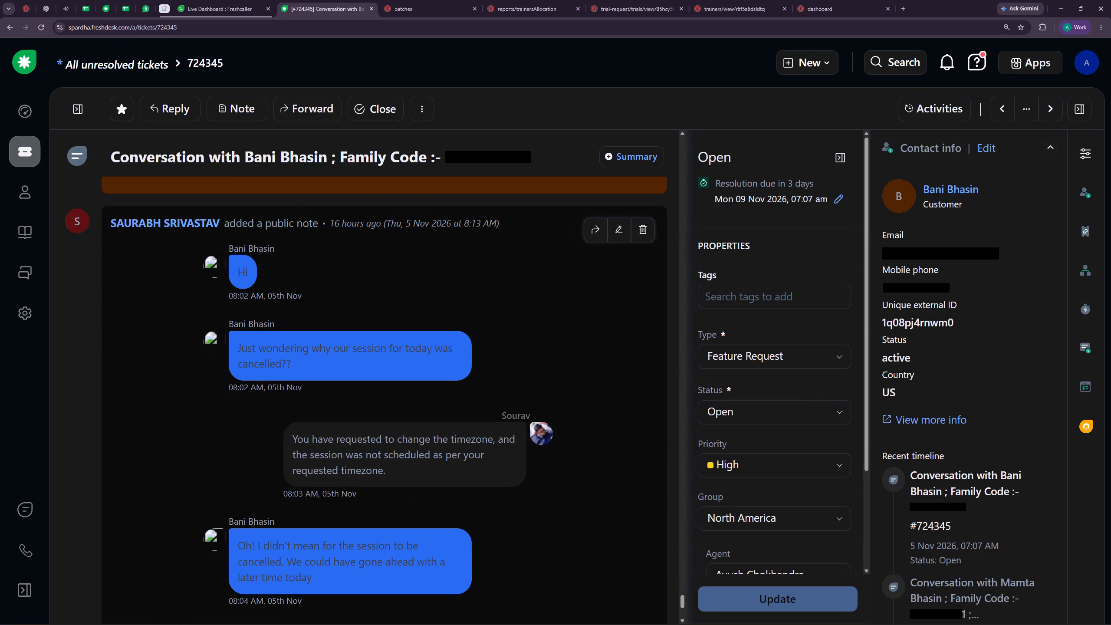
scroll(435, 322, "down", 4)
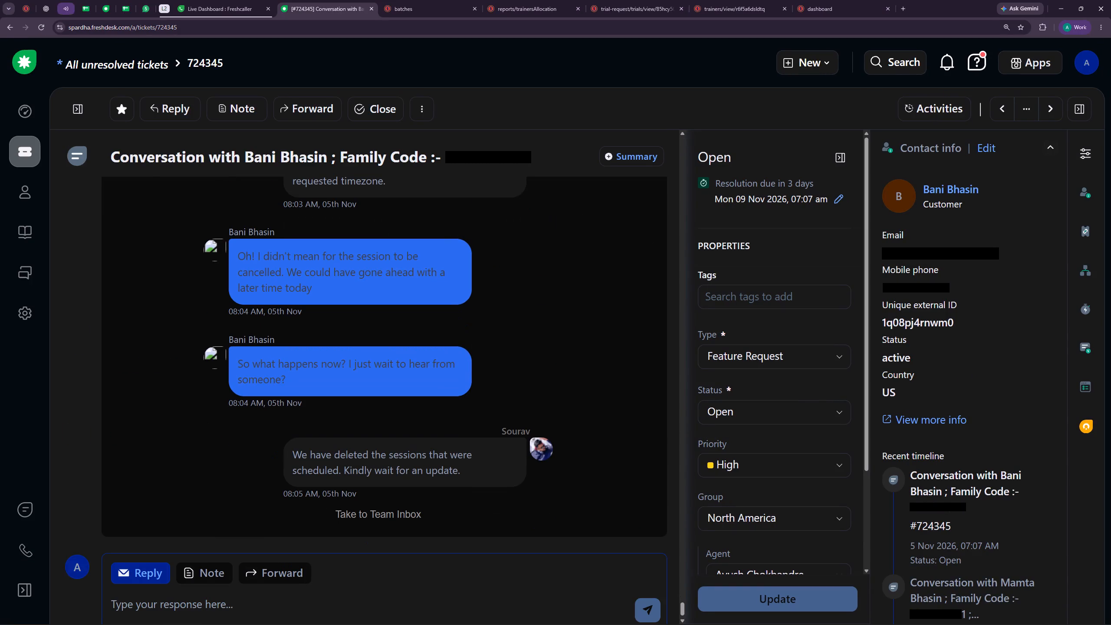
Switch to the Gmail chat and show the list of mentions.
left_click(65, 0)
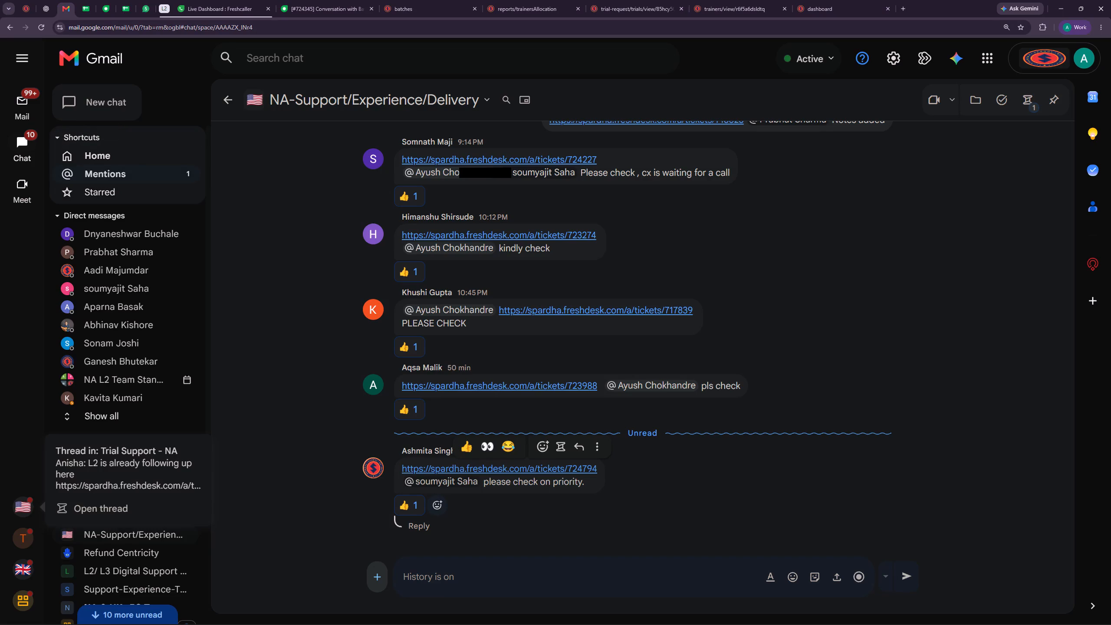
left_click(116, 176)
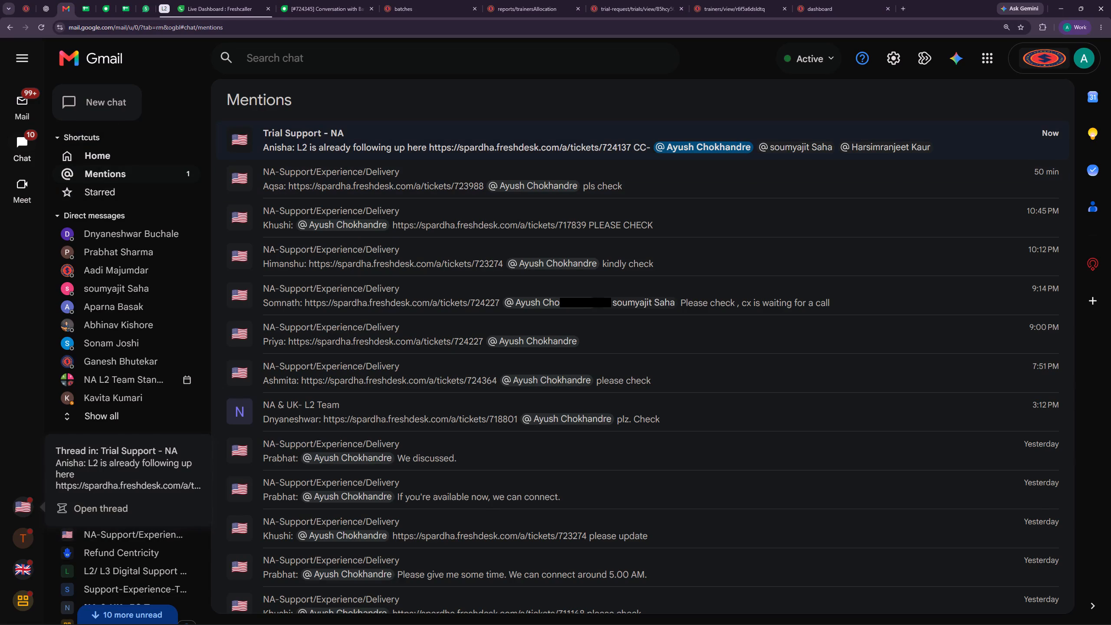
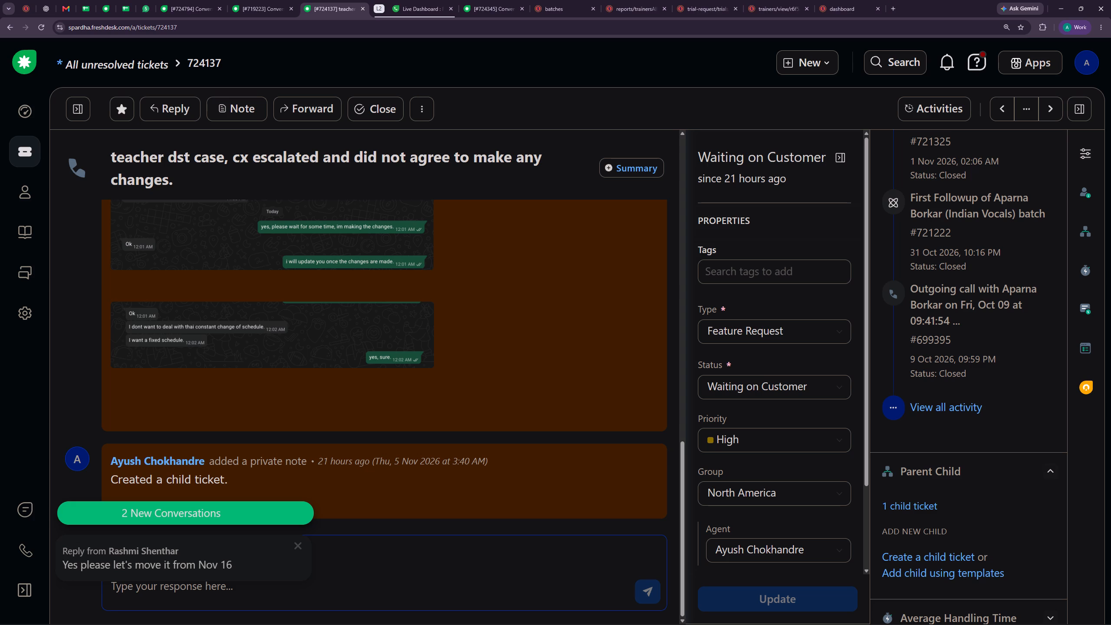
left_click(365, 7)
left_click(263, 2)
left_click(193, 2)
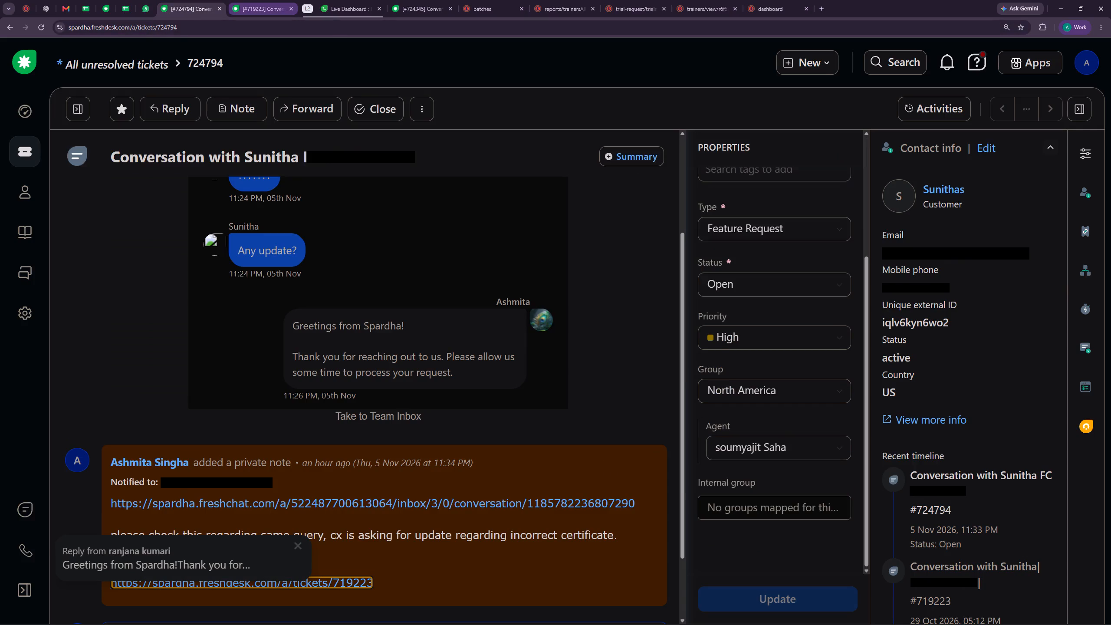
left_click(292, 10)
left_click(191, 7)
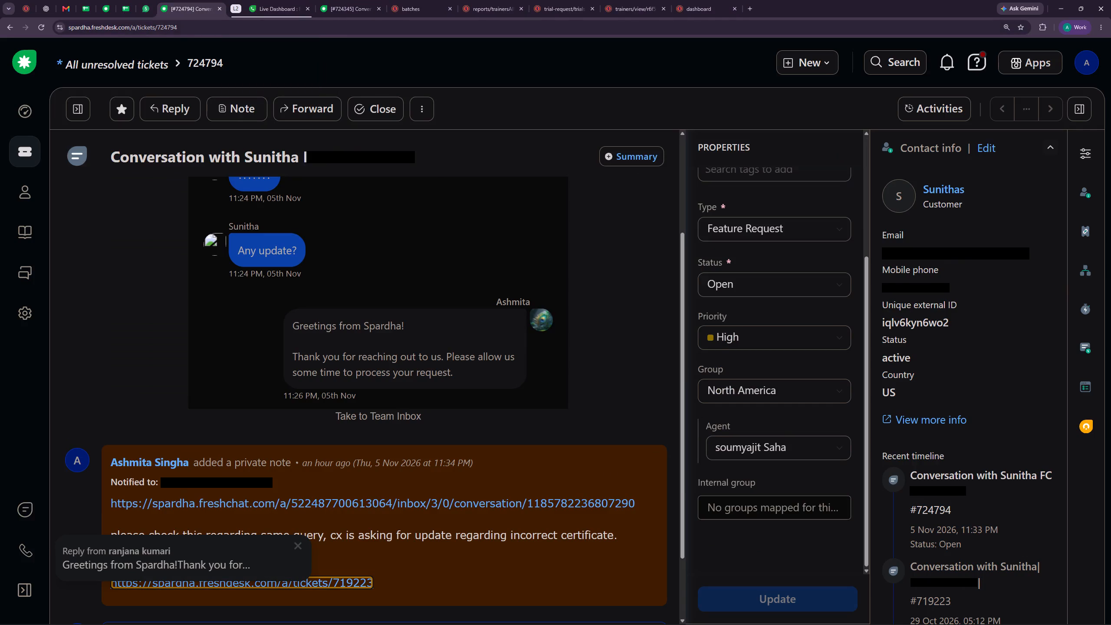
left_click(940, 195)
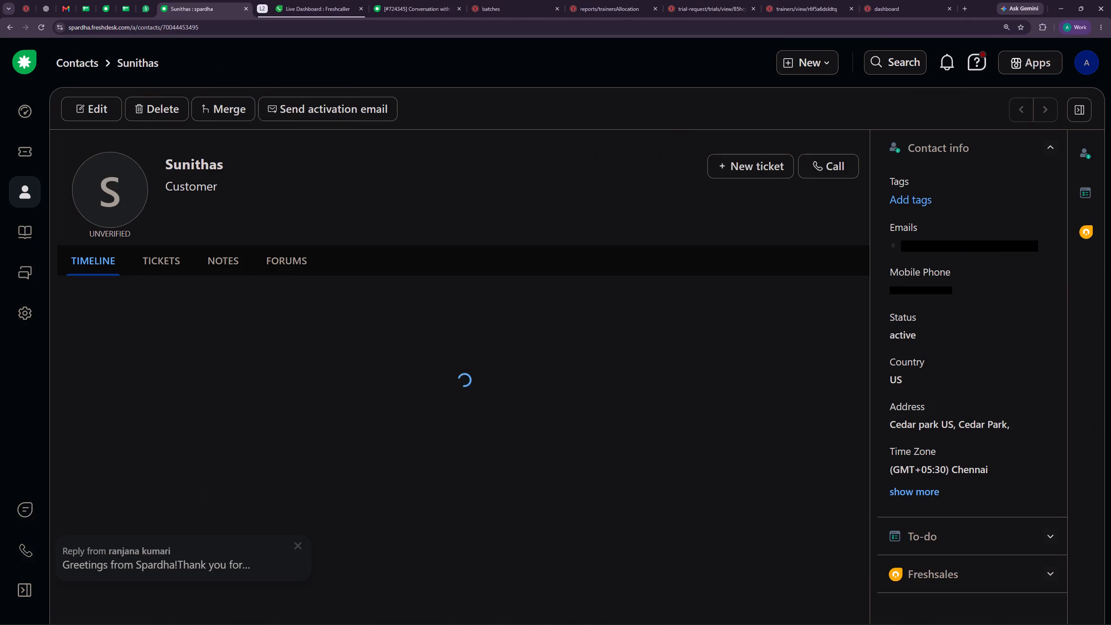
scroll(411, 265, "down", 2)
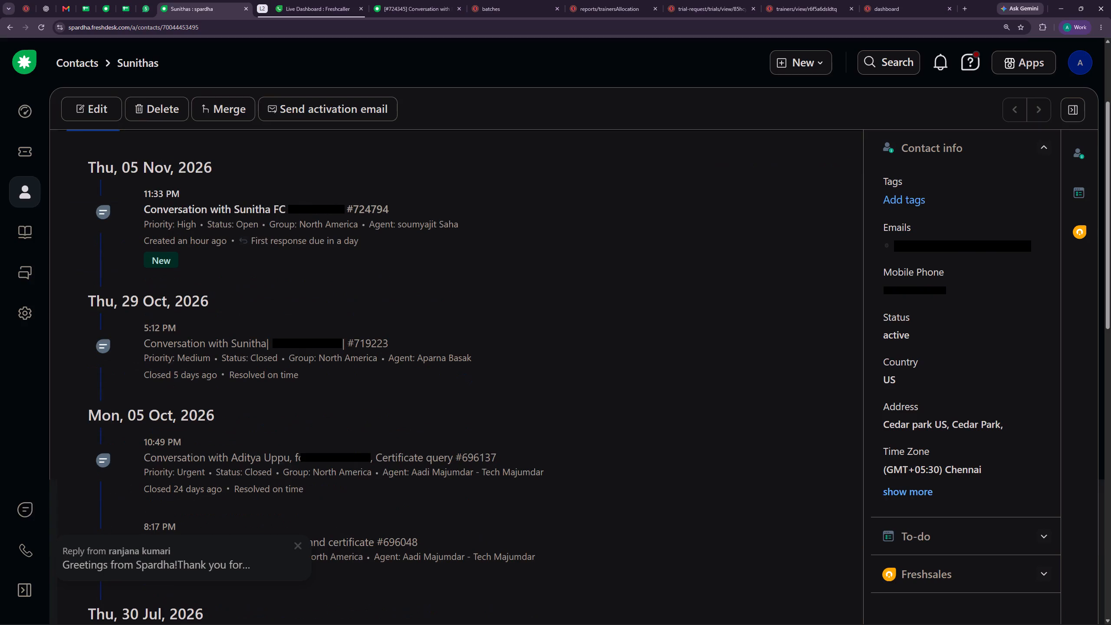
scroll(300, 351, "down", 1)
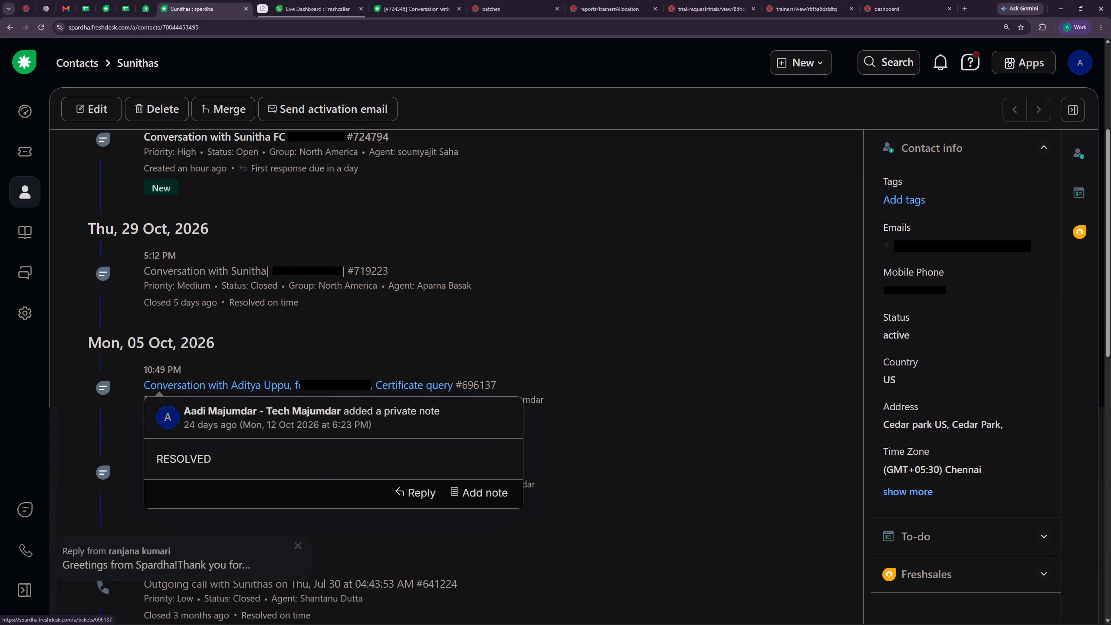
scroll(463, 313, "down", 1)
scroll(613, 347, "up", 1)
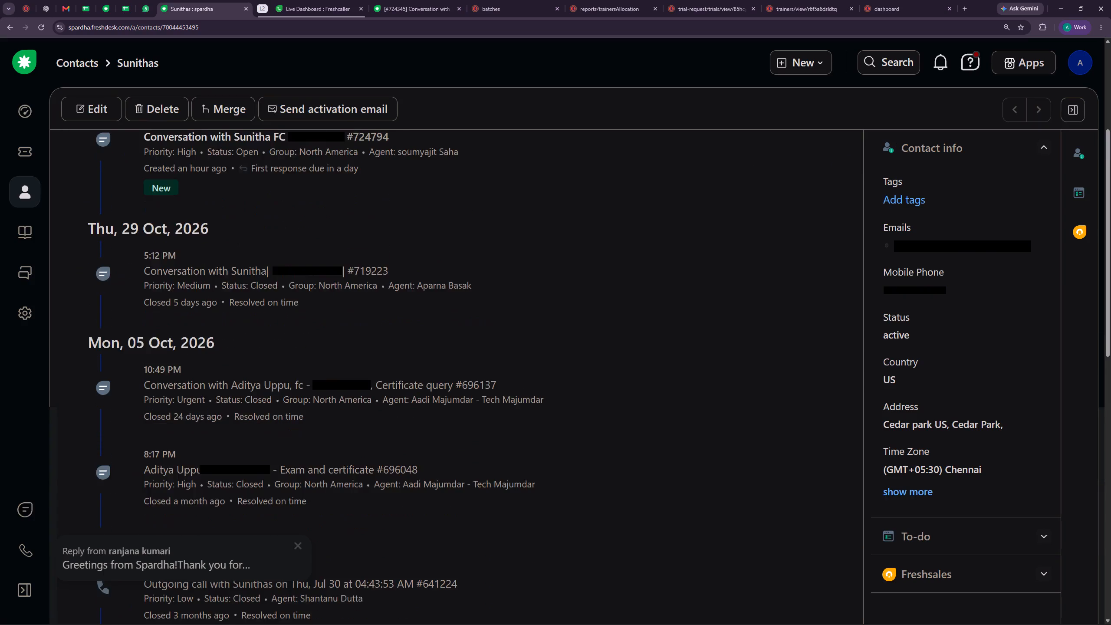
scroll(603, 349, "down", 2)
scroll(600, 349, "up", 3)
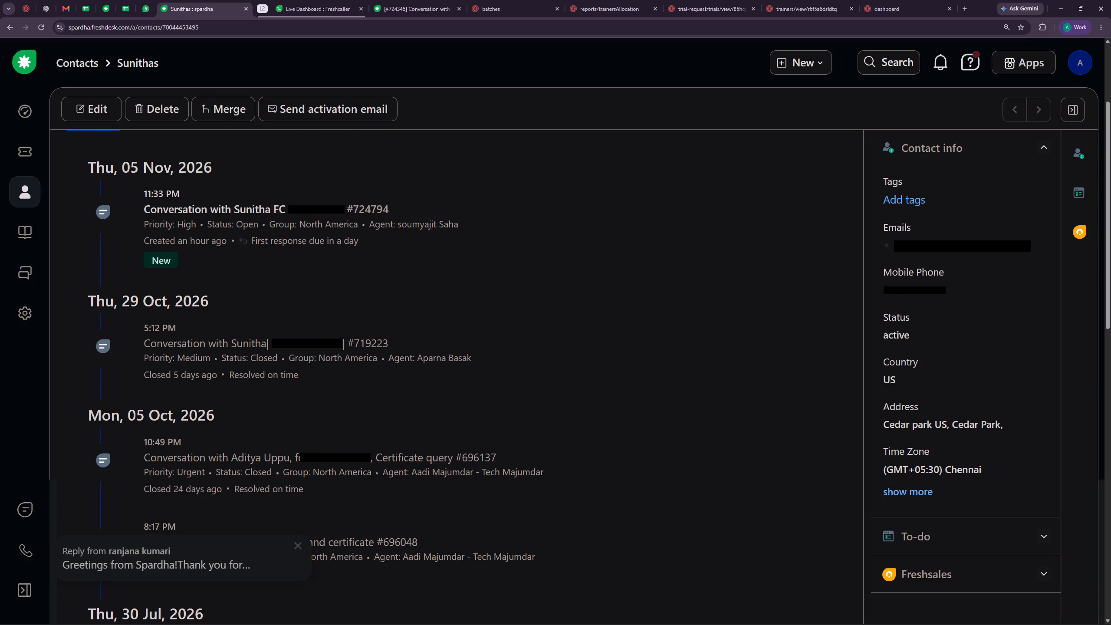
scroll(618, 320, "down", 5)
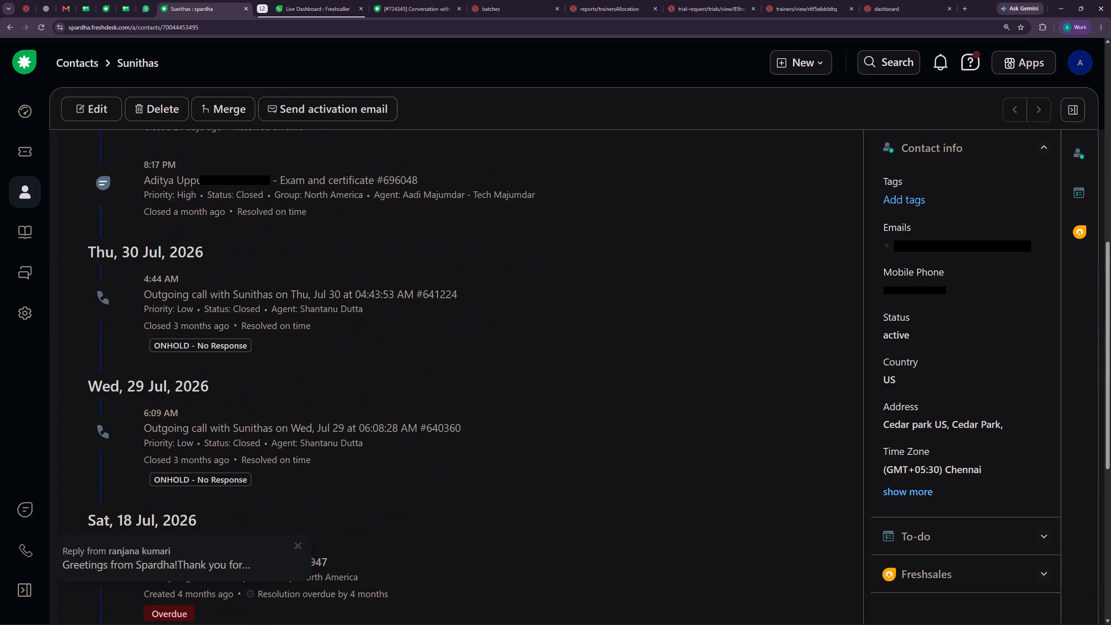
scroll(569, 316, "down", 1)
scroll(514, 320, "up", 2)
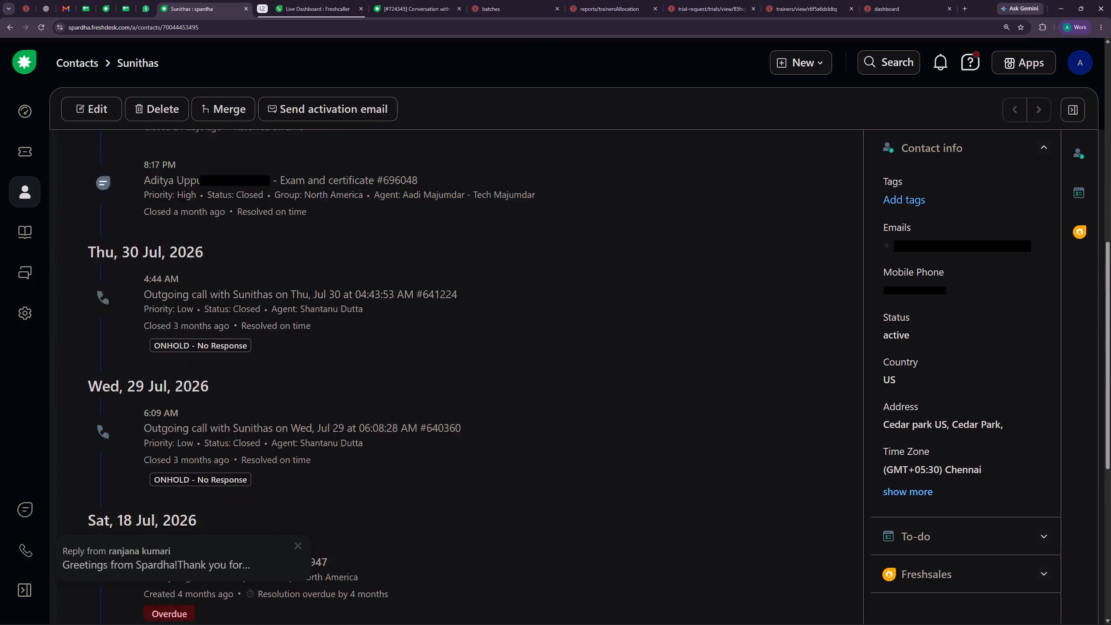
scroll(483, 350, "up", 6)
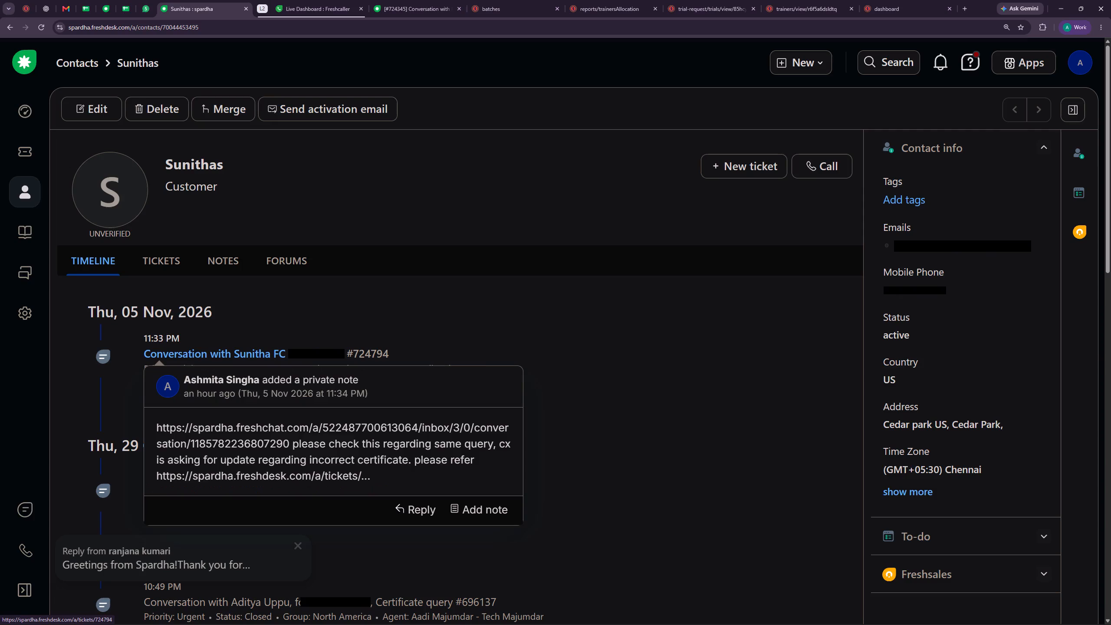
left_click(614, 343)
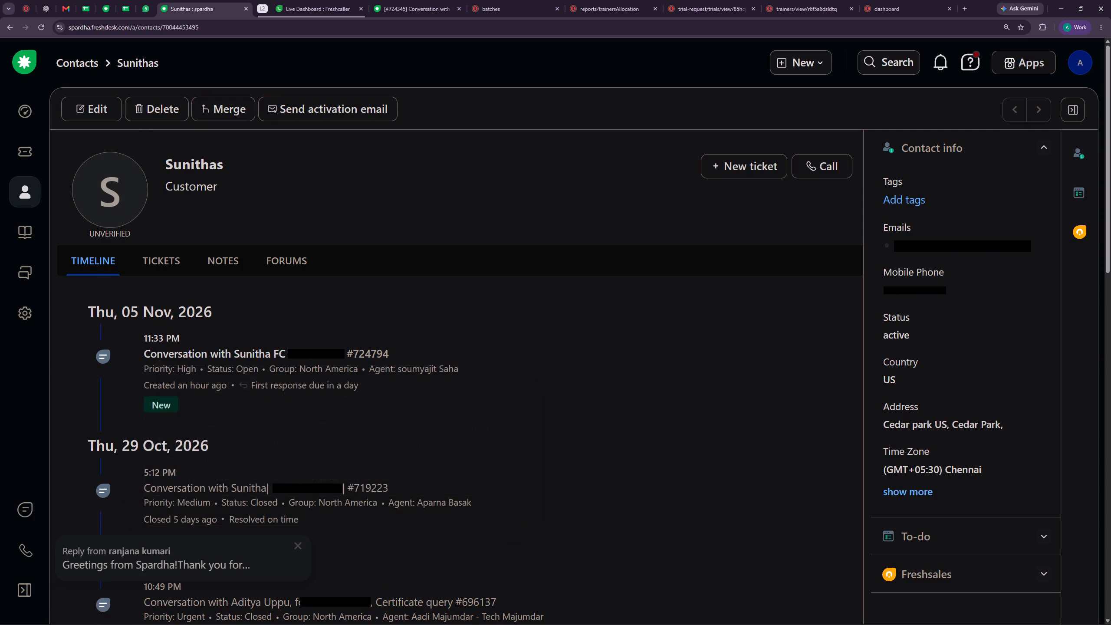
scroll(548, 366, "down", 2)
scroll(503, 370, "down", 1)
left_click(248, 383)
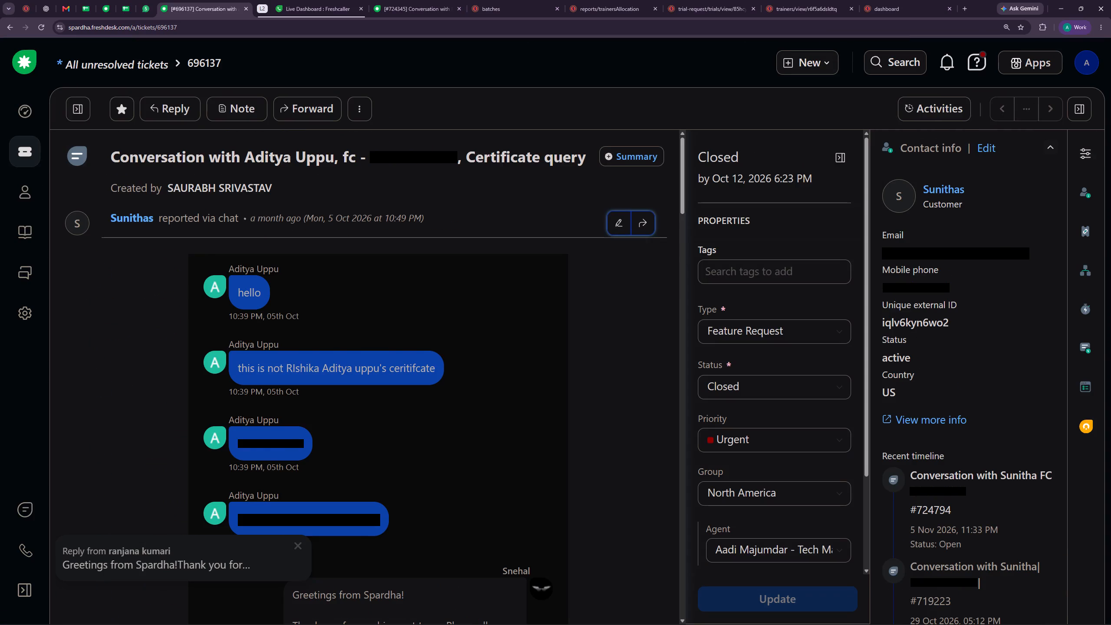
scroll(549, 374, "down", 12)
scroll(565, 372, "down", 12)
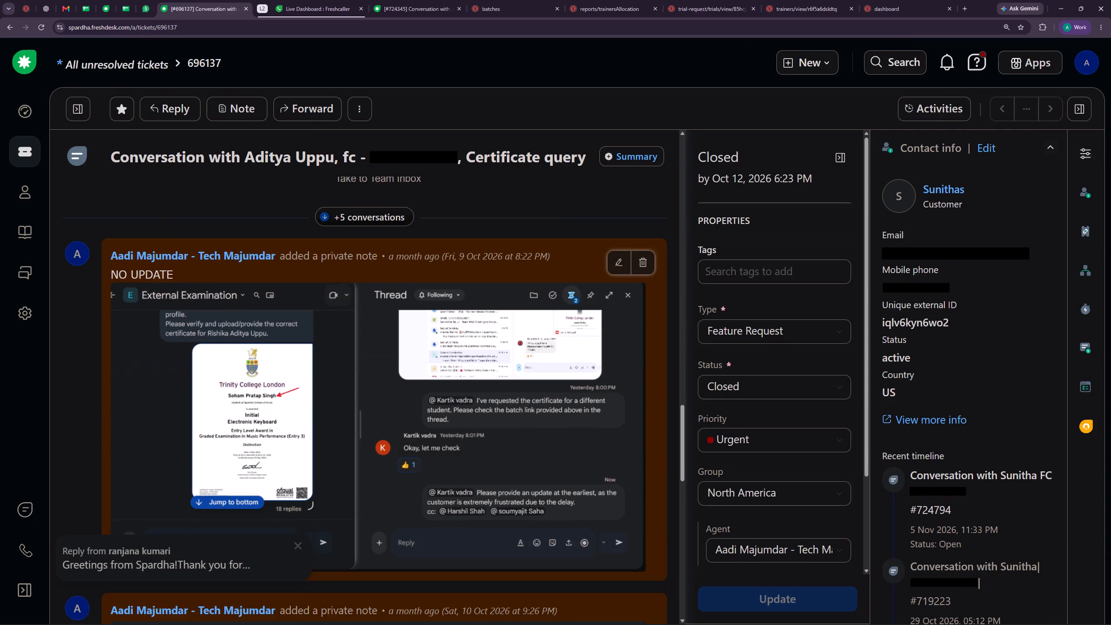
scroll(566, 375, "down", 12)
scroll(560, 368, "up", 2)
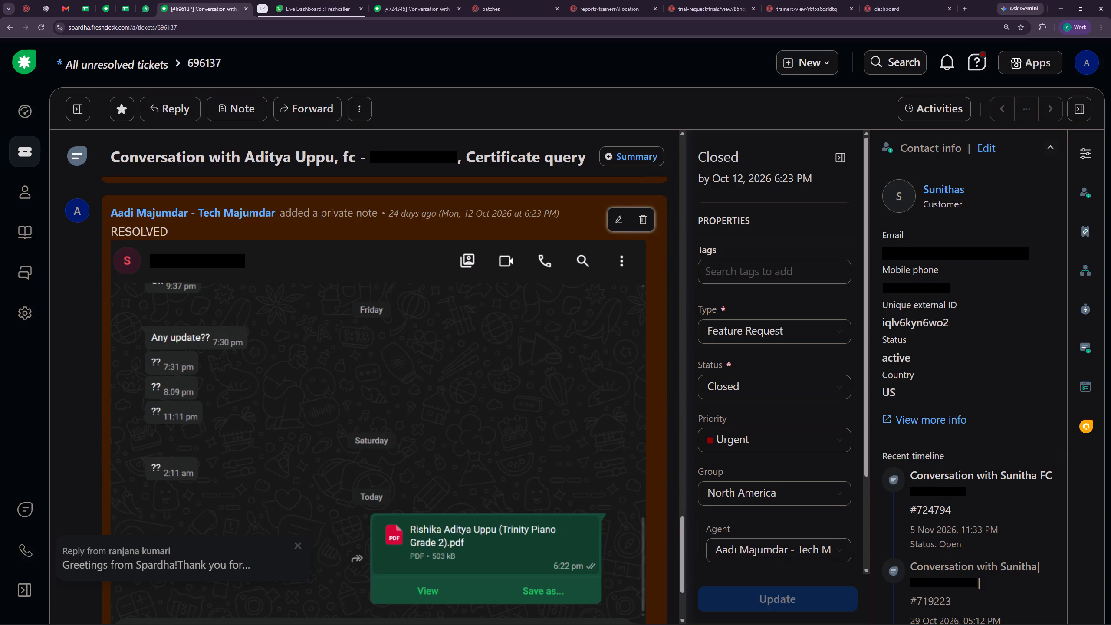
scroll(560, 368, "down", 1)
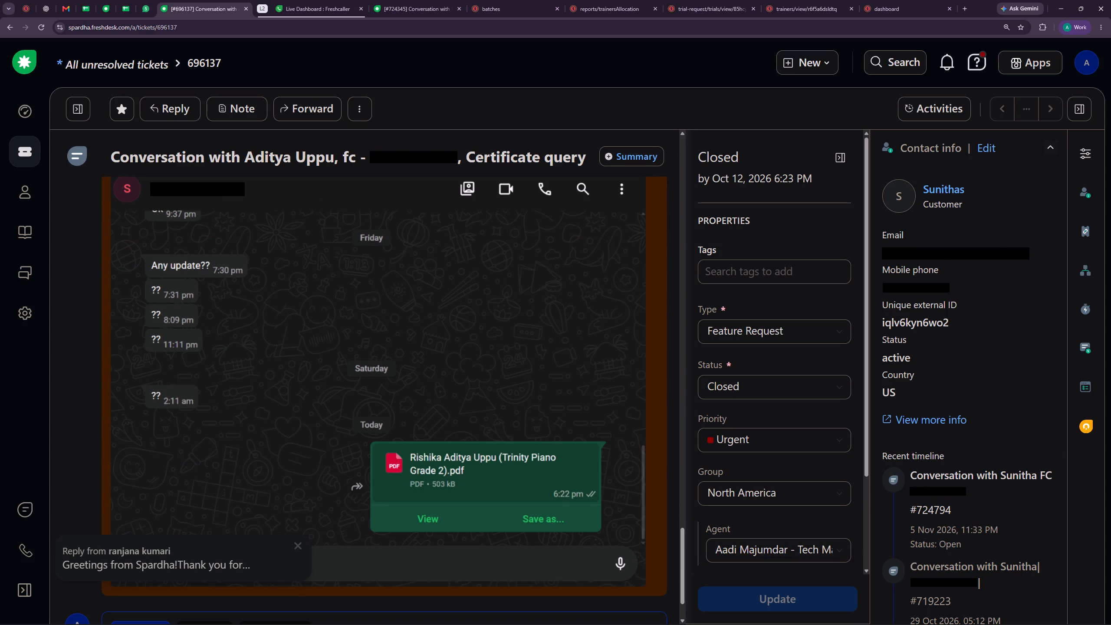
scroll(542, 366, "up", 1)
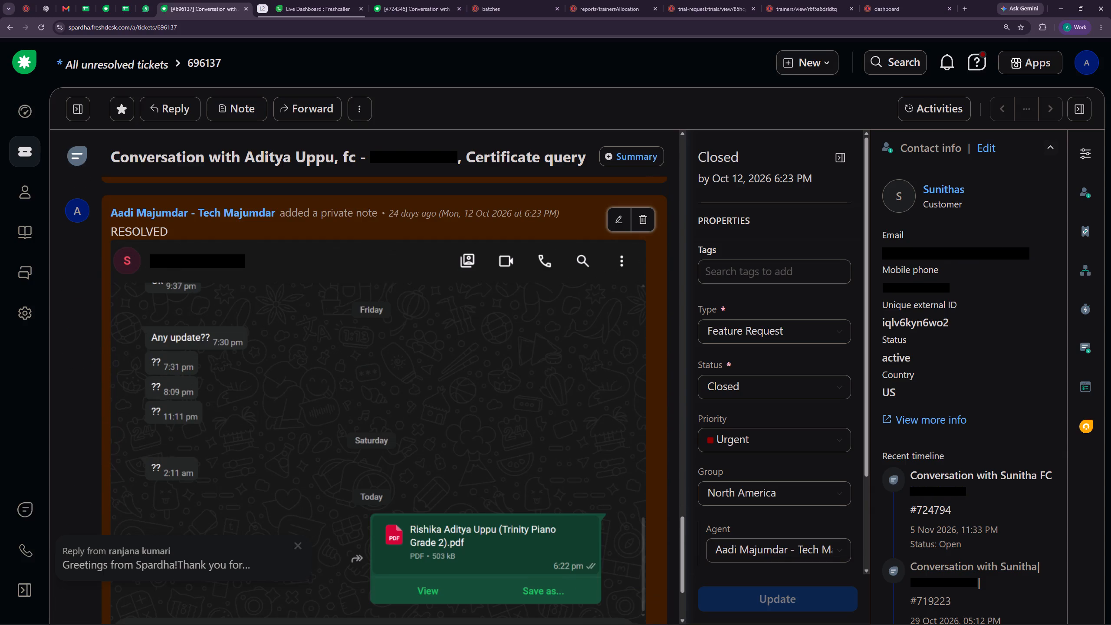
scroll(541, 366, "down", 4)
scroll(541, 365, "up", 2)
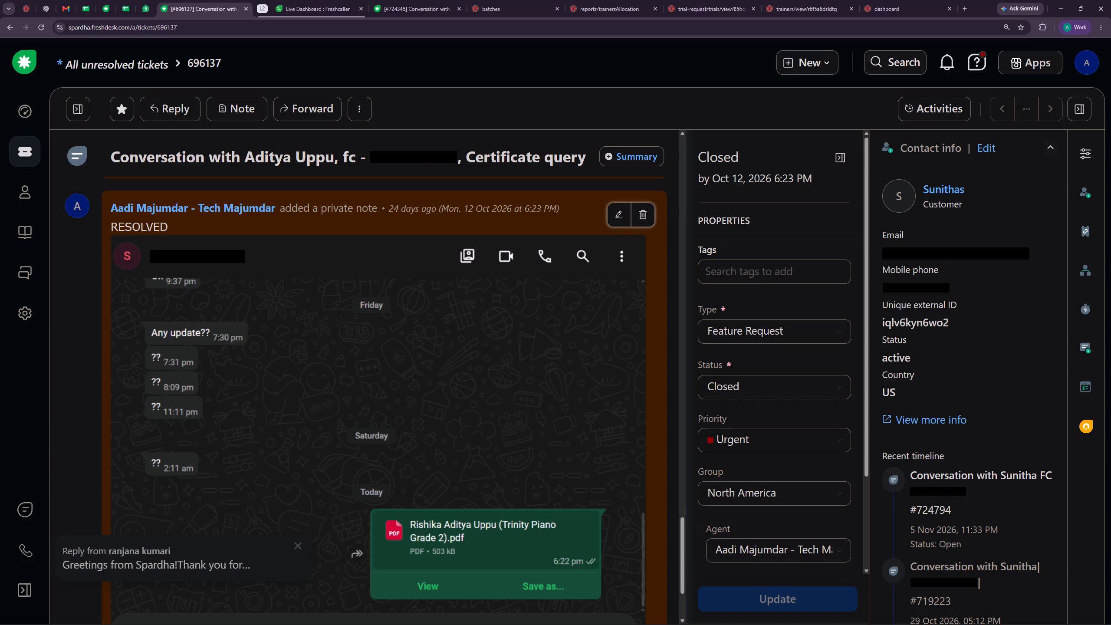
scroll(421, 334, "up", 6)
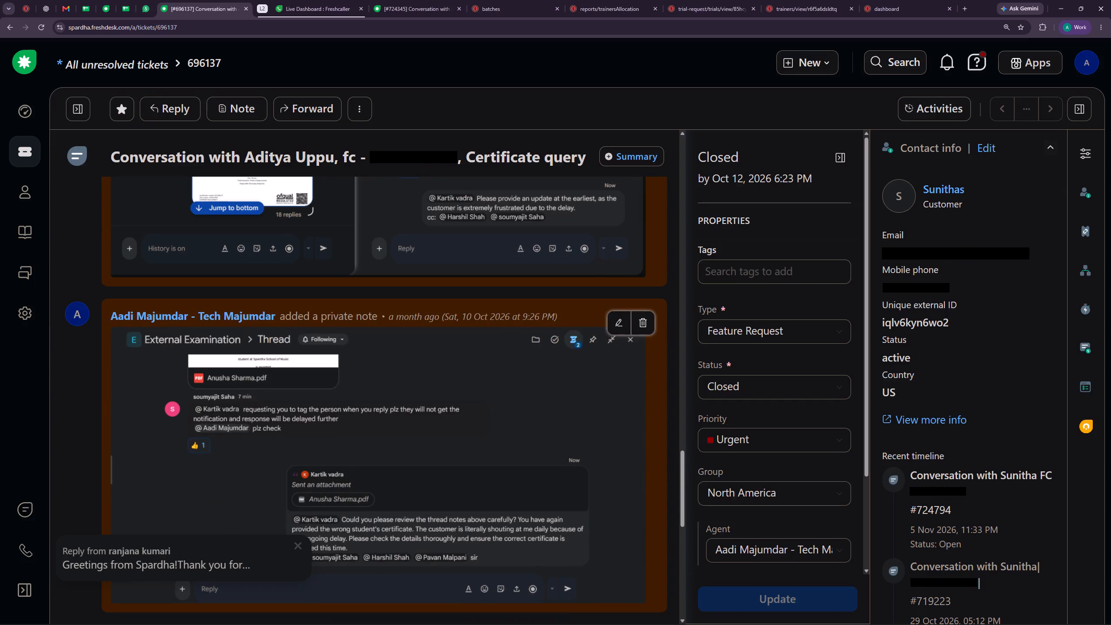
left_click(302, 545)
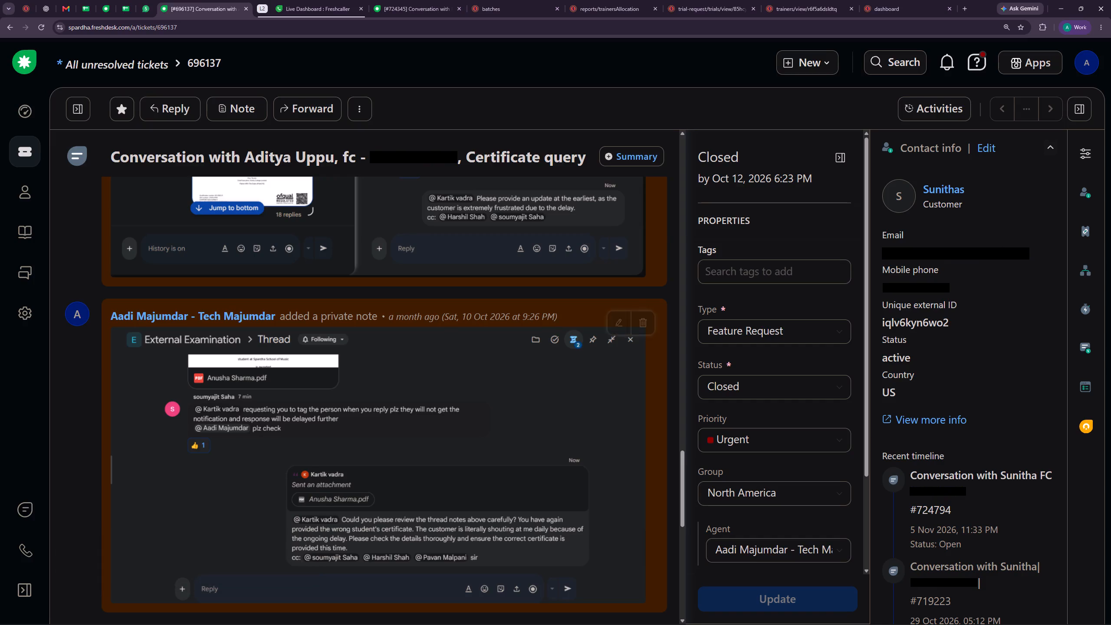
left_click(245, 10)
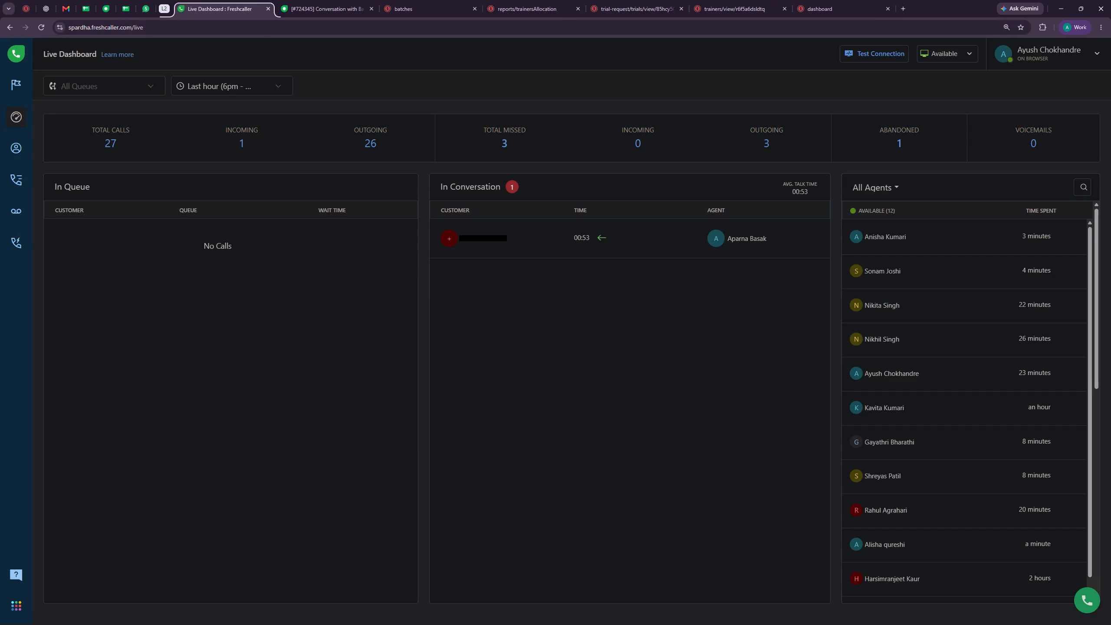
Switch to Gmail chat and check the shortcuts and direct messages in the conversation list.
left_click(68, 1)
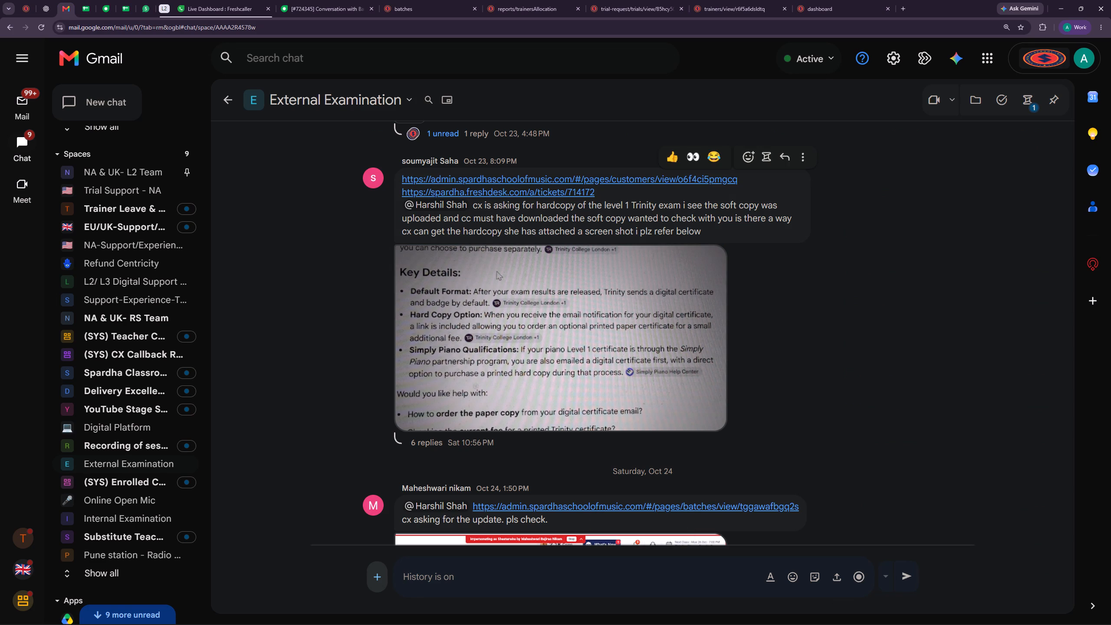
scroll(139, 249, "up", 4)
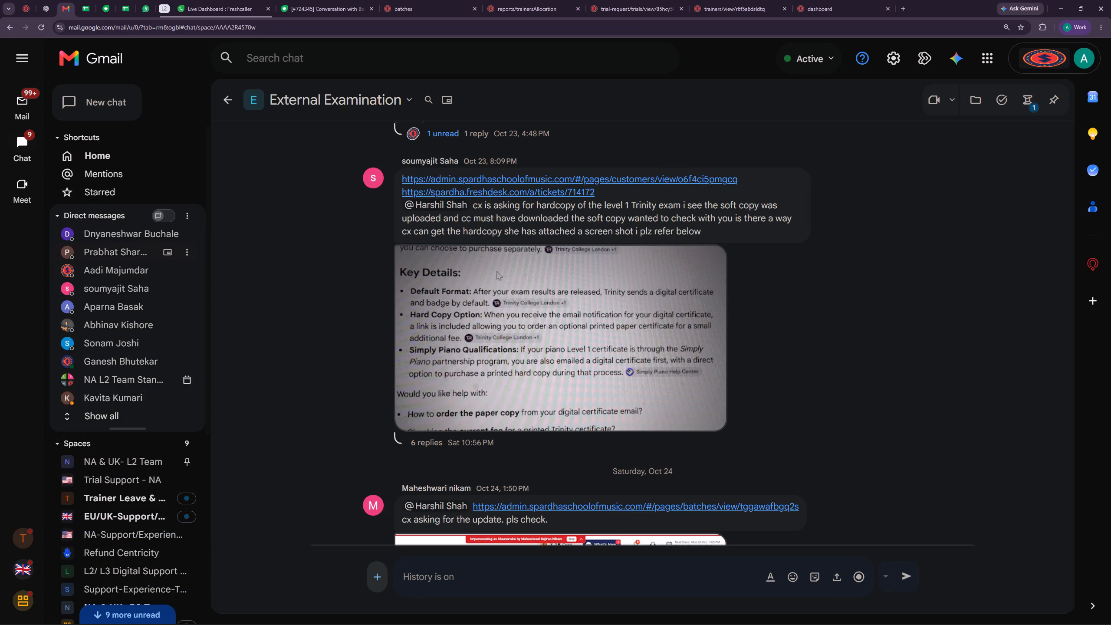
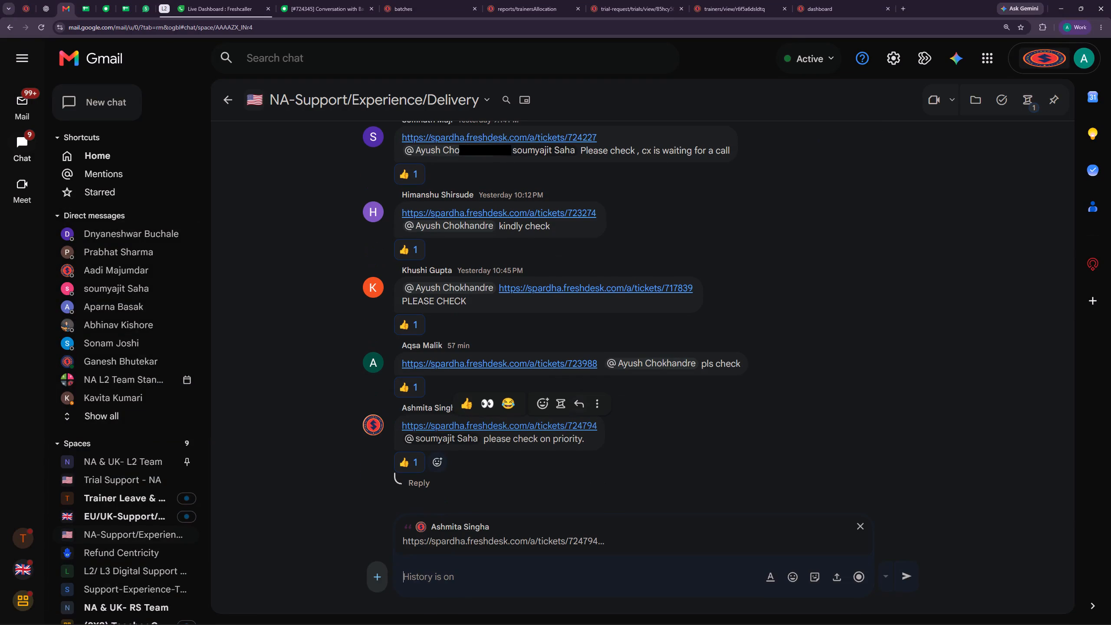
left_click(864, 527)
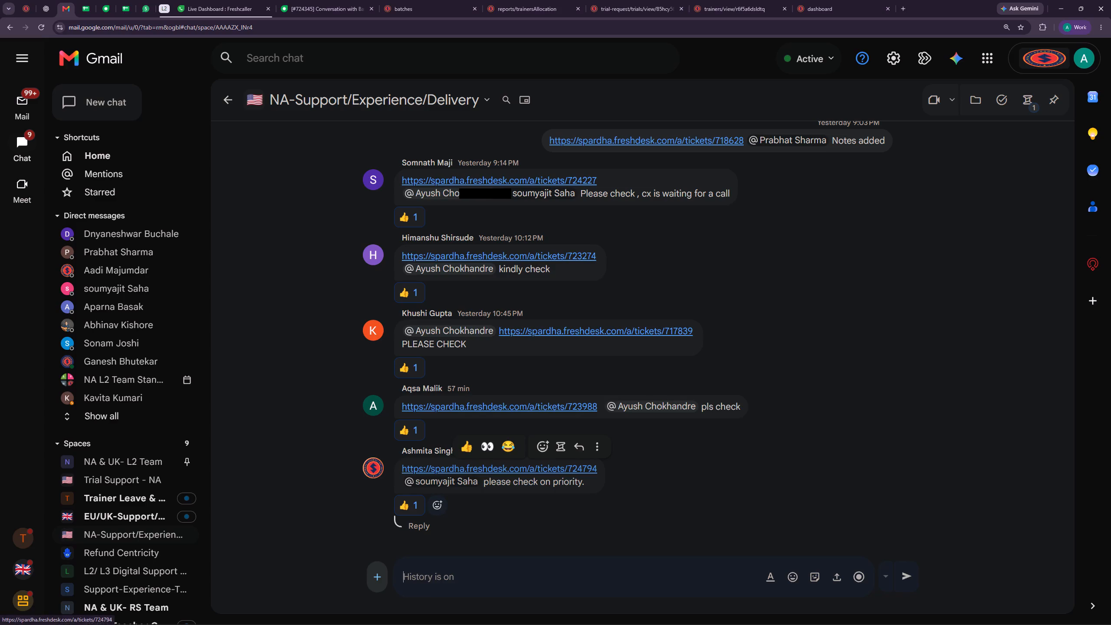
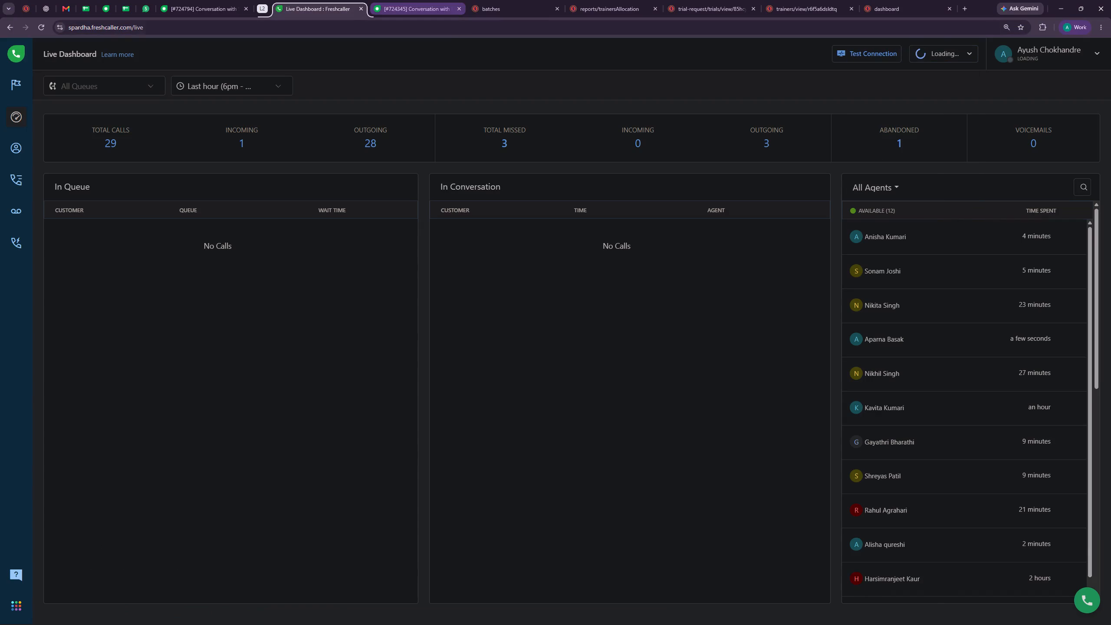
Bring up ticket 724345's conversation and dismiss the new-reply notification.
left_click(402, 0)
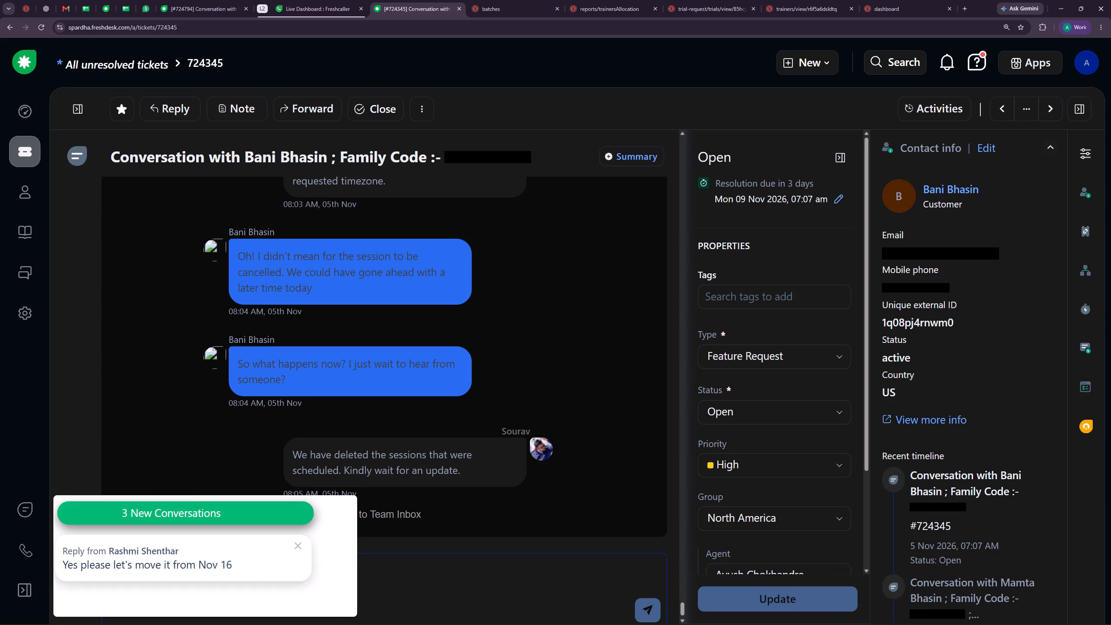
left_click_drag(306, 544, 300, 540)
left_click(294, 542)
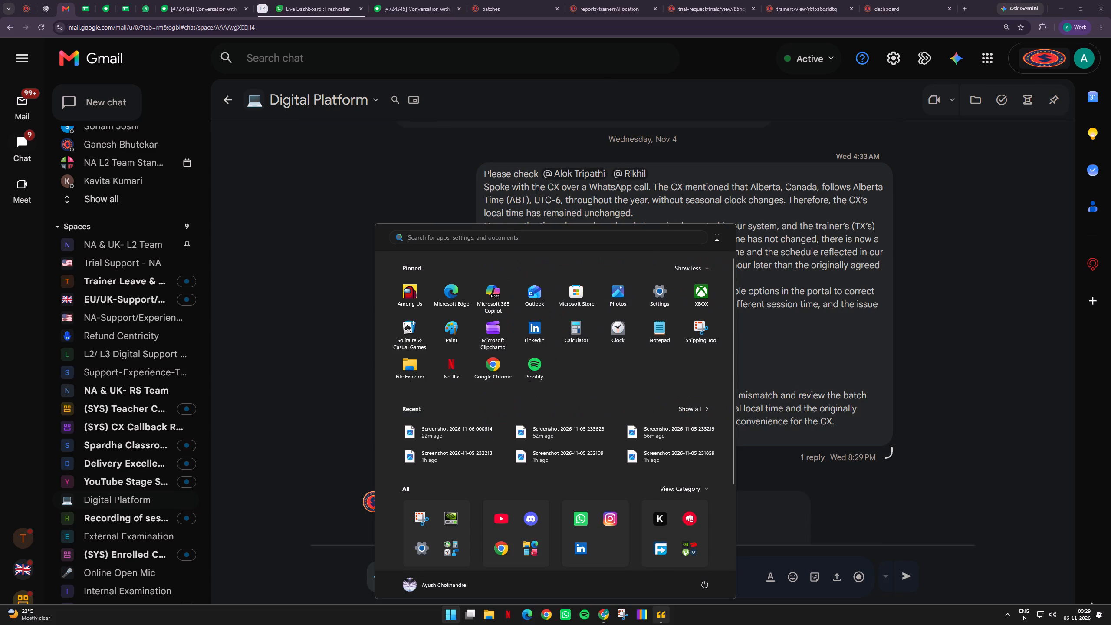
left_click(621, 611)
left_click(476, 282)
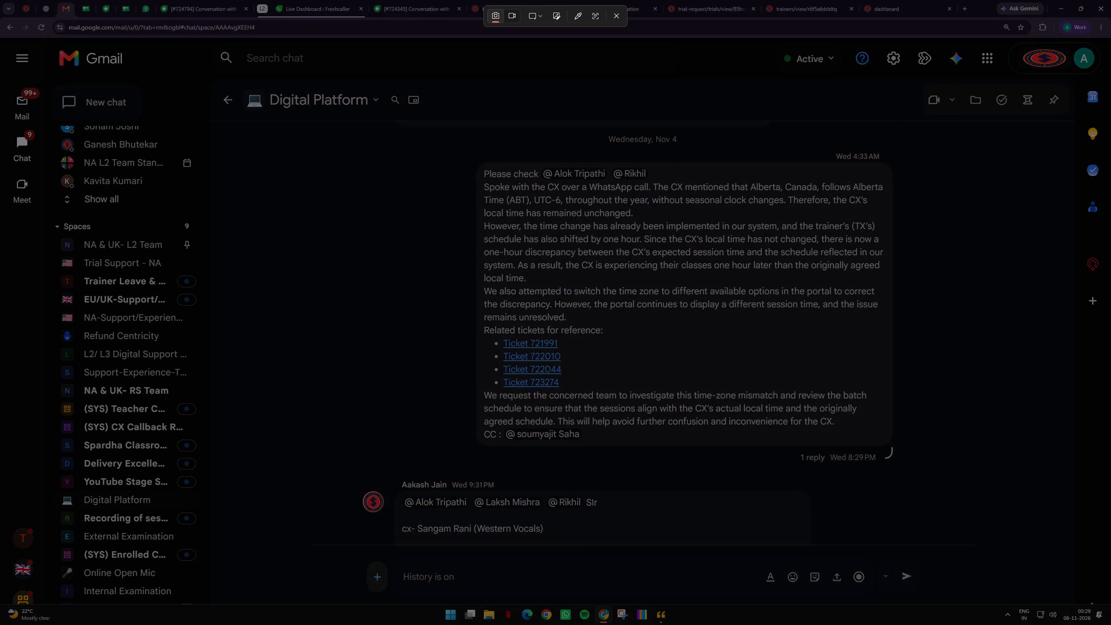
left_click_drag(227, 82, 1091, 562)
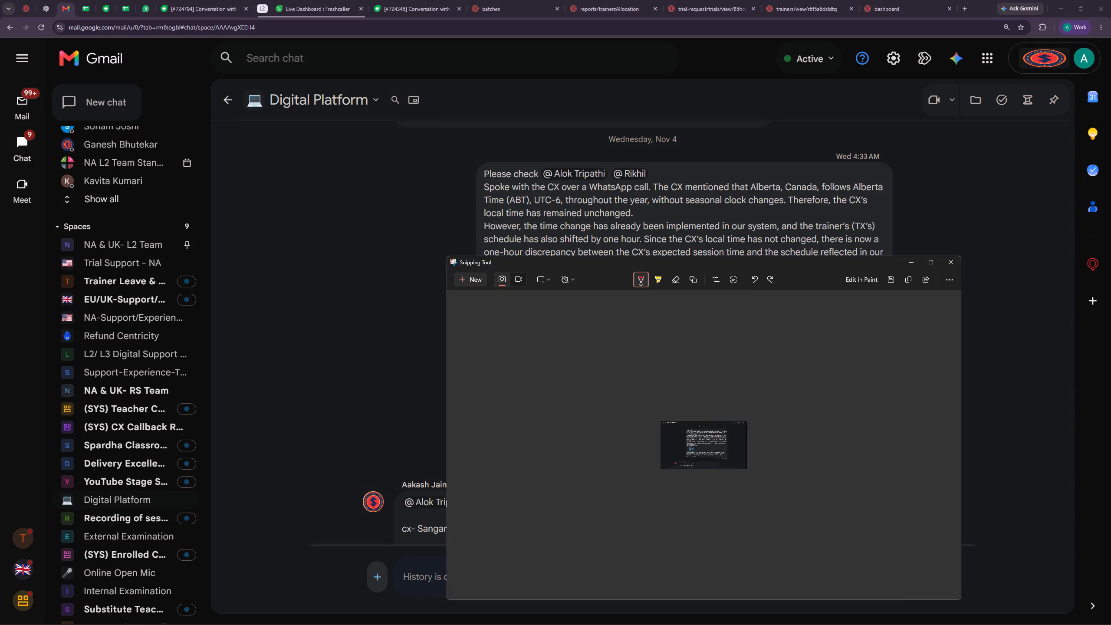
left_click(904, 281)
left_click(940, 266)
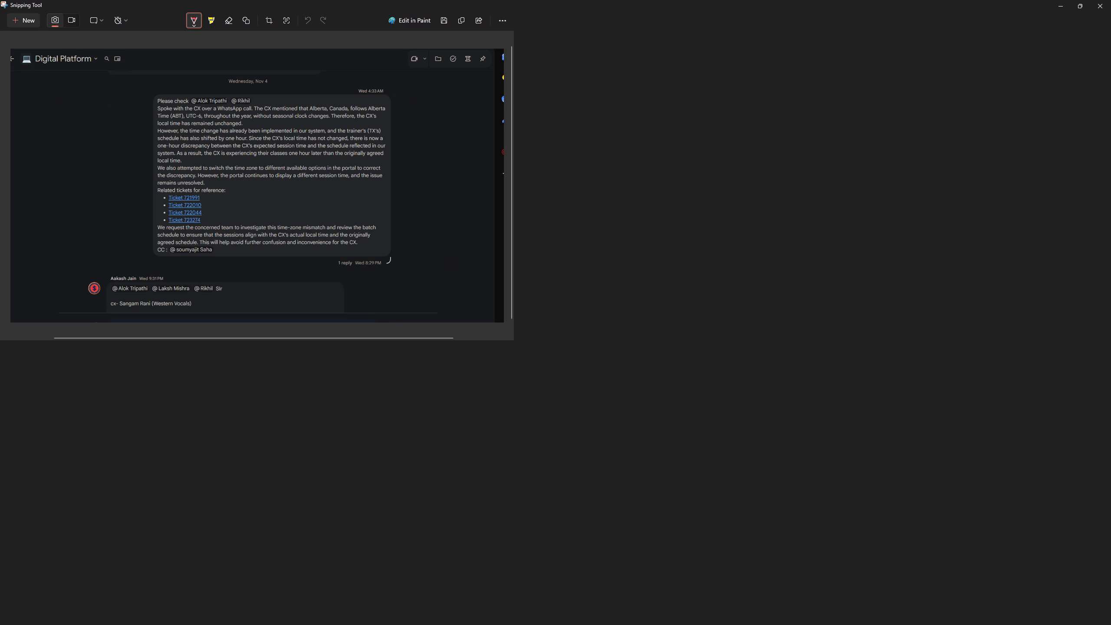
left_click(1110, 0)
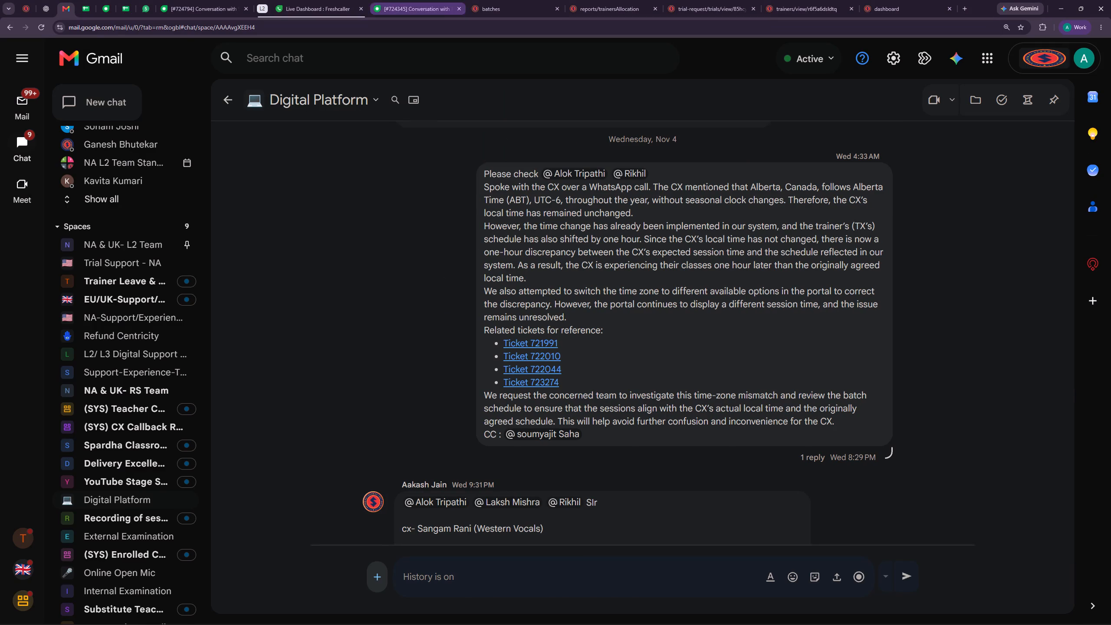
left_click(497, 0)
left_click(402, 0)
scroll(319, 312, "down", 6)
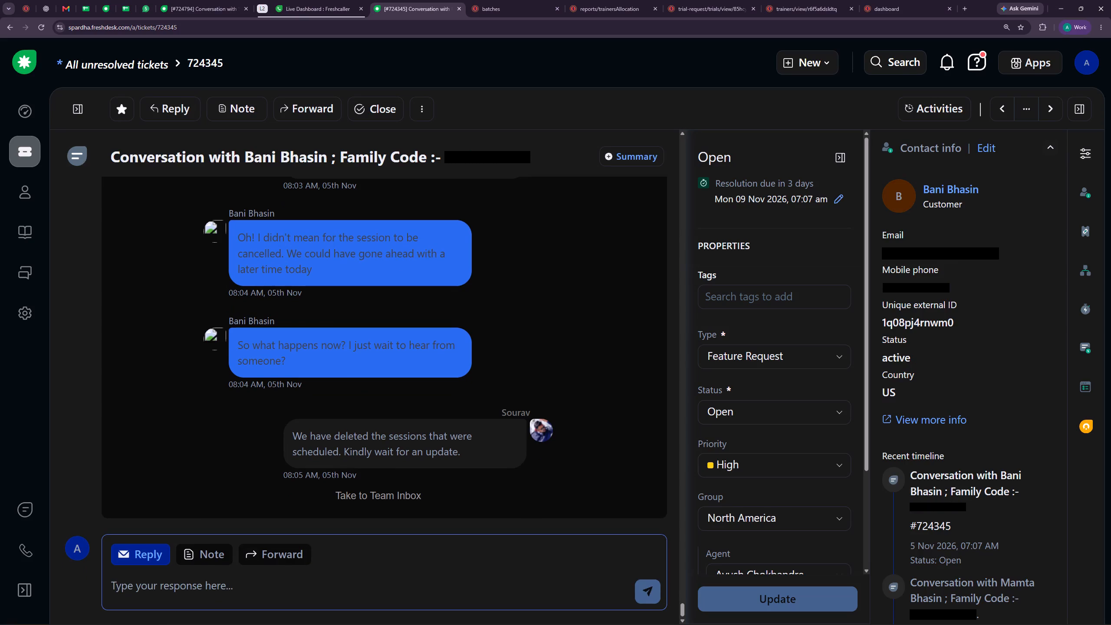
left_click(197, 556)
key("ctrl+v")
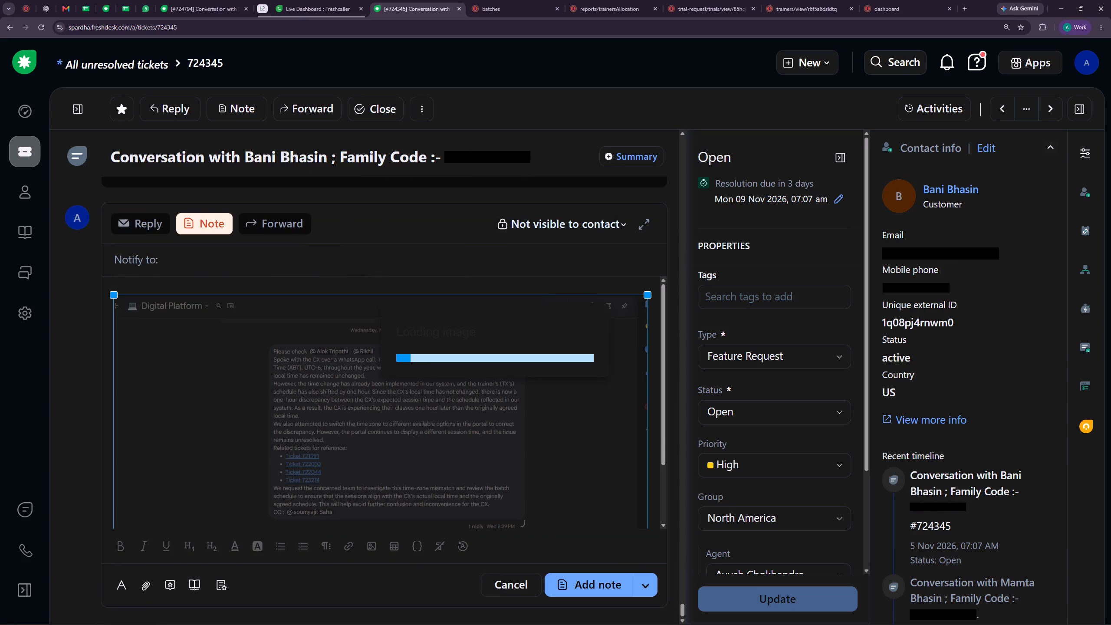
left_click(153, 286)
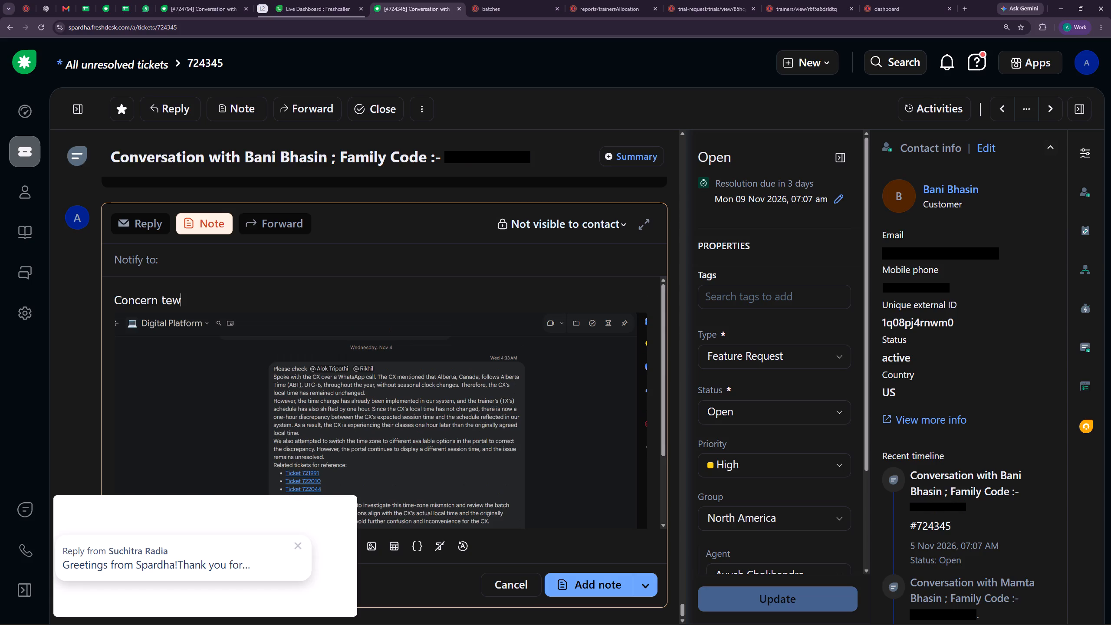
key("BackSpace")
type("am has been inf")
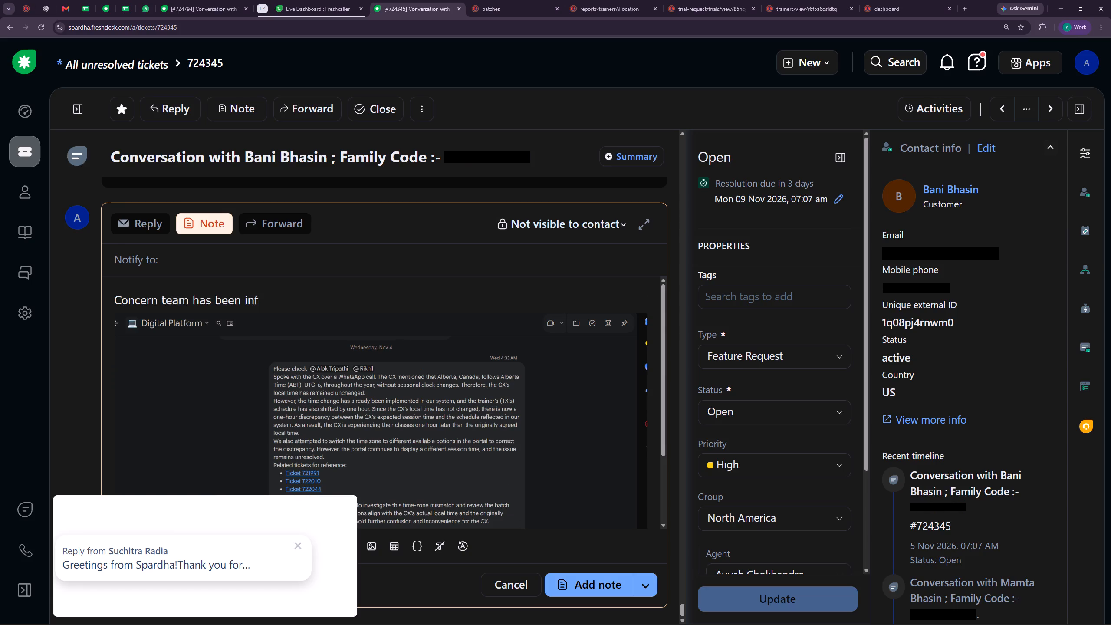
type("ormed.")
left_click(582, 583)
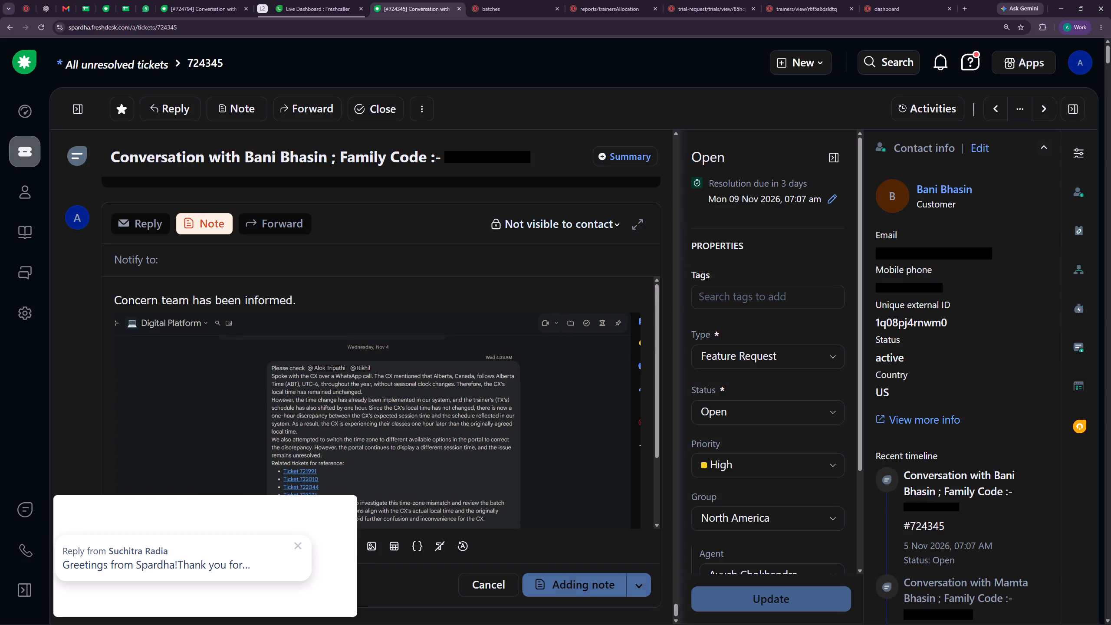
Update ticket 724345 to the status Waiting on Customer.
left_click(757, 409)
left_click(750, 557)
left_click(785, 602)
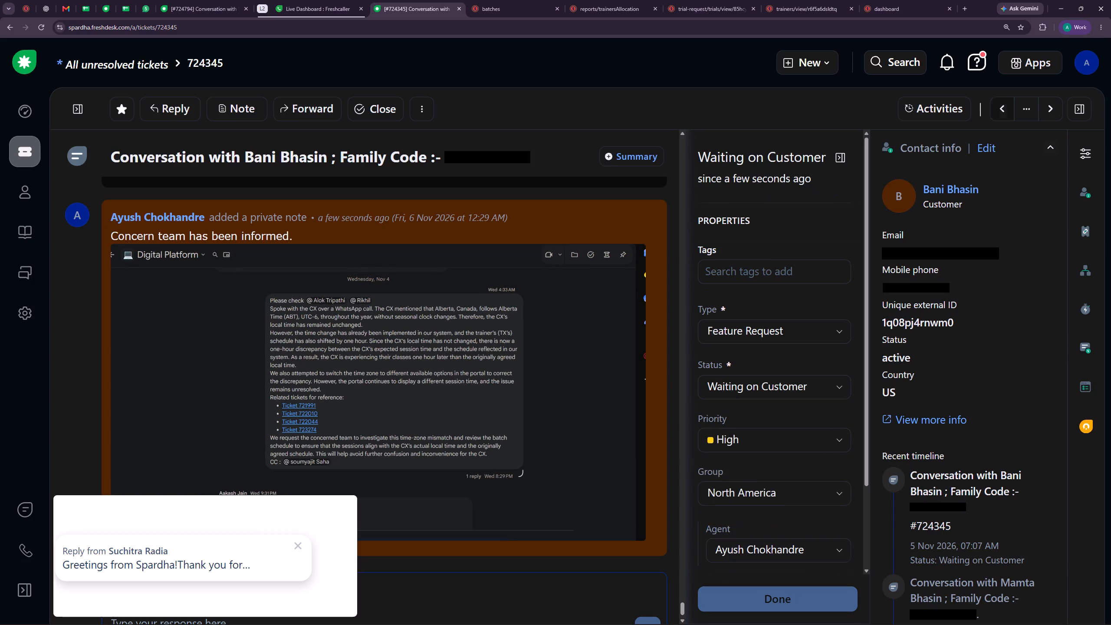
left_click_drag(996, 120, 996, 125)
left_click(1002, 110)
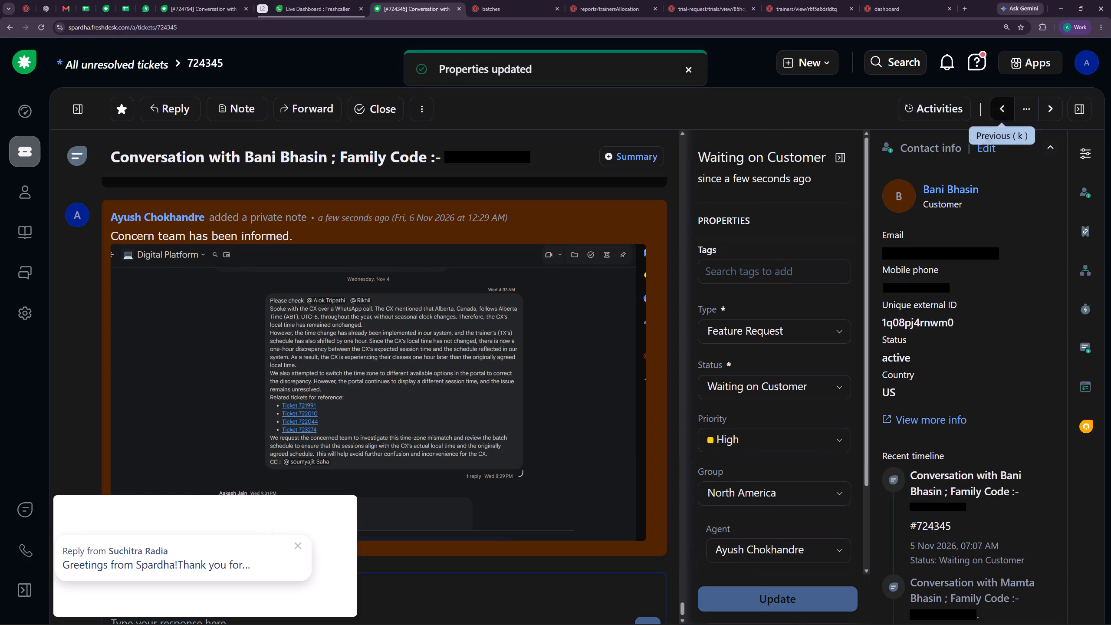
left_click(299, 544)
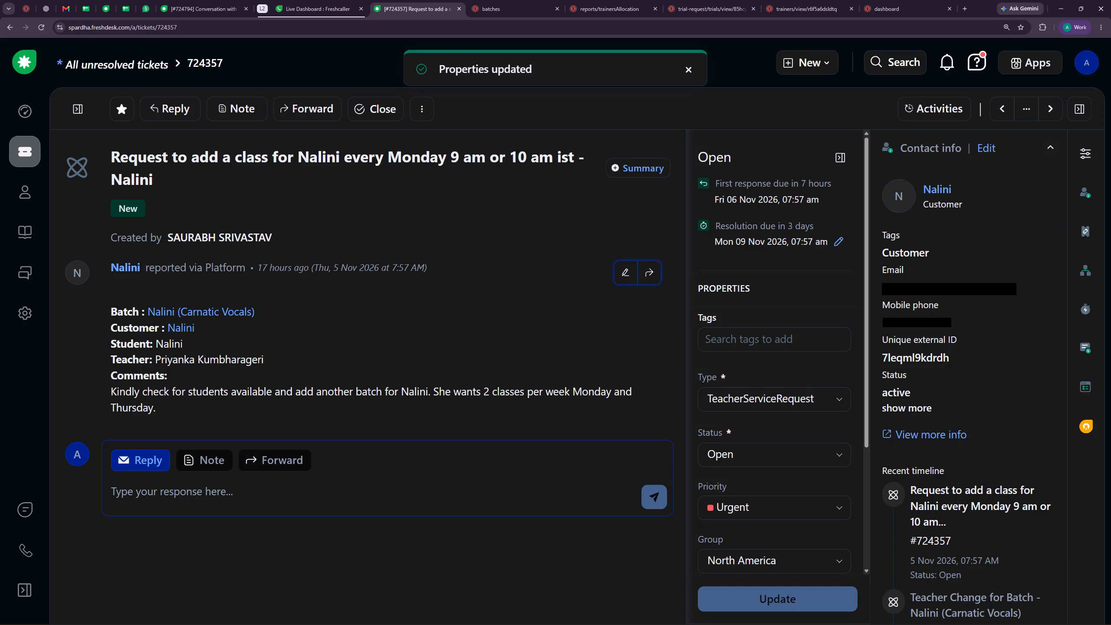
Search the admin portal's batches using the mobile number from ticket 724357 and open the Nalini (Carnatic Vocals) batch.
left_click_drag(971, 316, 901, 328)
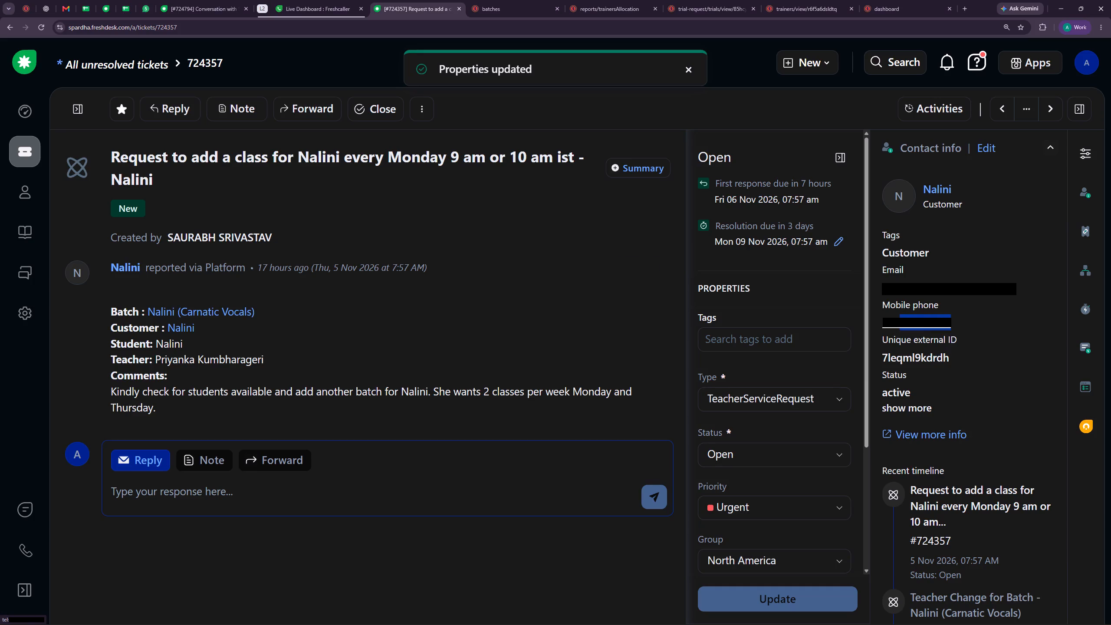
left_click_drag(901, 328, 894, 328)
key("ctrl+c")
left_click(506, 0)
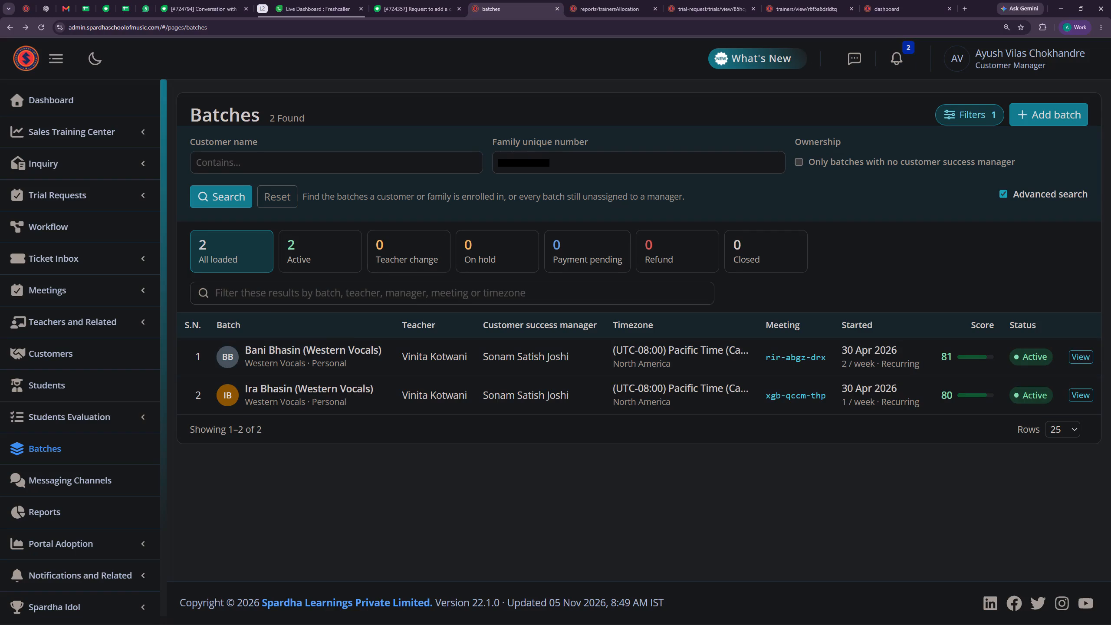
left_click_drag(580, 158, 402, 158)
key("ctrl+v")
left_click(230, 189)
left_click(1077, 359)
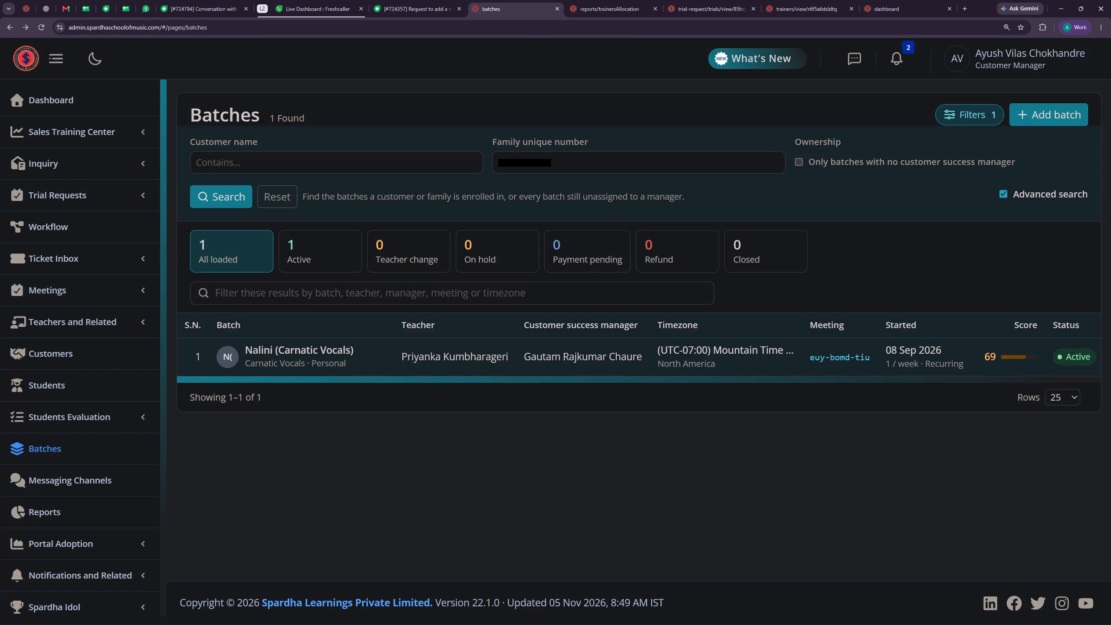
Review the batch's November sessions and its schedule, including deleted entries, and recheck the class request in ticket 724357.
left_click(276, 398)
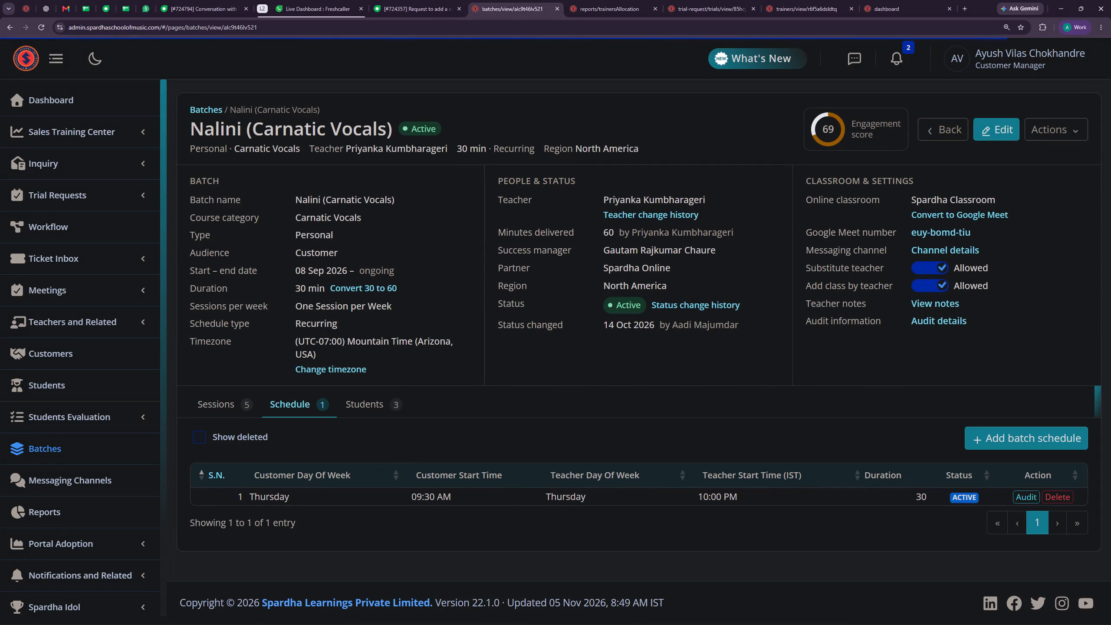
left_click(228, 409)
scroll(493, 477, "down", 2)
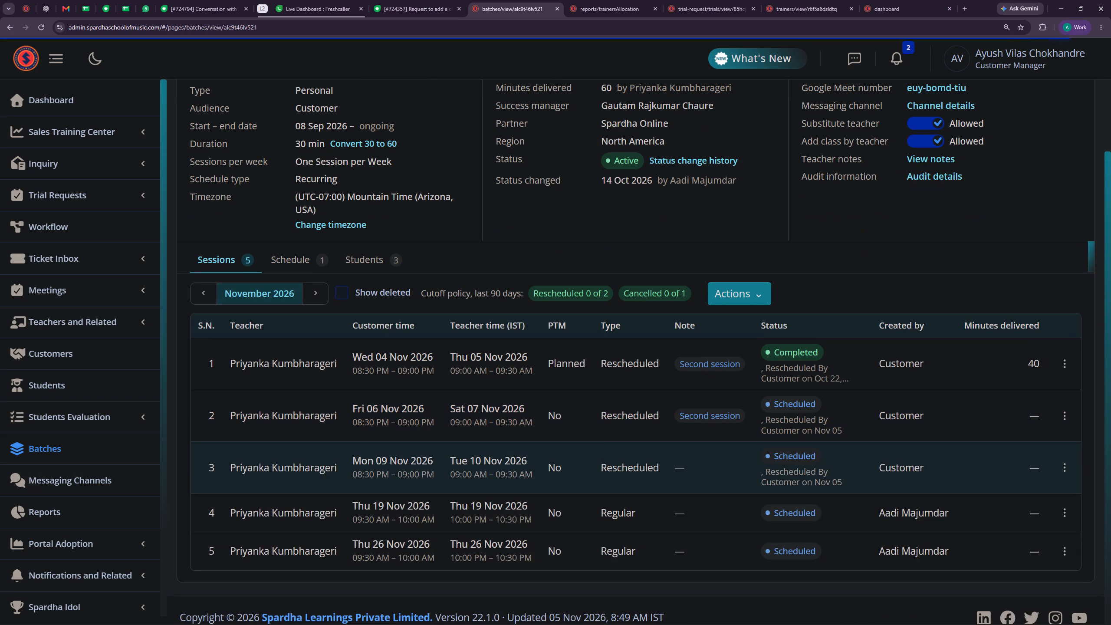
scroll(468, 359, "up", 2)
left_click(307, 401)
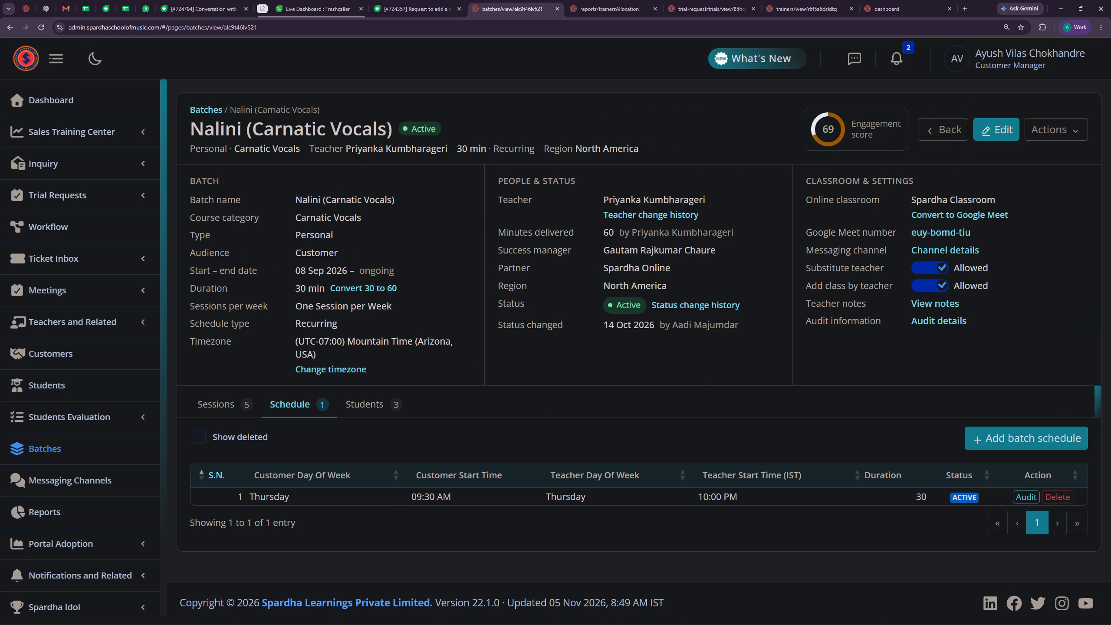
left_click(230, 408)
left_click(312, 404)
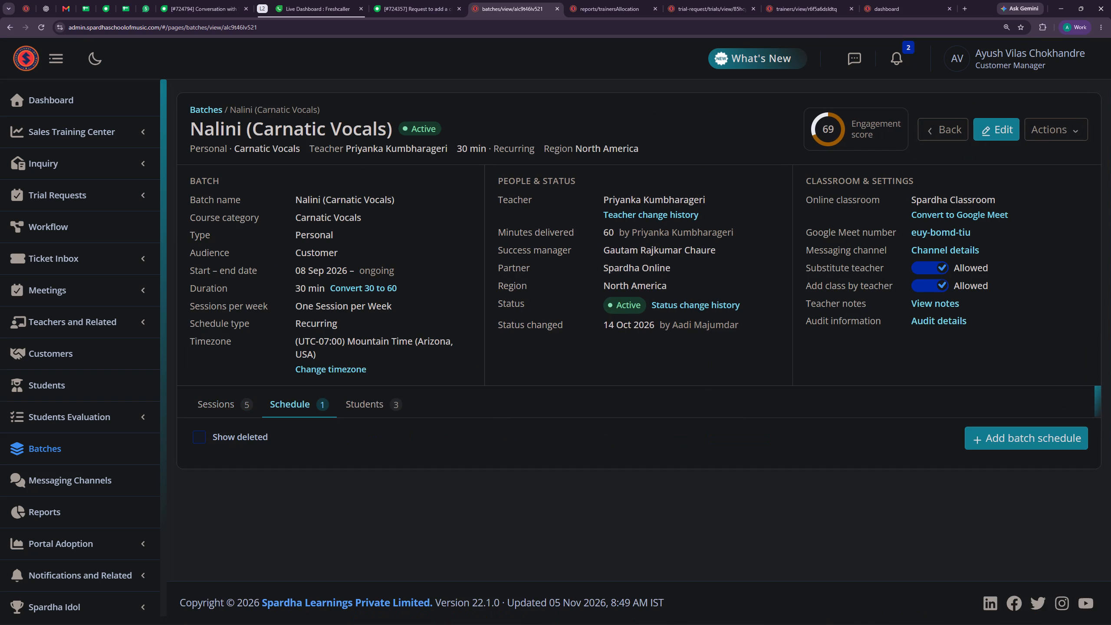
left_click(193, 439)
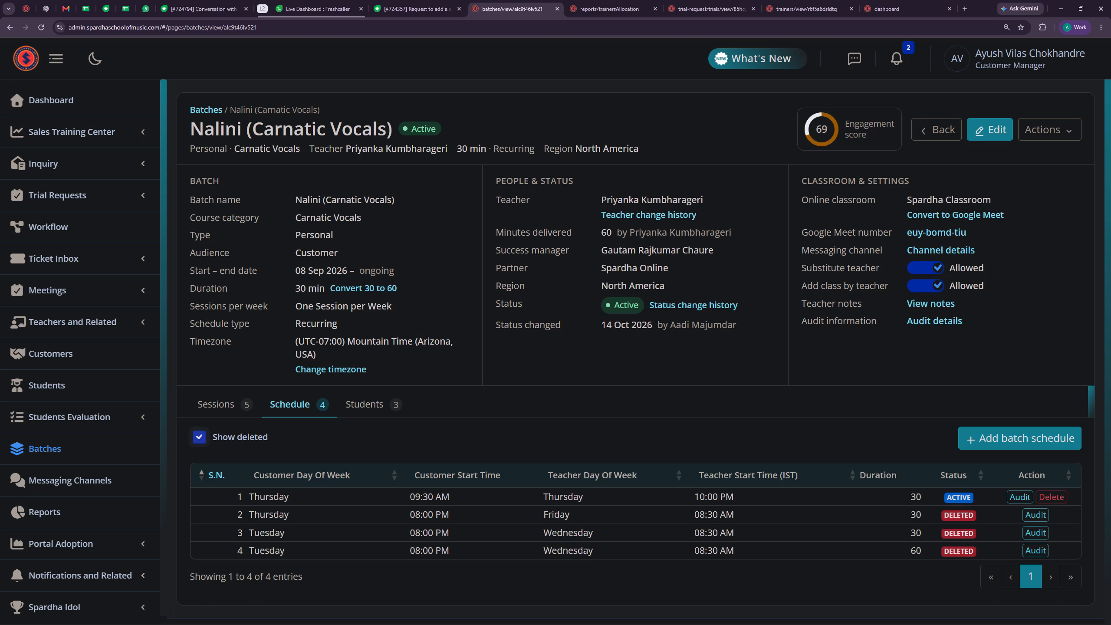
left_click(197, 442)
left_click(417, 0)
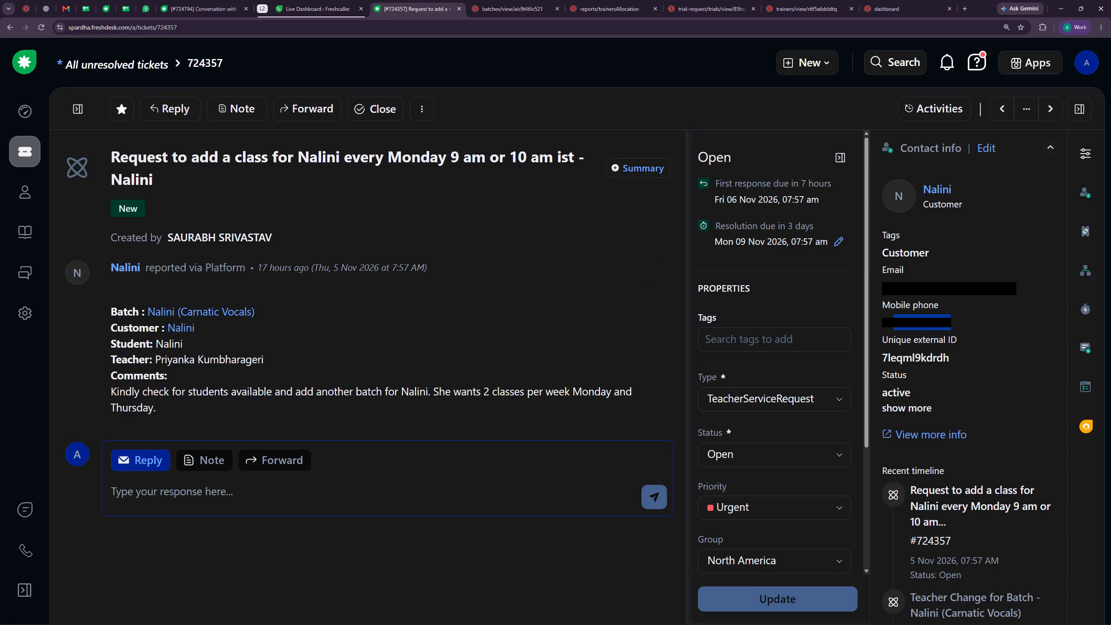
left_click(492, 0)
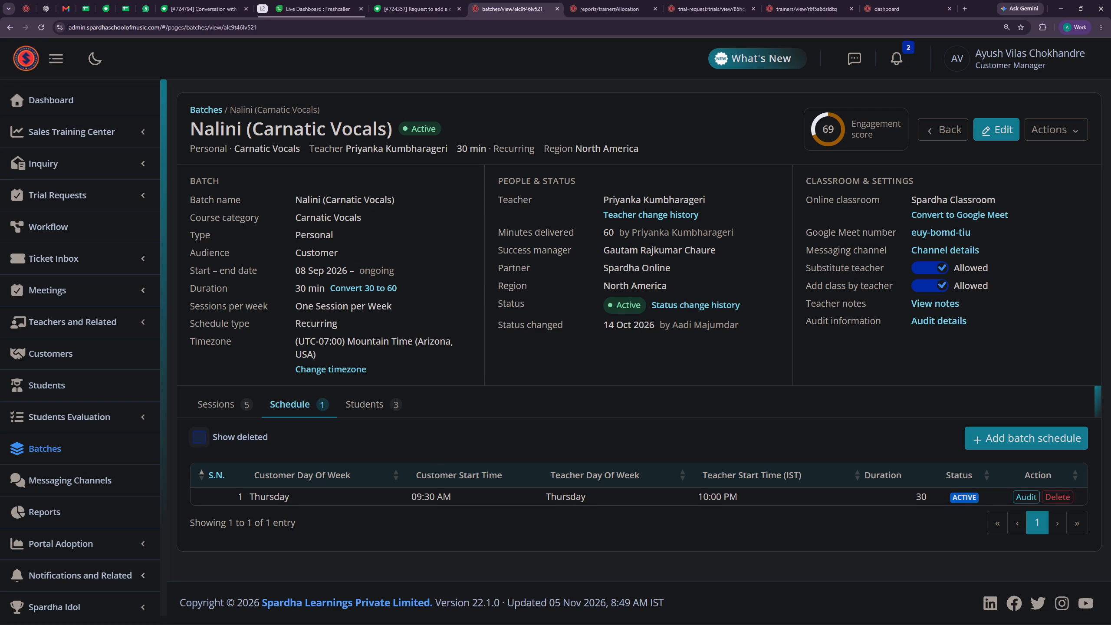
Check the teacher's available session slots for the Nalini (Carnatic Vocals) batch from Mon, 09 Nov, 2026.
left_click(213, 394)
left_click_drag(738, 446, 733, 445)
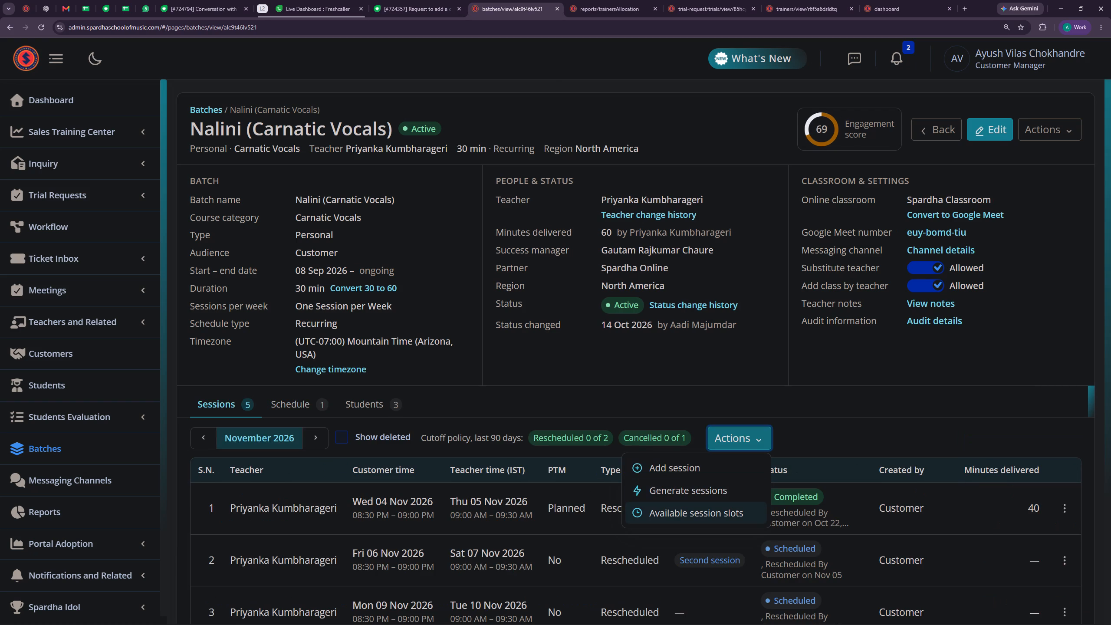
scroll(454, 486, "down", 1)
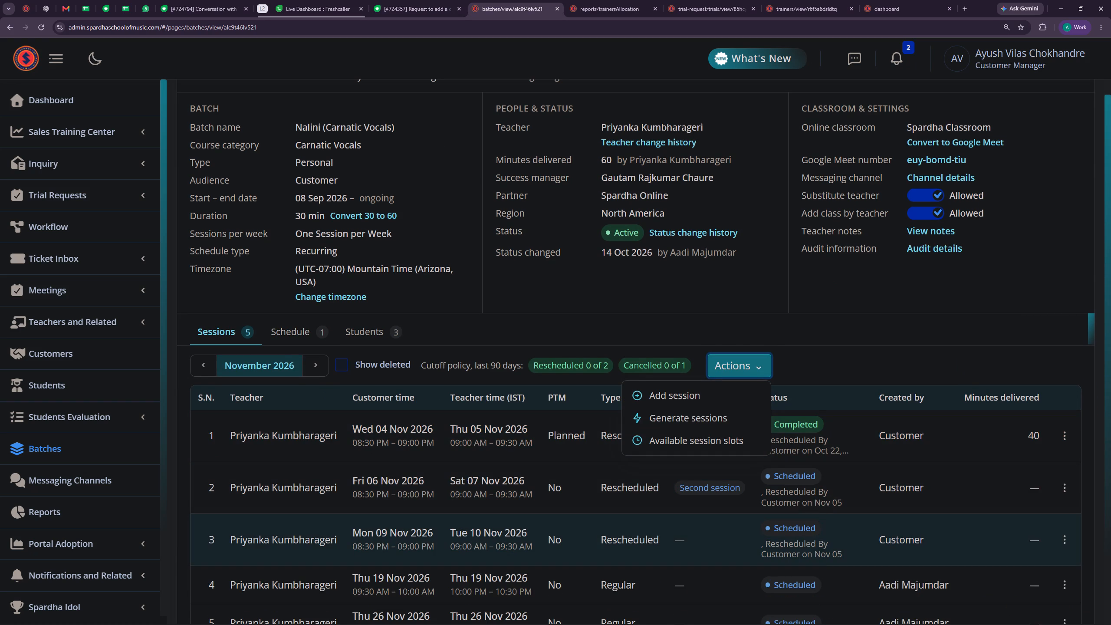
left_click(711, 440)
left_click(509, 318)
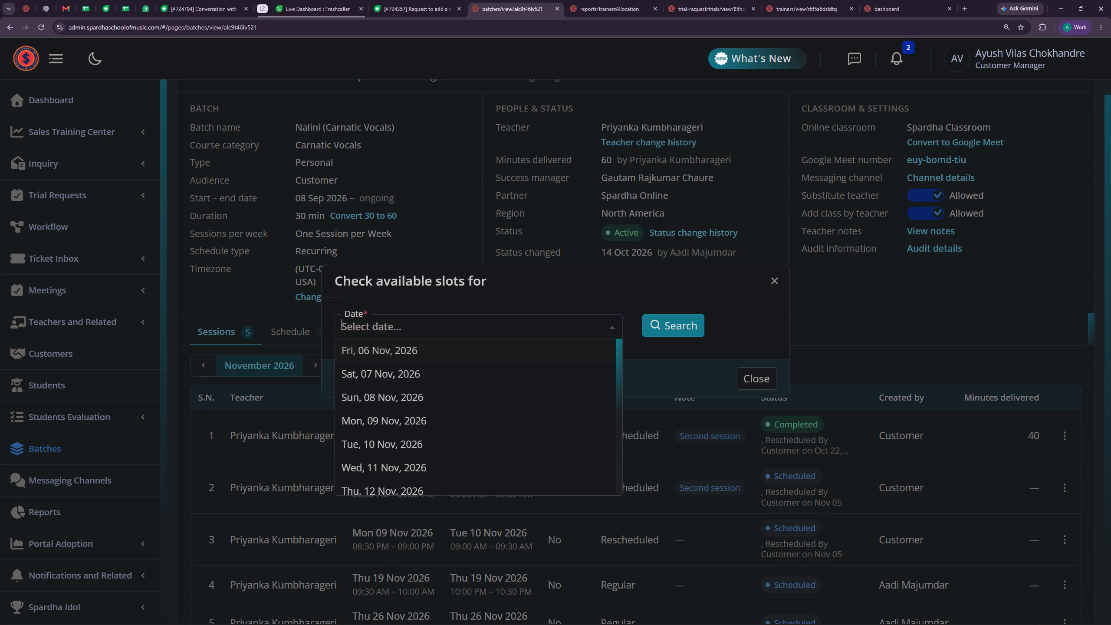
left_click(373, 419)
left_click(662, 323)
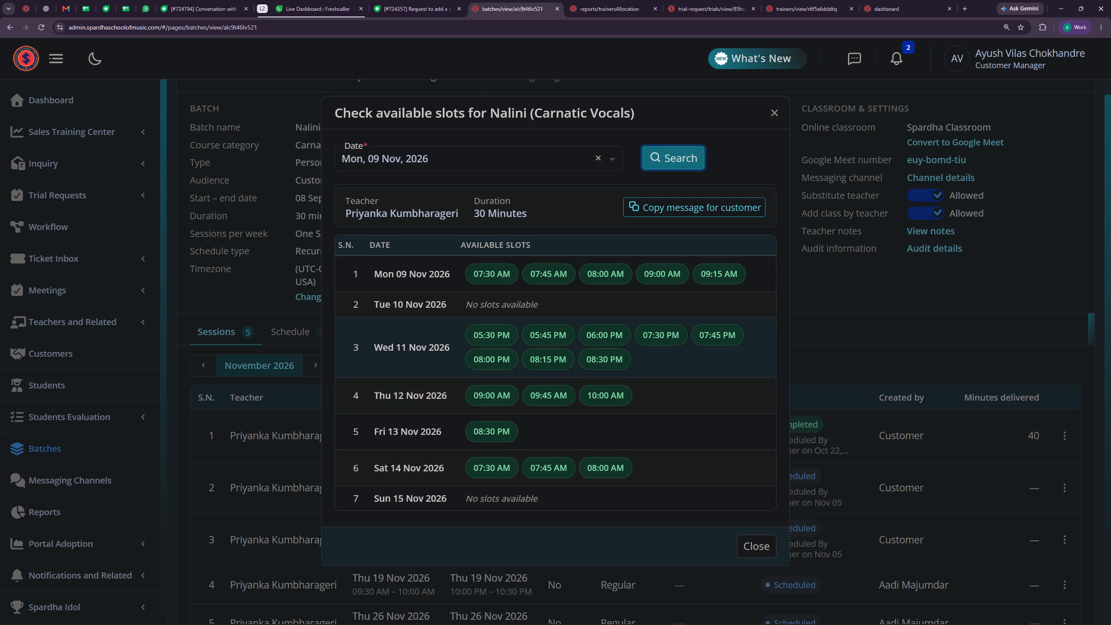
left_click(773, 118)
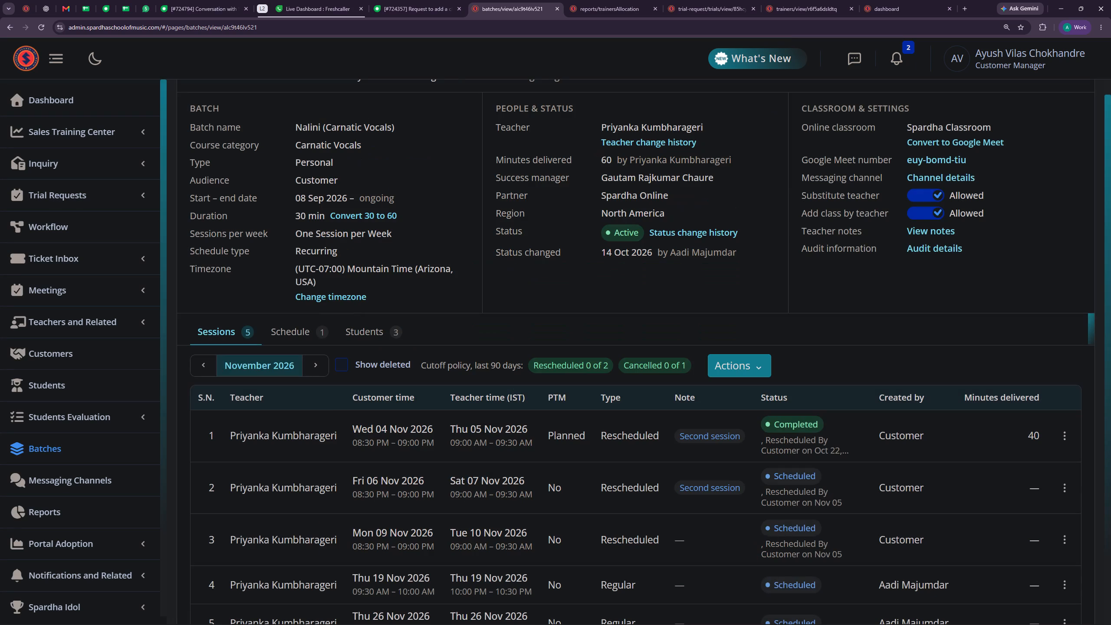
left_click(432, 10)
left_click(979, 342)
left_click_drag(967, 329, 924, 327)
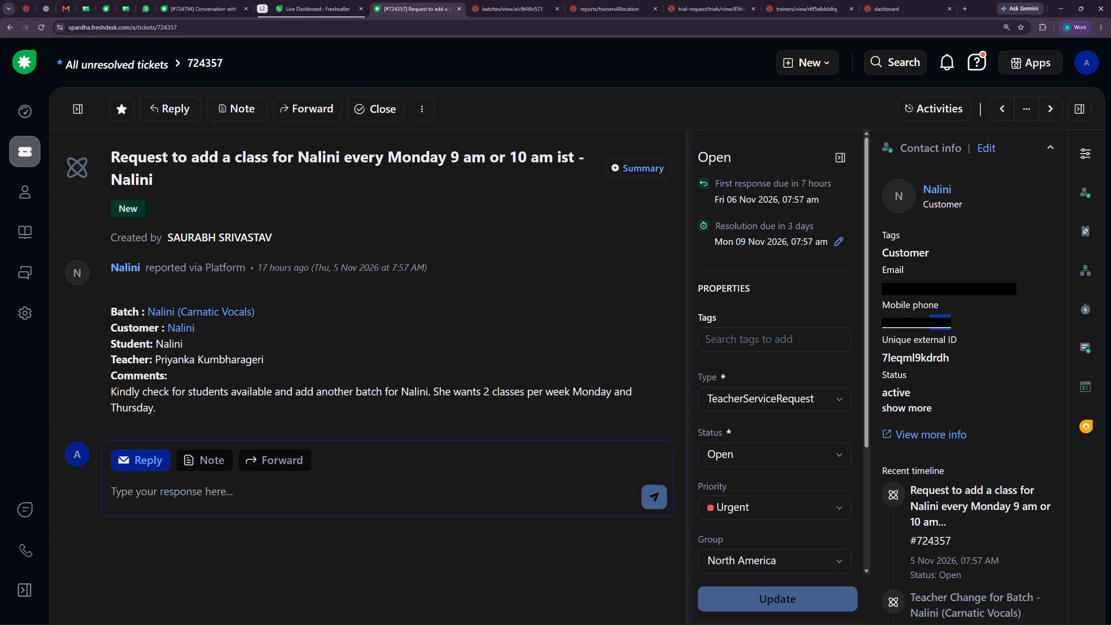
left_click_drag(924, 327, 878, 327)
key("ctrl+c")
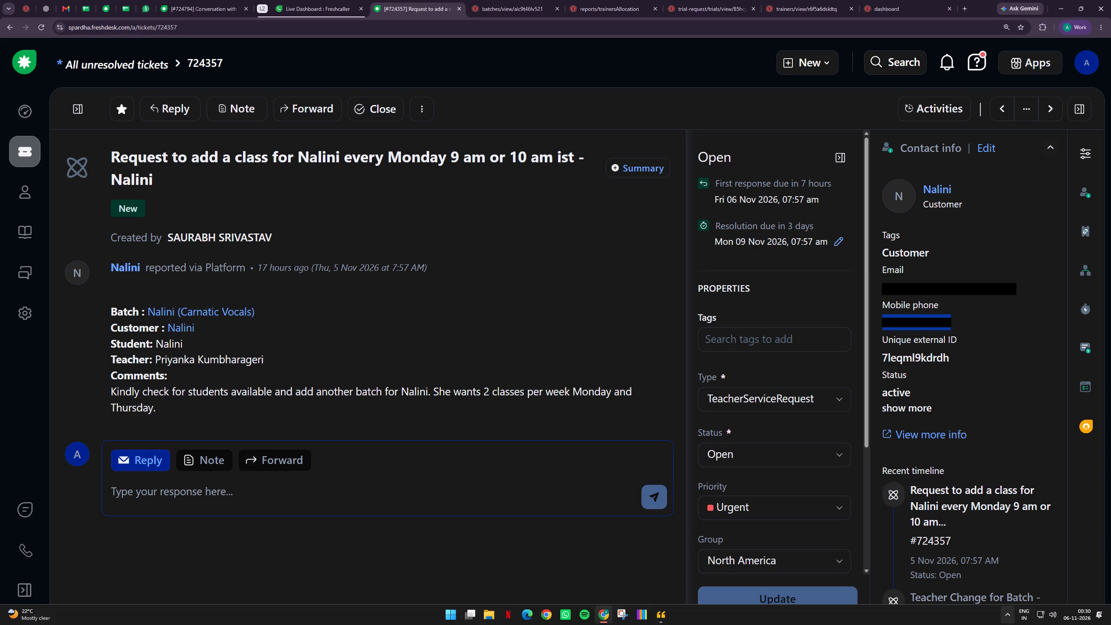
left_click(1005, 620)
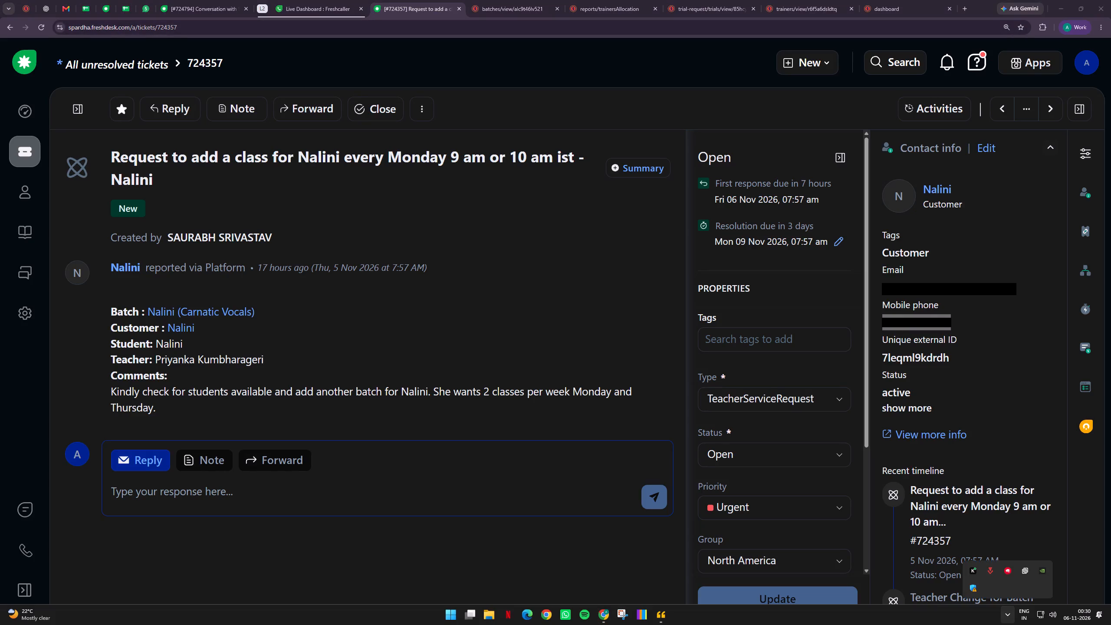
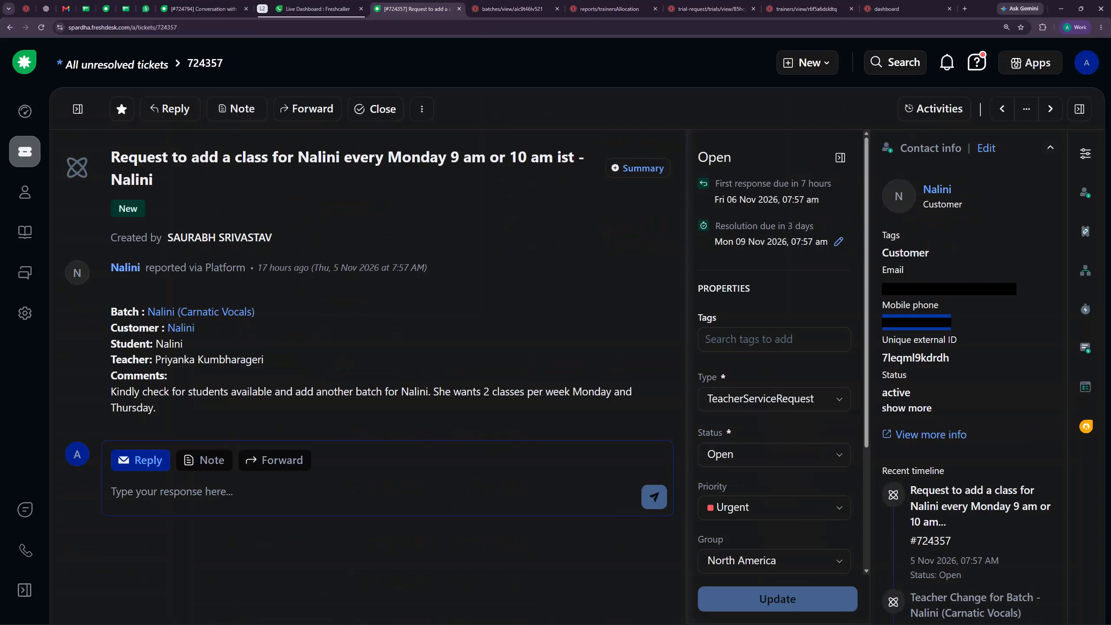
Search the computer's installed apps for "d" and launch an app from the matches.
left_click(444, 609)
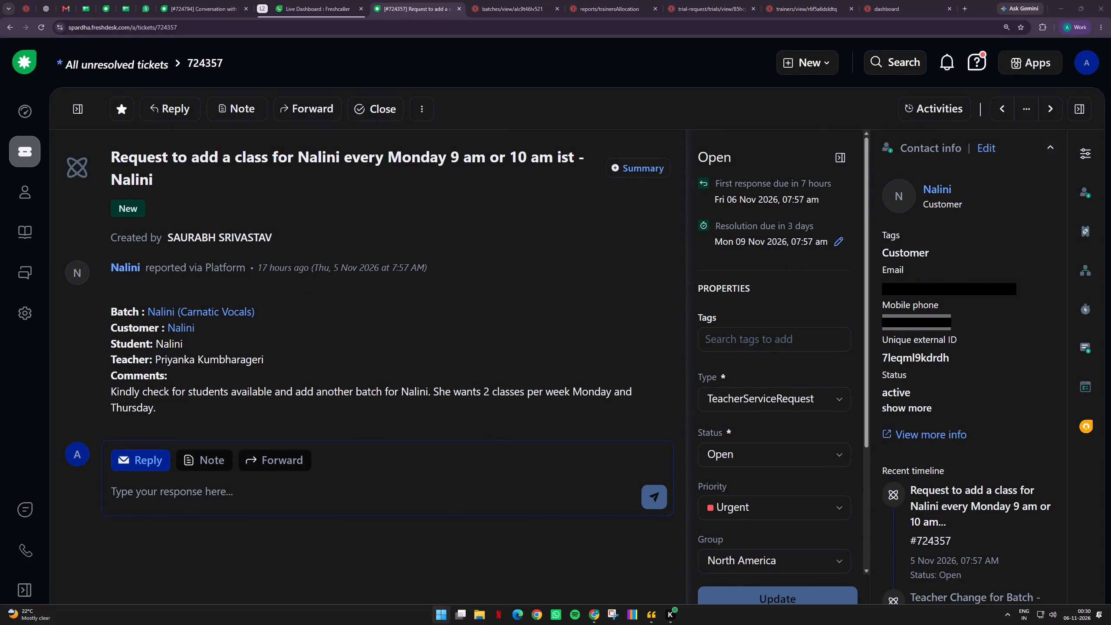
key("d")
left_click(426, 297)
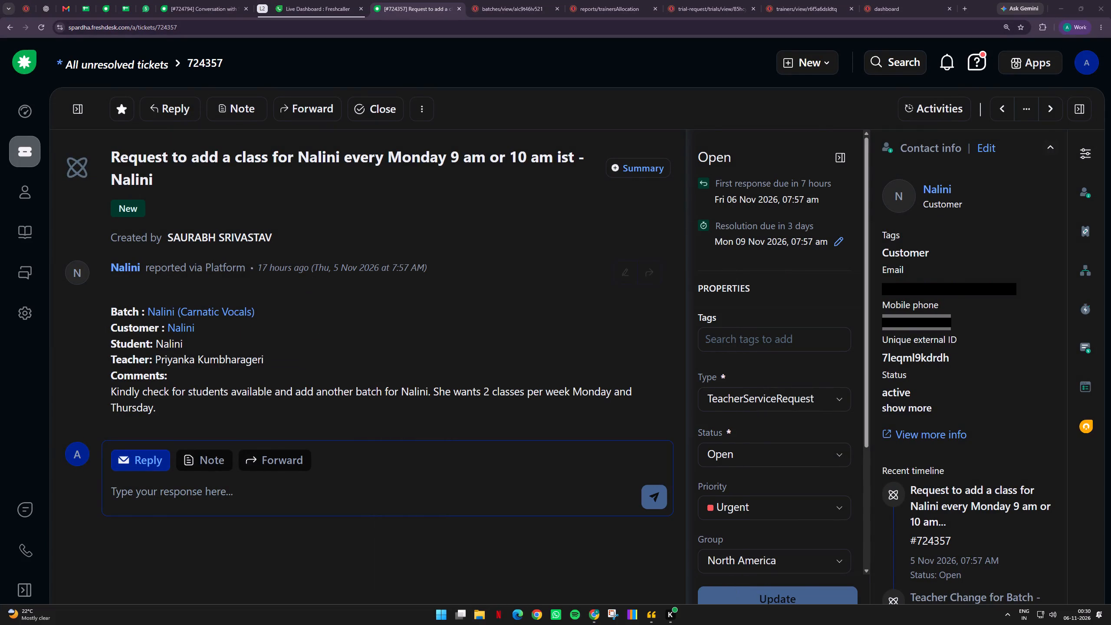
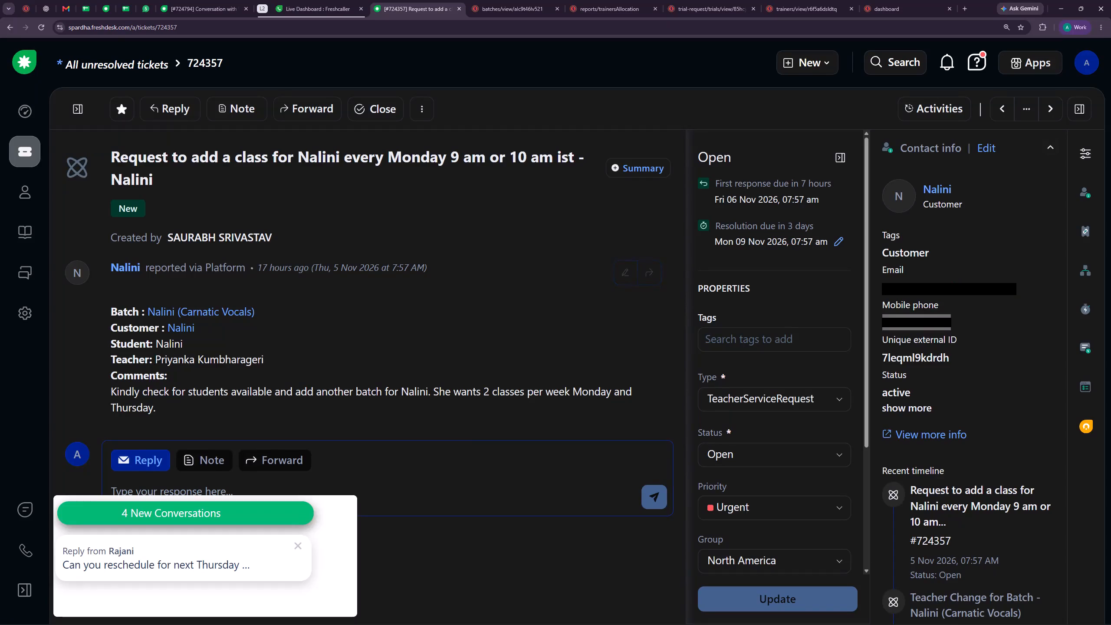
Dismiss the new-conversation notification covering ticket 724357.
left_click(296, 545)
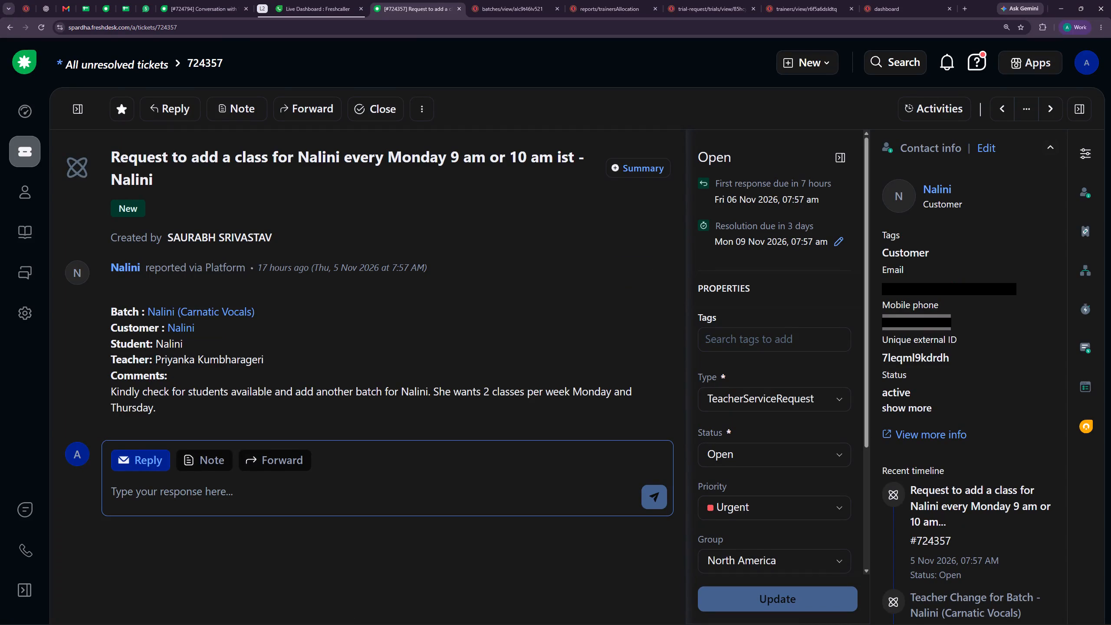
left_click(299, 539)
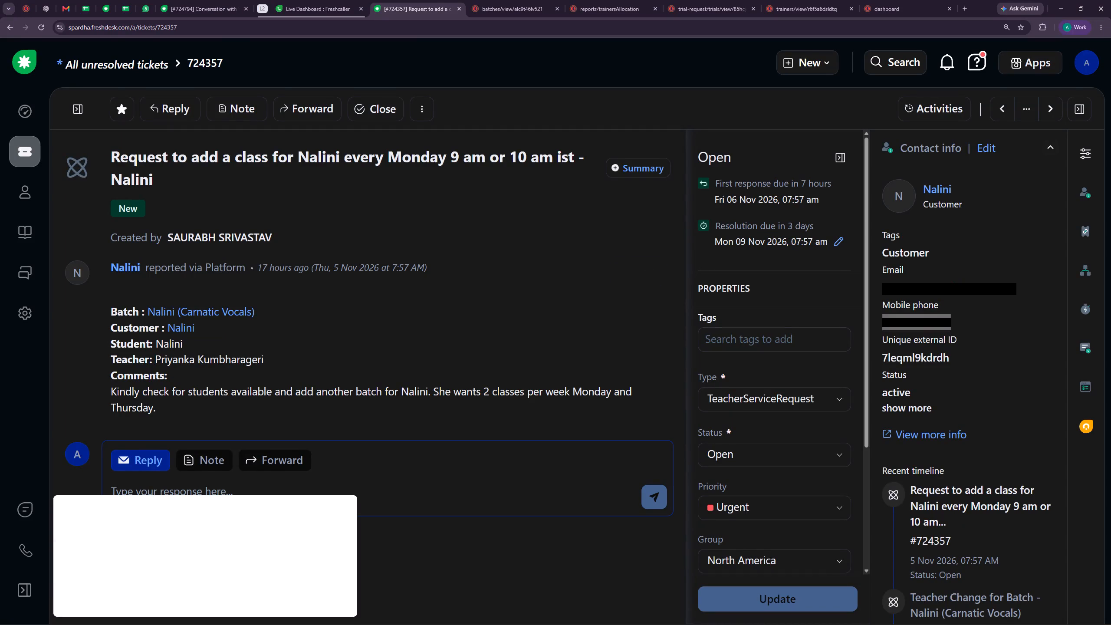
Copy the customer's mobile number from ticket 724357's contact info and call it with the Freshcaller dialer from the North America line.
left_click(971, 325)
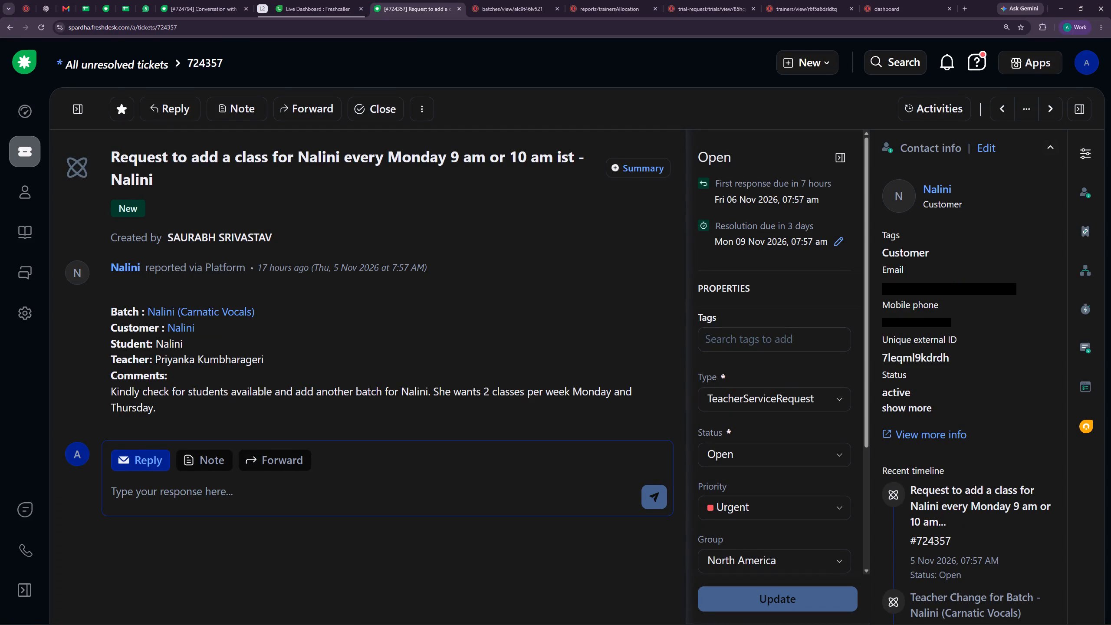
left_click_drag(966, 323, 880, 330)
key("ctrl+c")
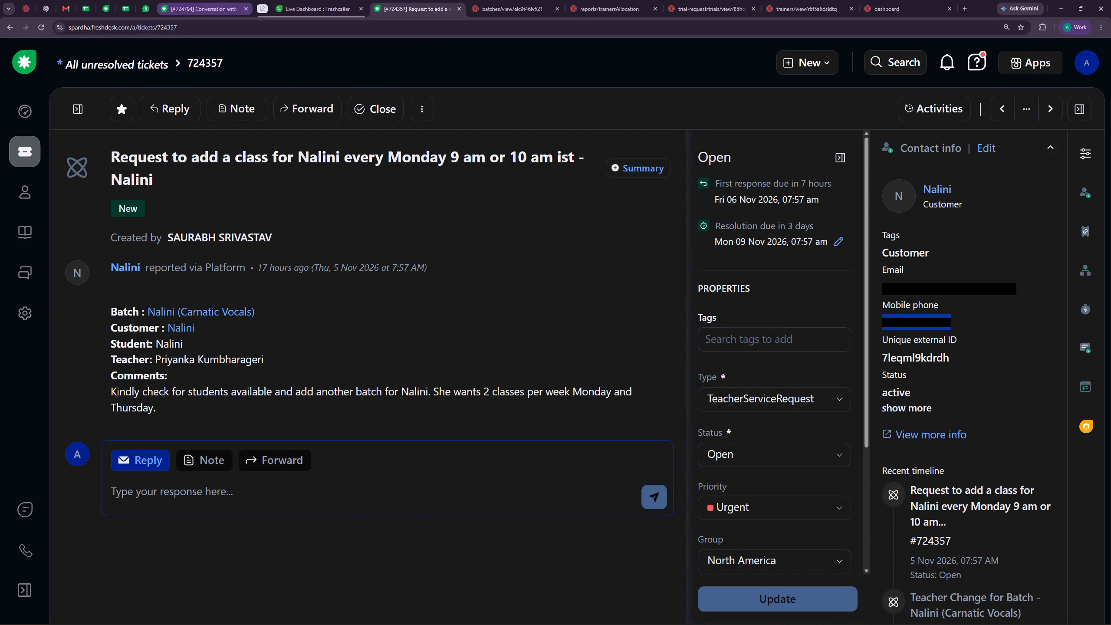
left_click(227, 1)
left_click(300, 0)
left_click(1089, 606)
key("ctrl+v")
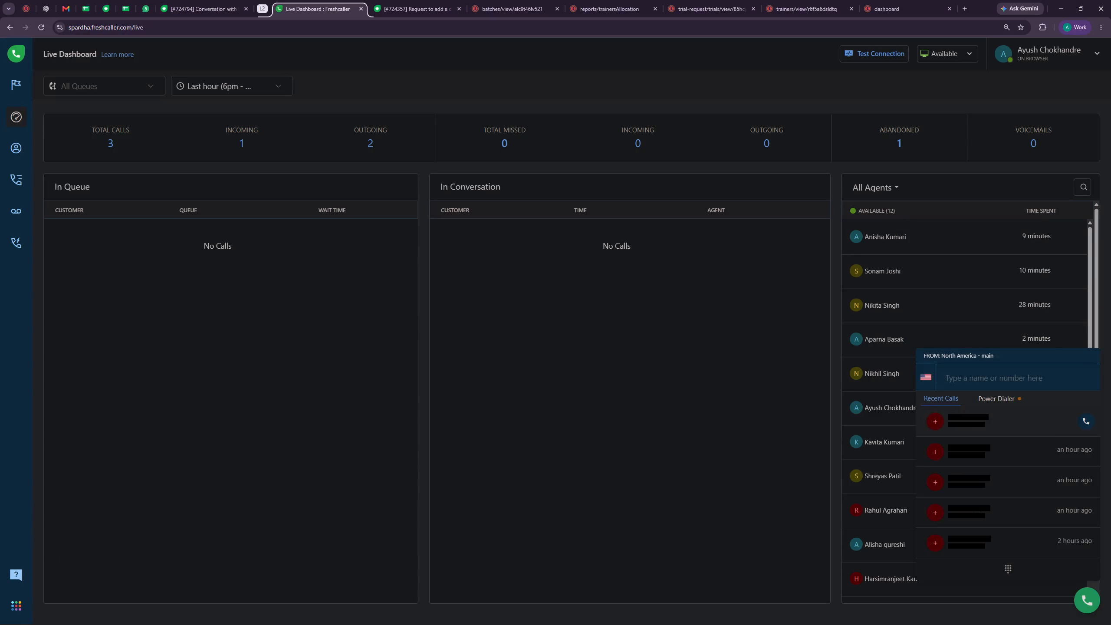
key("ctrl+v")
left_click(1085, 437)
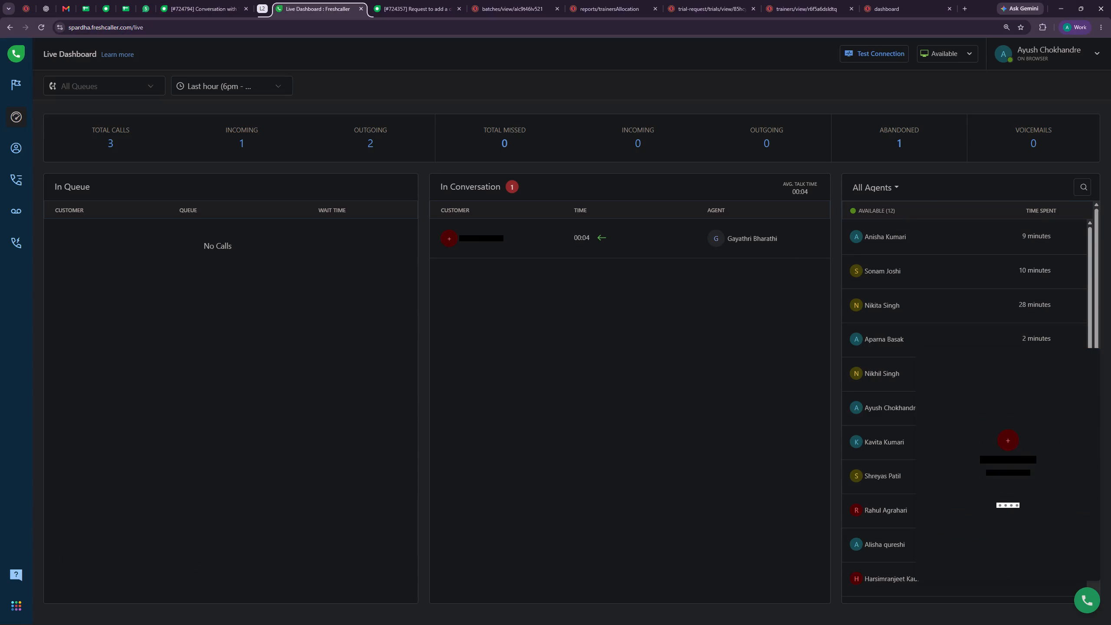
Switch to the Nalini (Carnatic Vocals) batch page and view its recurring class schedule.
left_click(427, 0)
left_click(506, 0)
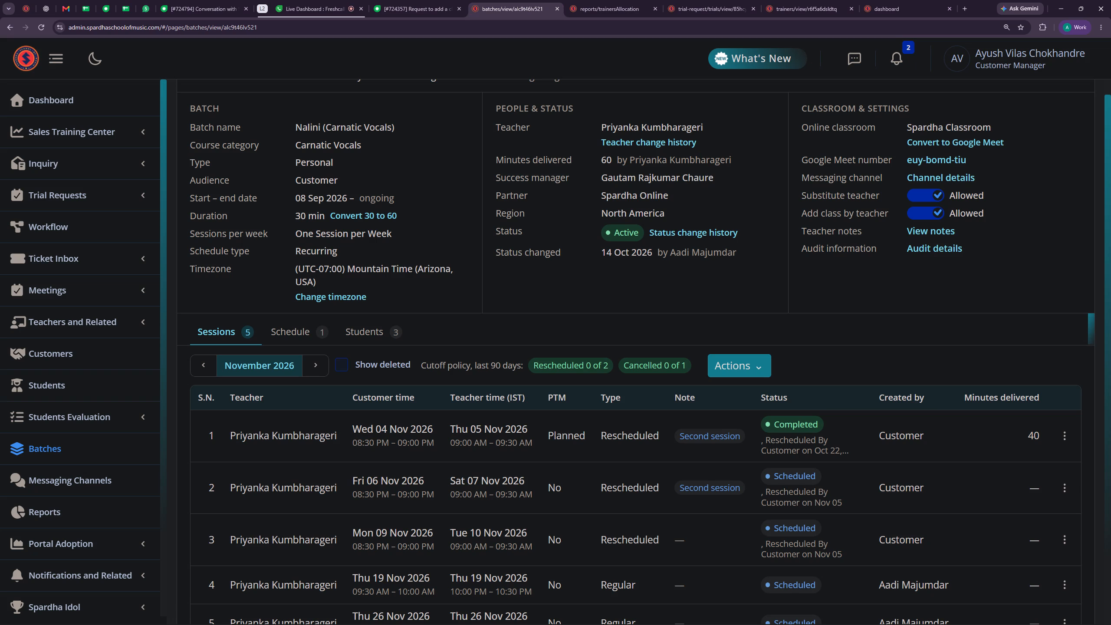
left_click(293, 326)
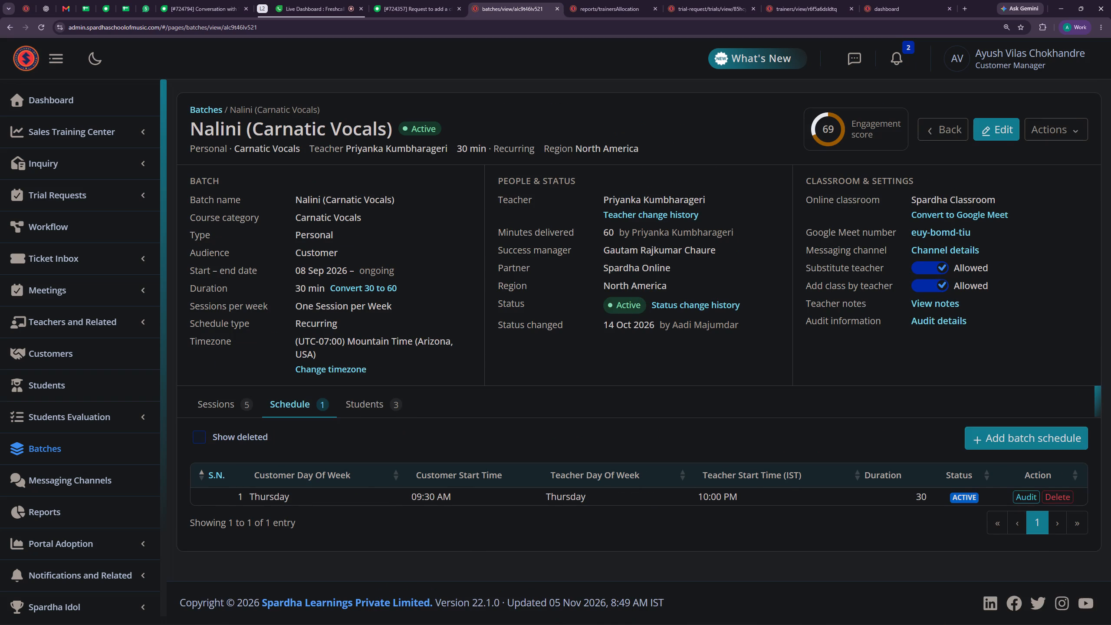
Check the teacher's available class slots for the Nalini (Carnatic Vocals) batch starting from Mon, 09 Nov 2026.
left_click(201, 410)
left_click(744, 445)
left_click(710, 508)
left_click(539, 330)
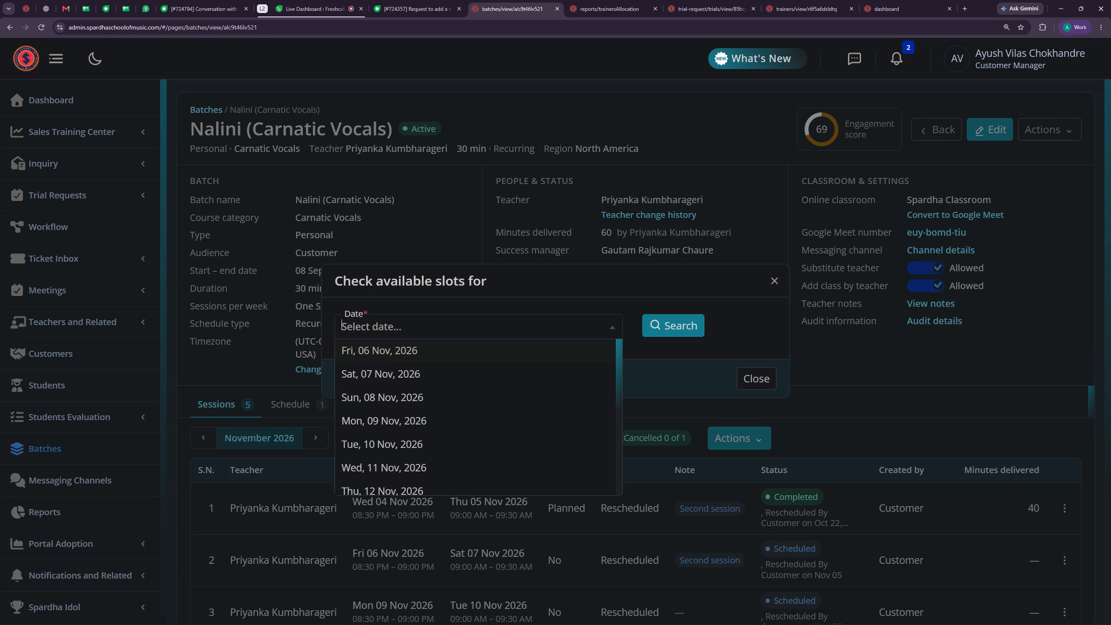
left_click(386, 418)
left_click(682, 326)
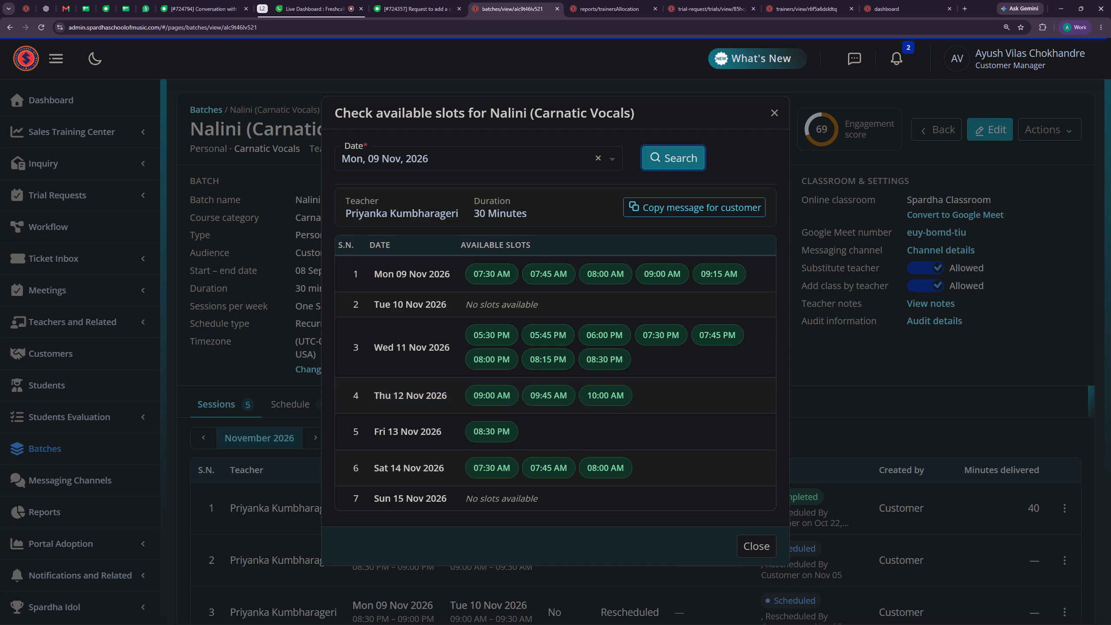
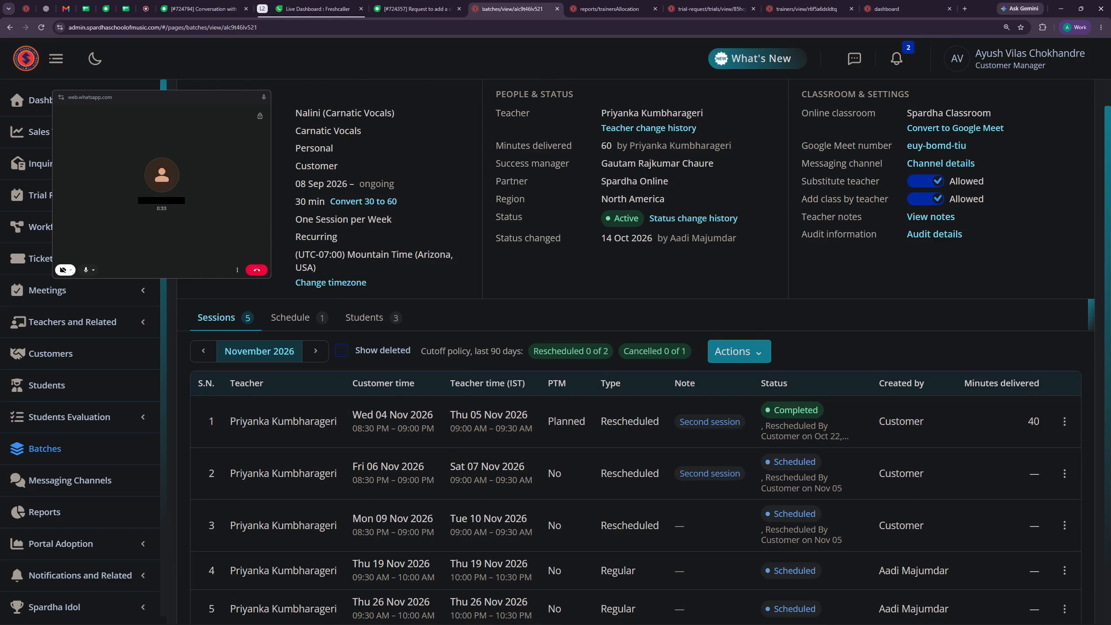
Check the teacher's available slots for the Nalini (Carnatic Vocals) batch from Mon, 16 Nov, 2026.
left_click(733, 353)
left_click(702, 425)
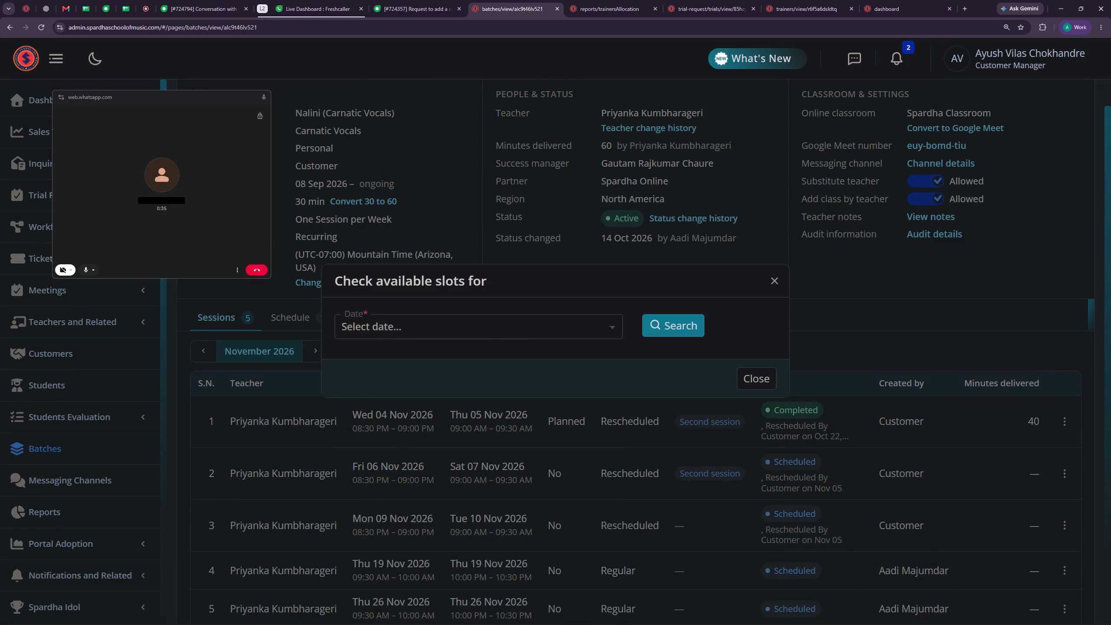
left_click(516, 329)
scroll(437, 411, "down", 3)
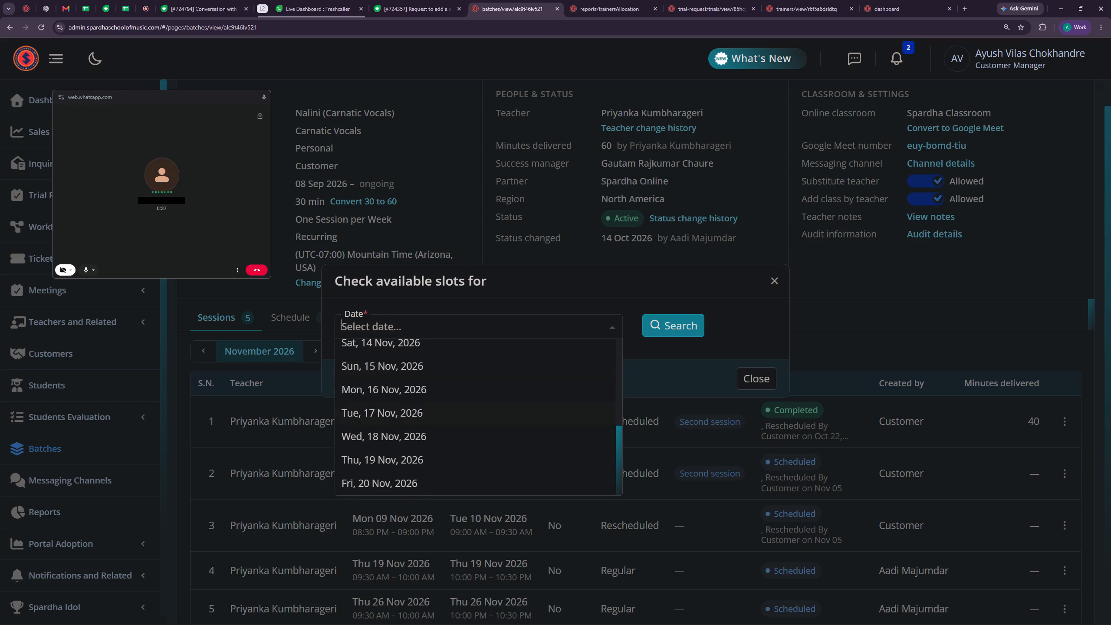
left_click(384, 397)
left_click(680, 325)
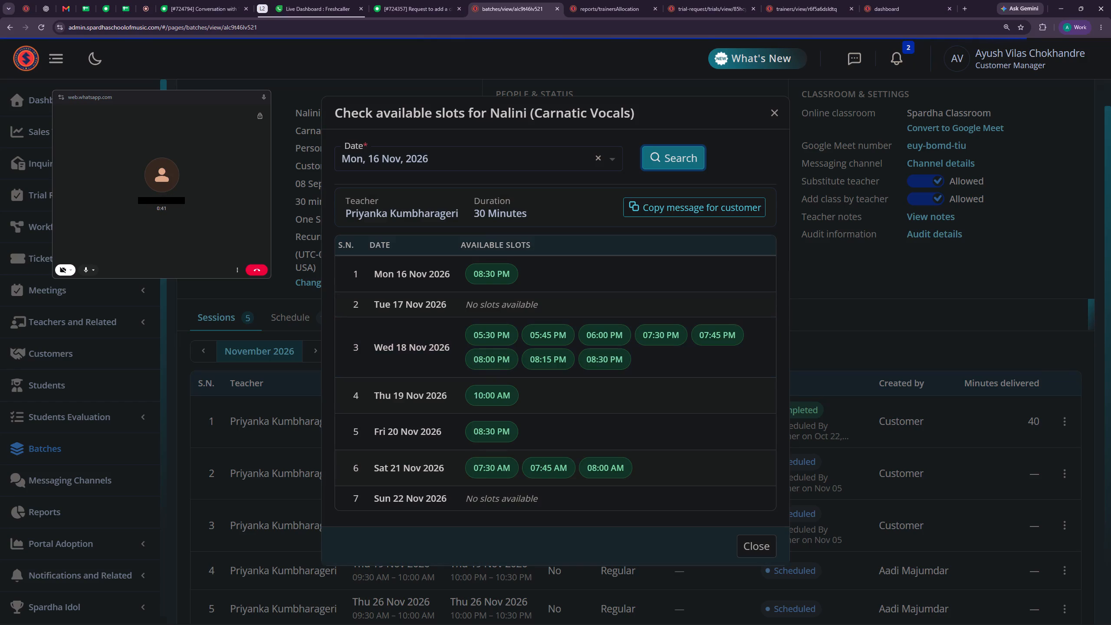
left_click(773, 111)
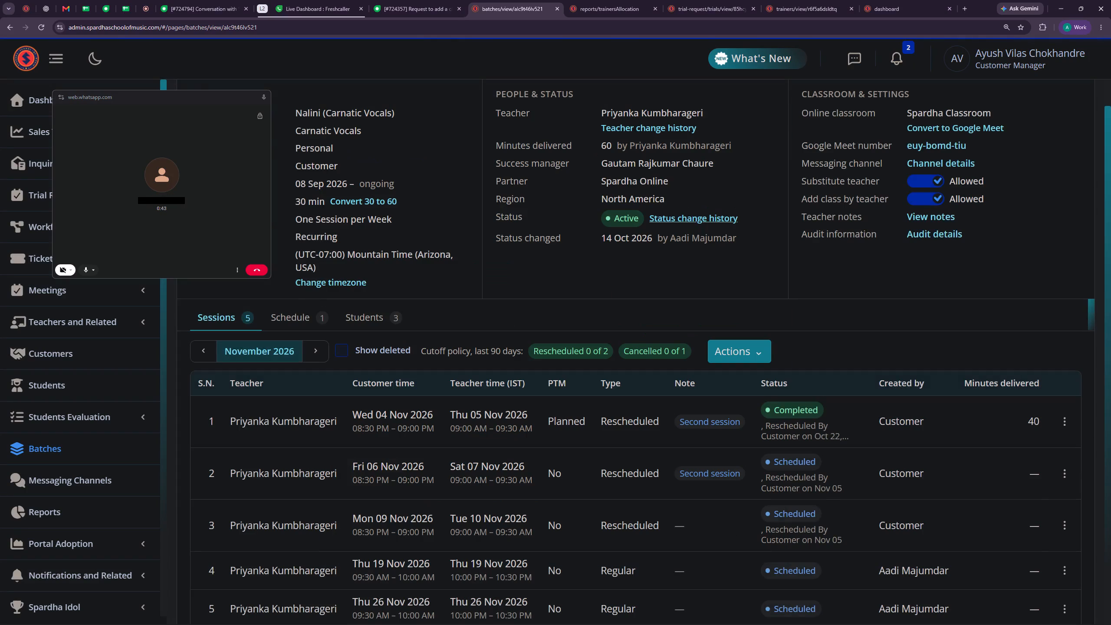
Start adding a batch schedule to the Nalini (Carnatic Vocals) batch.
left_click(315, 316)
left_click(1002, 437)
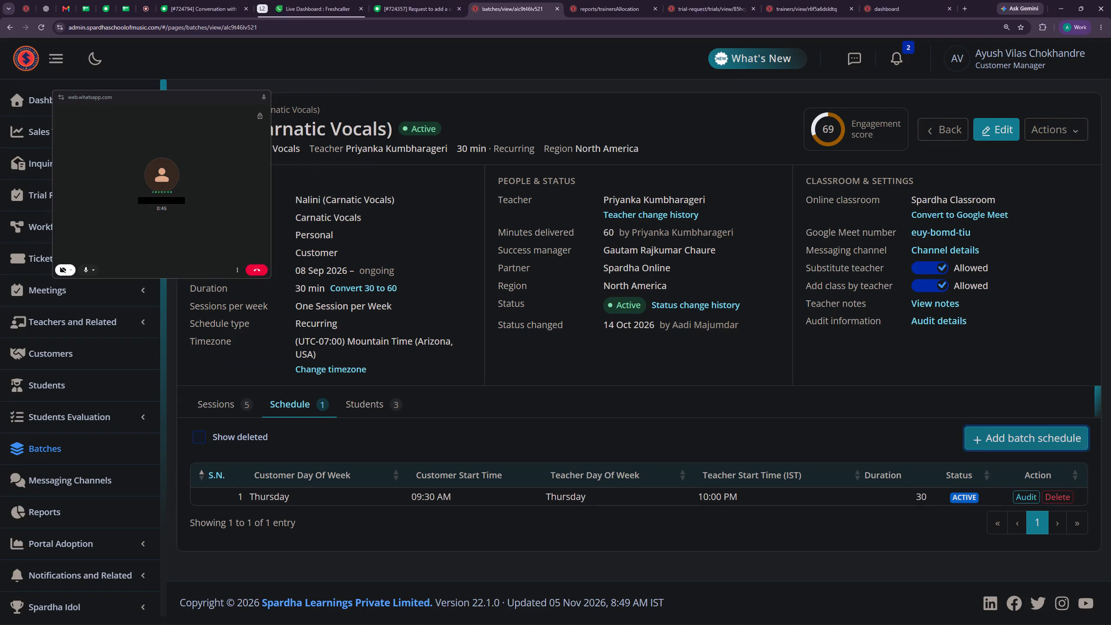
Add a recurring Monday 08:30 PM slot in the customer's timezone to the Nalini (Carnatic Vocals) batch schedule.
left_click(417, 210)
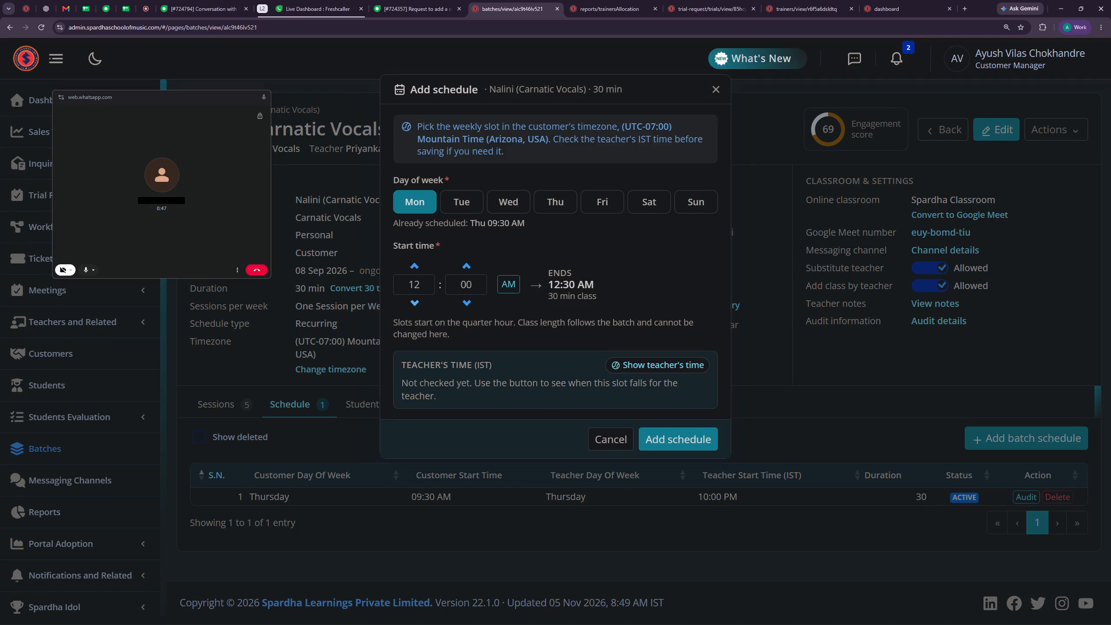
triple_click(417, 302)
left_click(417, 302)
double_click(469, 264)
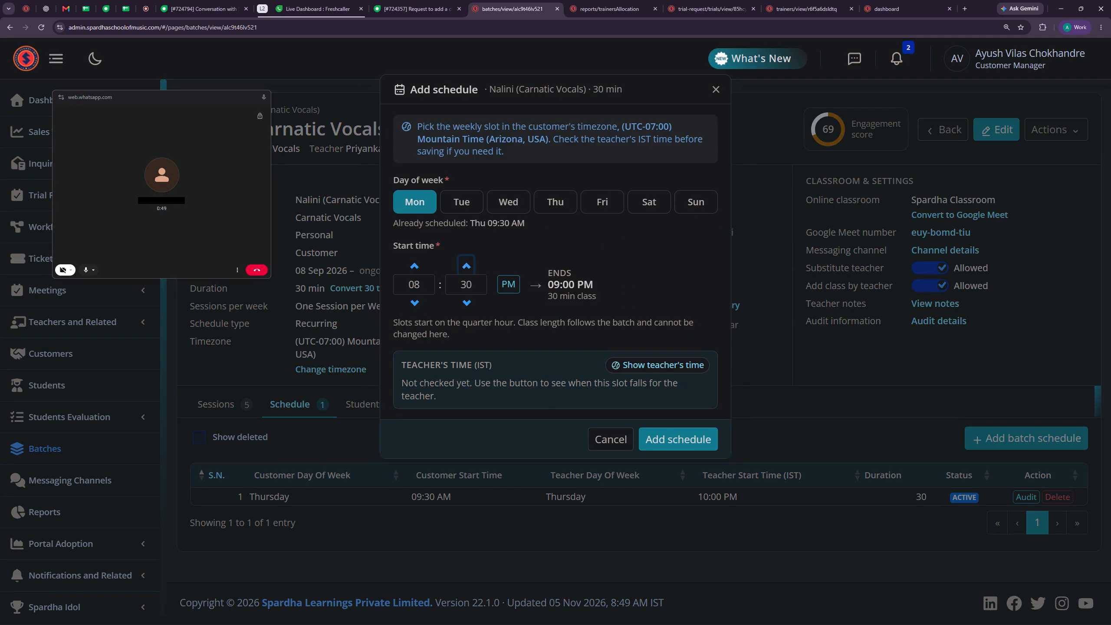
left_click(670, 436)
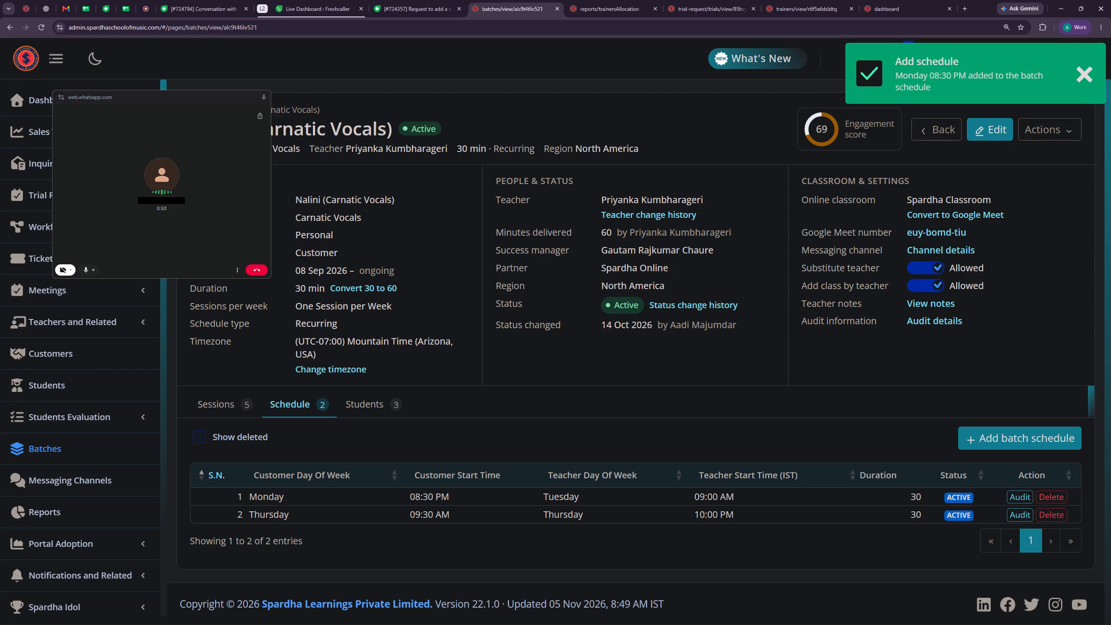
Compare the batch's November 2026 sessions with its recurring class schedule.
left_click(217, 401)
left_click(293, 403)
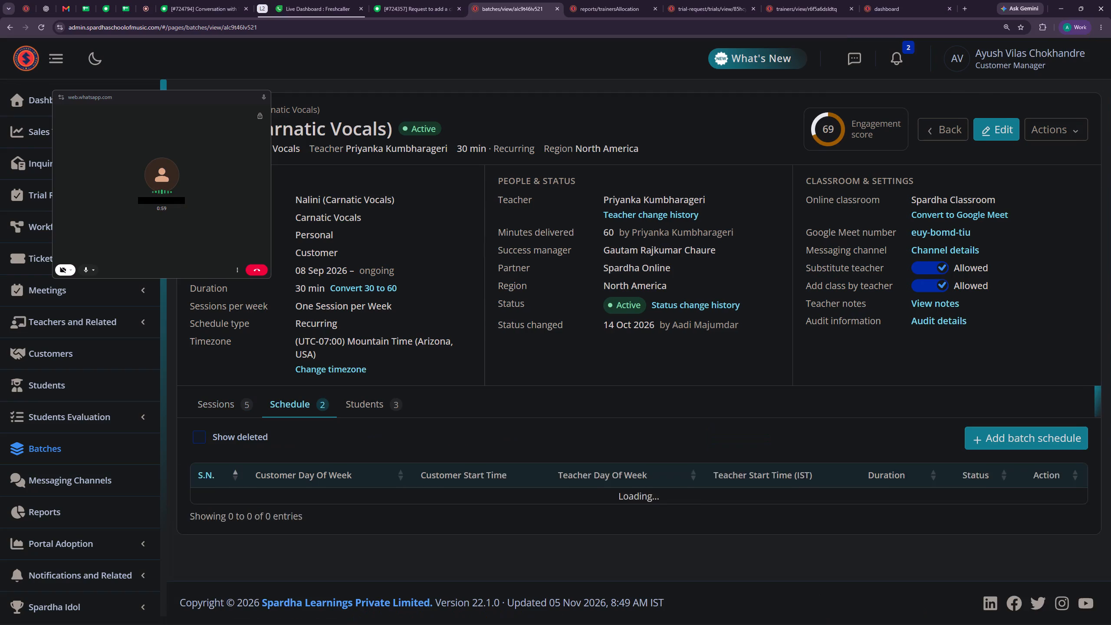
left_click(217, 401)
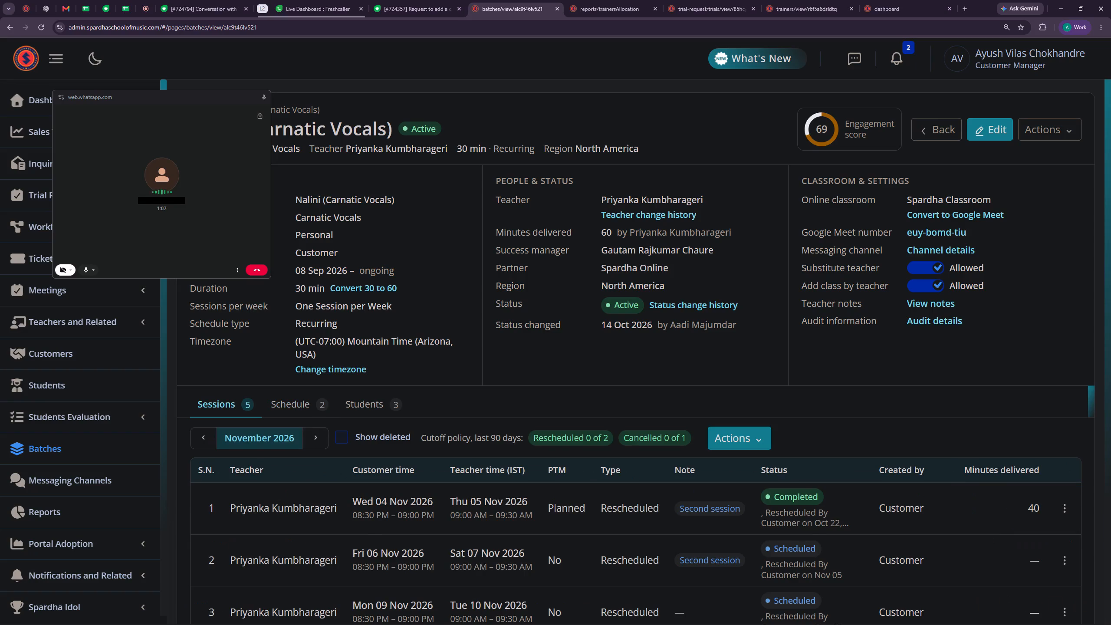
scroll(406, 445, "down", 1)
left_click(304, 336)
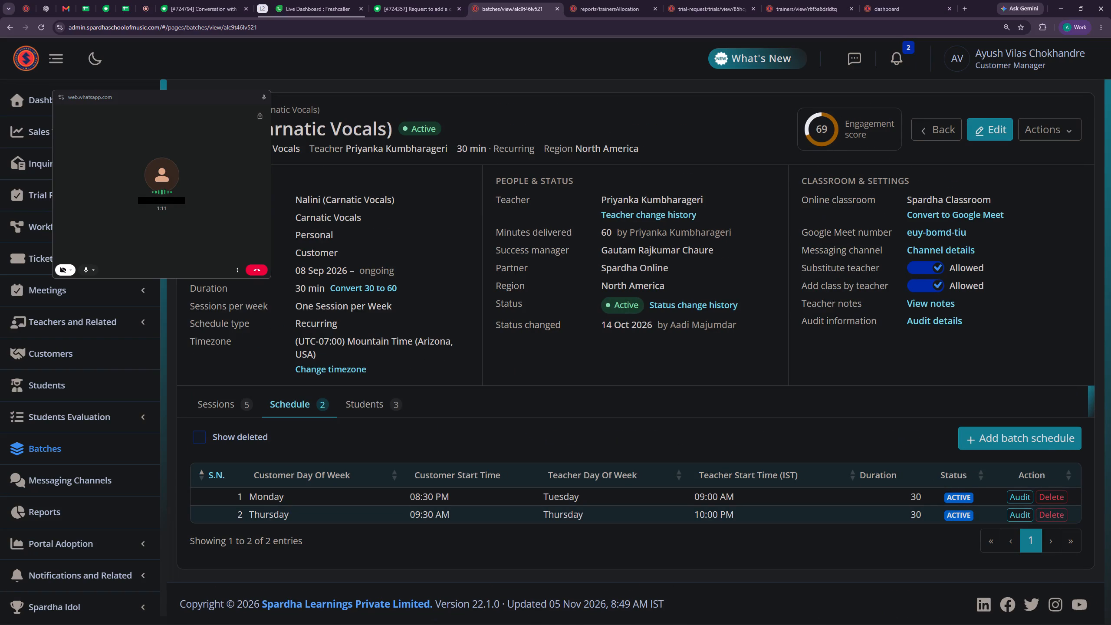
left_click(217, 401)
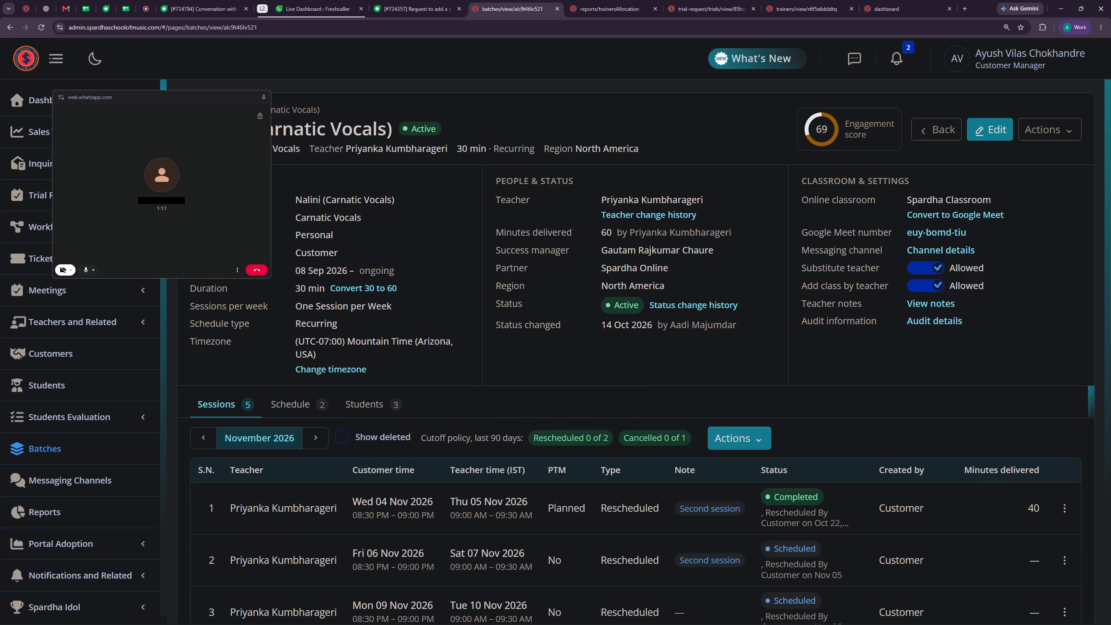
left_click(297, 399)
left_click(227, 400)
Delete the recurring Thursday 09:30 AM slot from the batch schedule.
left_click(270, 399)
left_click_drag(1053, 516, 1047, 516)
left_click(671, 368)
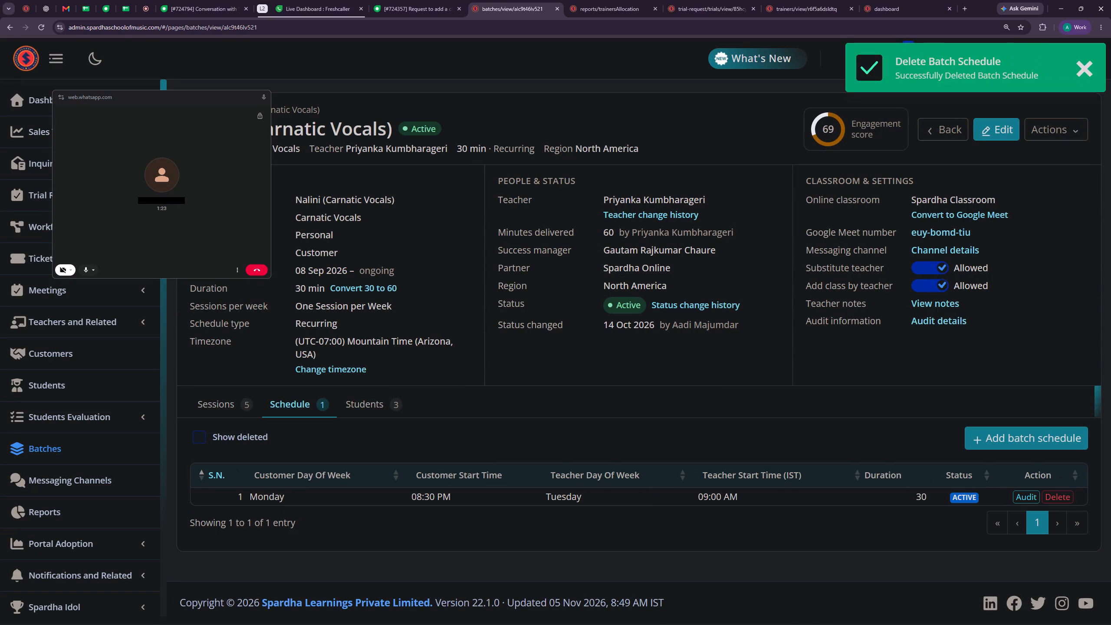
left_click(214, 408)
left_click(759, 448)
left_click_drag(698, 514, 697, 514)
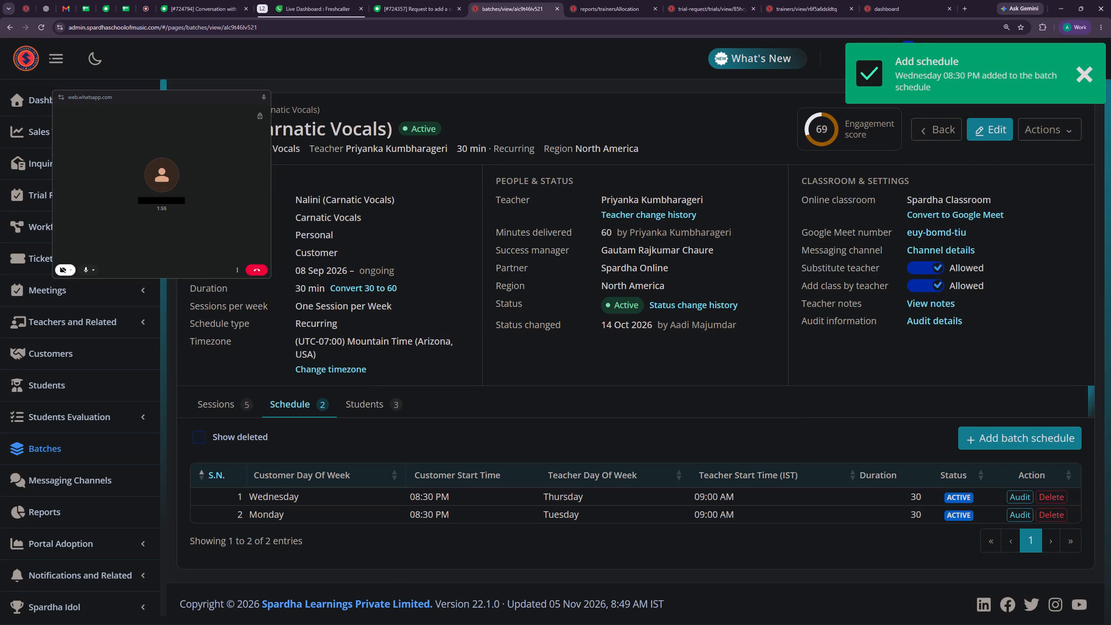
Review the batch's November 2026 sessions against the updated recurring schedule.
left_click(228, 408)
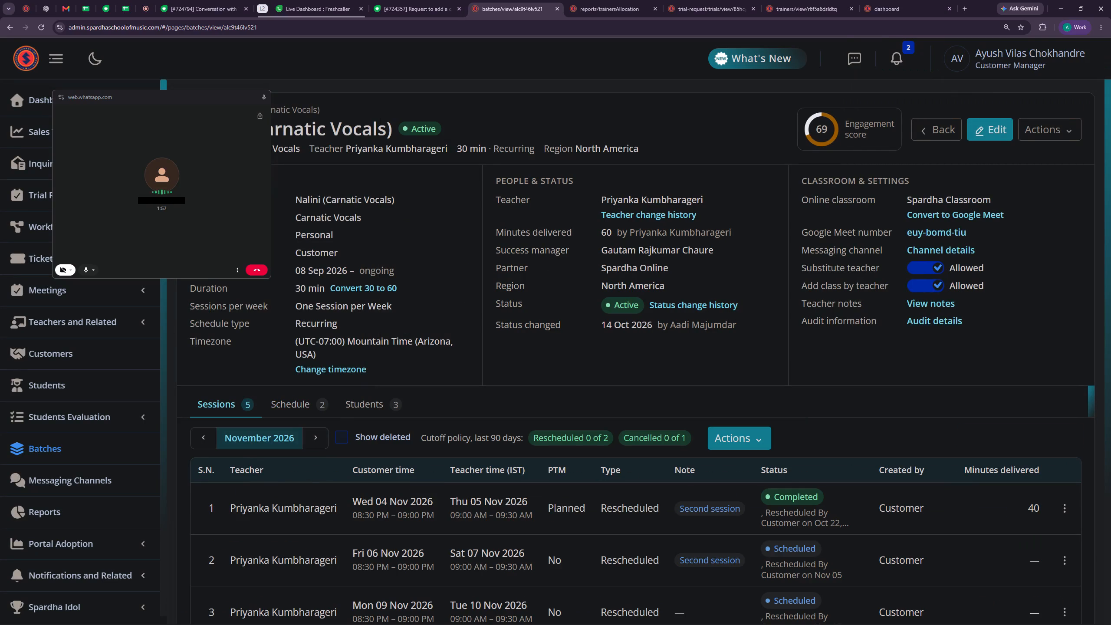
left_click(288, 409)
left_click(225, 409)
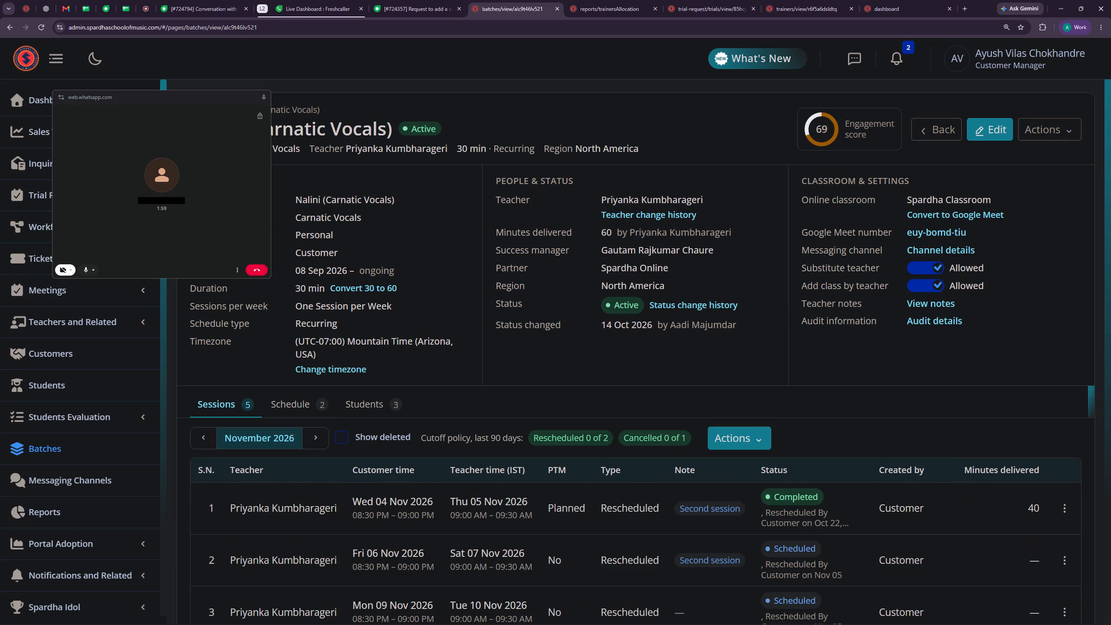
scroll(574, 514, "down", 3)
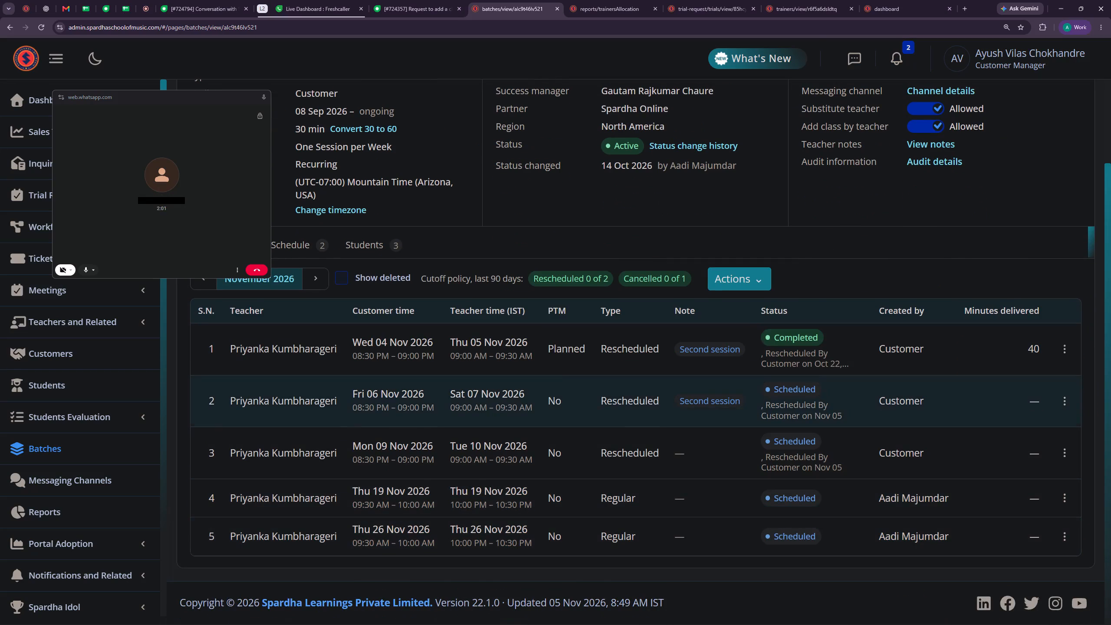
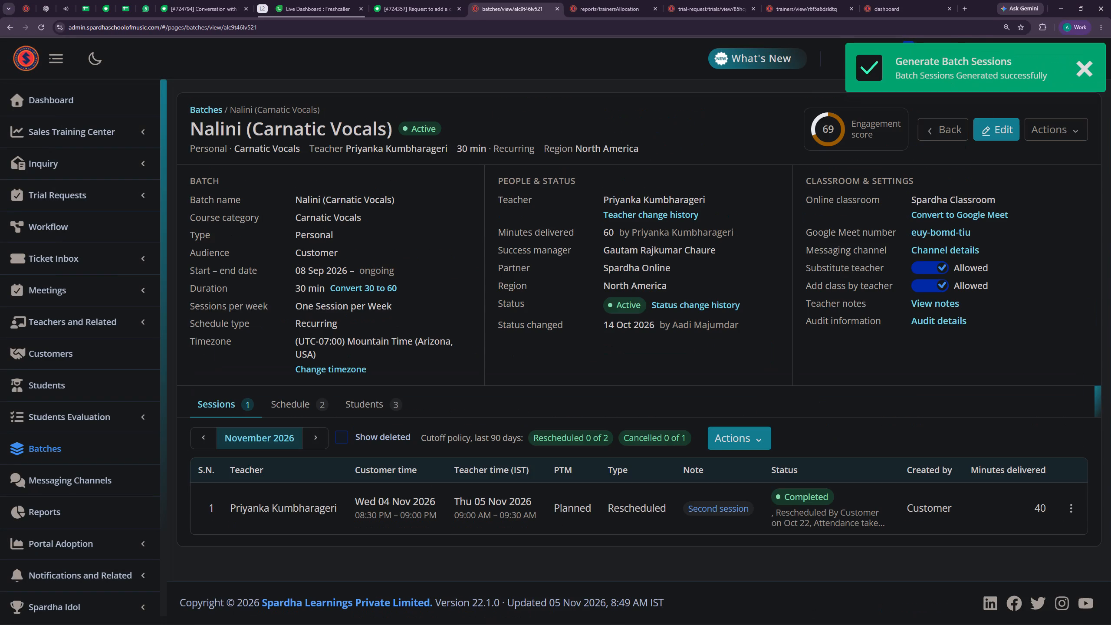
Refresh the batch's November 2026 session list by switching to the following month and back.
left_click(313, 433)
left_click(202, 437)
Check the recent messages in the NA & UK- L2 Team and NA-Support/Experience/Delivery spaces in Gmail chat.
left_click(66, 0)
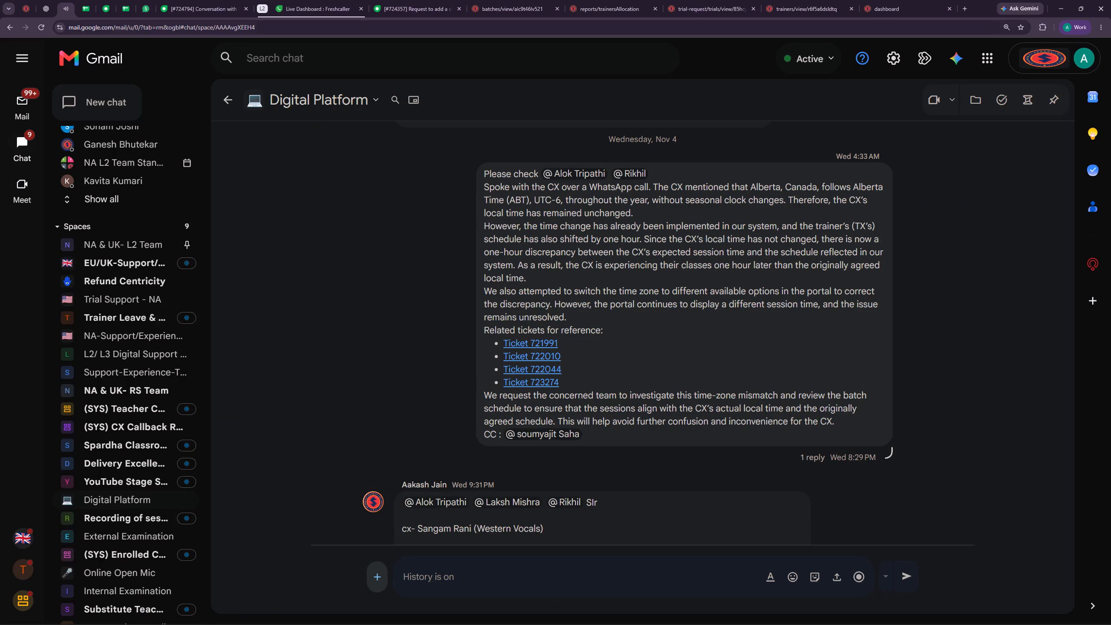
scroll(143, 271, "up", 8)
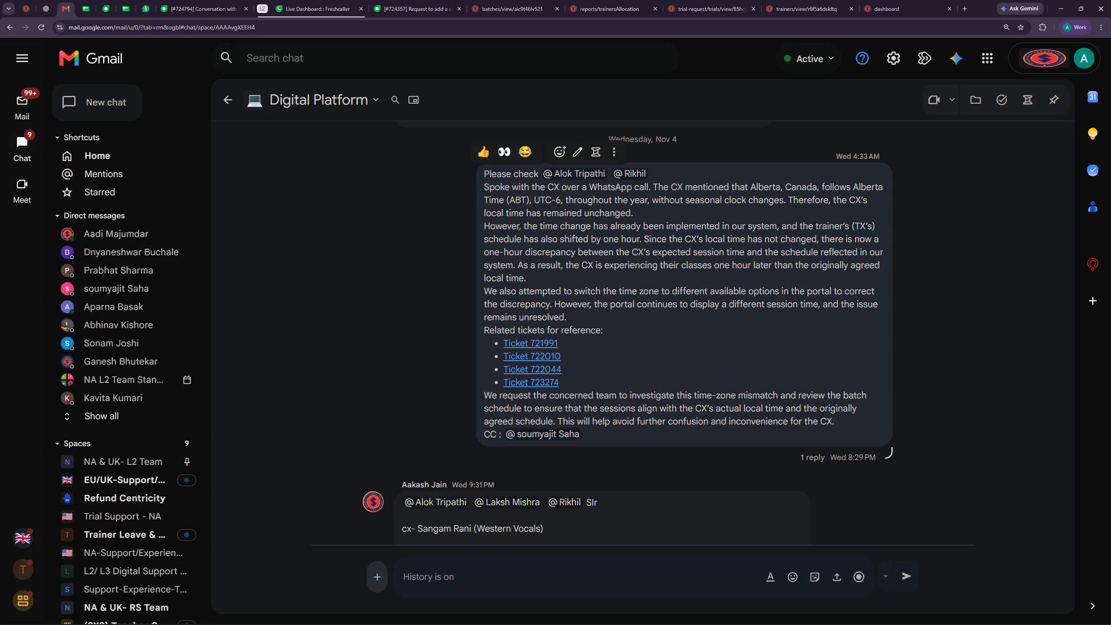
left_click(130, 460)
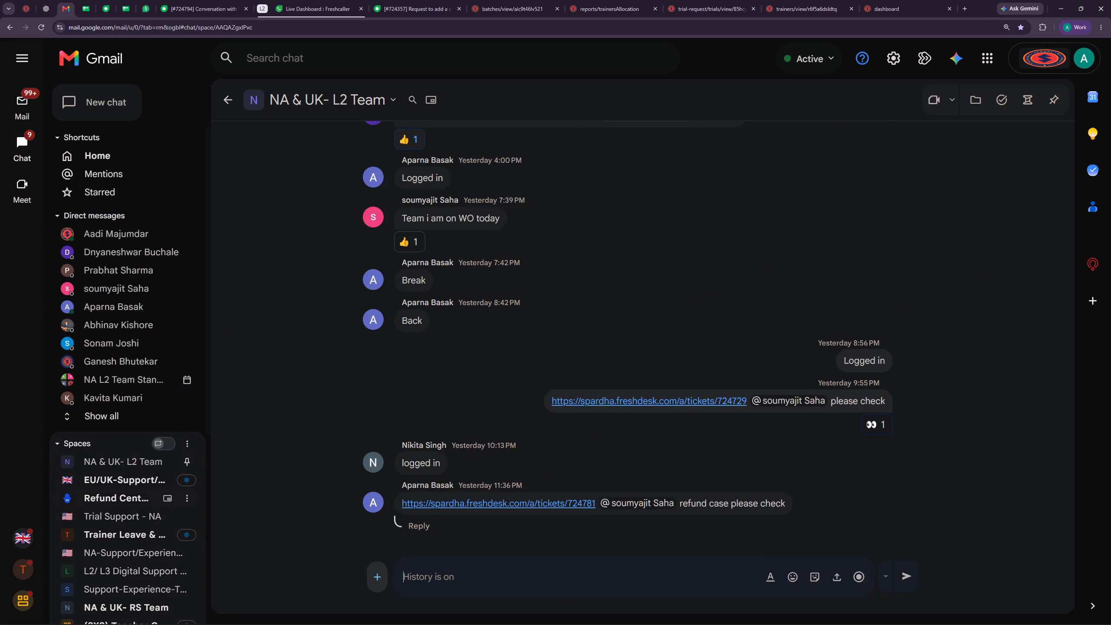
left_click(121, 553)
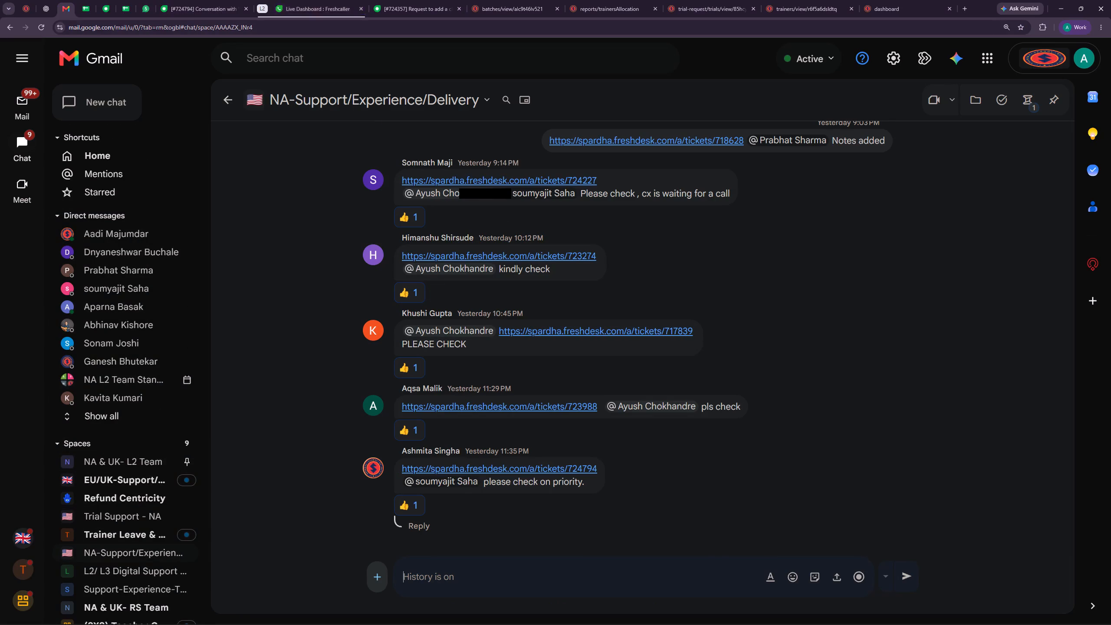
left_click(217, 0)
Return to the Nalini (Carnatic Vocals) batch, reload its November 2026 sessions and review their dates and times.
left_click(516, 9)
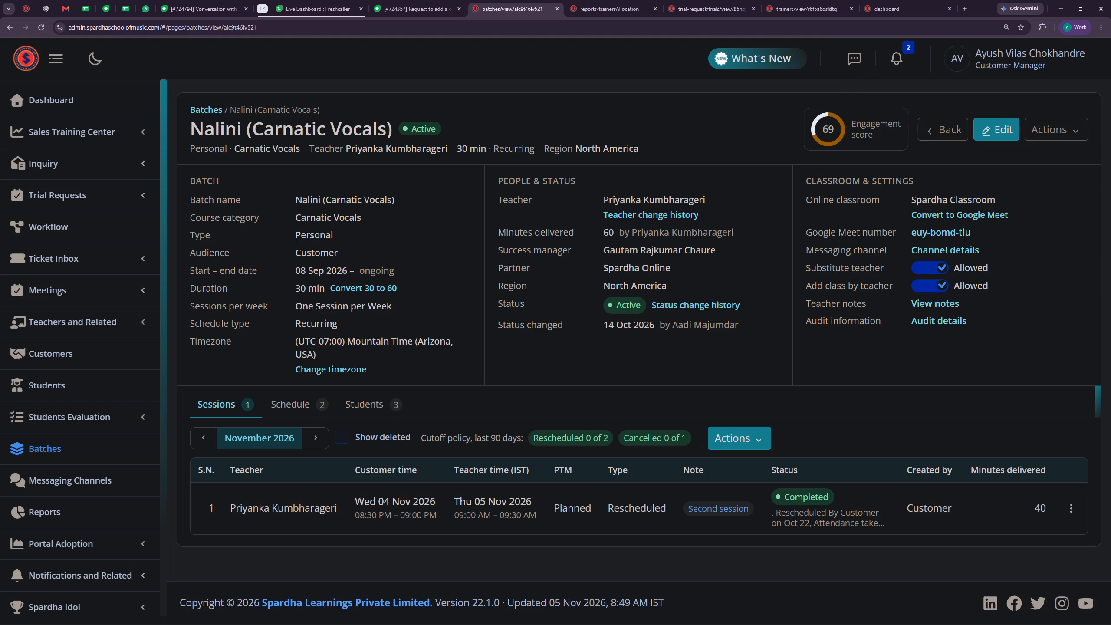
left_click(316, 440)
left_click(194, 442)
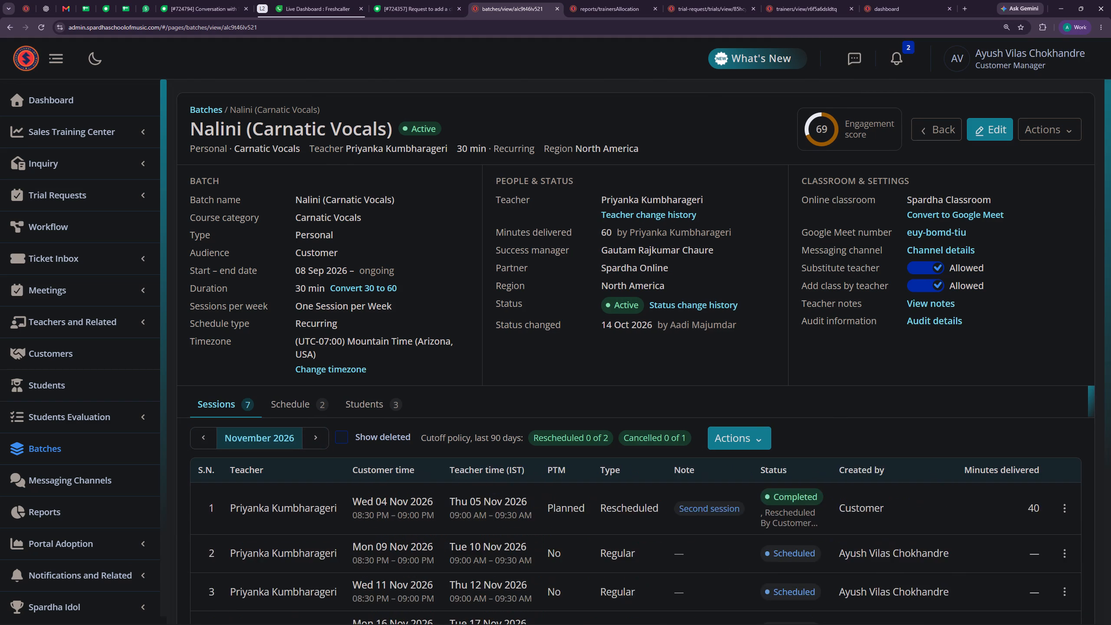
scroll(409, 428, "down", 6)
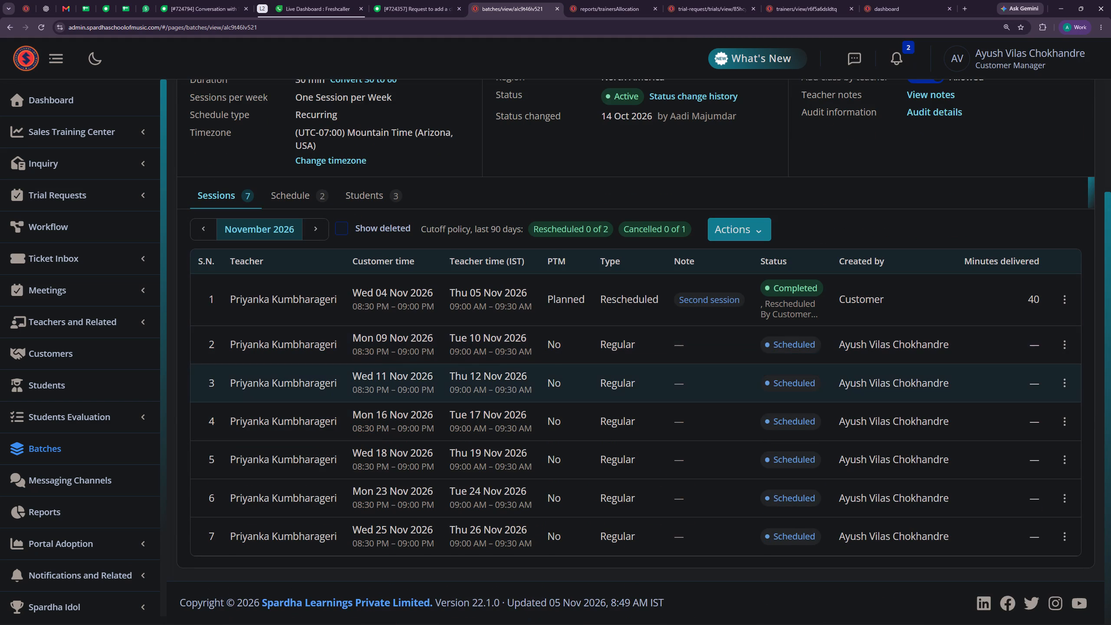
left_click(618, 616)
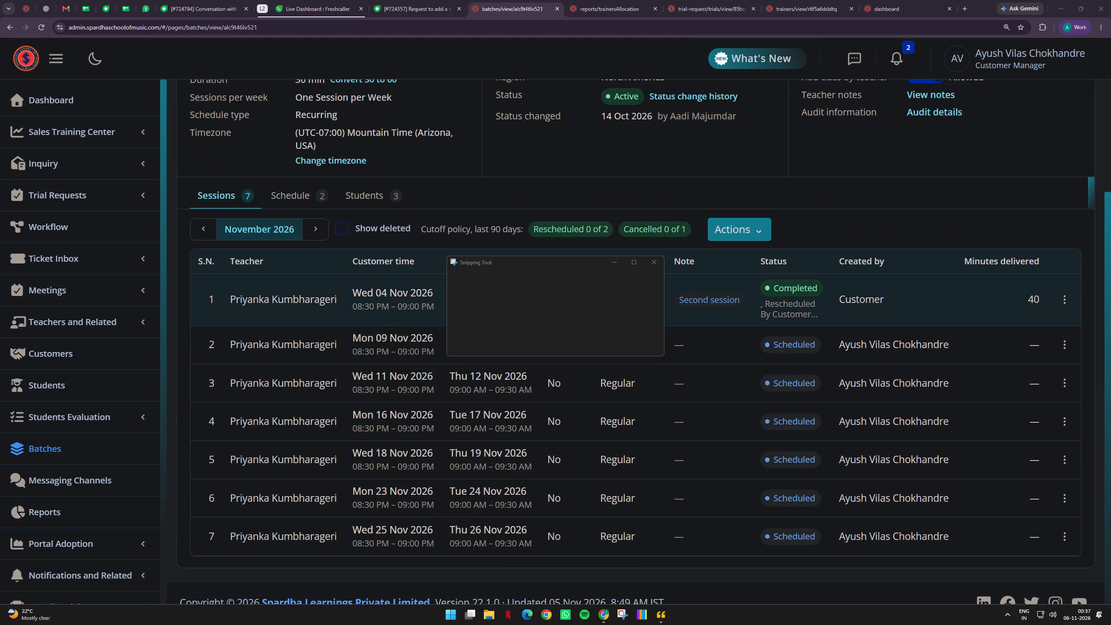
left_click(470, 277)
left_click_drag(199, 326, 527, 450)
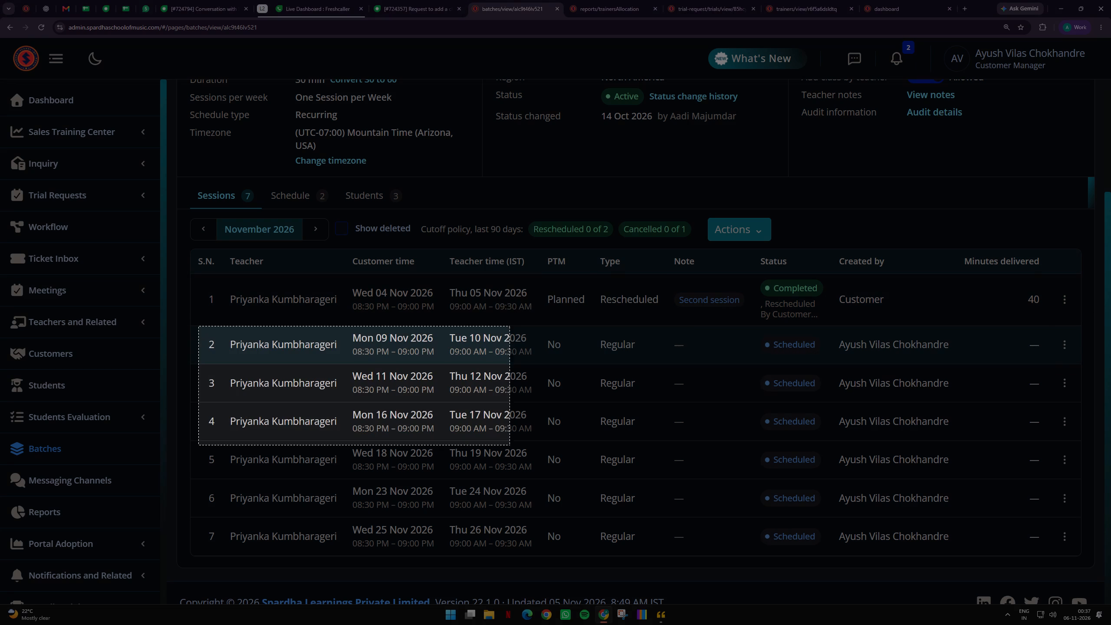
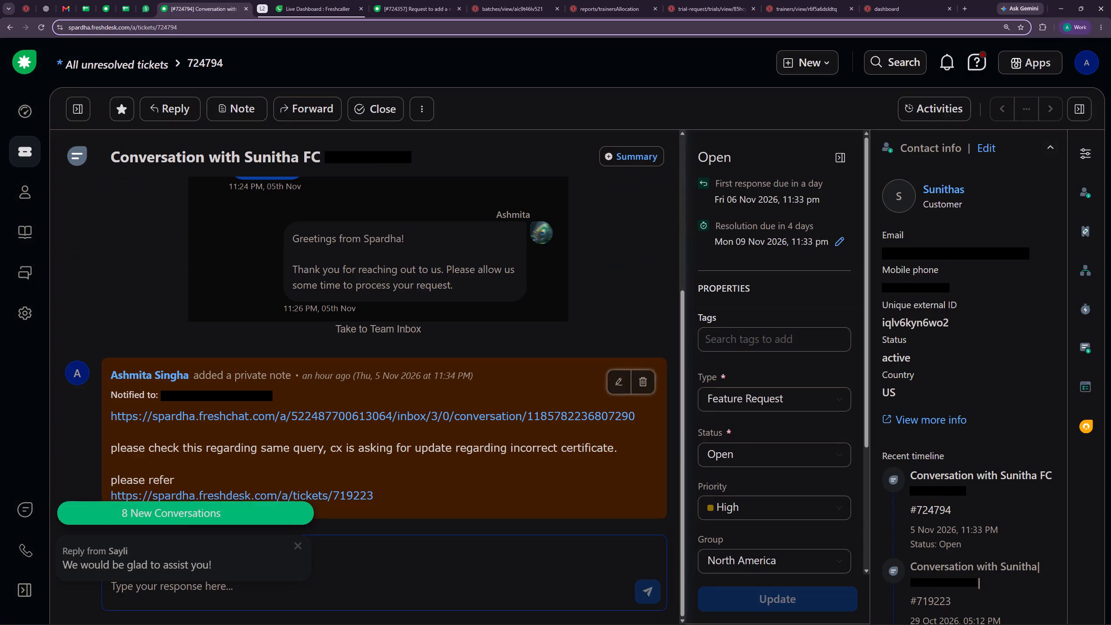
scroll(398, 397, "down", 5)
left_click(299, 544)
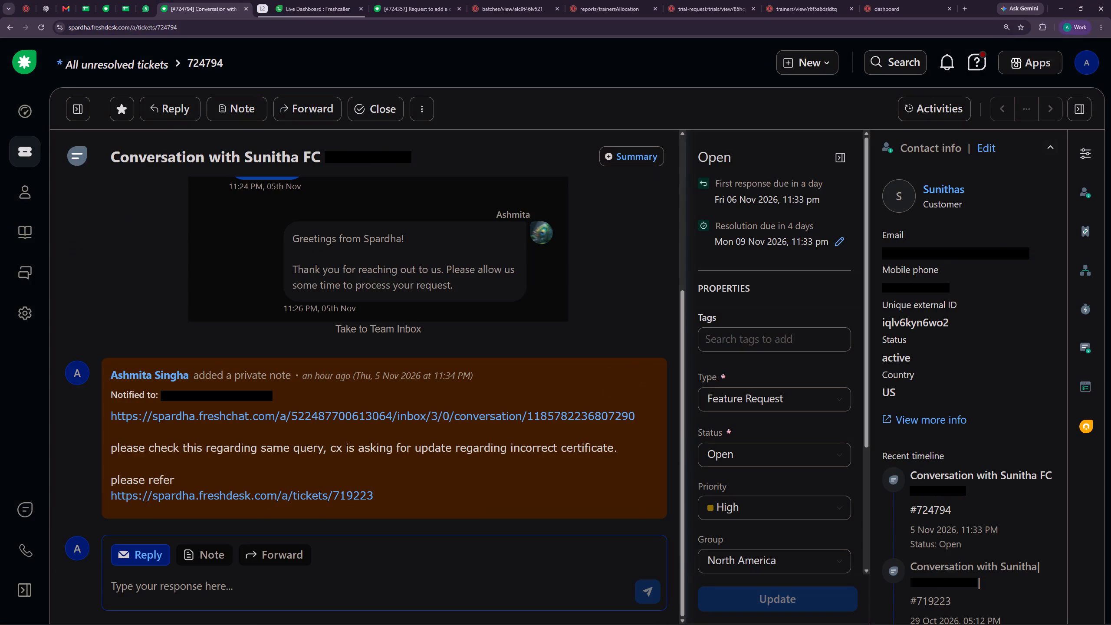
scroll(382, 273, "up", 2)
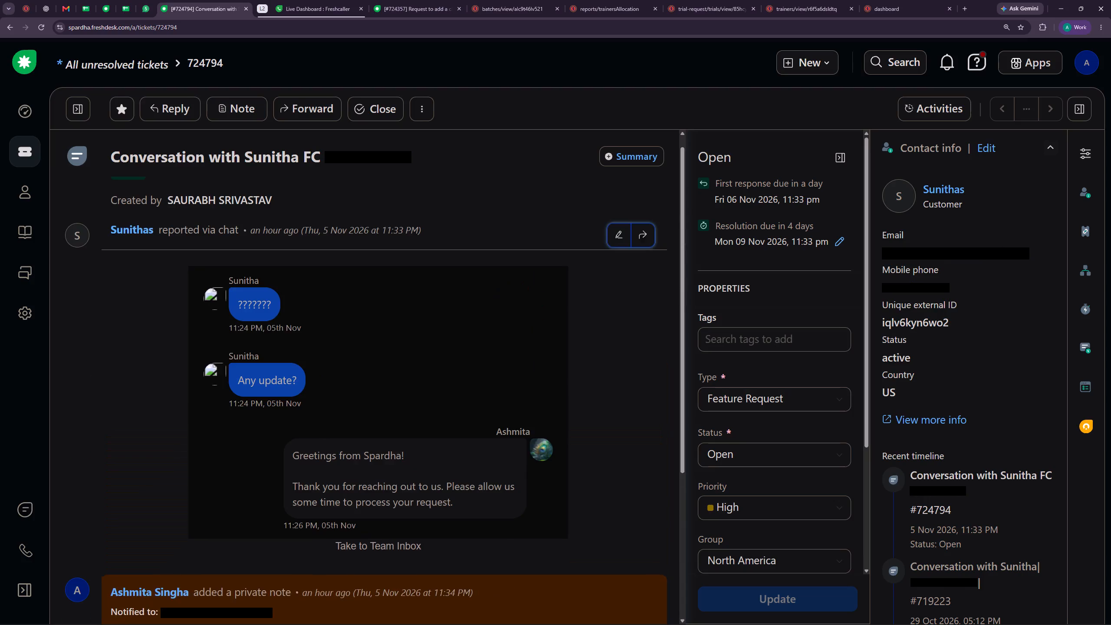
scroll(382, 273, "up", 1)
left_click(427, 0)
scroll(444, 358, "down", 6)
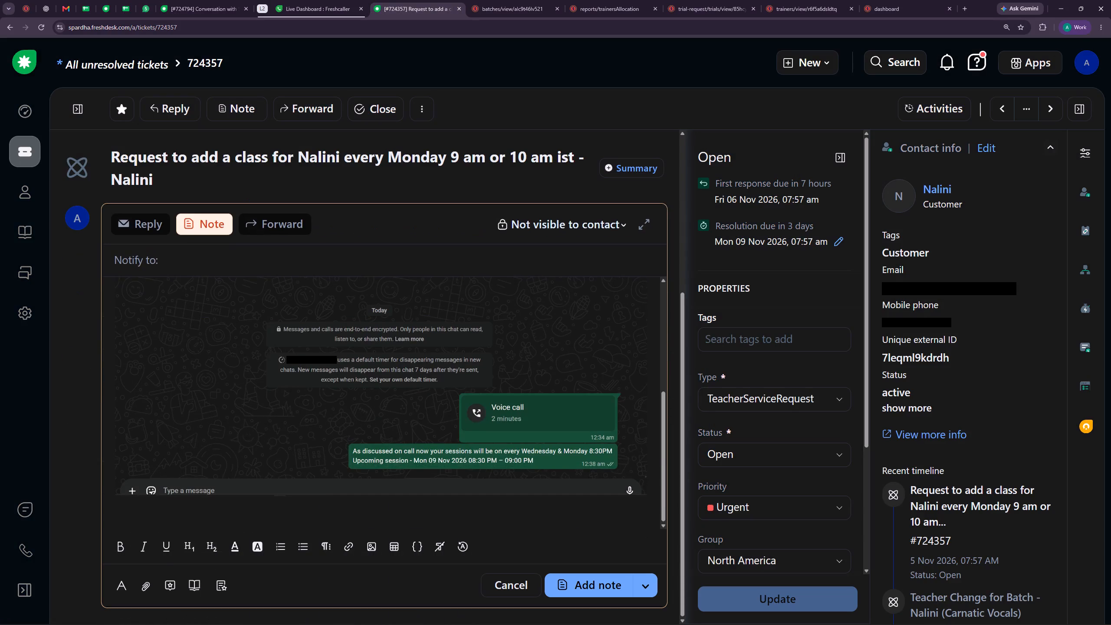
scroll(336, 402, "down", 5)
scroll(344, 391, "up", 5)
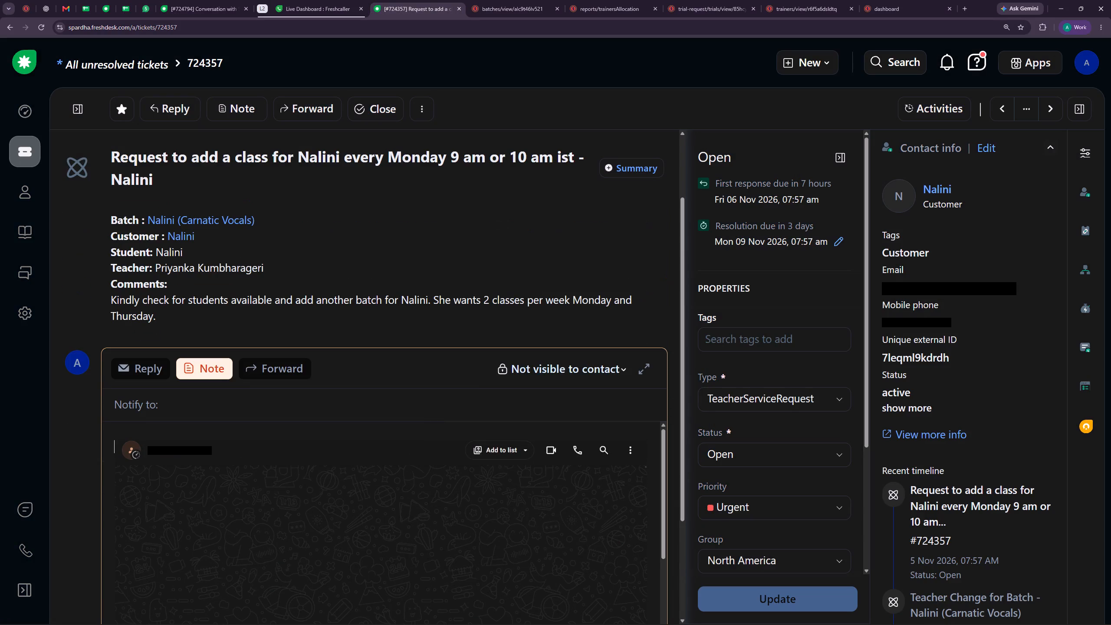
Return to the November 2026 session list of the Nalini (Carnatic Vocals) batch.
left_click(497, 0)
left_click(815, 571)
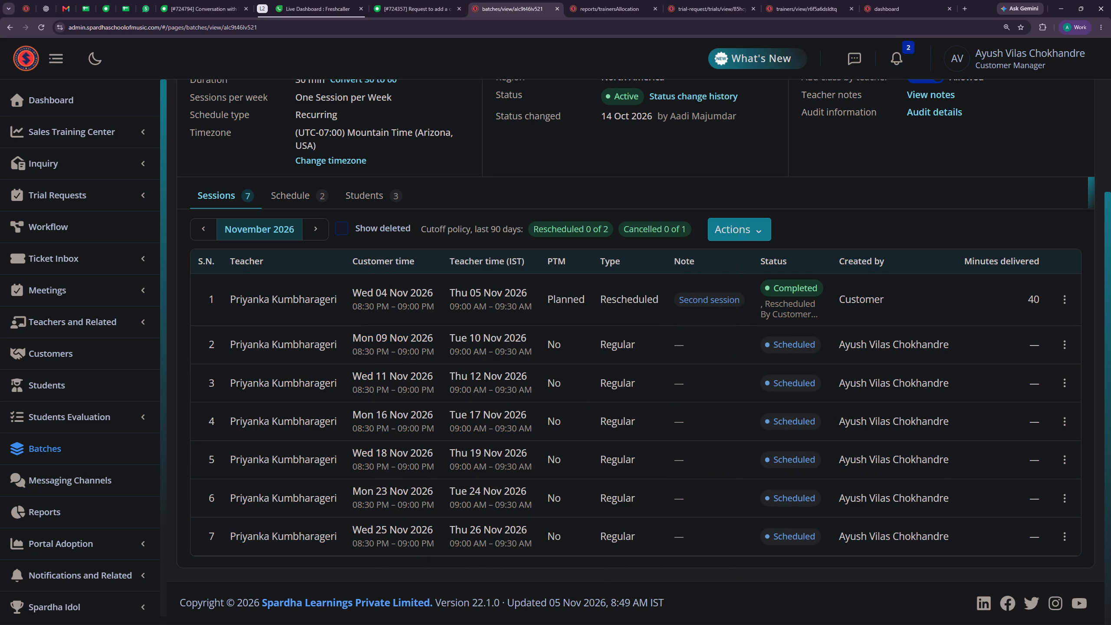
left_click(814, 572)
left_click(625, 616)
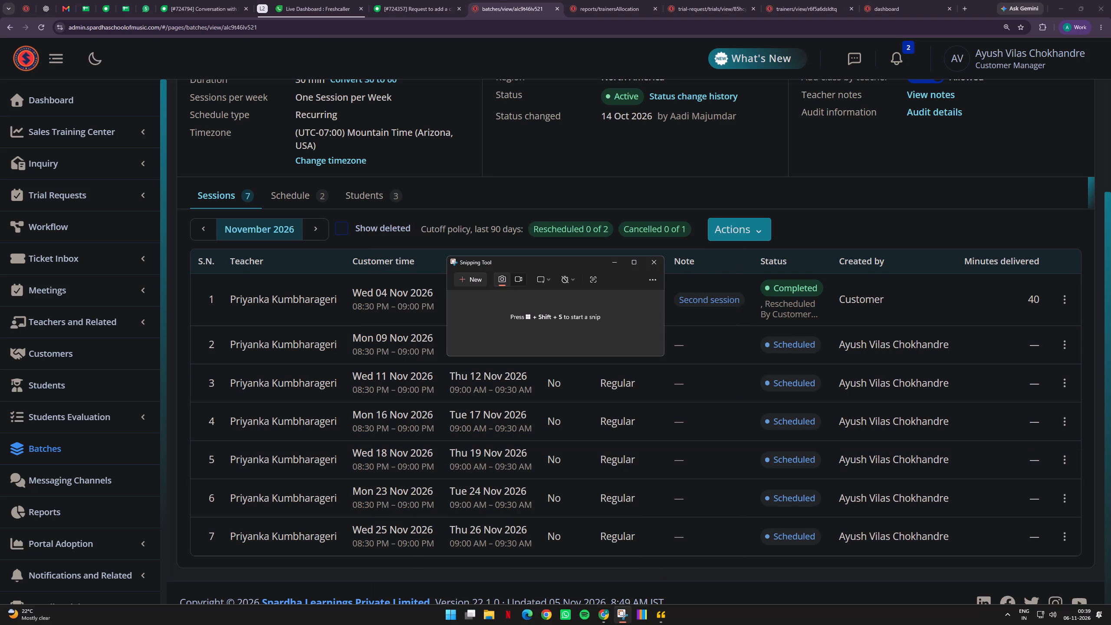
left_click(480, 277)
left_click_drag(193, 332, 1075, 529)
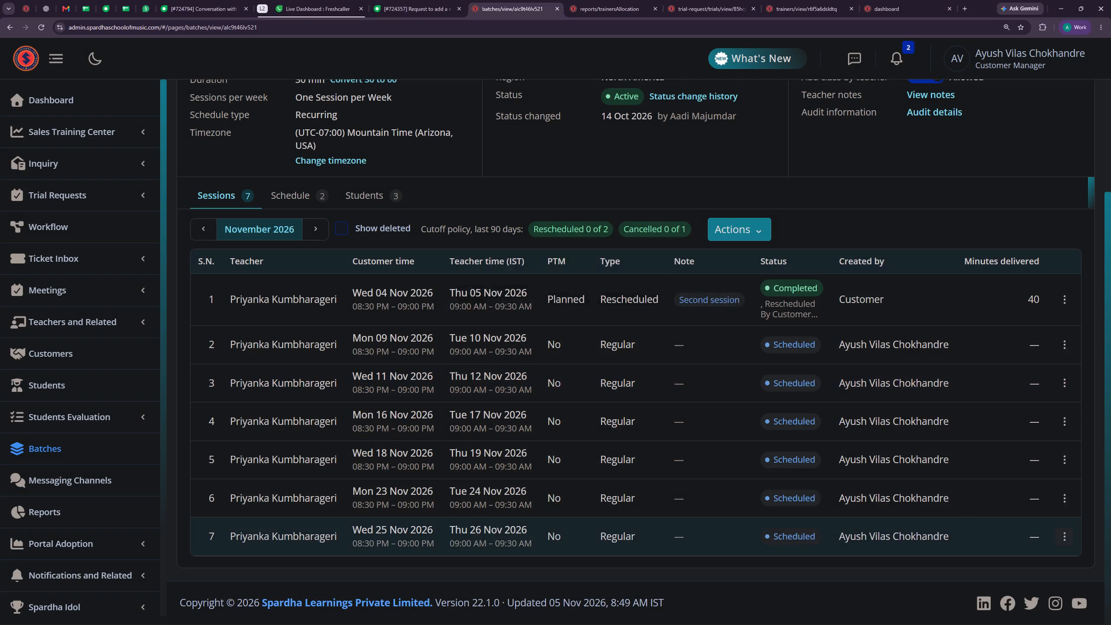
left_click(909, 280)
left_click(948, 260)
left_click(404, 3)
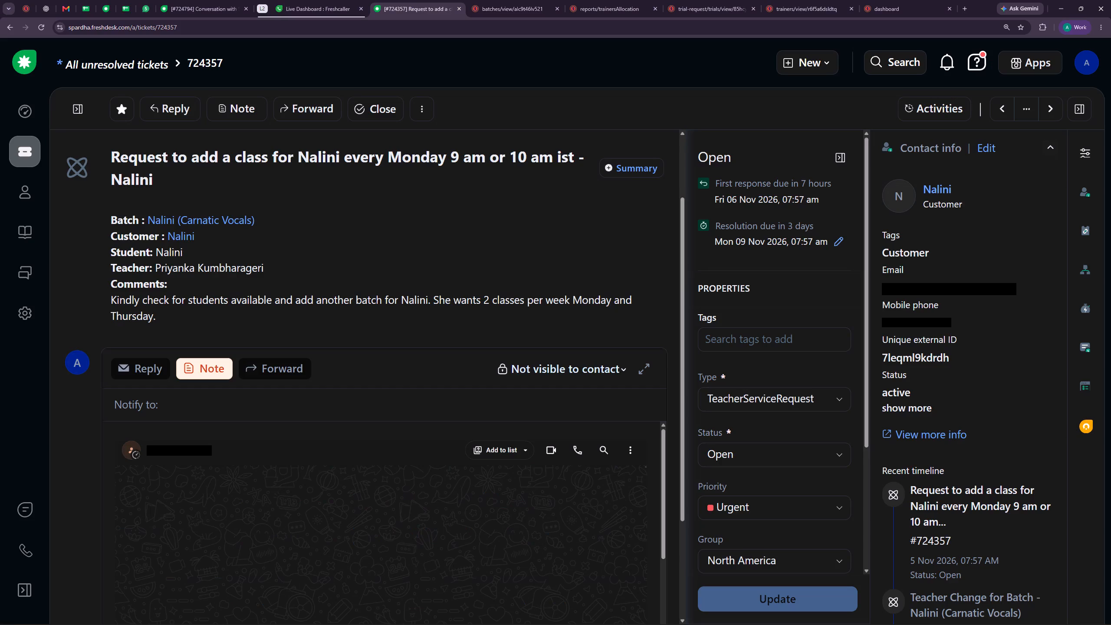
key("ctrl+v")
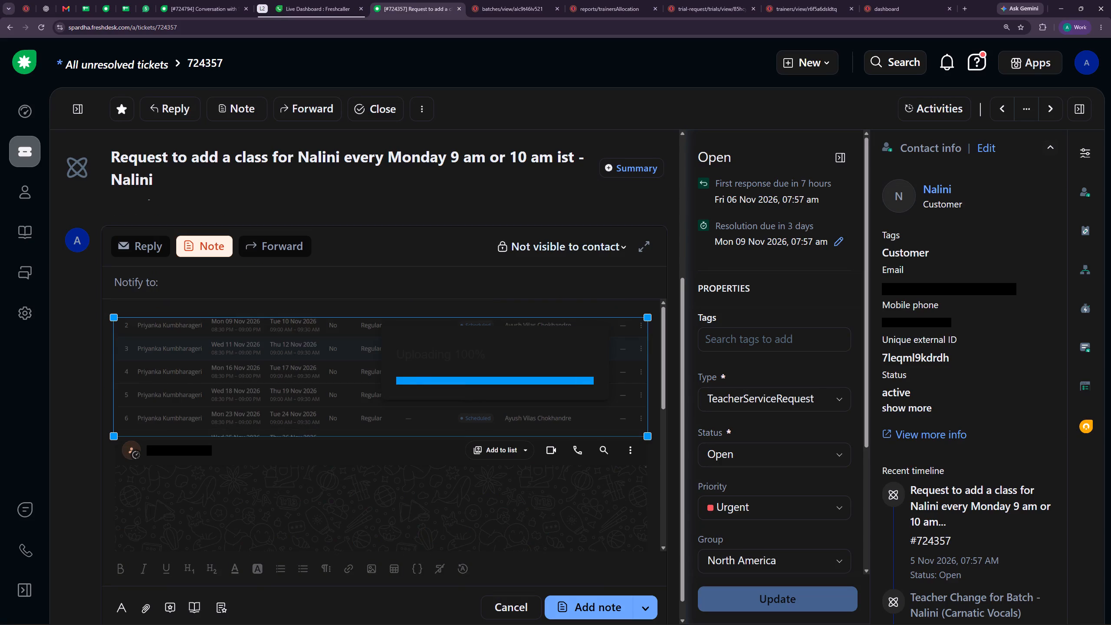
Begin ticket 724357's private note with the text "Resloved." above the pasted images and add the note.
scroll(234, 359, "up", 1)
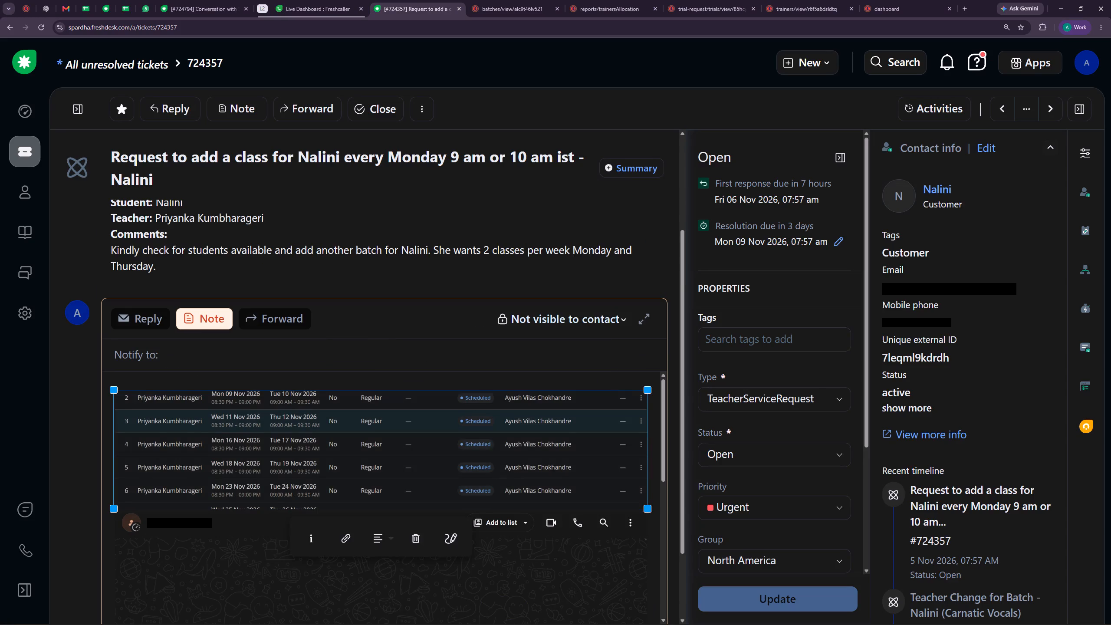
left_click(134, 378)
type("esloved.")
scroll(314, 464, "down", 6)
left_click(594, 591)
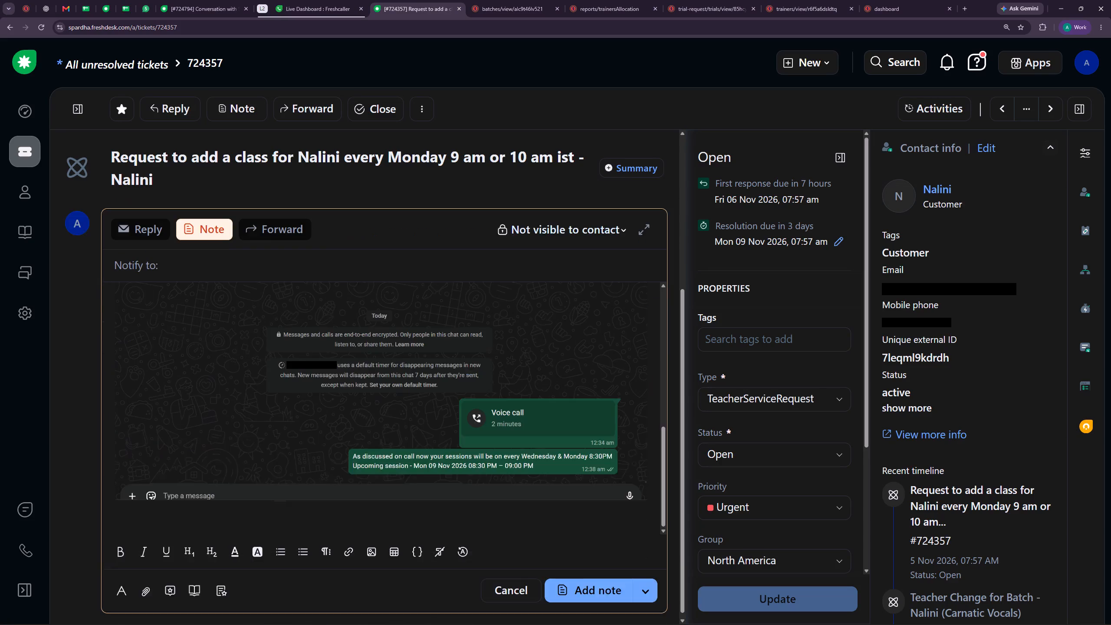
Set the status of ticket 724357 to Closed and update its properties.
left_click(747, 457)
left_click(755, 418)
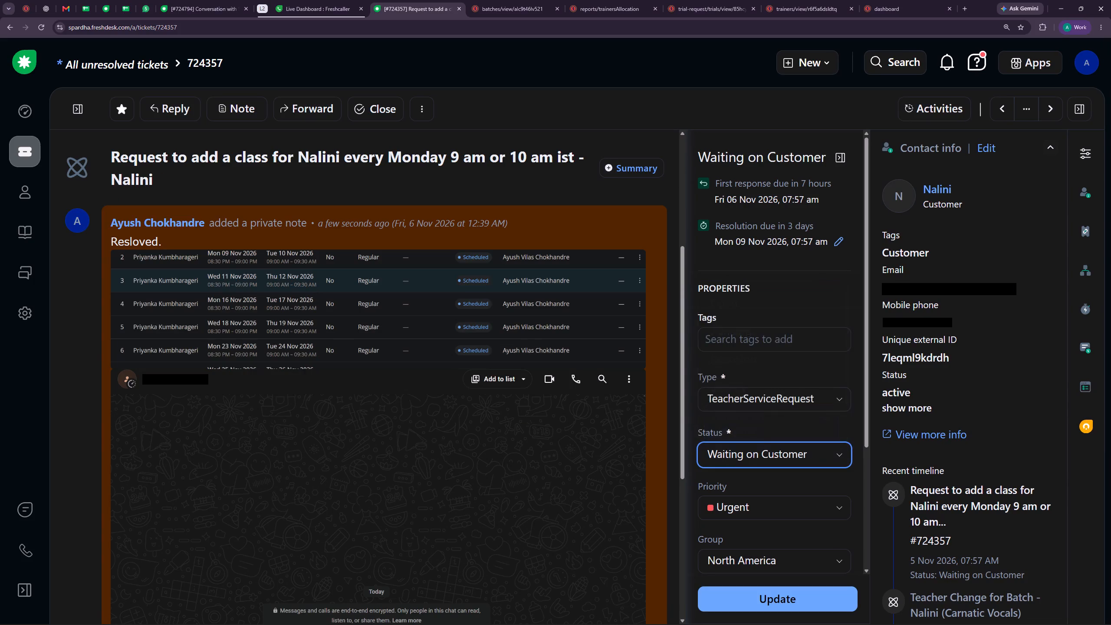
left_click(753, 463)
left_click(756, 383)
left_click(773, 608)
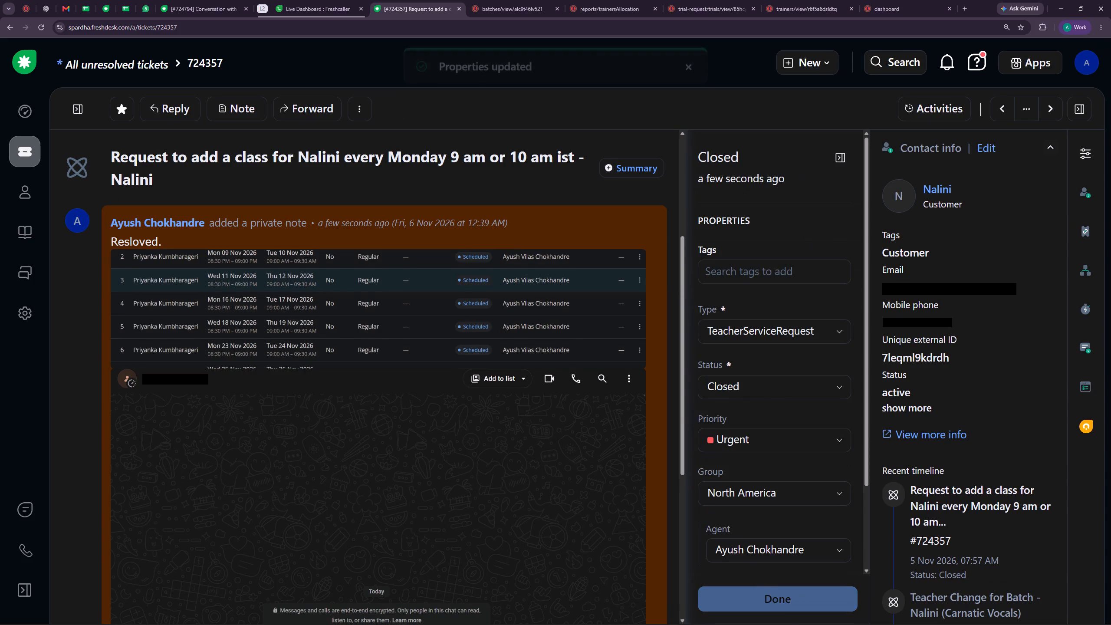
Move on to unresolved ticket 724362 and copy the customer's mobile number from the contact info.
left_click(999, 107)
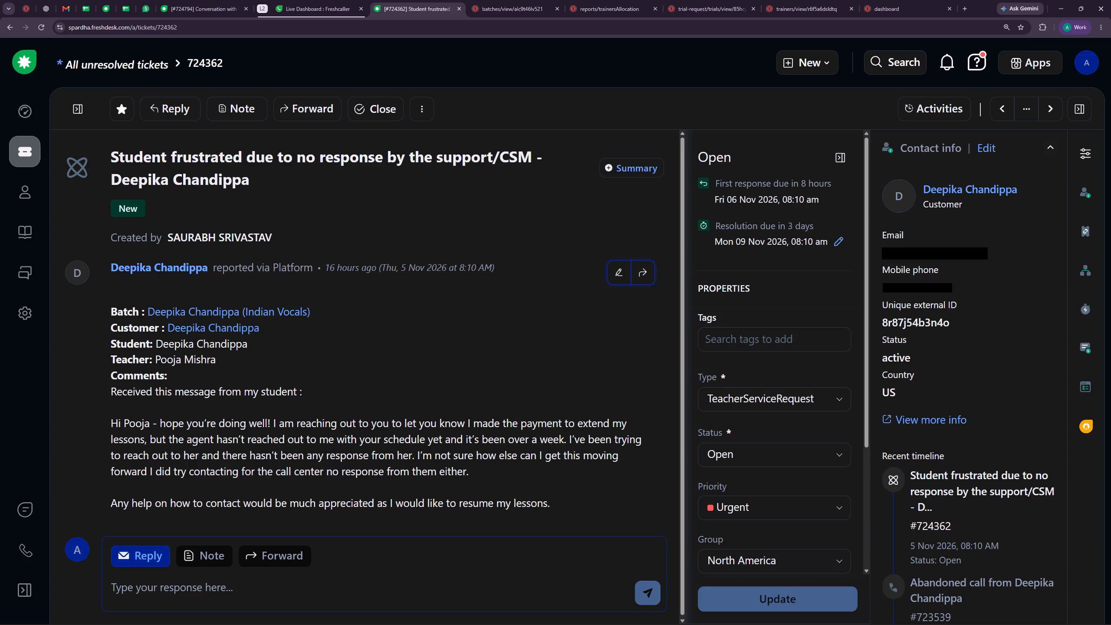
left_click_drag(967, 281, 899, 284)
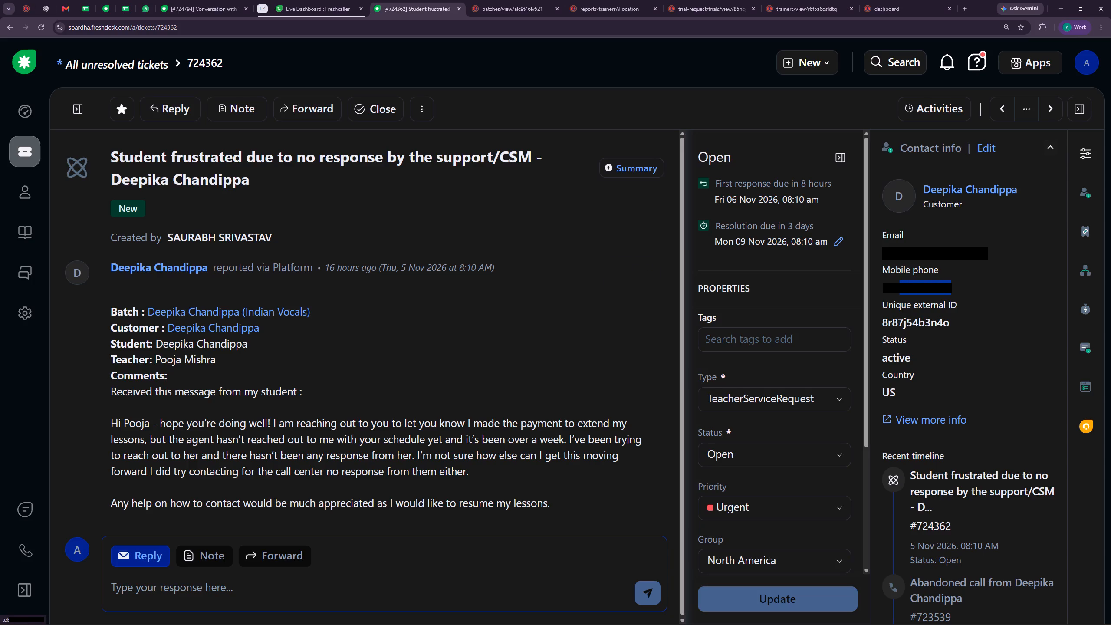
left_click_drag(899, 284, 894, 285)
key("ctrl+c")
Search the batches using the copied number as the family unique number and open the customer's Indian Vocals batch.
left_click(500, 3)
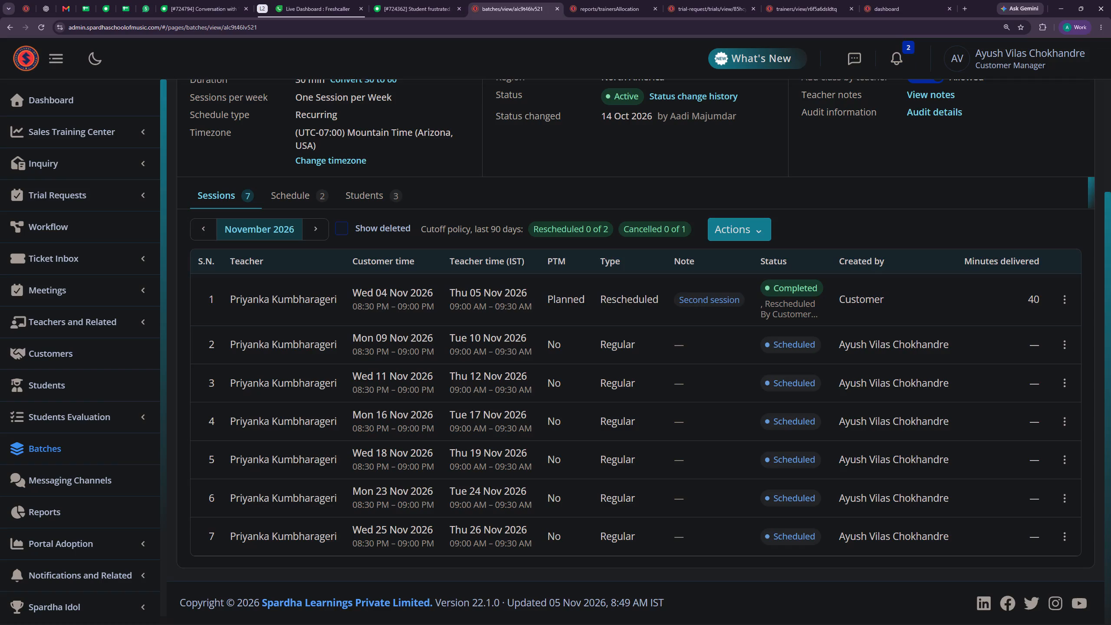
left_click(59, 447)
left_click_drag(586, 164, 433, 163, "ctrl")
key("ctrl+v")
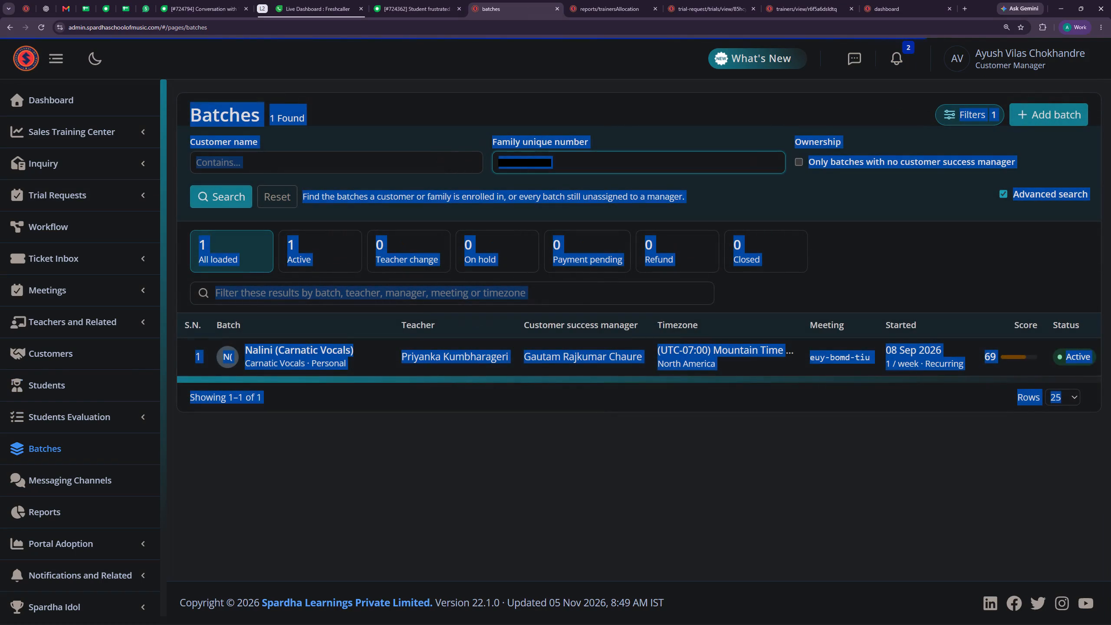
left_click(623, 490)
double_click(552, 469)
right_click(552, 469)
left_click_drag(711, 436, 724, 432)
left_click(732, 432)
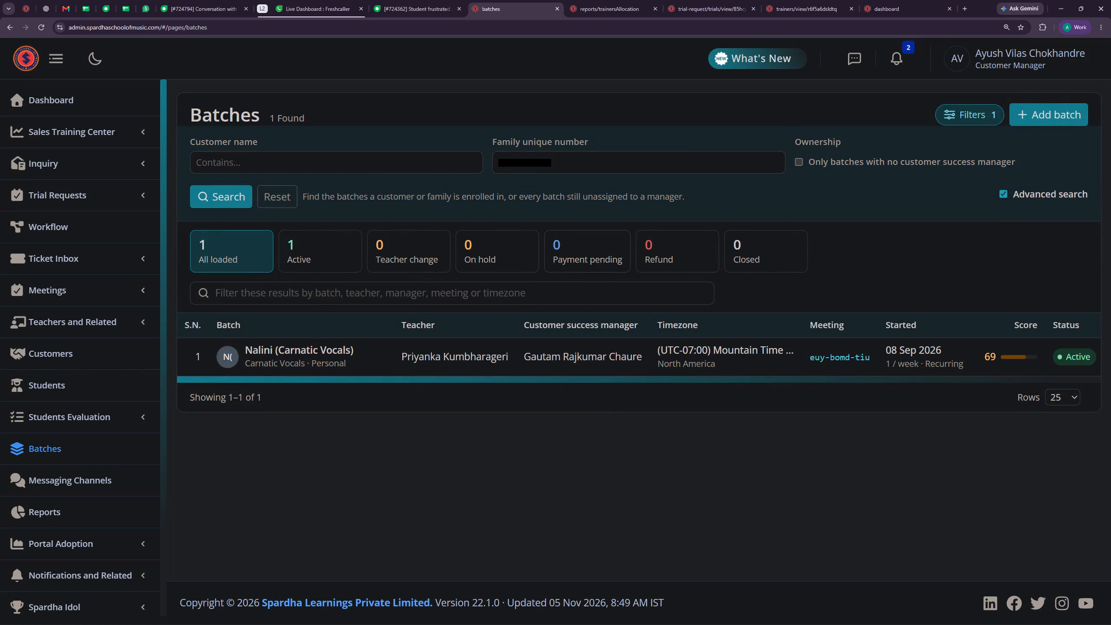
left_click_drag(582, 164, 431, 164)
key("ctrl+v")
left_click(219, 194)
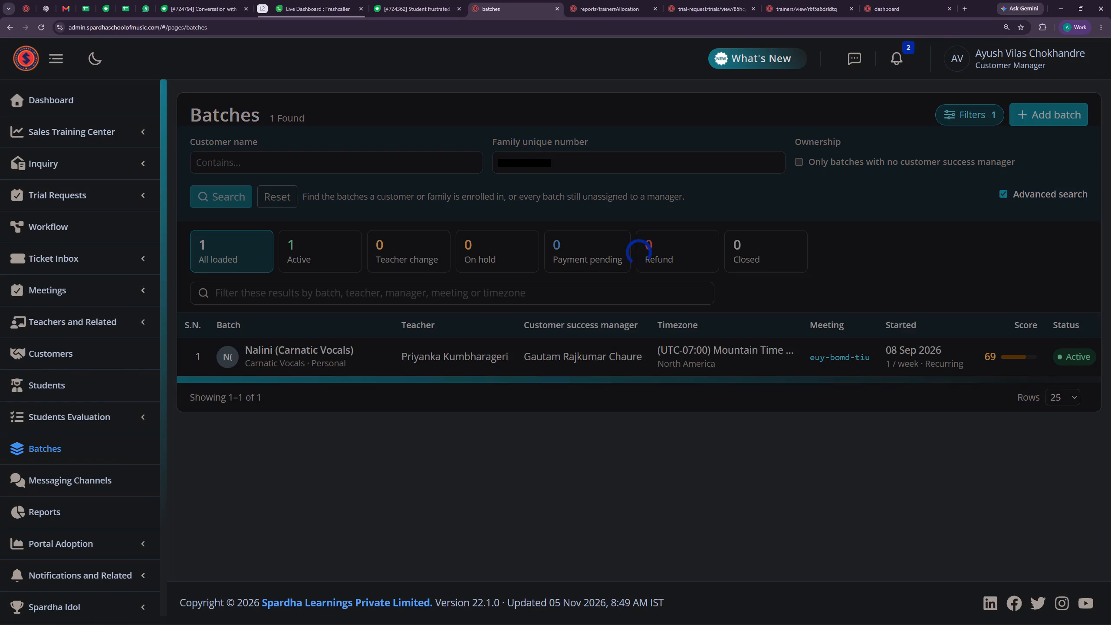
left_click(1096, 355)
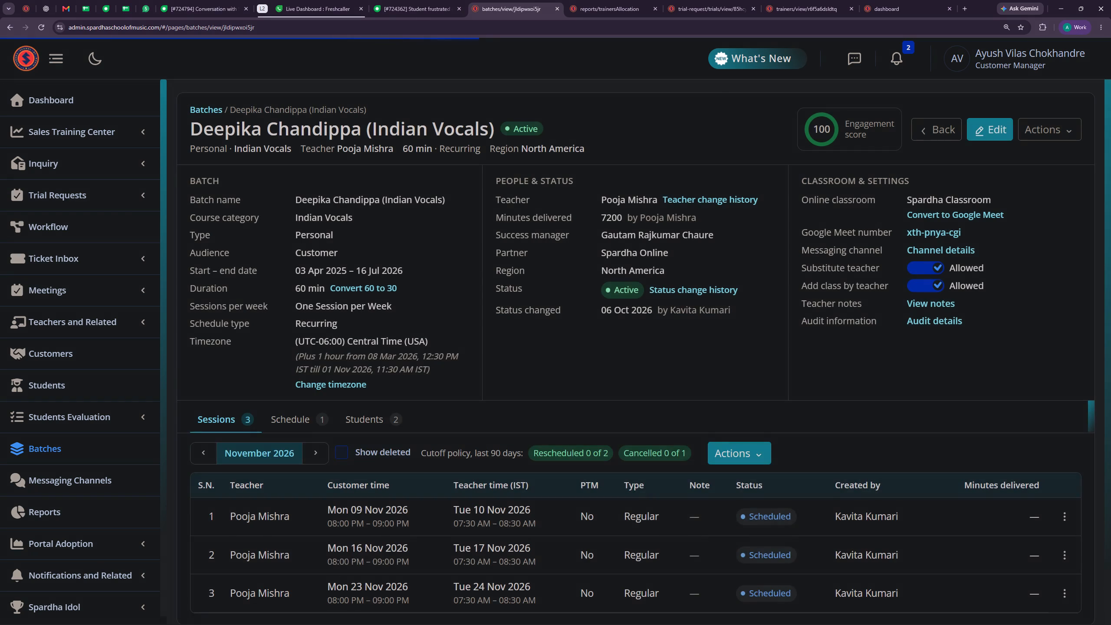
Review the Indian Vocals batch's schedule, the audit log of its Monday entry, and its November 2026 sessions.
left_click(285, 419)
scroll(425, 425, "down", 2)
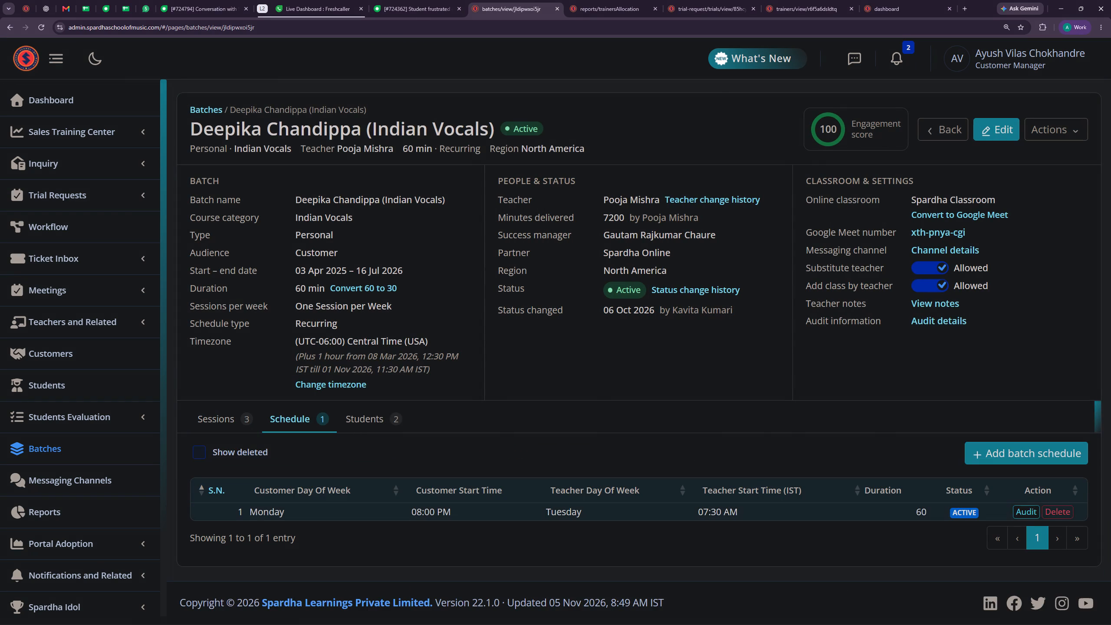
left_click(1022, 506)
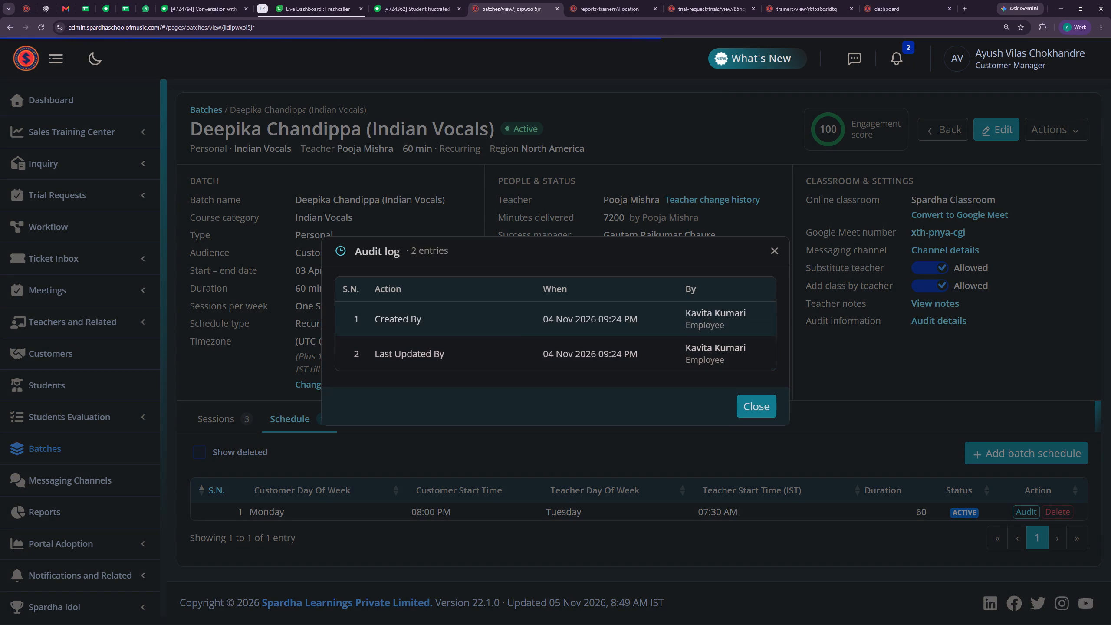
left_click(772, 251)
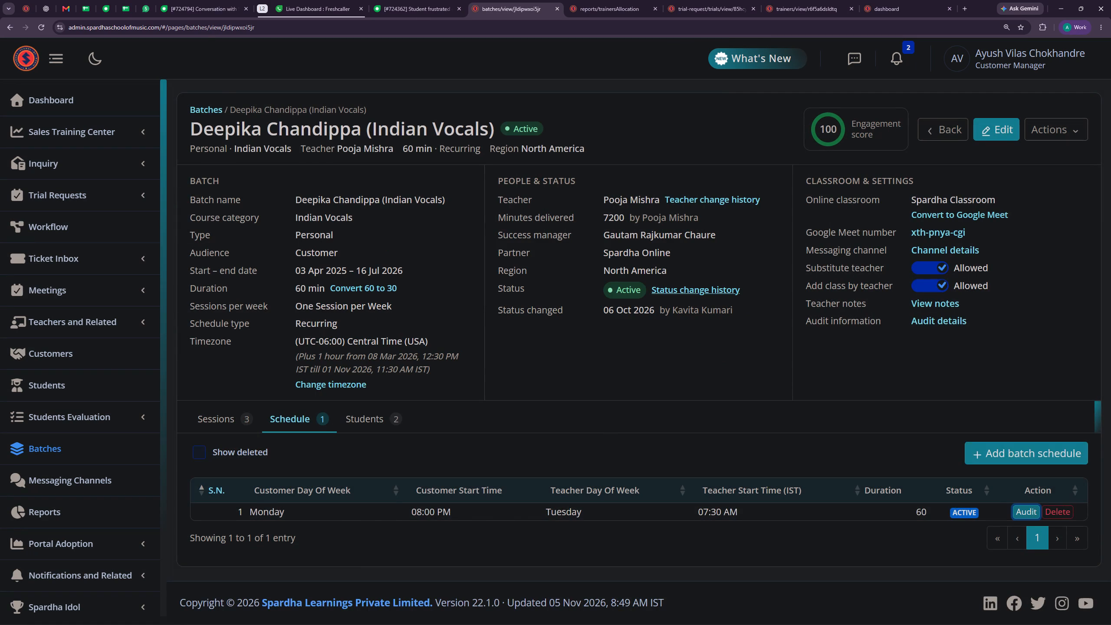
left_click(220, 419)
scroll(391, 421, "down", 2)
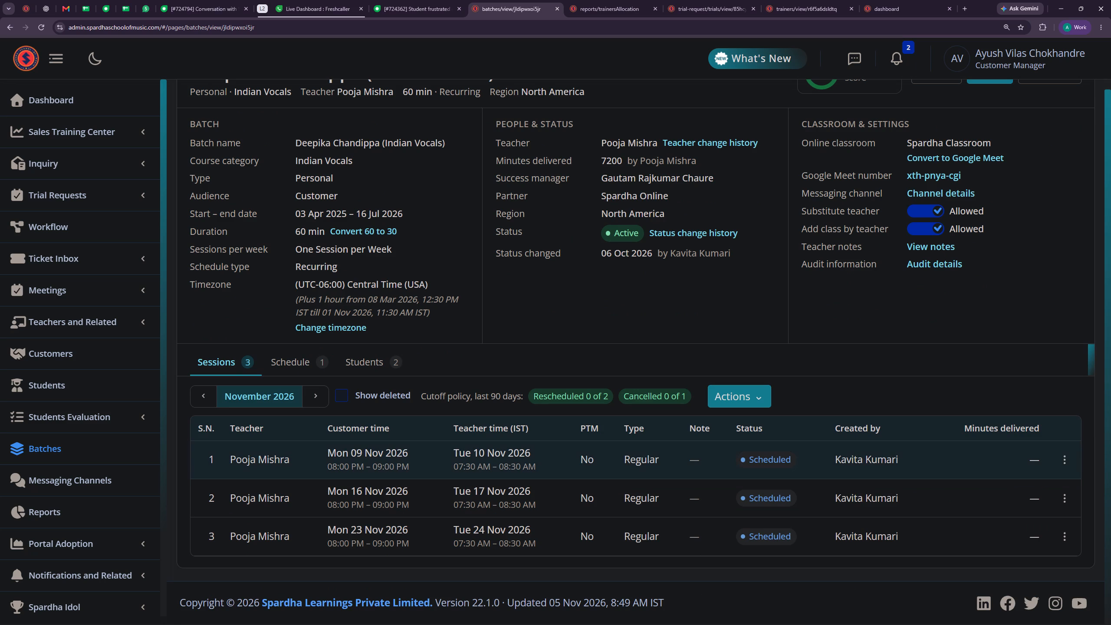
left_click(425, 0)
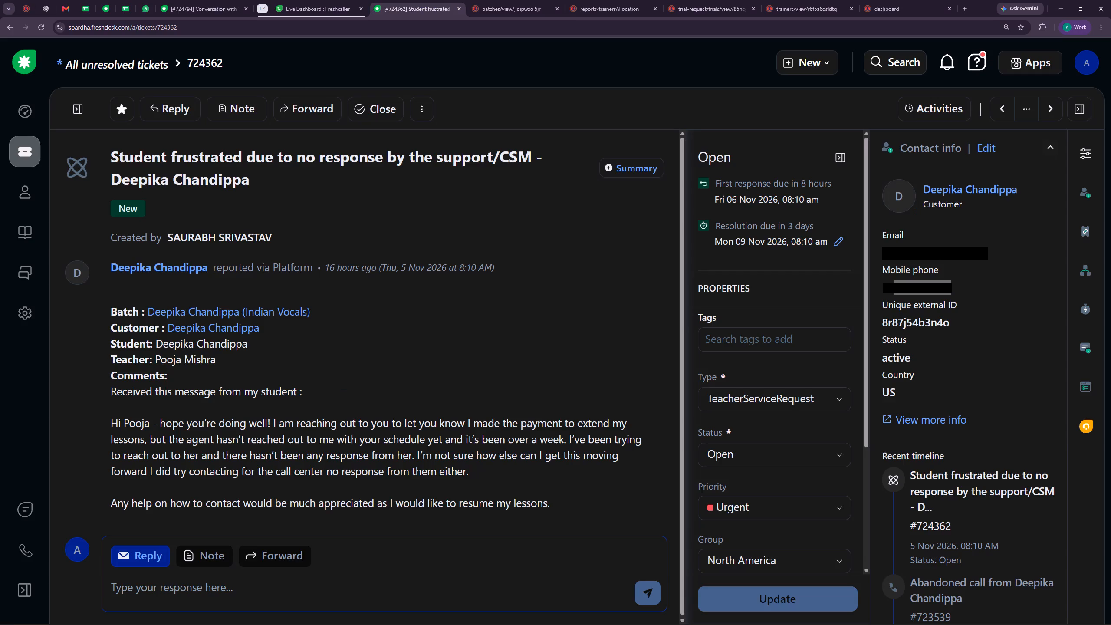
left_click(984, 277)
left_click_drag(958, 290, 872, 292)
key("ctrl+c")
key("ctrl+c")
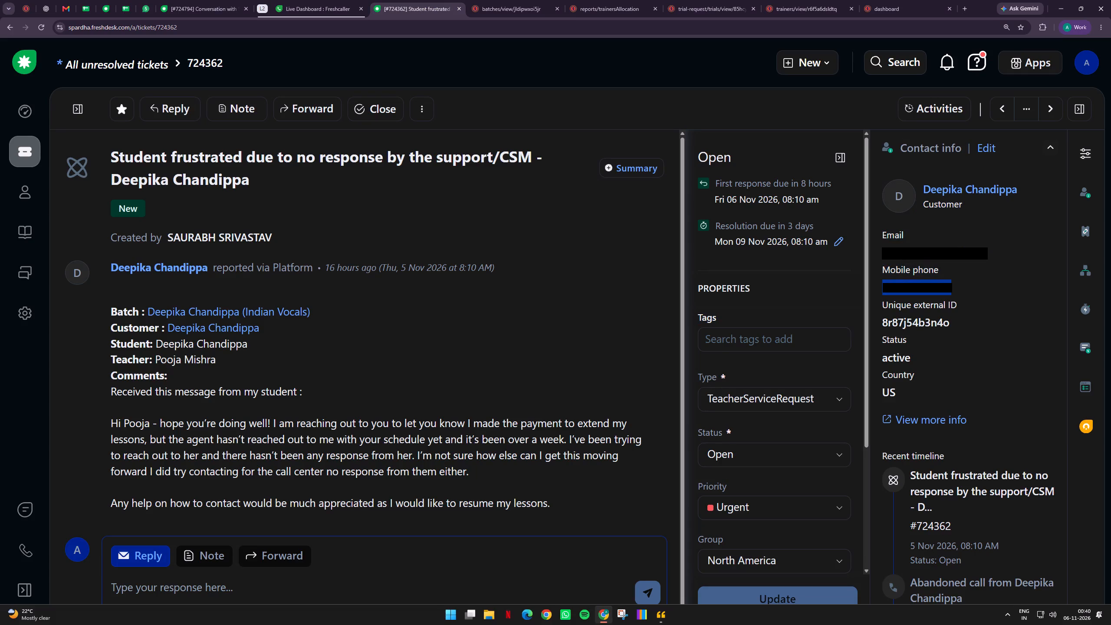
left_click(332, 0)
left_click(1088, 601)
key("ctrl+v")
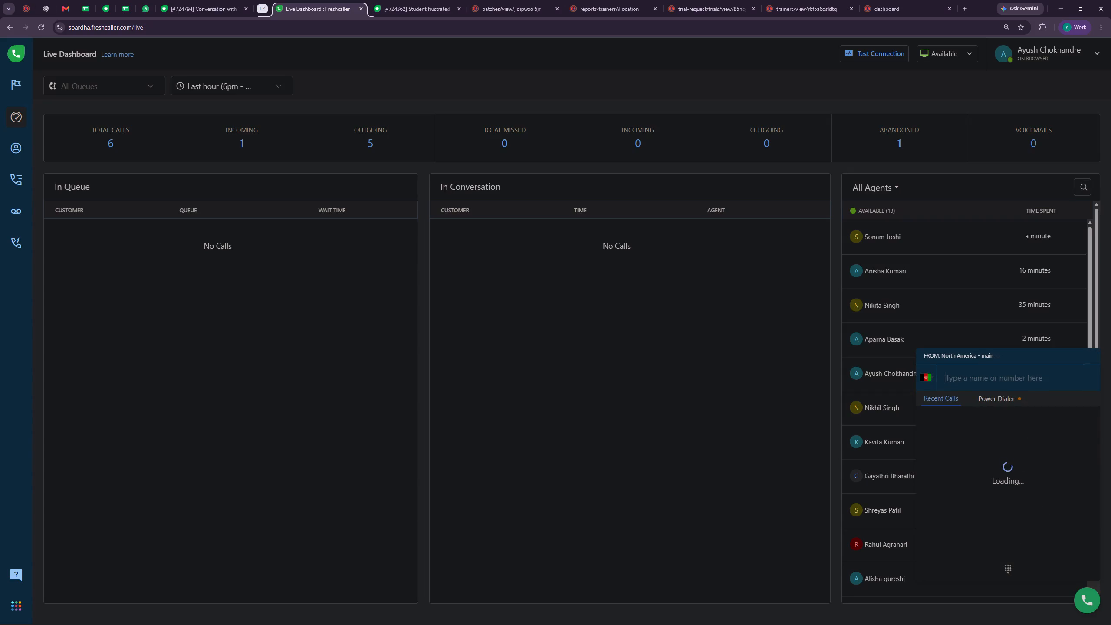
key("ctrl+v")
left_click(1087, 438)
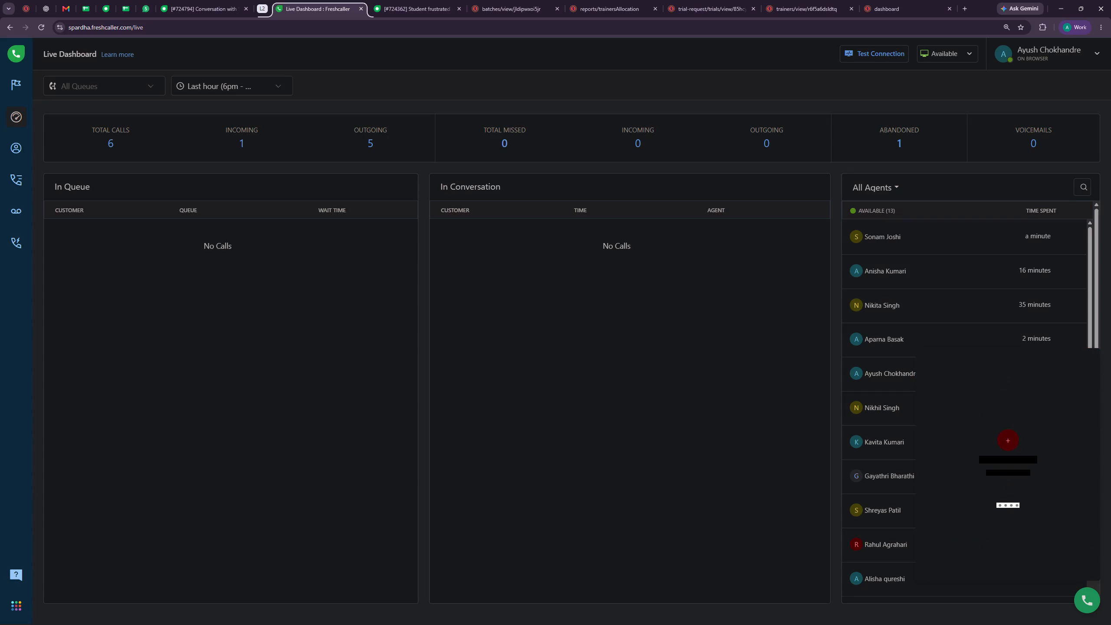
left_click(395, 0)
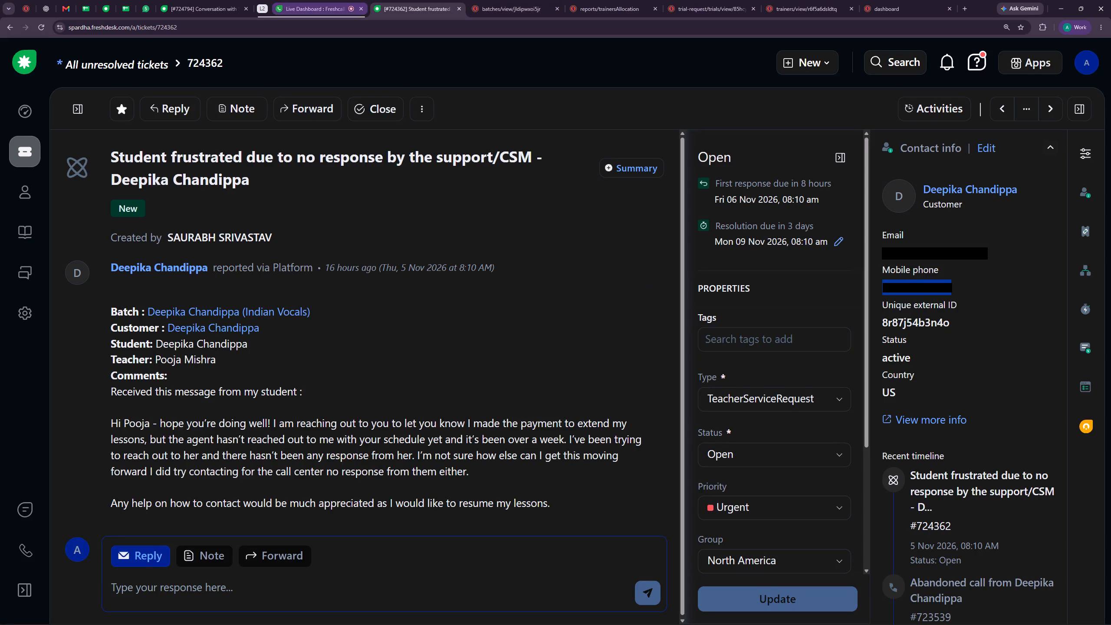
left_click(311, 0)
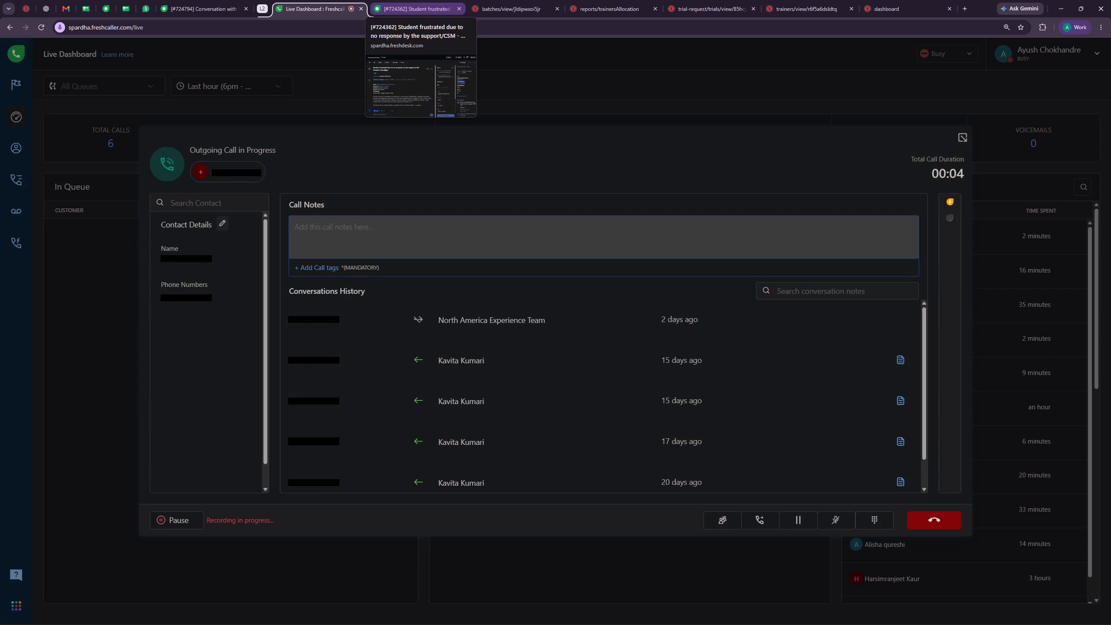
left_click(422, 0)
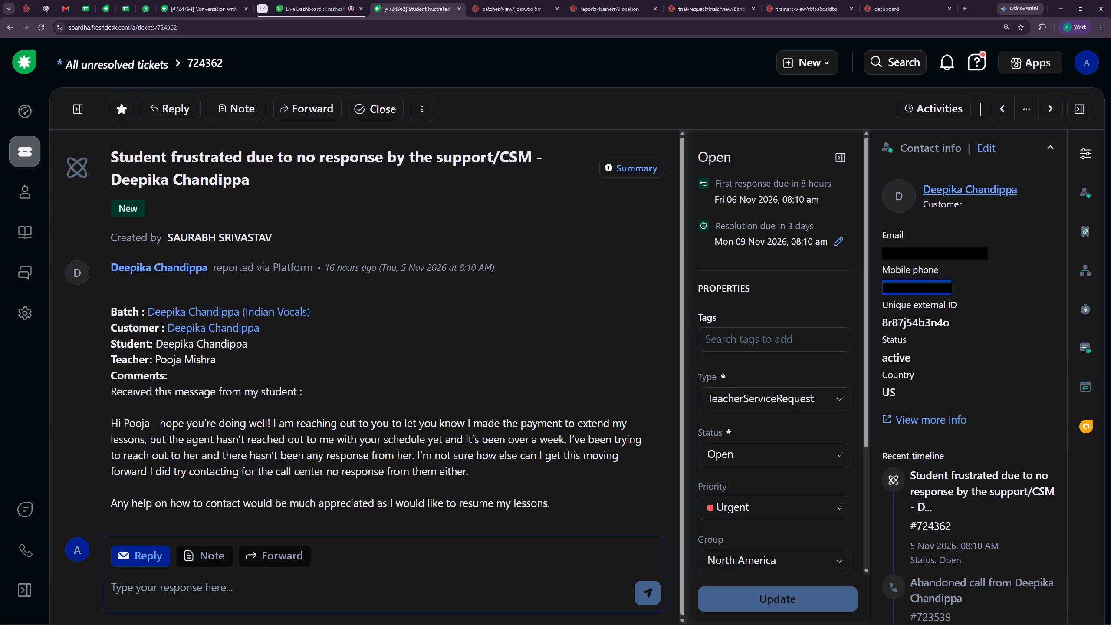
left_click(961, 191)
scroll(405, 352, "down", 1)
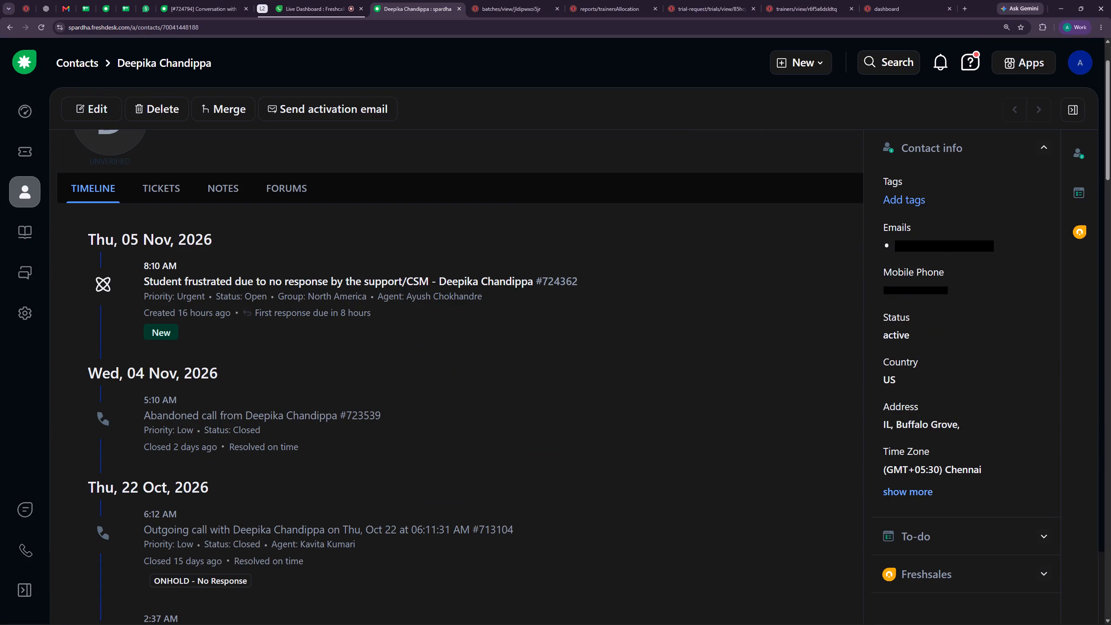
left_click(301, 543)
scroll(402, 461, "down", 6)
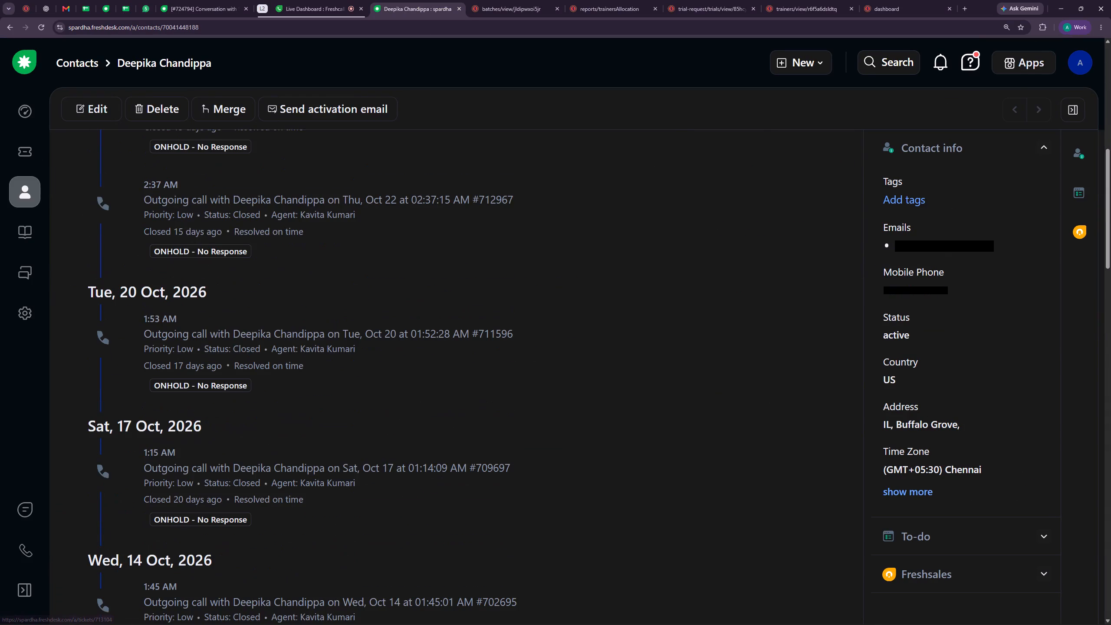
scroll(398, 447, "down", 4)
scroll(397, 431, "up", 12)
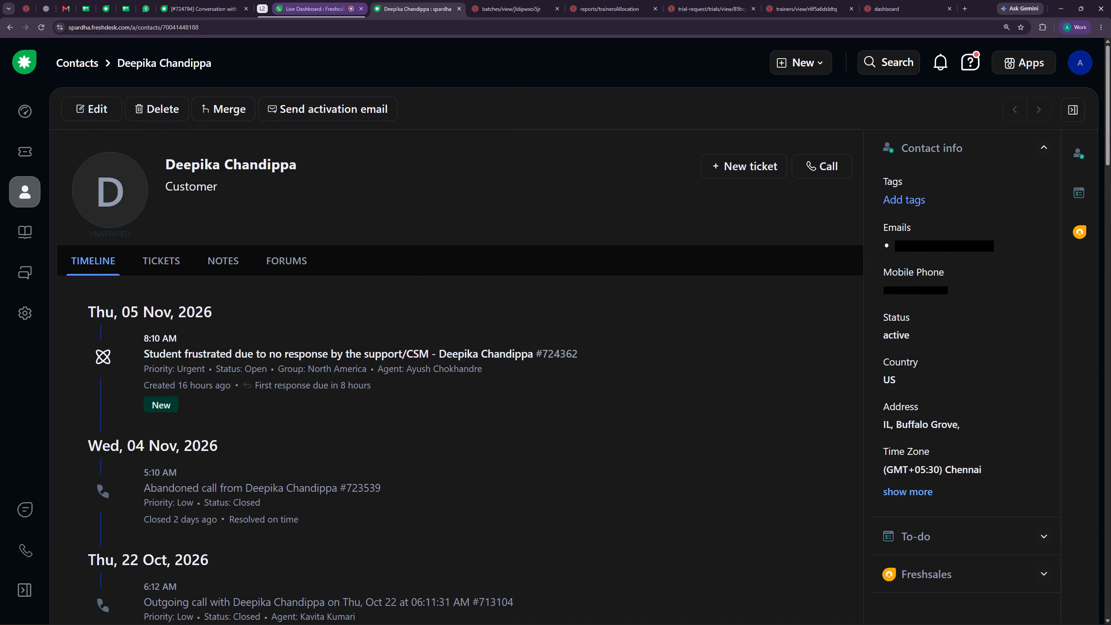
left_click(333, 0)
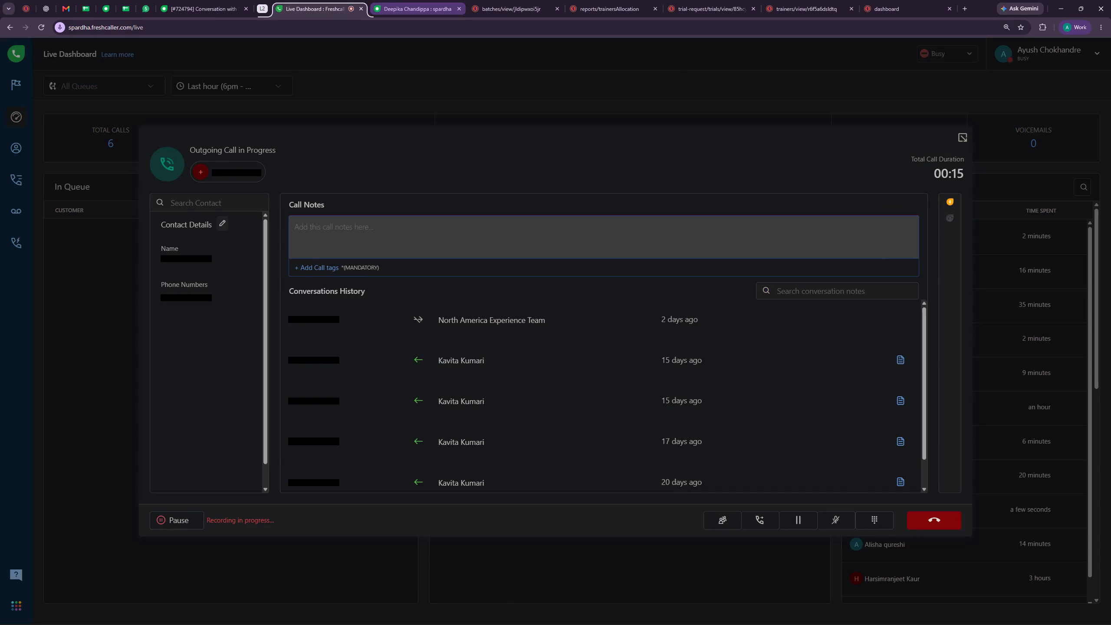
left_click(415, 2)
left_click(575, 256)
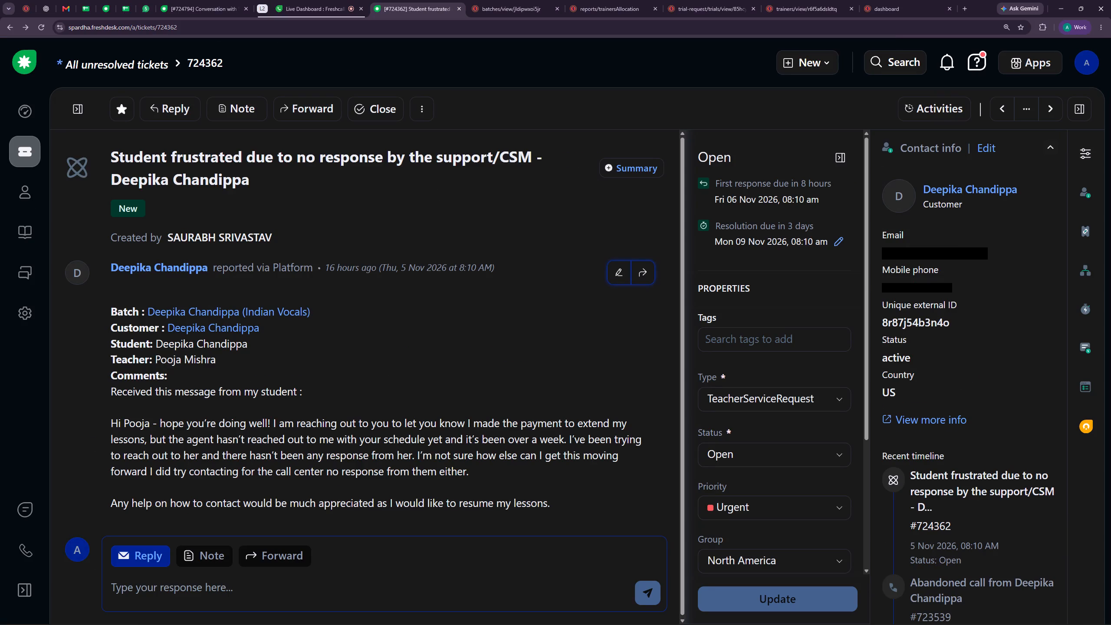
left_click_drag(681, 358, 683, 380)
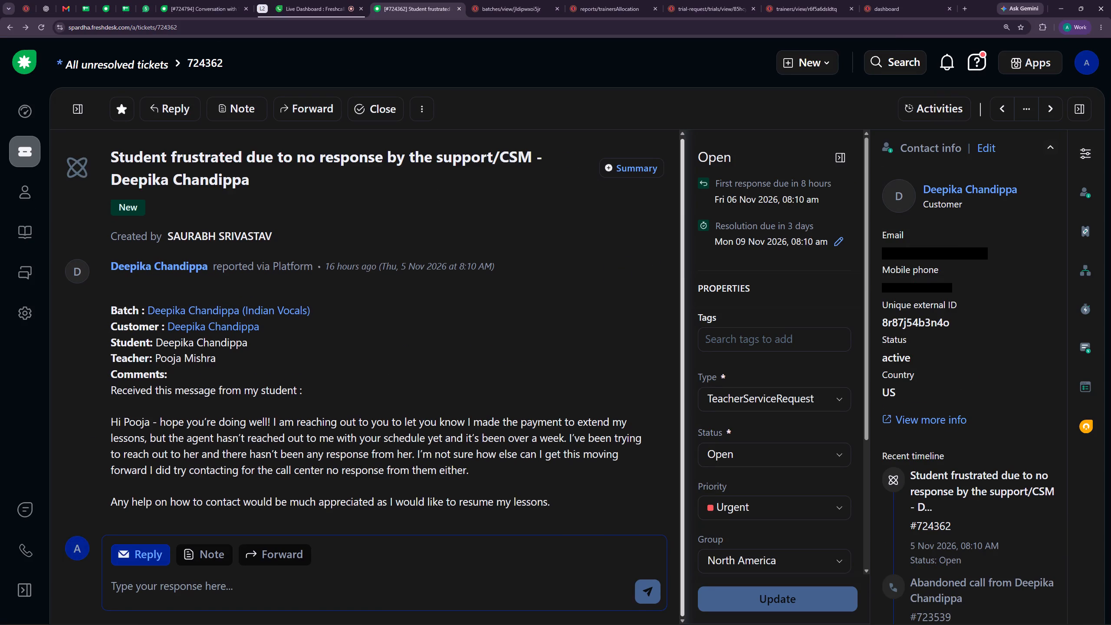
End the outgoing call to the customer, tag it L2-ESCALATION - Query Resolved, and close the call record.
left_click_drag(683, 380, 683, 383)
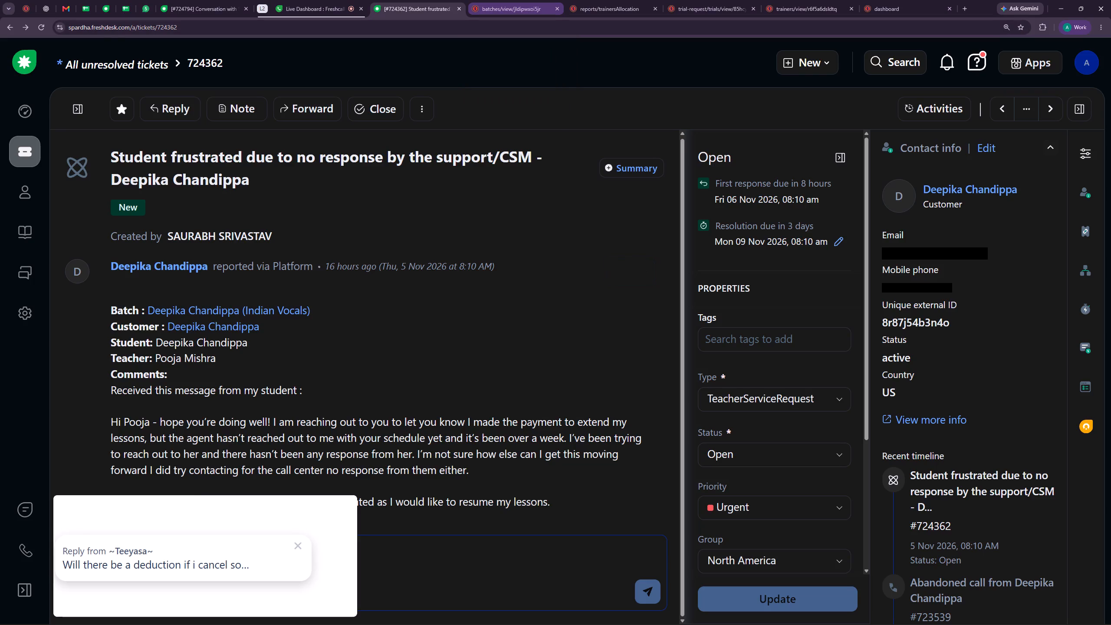
left_click(513, 7)
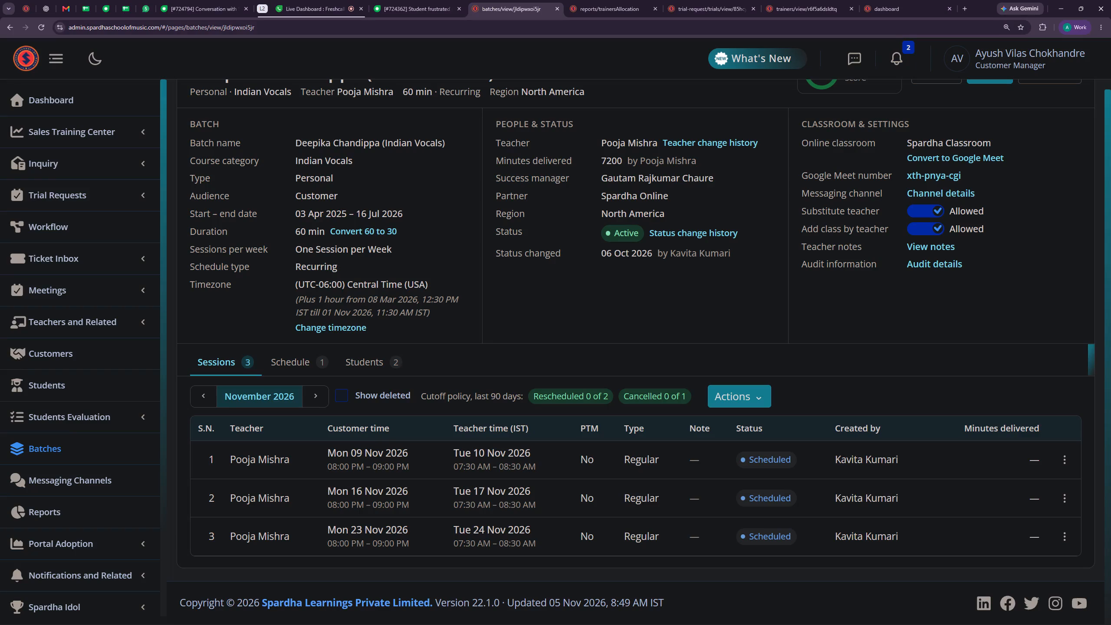
left_click(322, 5)
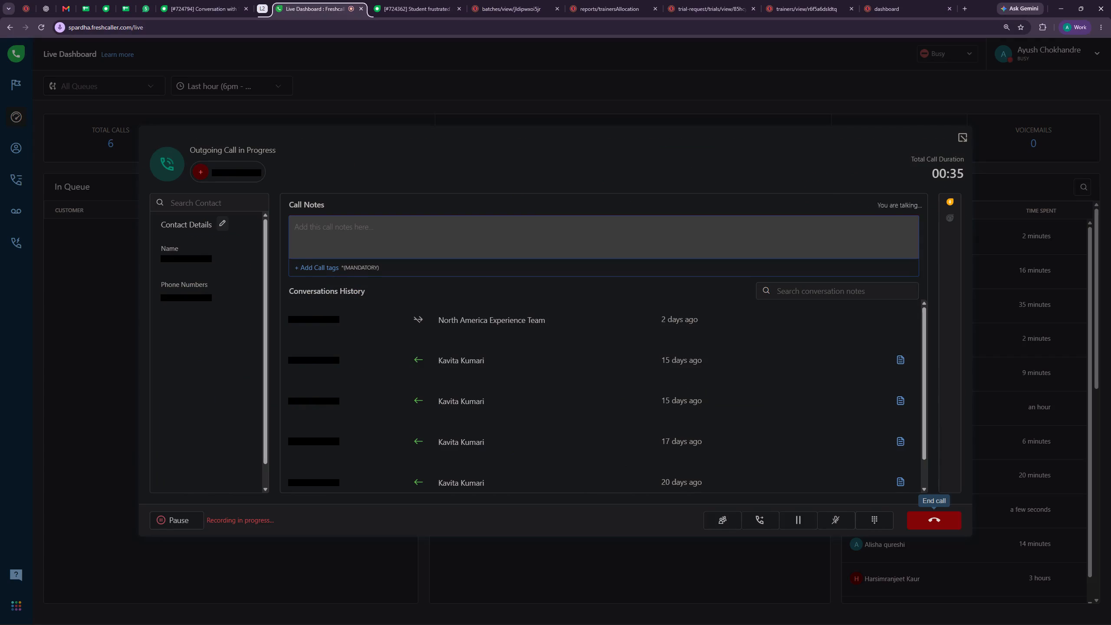
left_click(934, 520)
left_click(320, 270)
left_click(320, 267)
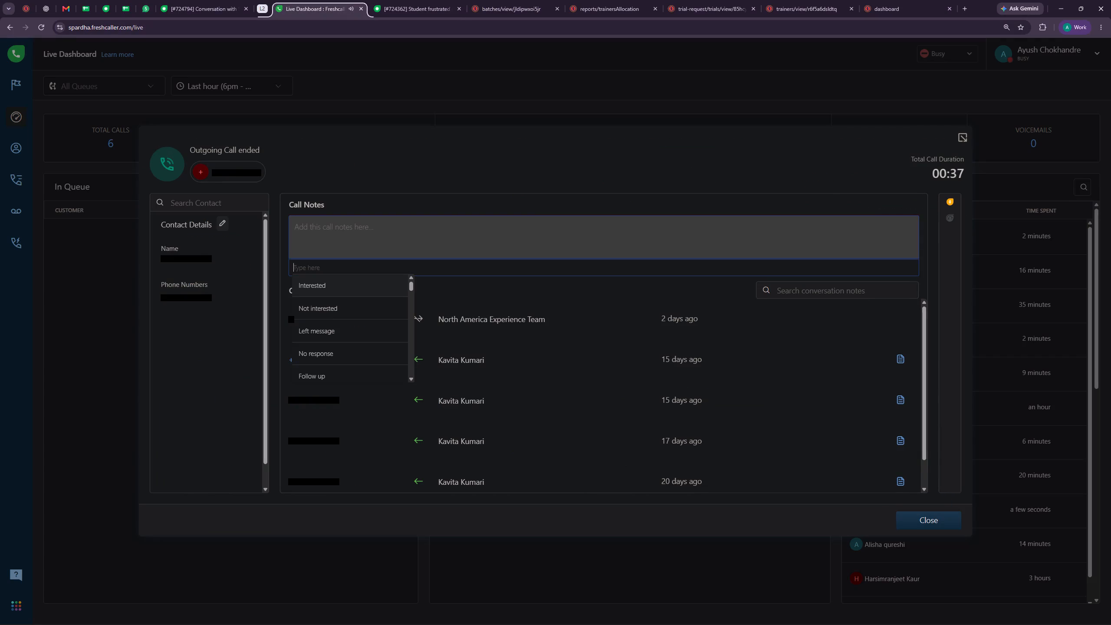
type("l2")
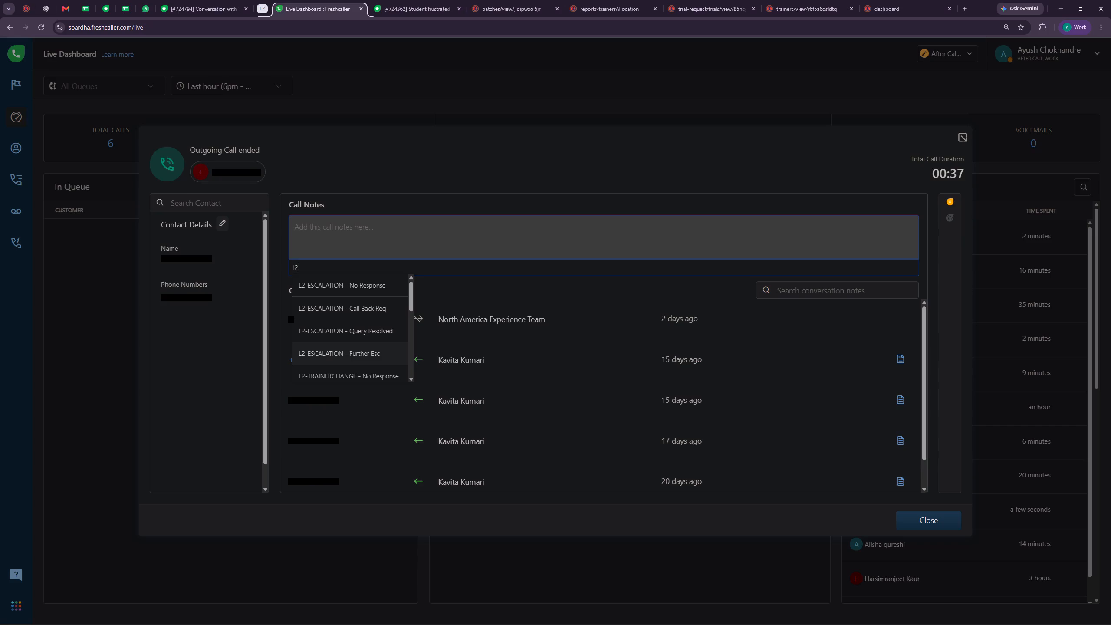
left_click(379, 334)
left_click(920, 526)
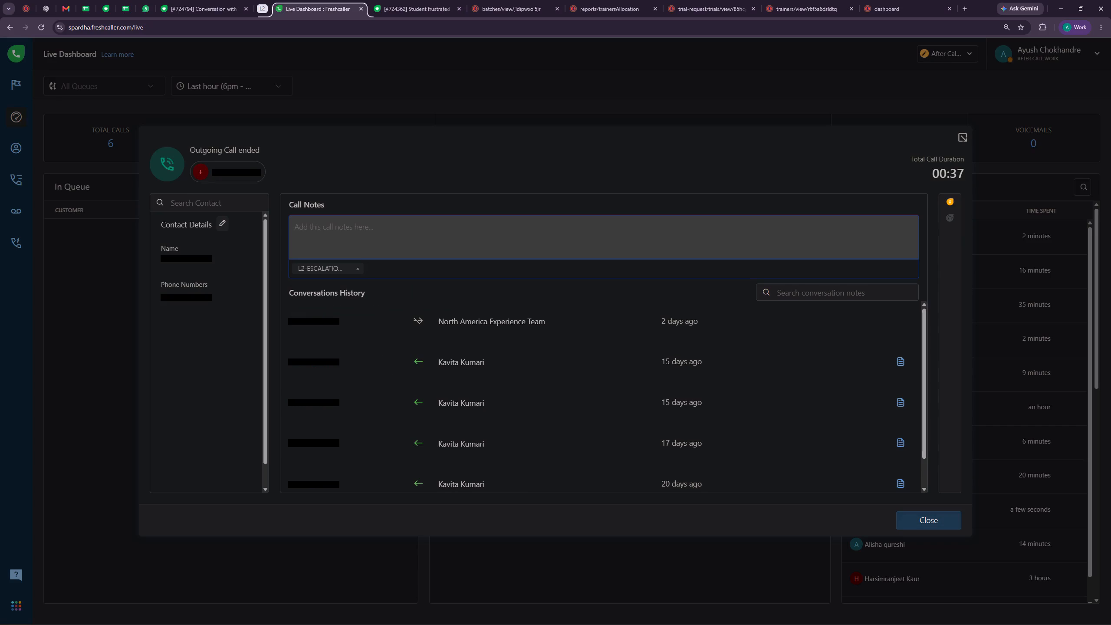
left_click(427, 0)
left_click(300, 547)
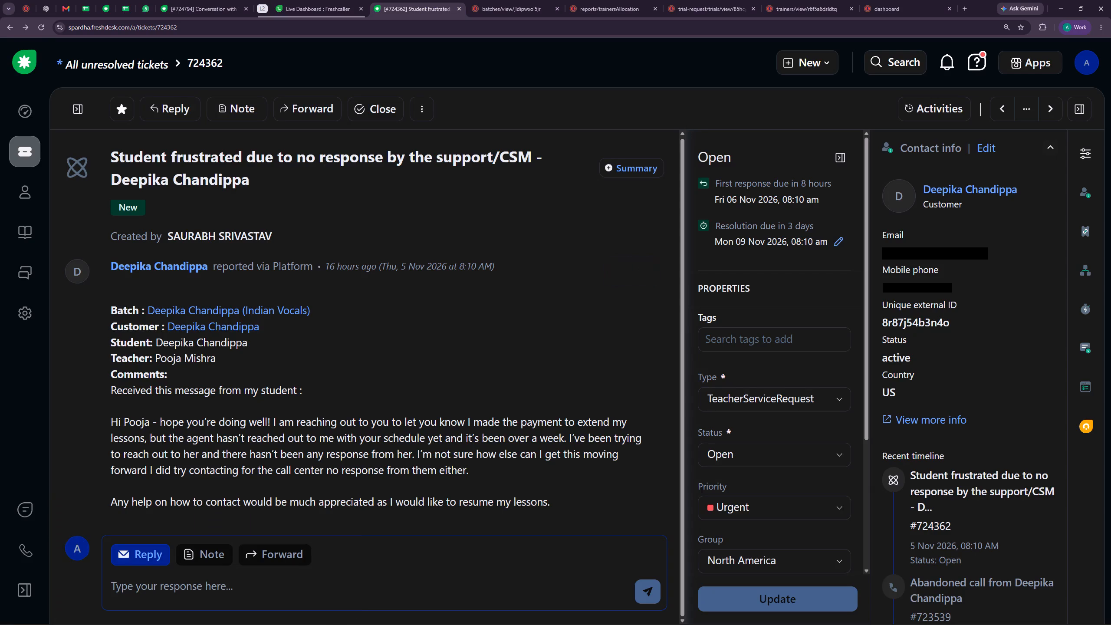
left_click(509, 6)
left_click(400, 0)
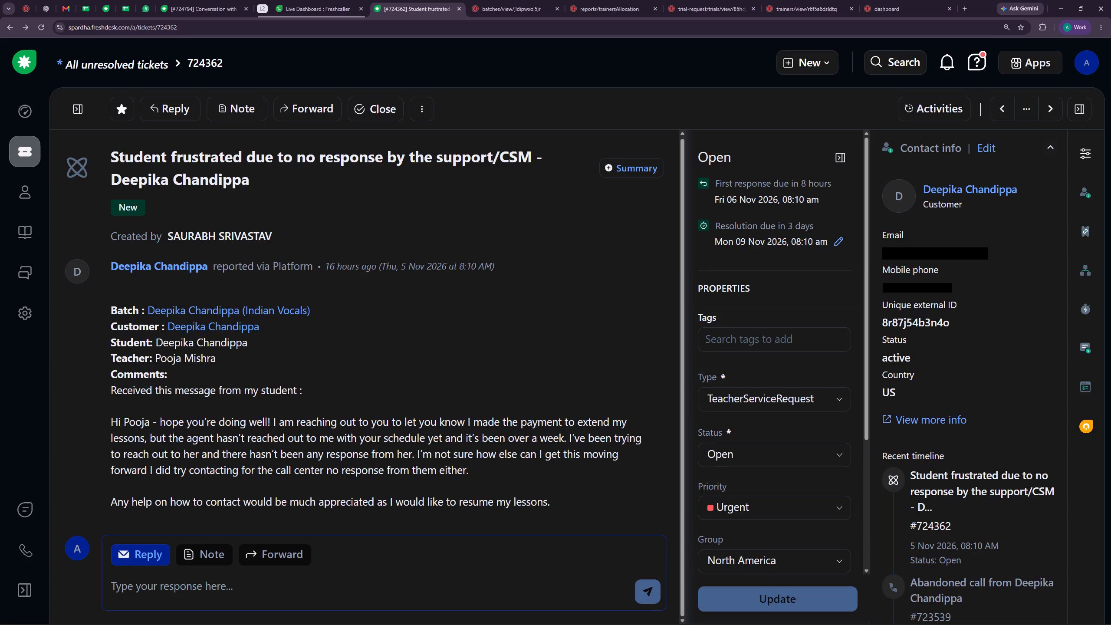
left_click_drag(958, 288, 884, 294)
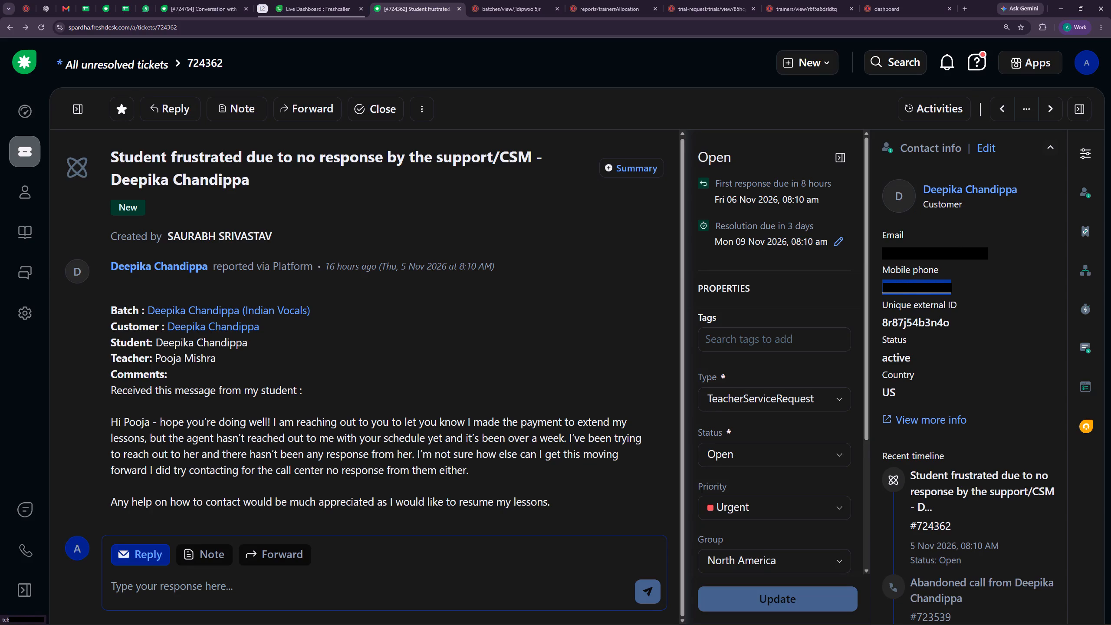
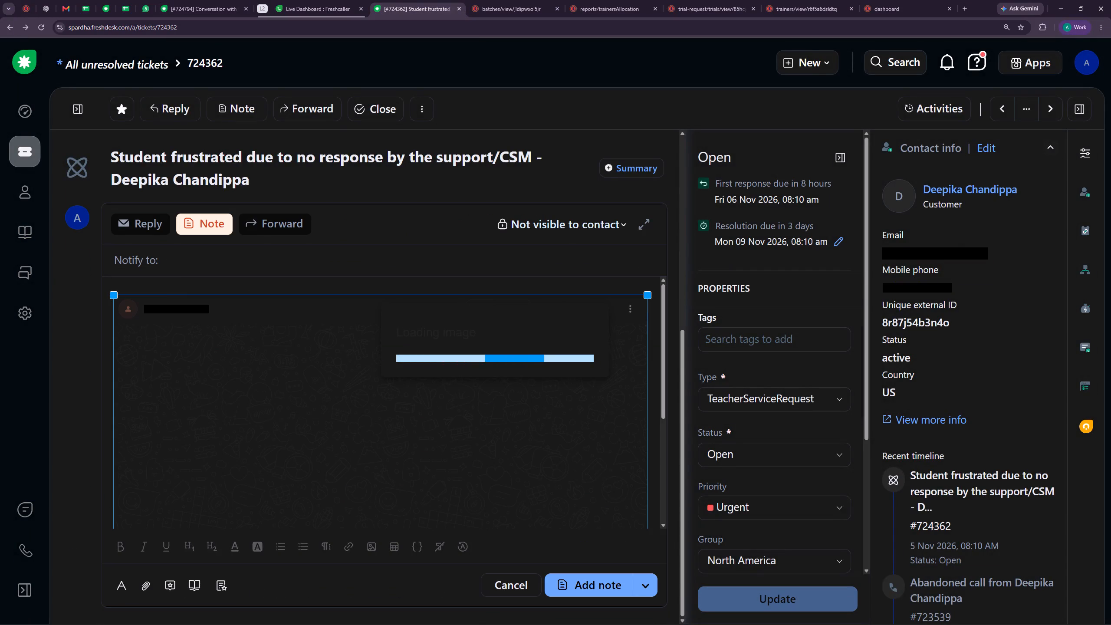
scroll(244, 333, "up", 1)
left_click(157, 359)
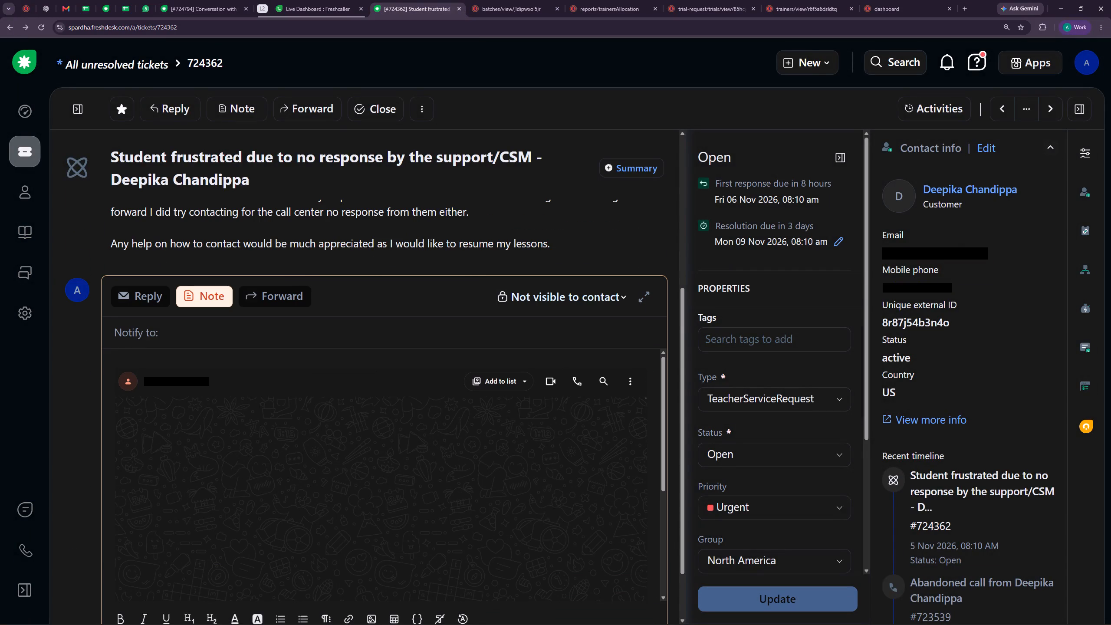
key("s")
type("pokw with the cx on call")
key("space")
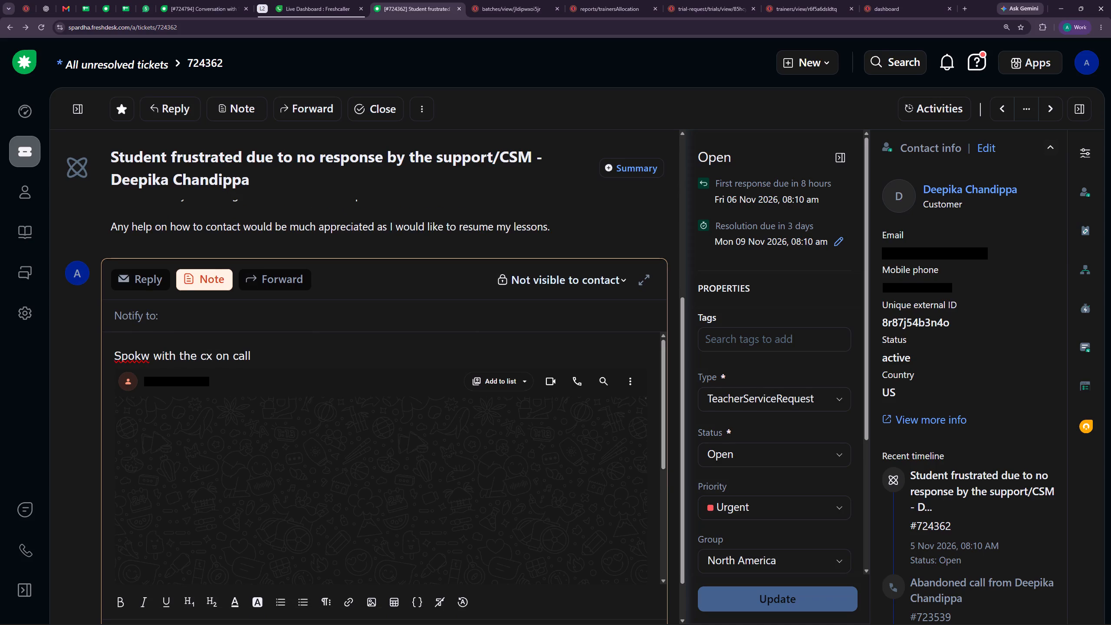
right_click(141, 357)
left_click(195, 367)
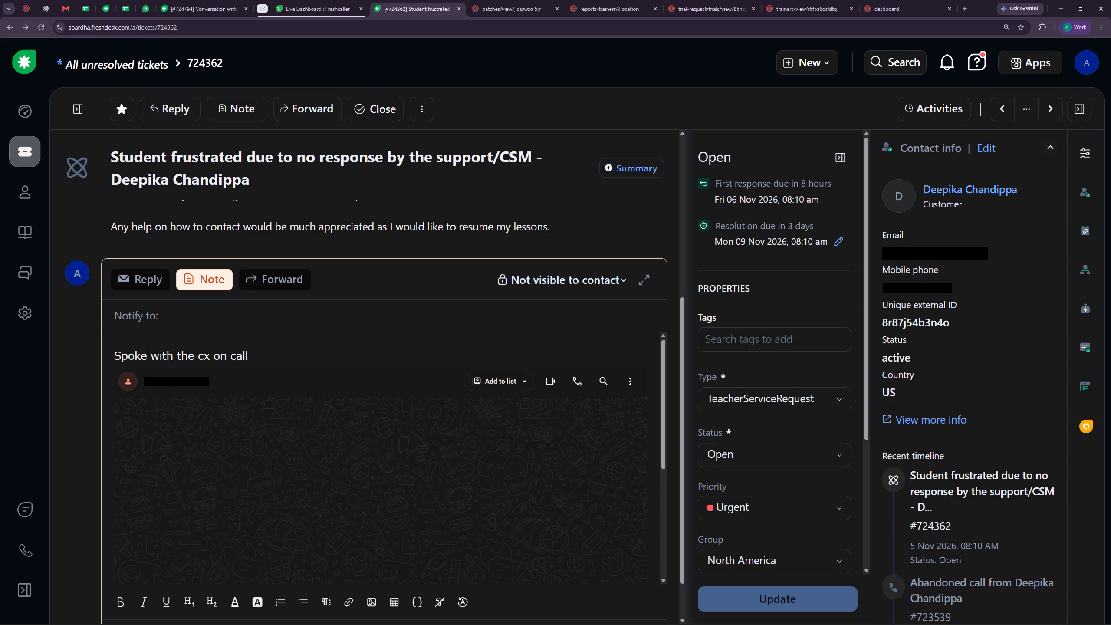
Continue the note's sentence with "they told me to text over WA as they are busy", dismissing the chat notifications.
left_click(264, 356)
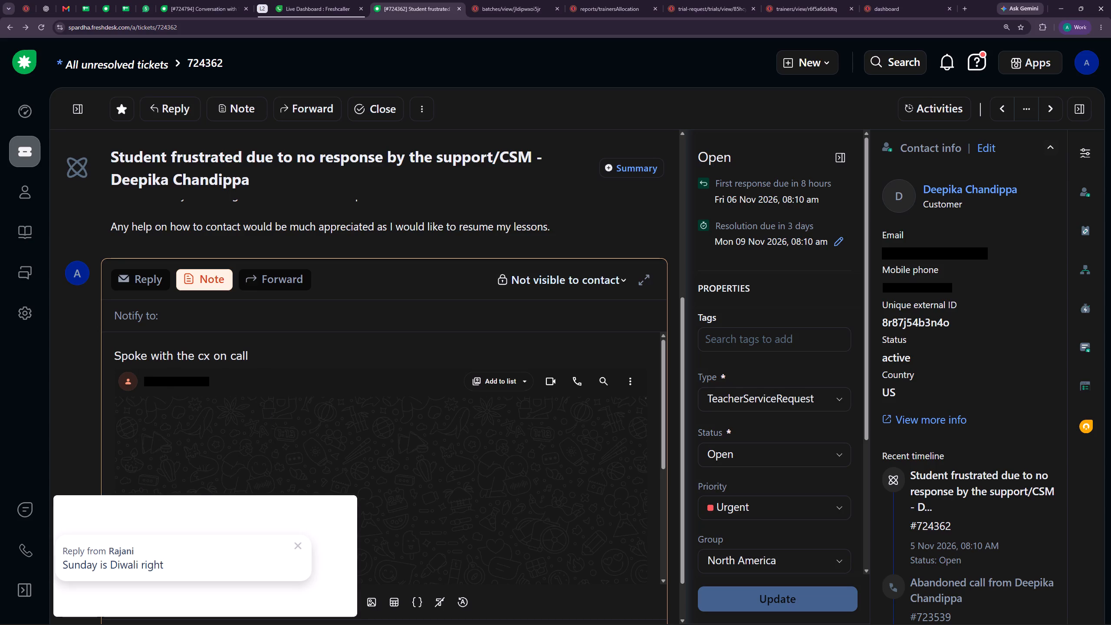
left_click(296, 550)
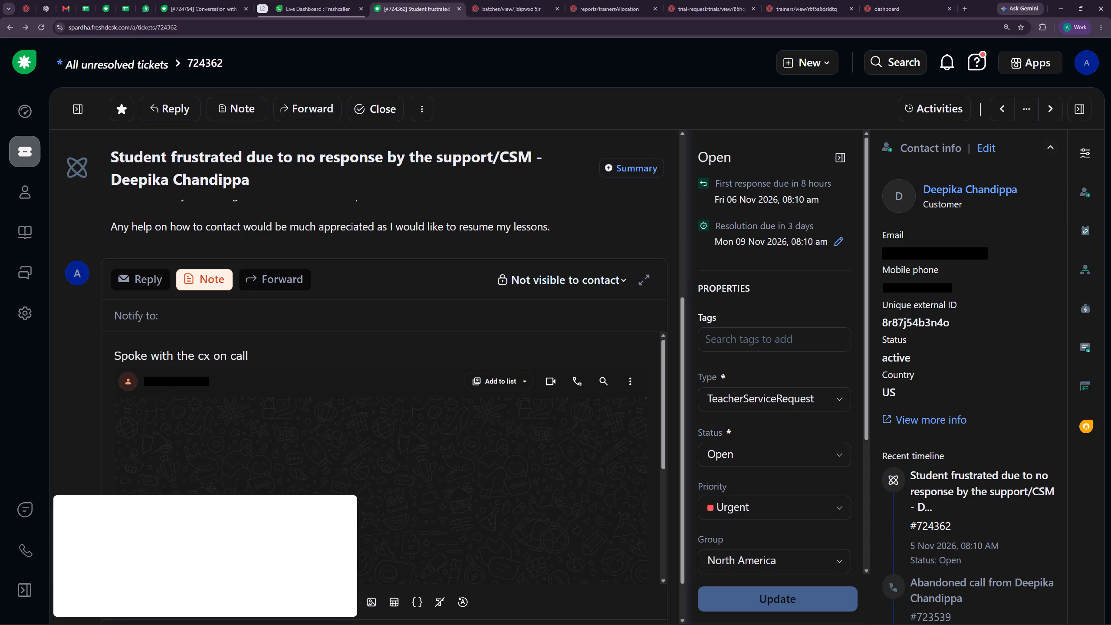
left_click(277, 362)
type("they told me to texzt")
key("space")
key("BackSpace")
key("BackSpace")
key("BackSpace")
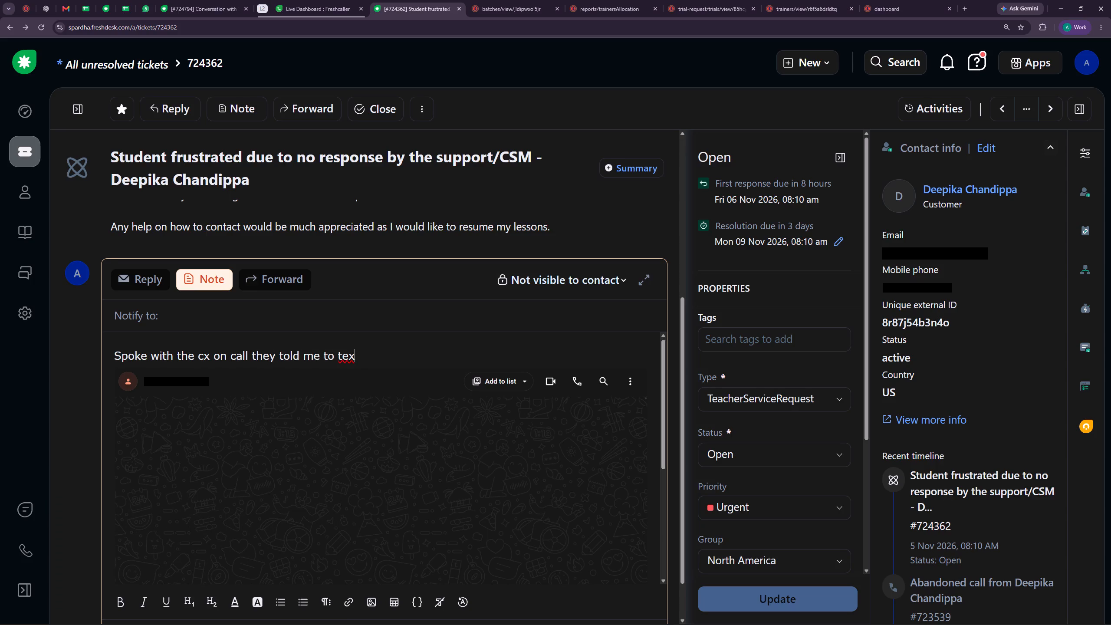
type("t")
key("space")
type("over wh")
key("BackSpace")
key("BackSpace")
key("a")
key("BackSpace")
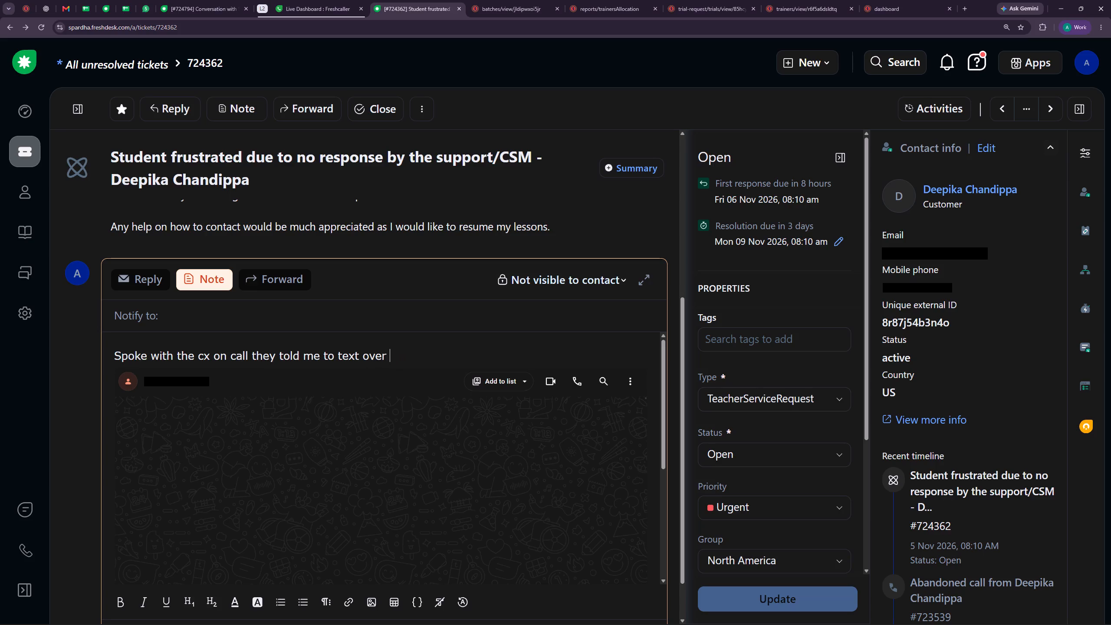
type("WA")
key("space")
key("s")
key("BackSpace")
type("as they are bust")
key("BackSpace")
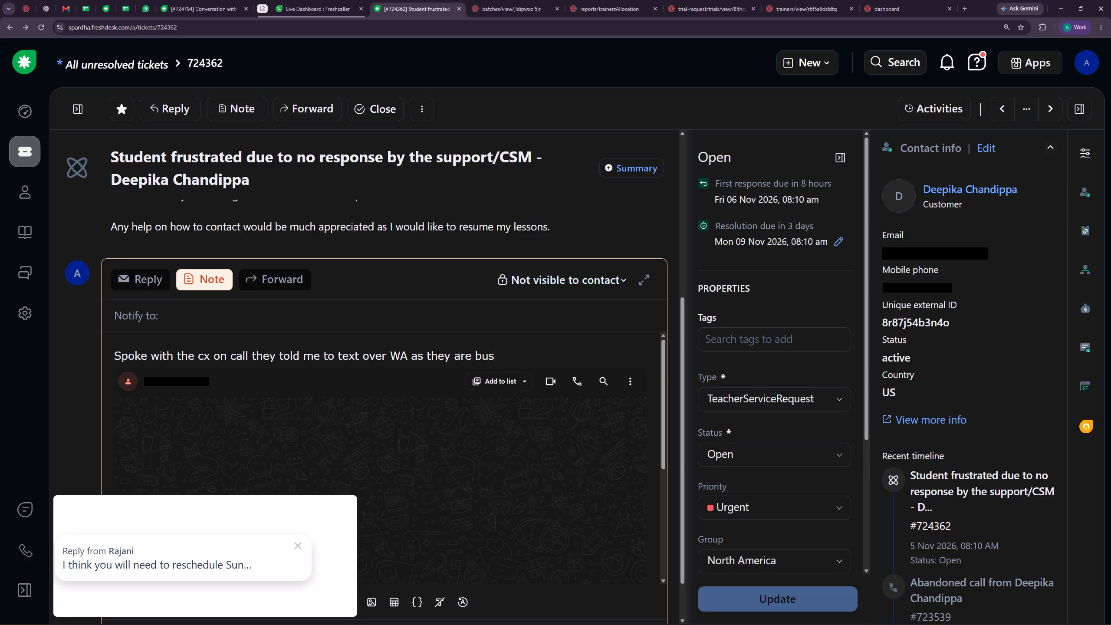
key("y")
left_click(302, 543)
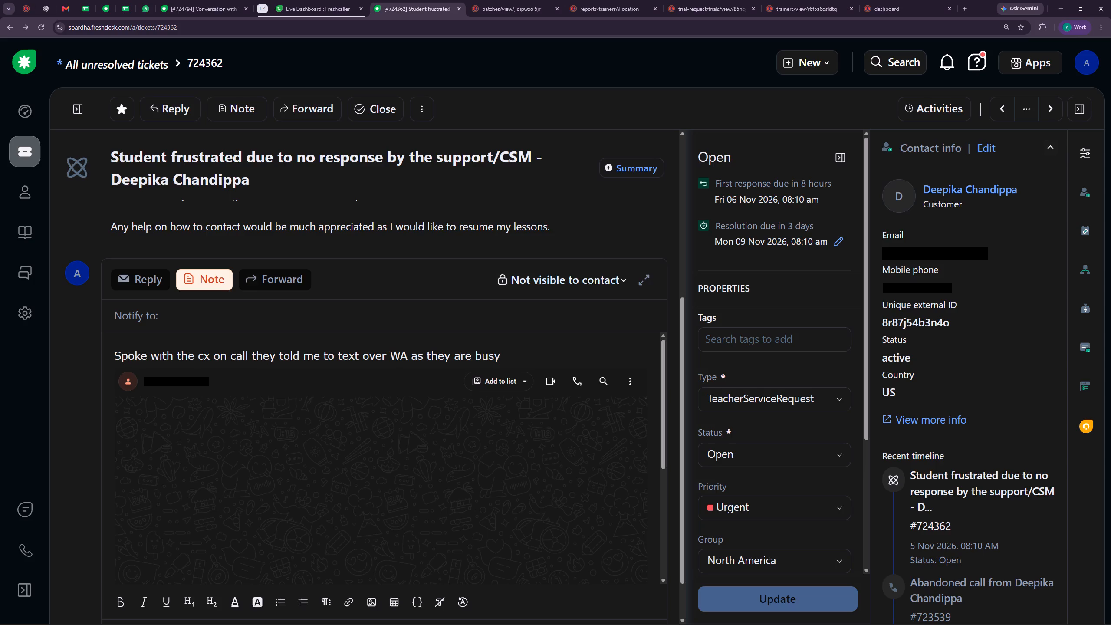
left_click(516, 354)
scroll(493, 444, "down", 4)
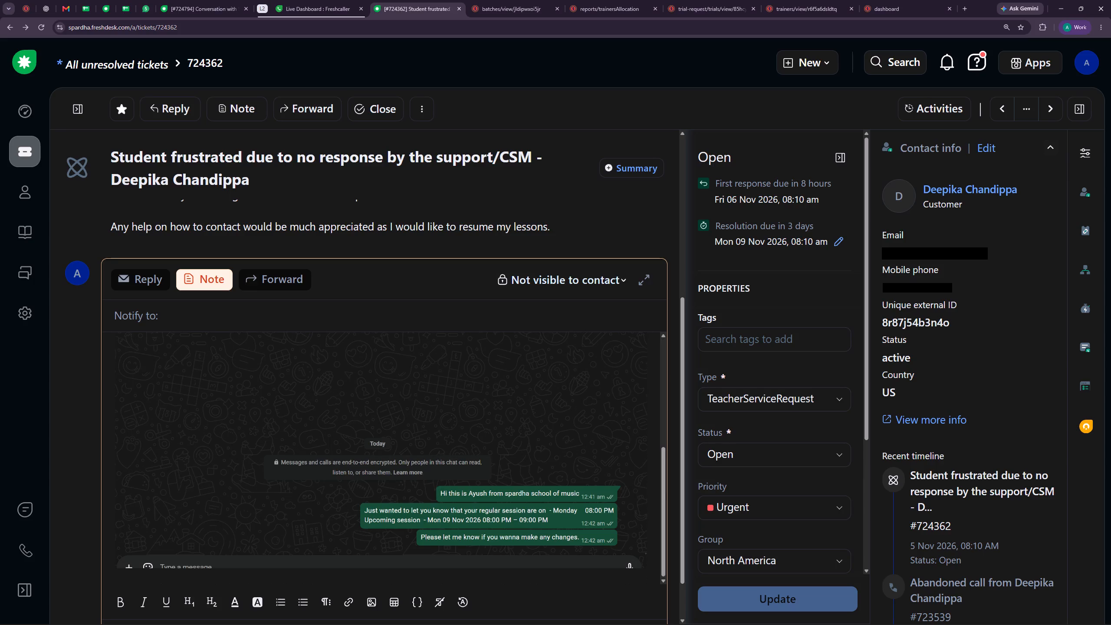
scroll(509, 431, "up", 4)
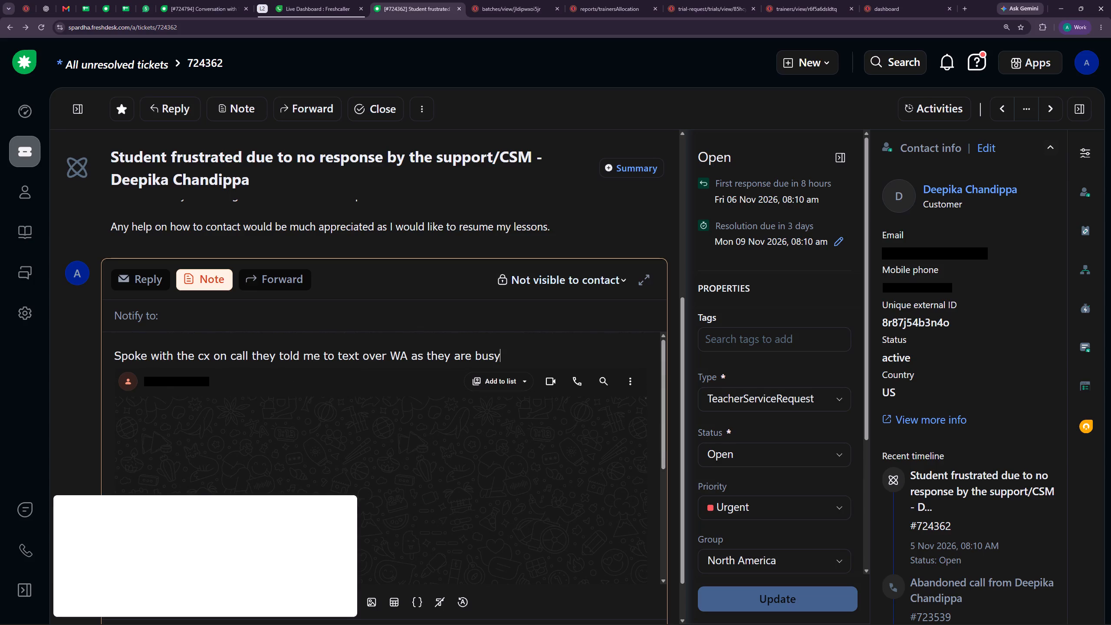
Replace the note's ending after "text over WA" with "regarding there schedule as they are busy. Closing the ticket.".
key("BackSpace")
key("BackSpace")
key("BackSpace")
key("BackSpace")
key("BackSpace")
key("BackSpace")
key("BackSpace")
key("BackSpace")
key("BackSpace")
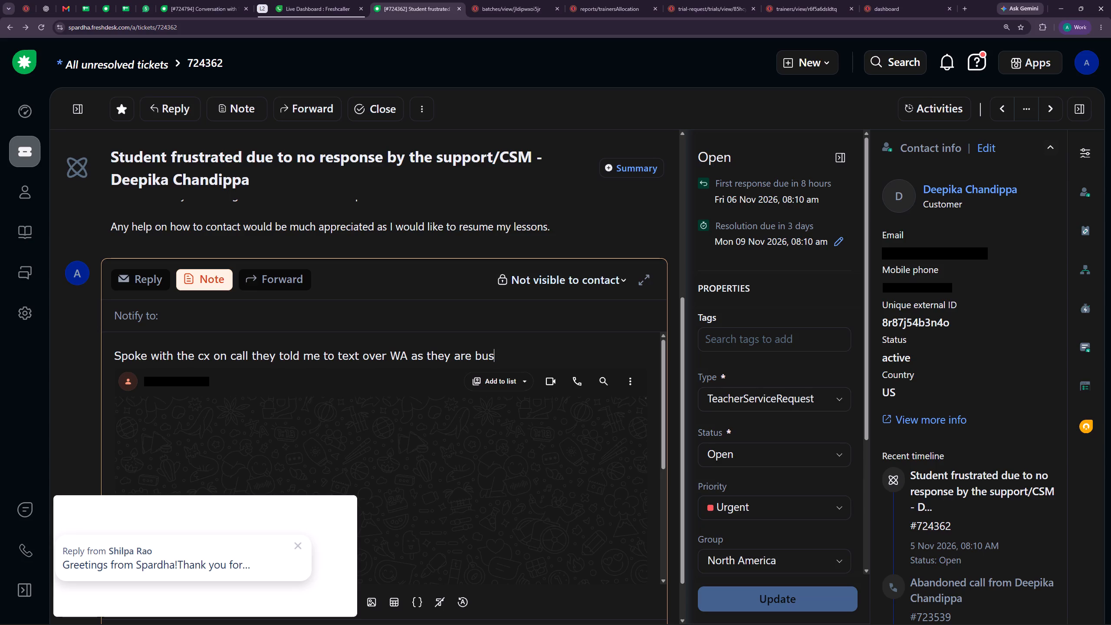
key("BackSpace")
key("BackSpace")
key("BackSpace")
key("BackSpace")
key("BackSpace")
key("BackSpace")
key("BackSpace")
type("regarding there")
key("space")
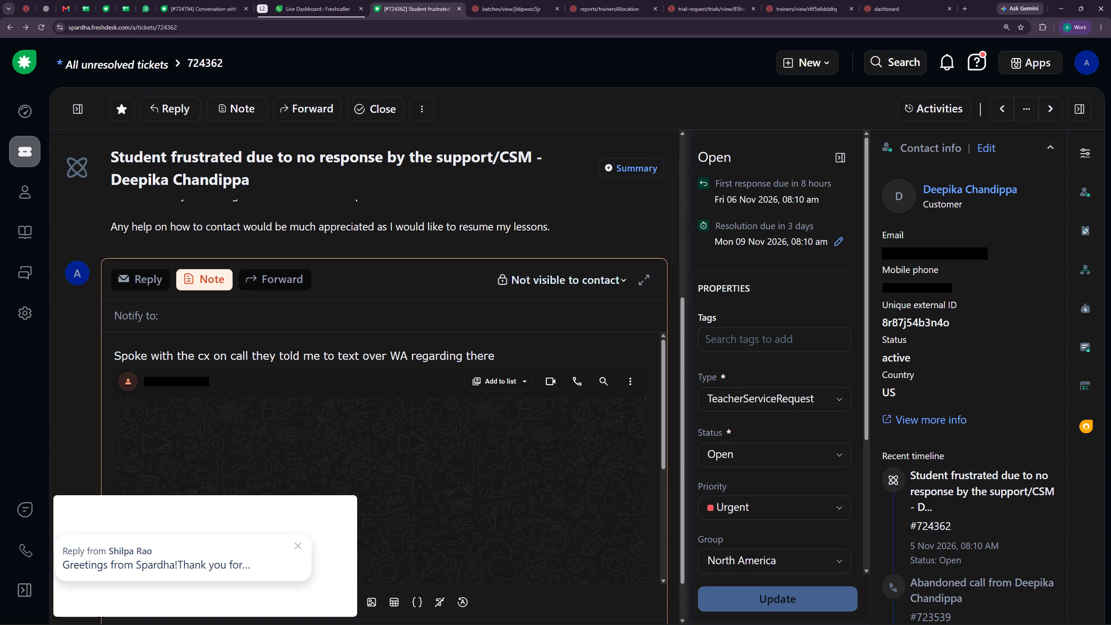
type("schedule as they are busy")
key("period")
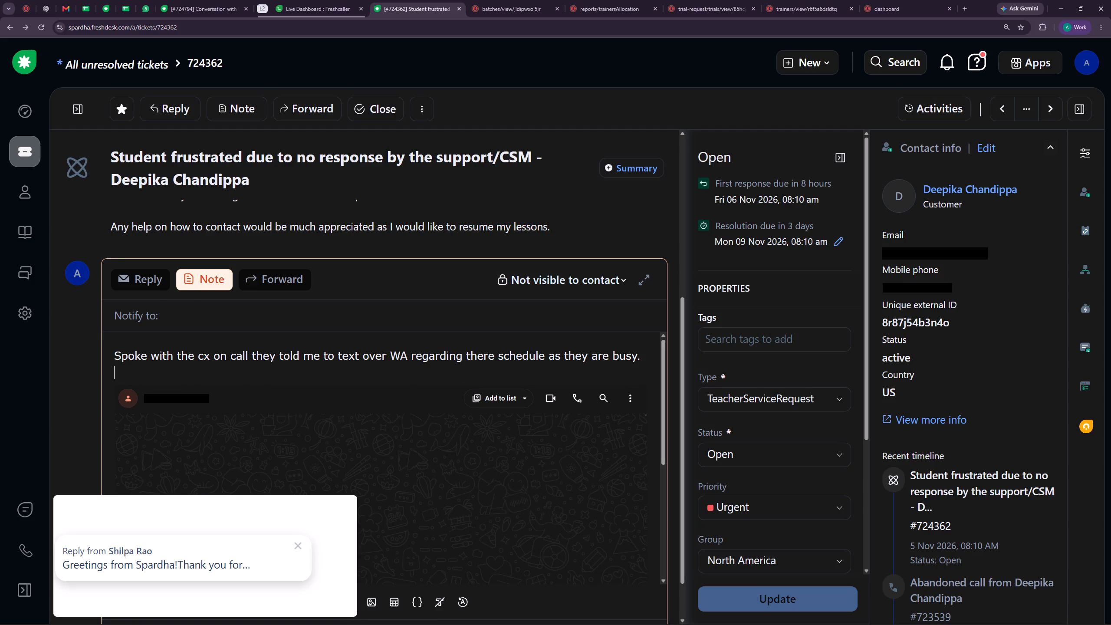
left_click(296, 546)
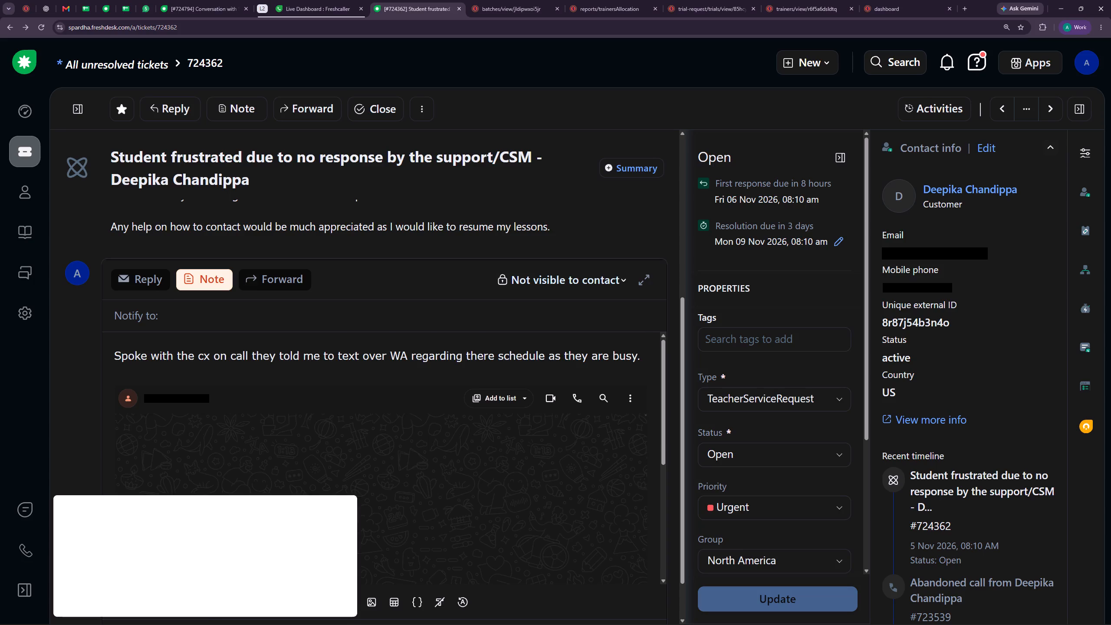
scroll(604, 407, "down", 3)
scroll(585, 403, "up", 5)
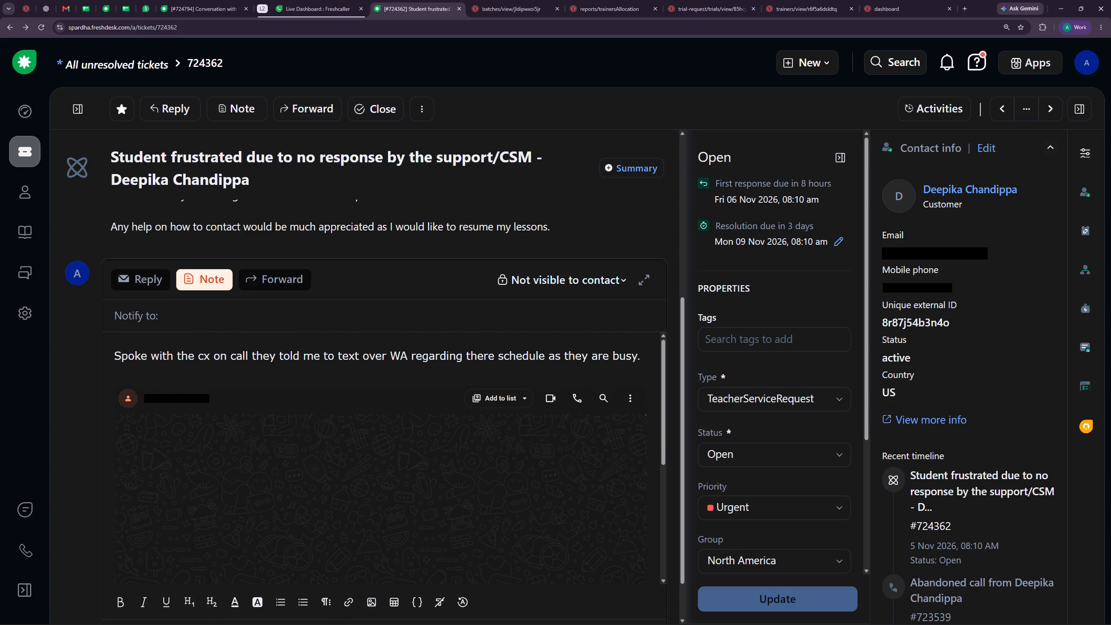
left_click(147, 368)
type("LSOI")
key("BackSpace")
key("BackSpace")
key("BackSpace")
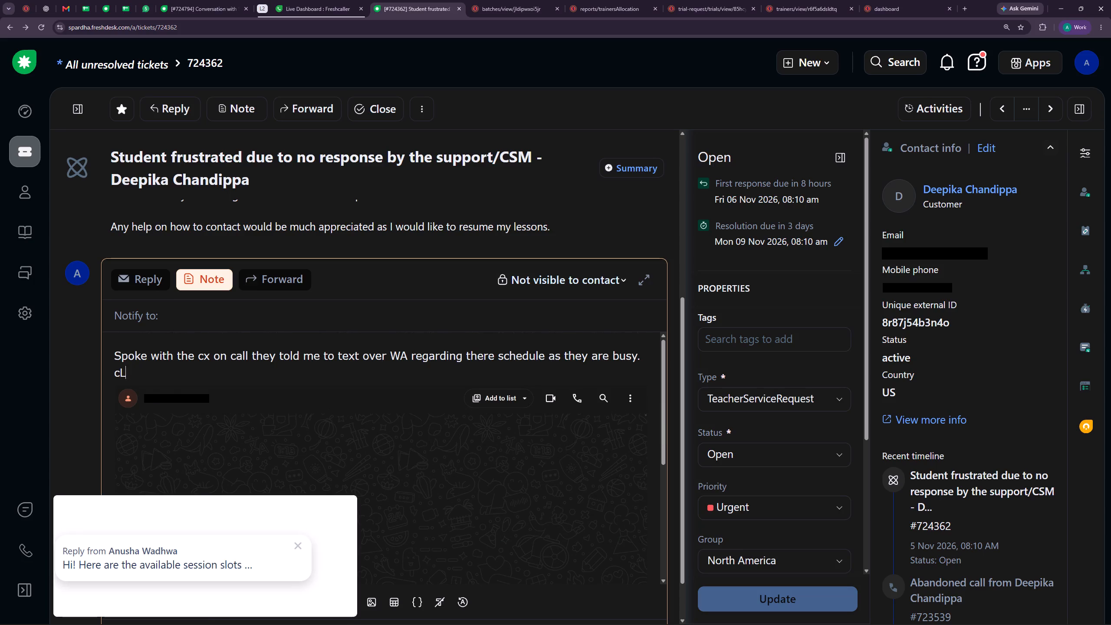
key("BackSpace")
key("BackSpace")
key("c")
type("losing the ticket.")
left_click(298, 544)
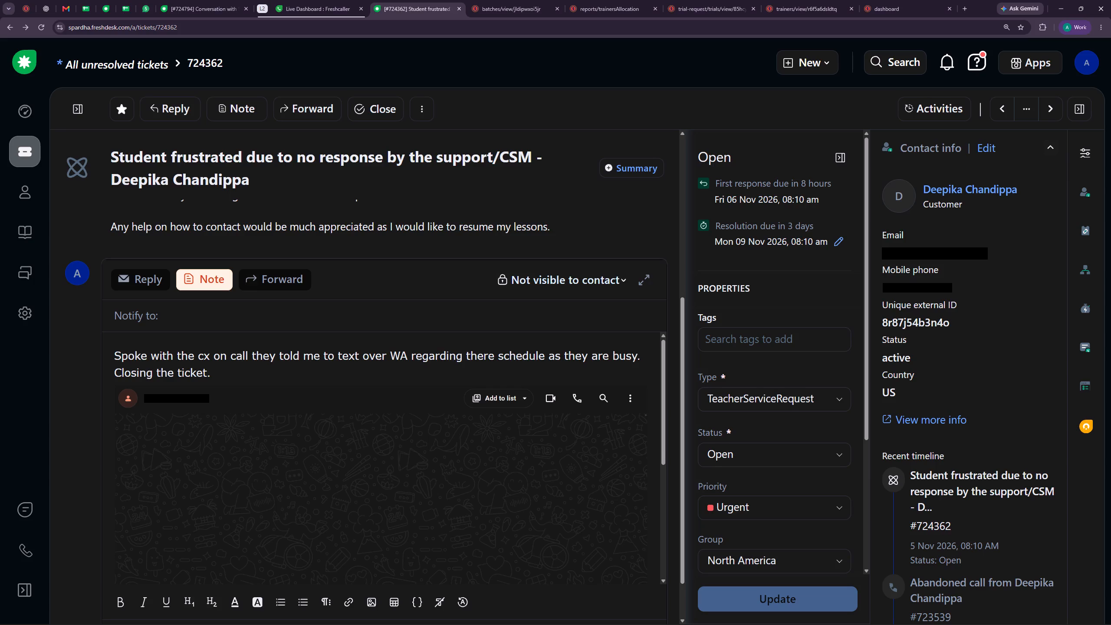
Check the chat screenshot in the note and return to the customer's Indian Vocals batch with its November 2026 sessions.
scroll(259, 369, "down", 5)
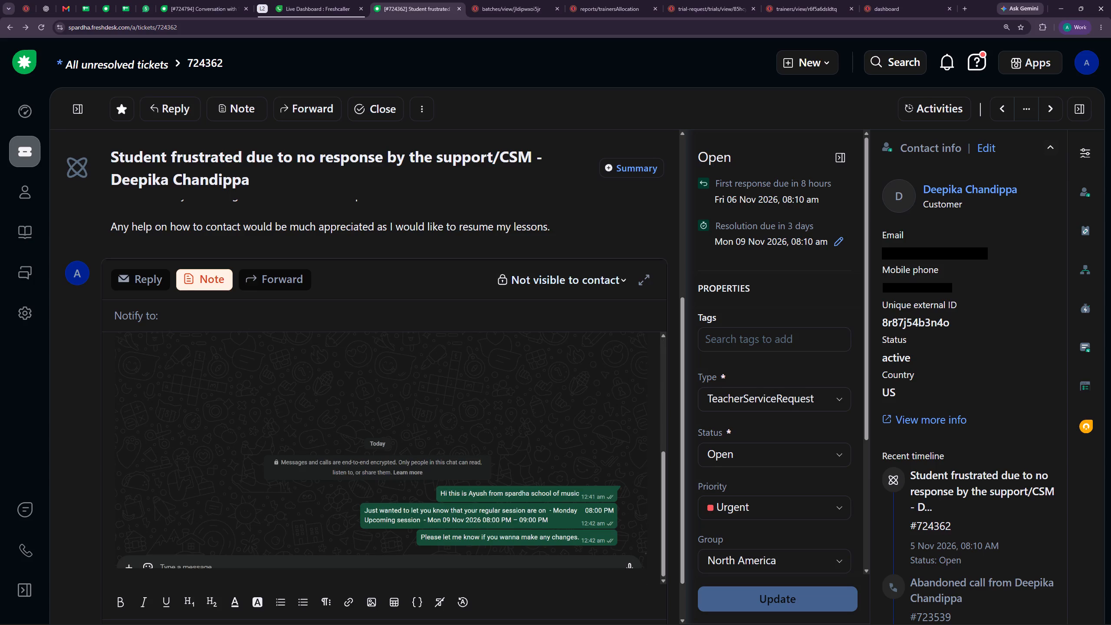
left_click(529, 0)
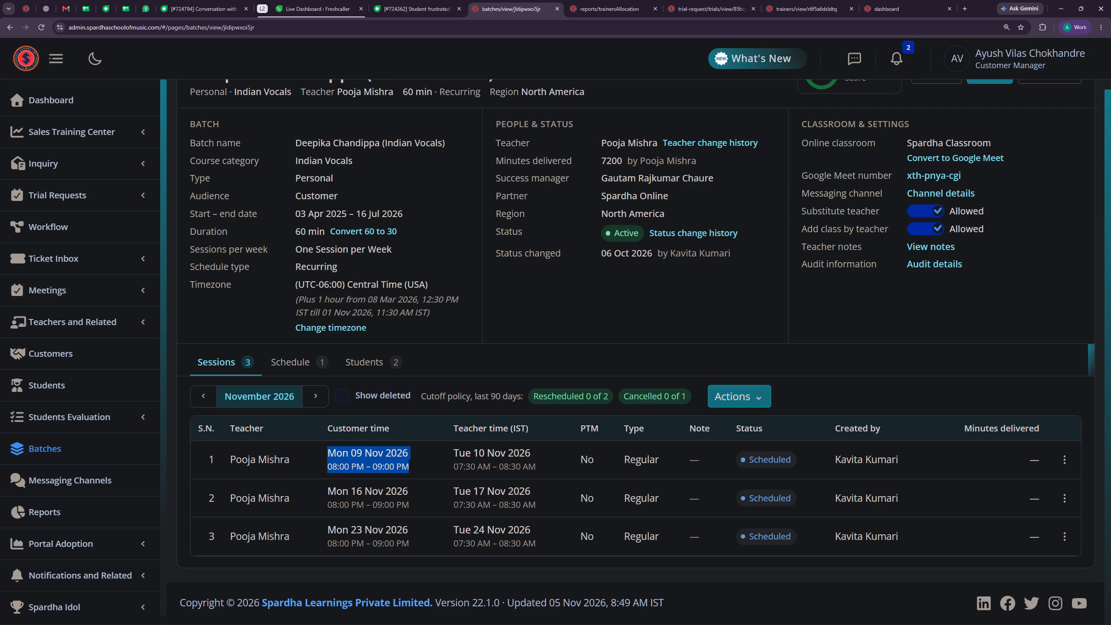
Check the available slots for the Indian Vocals batch from Mon, 09 Nov 2026.
left_click(728, 401)
left_click(717, 465)
left_click_drag(558, 312, 548, 312)
left_click(476, 336)
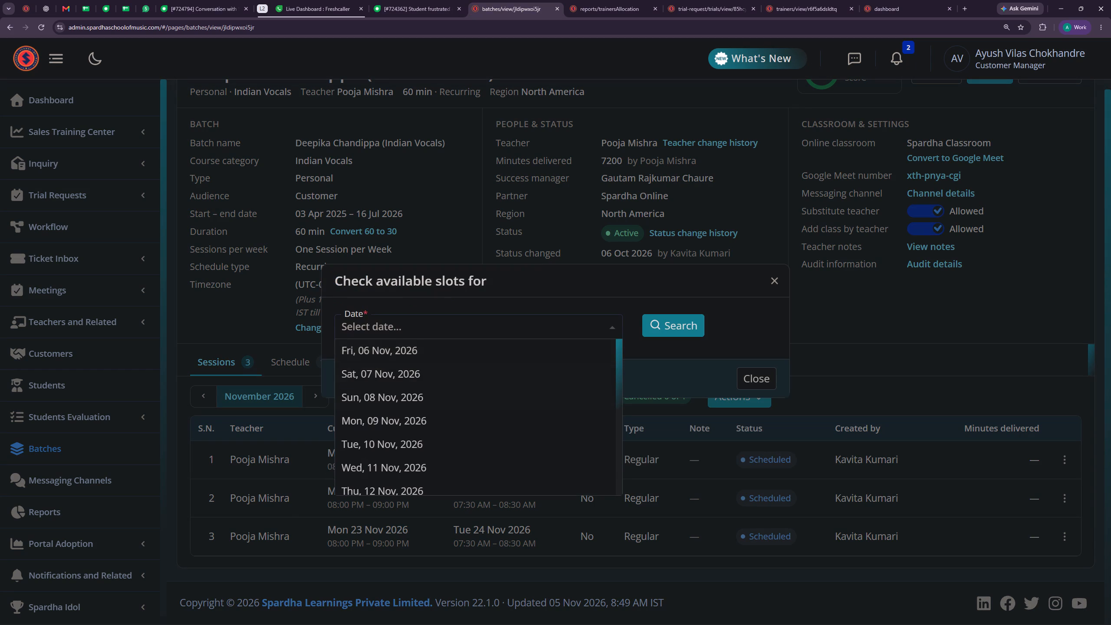
left_click(381, 423)
left_click(661, 326)
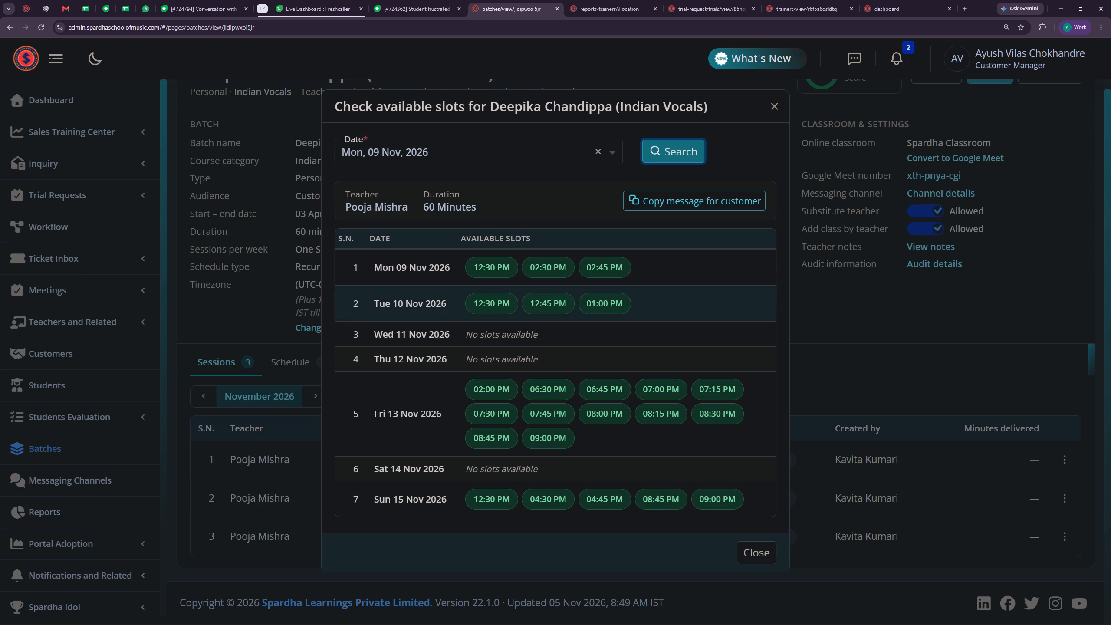
left_click(772, 109)
Review the Indian Vocals batch's schedule with the deleted entries shown.
left_click(313, 362)
left_click(195, 455)
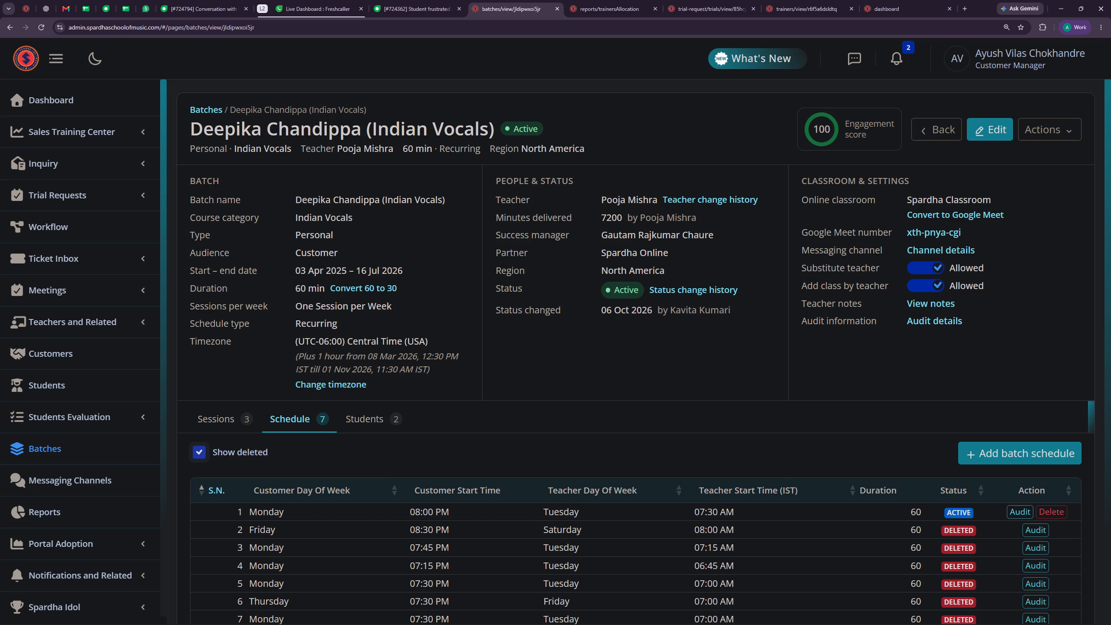
scroll(388, 546, "down", 2)
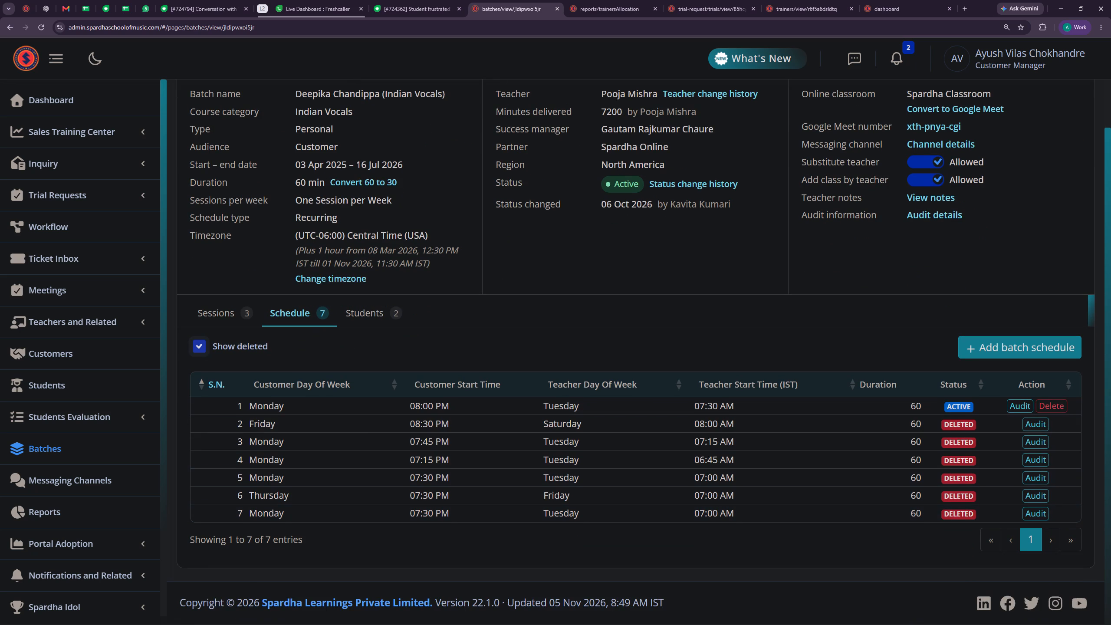
left_click(422, 0)
scroll(369, 409, "up", 2)
scroll(369, 409, "down", 4)
scroll(370, 409, "up", 5)
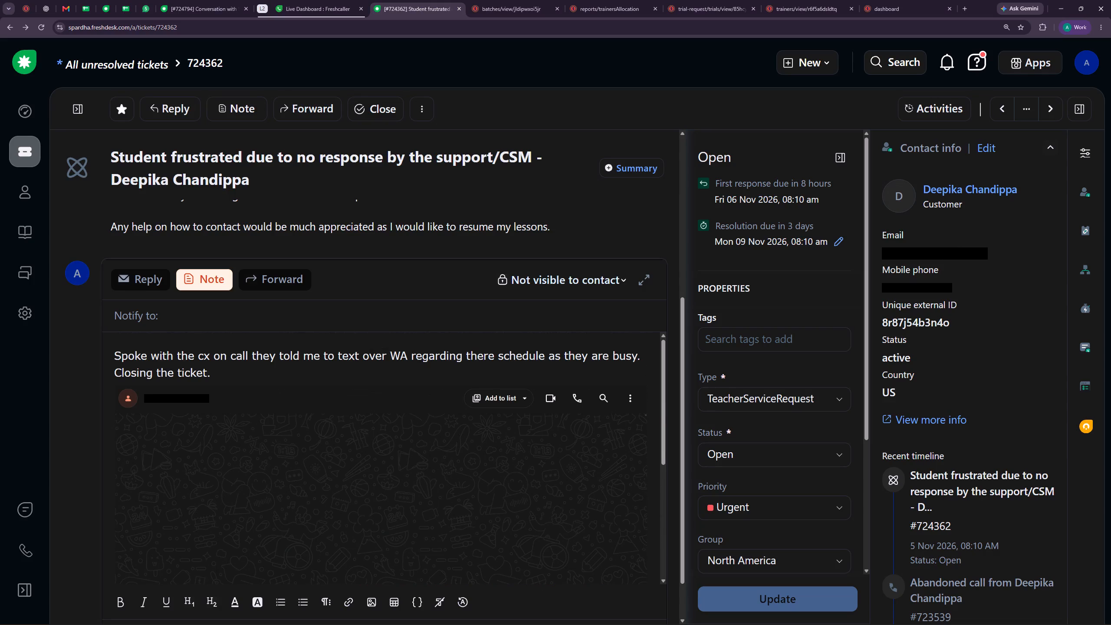
left_click(237, 375)
scroll(602, 517, "down", 6)
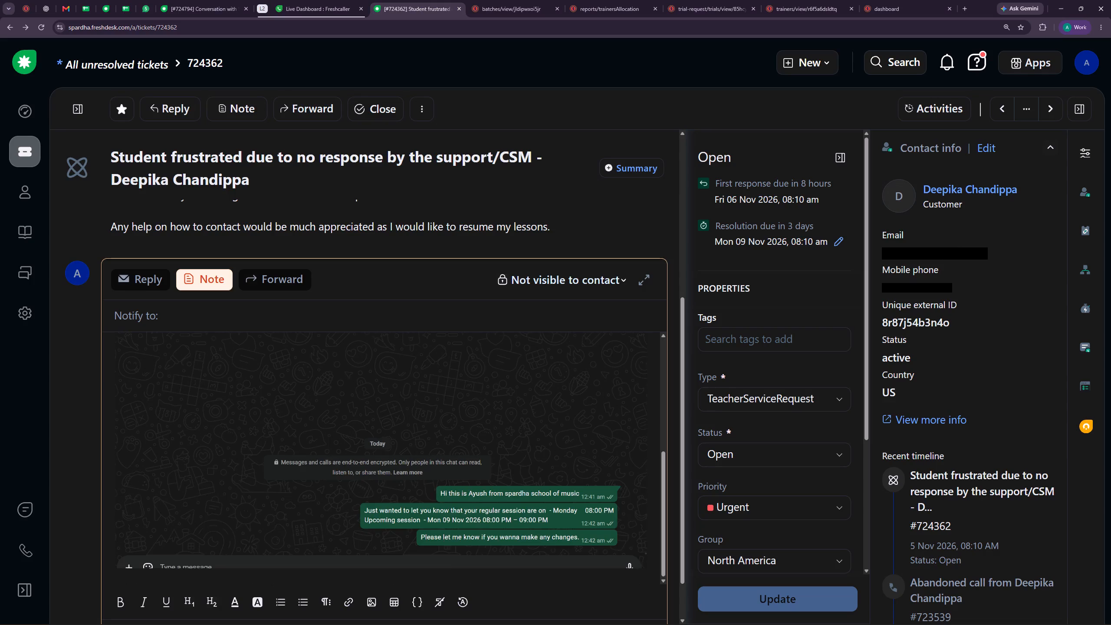
scroll(658, 566, "down", 4)
left_click(584, 589)
Set the status of ticket 724362 to Closed and update the ticket.
left_click(751, 457)
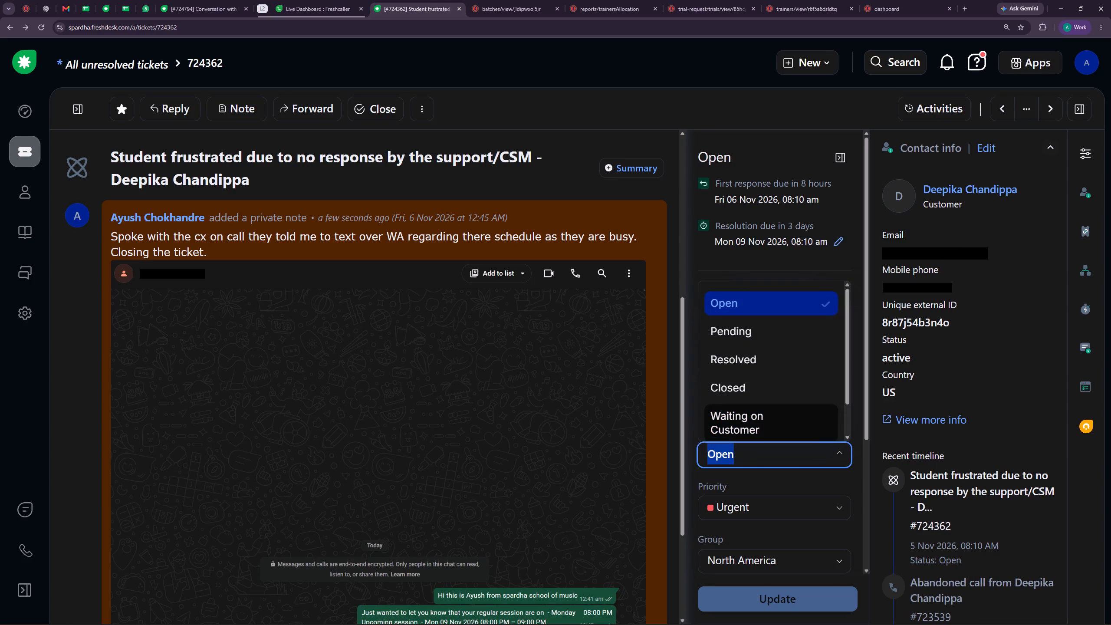
left_click(755, 388)
left_click(756, 591)
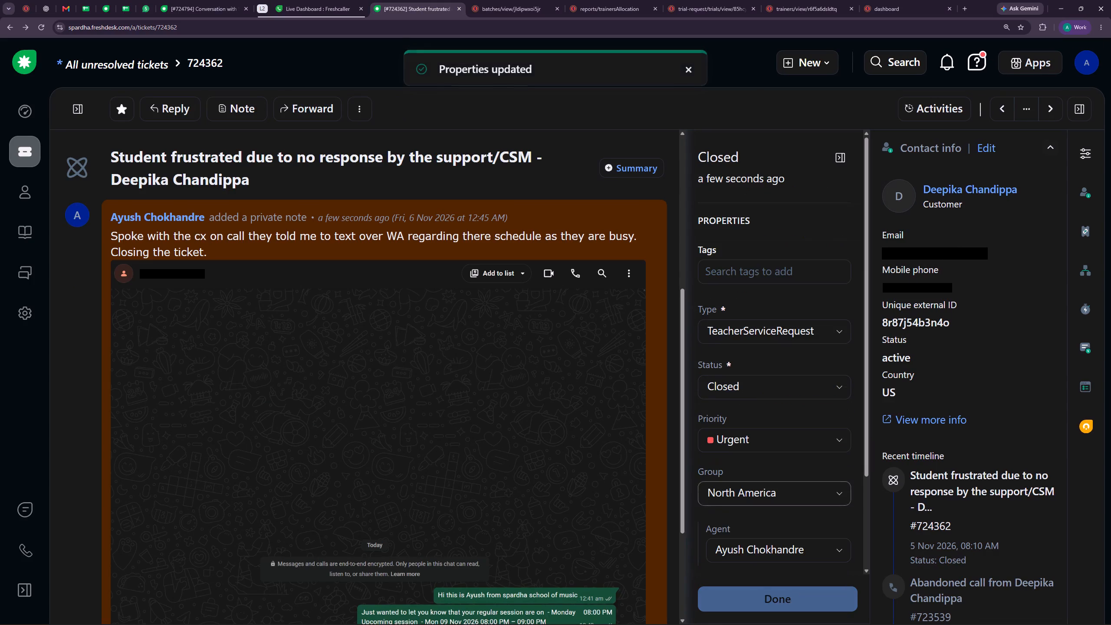
left_click(1003, 108)
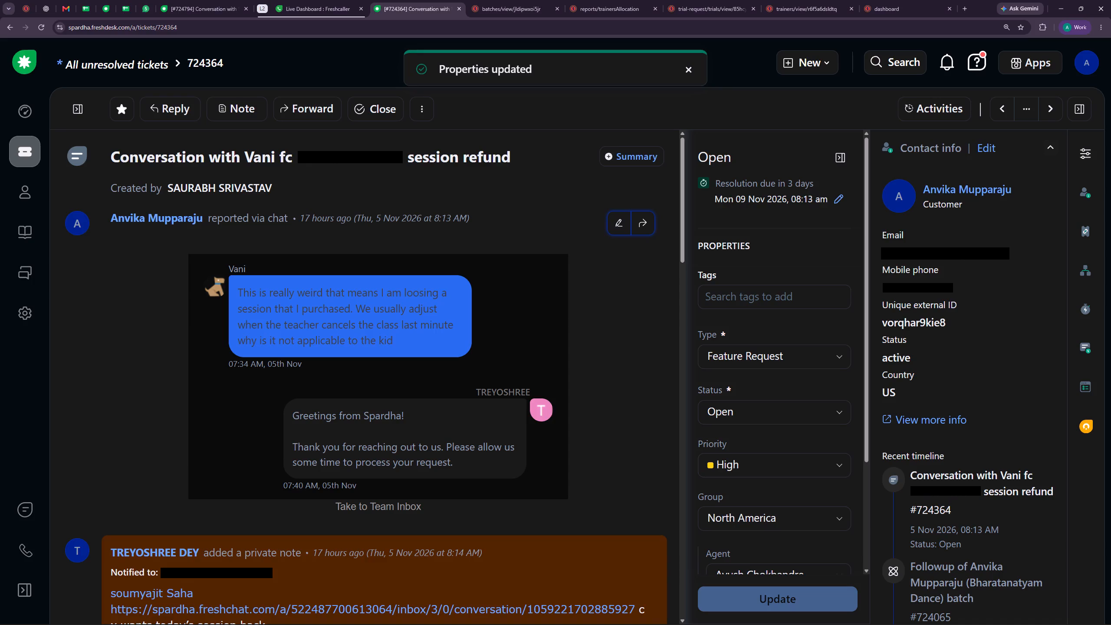
scroll(441, 443, "down", 2)
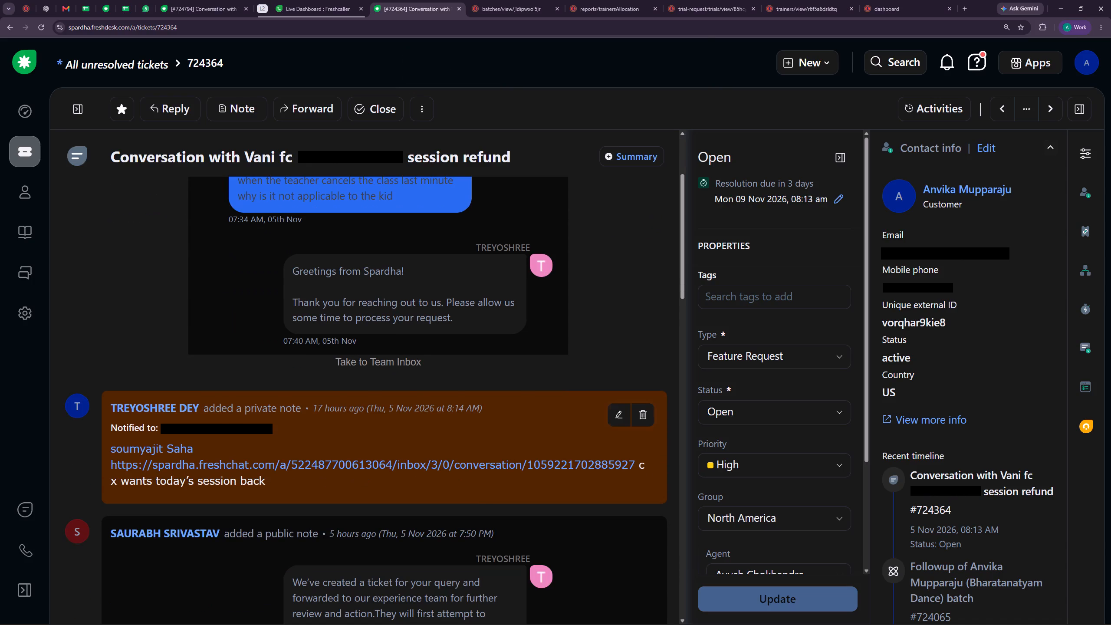
scroll(436, 440, "down", 3)
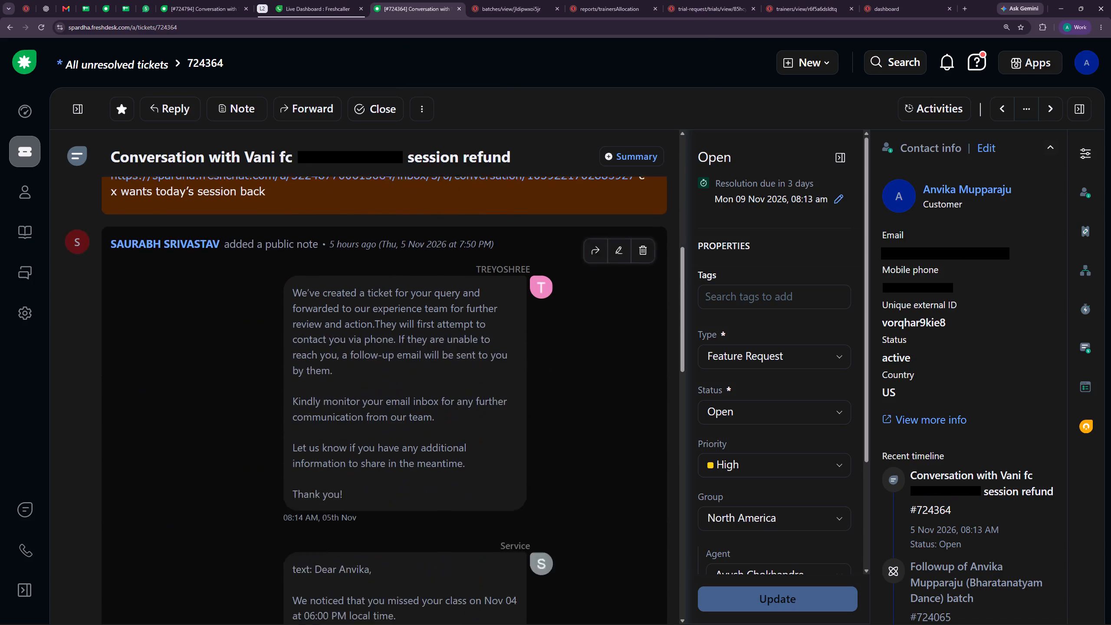
scroll(437, 438, "down", 8)
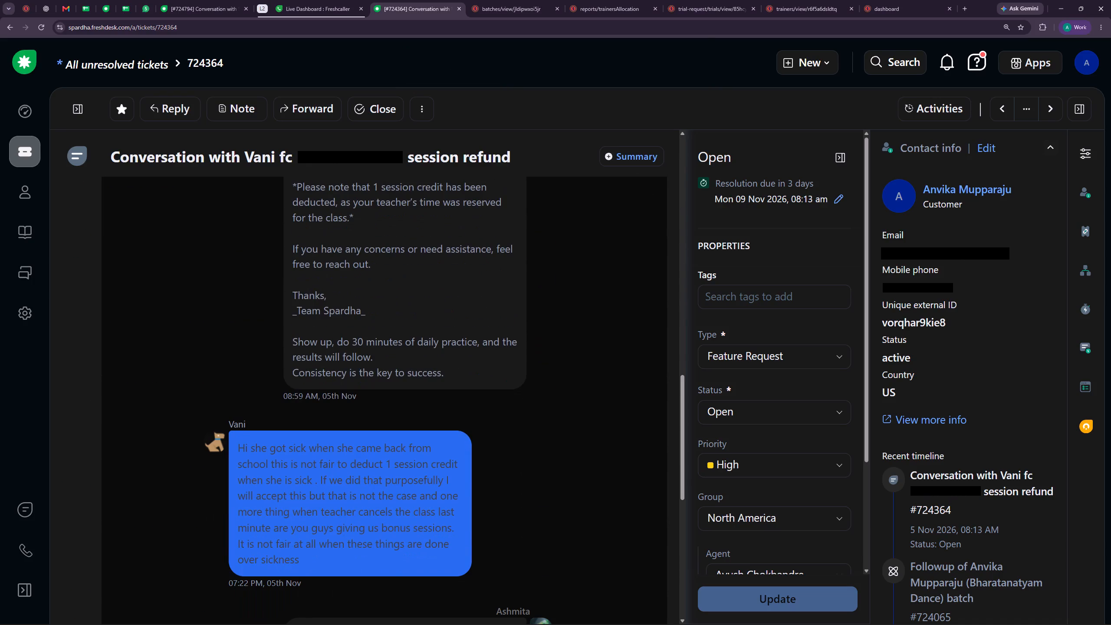
left_click(293, 544)
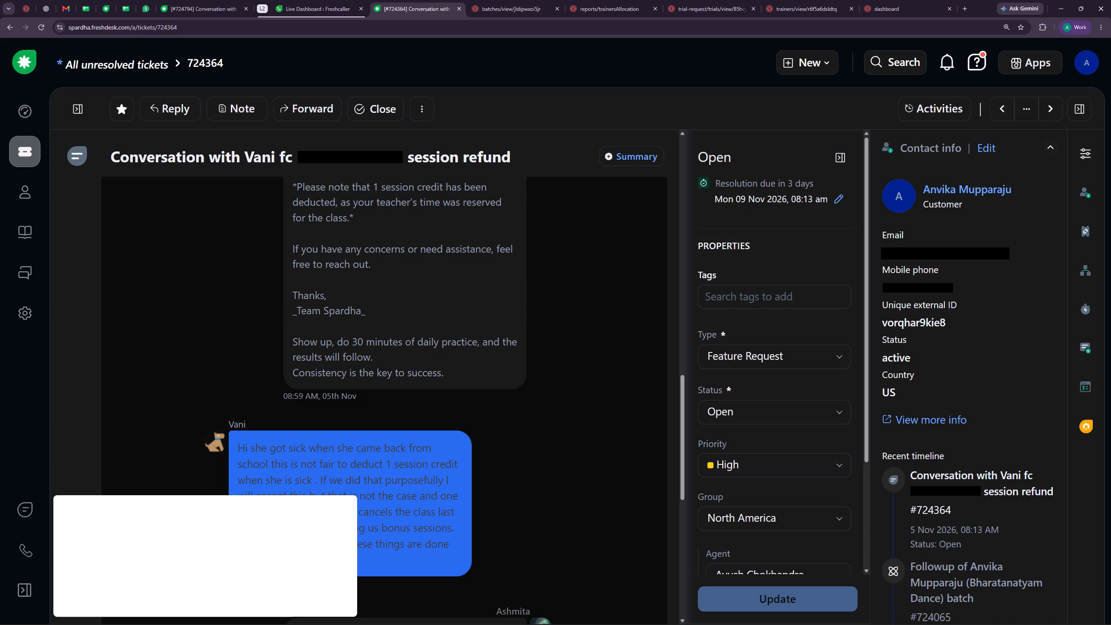
left_click(299, 547)
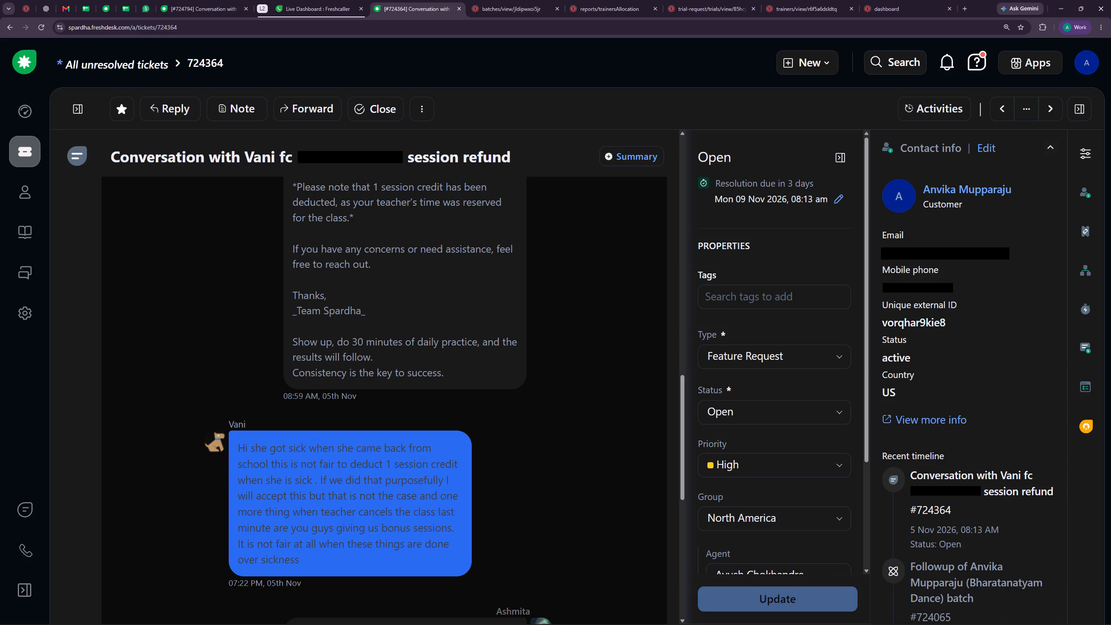
scroll(466, 506, "down", 3)
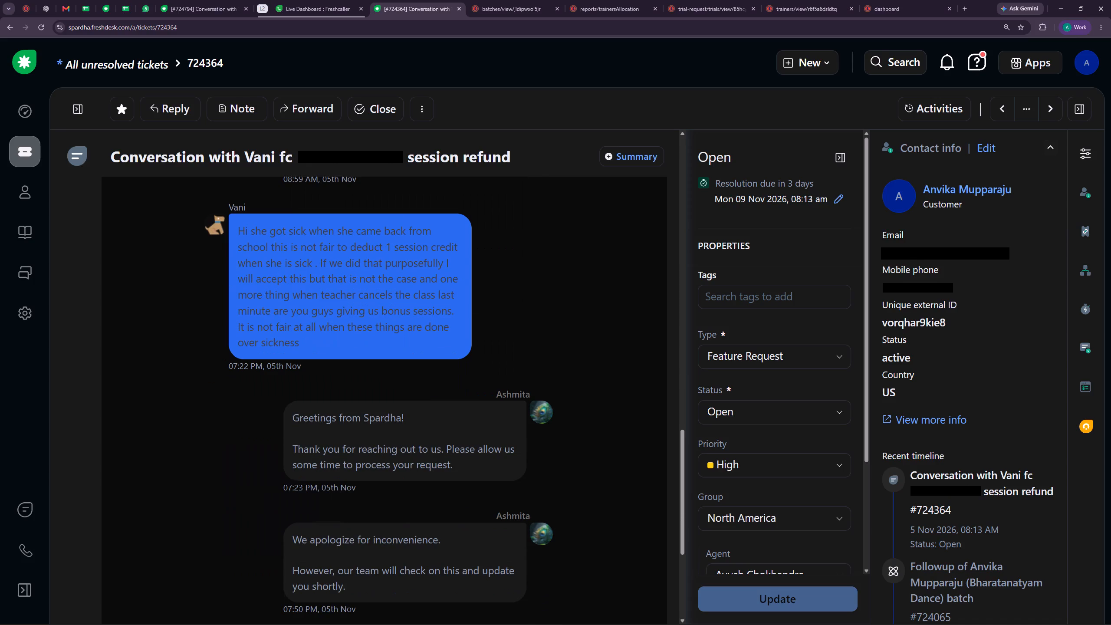
scroll(464, 502, "down", 2)
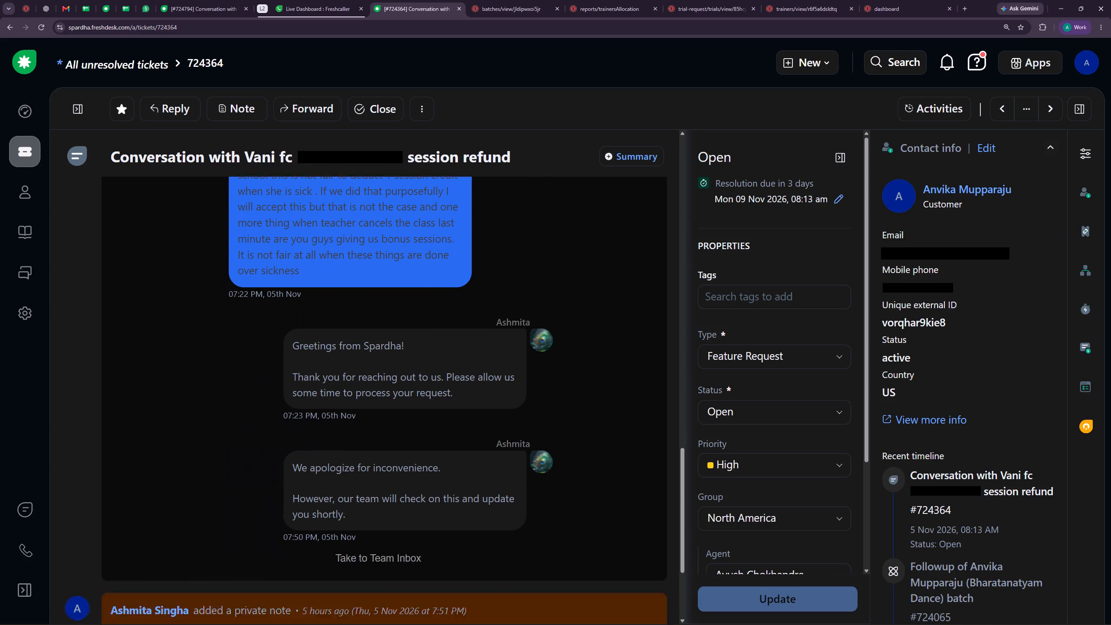
scroll(464, 502, "down", 2)
scroll(507, 497, "up", 4)
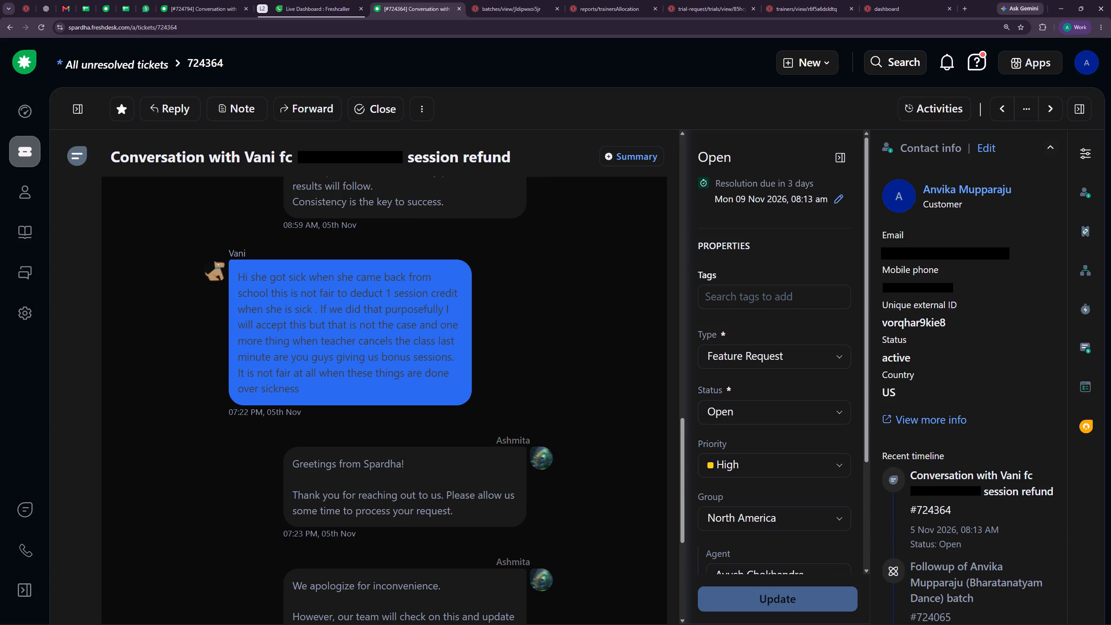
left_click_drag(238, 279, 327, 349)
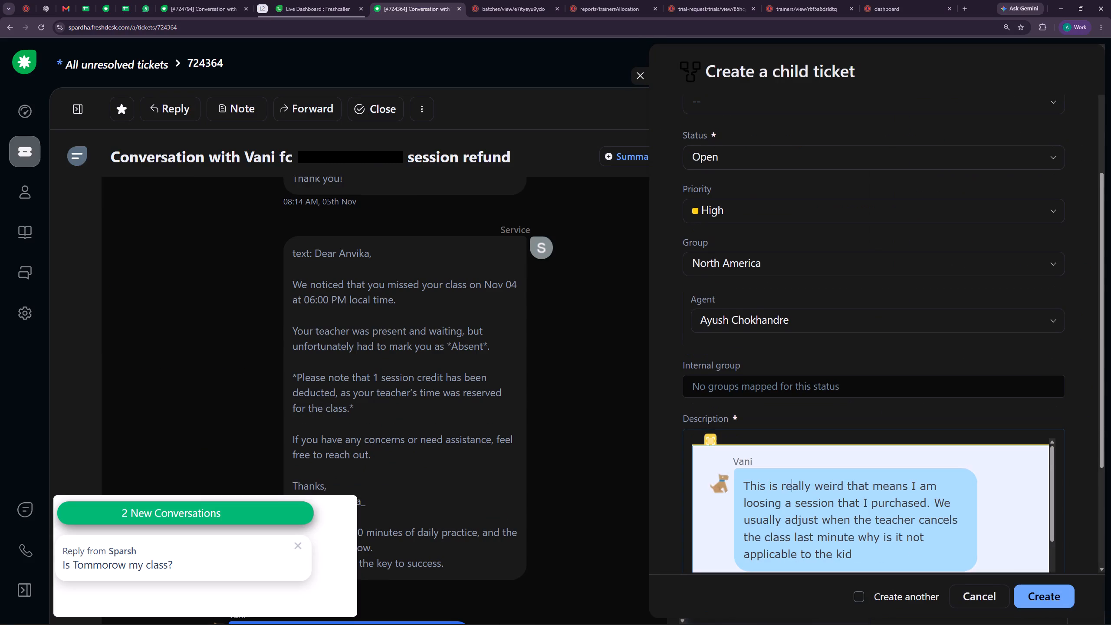
key("ctrl+a")
key("ctrl+BackSpace")
key("ctrl+a")
key("ctrl+BackSpace")
key("ctrl+a")
key("ctrl+BackSpace")
key("ctrl+a")
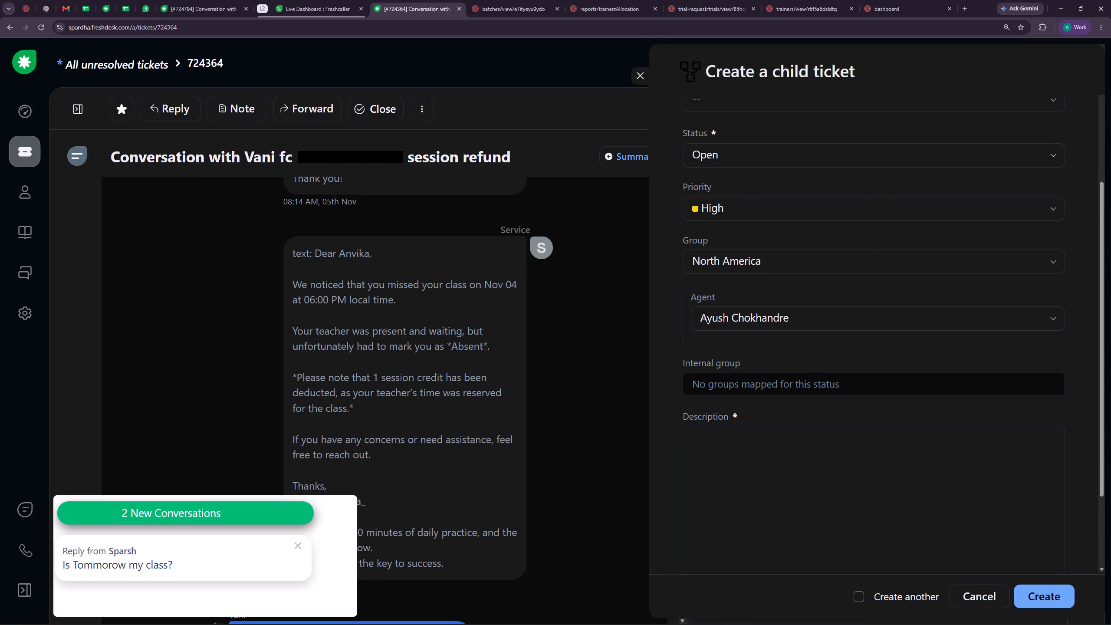
left_click(298, 547)
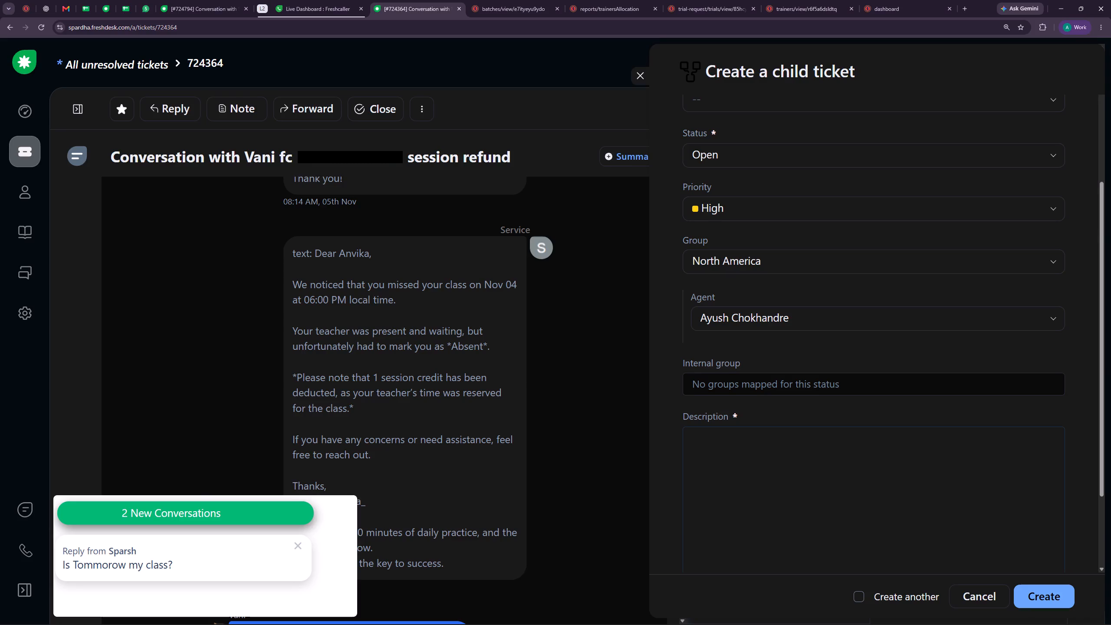
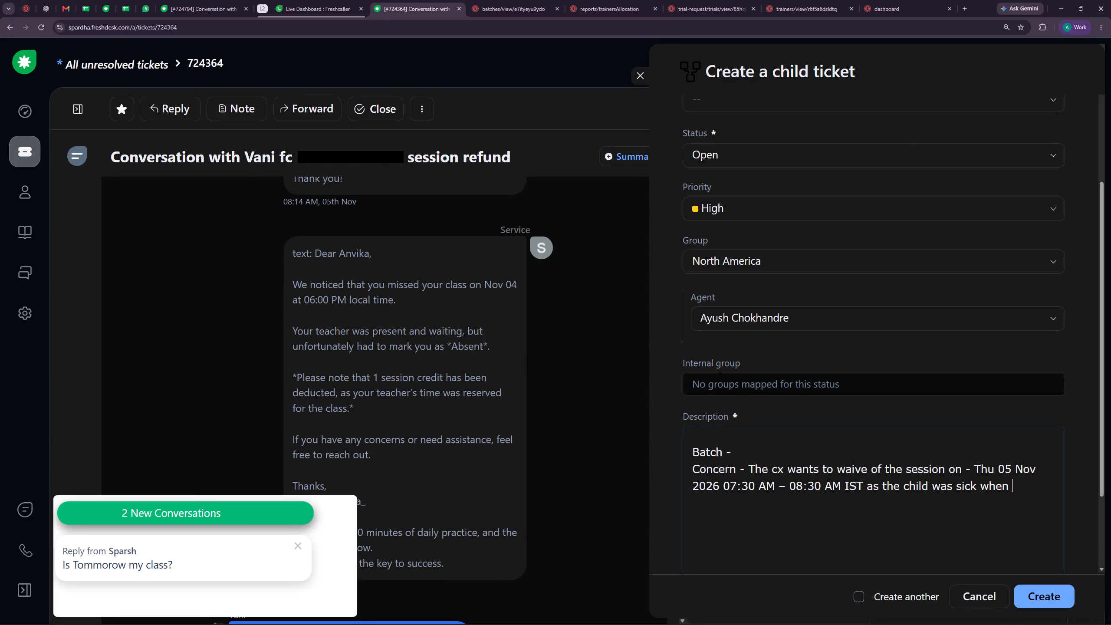
Continue the concern in the child ticket's description with "she came back from home and wasn't able to cancel the session on time".
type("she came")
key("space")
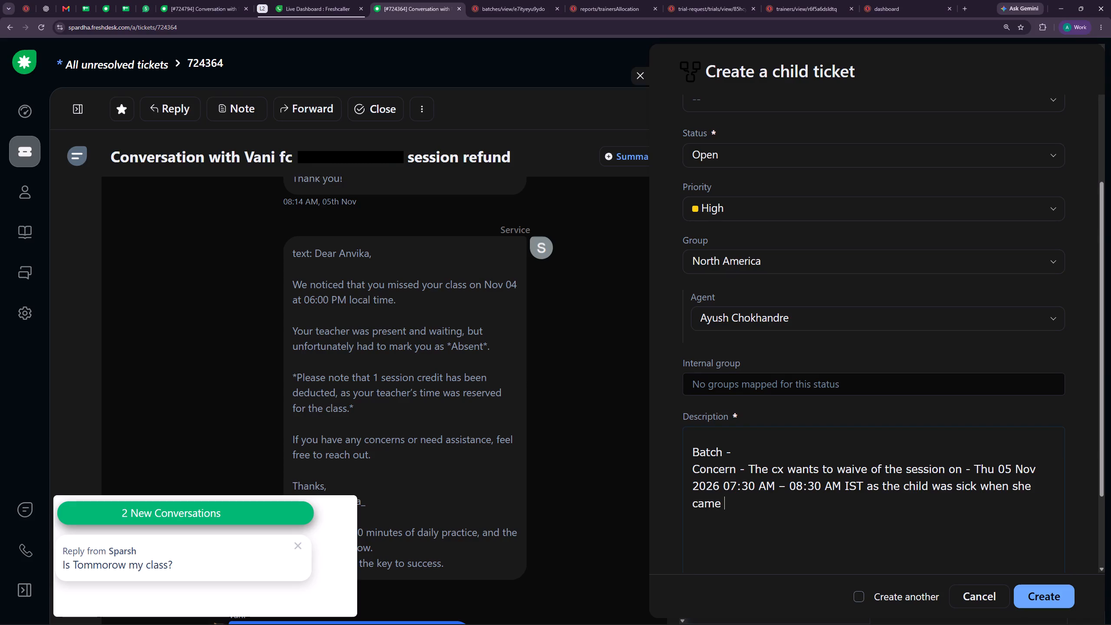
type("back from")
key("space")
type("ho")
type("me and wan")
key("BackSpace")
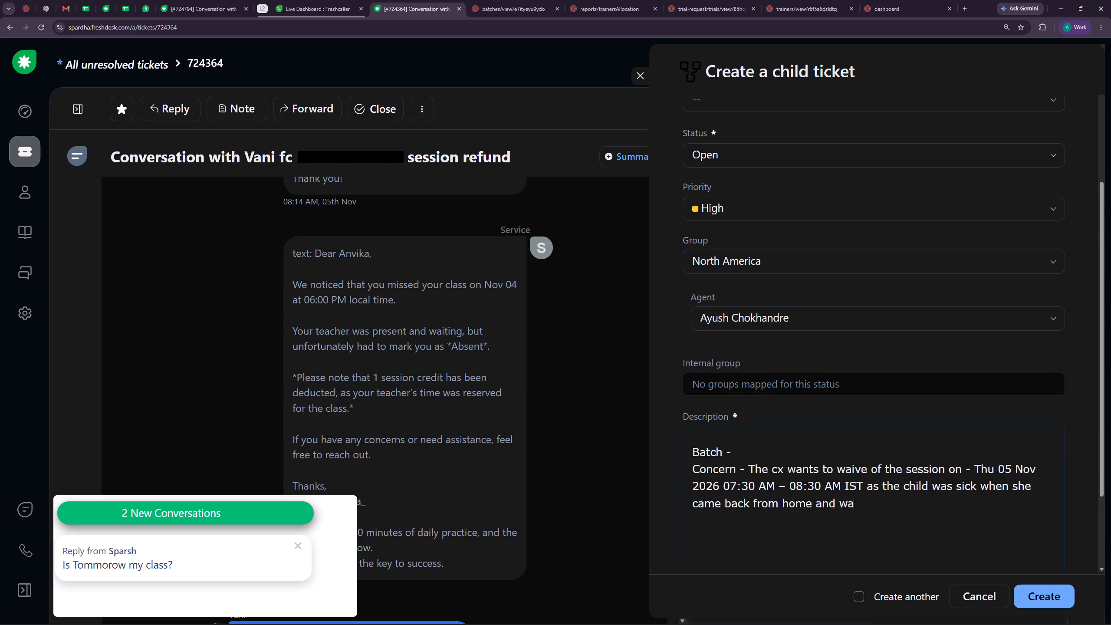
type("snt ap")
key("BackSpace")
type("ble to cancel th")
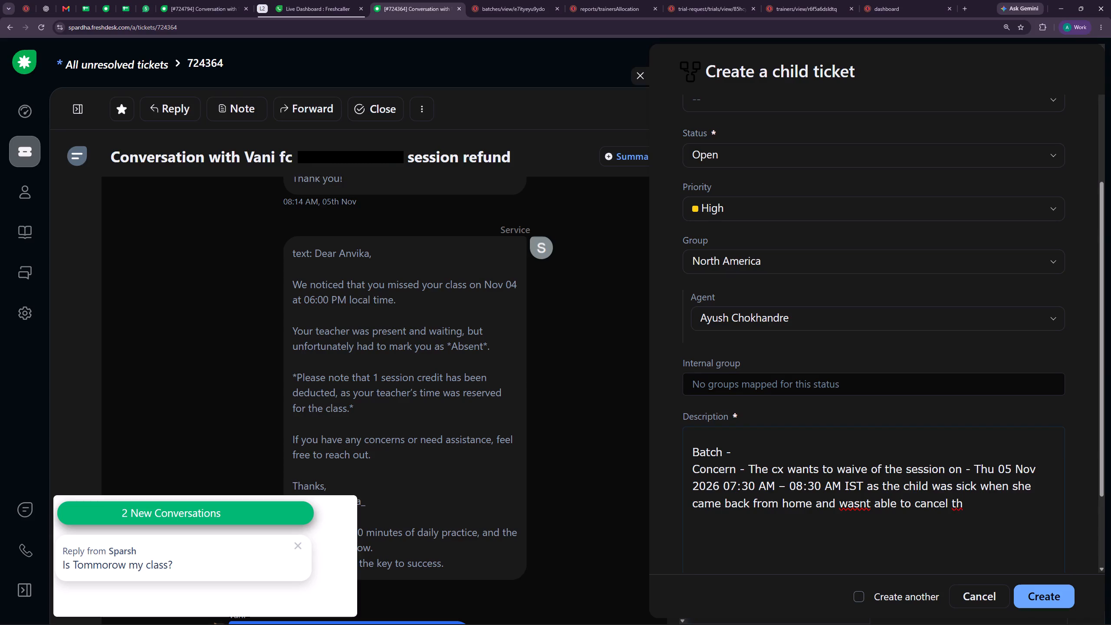
right_click(858, 503)
left_click(878, 324)
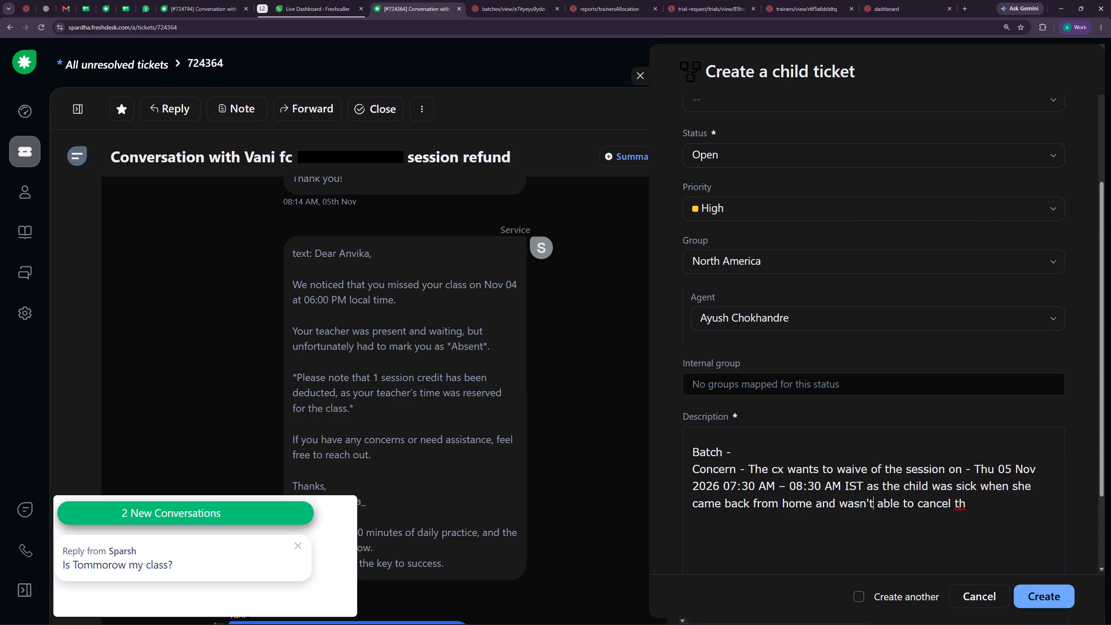
left_click(966, 503)
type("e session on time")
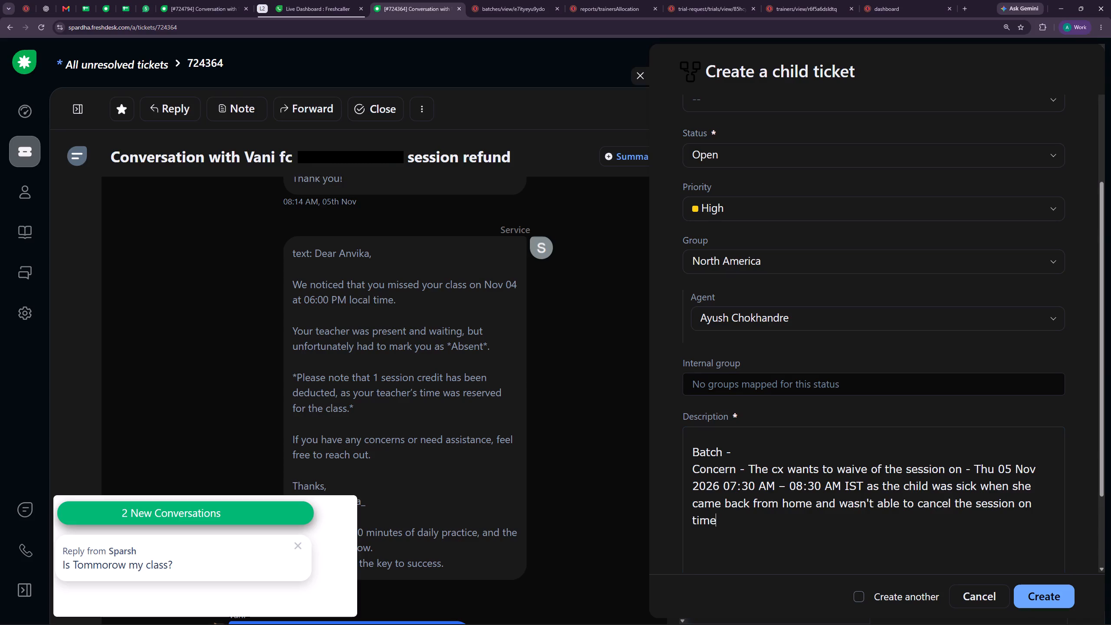
left_click(295, 544)
Add "the cx really frustrated as we deducted the session token and wants it back" to the end of the concern.
left_click(772, 524)
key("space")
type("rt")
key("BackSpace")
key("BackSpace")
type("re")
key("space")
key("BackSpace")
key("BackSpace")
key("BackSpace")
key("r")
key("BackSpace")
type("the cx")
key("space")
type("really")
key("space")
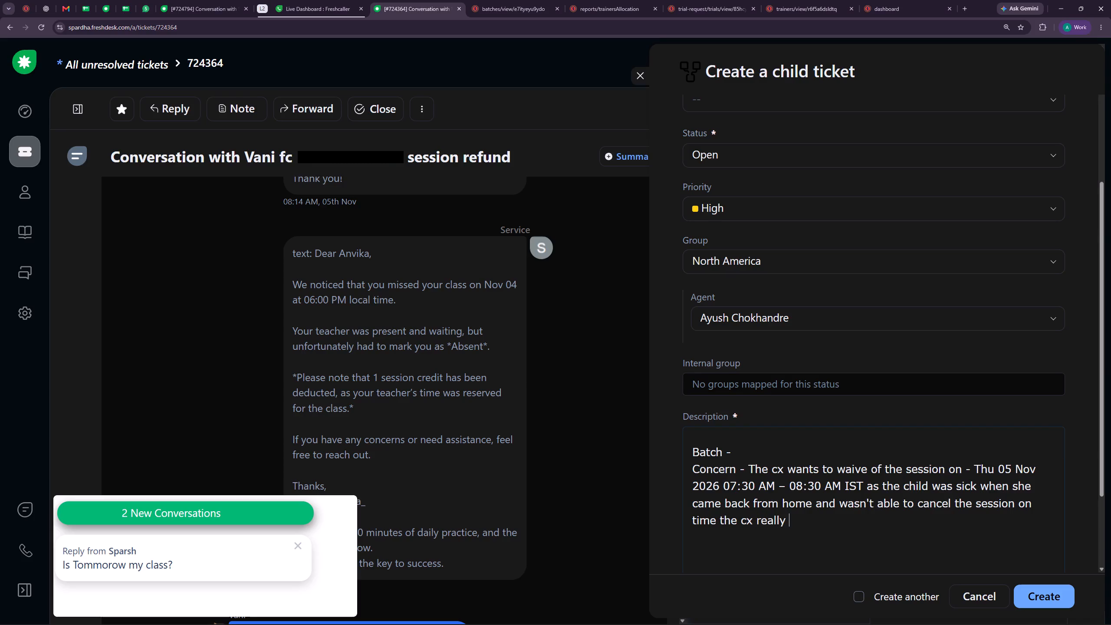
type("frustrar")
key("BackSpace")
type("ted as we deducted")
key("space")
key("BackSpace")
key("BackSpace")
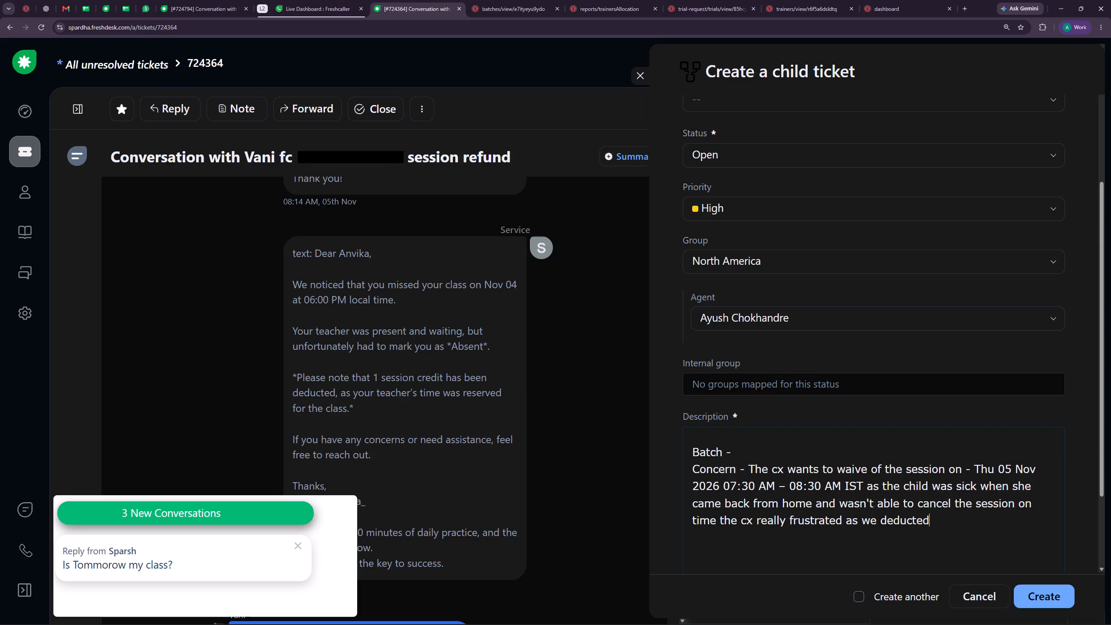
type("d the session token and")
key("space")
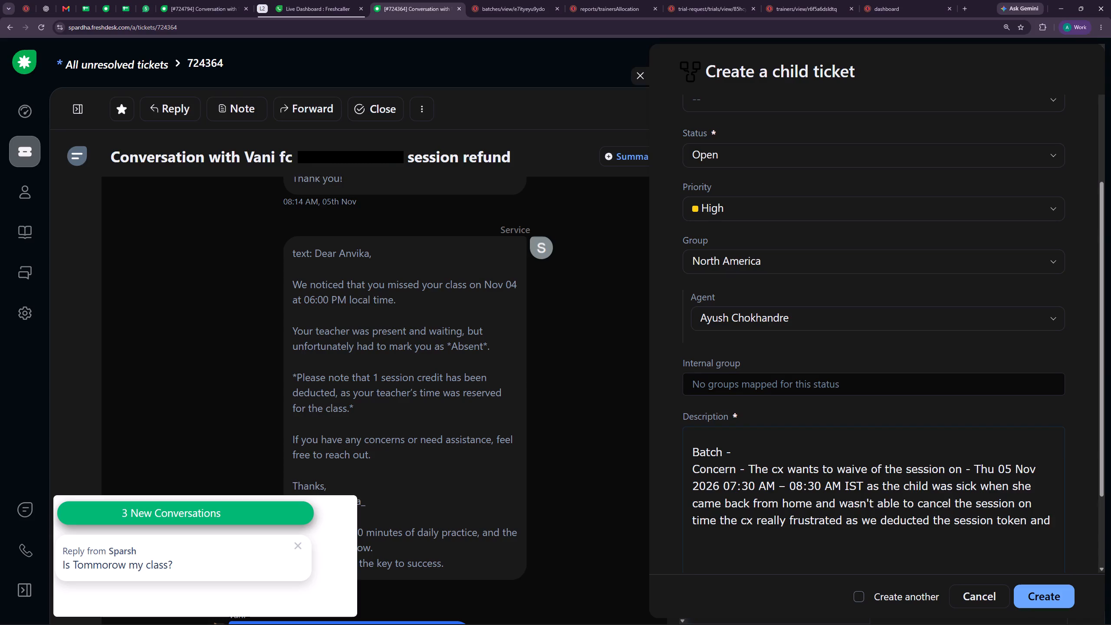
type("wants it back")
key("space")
Extend the concern with the customer's justification, "mentioning that it was an emergency".
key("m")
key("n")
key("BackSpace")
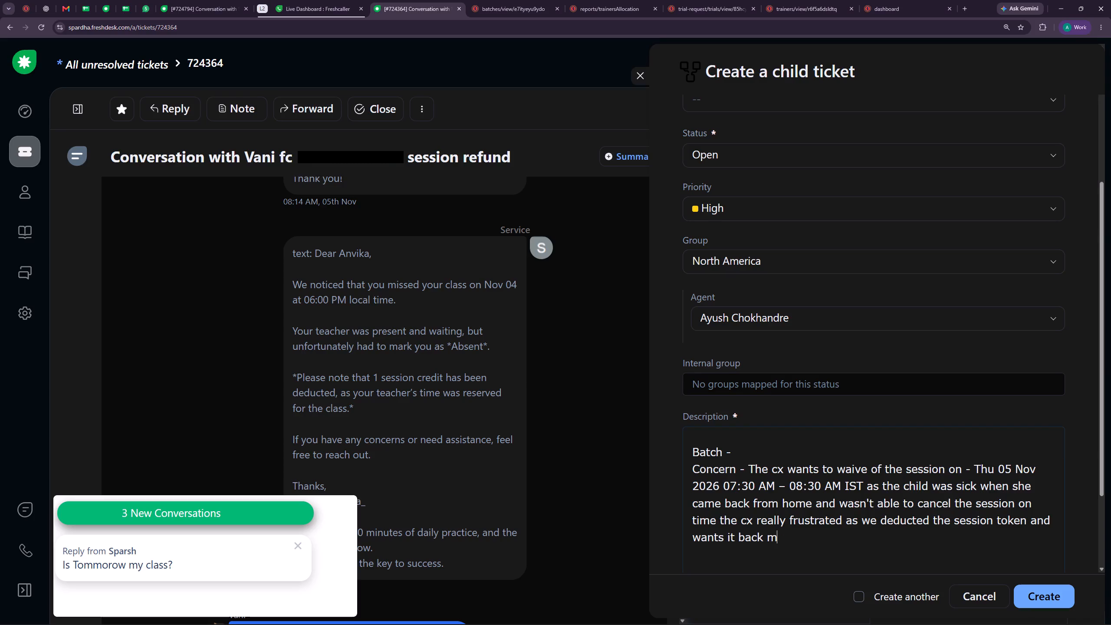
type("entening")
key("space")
right_click(804, 538)
left_click(866, 359)
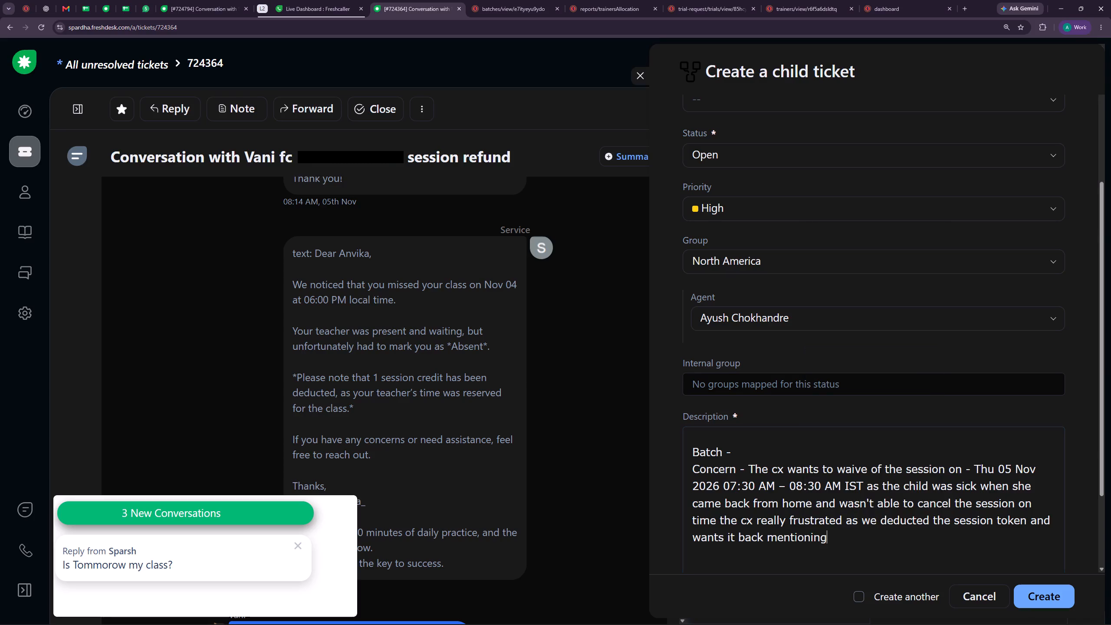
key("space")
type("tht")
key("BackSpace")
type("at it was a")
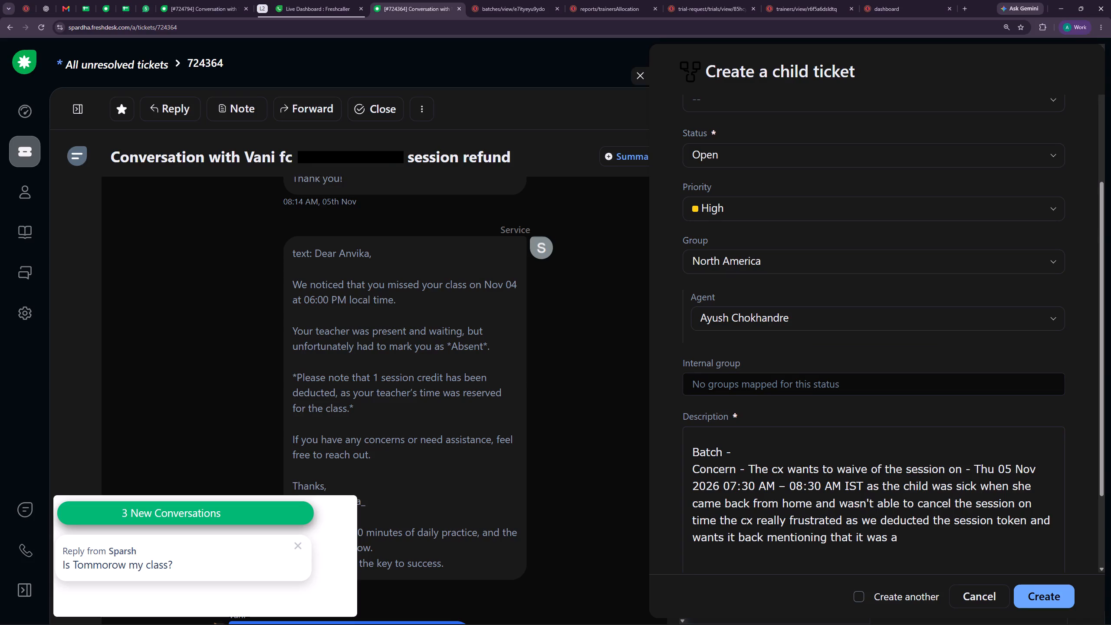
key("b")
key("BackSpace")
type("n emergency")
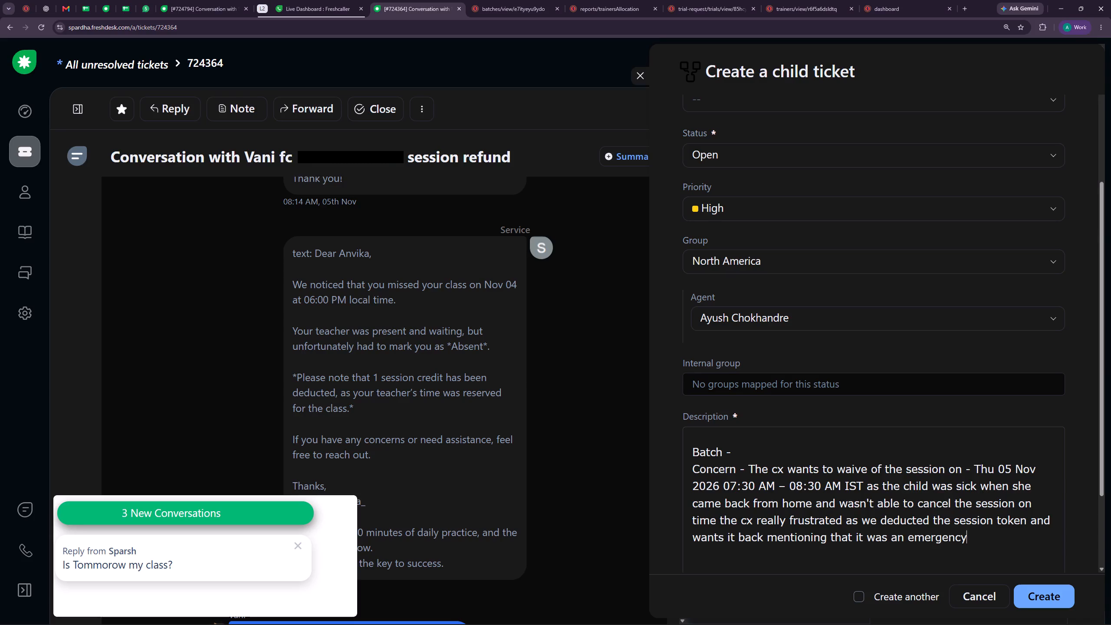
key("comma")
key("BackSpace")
Replace "when she came back from home and" in the concern with "and", directly after "the child was sick".
left_click_drag(982, 486, 755, 500)
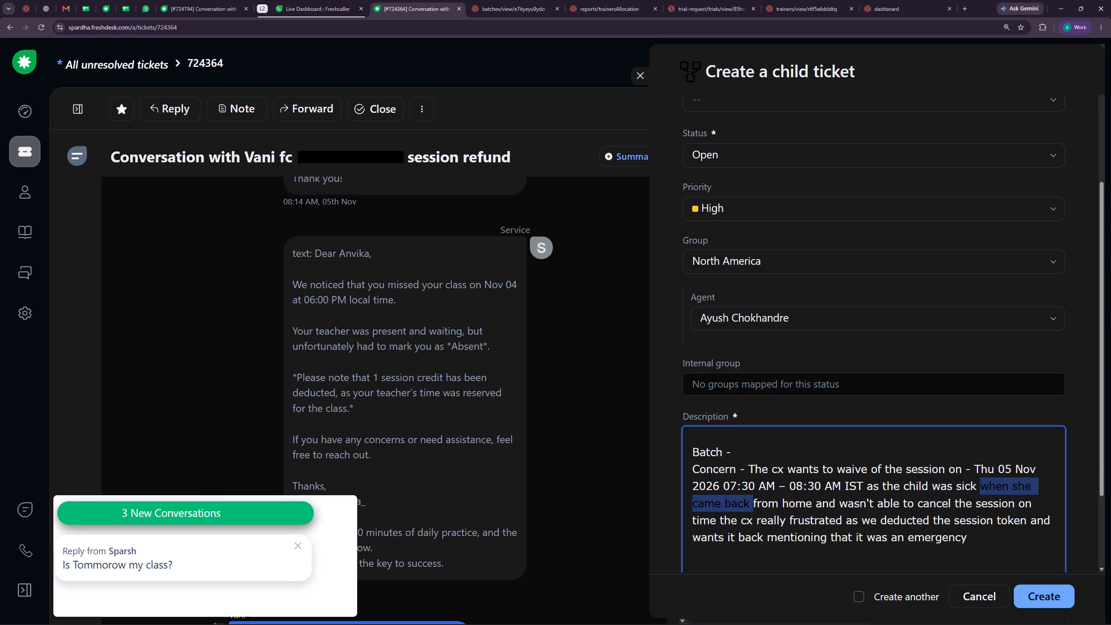
left_click_drag(755, 500, 834, 498)
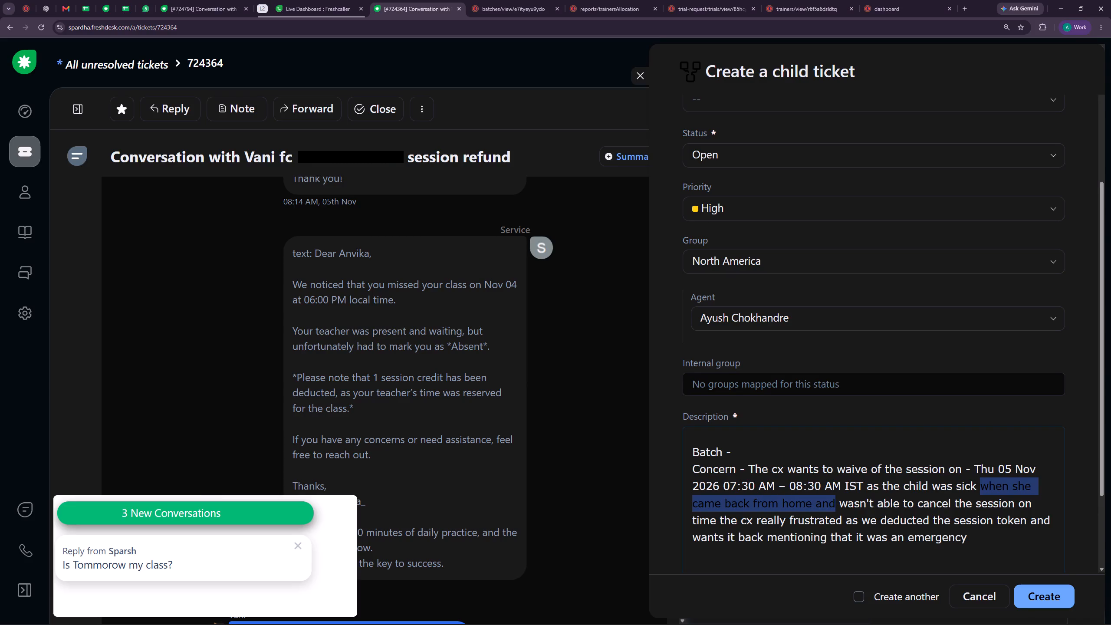
left_click(980, 485)
left_click_drag(981, 484, 837, 502)
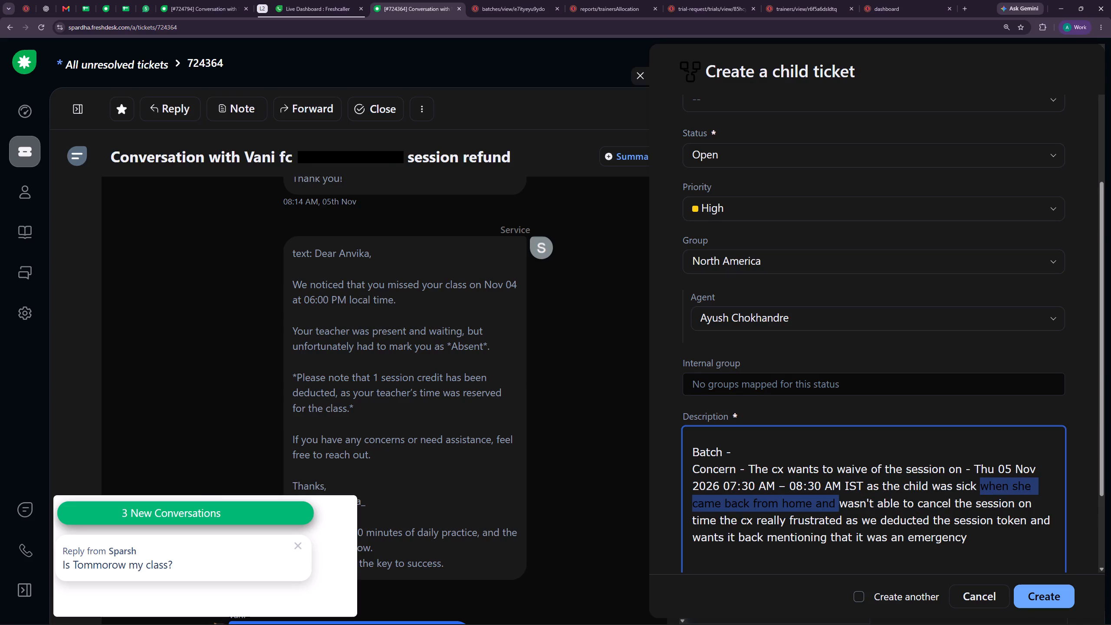
left_click_drag(837, 502, 833, 502)
key("BackSpace")
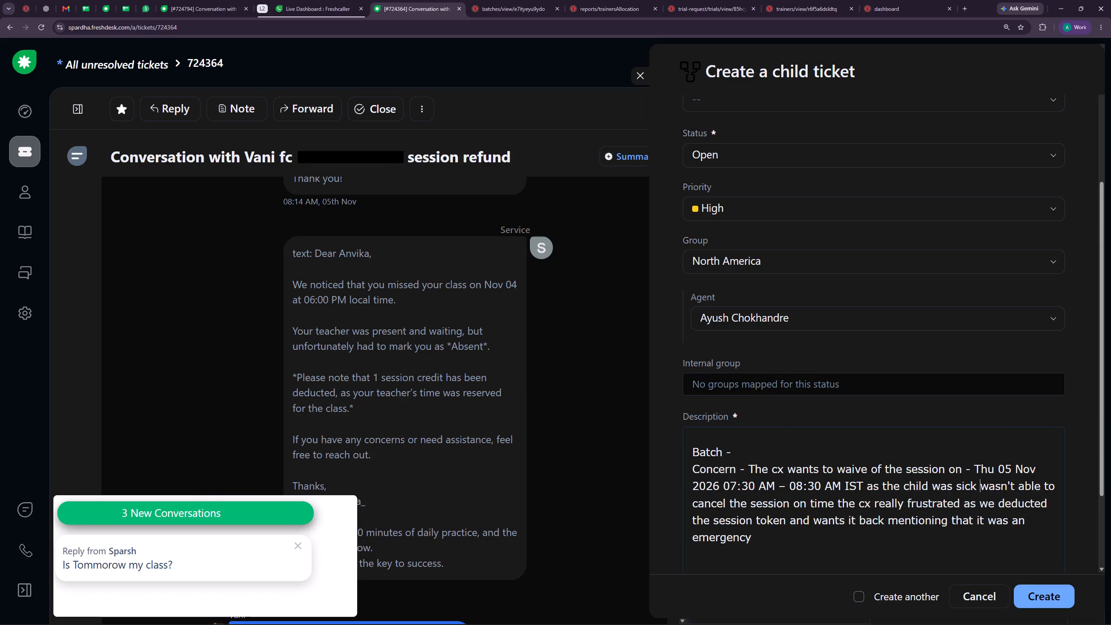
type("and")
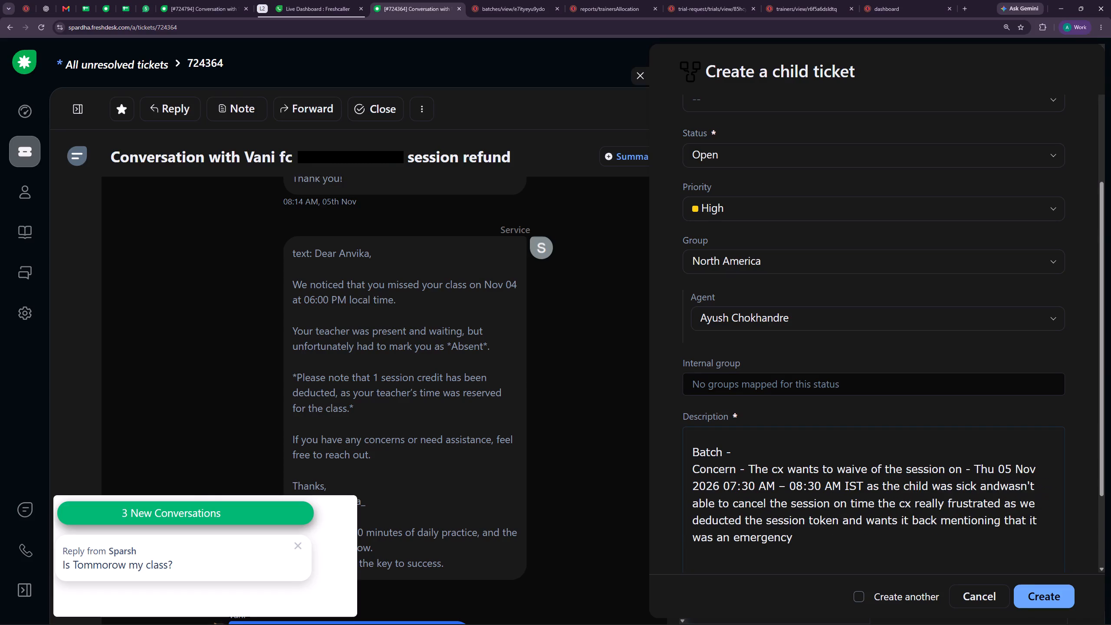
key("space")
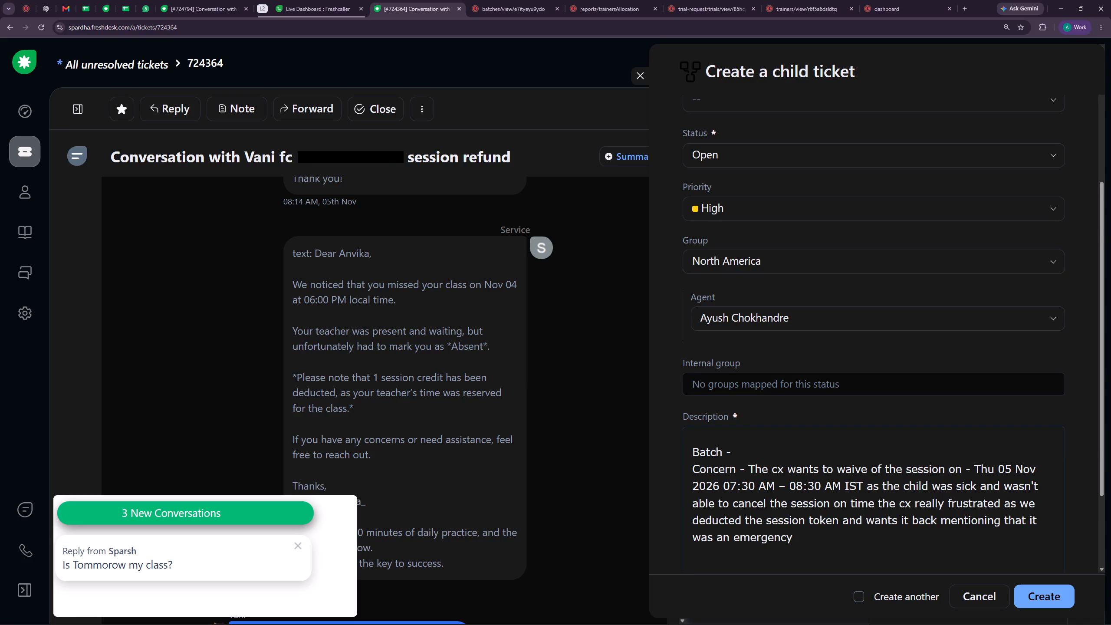
End the concern with a full stop directly after "emergency".
left_click(817, 543)
key("BackSpace")
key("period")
Add a new line below the concern reading "Please check with the tx if they are willing to waive off the session.".
key("shift+Return")
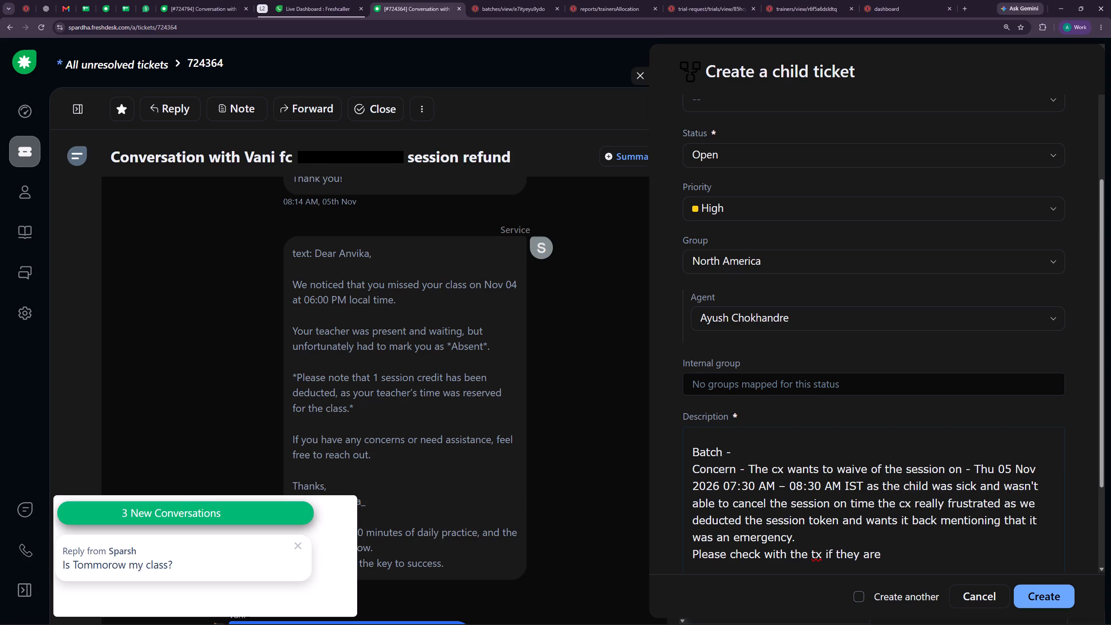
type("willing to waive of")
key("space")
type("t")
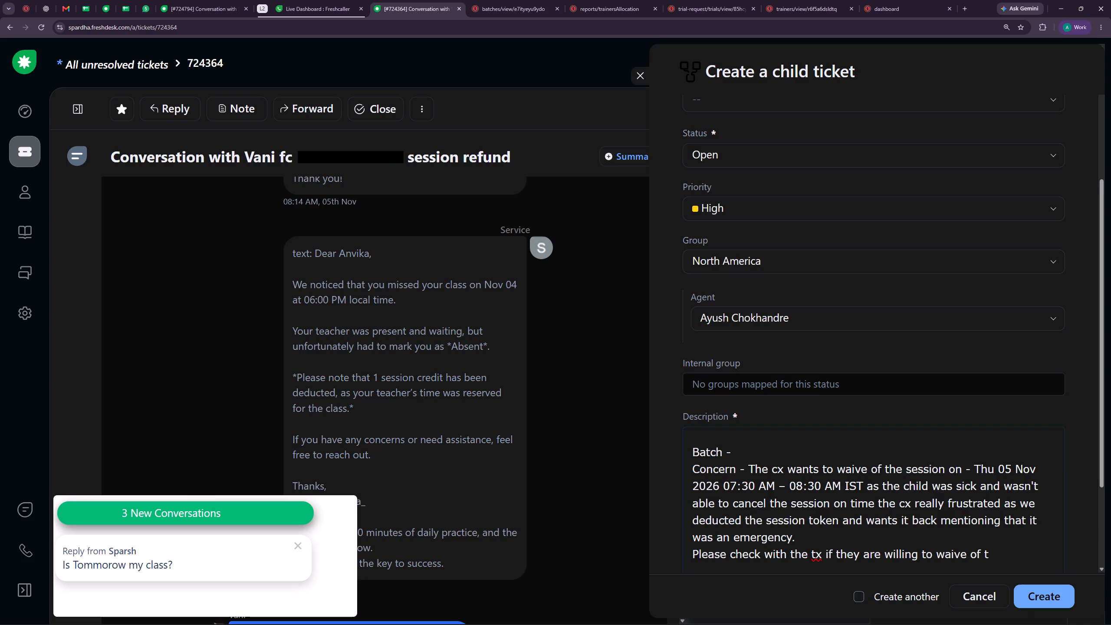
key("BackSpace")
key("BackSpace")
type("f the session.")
Assign the child ticket to the TSM Desk group and create it.
scroll(838, 541, "down", 6)
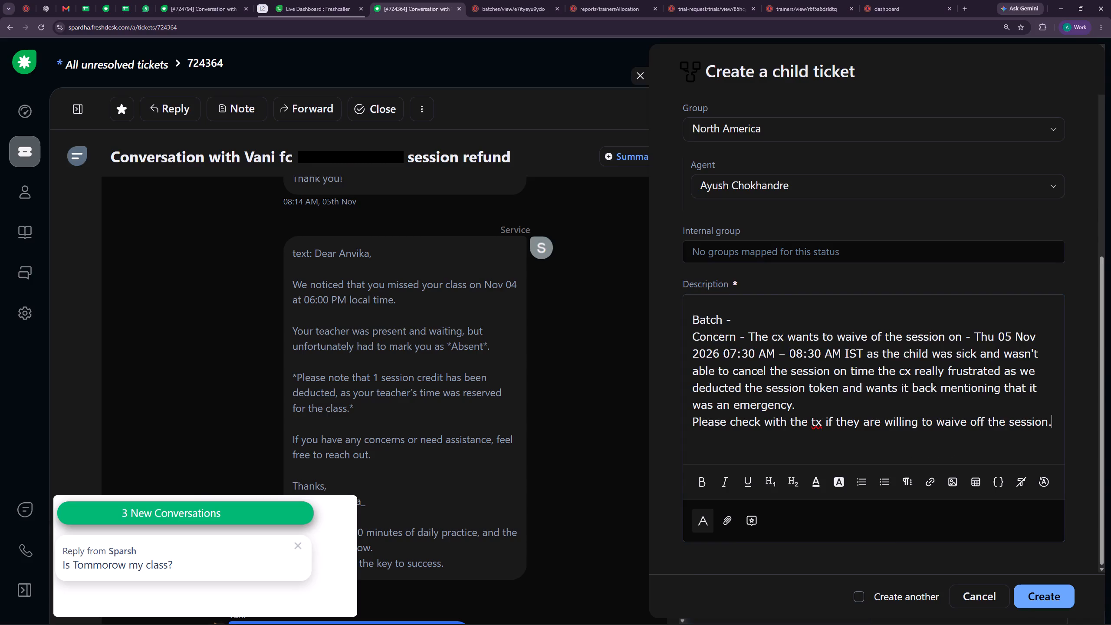
scroll(921, 433, "up", 2)
left_click(800, 267)
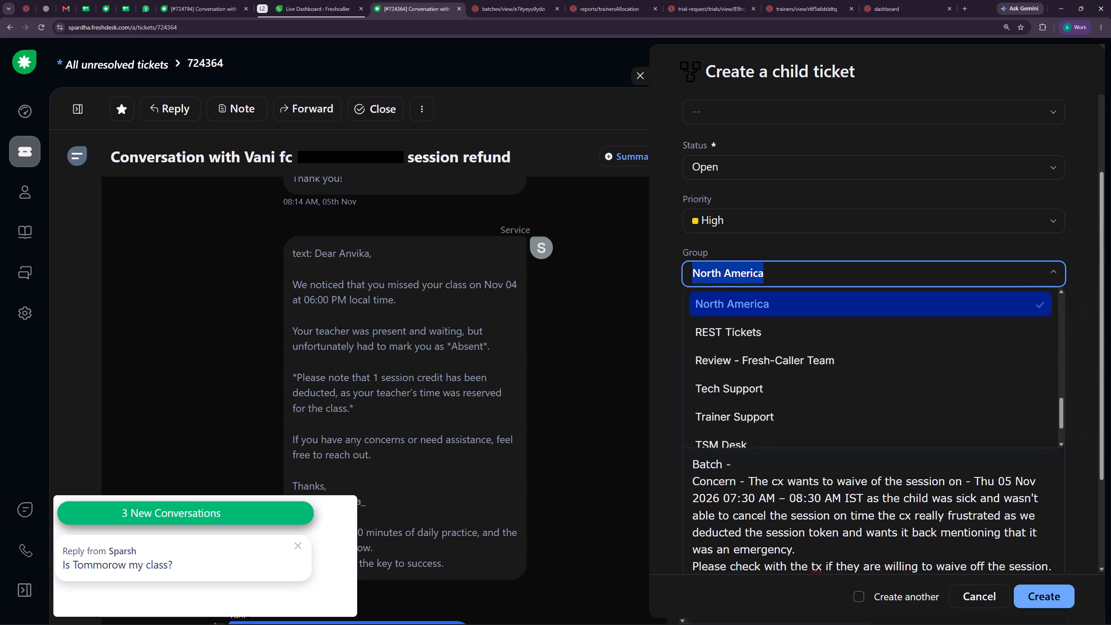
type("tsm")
left_click(778, 306)
scroll(985, 503, "down", 5)
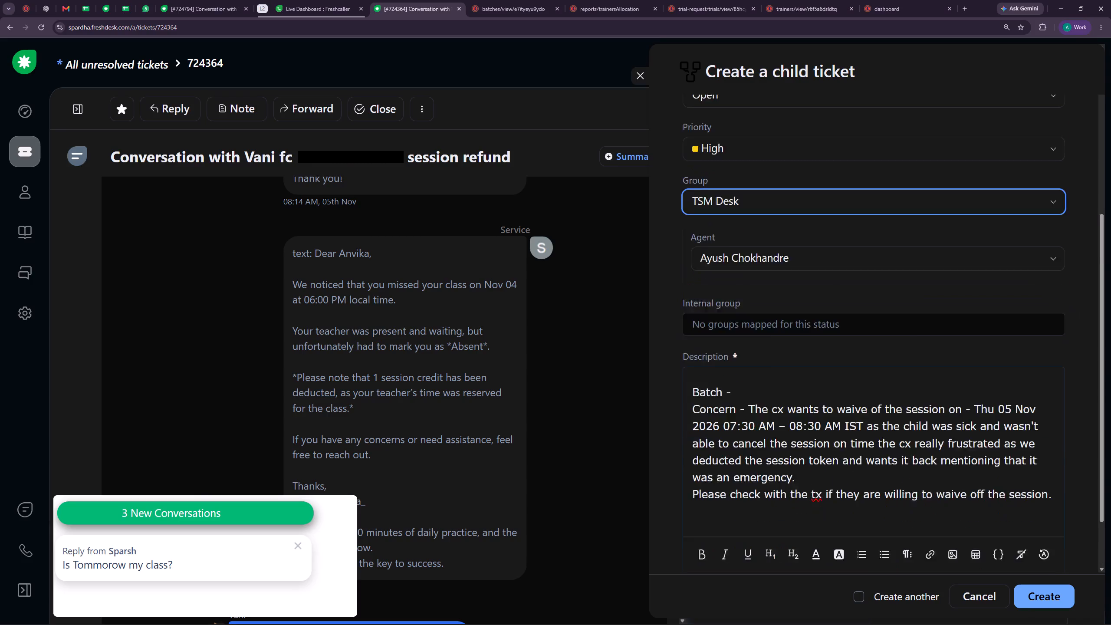
left_click(1052, 592)
scroll(349, 523, "down", 6)
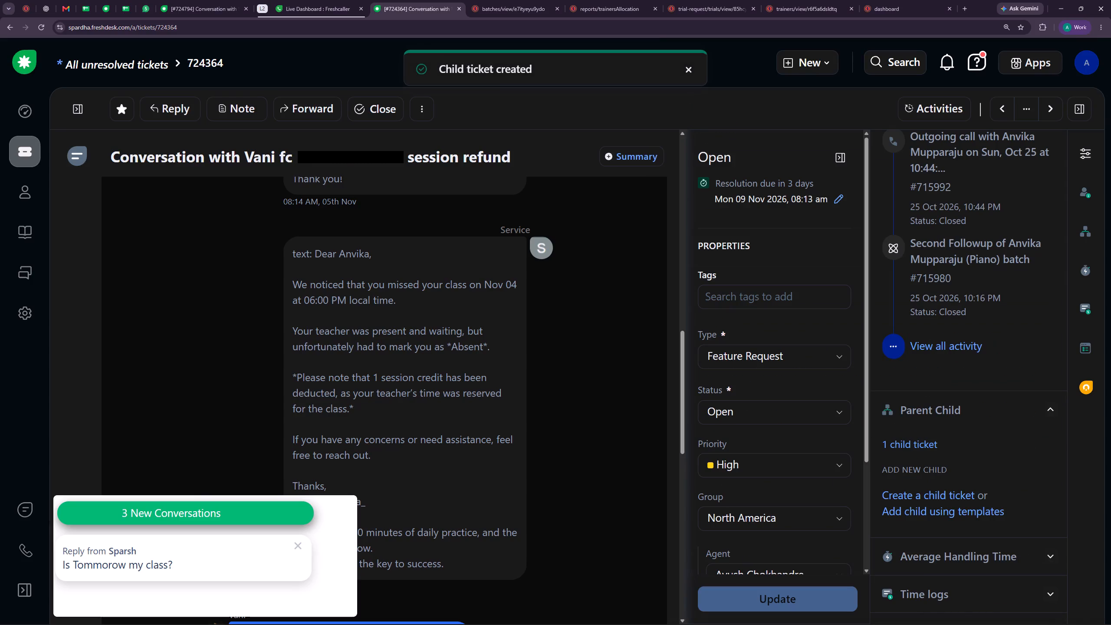
Add a private note to ticket 724364 reading "Created a child ticket.".
left_click(297, 546)
scroll(406, 511, "down", 7)
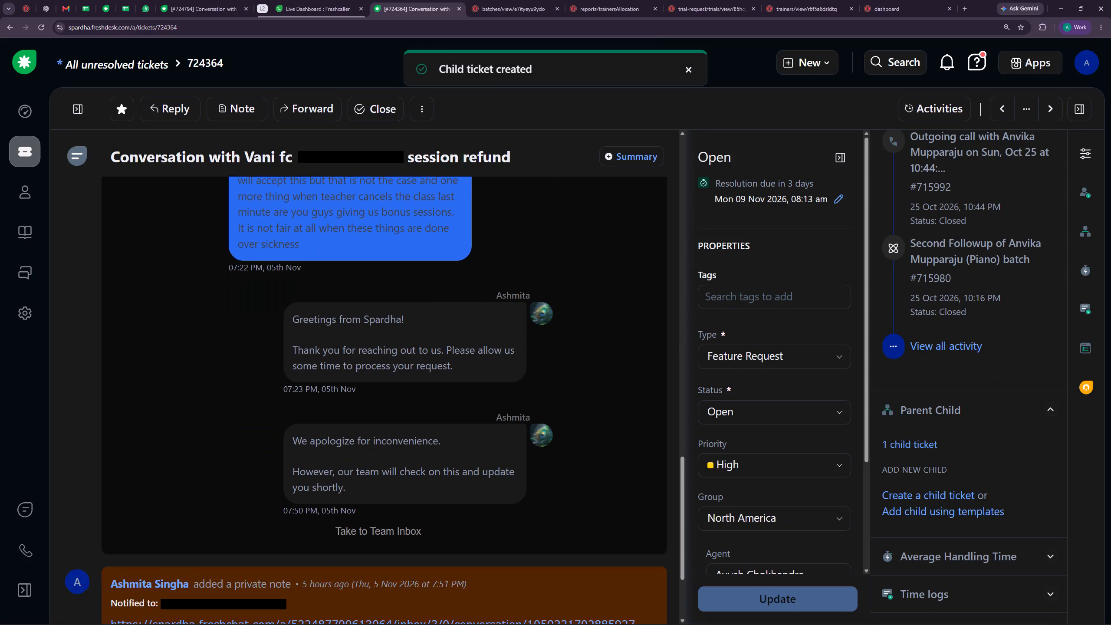
scroll(411, 516, "down", 6)
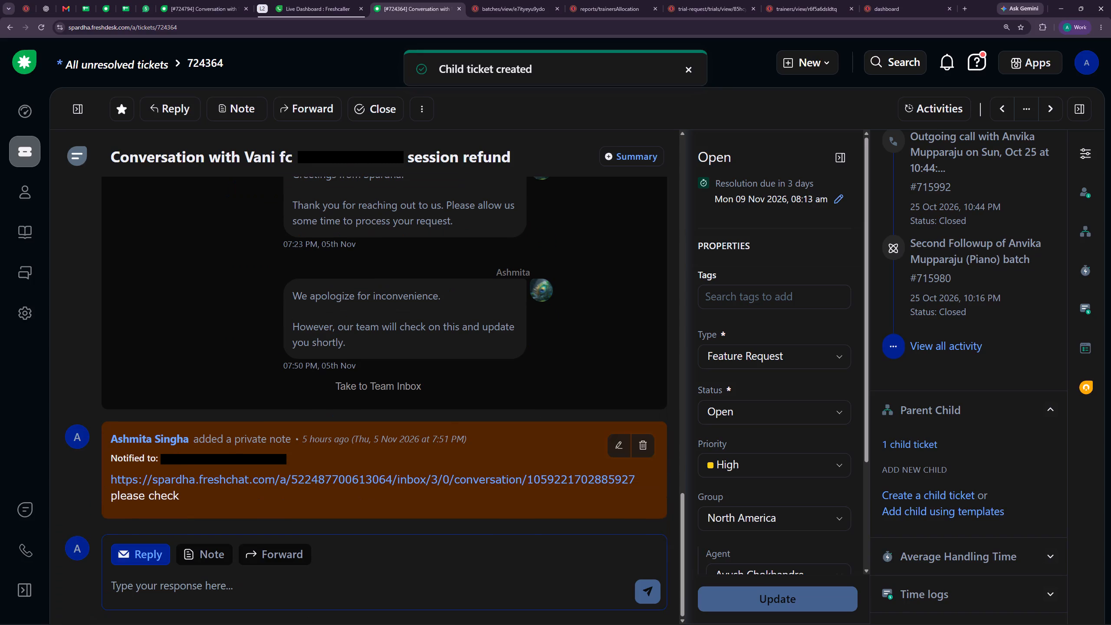
left_click(205, 558)
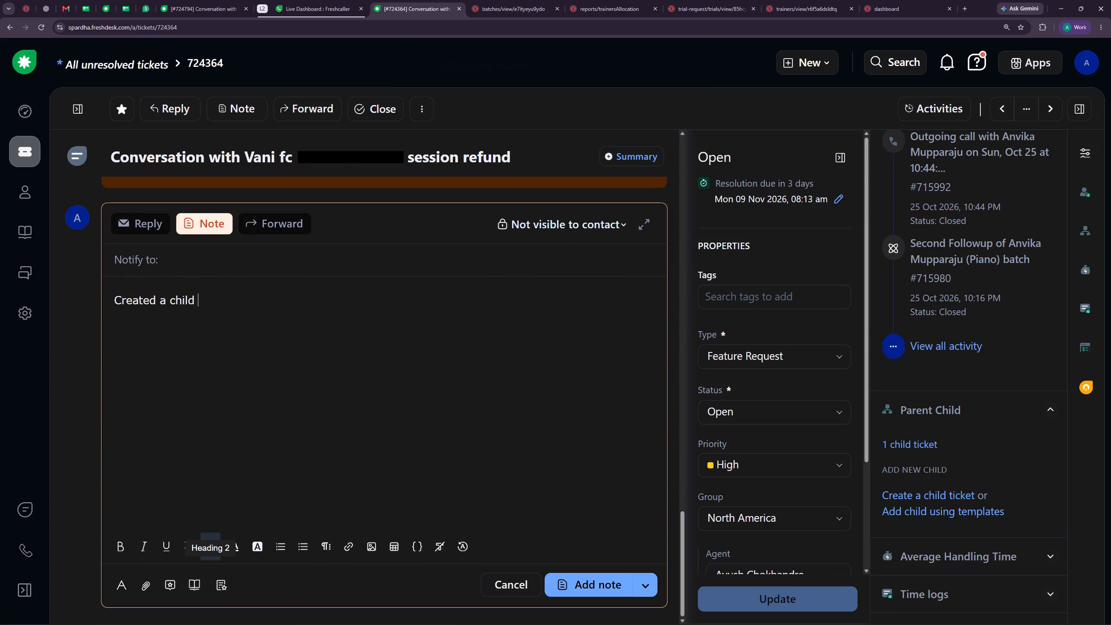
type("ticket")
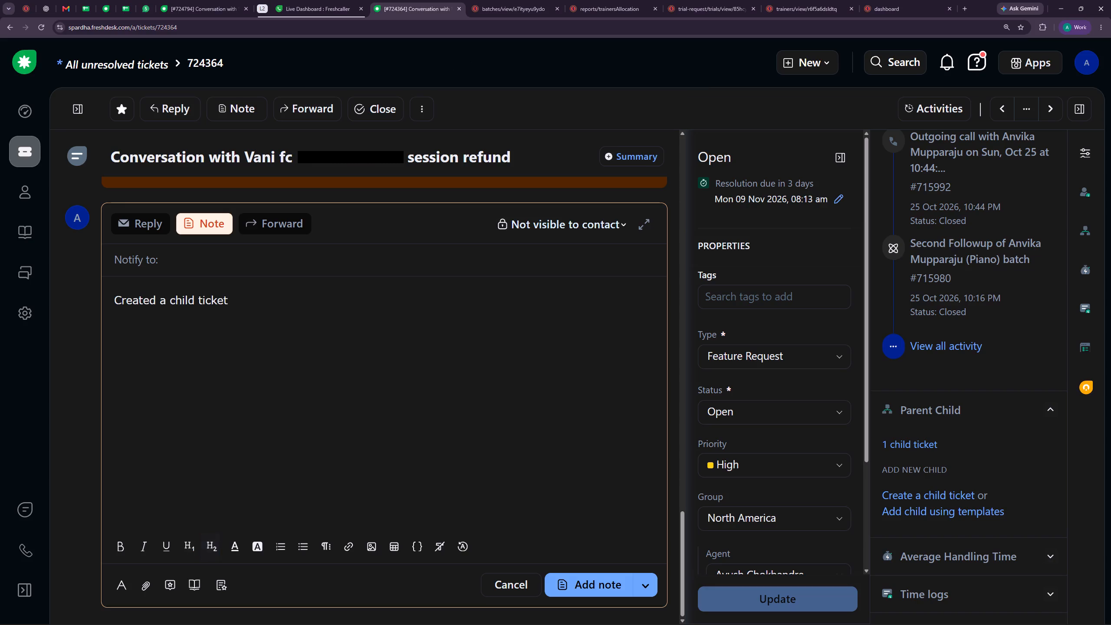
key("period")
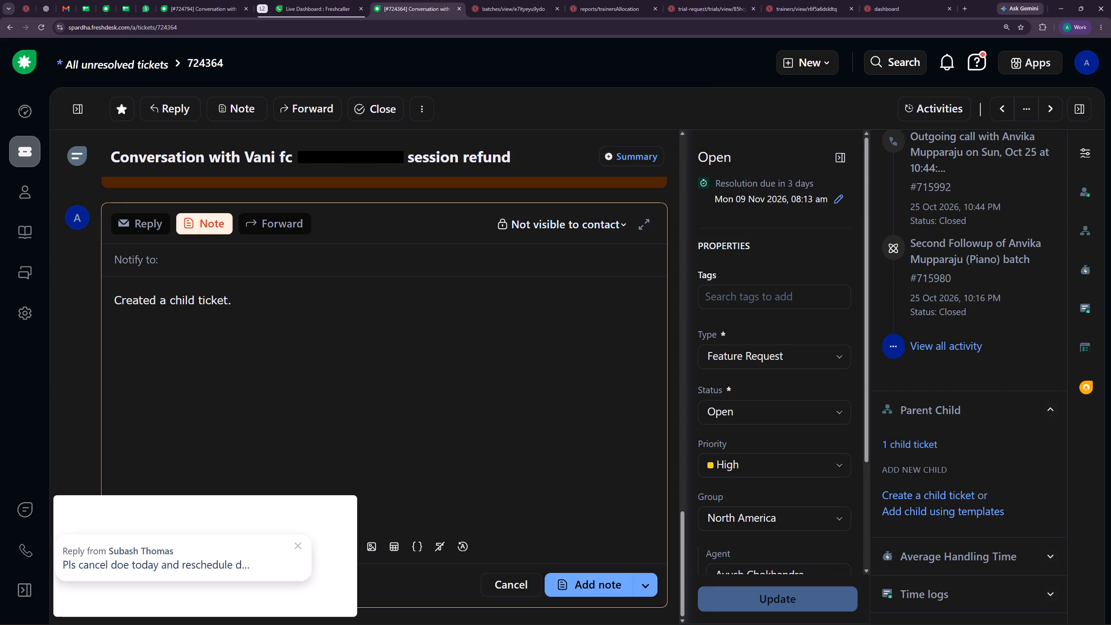
left_click(559, 584)
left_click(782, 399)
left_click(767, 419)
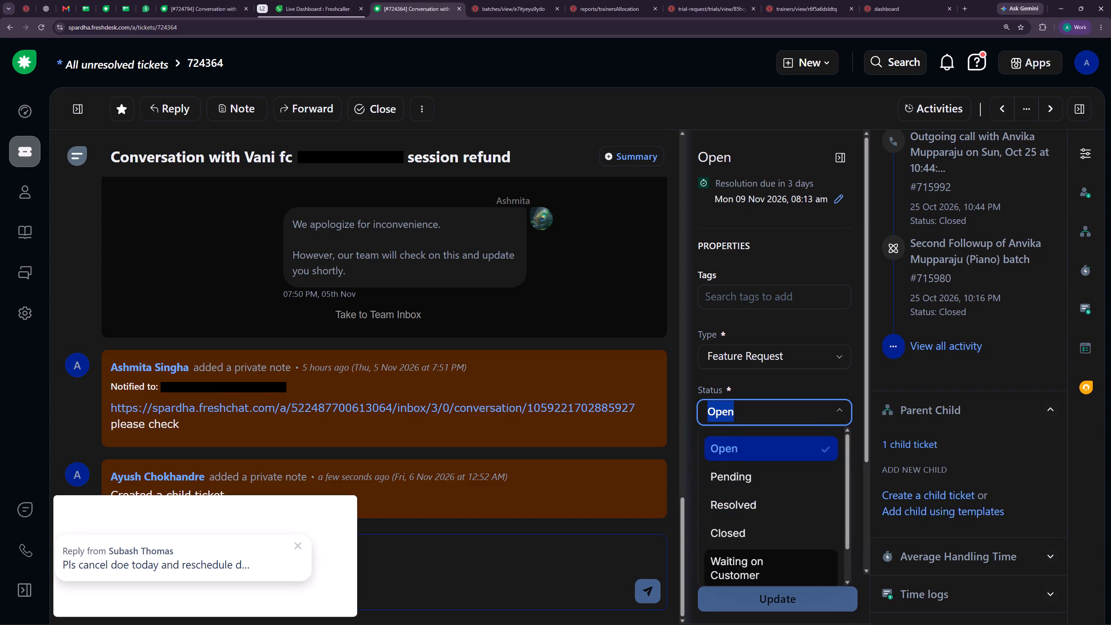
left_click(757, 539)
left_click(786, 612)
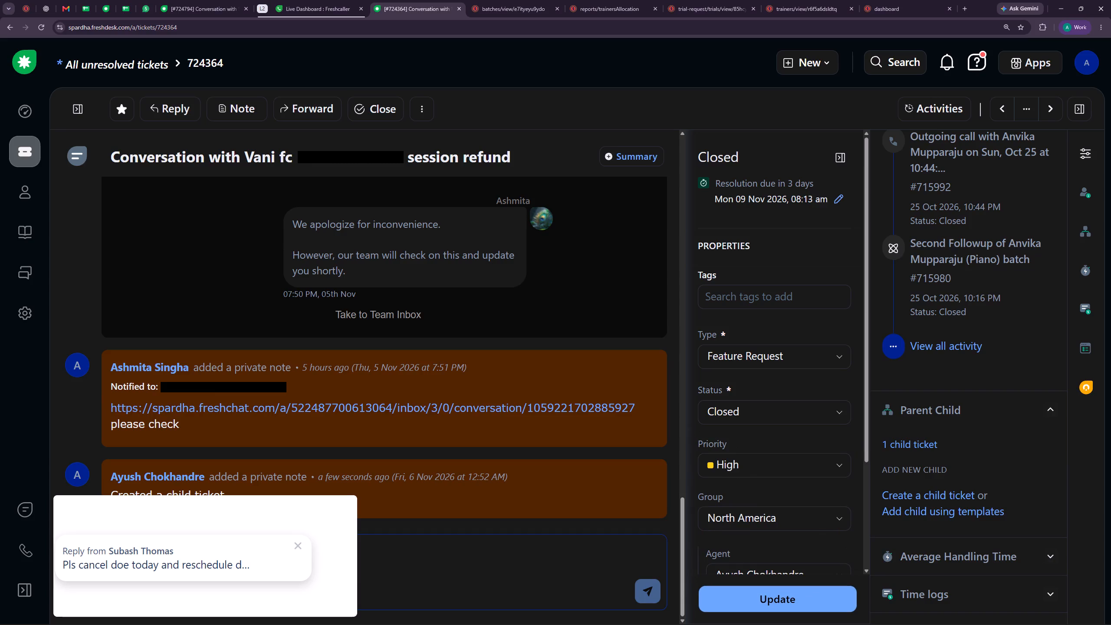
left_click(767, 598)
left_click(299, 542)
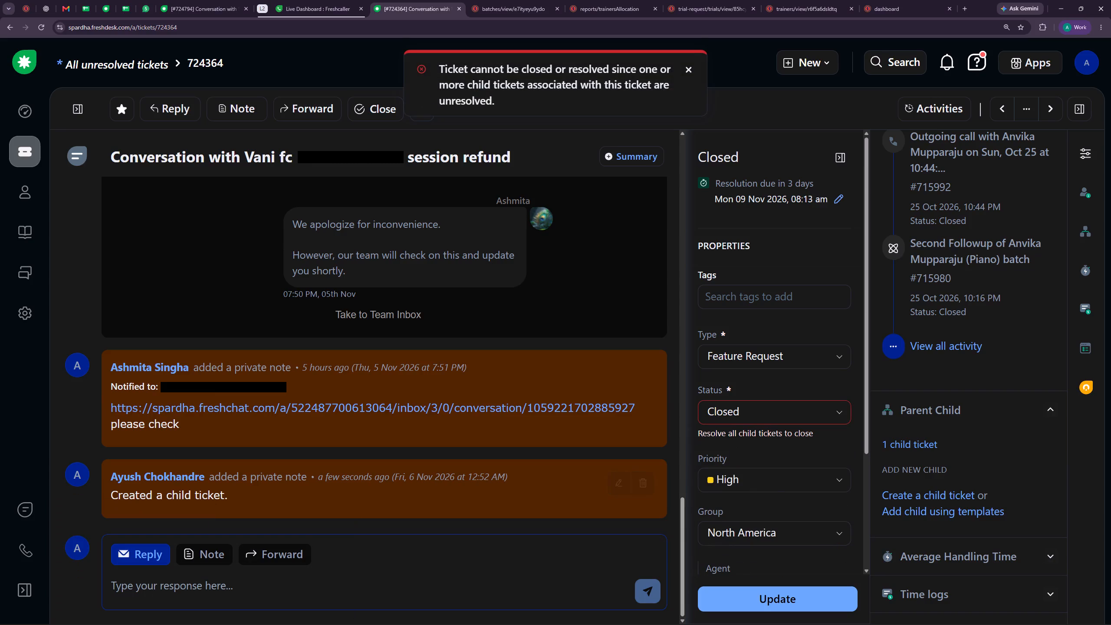
Set the status of ticket 724364 to Waiting on Customer and update the ticket.
left_click(779, 401)
left_click(765, 562)
left_click(767, 599)
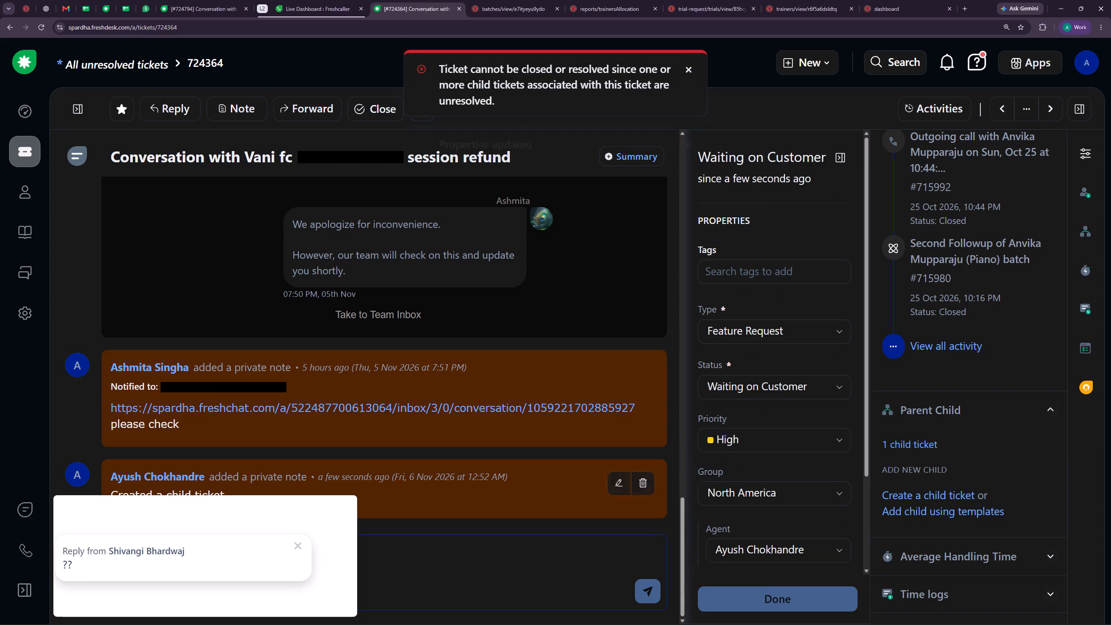
left_click(298, 545)
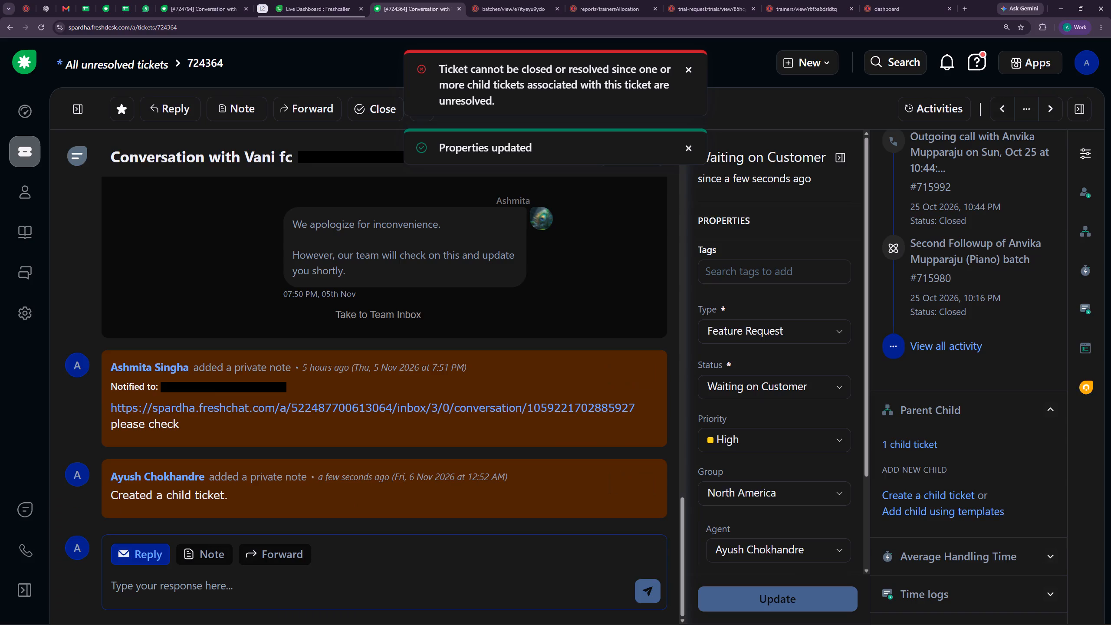
left_click(1004, 110)
left_click(688, 147)
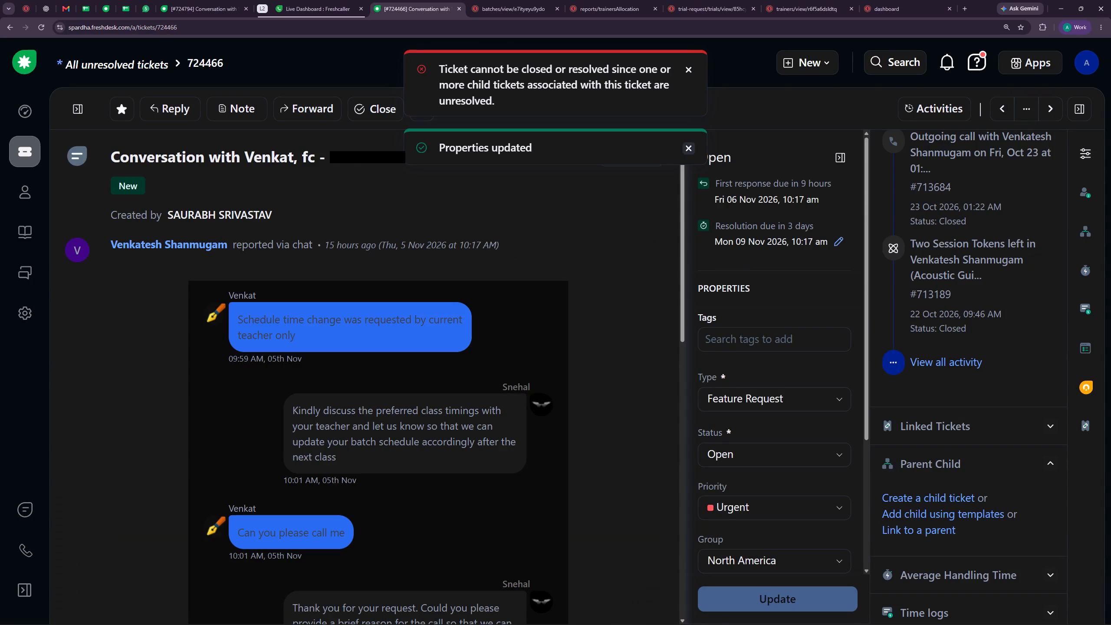
left_click(690, 69)
left_click(688, 67)
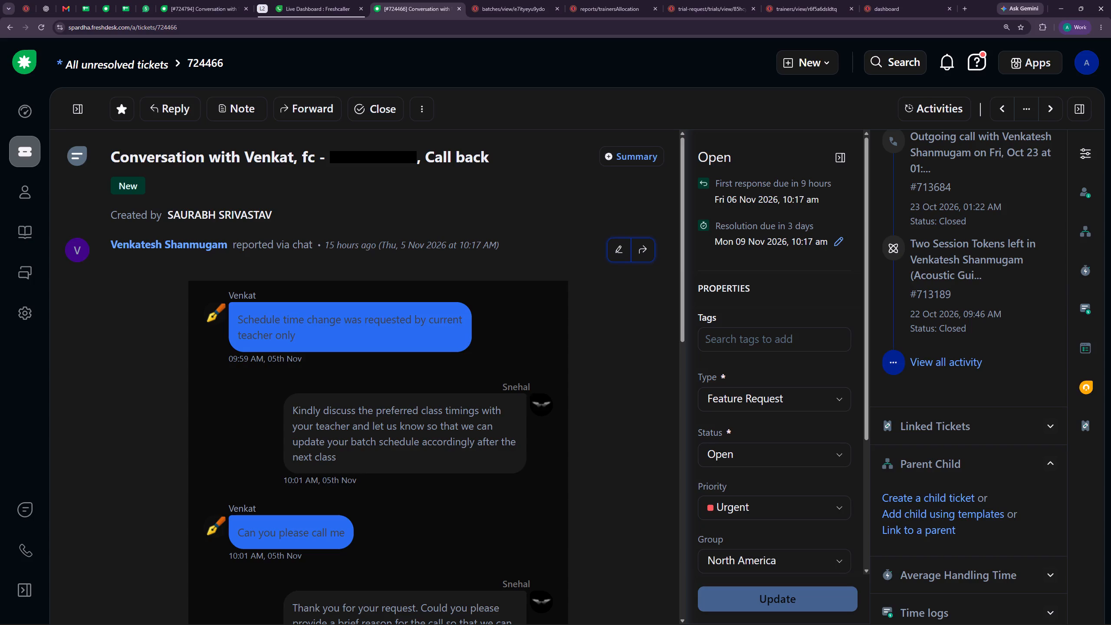
scroll(468, 297, "down", 1)
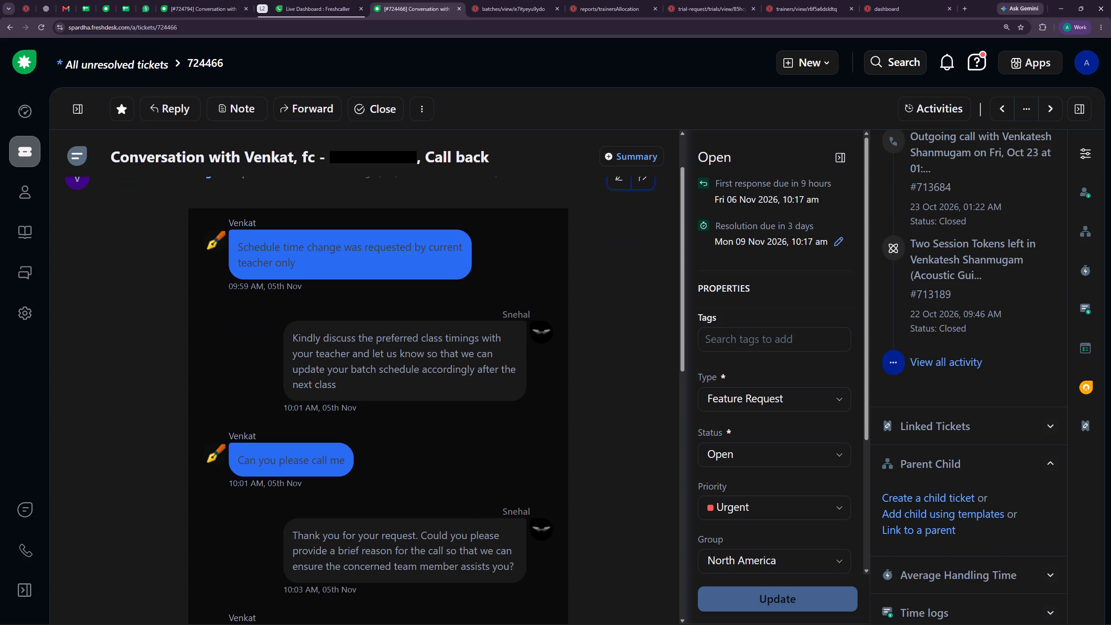
scroll(467, 298, "down", 2)
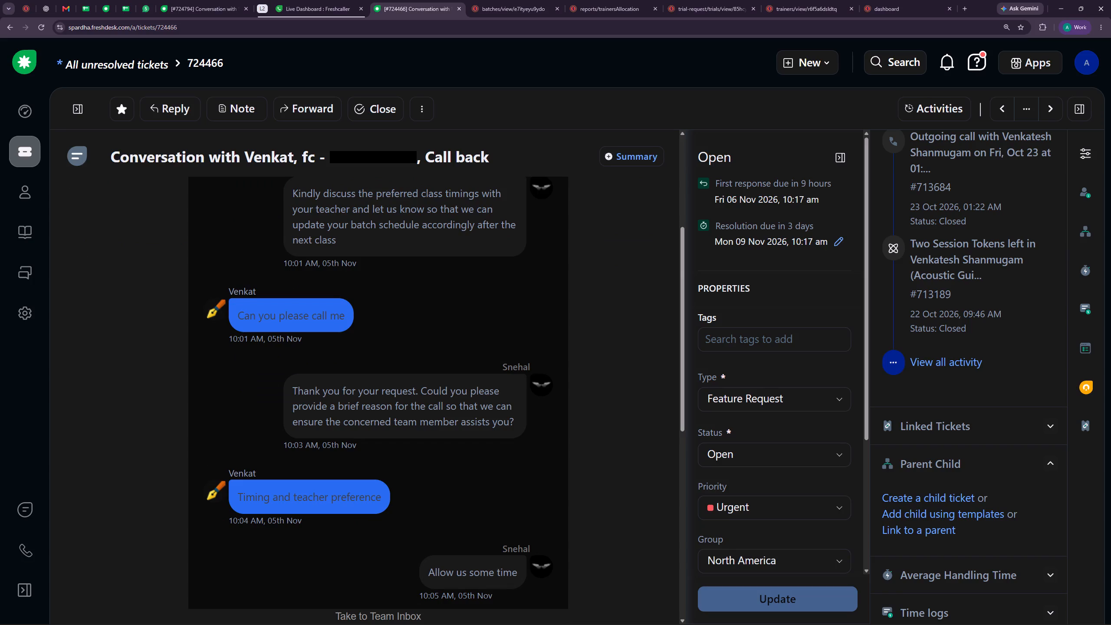
scroll(463, 298, "down", 3)
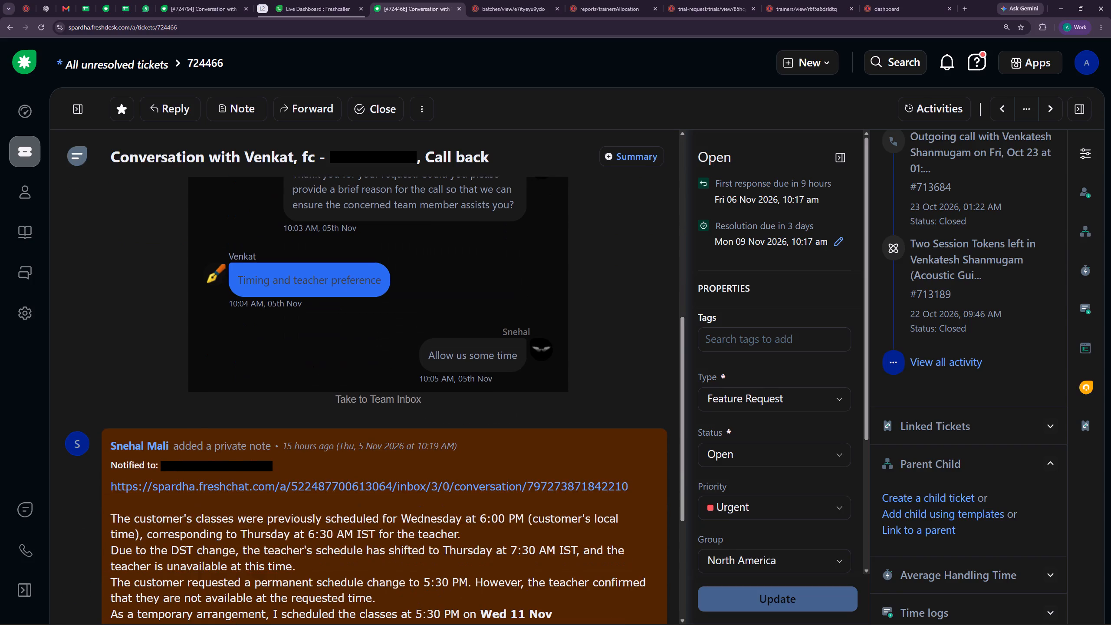
scroll(460, 296, "down", 2)
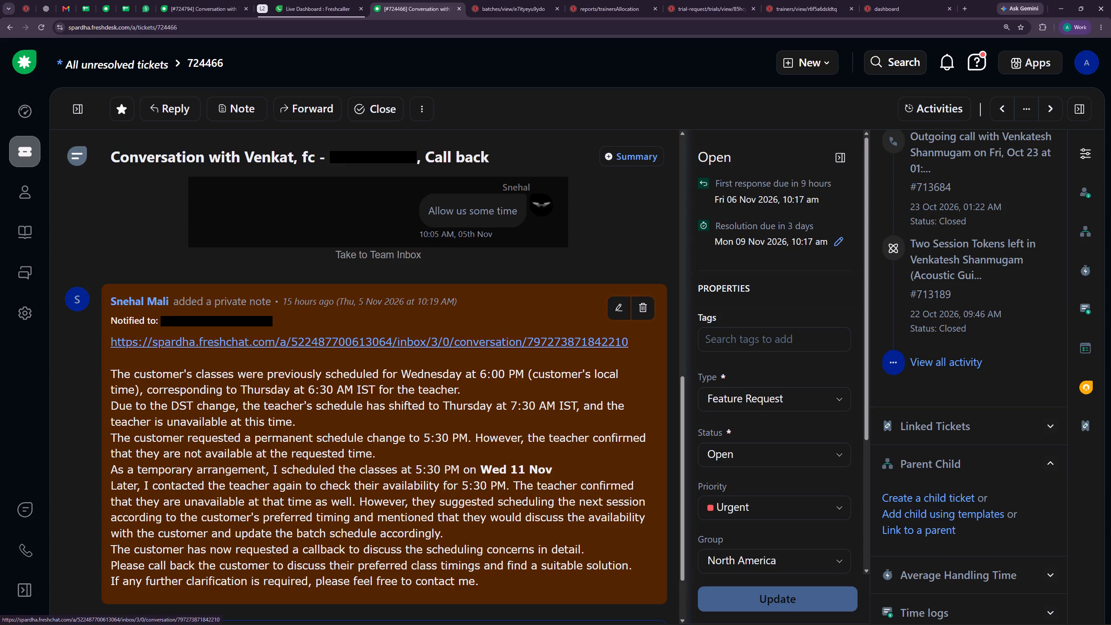
Search the admin portal's batches using the ticket contact's mobile number as family unique number, and open the Acoustic Guitar batch to view its November sessions.
scroll(928, 456, "up", 9)
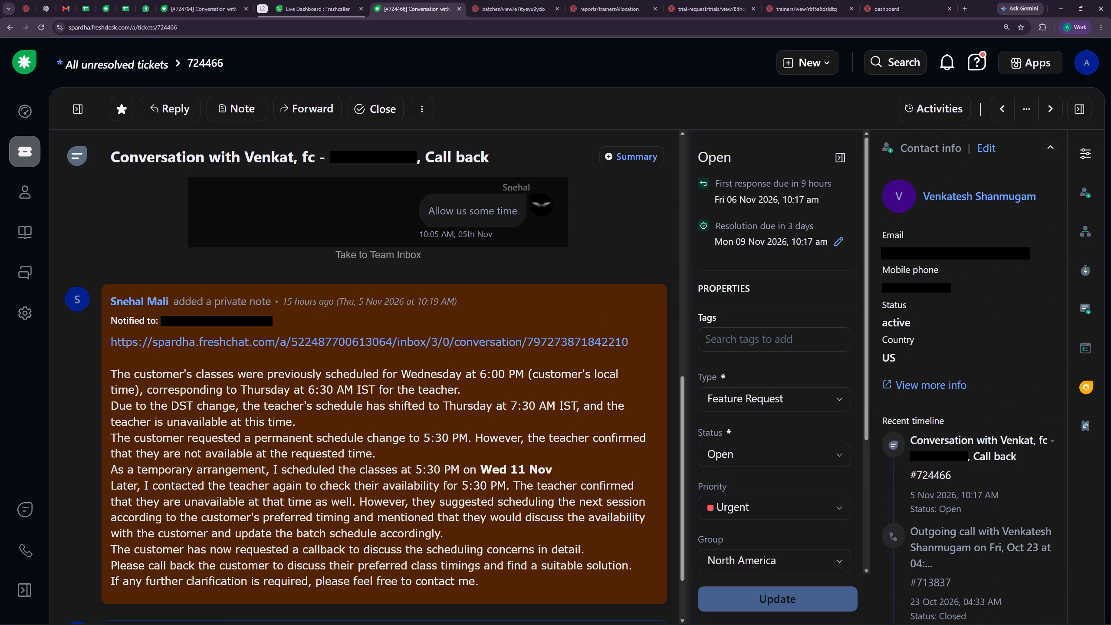
left_click_drag(961, 286, 894, 286)
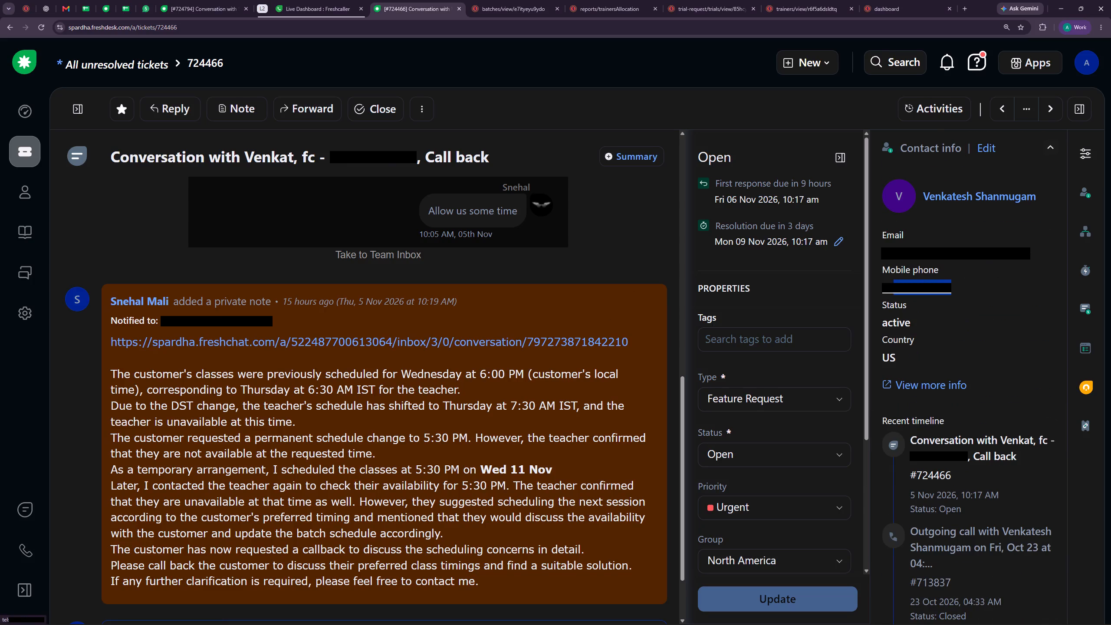
key("ctrl+c")
key("ctrl+c")
key("ctrl+c")
key("ctrl+c")
key("ctrl+c")
left_click_drag(494, 0, 489, 3)
left_click(49, 452)
left_click_drag(579, 158, 429, 162, "ctrl")
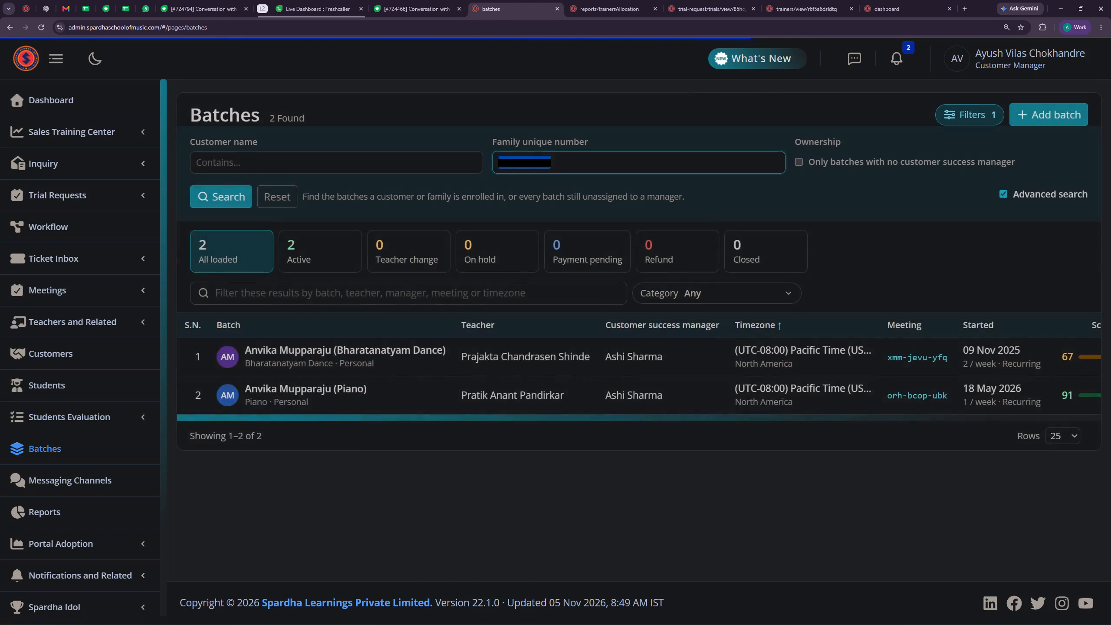
key("ctrl+v")
left_click(224, 191)
left_click(1067, 351)
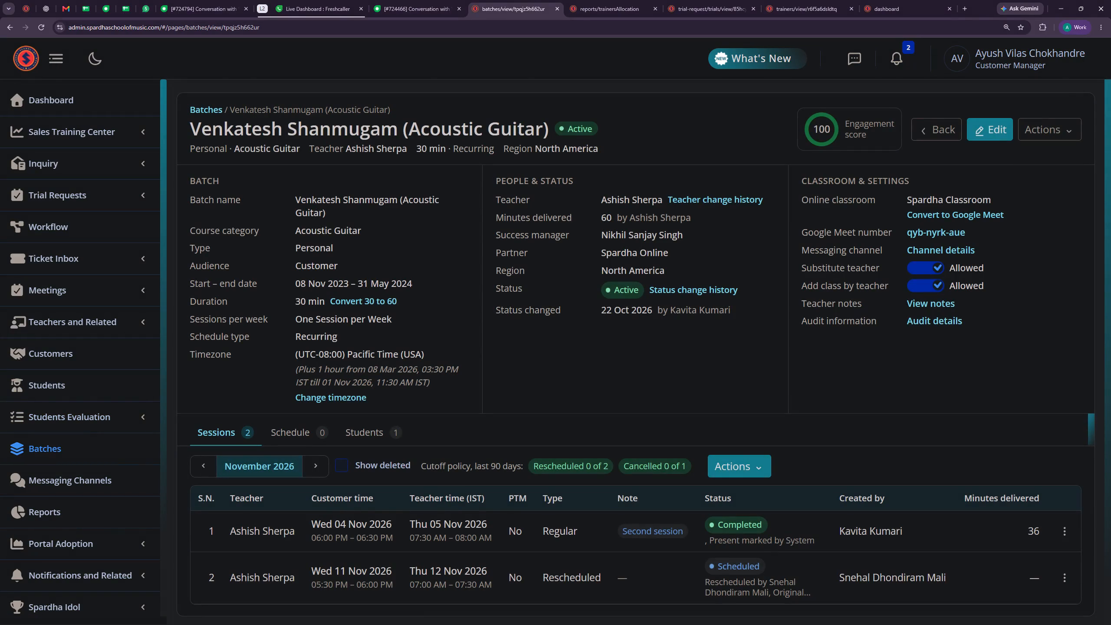
scroll(419, 276, "down", 1)
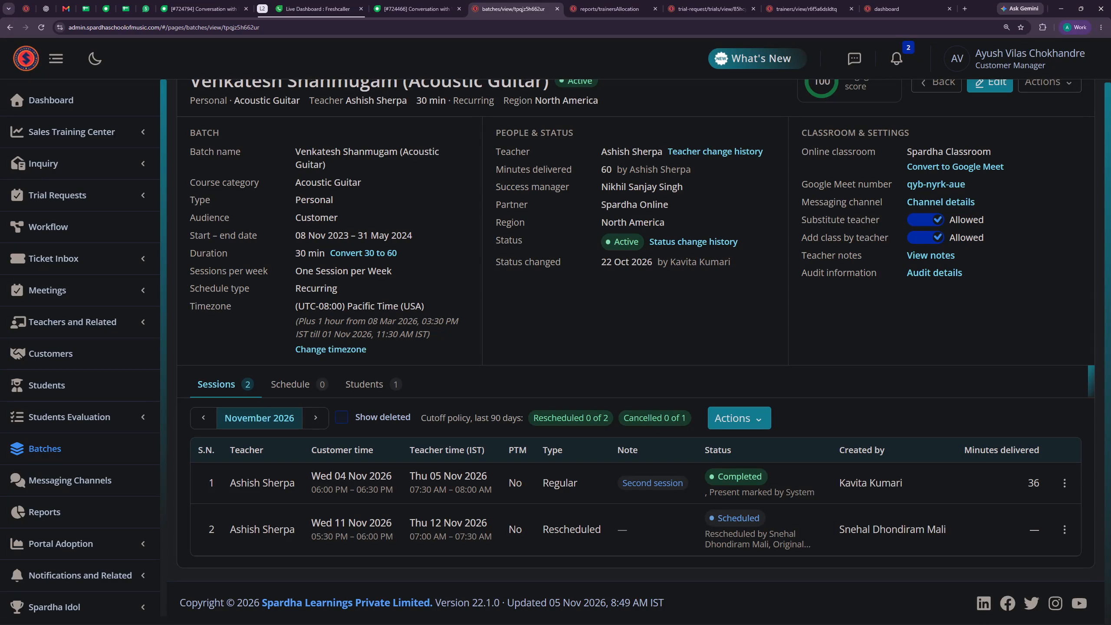
left_click(427, 6)
left_click(956, 302)
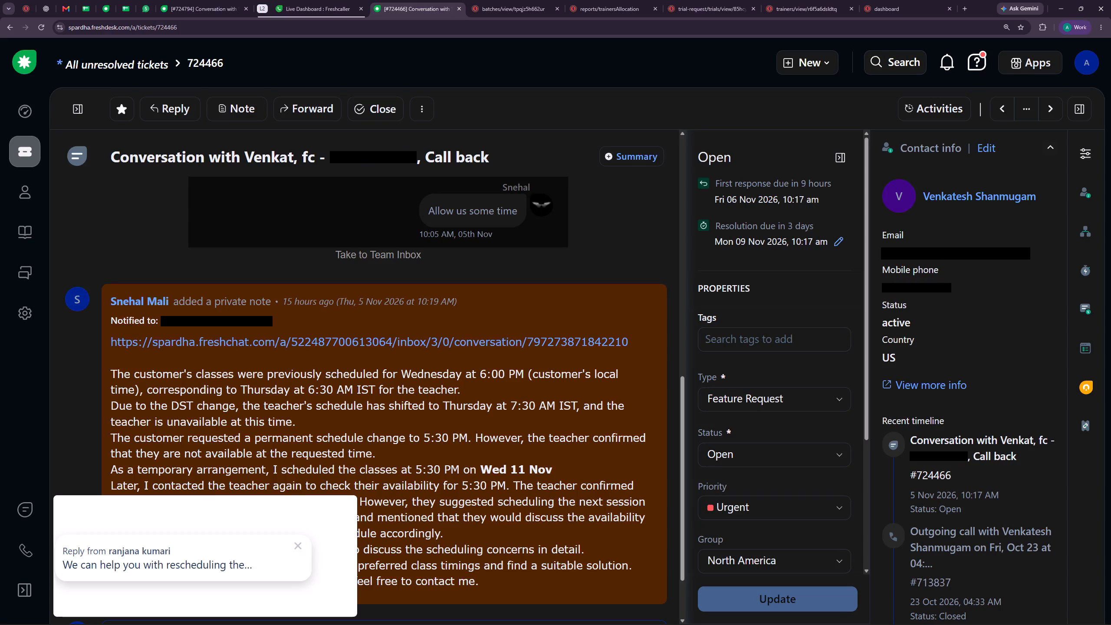
left_click_drag(957, 284, 877, 284)
key("ctrl+c")
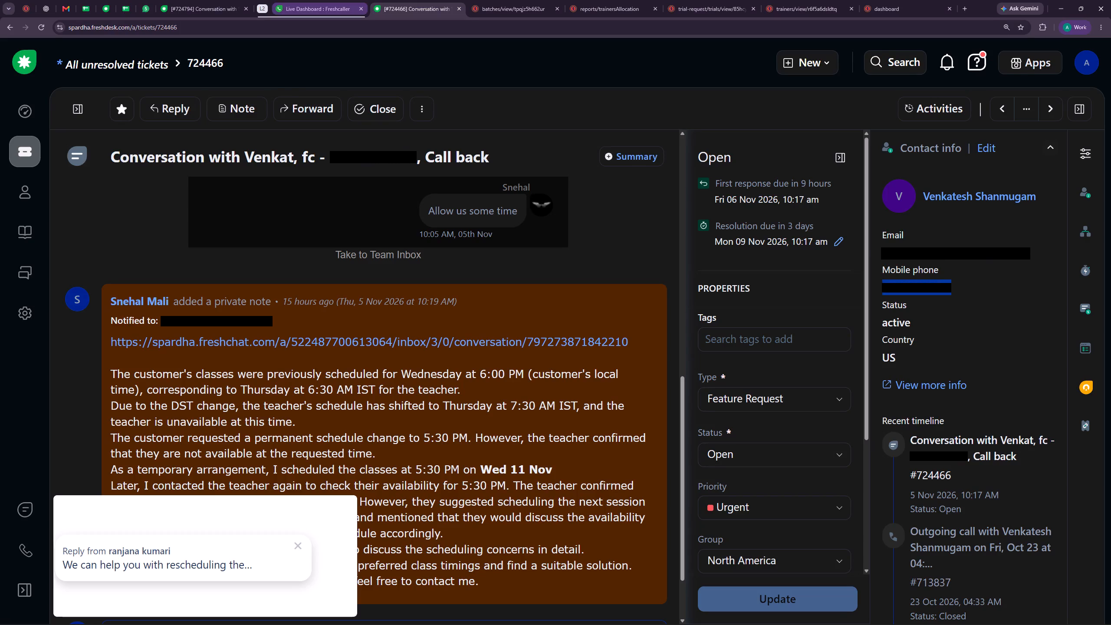
left_click(313, 3)
left_click(1083, 595)
key("ctrl+v")
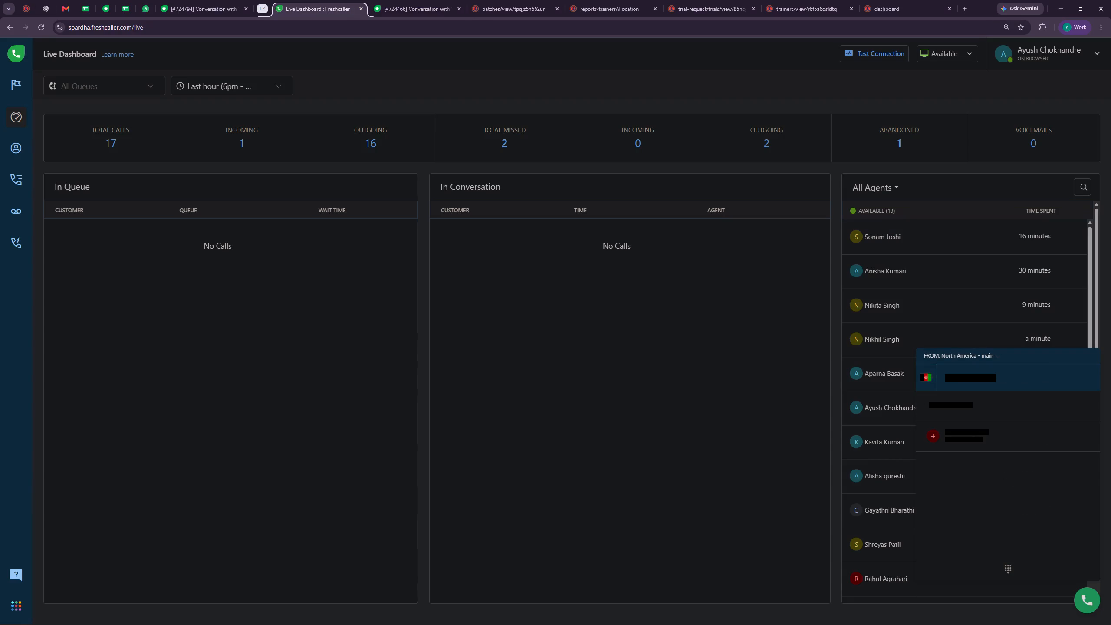
left_click(1083, 435)
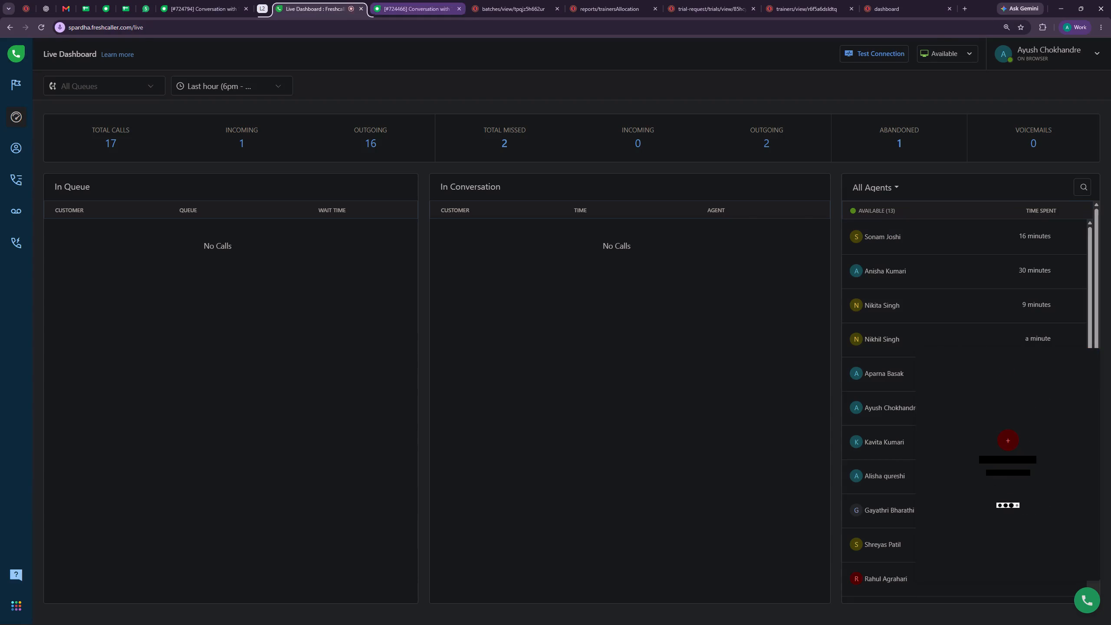
In the admin portal, open the available-slots check for the Acoustic Guitar batch and pick Mon, 09 Nov, 2026 as the date.
left_click(429, 0)
left_click(514, 5)
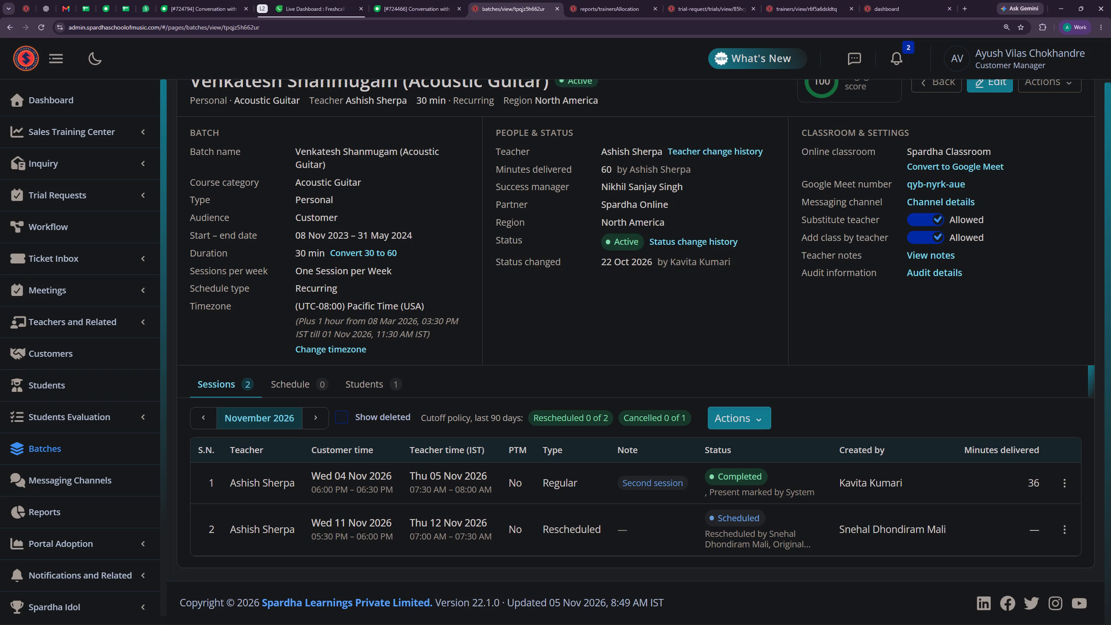
left_click(774, 418)
left_click(727, 415)
left_click(705, 484)
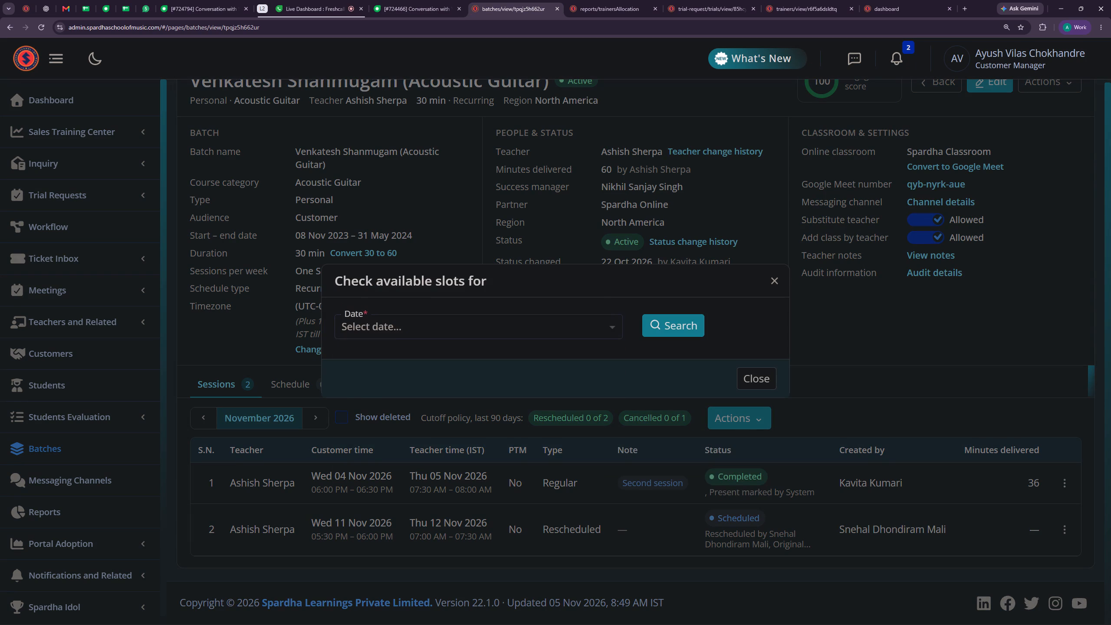
left_click_drag(482, 325, 479, 329)
left_click(362, 420)
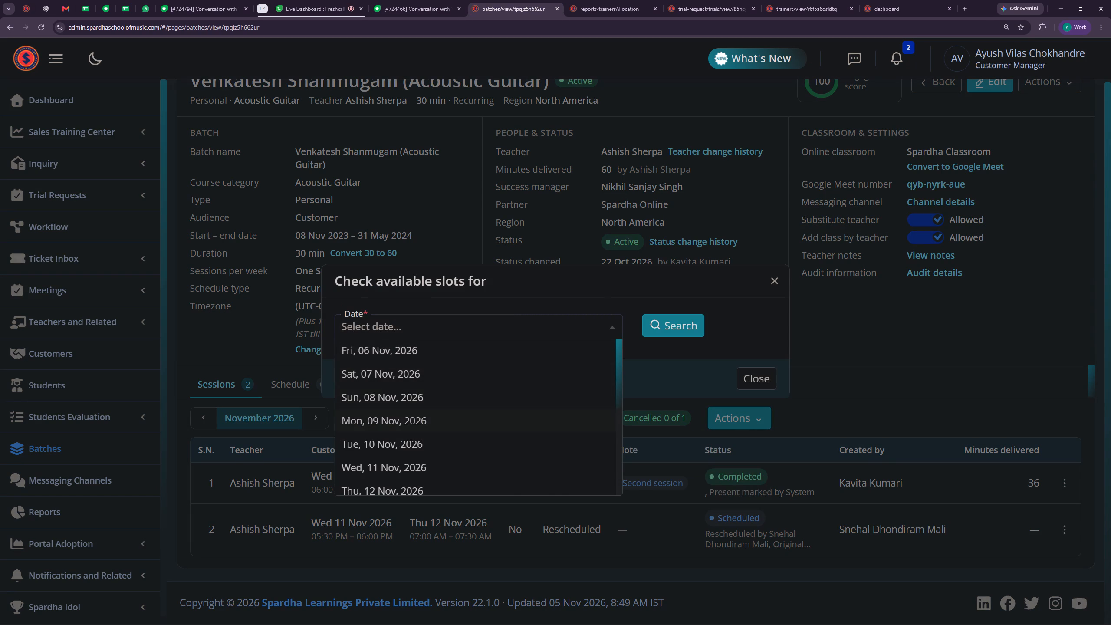
Search the Acoustic Guitar batch's available slots starting from Mon, 09 Nov, 2026.
left_click(651, 342)
left_click(665, 325)
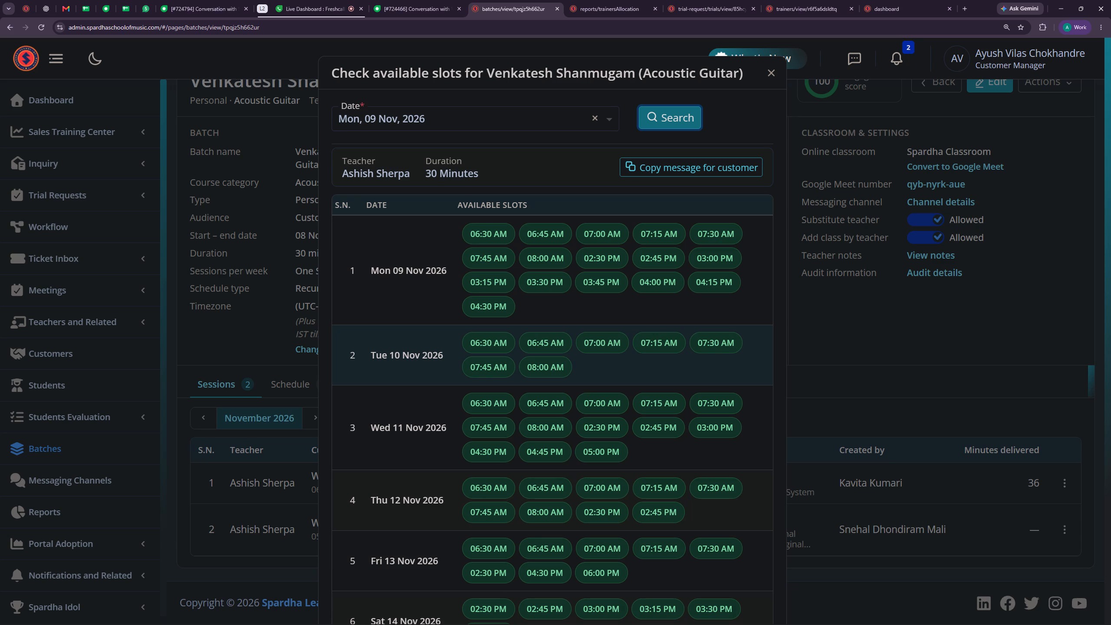
Switch to the Freshcaller live dashboard, end the outgoing call, and add the L2 escalation tag to it.
left_click(328, 0)
left_click(933, 520)
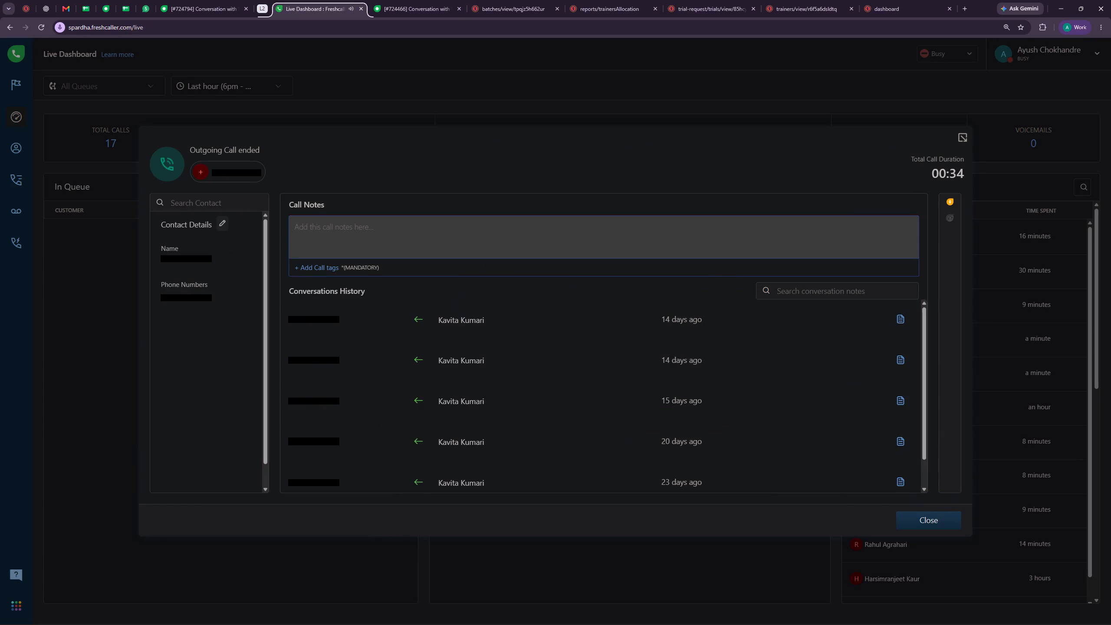
left_click(323, 264)
double_click(323, 264)
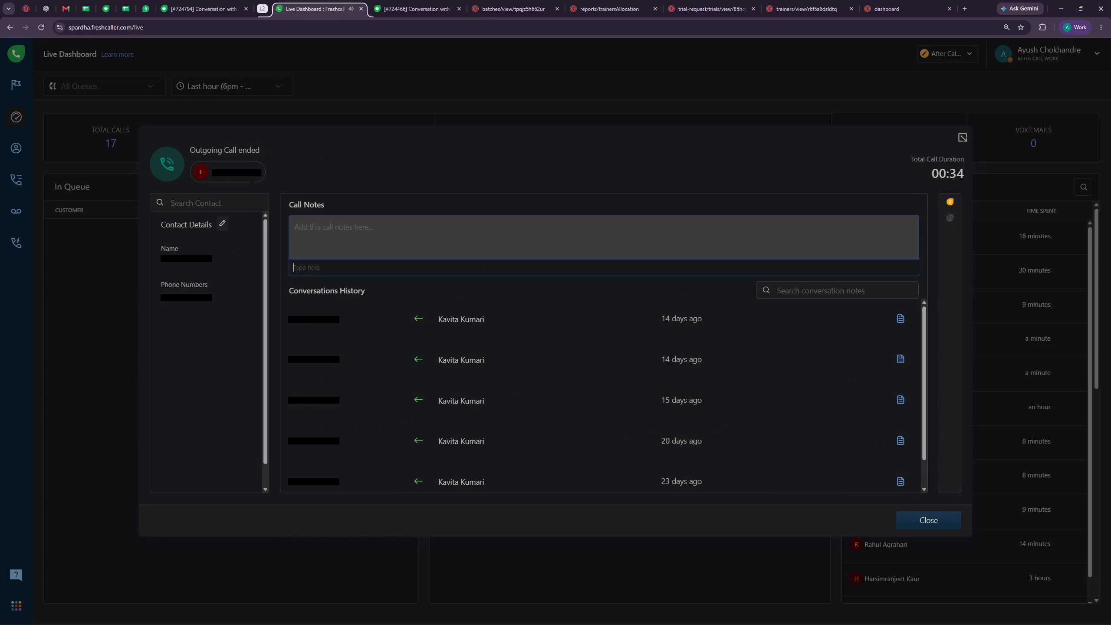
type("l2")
left_click(359, 283)
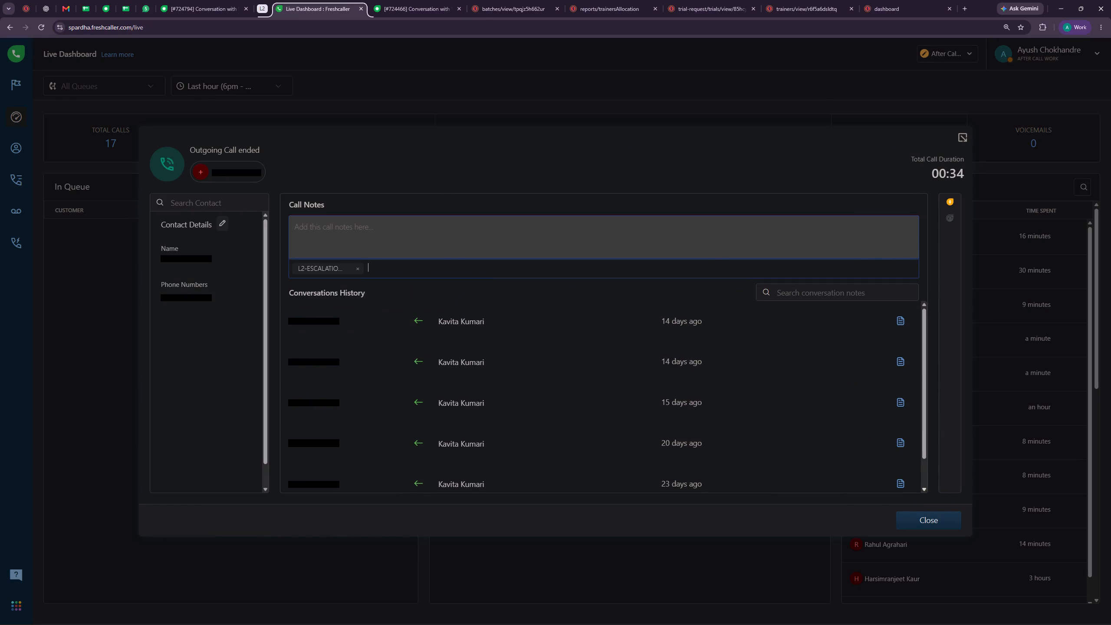
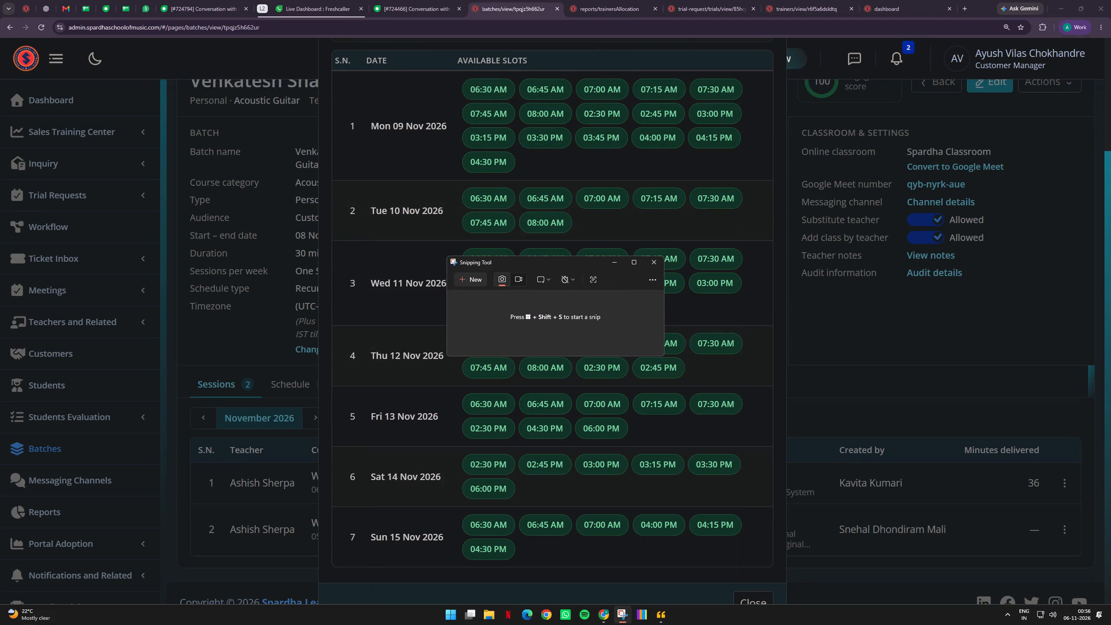
Capture a Snipping Tool screenshot of the whole available-slots table, from Mon 09 Nov 2026 through Sun 15 Nov 2026.
left_click(471, 281)
left_click_drag(332, 52, 715, 482)
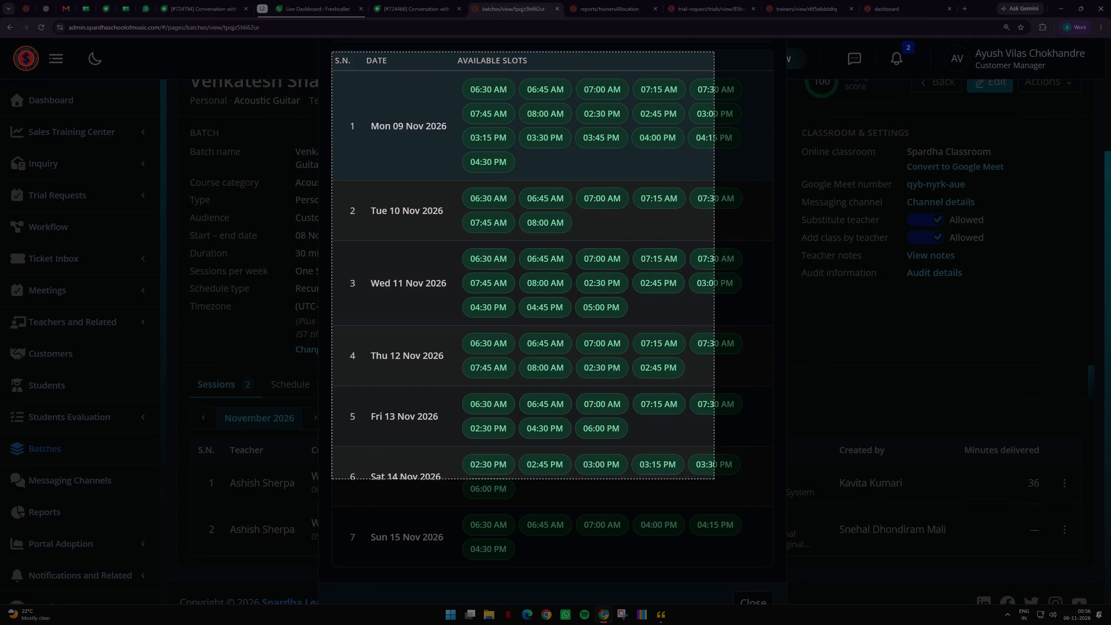
left_click_drag(715, 482, 782, 573)
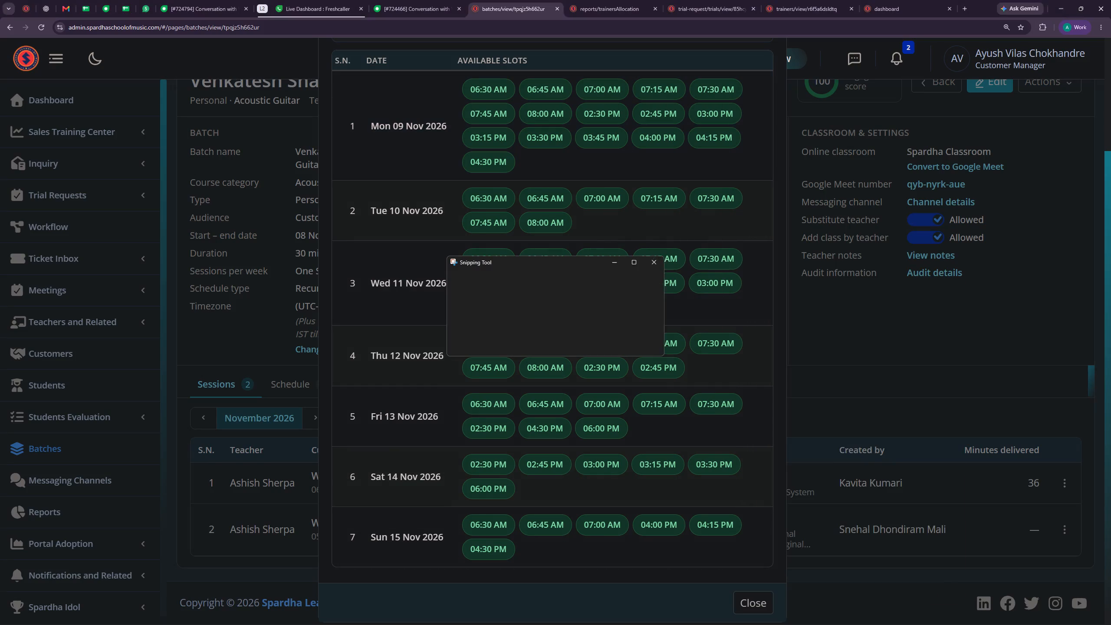
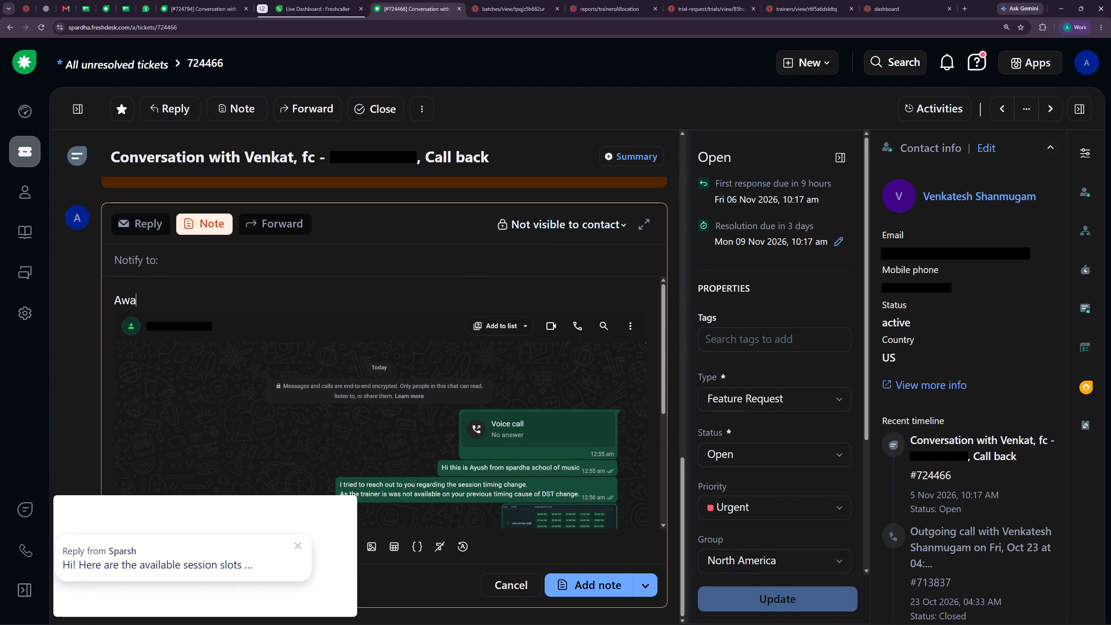
Finish the private note on ticket 724466 with the text "Awaiting response." above the chat screenshot, and add it.
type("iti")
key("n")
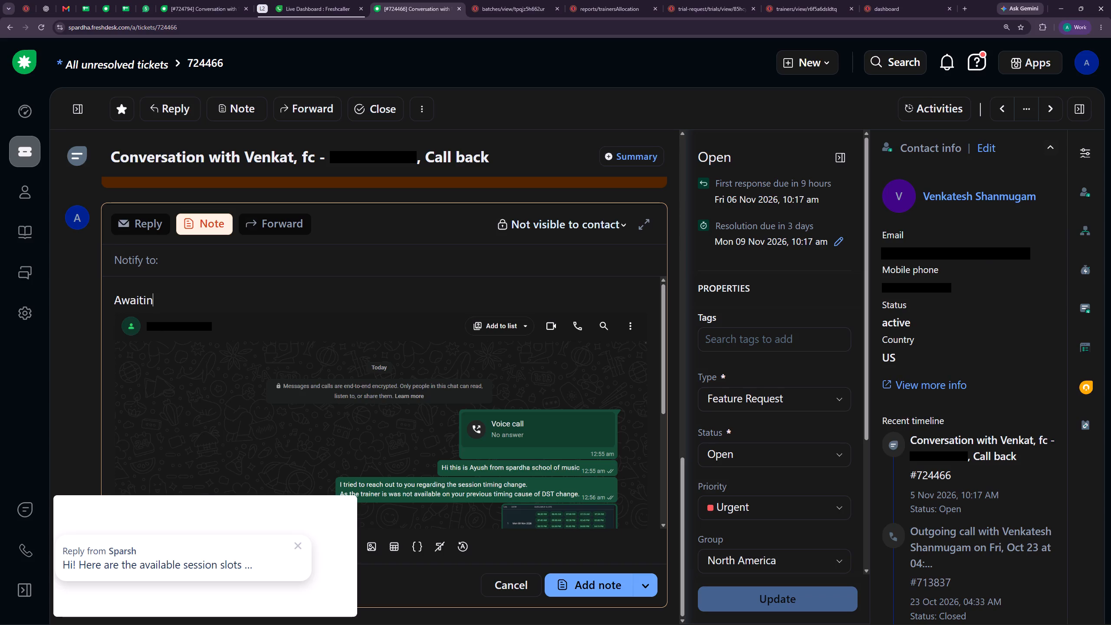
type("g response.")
scroll(394, 344, "down", 6)
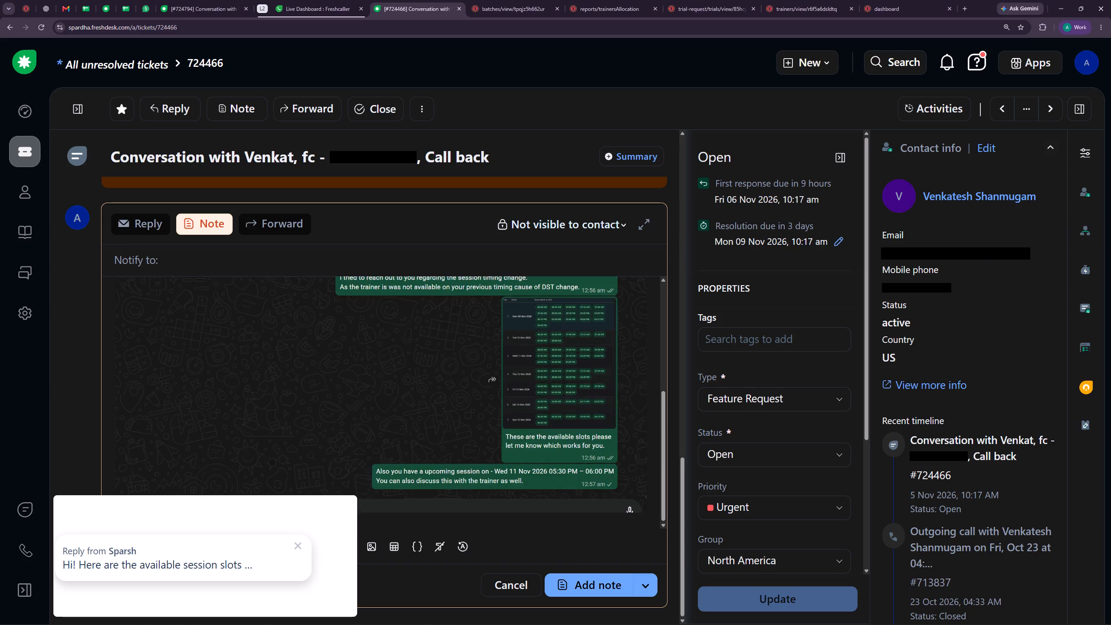
scroll(412, 375, "up", 5)
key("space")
scroll(480, 423, "down", 6)
scroll(547, 489, "down", 4)
scroll(546, 489, "up", 7)
scroll(529, 448, "down", 4)
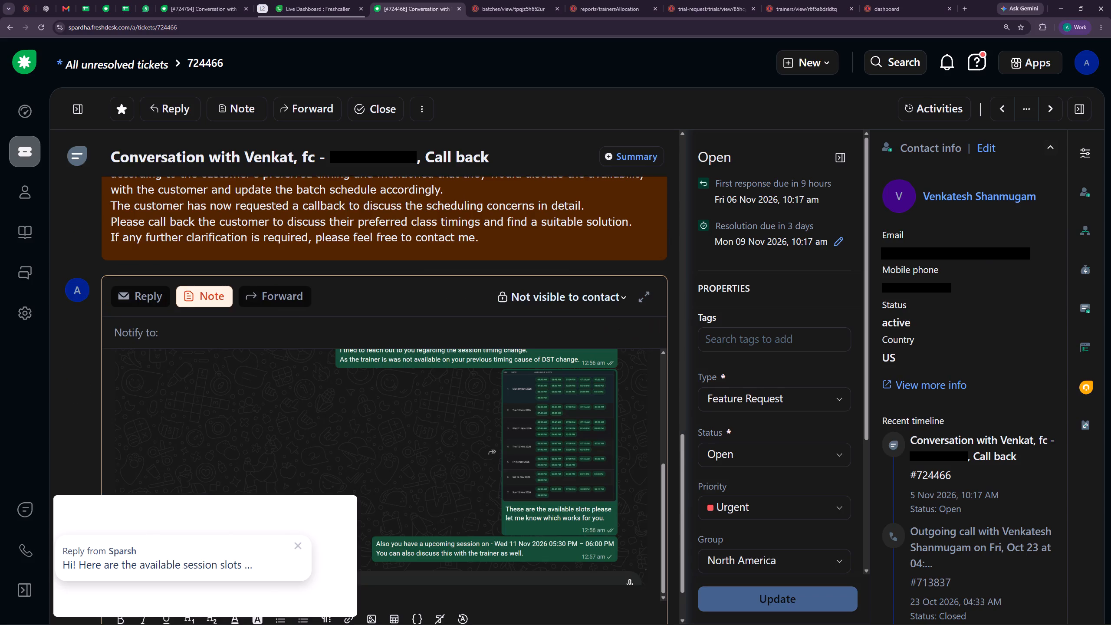
scroll(529, 444, "down", 6)
scroll(529, 431, "up", 3)
left_click(293, 550)
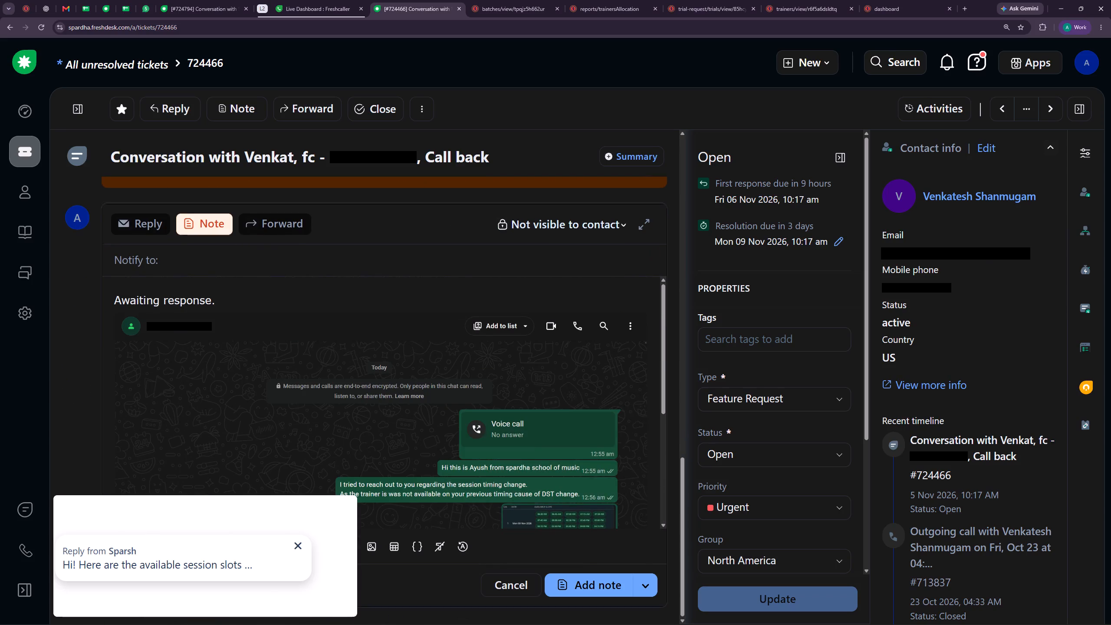
left_click(301, 545)
left_click(586, 586)
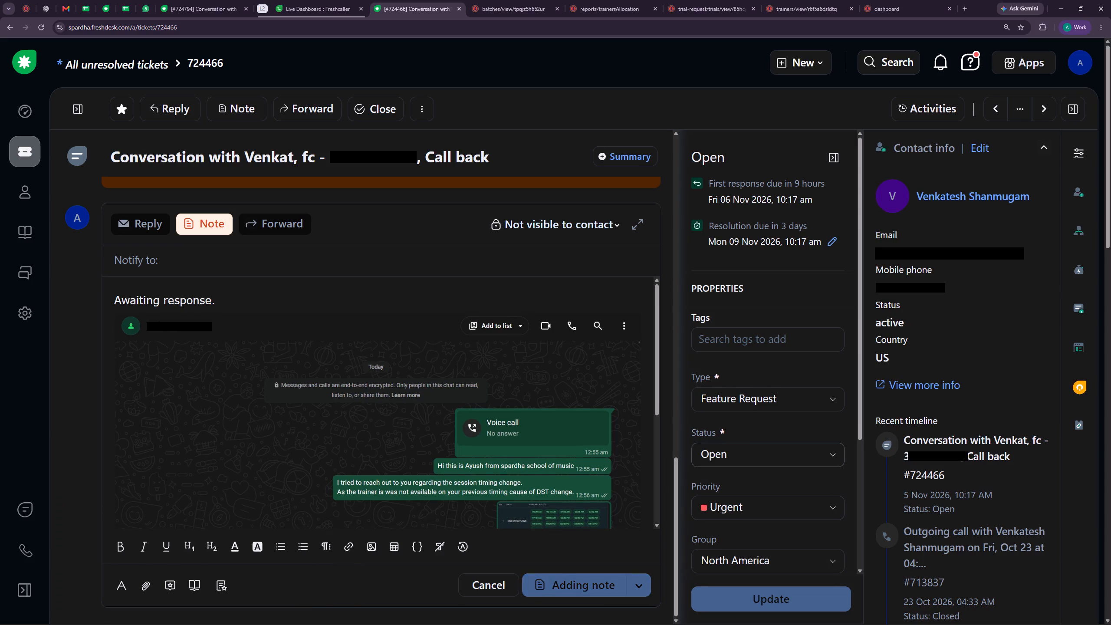
Update ticket 724466's status to Waiting on Customer.
left_click(785, 453)
left_click(776, 415)
left_click(783, 593)
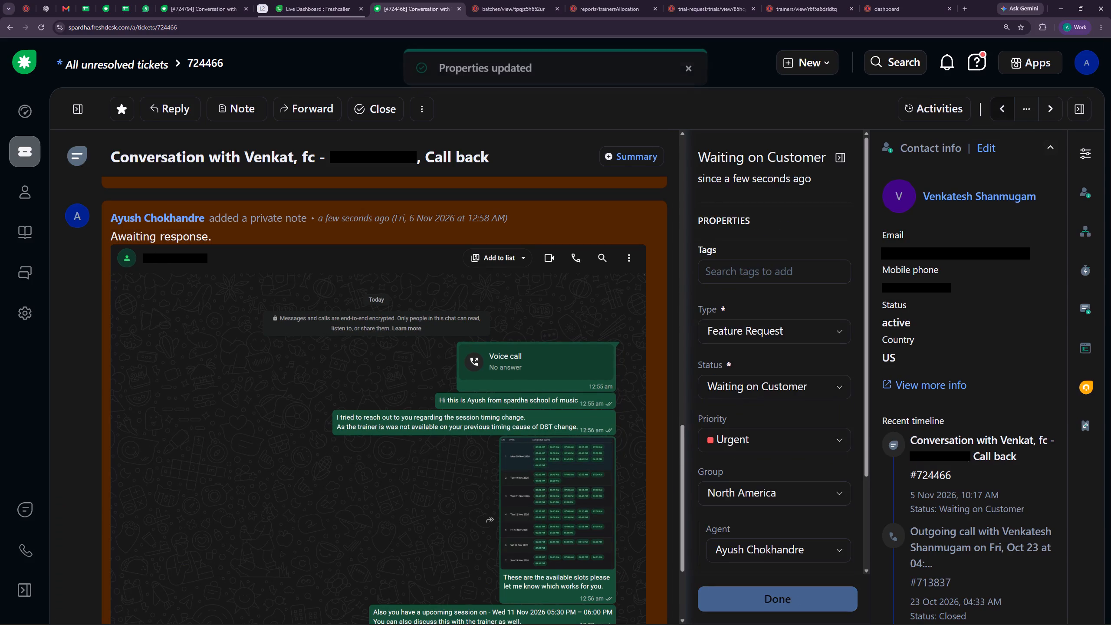
Go to the adjacent ticket, 724517, about changing a student's Piano classes.
left_click(1008, 107)
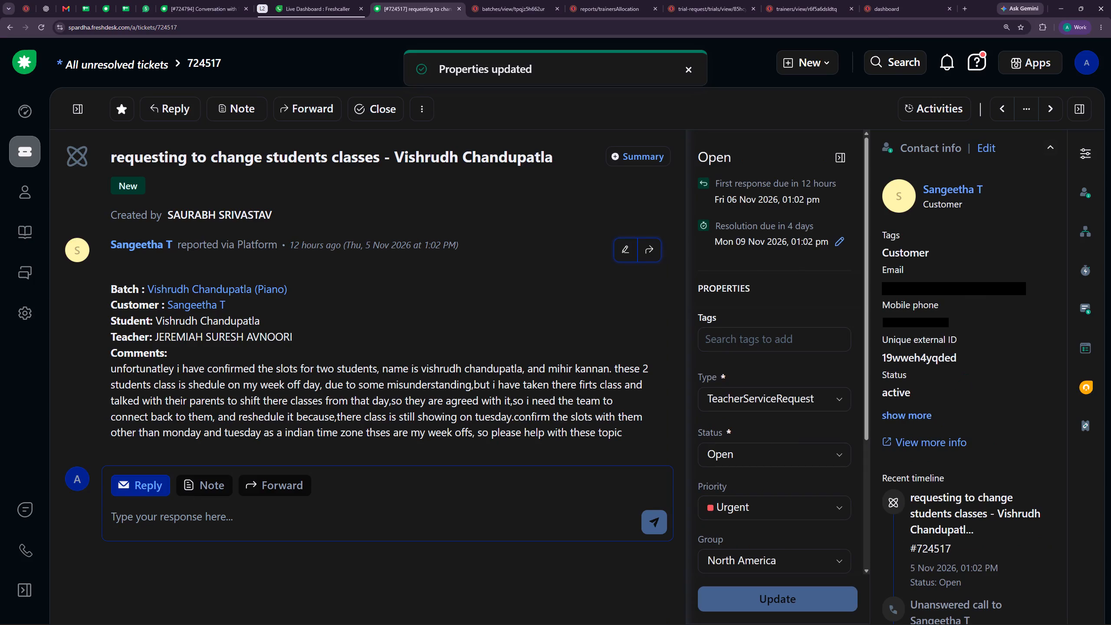
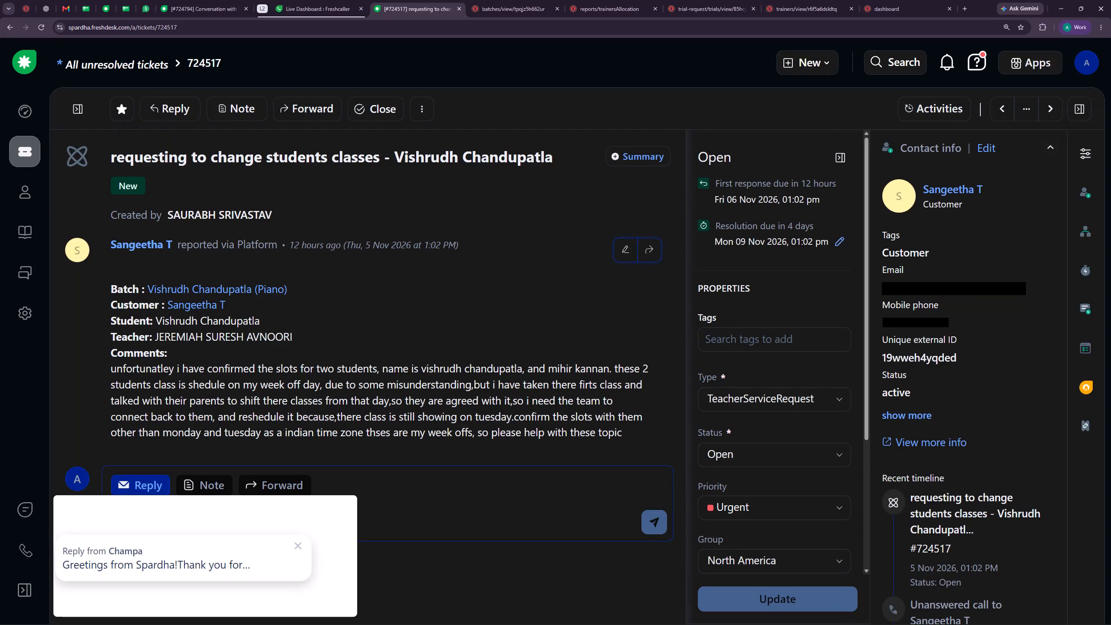
left_click(302, 549)
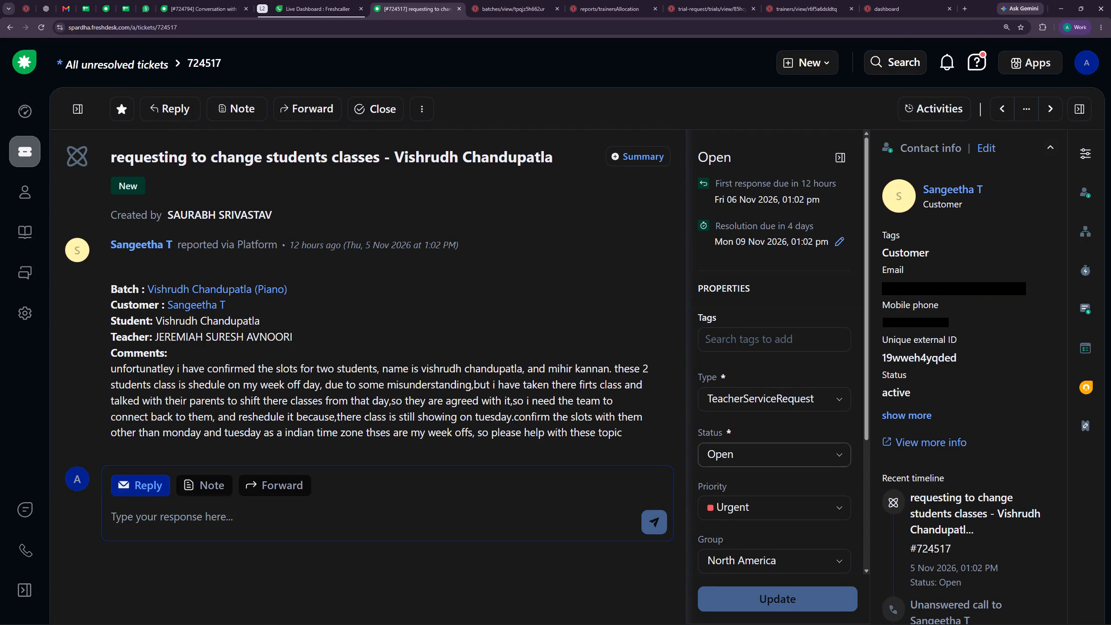
left_click_drag(954, 319, 895, 324)
key("ctrl+c")
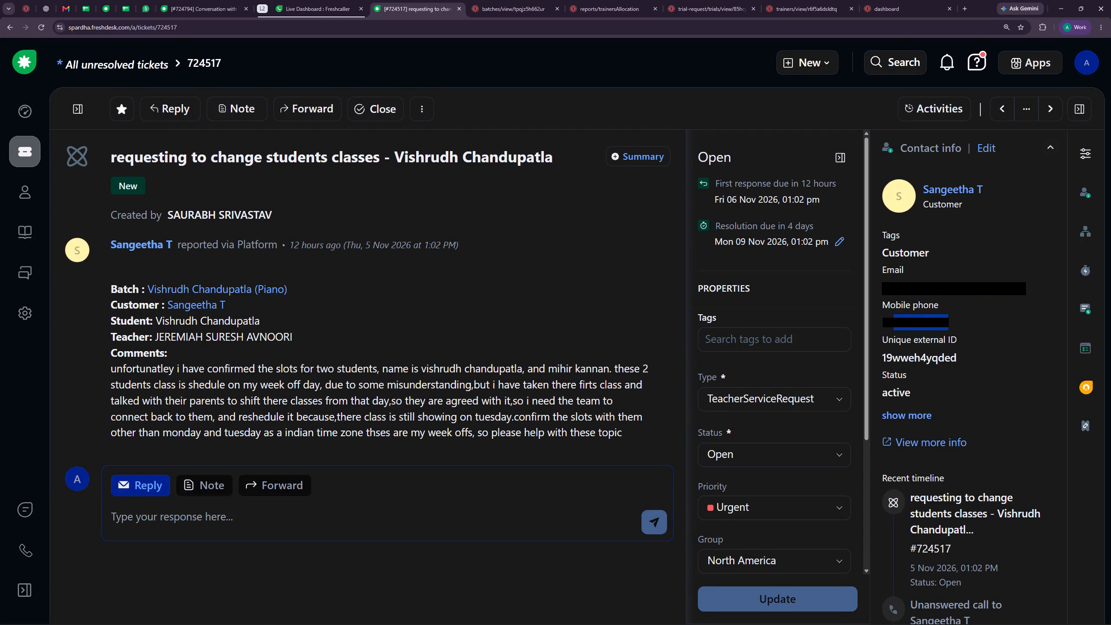
left_click(523, 3)
left_click(57, 452)
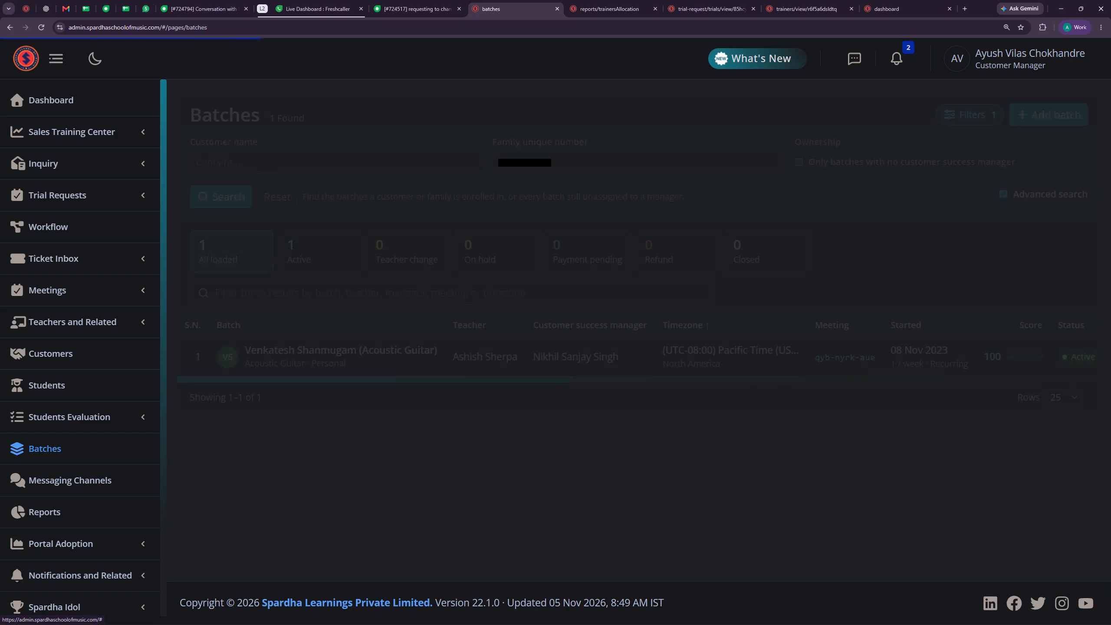
left_click_drag(575, 172, 421, 172, "ctrl")
key("ctrl+v")
left_click(215, 197)
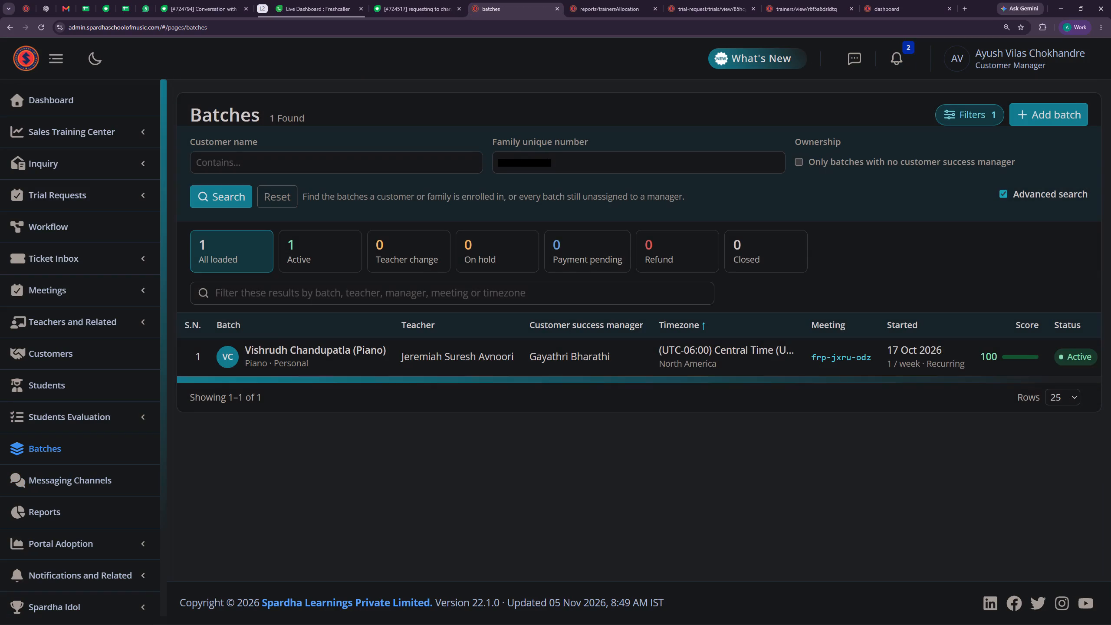
left_click(1071, 359)
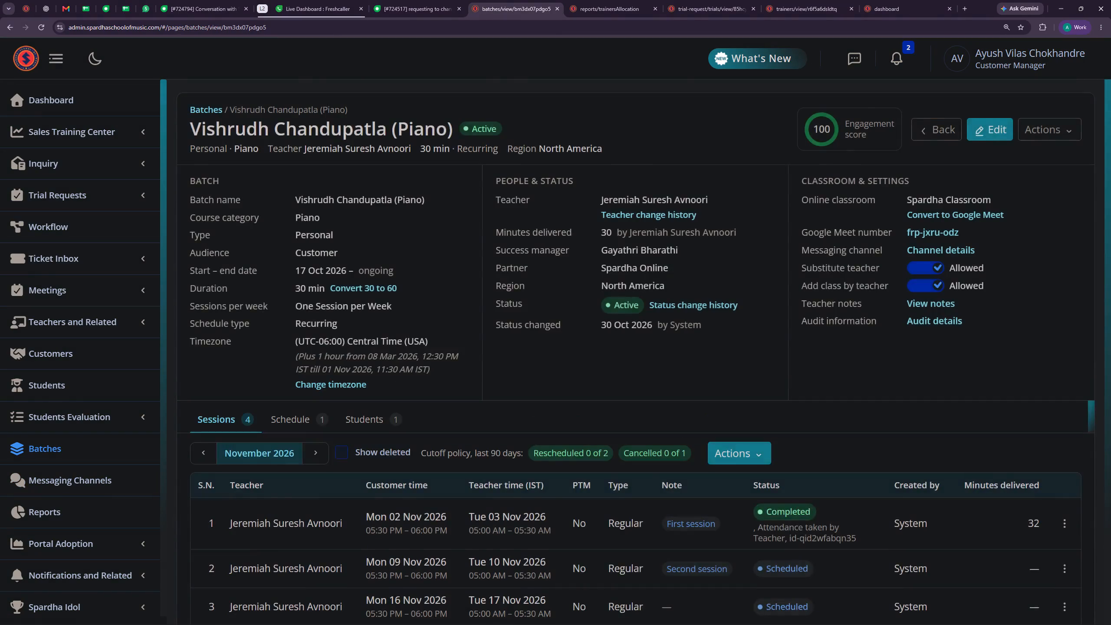
scroll(441, 319, "down", 3)
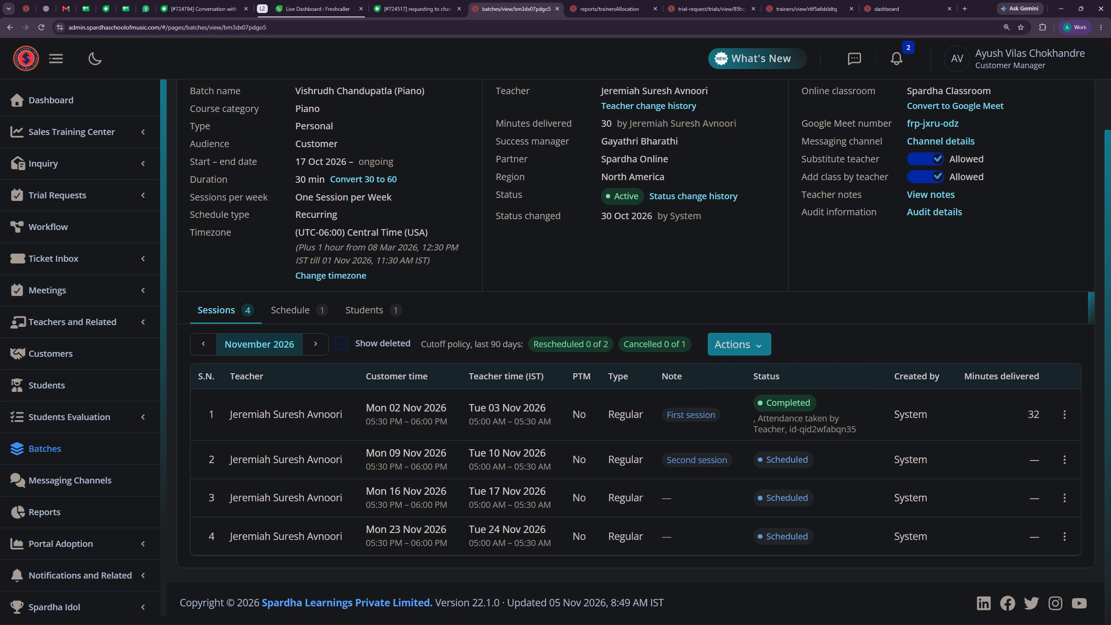
left_click(421, 0)
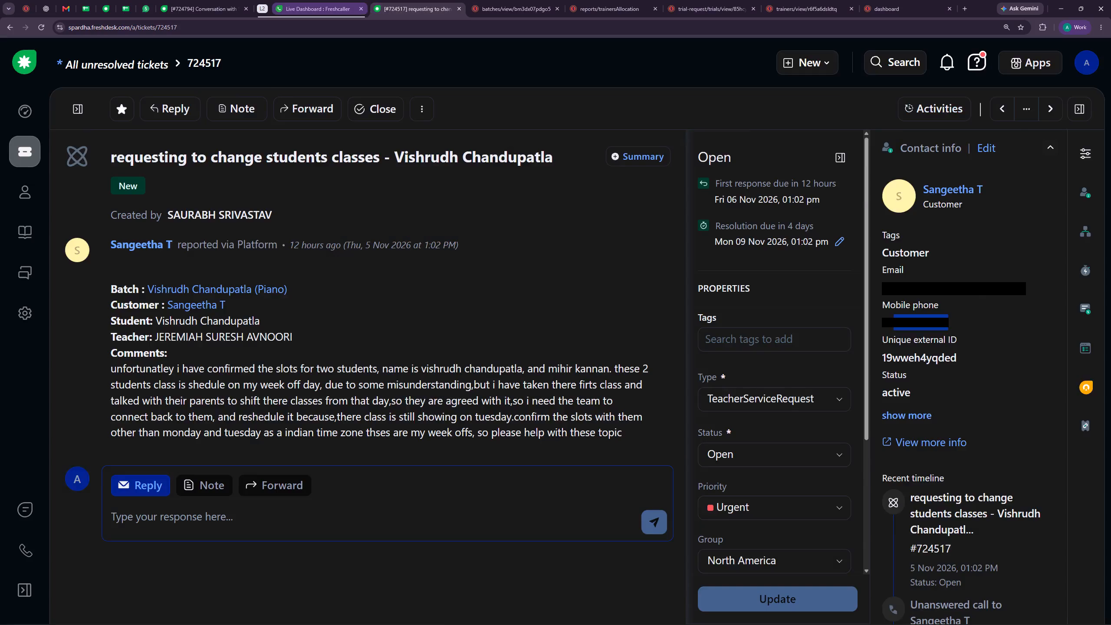
left_click(329, 0)
left_click(398, 0)
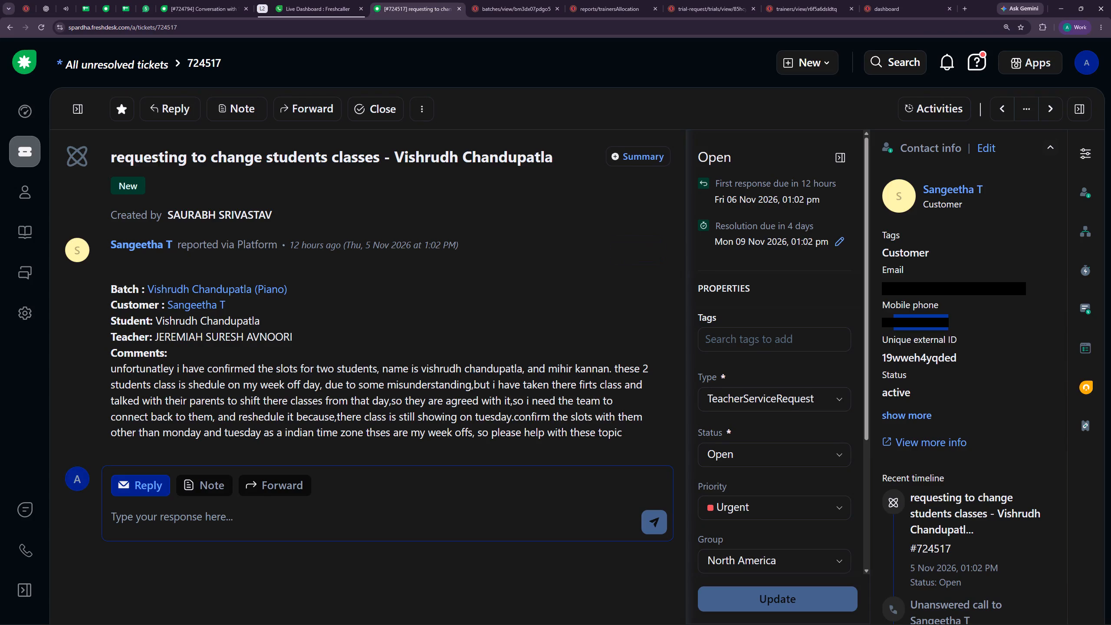
In Gmail chat, check the colleague's direct messages about ticket 724794, dismiss the muted-notifications notice, and view the Home conversation feed.
left_click(62, 0)
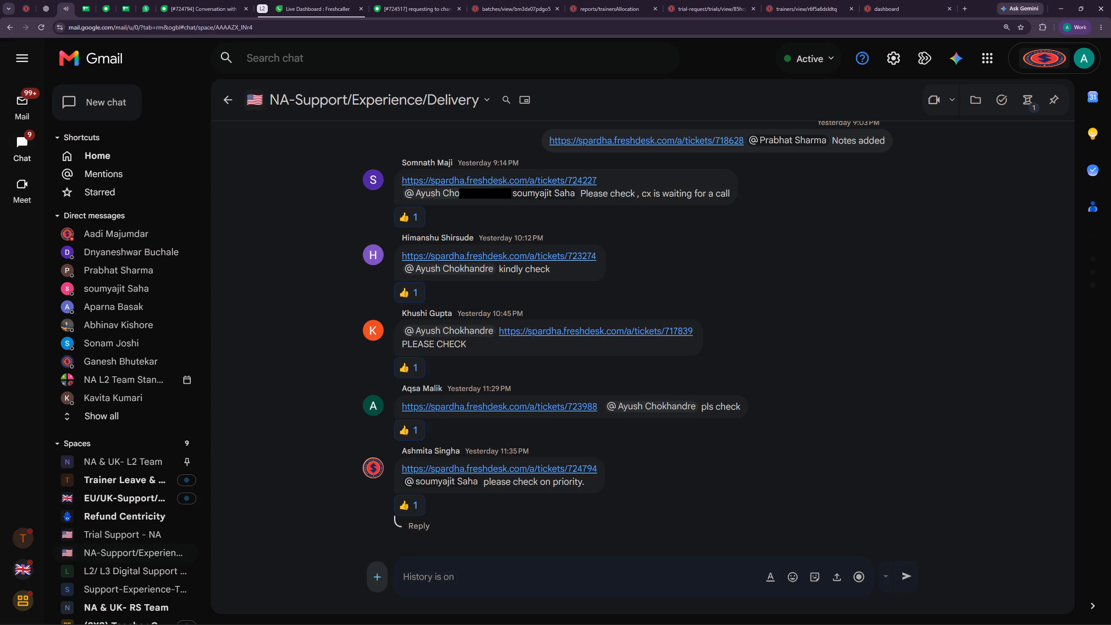
left_click(100, 230)
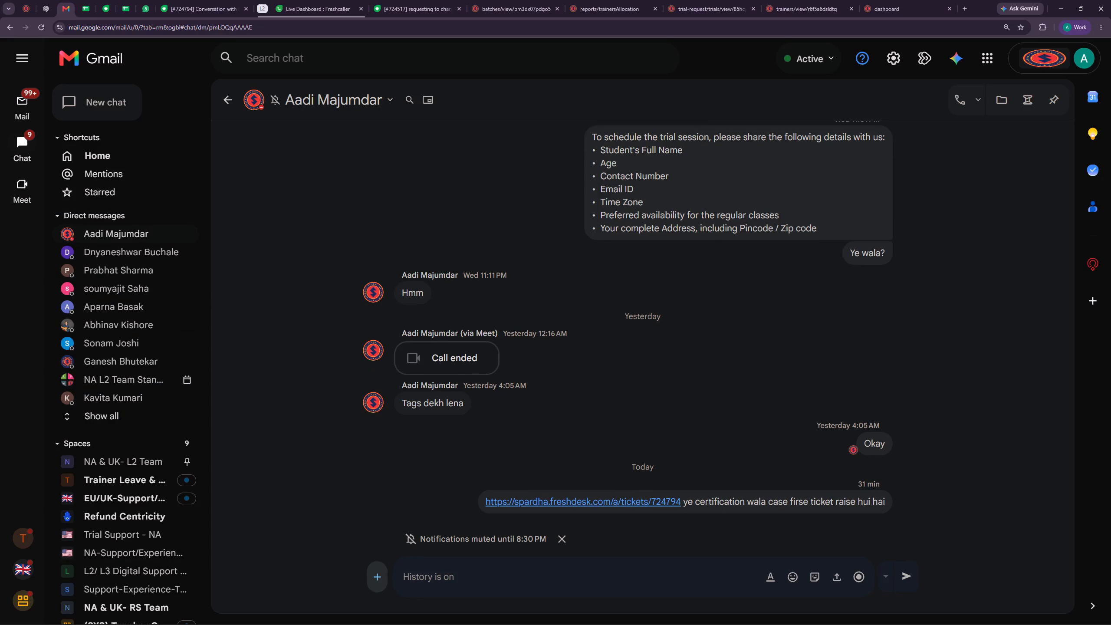
left_click(565, 541)
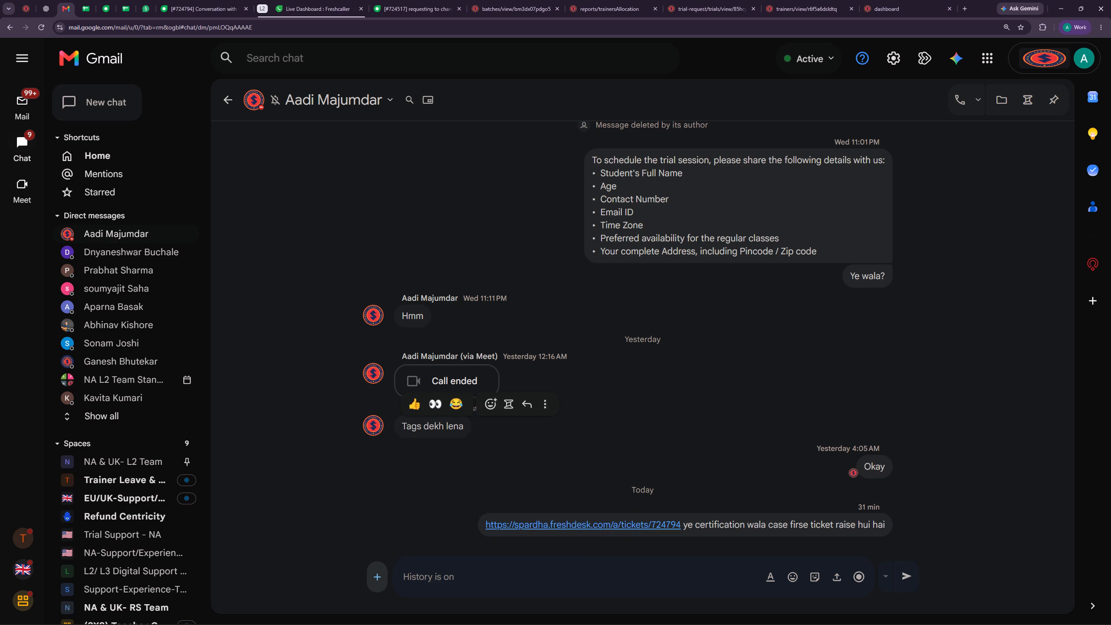
left_click(107, 156)
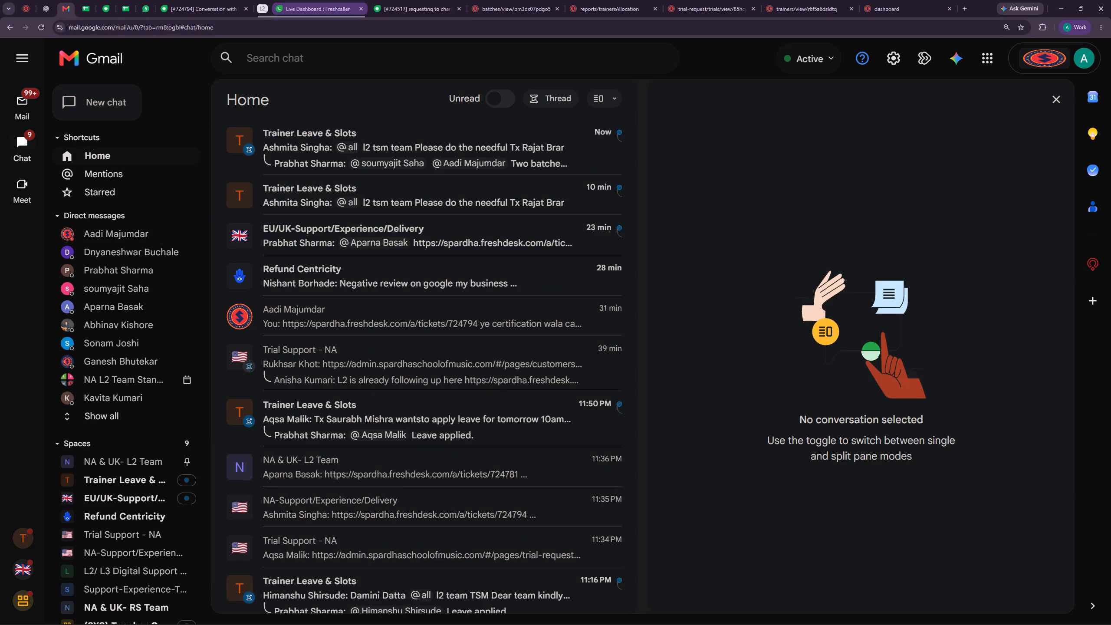
Back in the admin portal, check the available slots for the student's Piano batch starting Mon, 09 Nov, 2026.
left_click(400, 0)
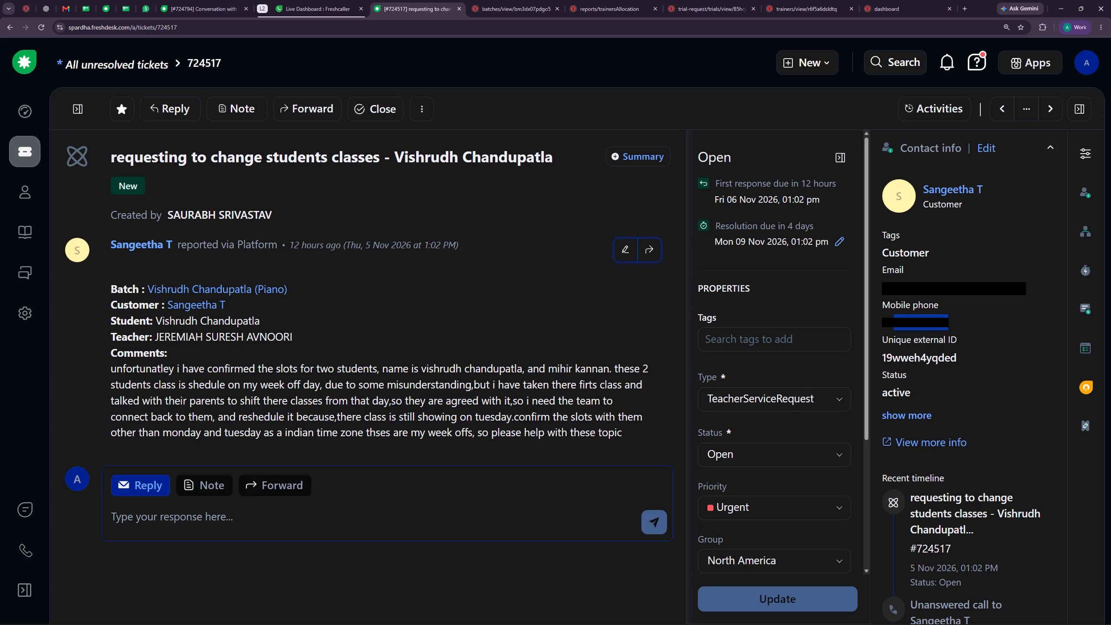
left_click(512, 0)
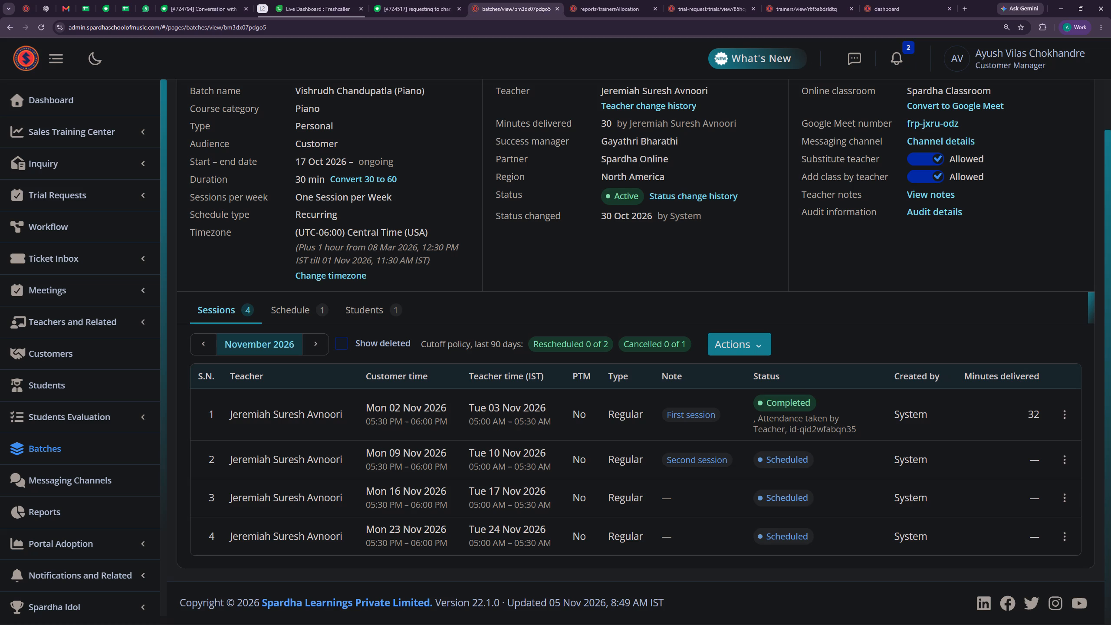
left_click(769, 340)
left_click(711, 421)
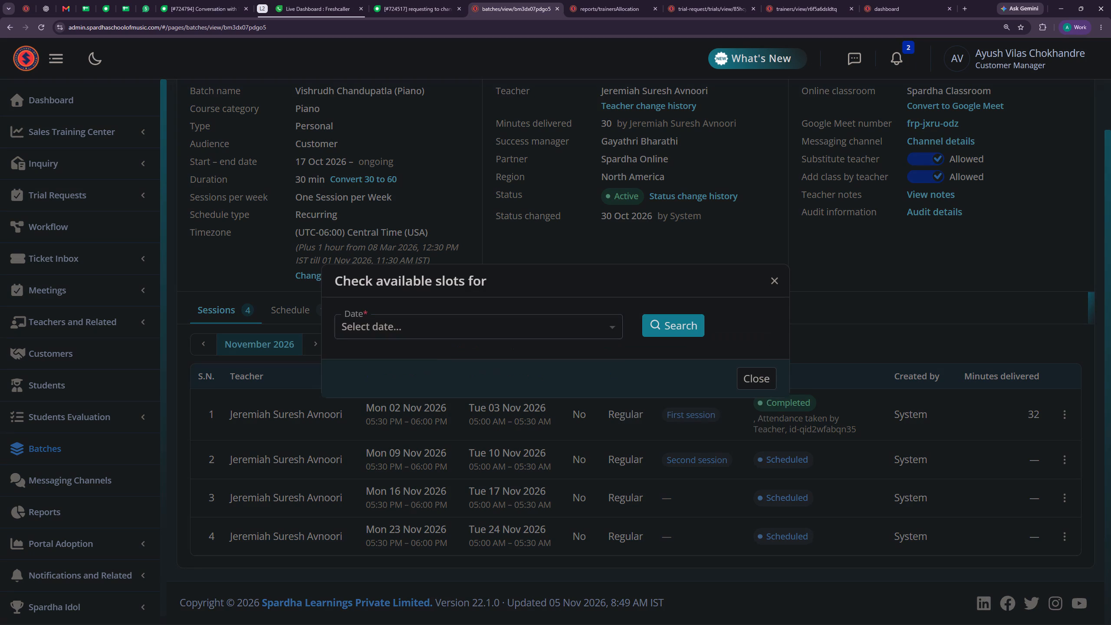
left_click_drag(542, 322, 538, 322)
left_click(376, 418)
left_click(652, 336)
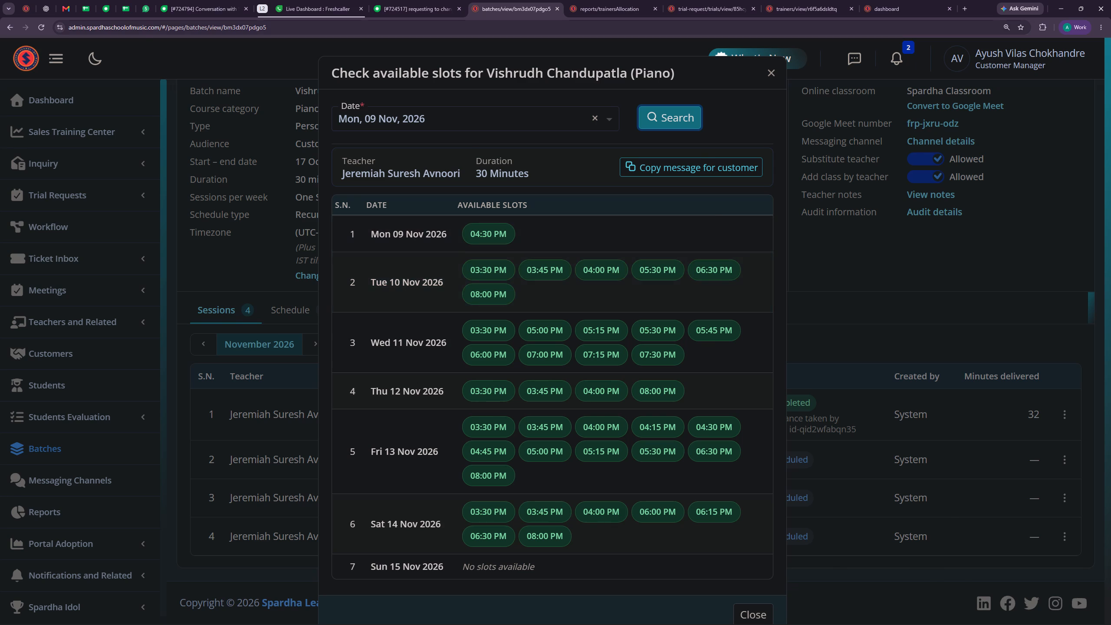
Cross-check the teacher's comments in ticket #724517 about week-off days against the batch's available slots.
left_click(412, 0)
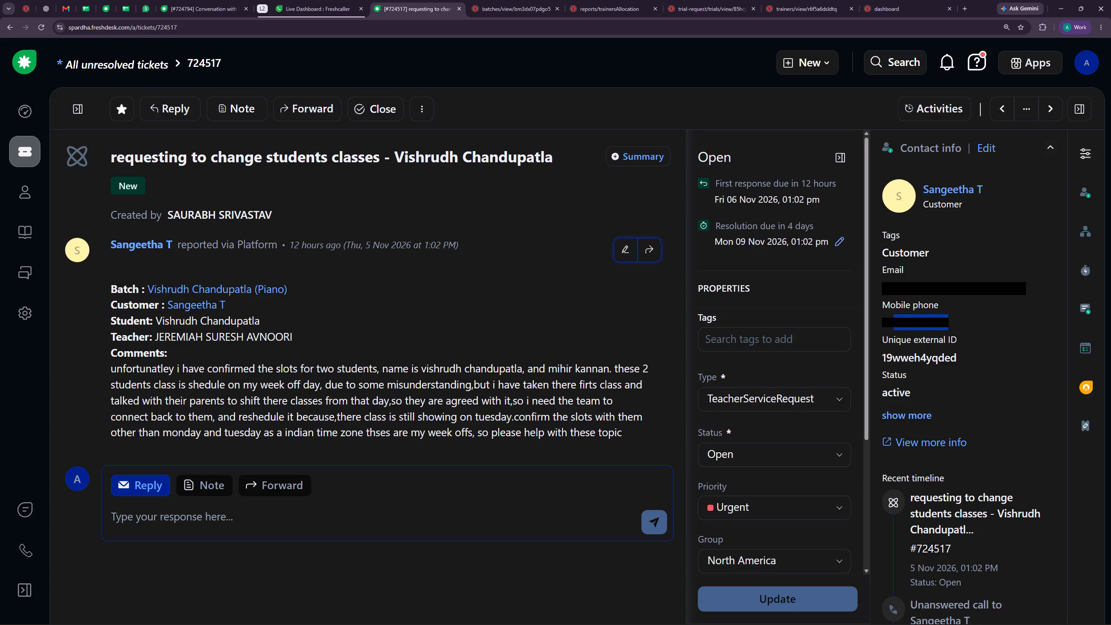
left_click(505, 2)
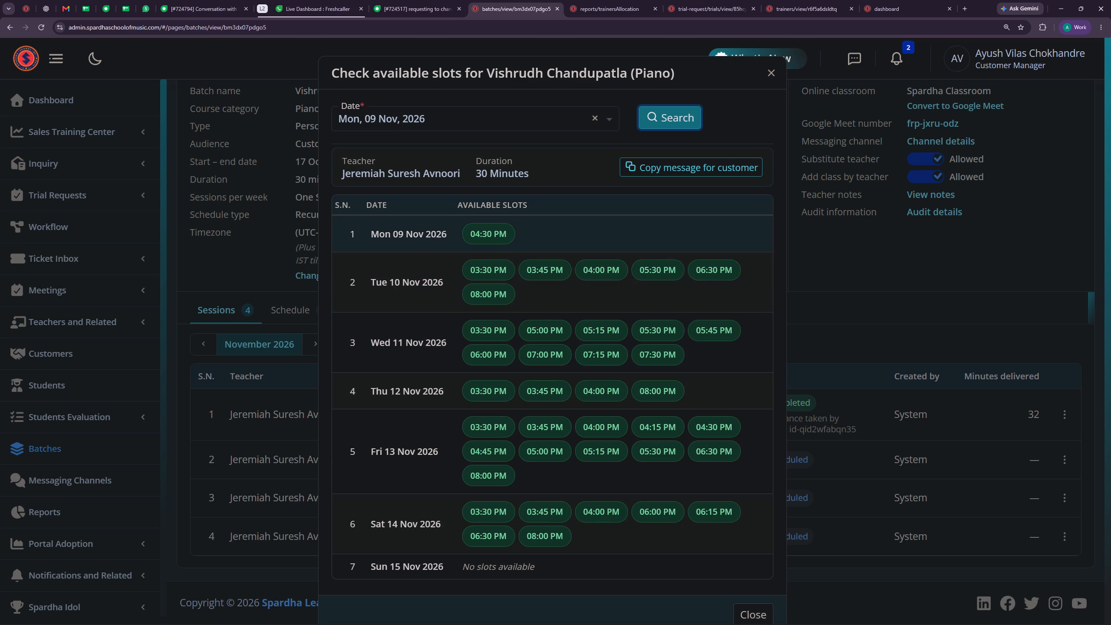
left_click(412, 1)
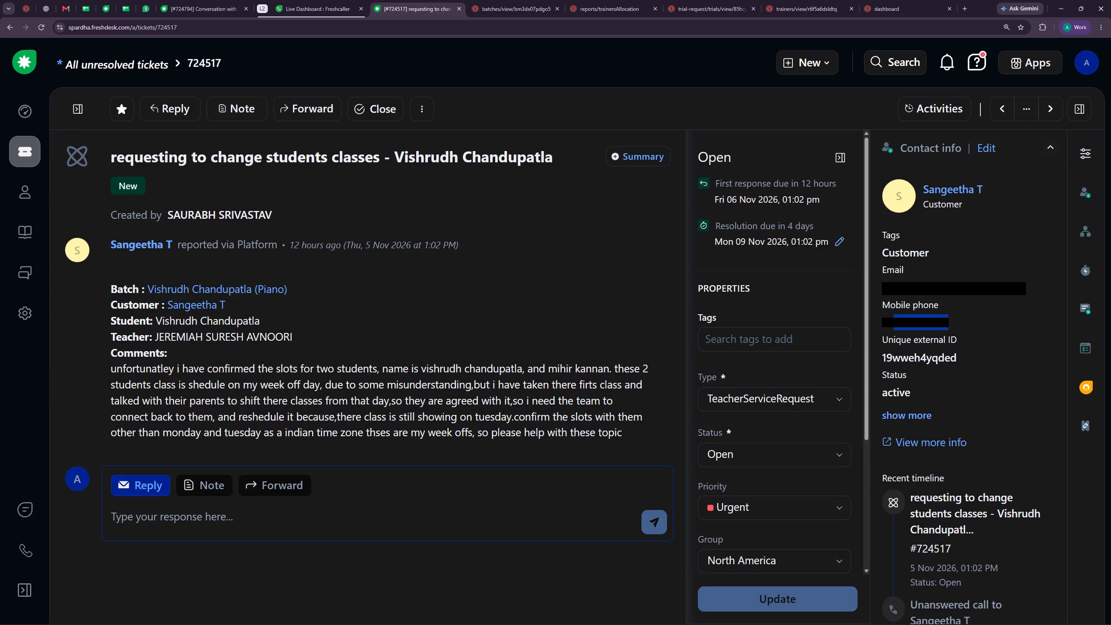
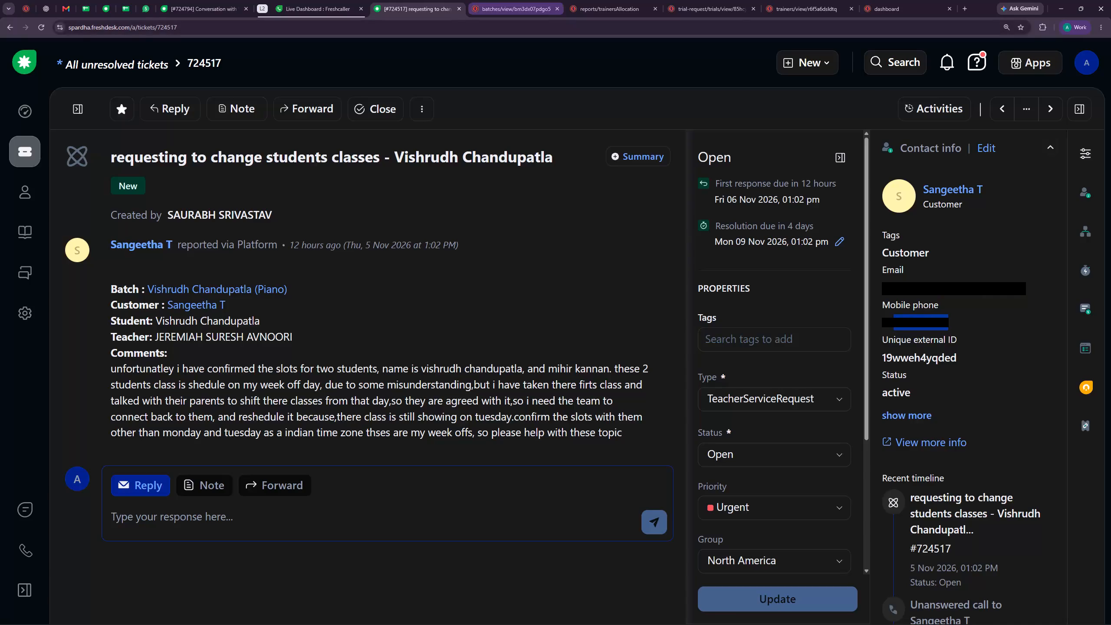
Compare the student's piano batch details and November 2026 sessions with the teacher's comments in ticket #724517.
left_click(555, 0)
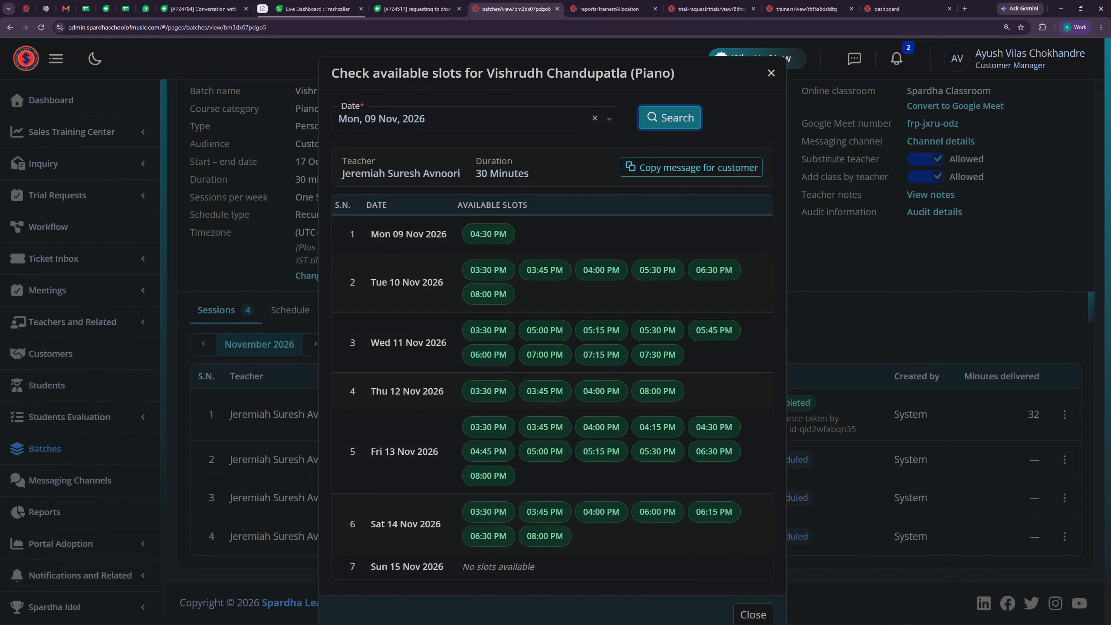
left_click(775, 72)
scroll(592, 258, "up", 2)
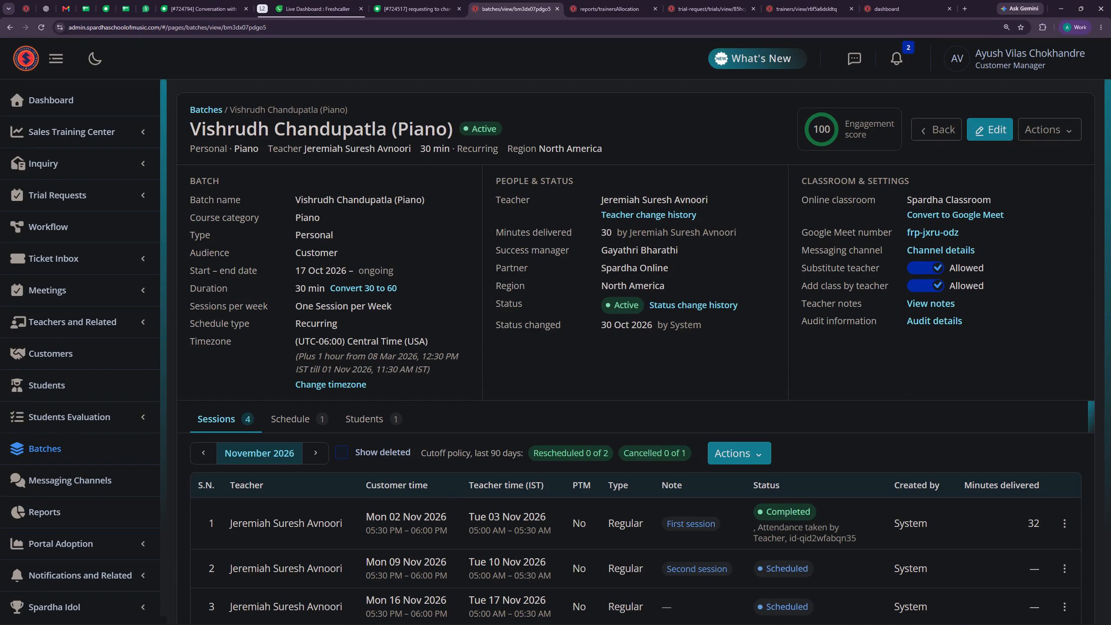
left_click(423, 3)
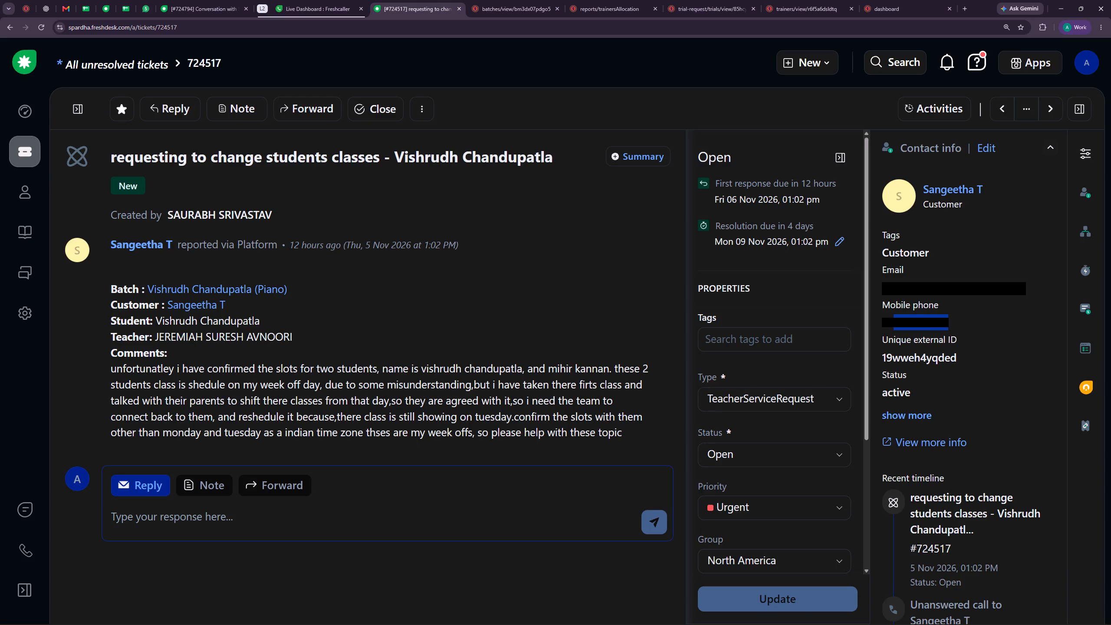
left_click_drag(543, 0, 548, 0)
scroll(582, 421, "down", 5)
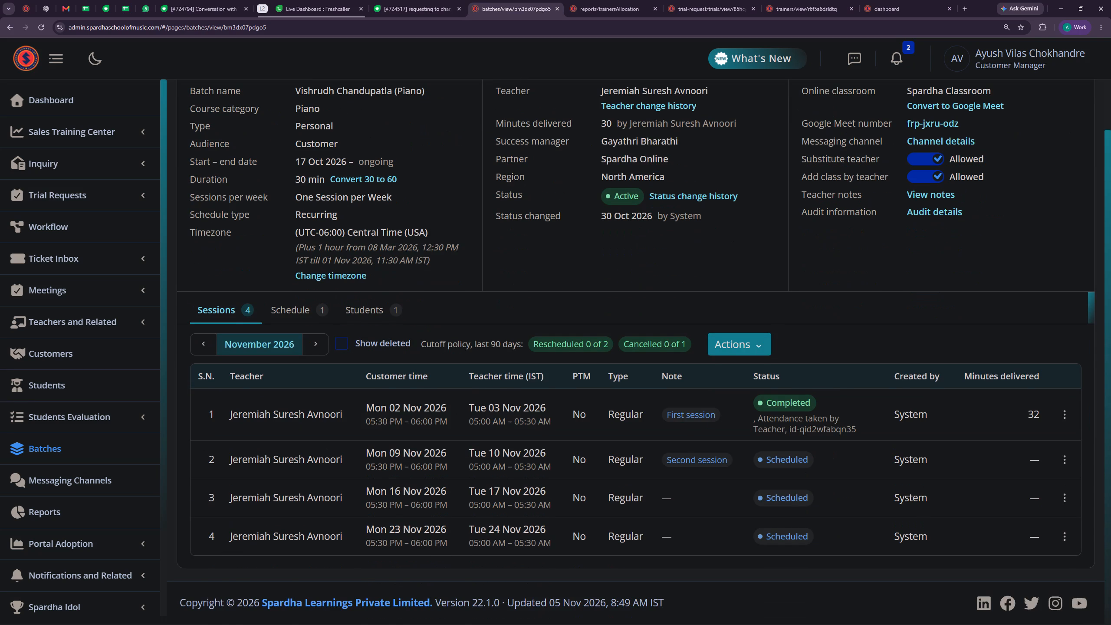
left_click(419, 0)
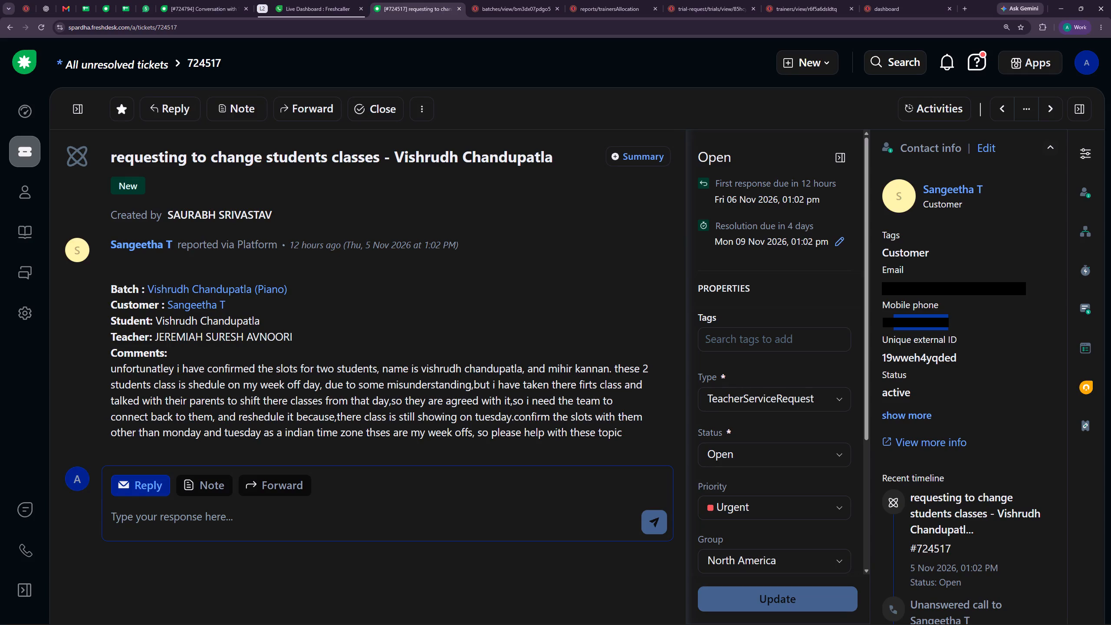
left_click(971, 318)
left_click_drag(960, 318, 880, 320)
key("ctrl+c")
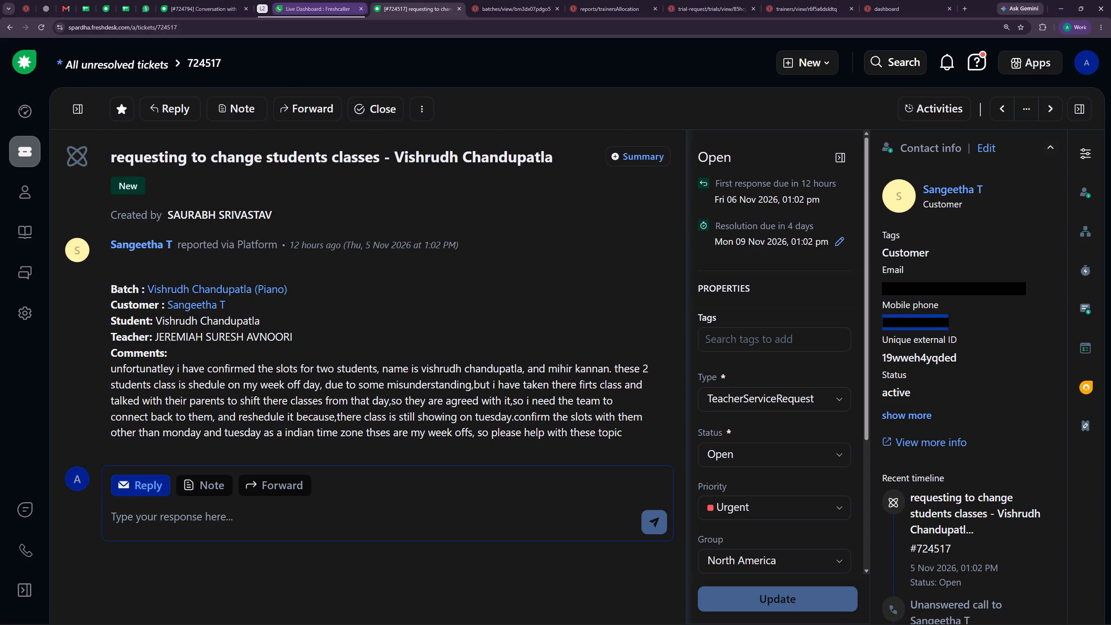
left_click(309, 0)
left_click(1090, 603)
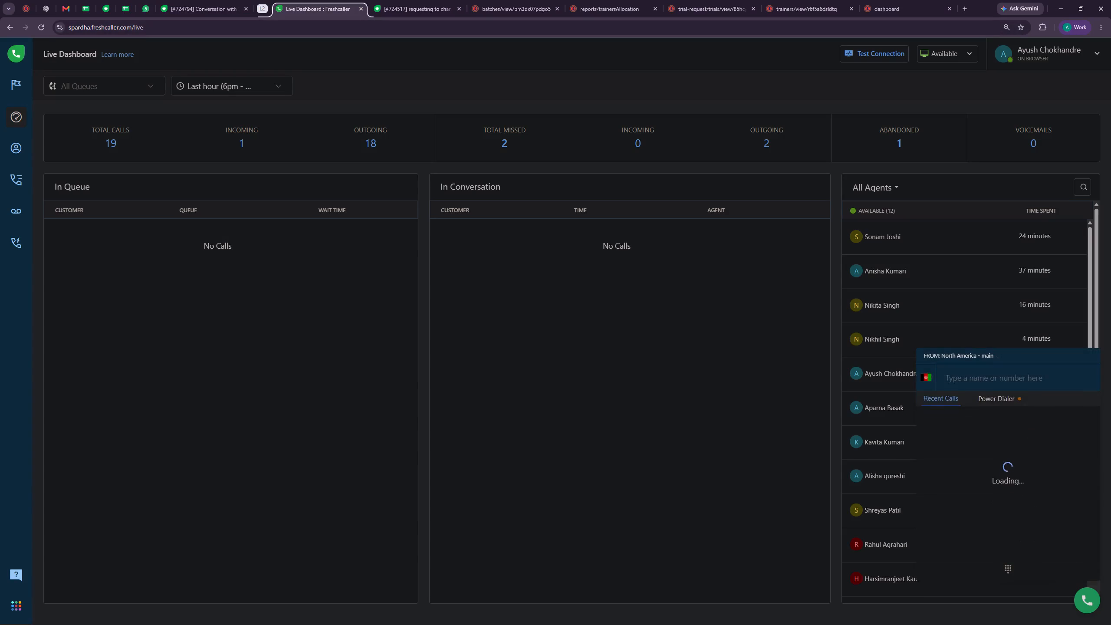
key("ctrl+v")
left_click(1084, 440)
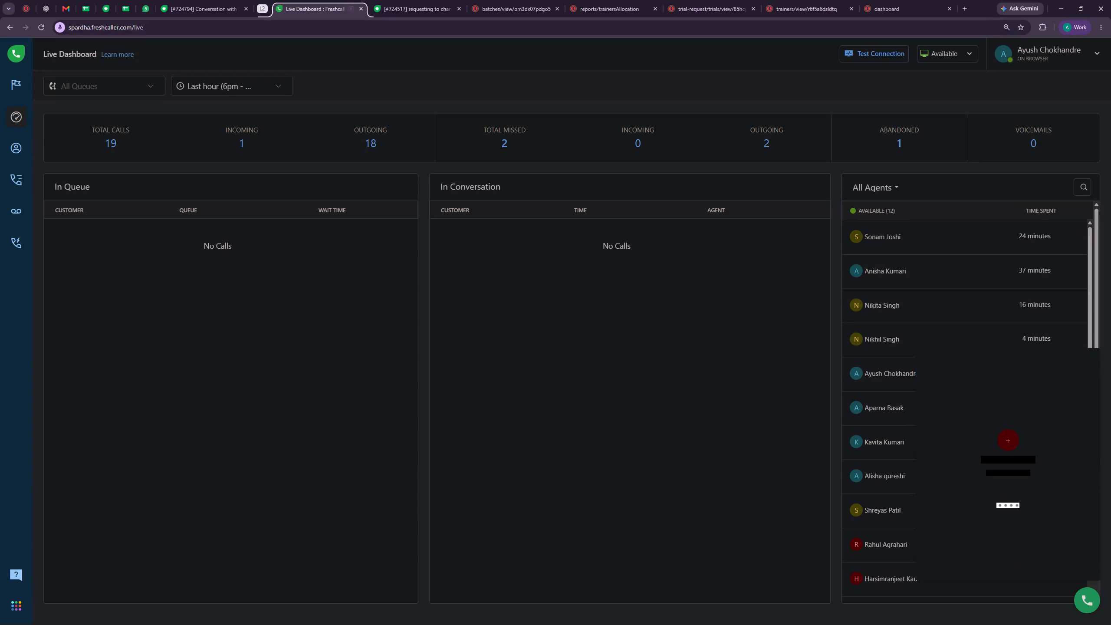
Search the piano batch's available session slots starting from Mon, 09 Nov 2026.
left_click(416, 0)
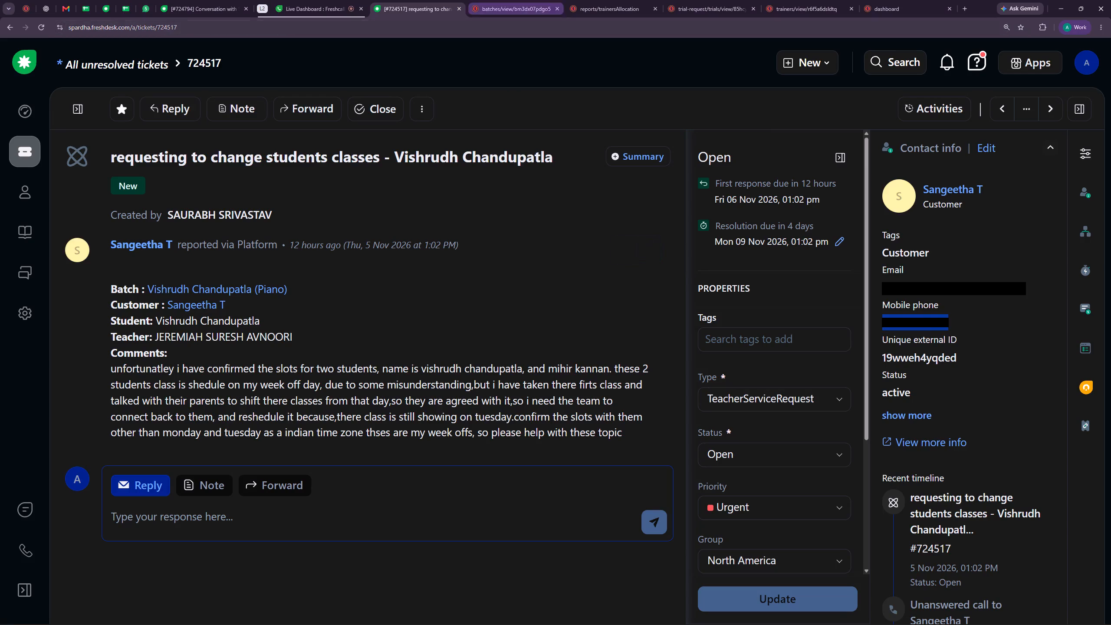
left_click(522, 5)
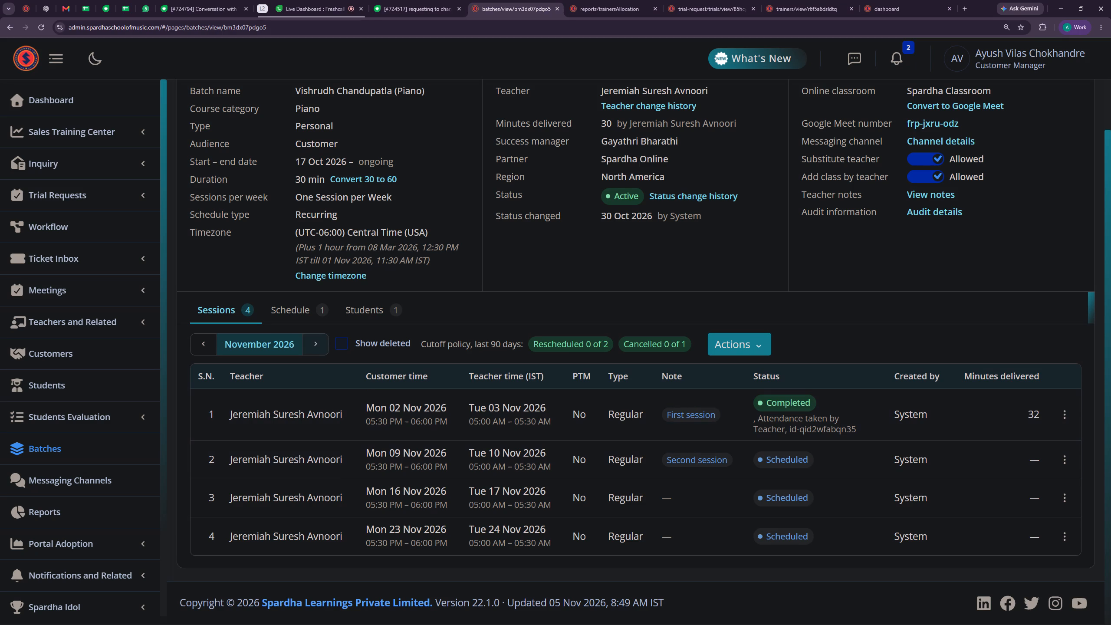
left_click(727, 348)
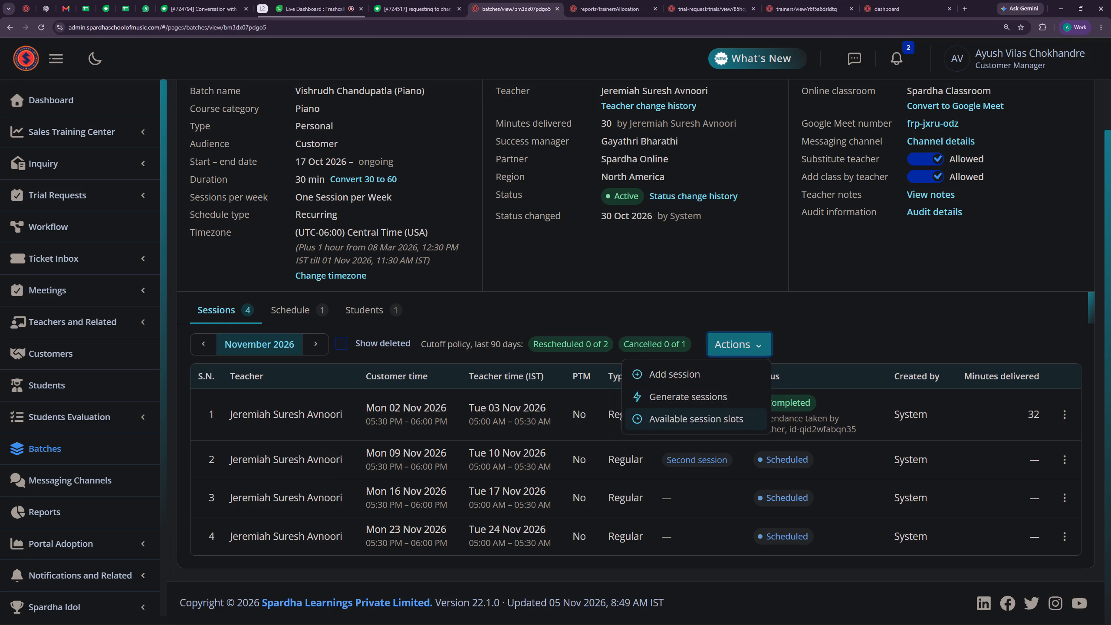
left_click(681, 418)
left_click(437, 329)
left_click(389, 418)
left_click(657, 330)
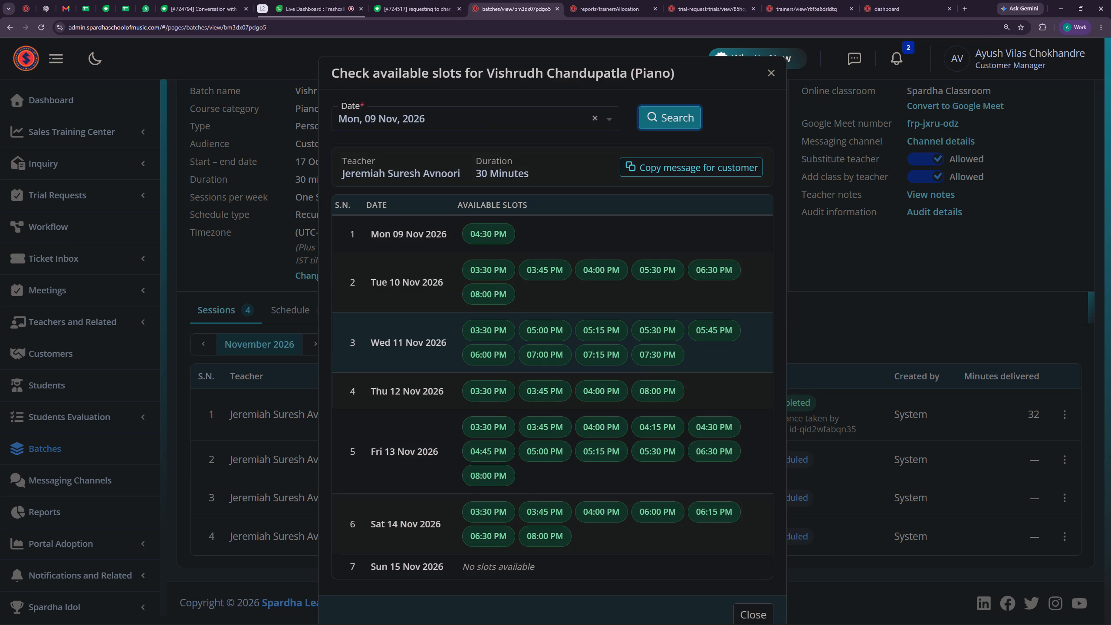
left_click(301, 0)
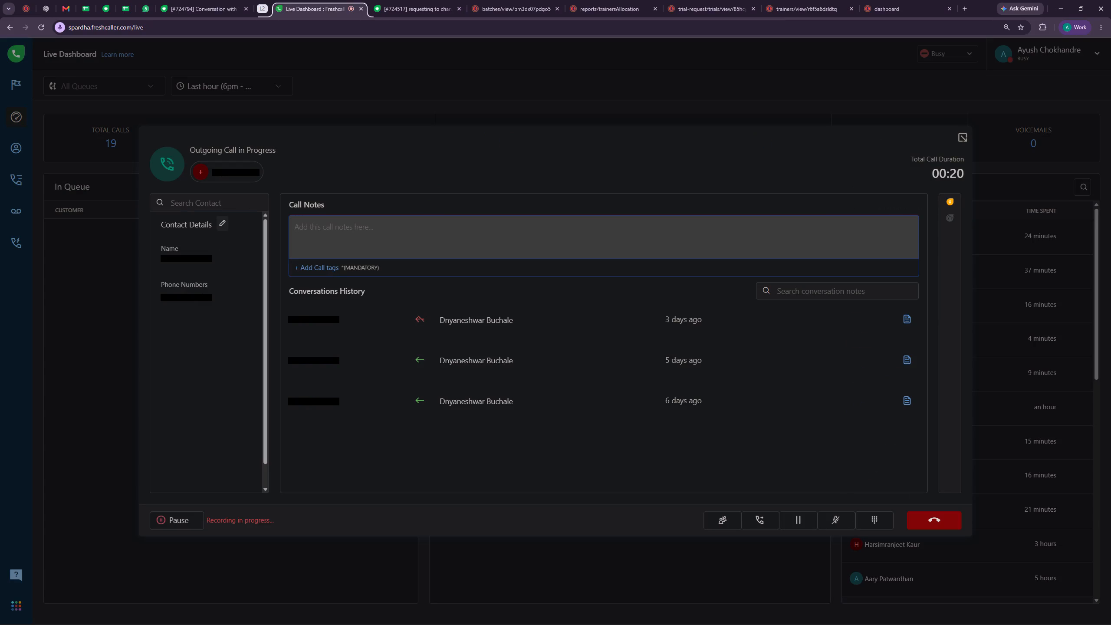
left_click(409, 0)
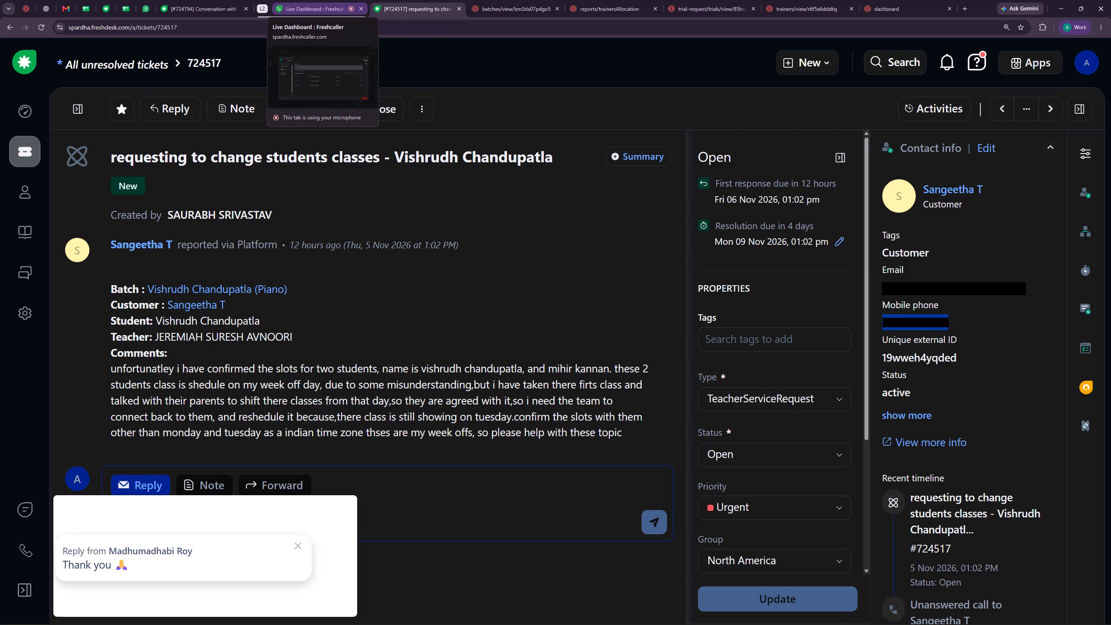
left_click(299, 543)
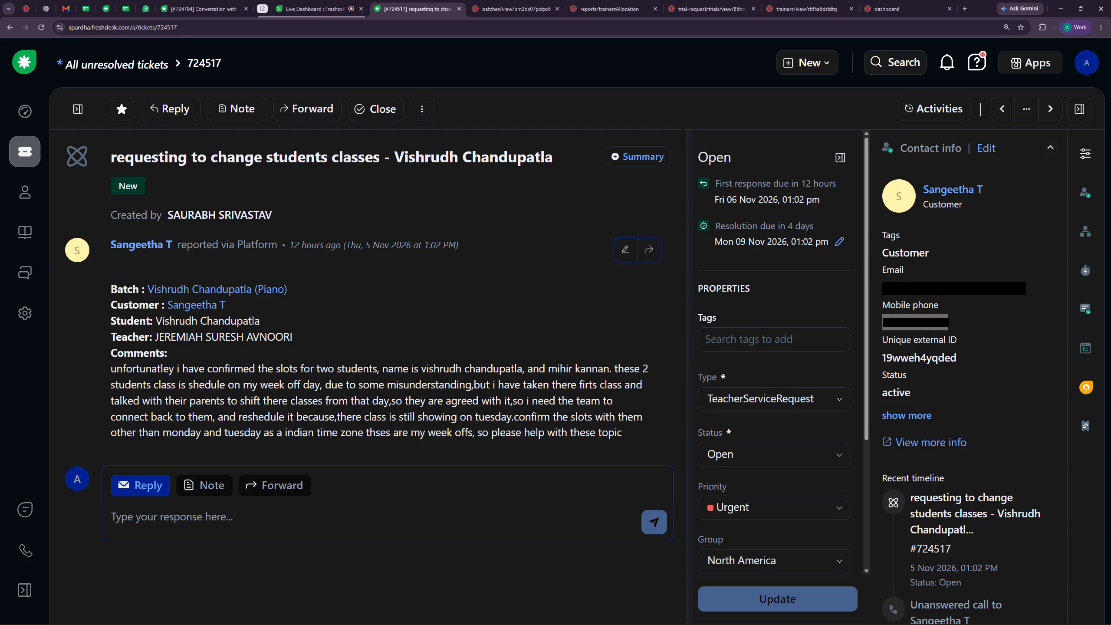
left_click(323, 5)
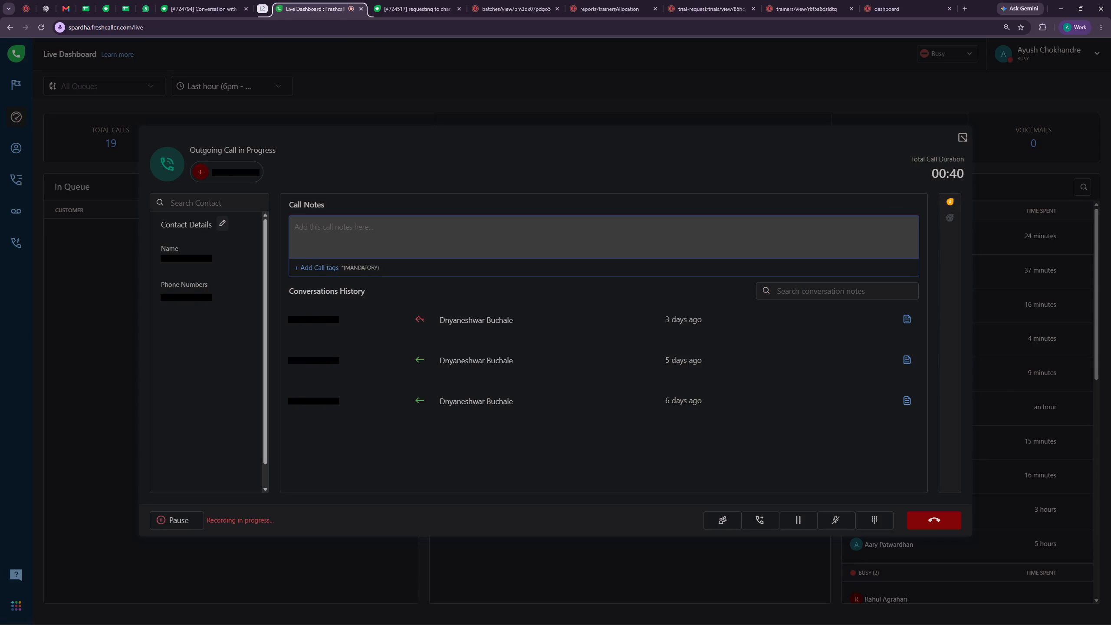
left_click(416, 0)
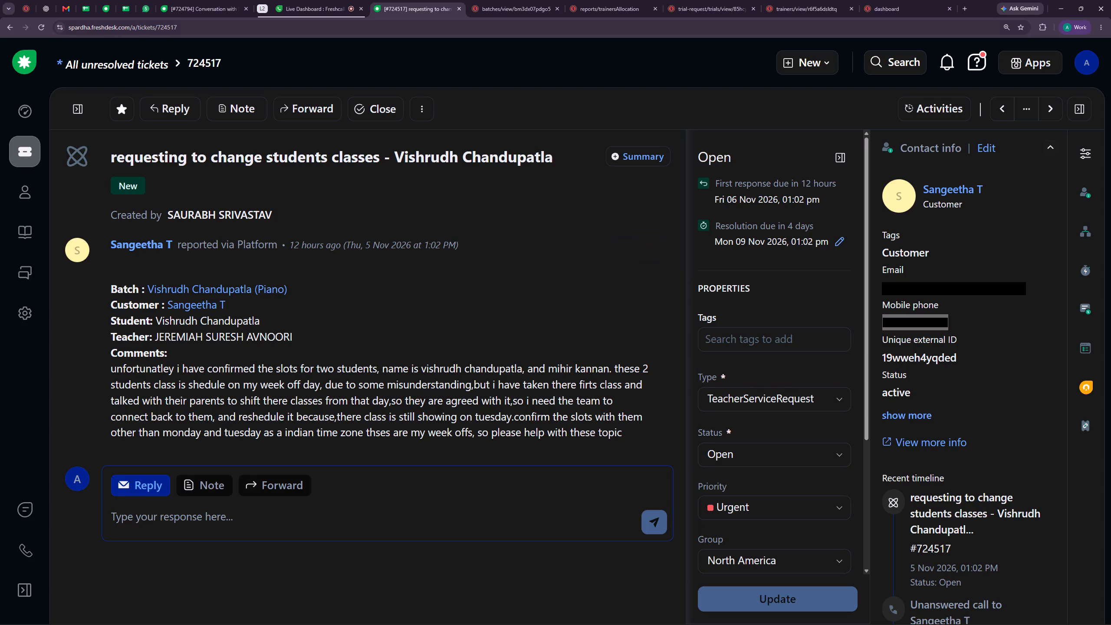
Search the piano batch's available slots again from Mon, 09 Nov 2026, review them and close the results.
left_click(513, 7)
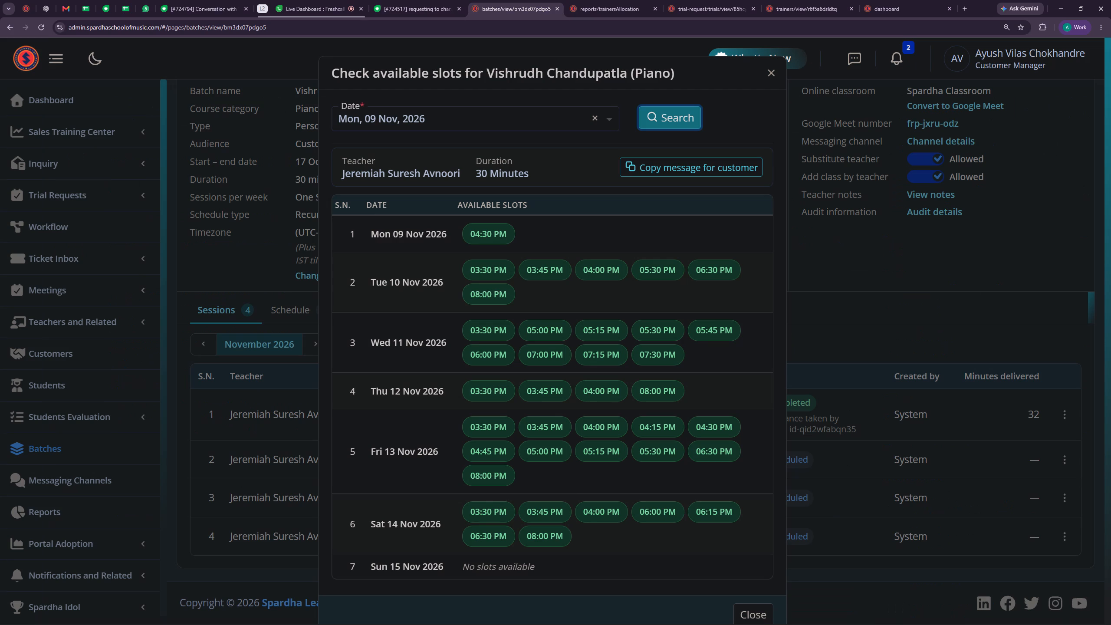
left_click(771, 71)
scroll(602, 265, "up", 1)
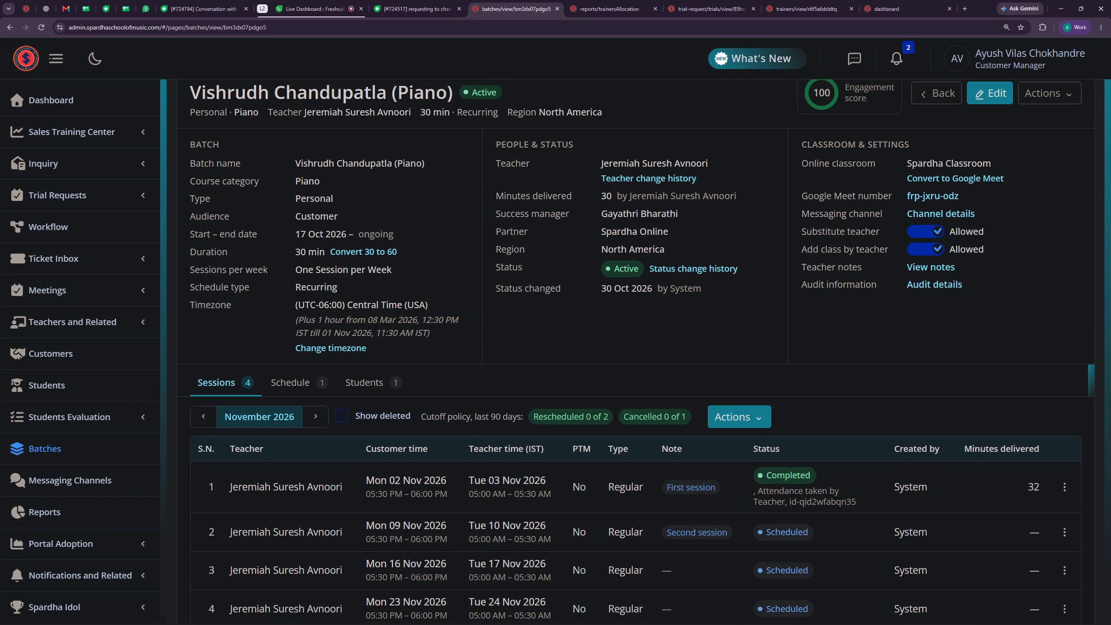
scroll(414, 310, "down", 1)
left_click(732, 345)
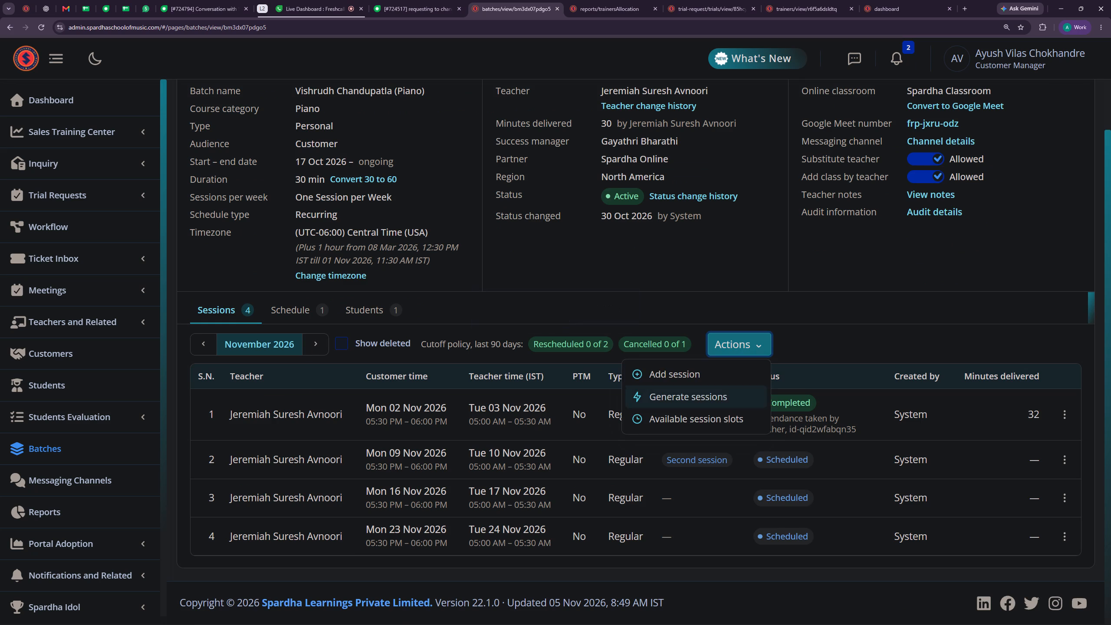
left_click(700, 418)
left_click(533, 330)
left_click(389, 418)
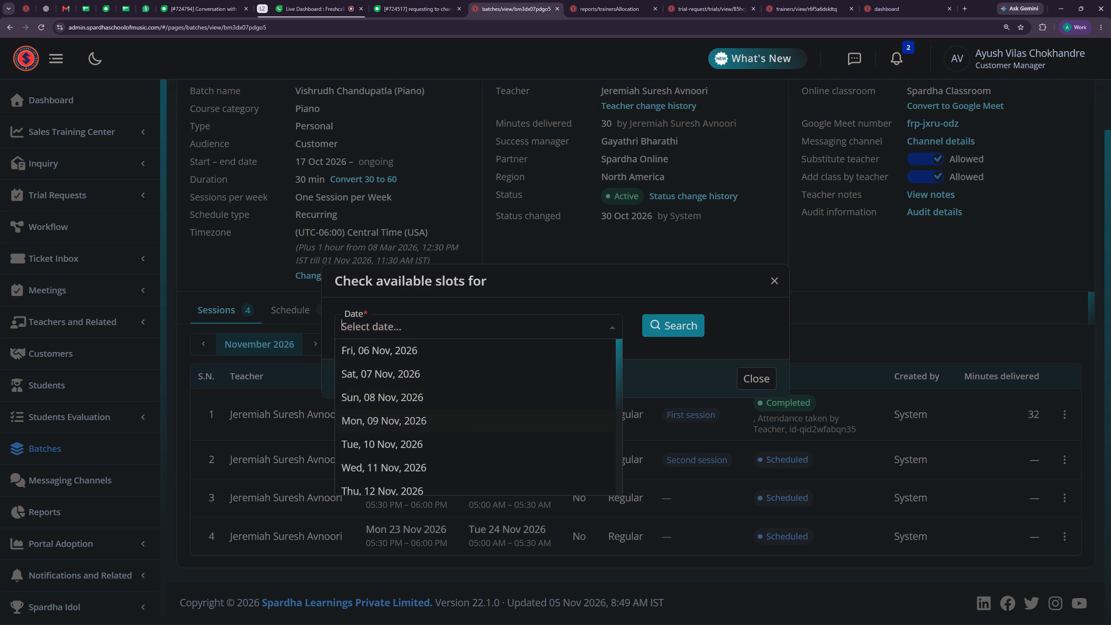
left_click(667, 321)
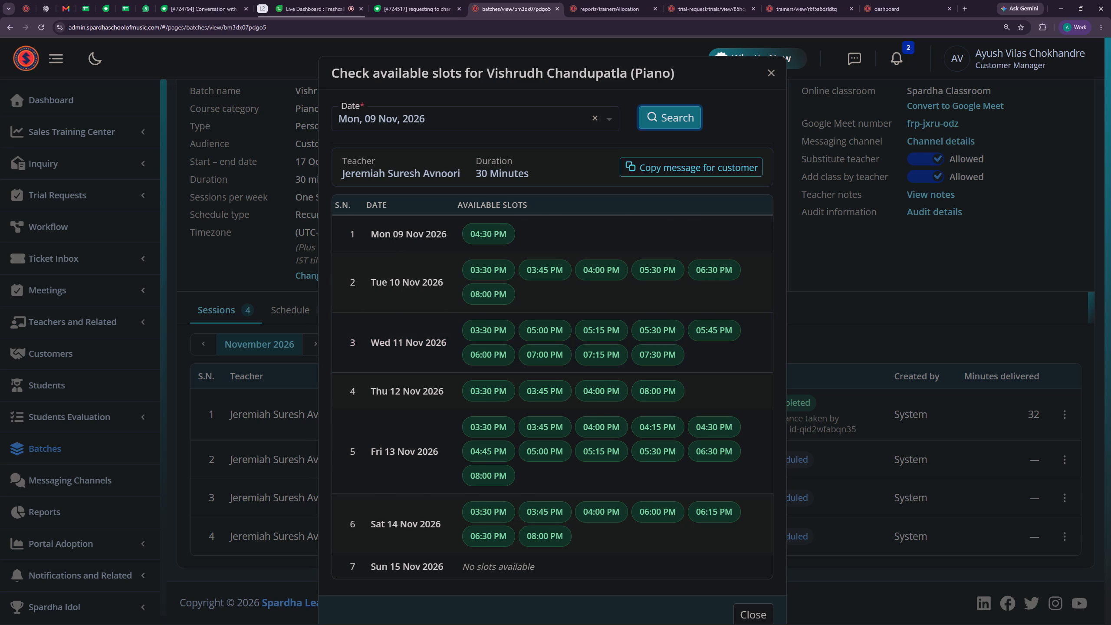
left_click(769, 72)
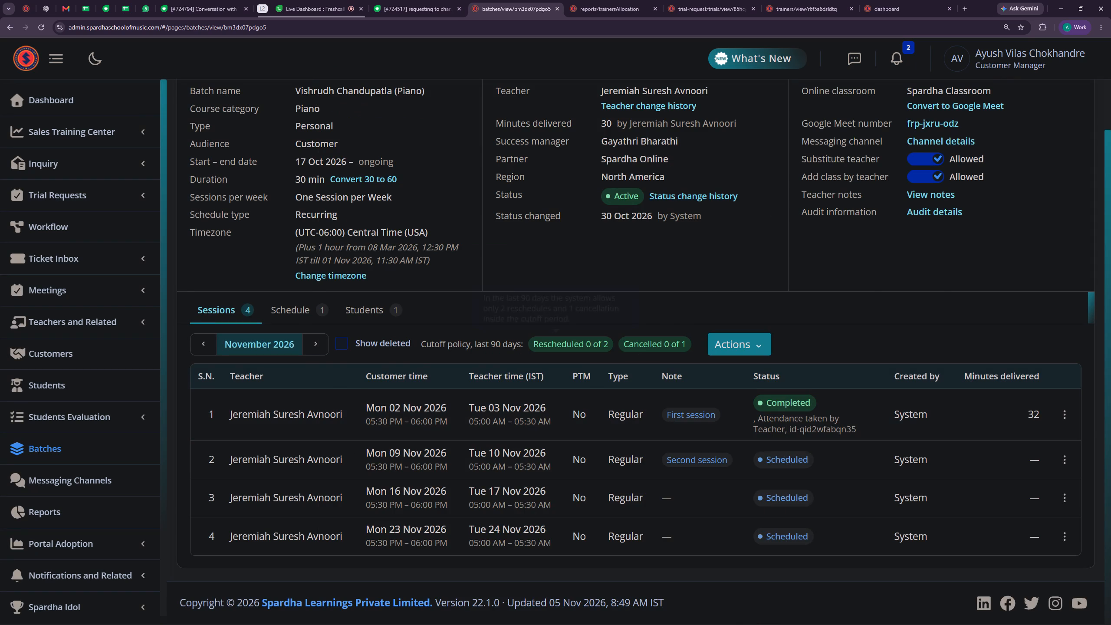
Add a weekly batch schedule on Friday at 04:30 PM in the customer's timezone.
left_click(302, 309)
left_click(1008, 450)
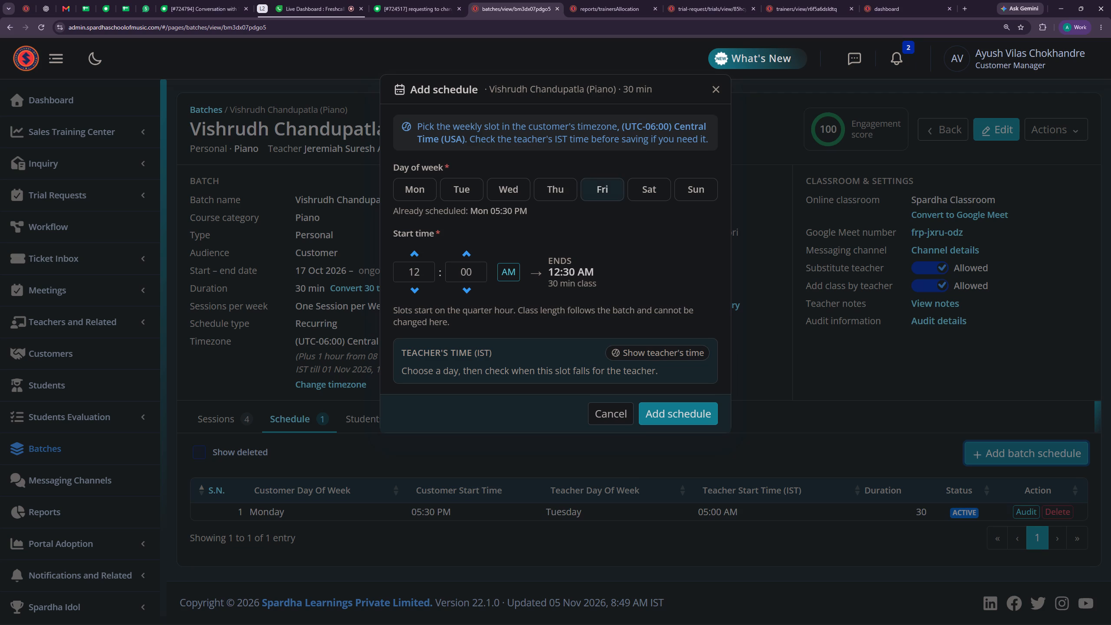
left_click(604, 192)
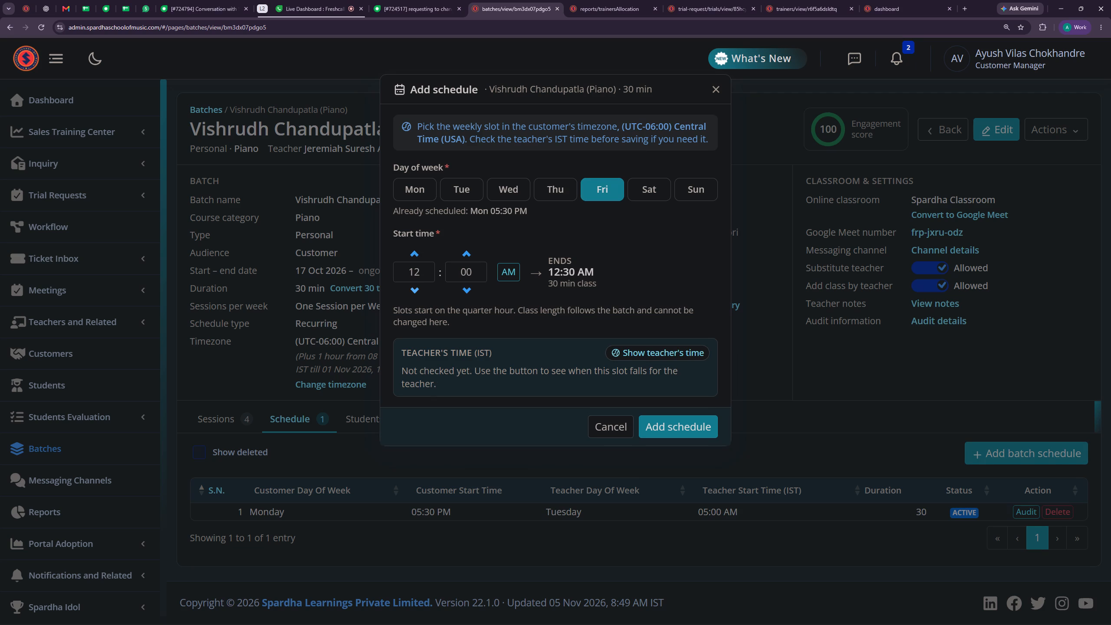
left_click(416, 289)
triple_click(416, 289)
triple_click(416, 289)
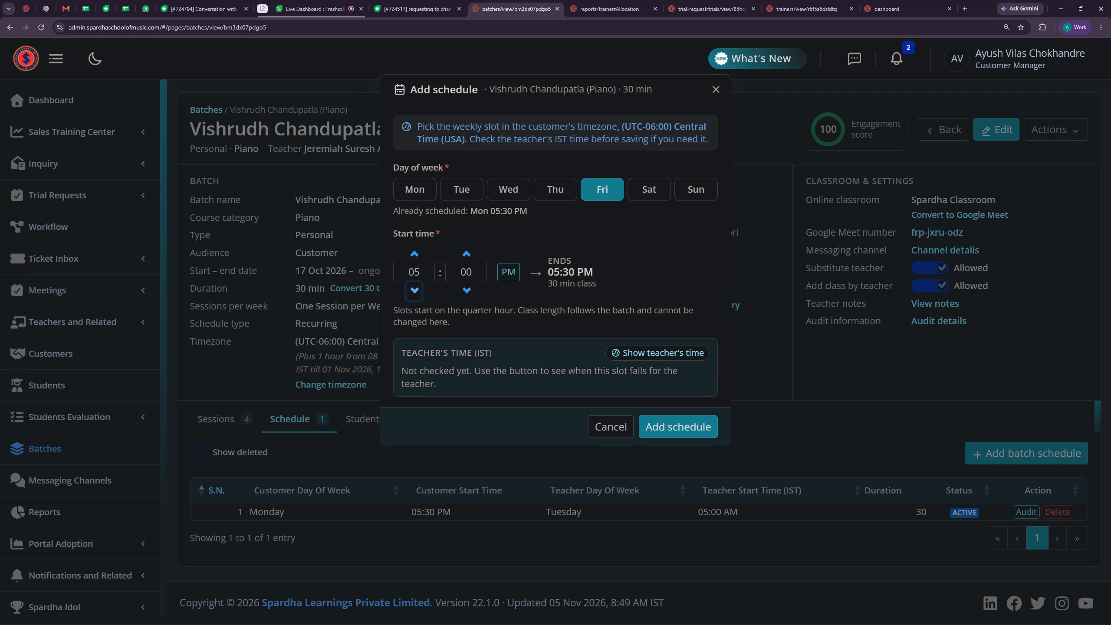
left_click(416, 289)
left_click(470, 253)
left_click(470, 253)
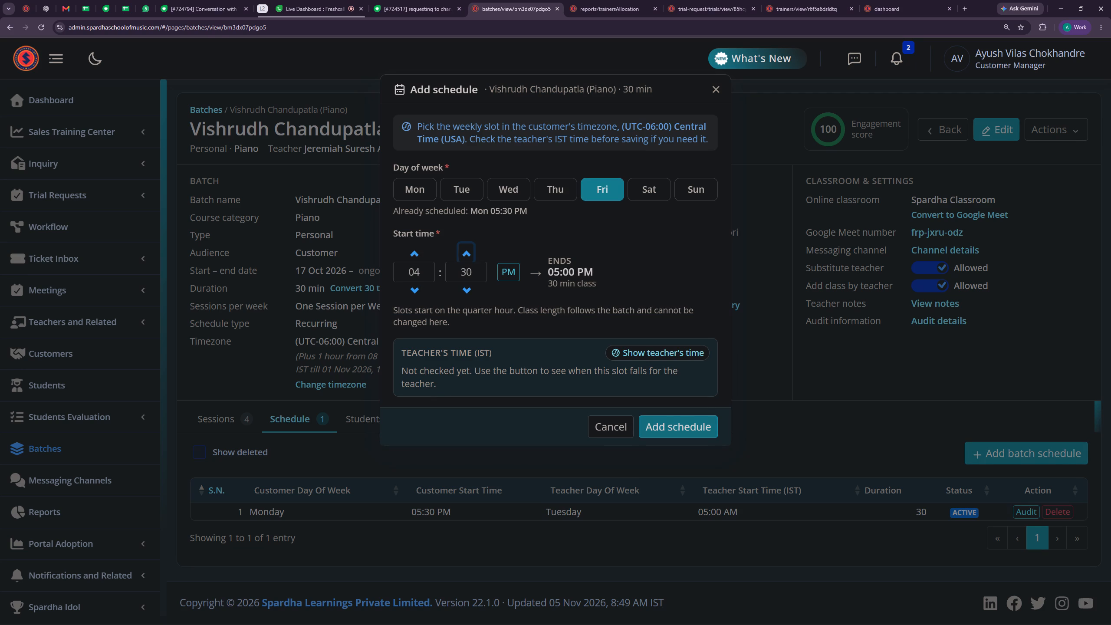
left_click(669, 420)
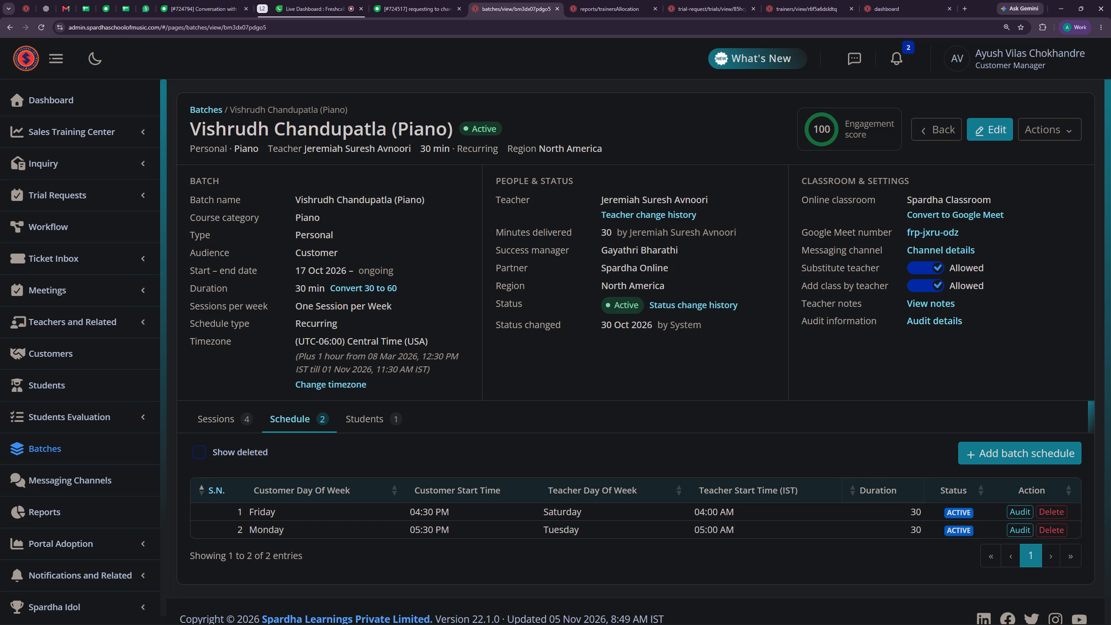
Delete the Monday 05:30 PM schedule from the piano batch.
left_click(1049, 533)
left_click(680, 372)
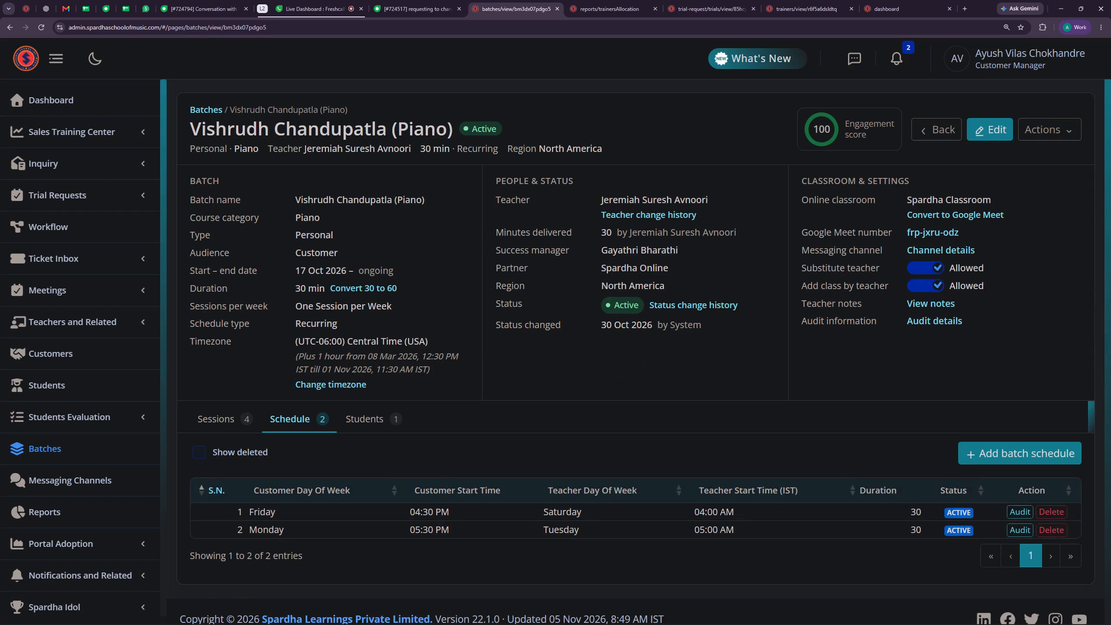
Check the November 2026 calendar and review the batch's sessions for that month.
left_click(1065, 616)
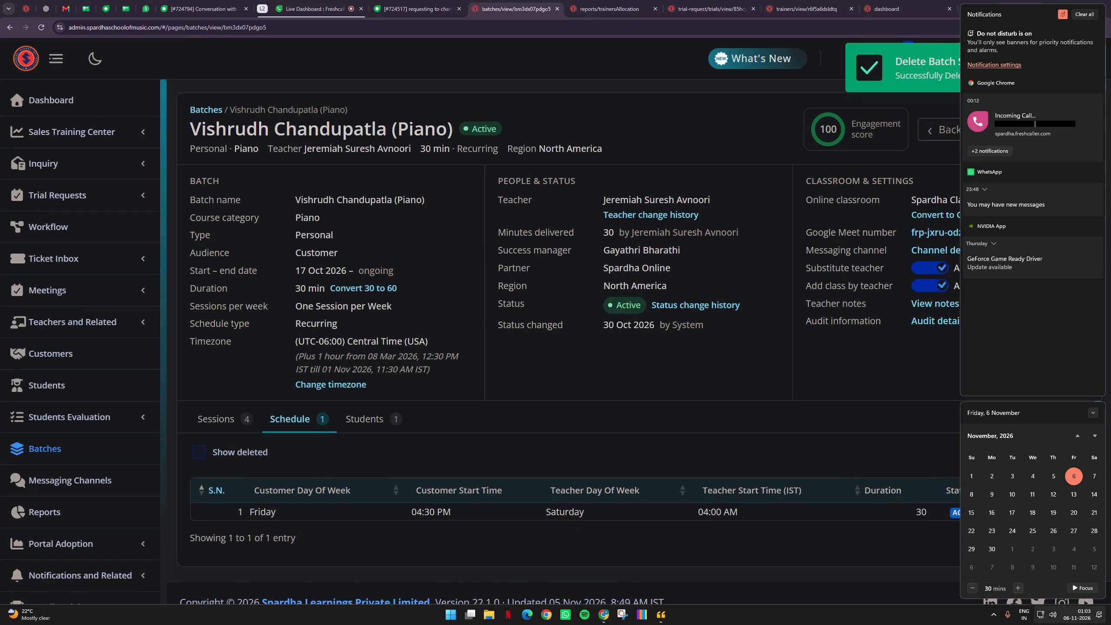
left_click(232, 425)
scroll(492, 457, "down", 1)
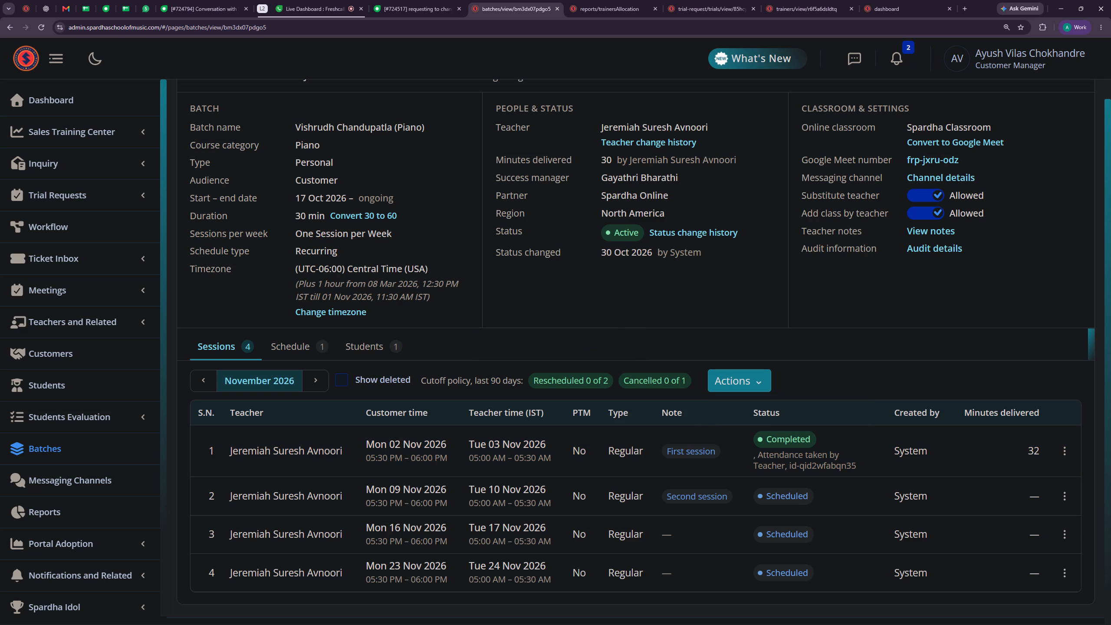
Switch to the Freshcaller live dashboard and end the outgoing call in progress.
left_click(732, 377)
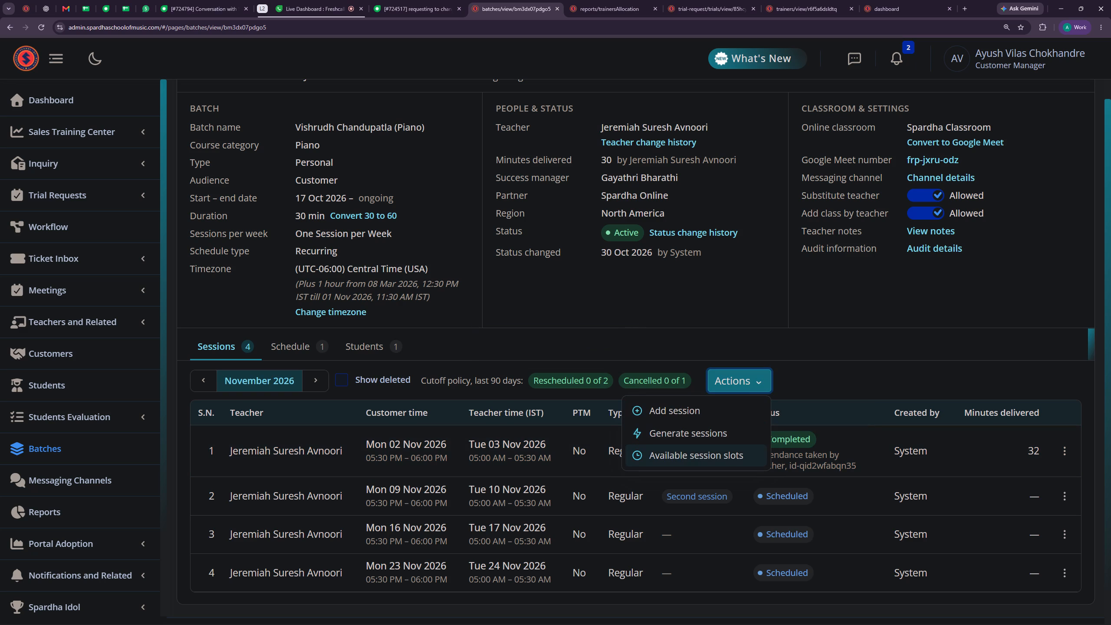
left_click(298, 0)
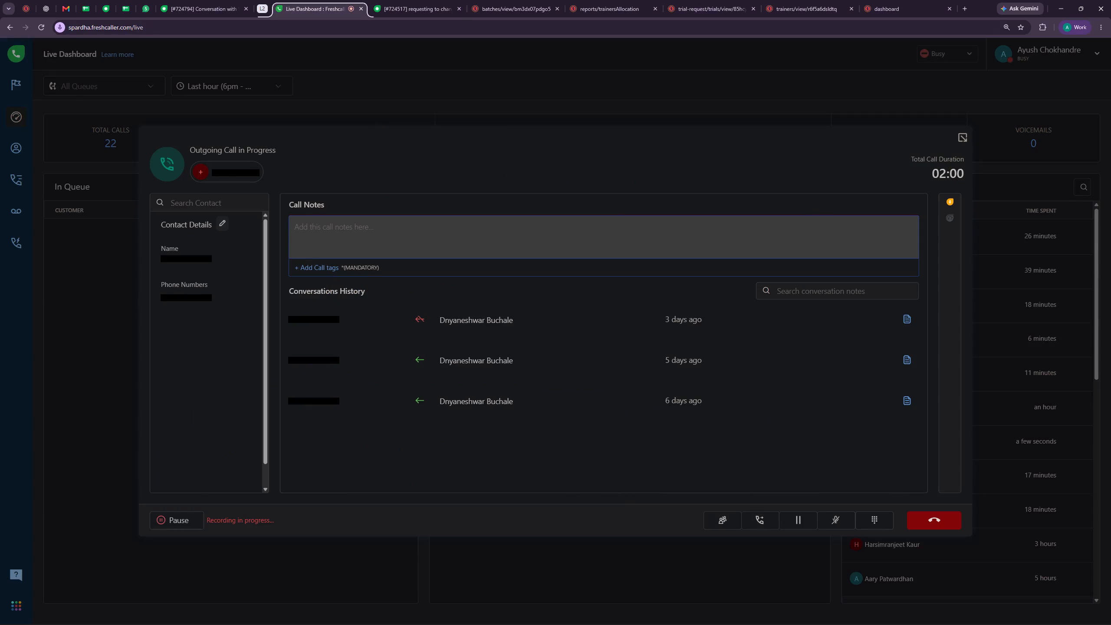
left_click(929, 518)
left_click(412, 0)
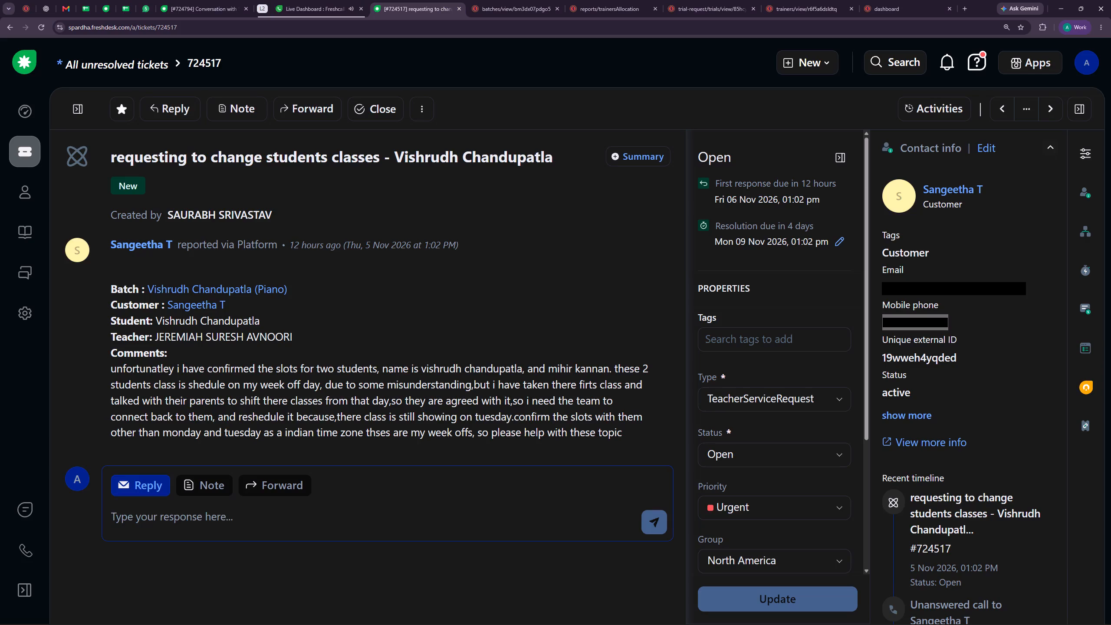
left_click(225, 0)
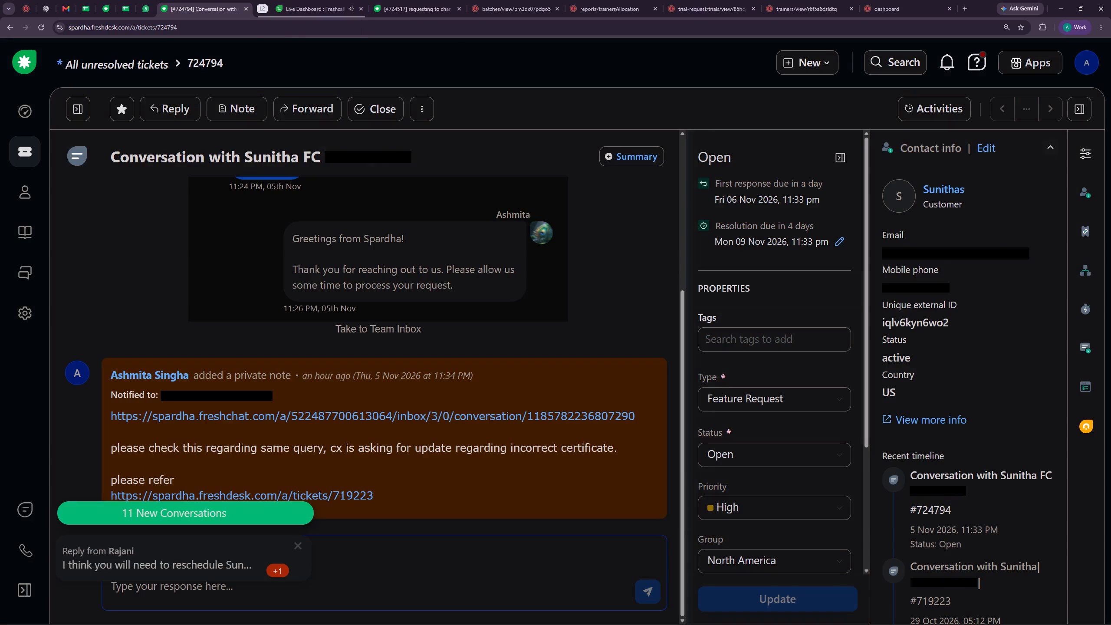
left_click(490, 0)
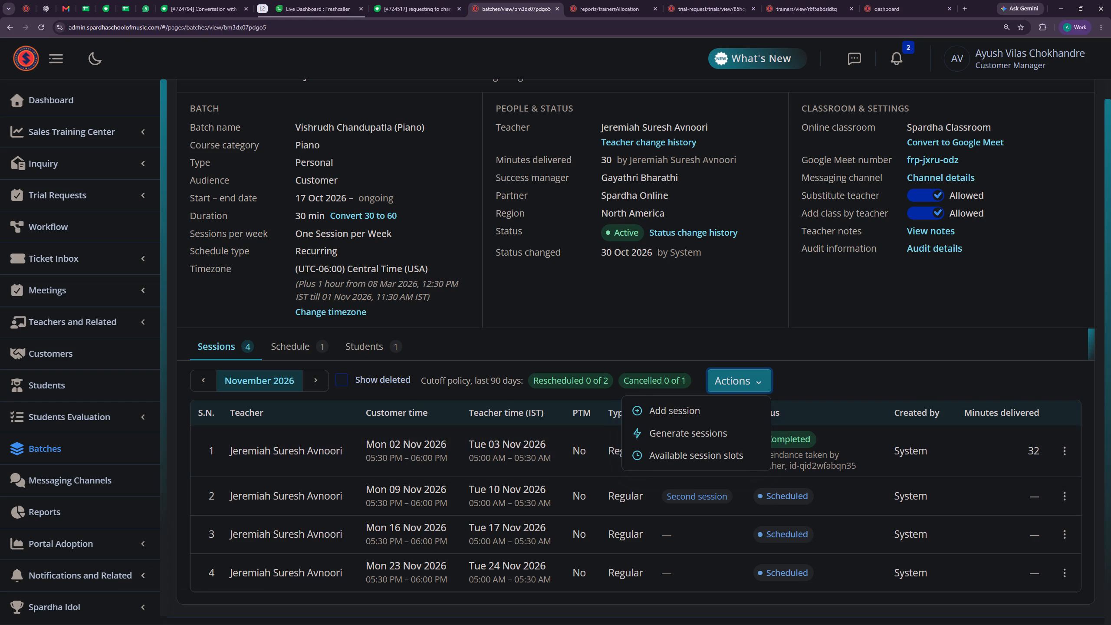
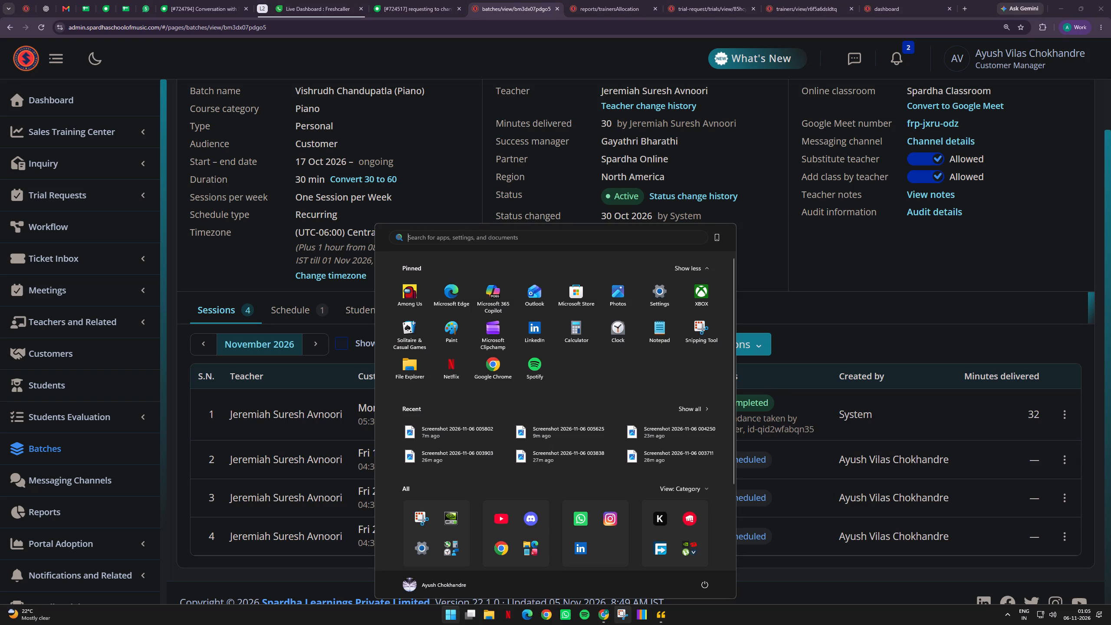
Capture a screenshot of the batch's three scheduled Friday sessions (13, 20 and 27 Nov 2026) and copy it.
left_click(622, 616)
left_click(469, 280)
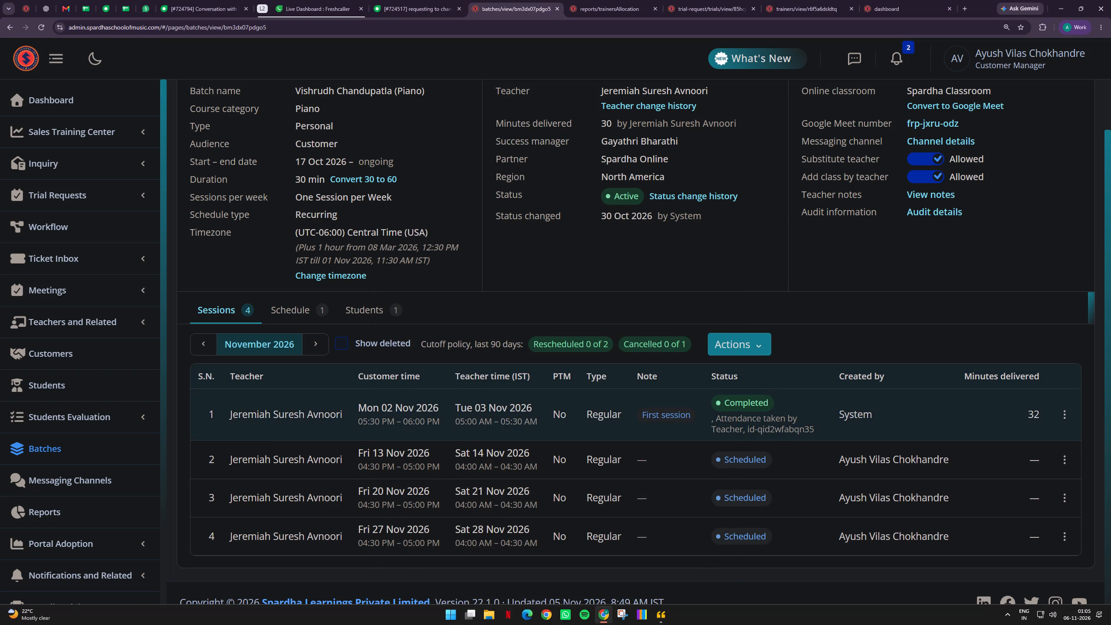
left_click_drag(198, 443, 1092, 604)
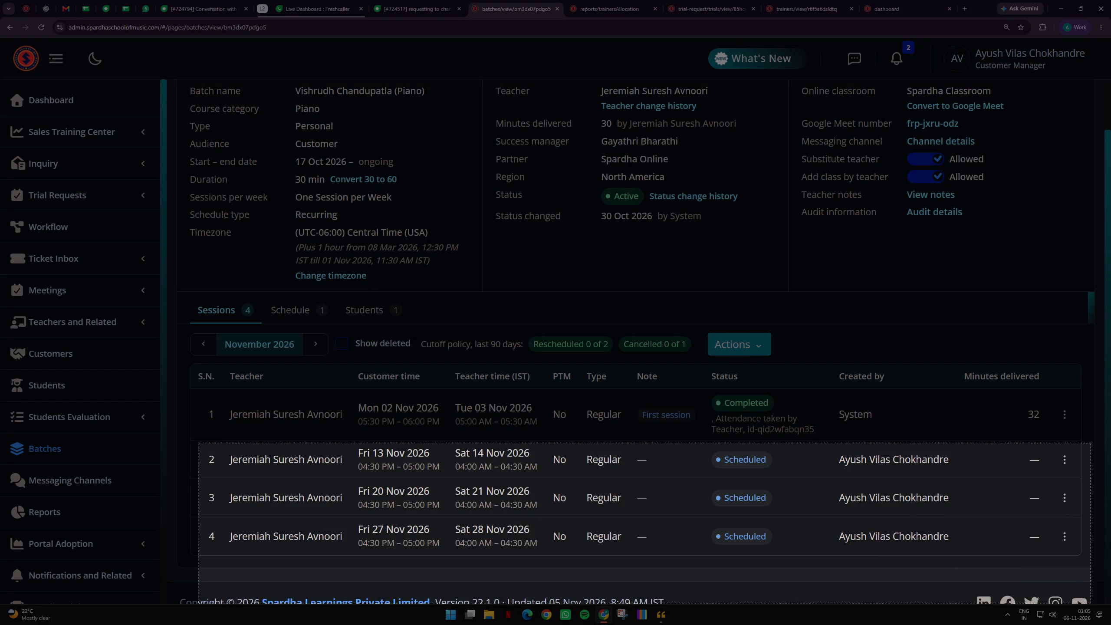
left_click_drag(1092, 604, 1079, 557)
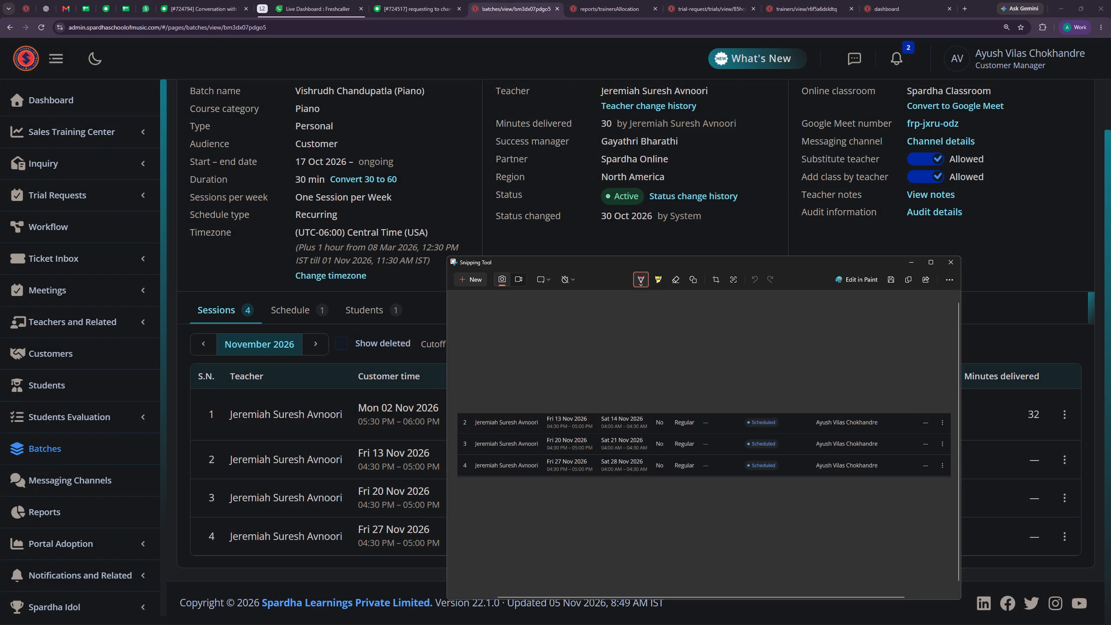
left_click(903, 279)
left_click(953, 263)
Paste the sessions screenshot above the chat screenshot in the draft private note of ticket #724517.
left_click(226, 2)
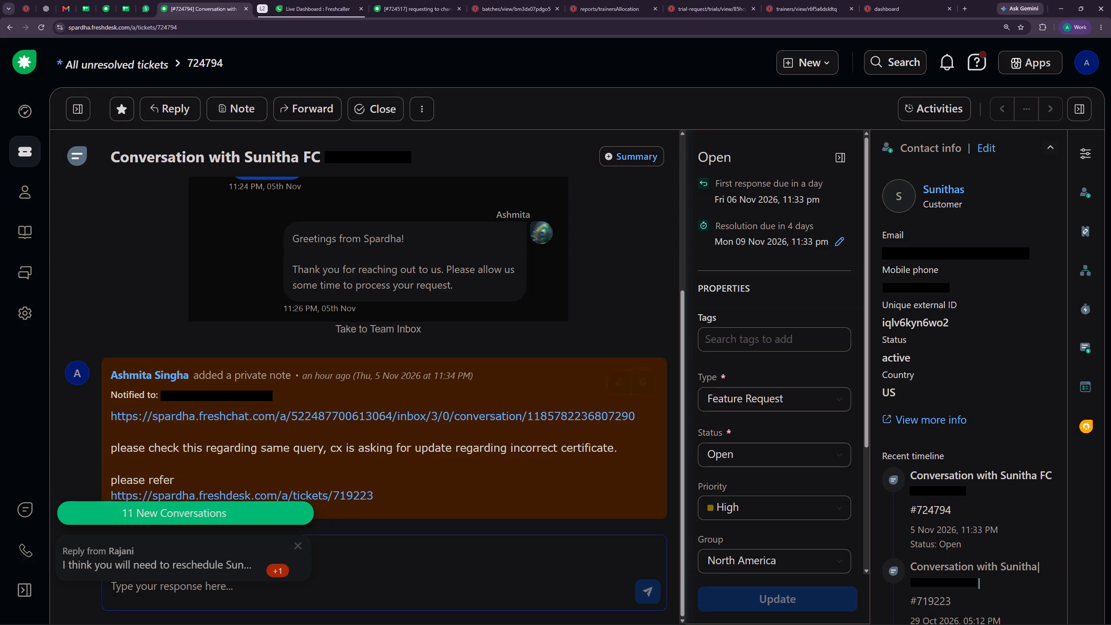
left_click(424, 0)
left_click(166, 287)
key("ctrl+v")
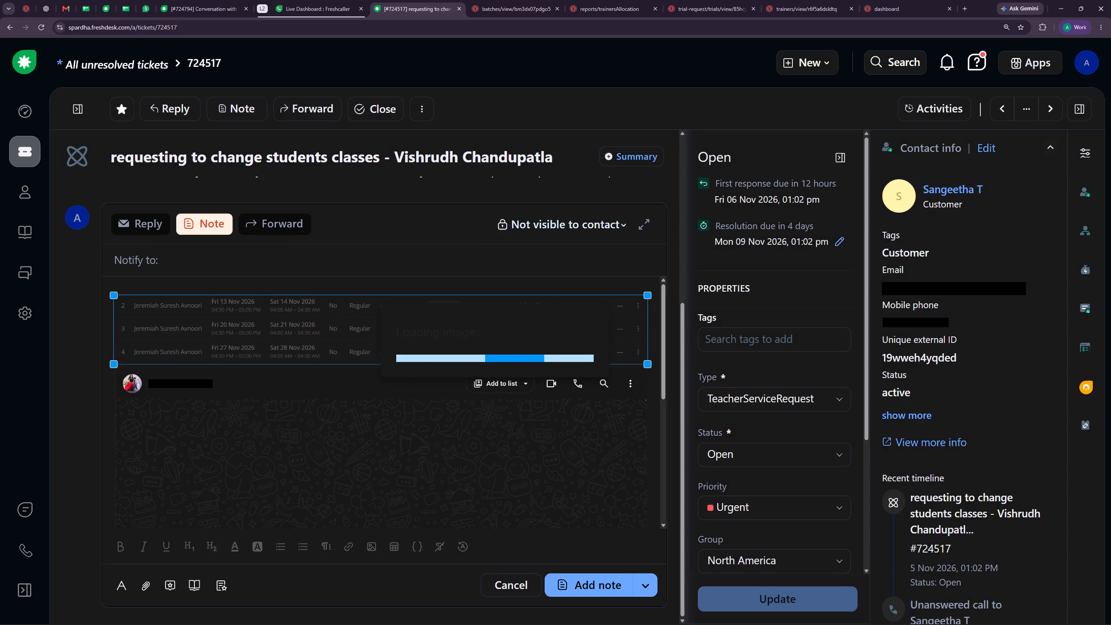
scroll(234, 363, "up", 1)
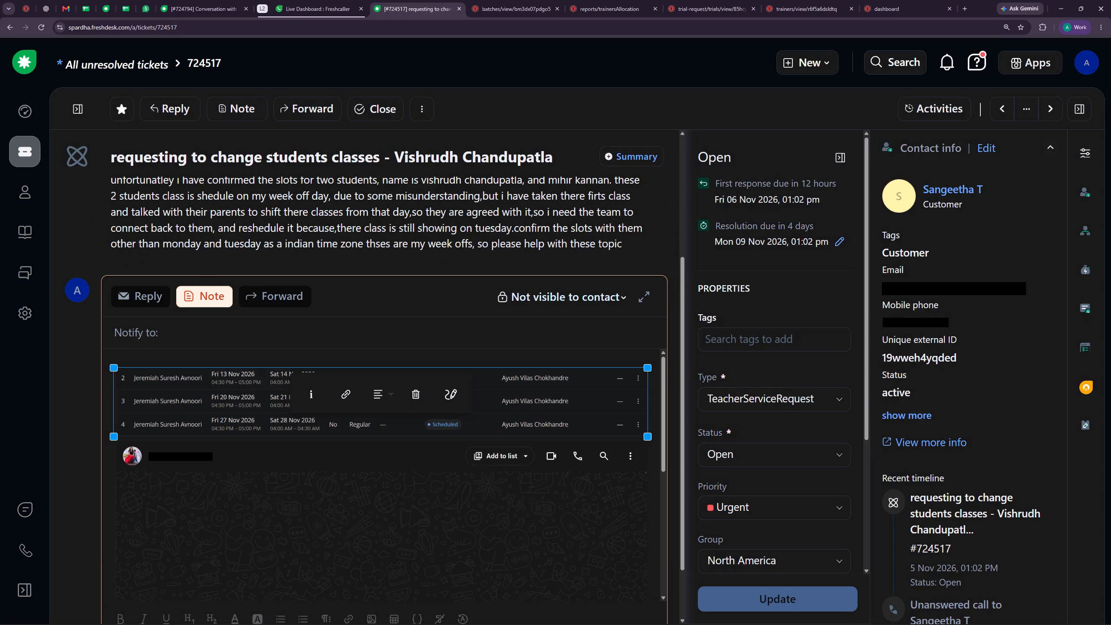
left_click(171, 356)
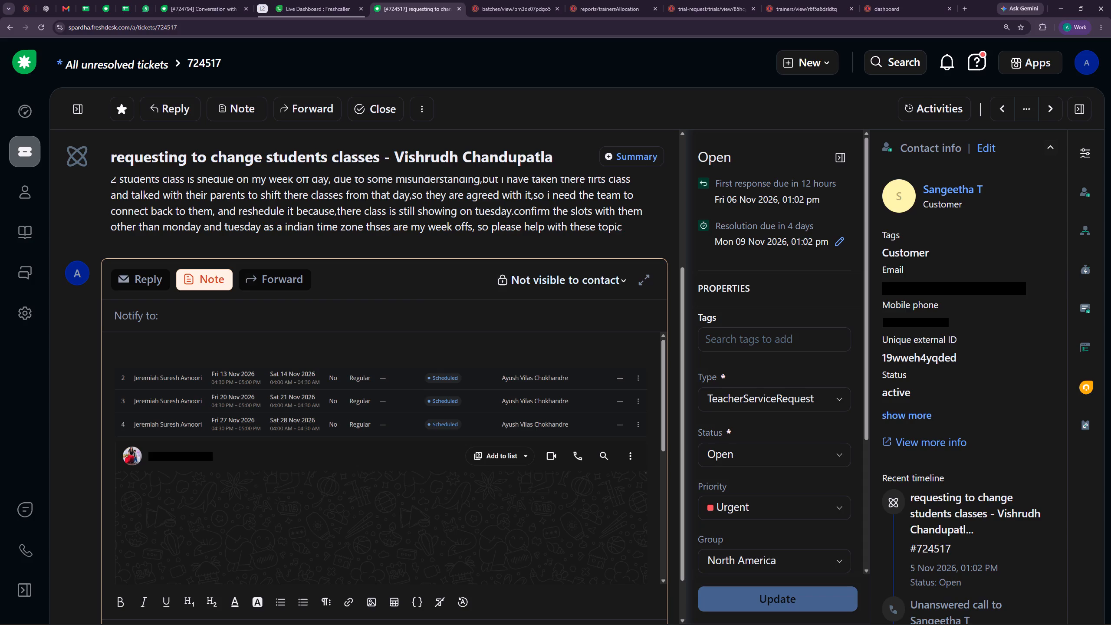
type("esloved.")
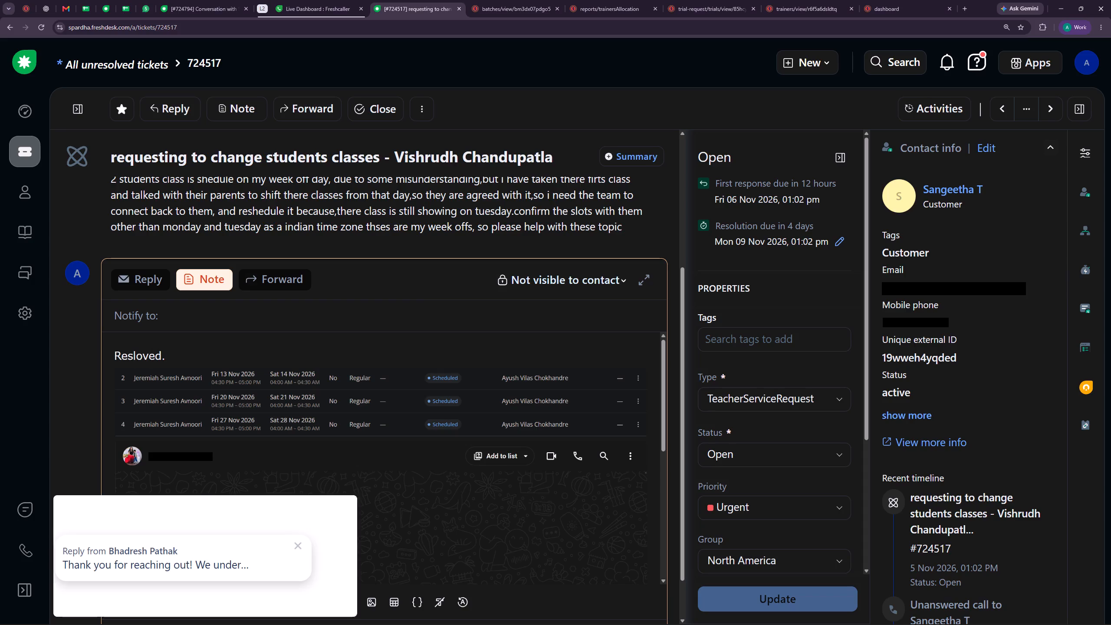
left_click(297, 545)
key("space")
scroll(620, 524, "down", 9)
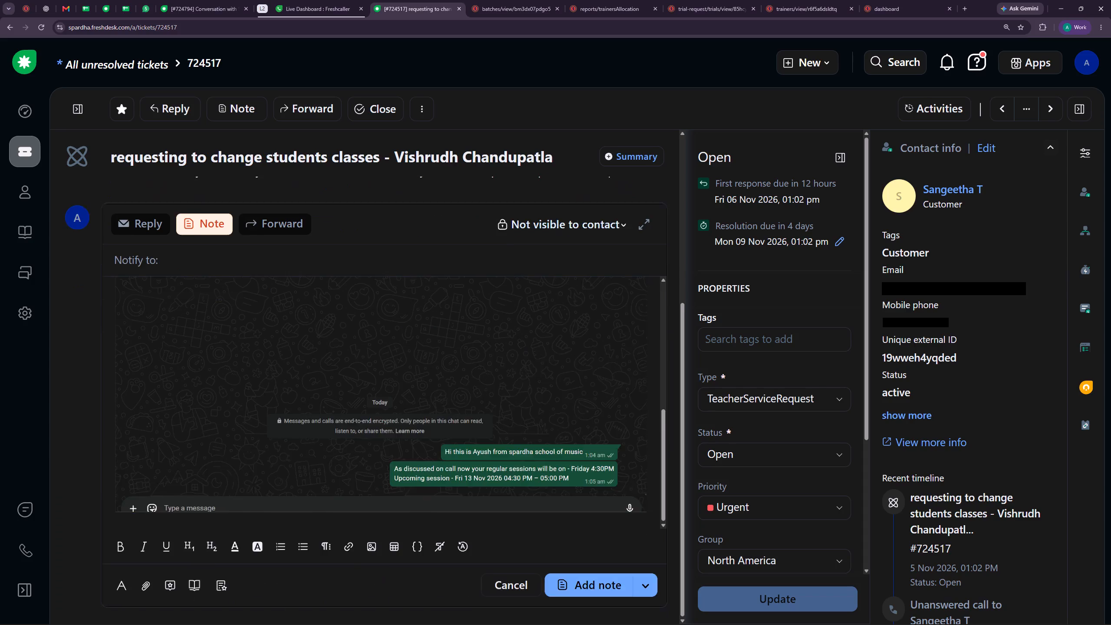
left_click(599, 588)
Copy the second student's name from the ticket comments and search batches by that customer name, with the family unique number cleared.
scroll(458, 394, "up", 5)
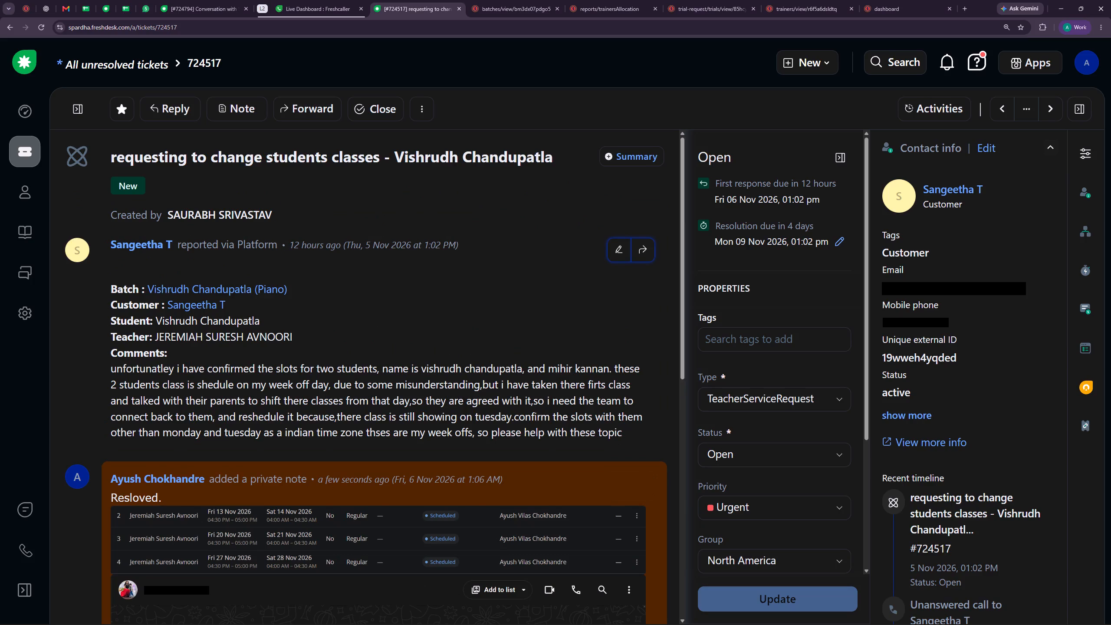
left_click_drag(550, 370, 606, 368)
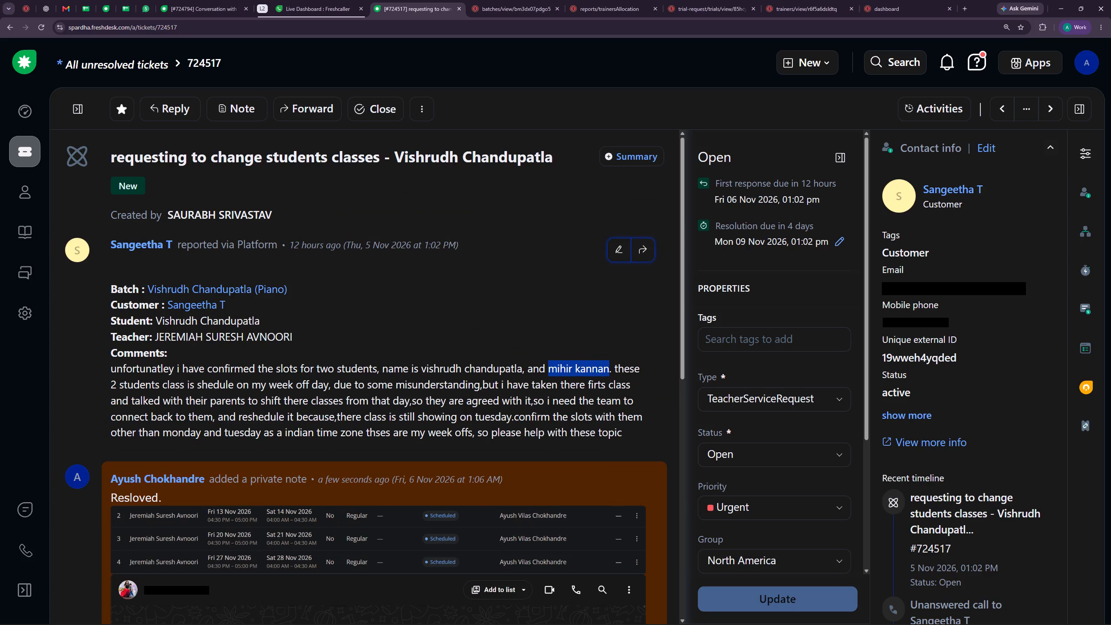
left_click_drag(606, 368, 607, 368)
key("ctrl+c")
left_click(523, 0)
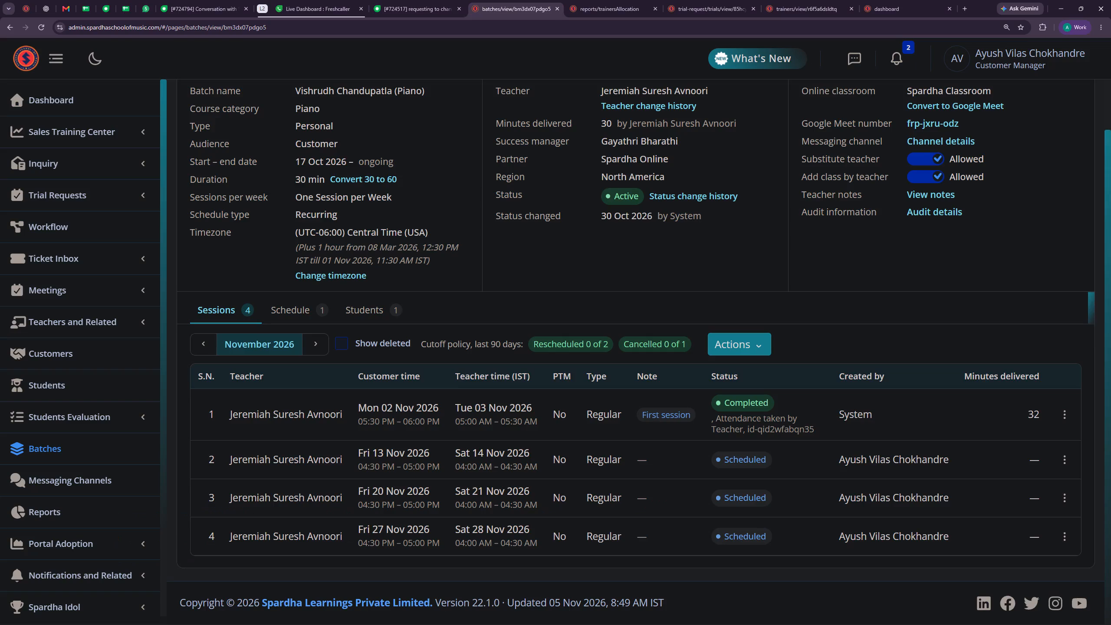
left_click_drag(473, 286, 484, 291)
left_click(322, 162)
key("ctrl+v")
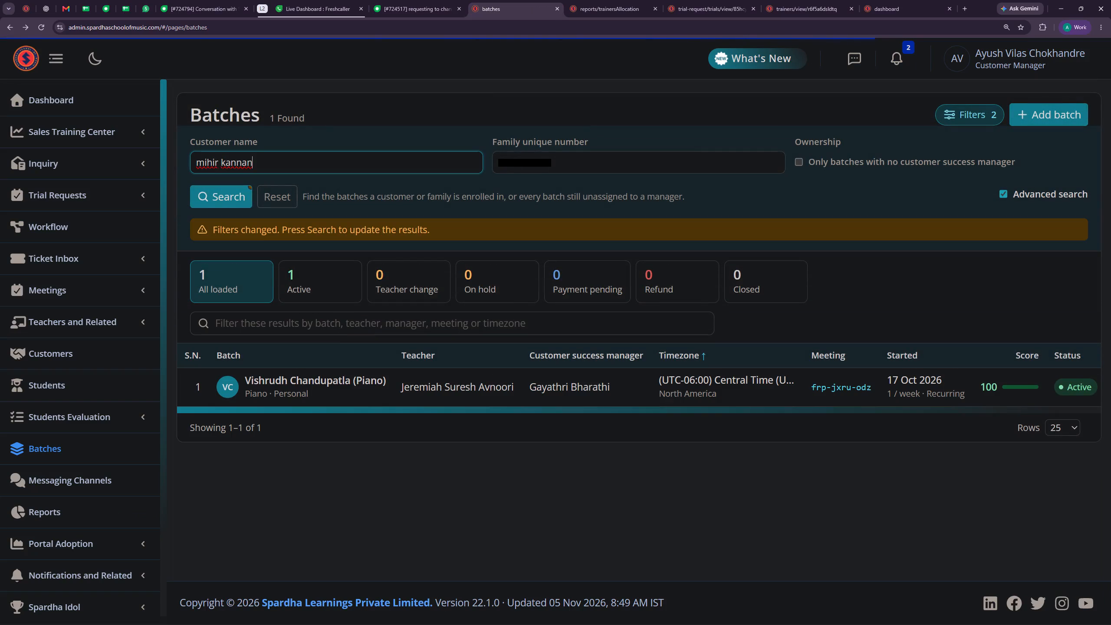
left_click_drag(575, 170, 435, 170)
key("BackSpace")
left_click(219, 193)
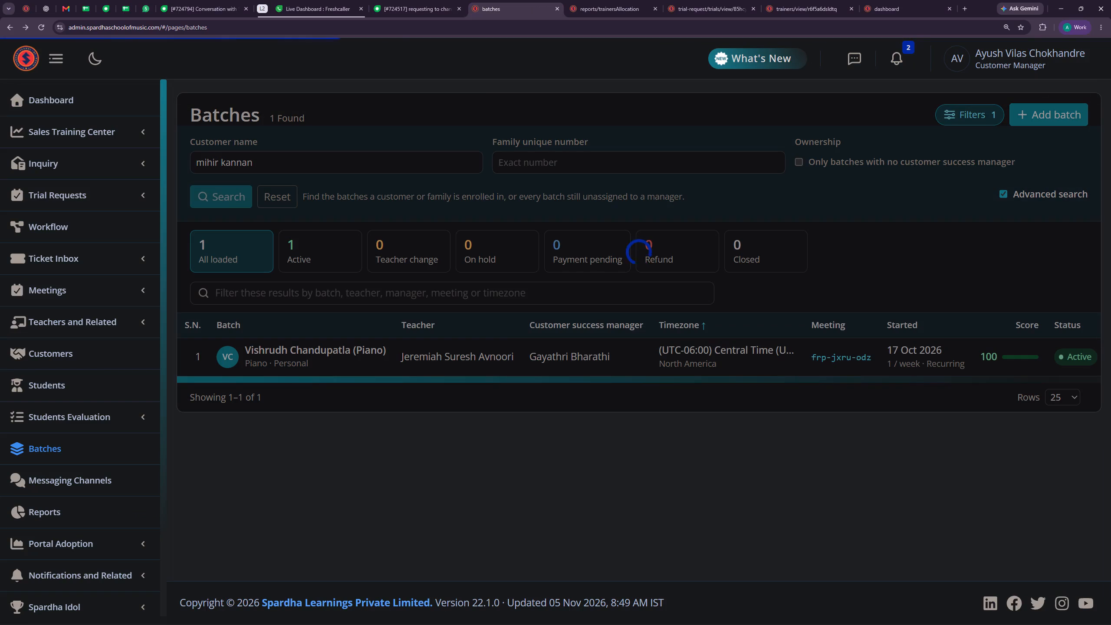
Search the batches again using only the student's first name and look through the results for the matching piano batch.
left_click(278, 157)
key("BackSpace")
key("BackSpace")
key("BackSpace")
key("BackSpace")
key("BackSpace")
key("BackSpace")
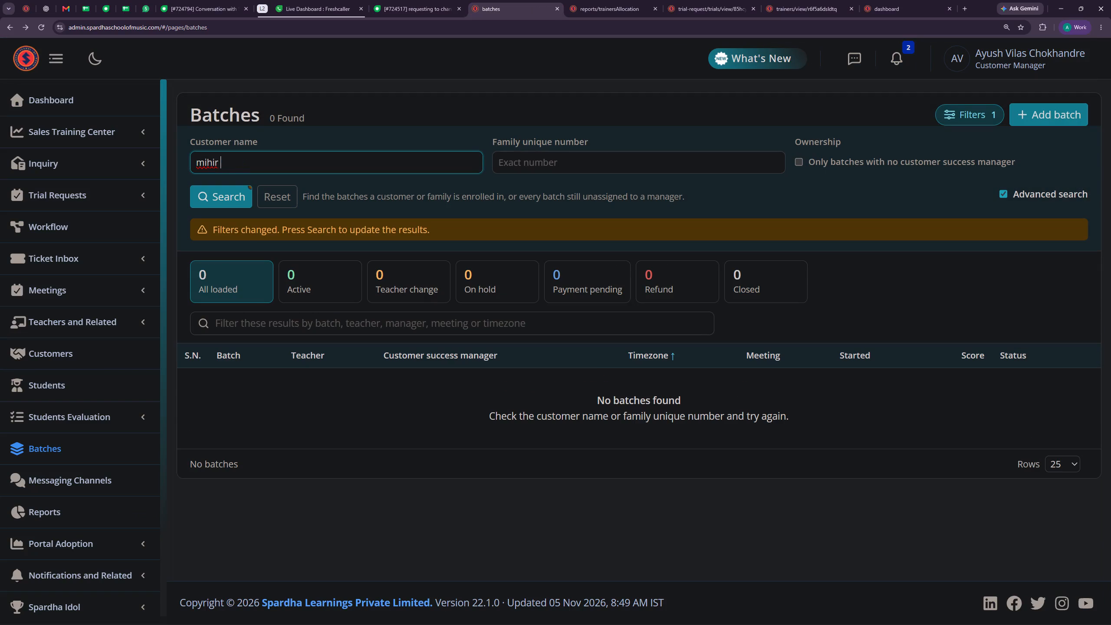
left_click(217, 191)
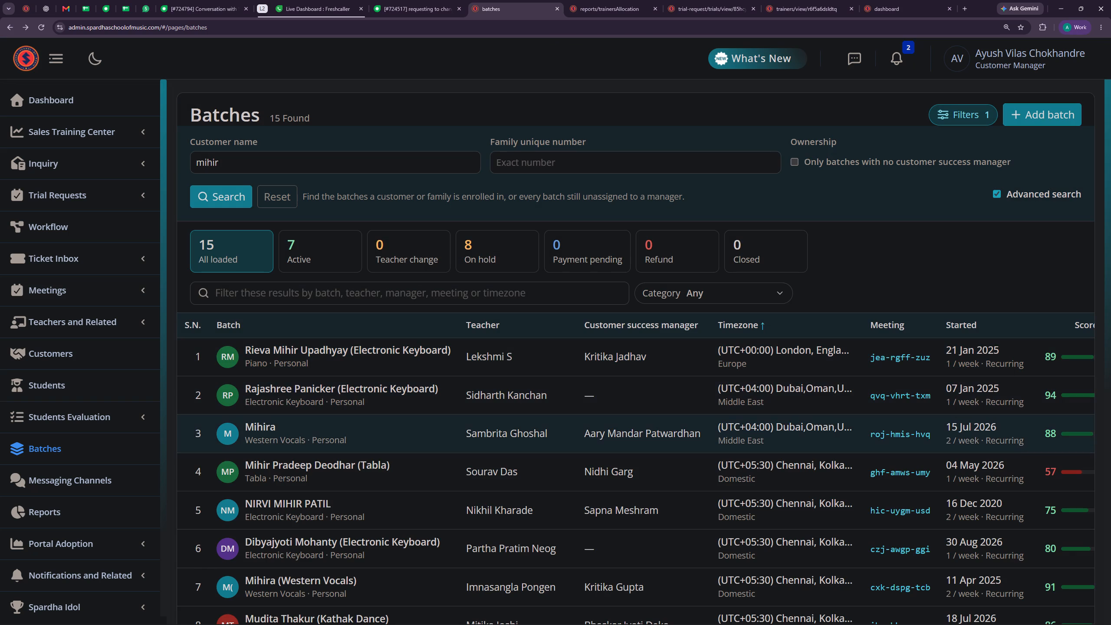
scroll(534, 396, "down", 1)
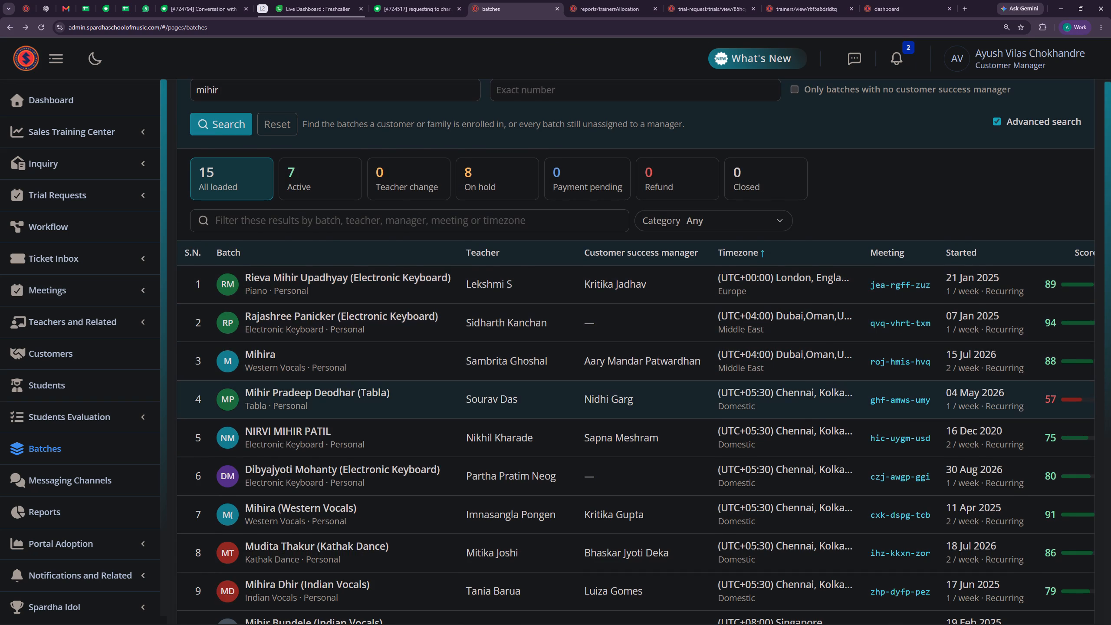
scroll(534, 396, "down", 3)
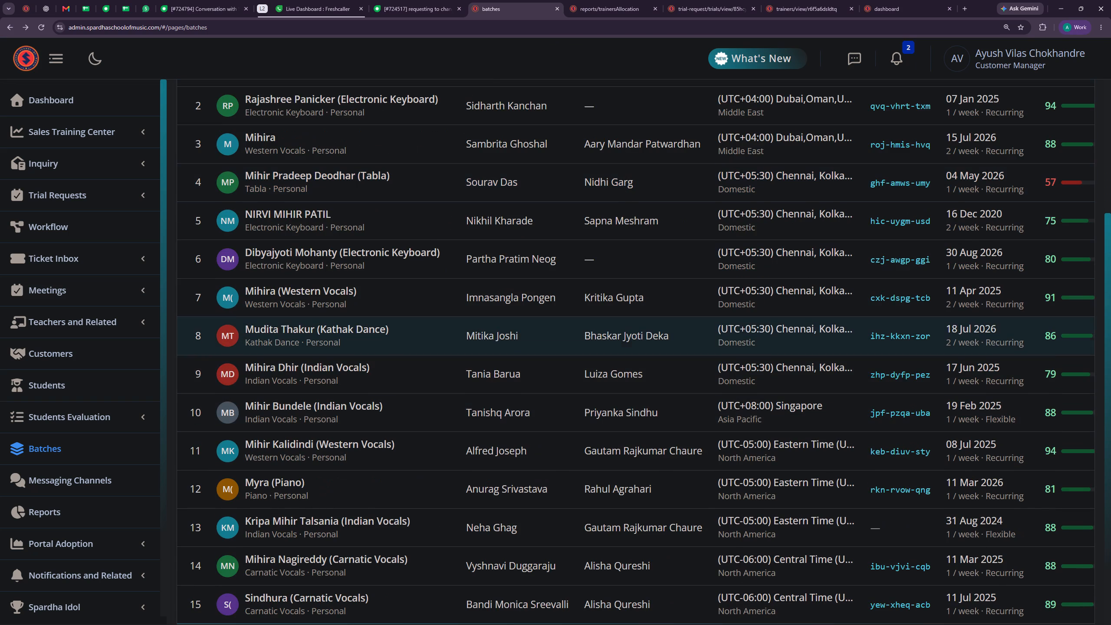
scroll(536, 342, "down", 2)
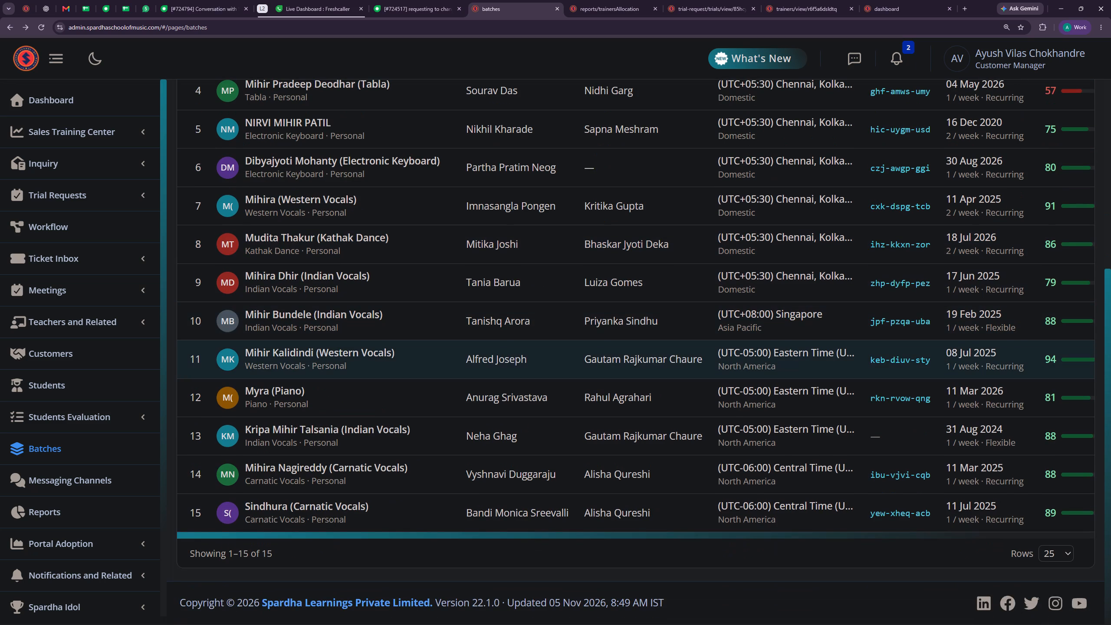
scroll(551, 356, "up", 4)
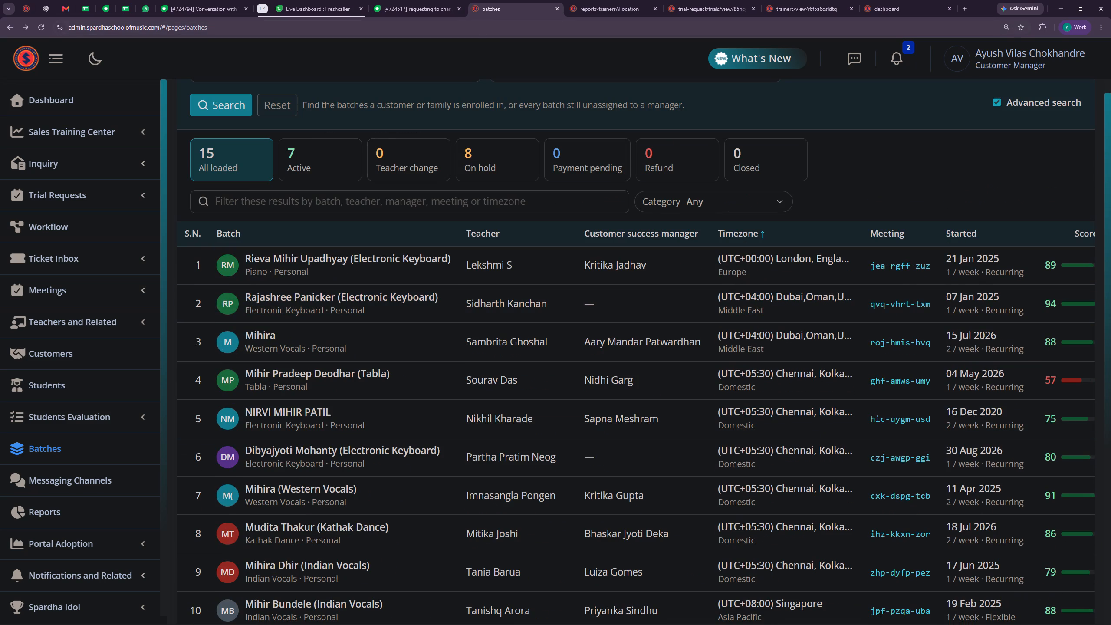
left_click_drag(555, 95, 545, 163)
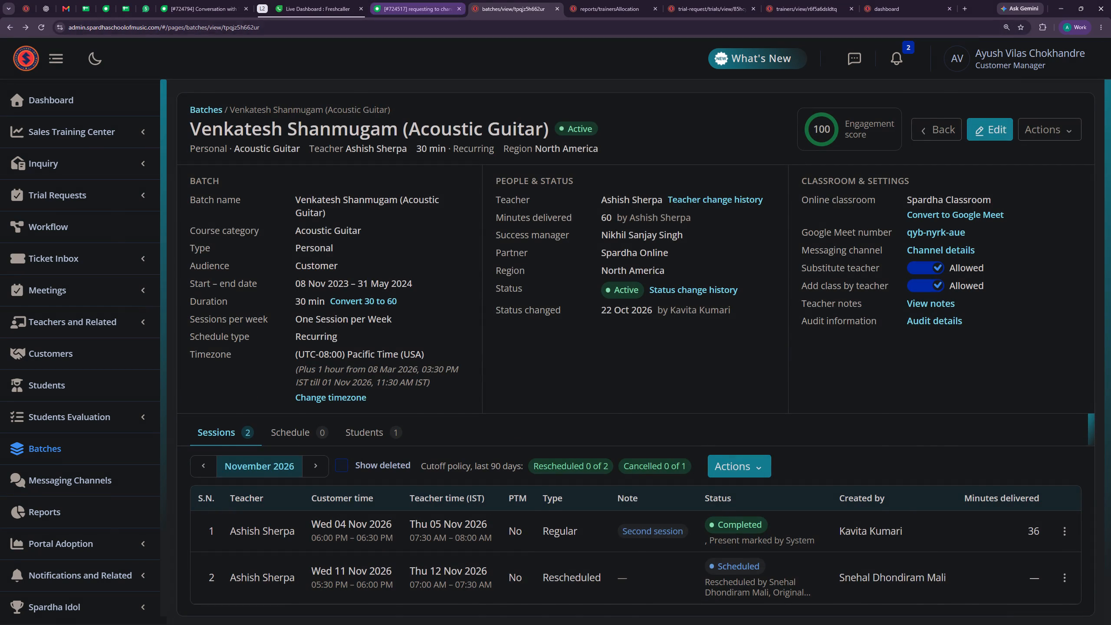
Set the status of ticket #724517 to Closed and save its properties.
left_click(419, 0)
scroll(408, 385, "down", 4)
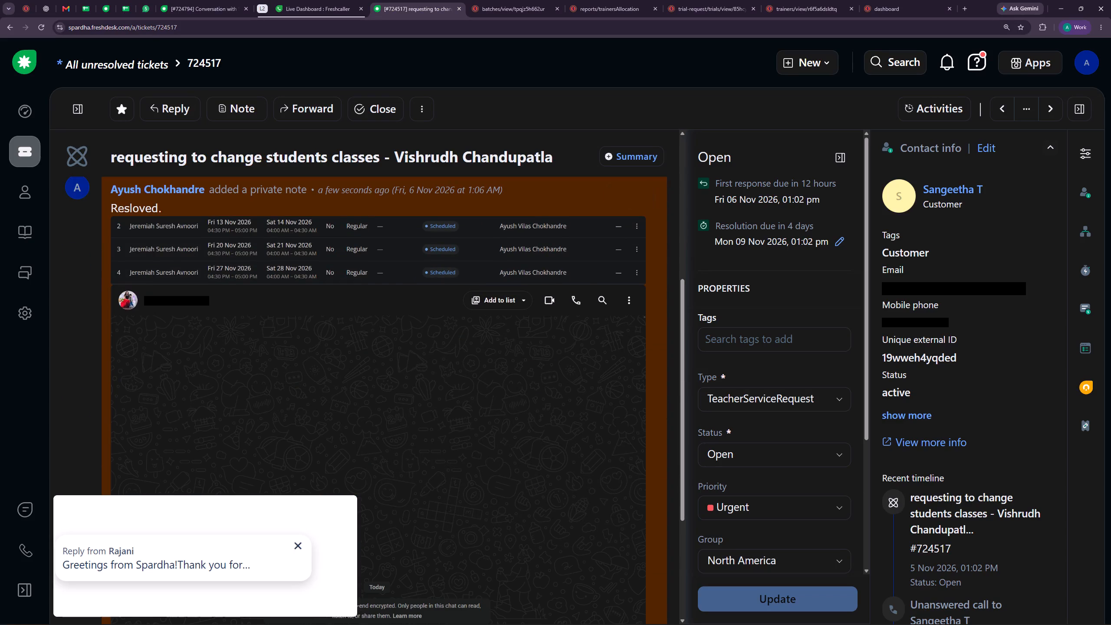
left_click_drag(300, 543, 296, 552)
scroll(506, 409, "up", 3)
left_click(598, 199)
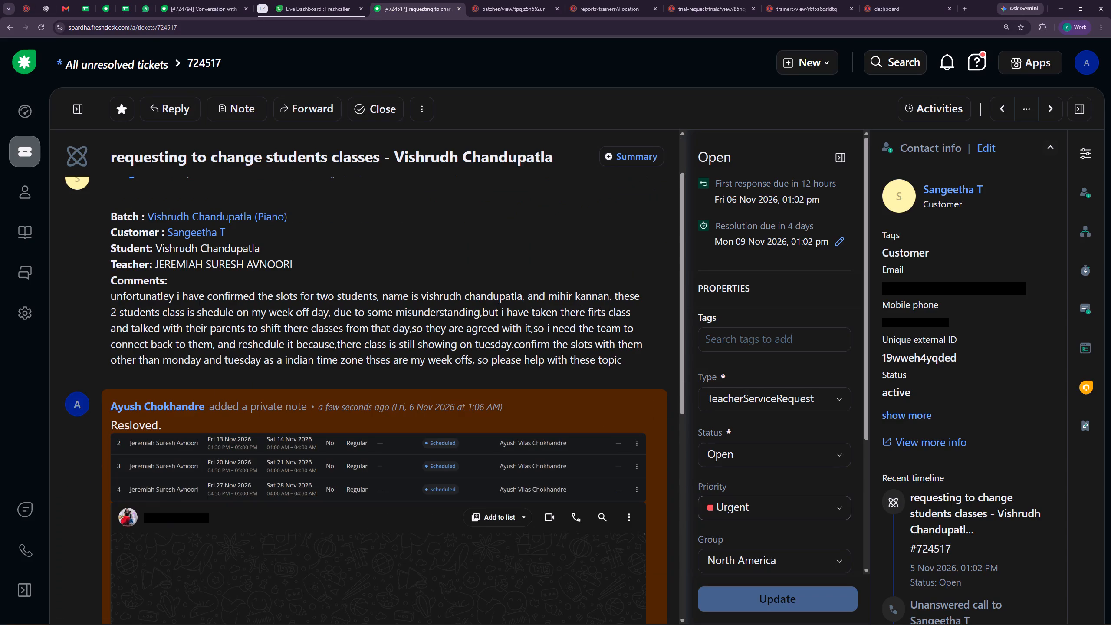
left_click(763, 464)
left_click_drag(759, 384, 759, 390)
left_click(774, 599)
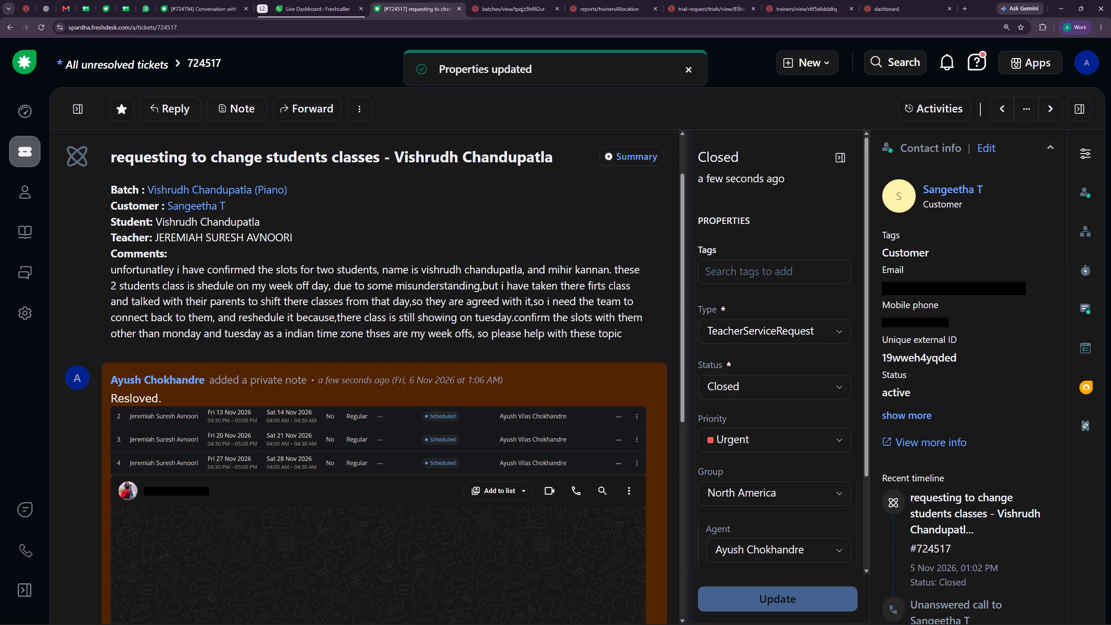
scroll(601, 265, "down", 5)
scroll(601, 265, "up", 5)
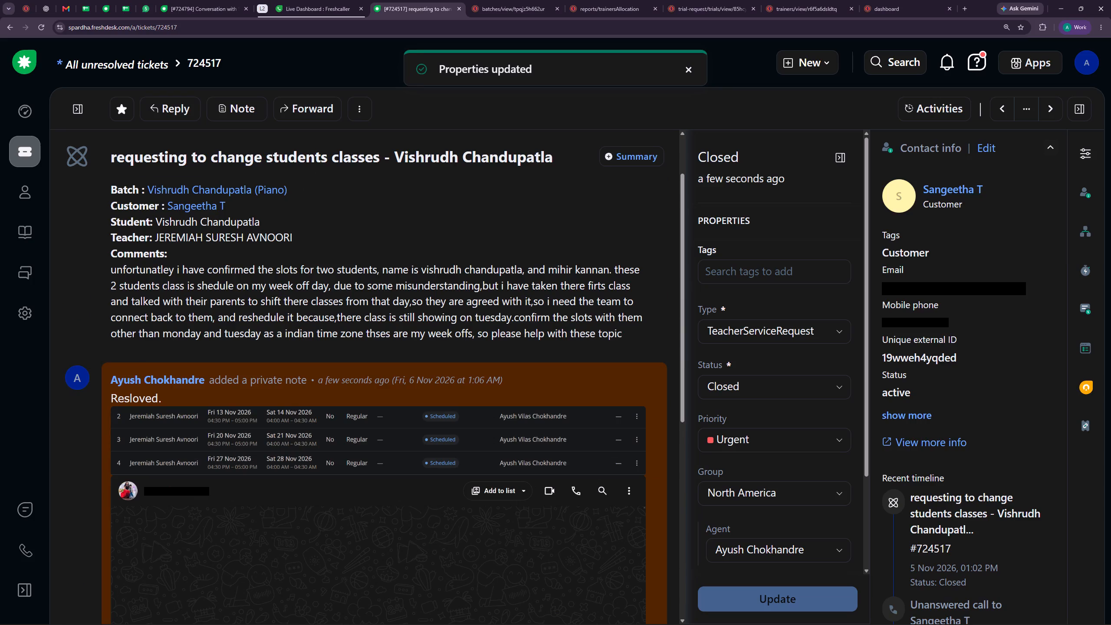
left_click(1003, 105)
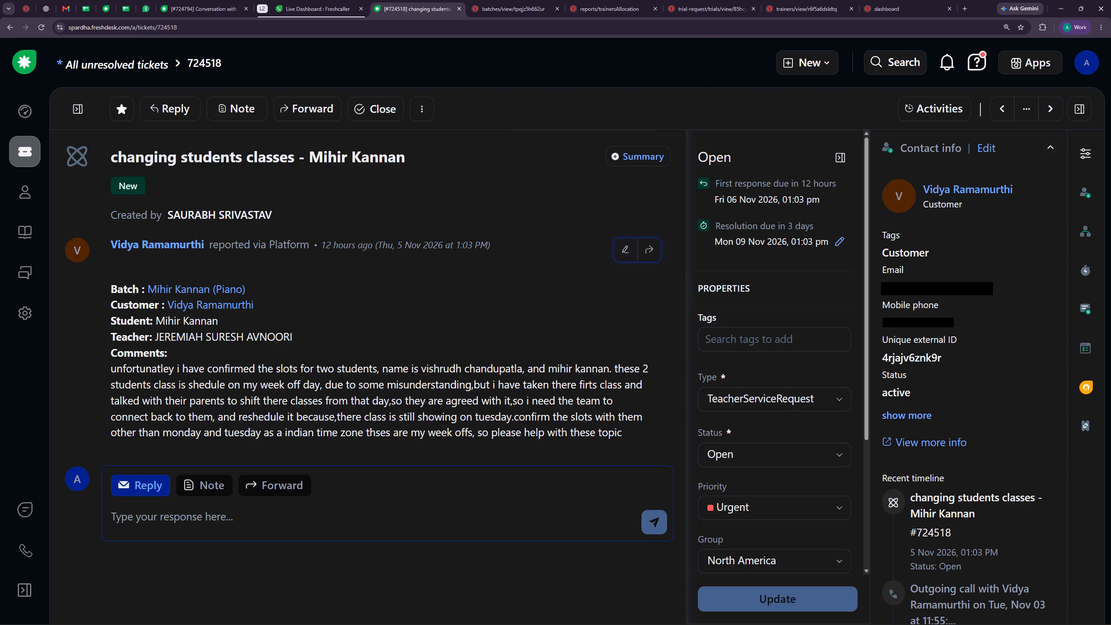
Find the second student's piano batch using the customer's mobile number as family unique number, open it and review its November 2026 sessions.
left_click_drag(962, 317, 895, 319)
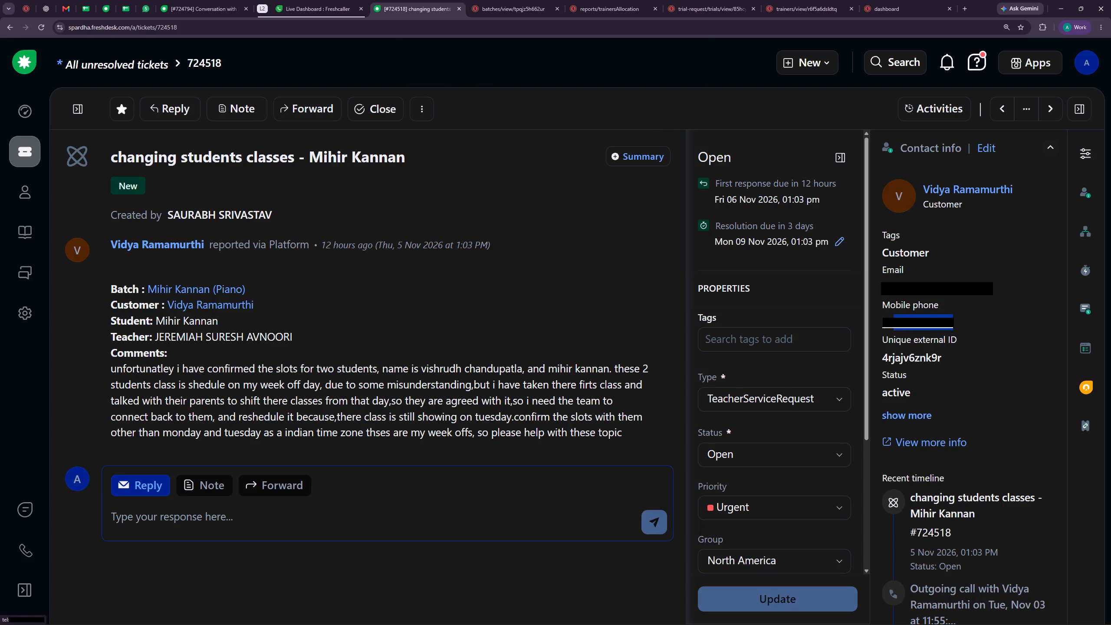
key("ctrl+c")
left_click(509, 3, "ctrl")
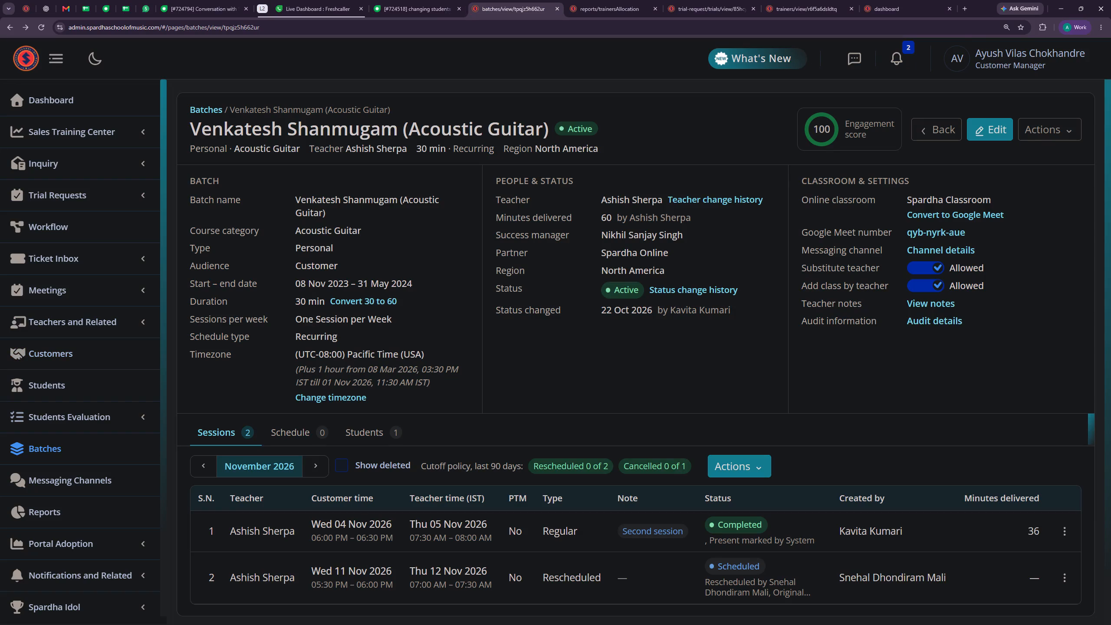
left_click(73, 448)
left_click(604, 166)
key("ctrl+v")
left_click(224, 203)
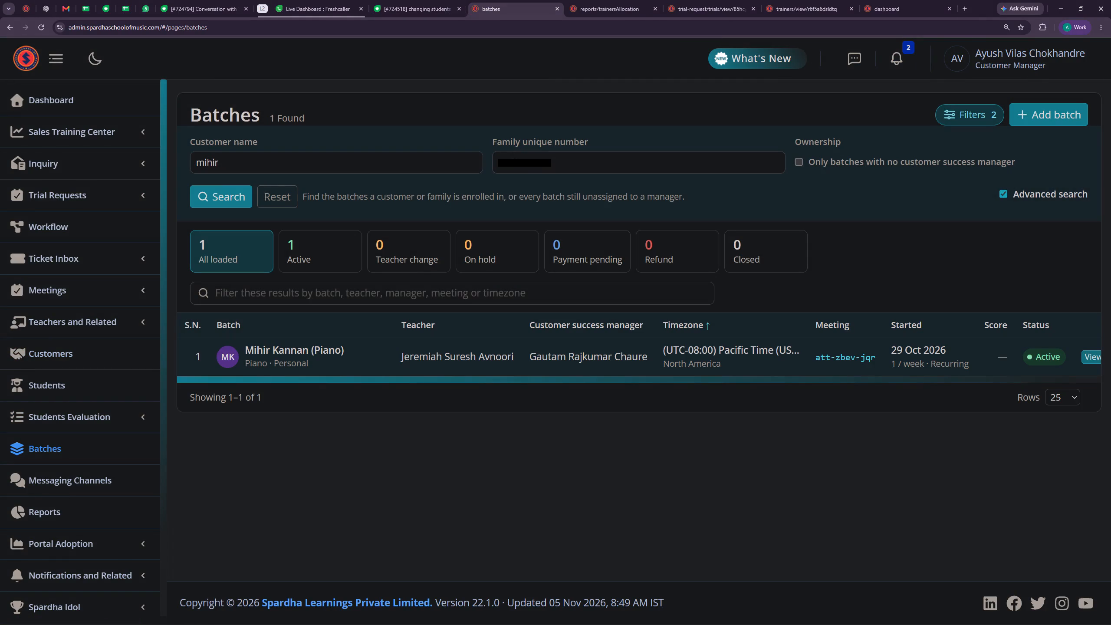
left_click(1093, 358)
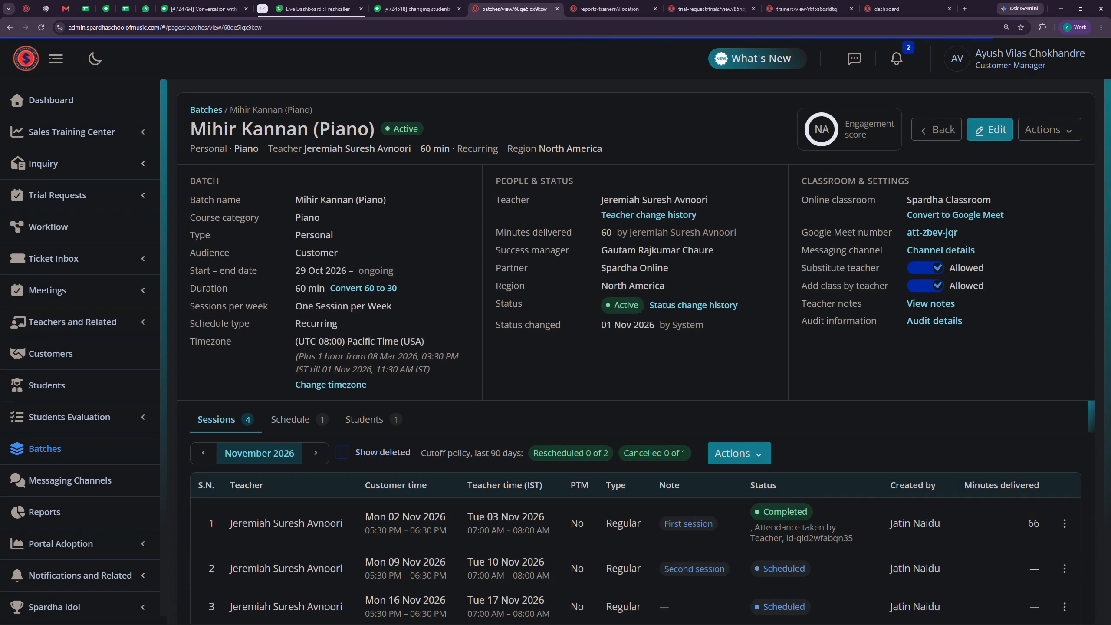
scroll(560, 340, "down", 1)
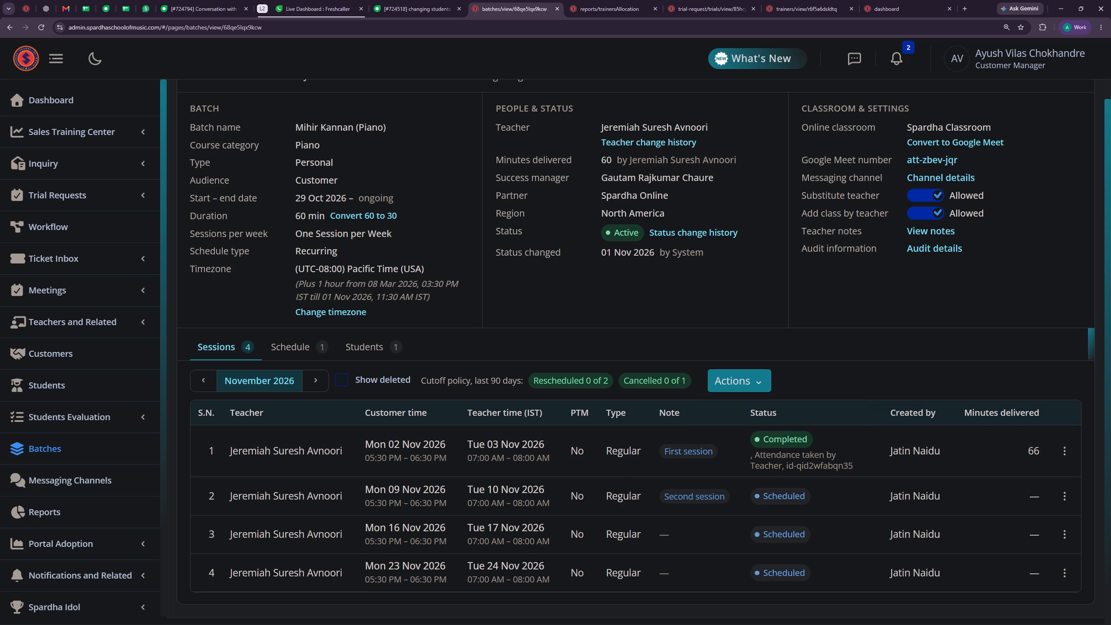
Check the teacher's available slots for this piano batch starting from Mon, 09 Nov, 2026, and close the slot results.
left_click(719, 386)
left_click(700, 461)
left_click(520, 328)
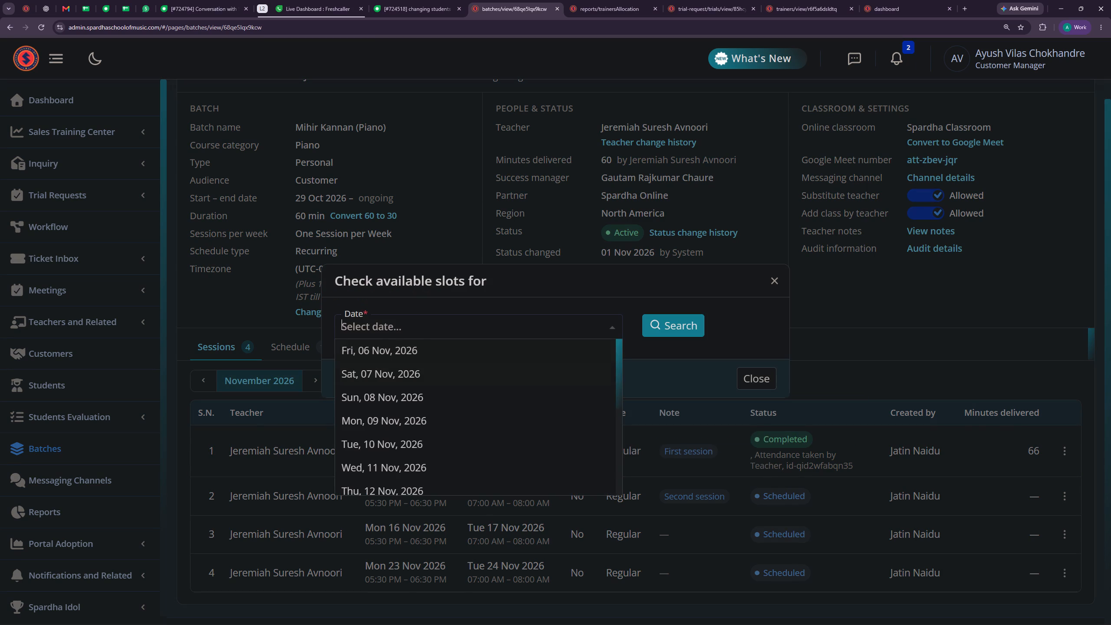
left_click(391, 420)
left_click(691, 323)
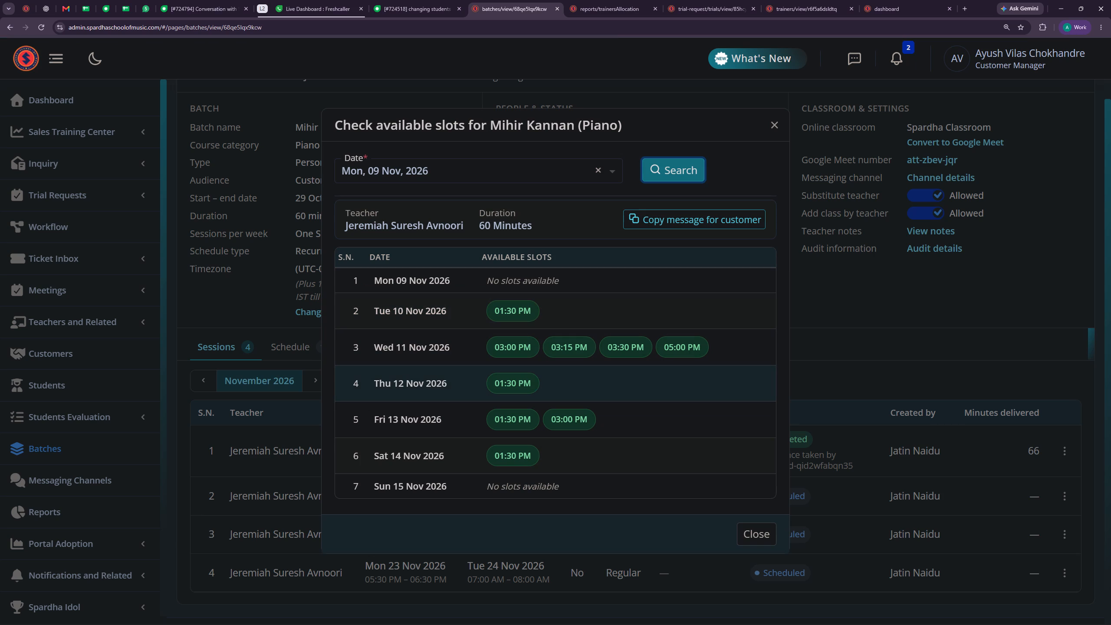
left_click(777, 128)
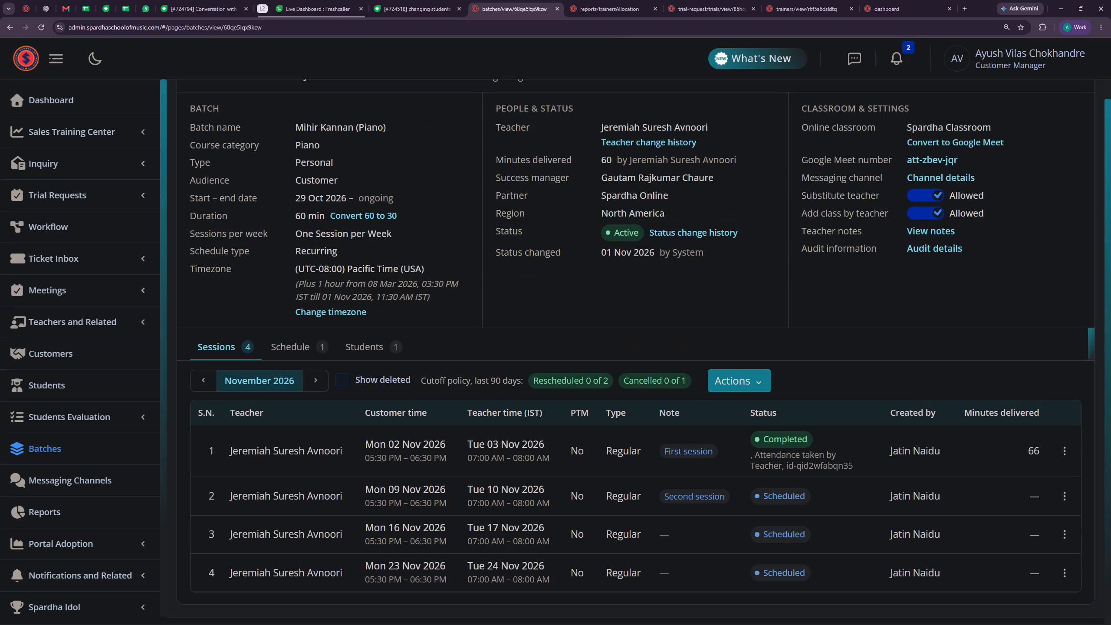
left_click(404, 0)
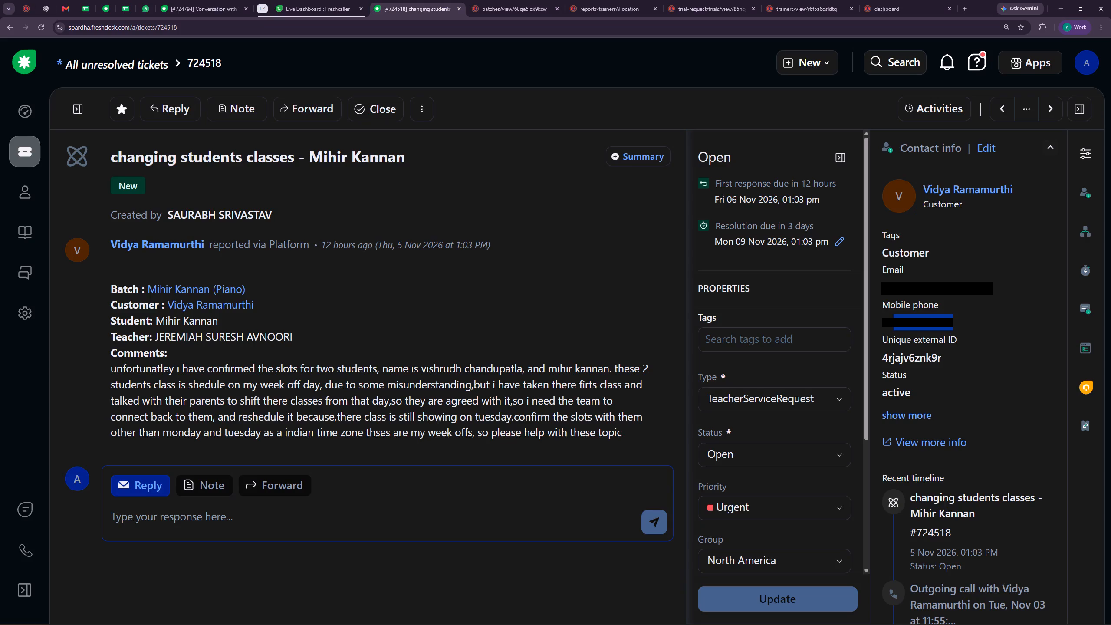
left_click(999, 340)
left_click_drag(962, 325, 885, 325)
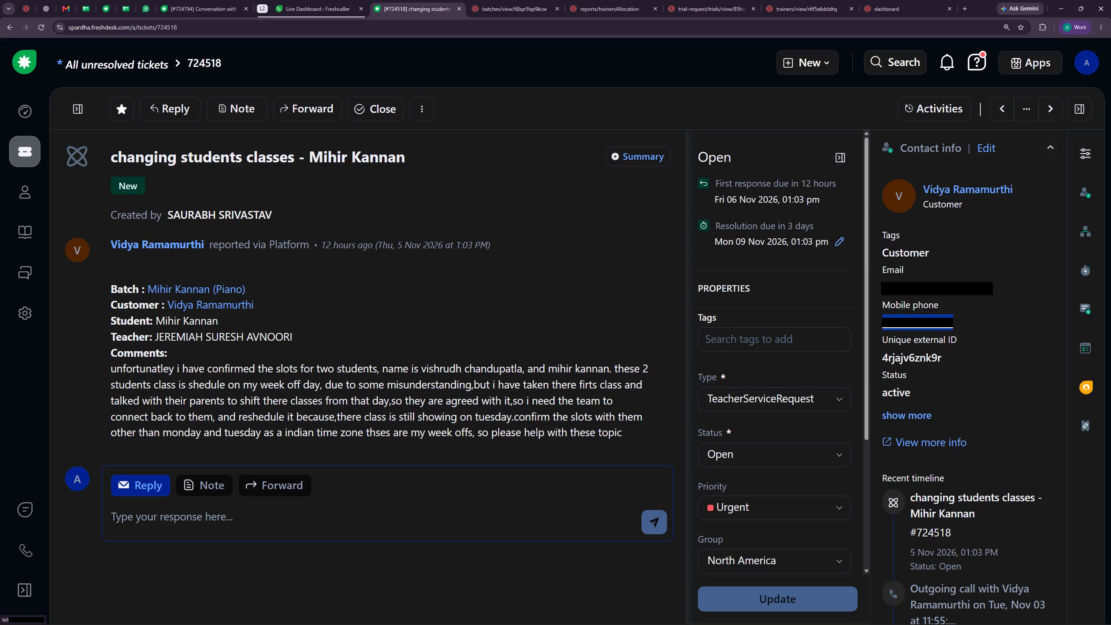
key("ctrl+c")
left_click(233, 0)
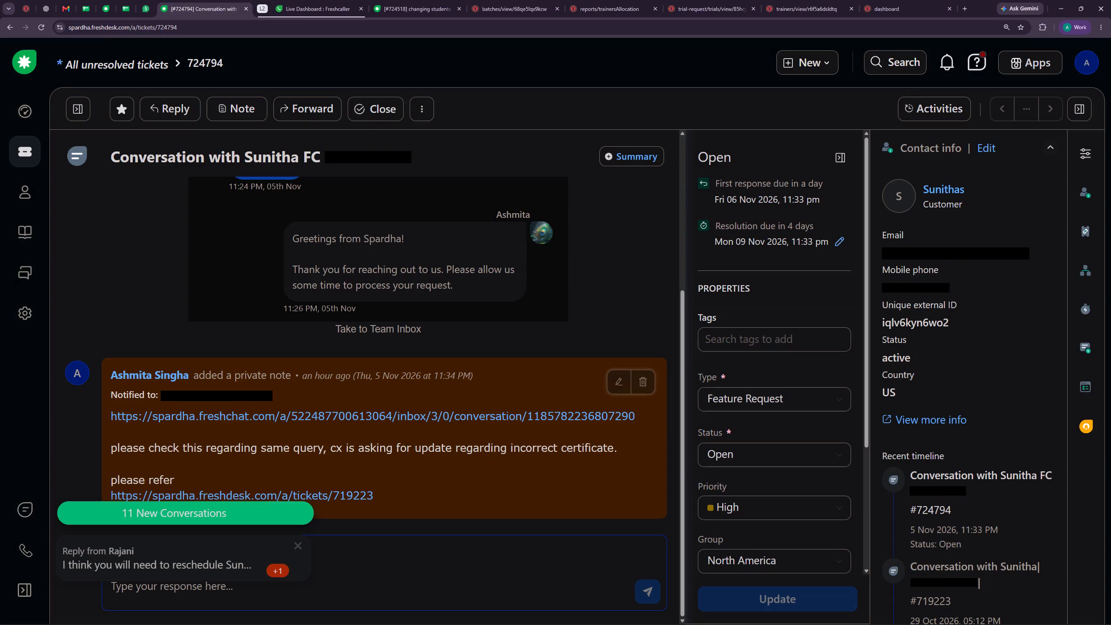
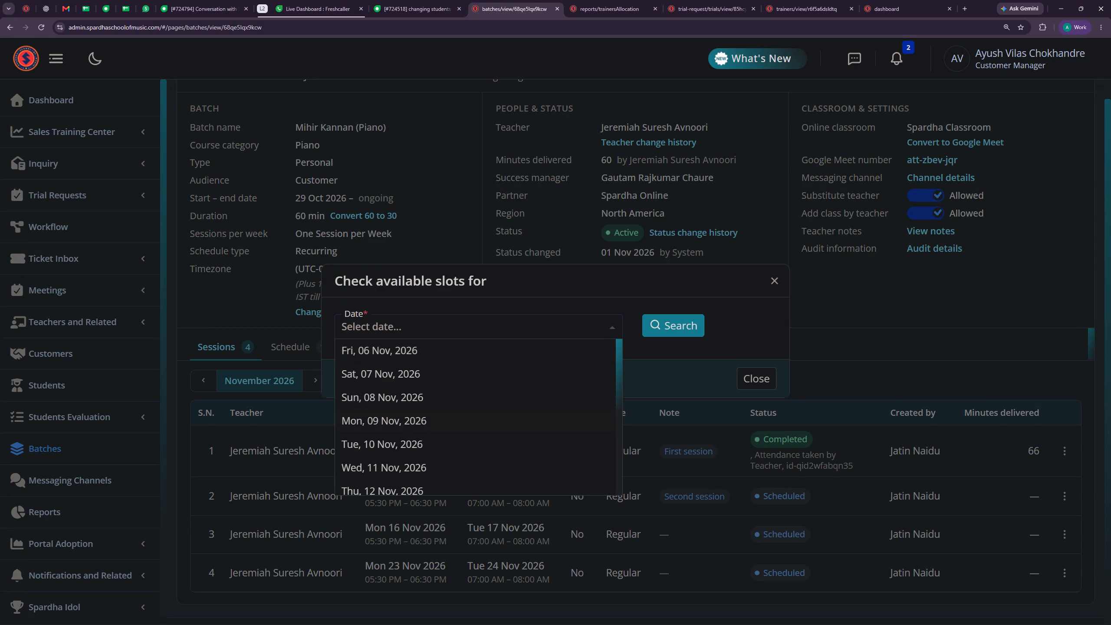
Search the teacher's available slots for the piano batch starting from Mon, 09 Nov, 2026.
left_click(398, 421)
left_click(696, 320)
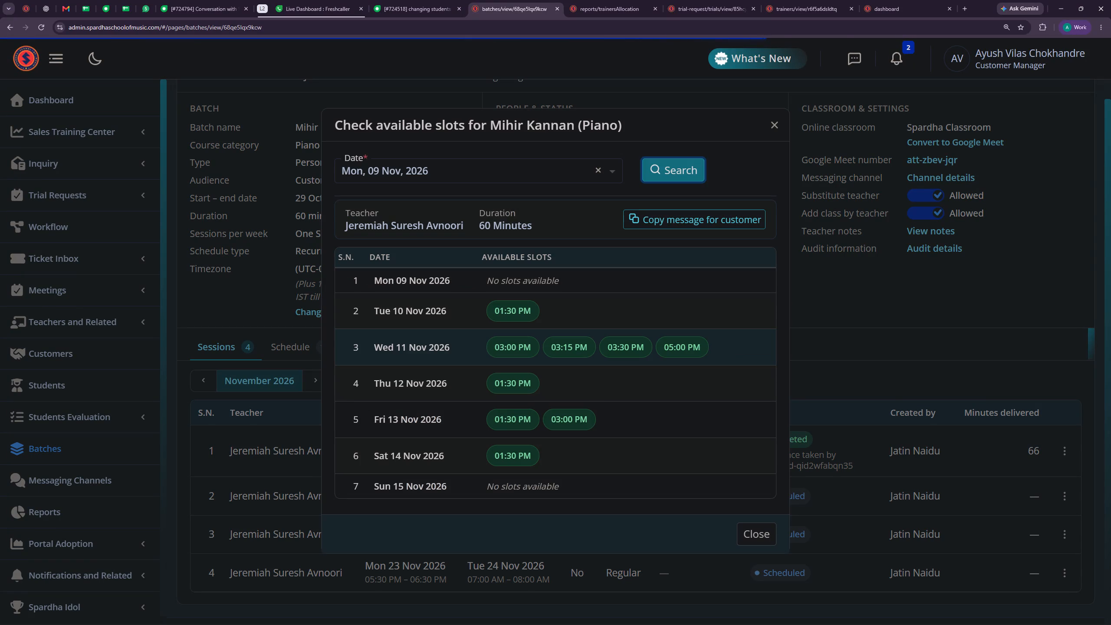
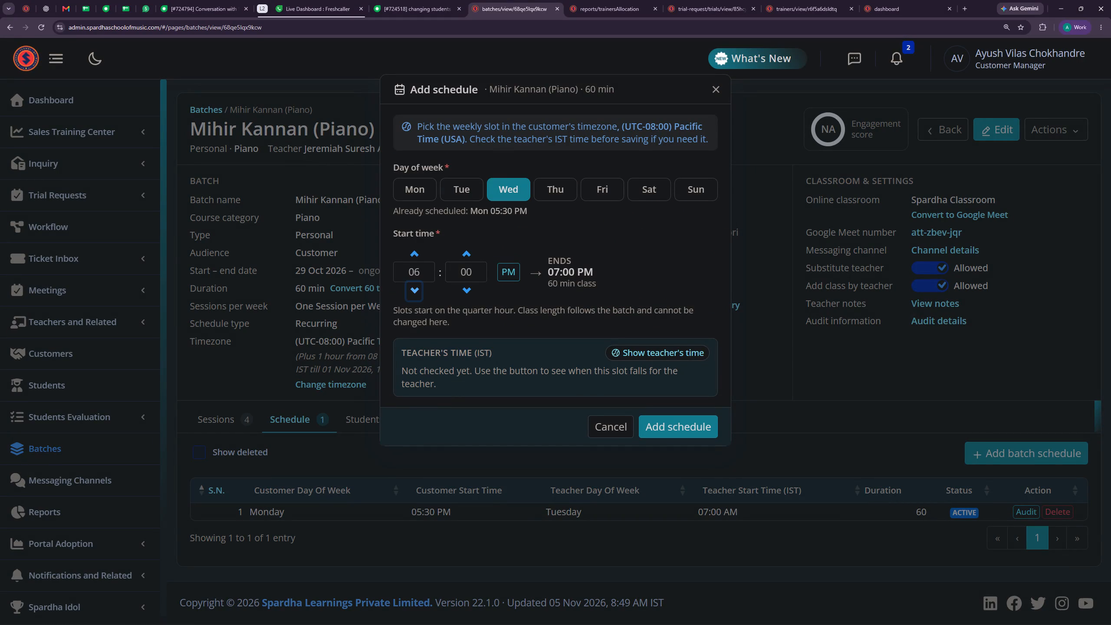
Add a weekly Wednesday 05:00 PM slot, in the customer's timezone, to the second student's piano batch schedule.
left_click(415, 287)
left_click(649, 435)
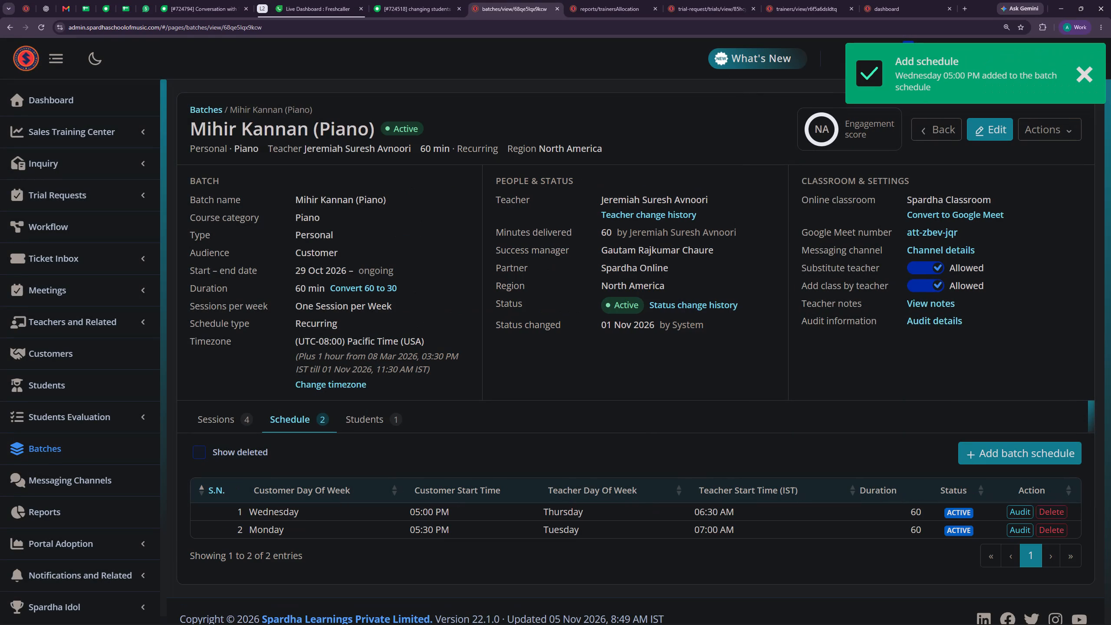
Delete the Wednesday 05:00 PM entry from the batch schedule.
left_click(1045, 514)
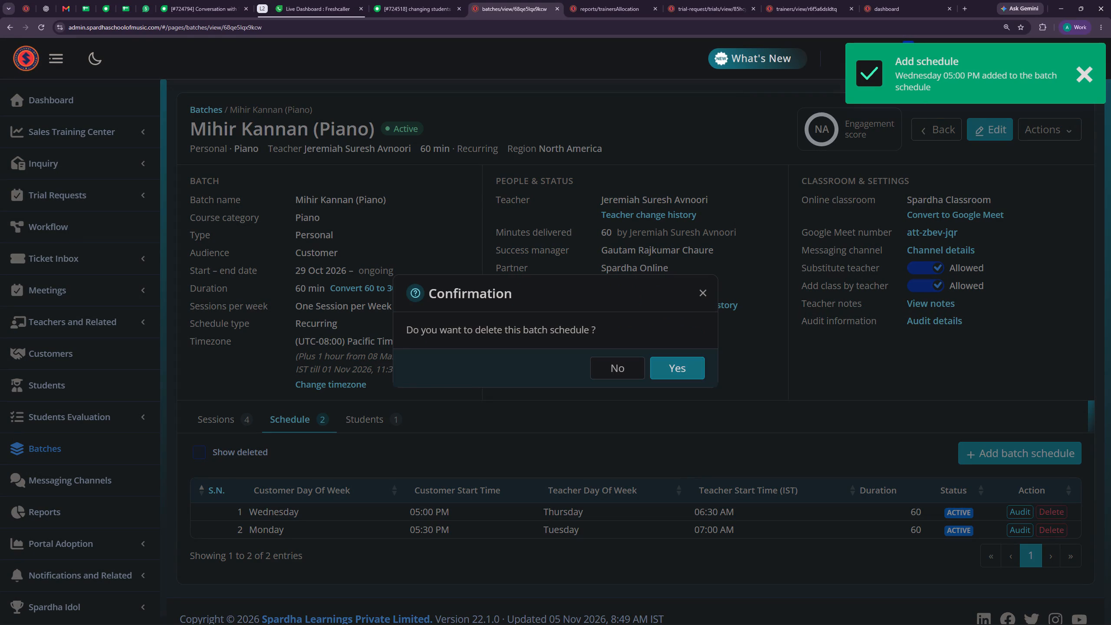
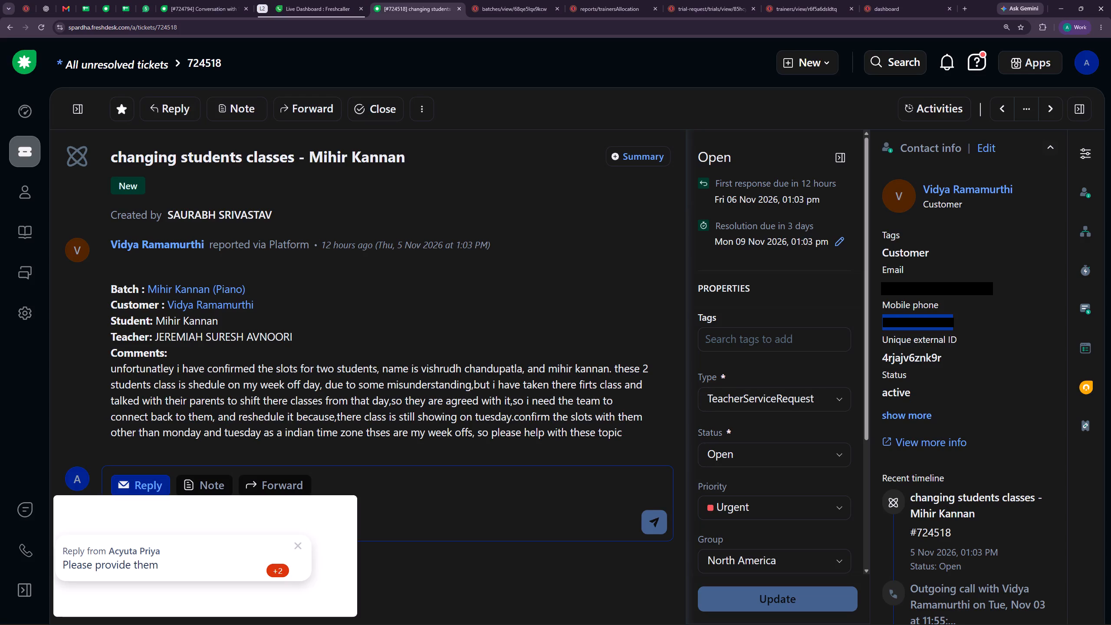
Start a private note on ticket #724518 and paste the copied chat screenshot into it.
left_click(296, 539)
left_click(202, 487)
key("ctrl+v")
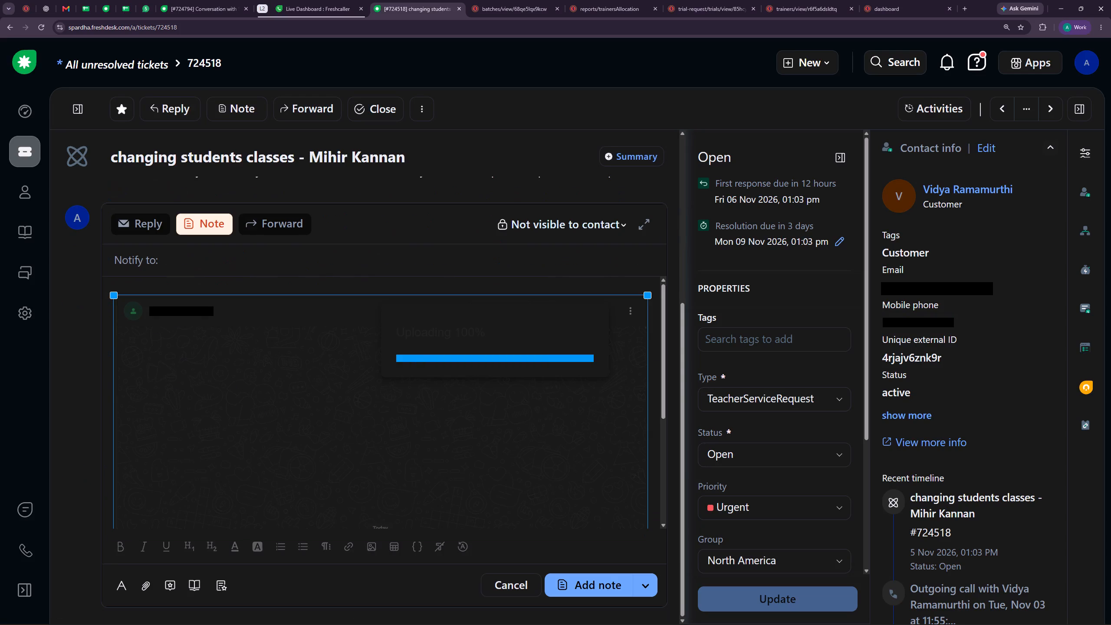
left_click(735, 458)
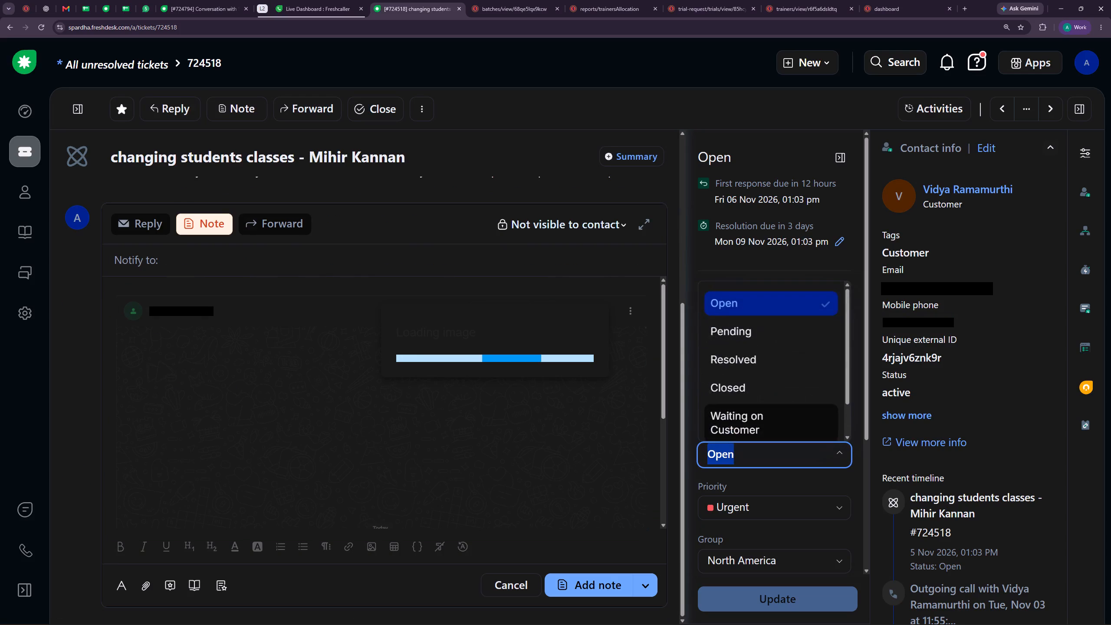
left_click(749, 431)
left_click(767, 598)
Write "Awaiting response." above the pasted screenshot and add the private note to the ticket.
left_click(154, 286)
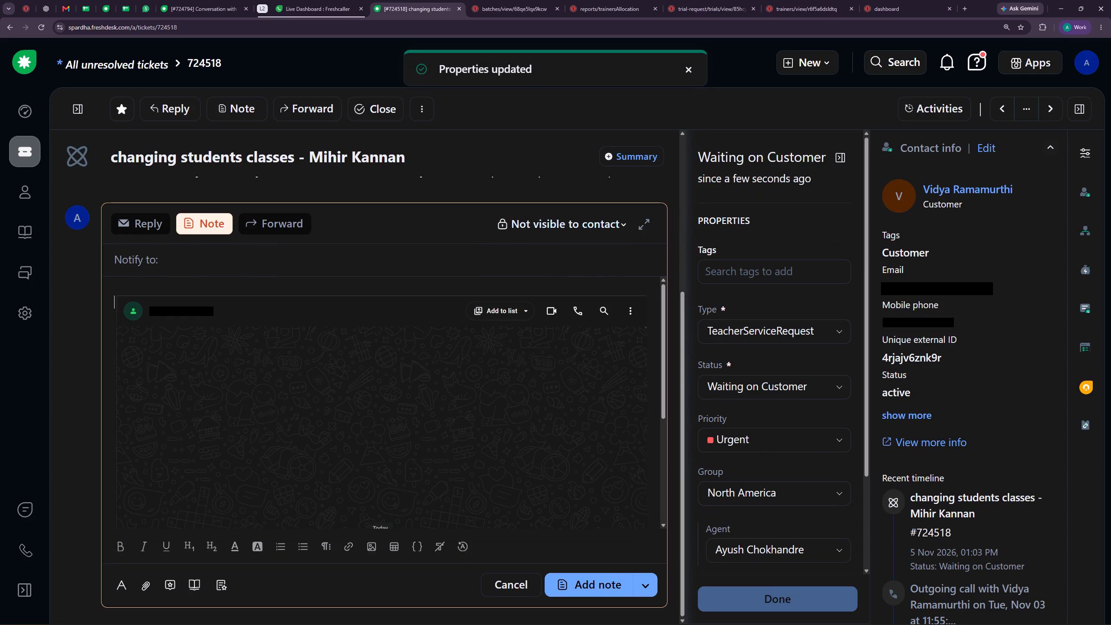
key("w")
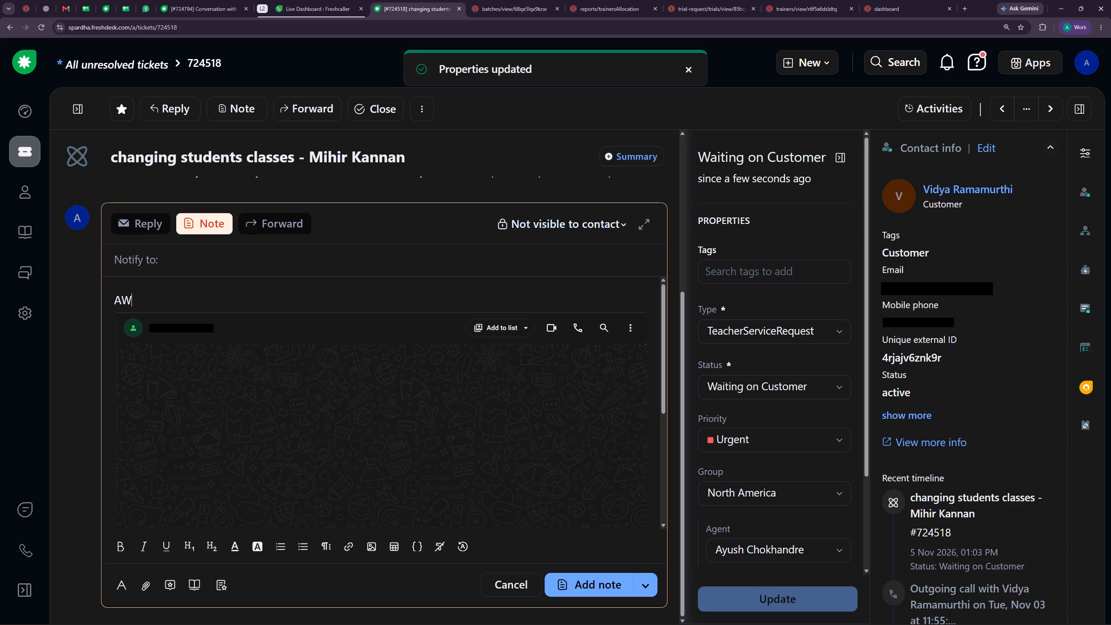
key("BackSpace")
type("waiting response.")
scroll(521, 323, "down", 6)
left_click(598, 584)
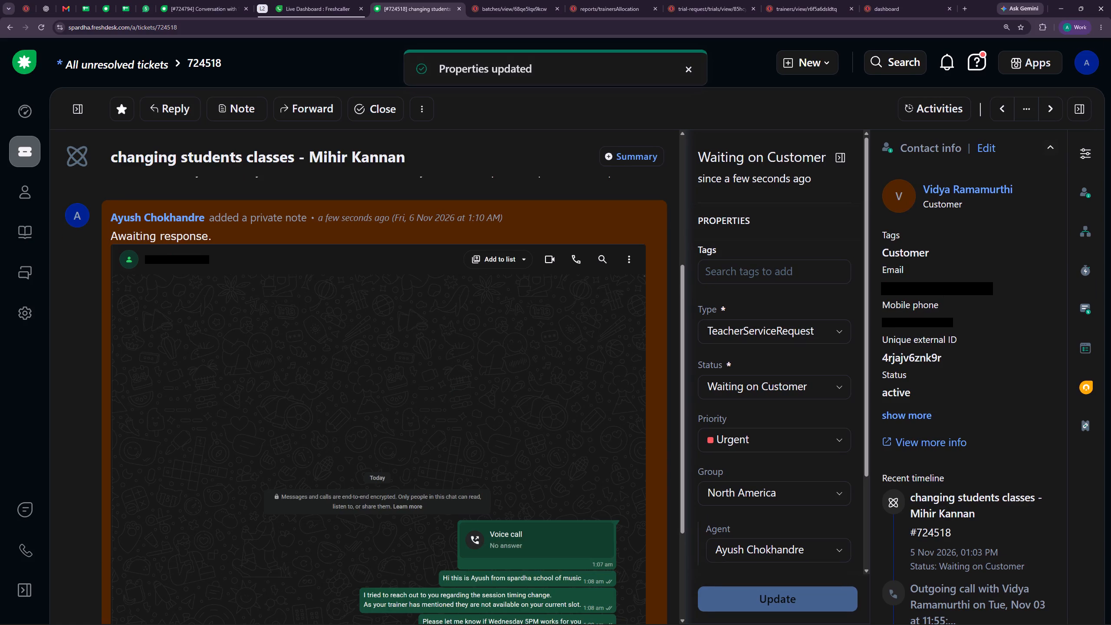
left_click(1006, 107)
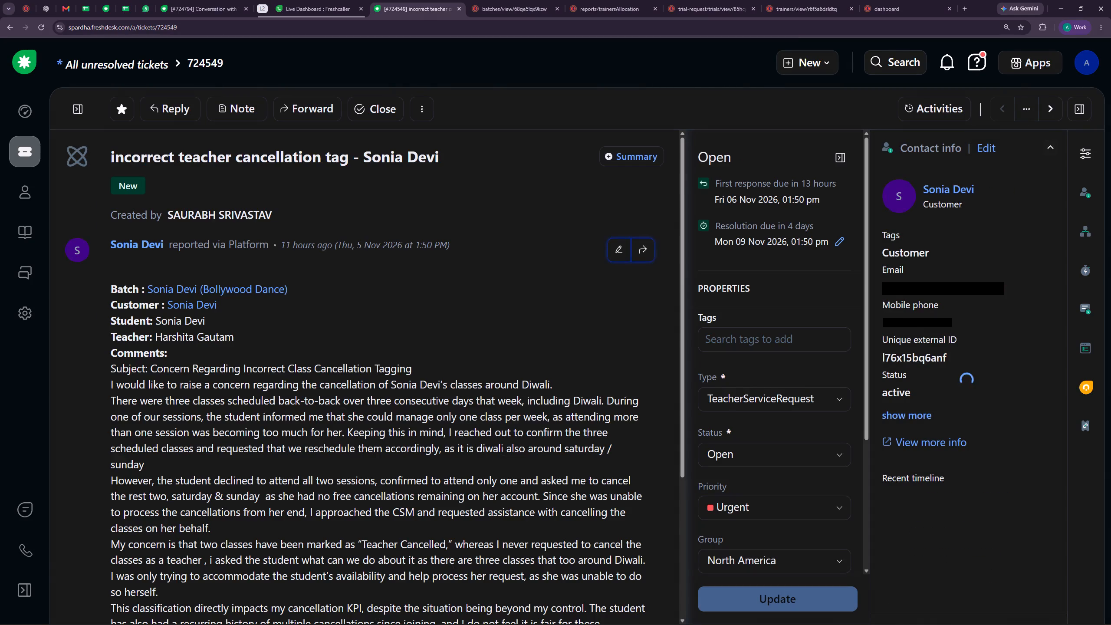
scroll(358, 354, "down", 1)
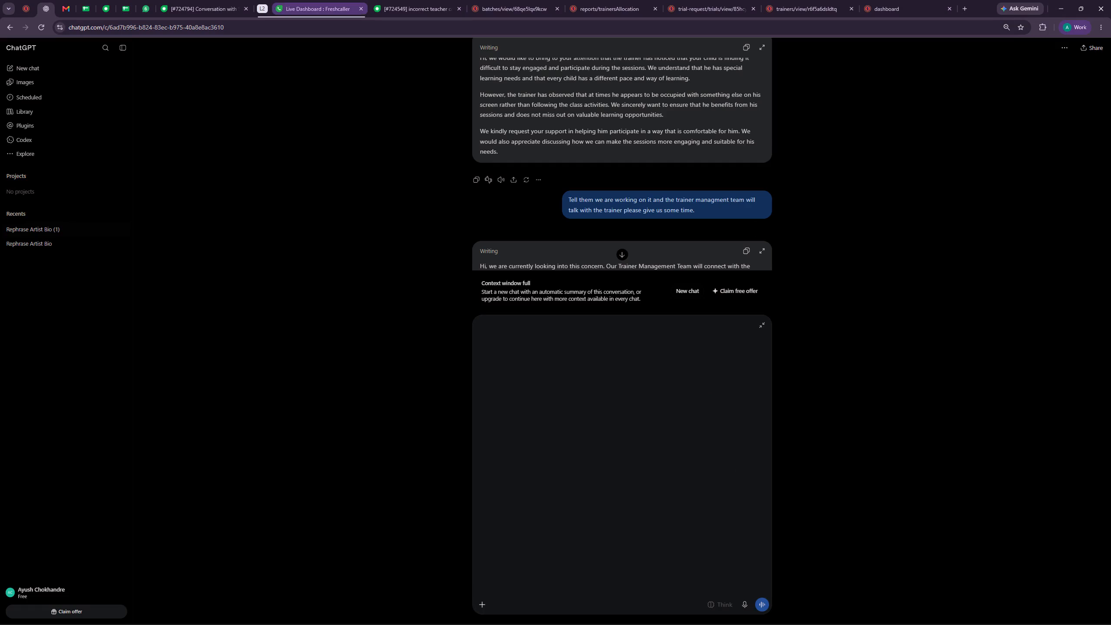
left_click(316, 0)
left_click(394, 0)
left_click(391, 568)
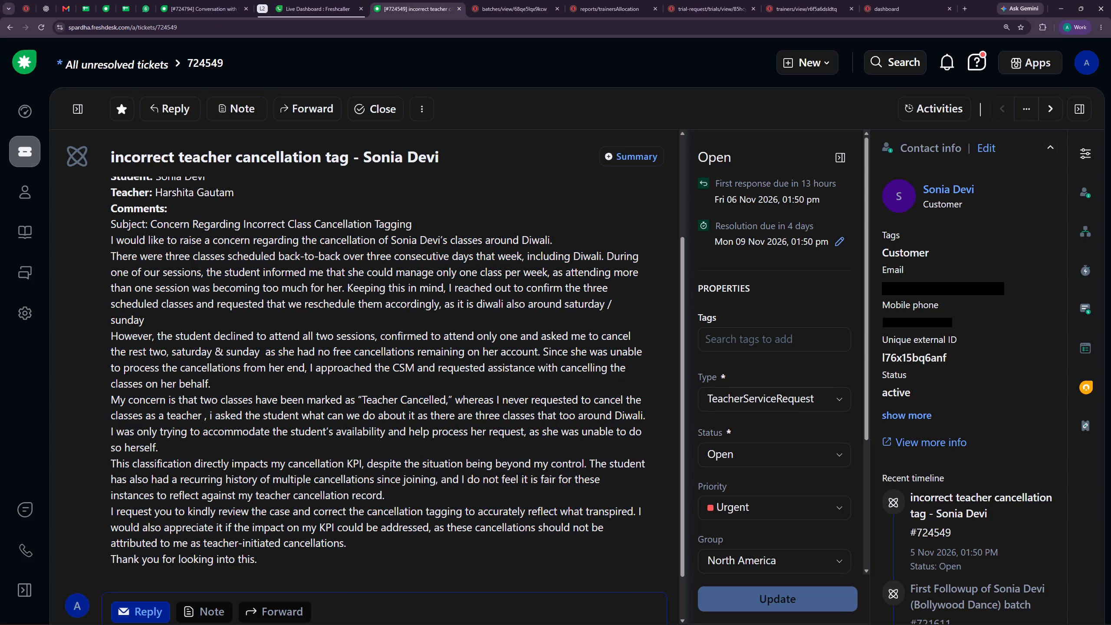
left_click_drag(956, 323, 904, 323)
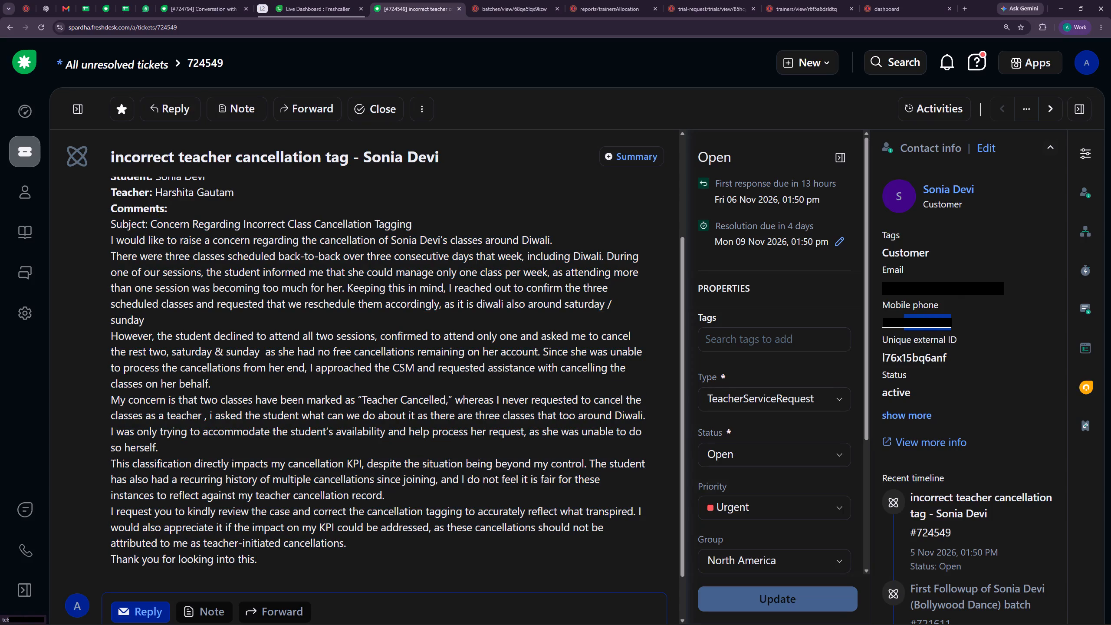
left_click_drag(904, 323, 893, 323)
key("ctrl+c")
left_click(480, 0)
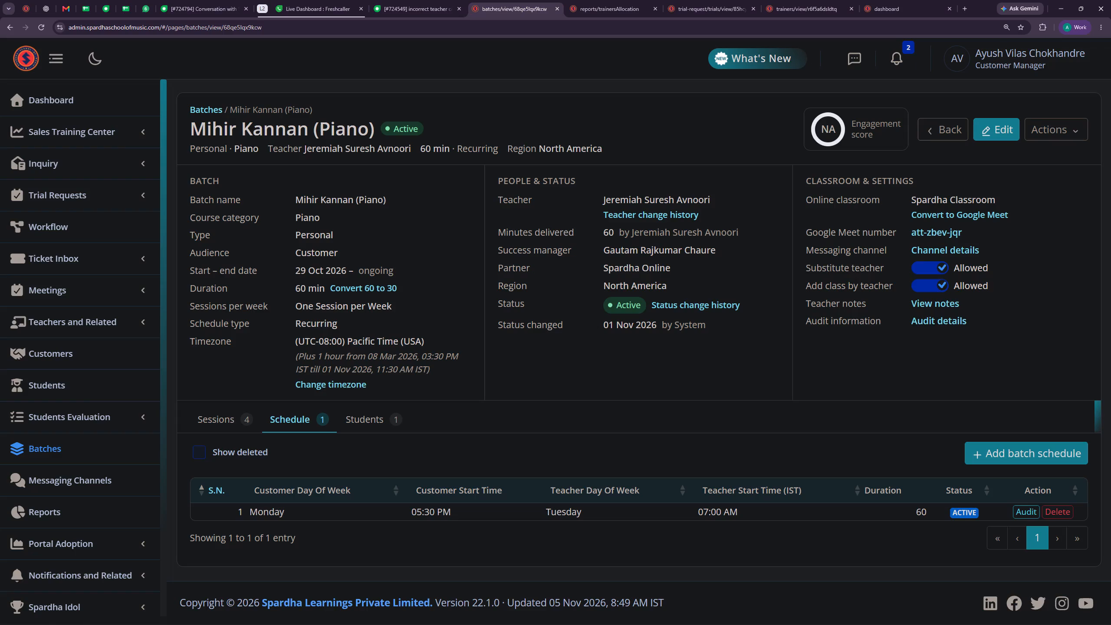
left_click(46, 457)
left_click_drag(597, 169, 458, 169)
key("ctrl+v")
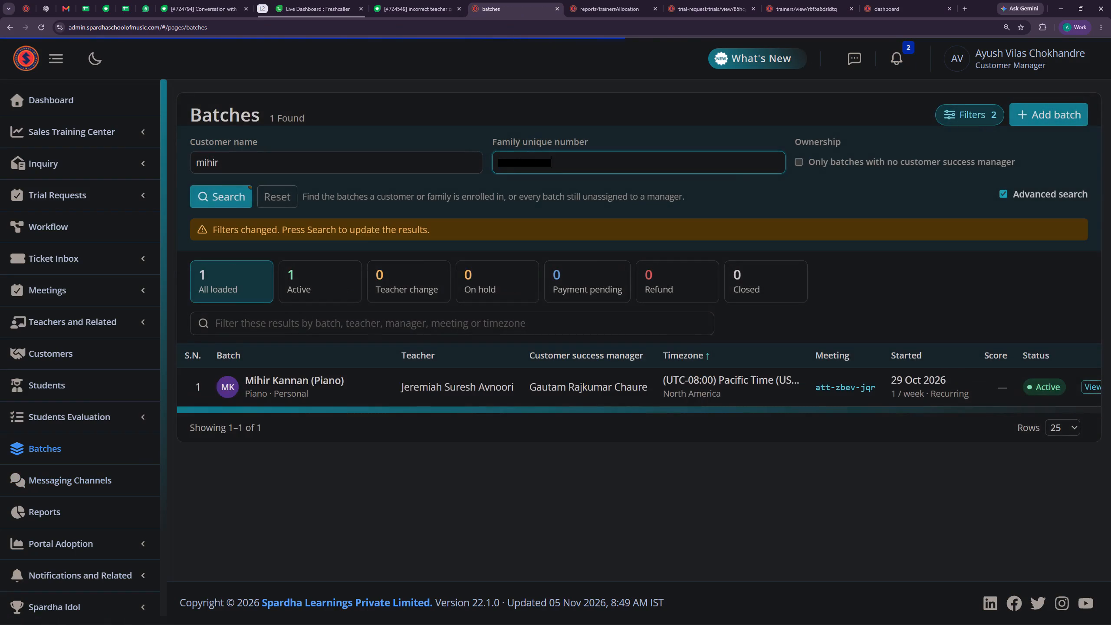
left_click(239, 198)
left_click(1091, 350)
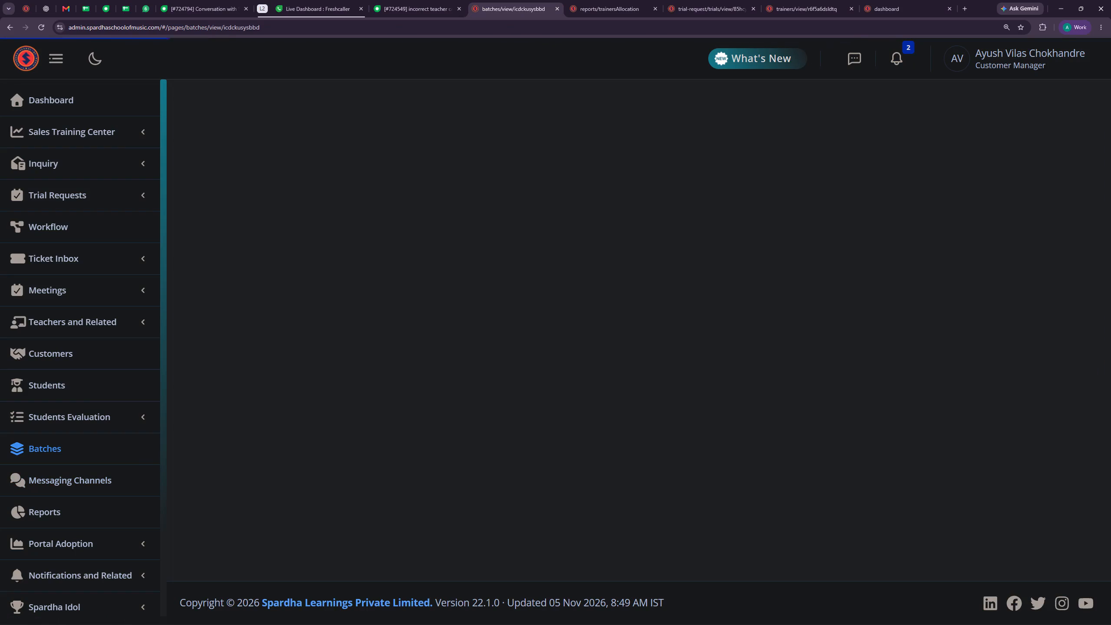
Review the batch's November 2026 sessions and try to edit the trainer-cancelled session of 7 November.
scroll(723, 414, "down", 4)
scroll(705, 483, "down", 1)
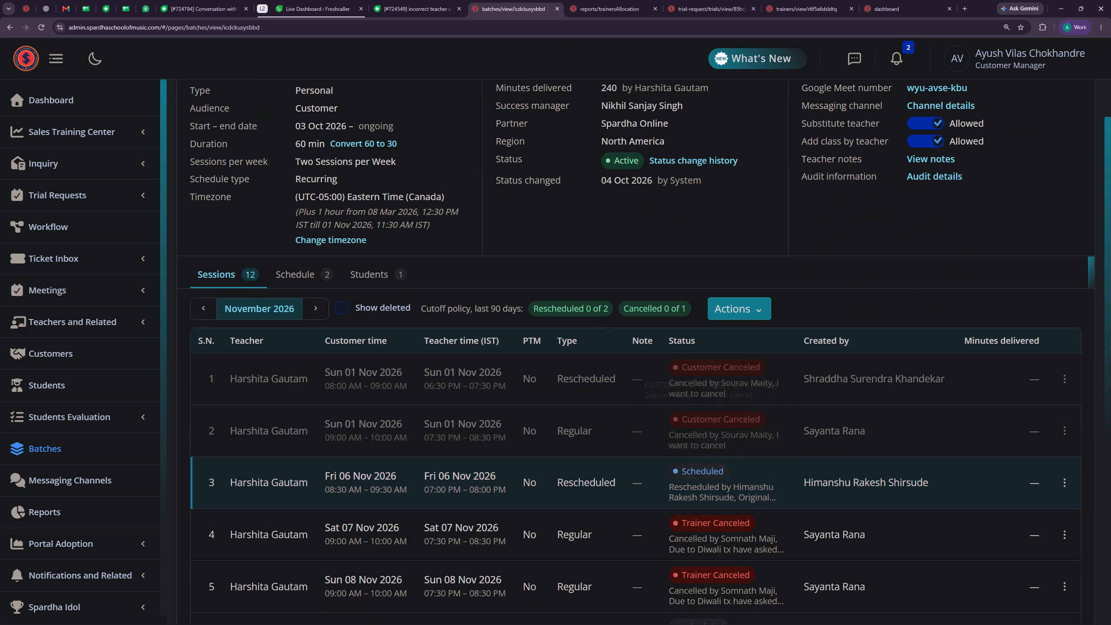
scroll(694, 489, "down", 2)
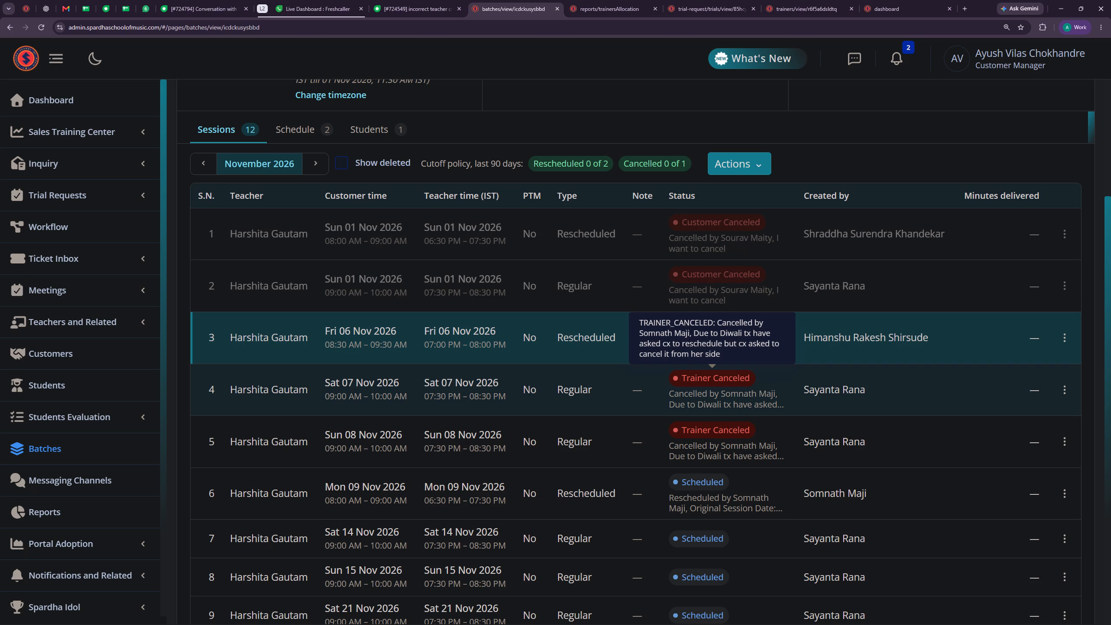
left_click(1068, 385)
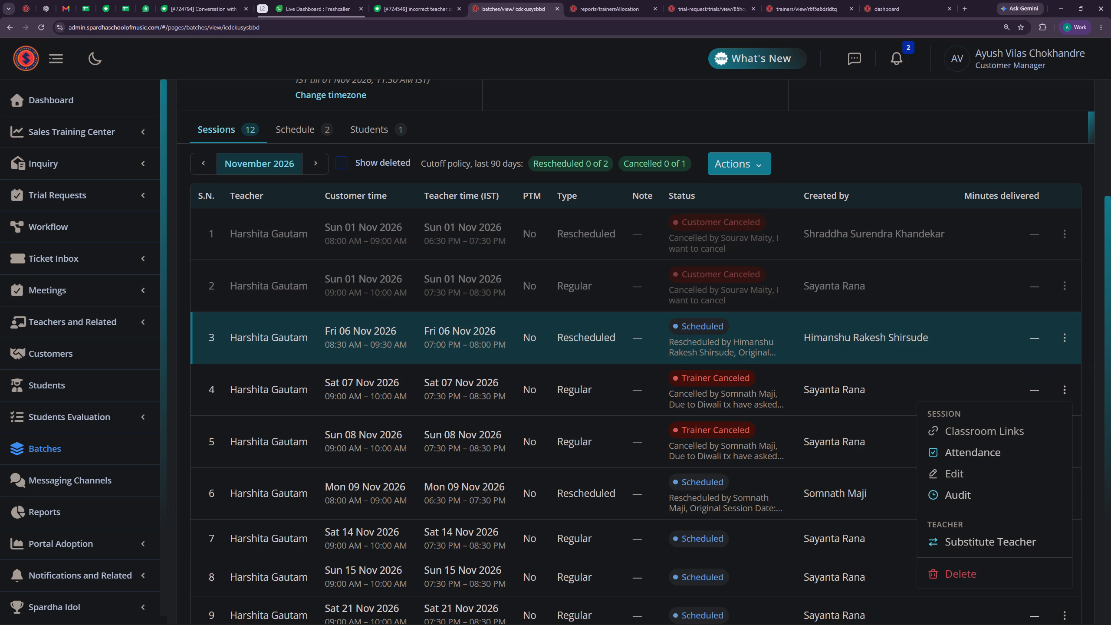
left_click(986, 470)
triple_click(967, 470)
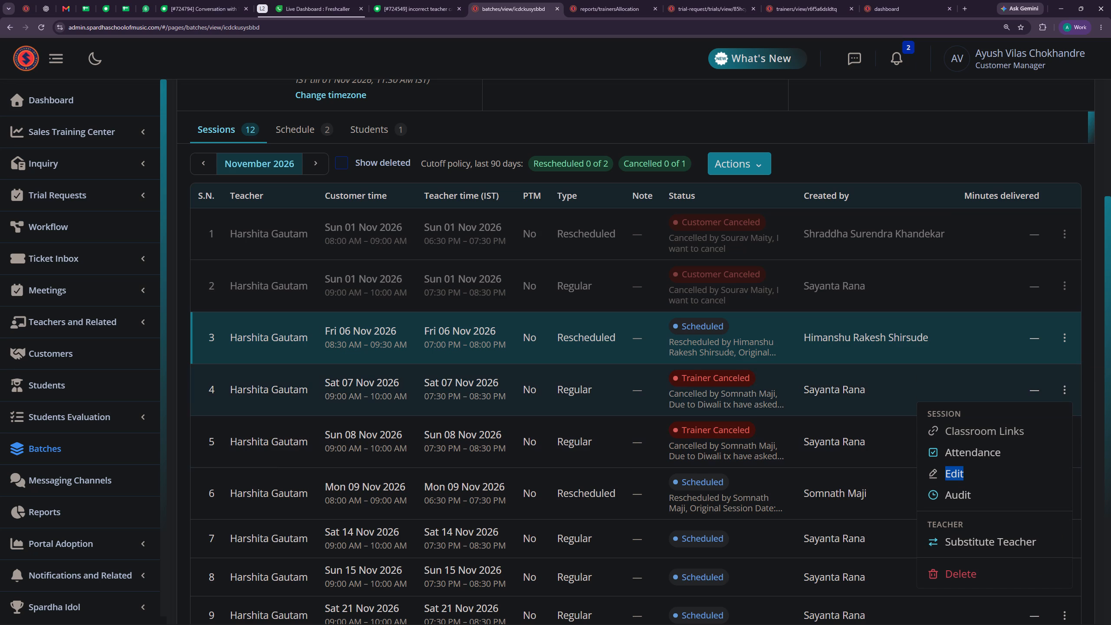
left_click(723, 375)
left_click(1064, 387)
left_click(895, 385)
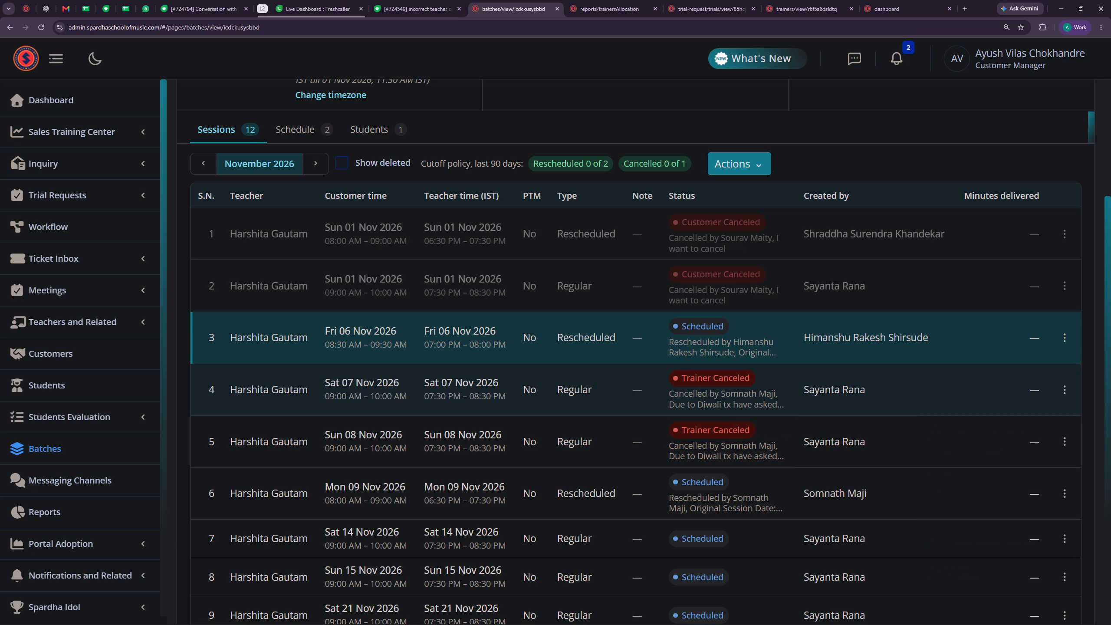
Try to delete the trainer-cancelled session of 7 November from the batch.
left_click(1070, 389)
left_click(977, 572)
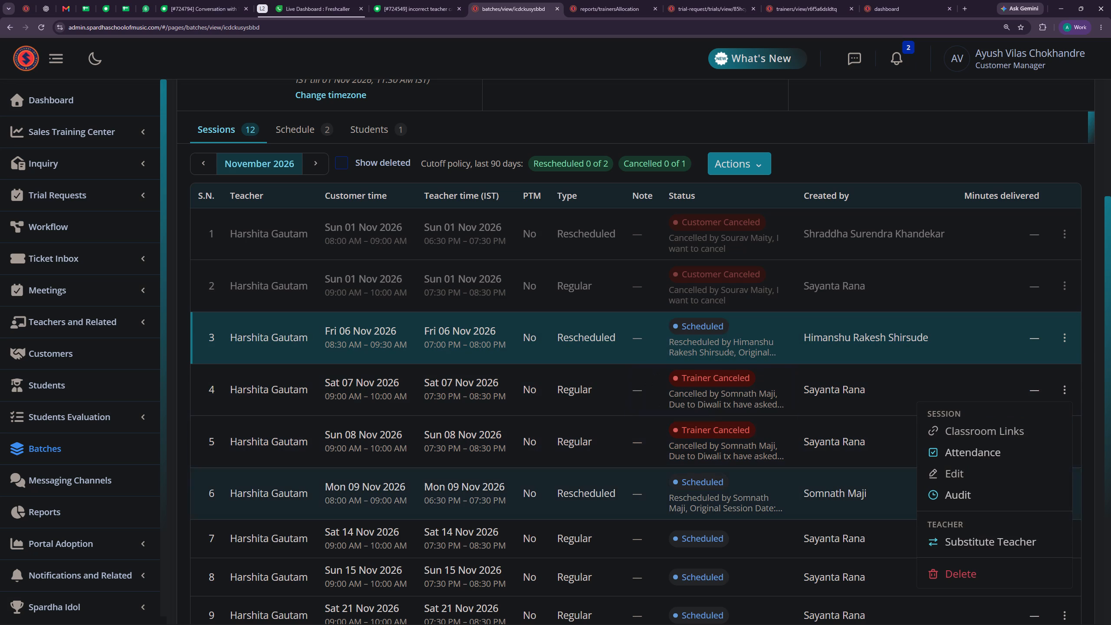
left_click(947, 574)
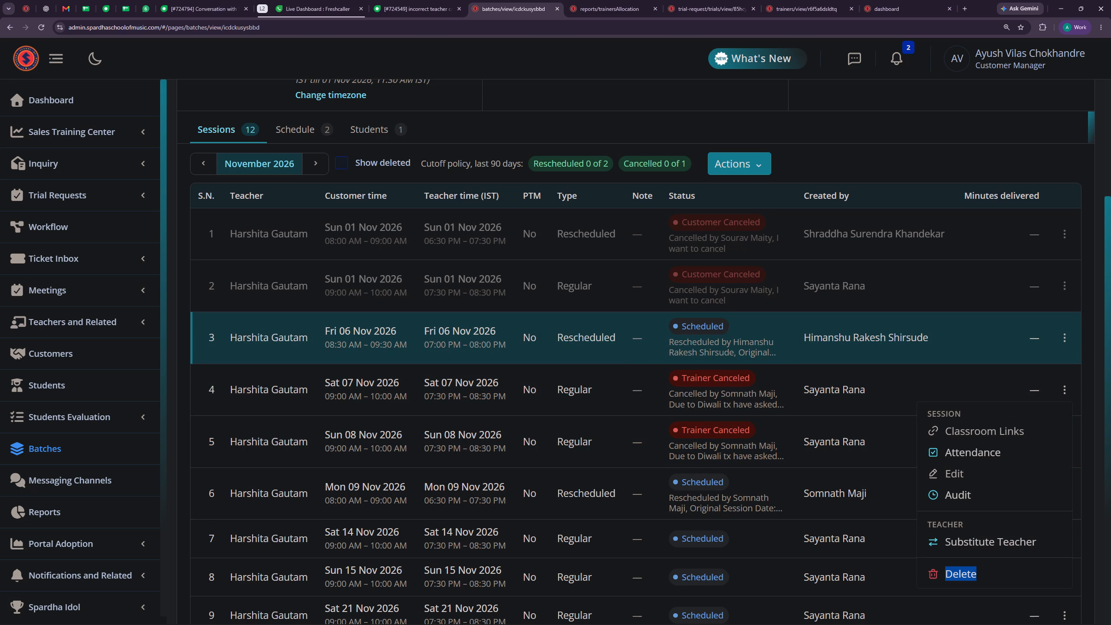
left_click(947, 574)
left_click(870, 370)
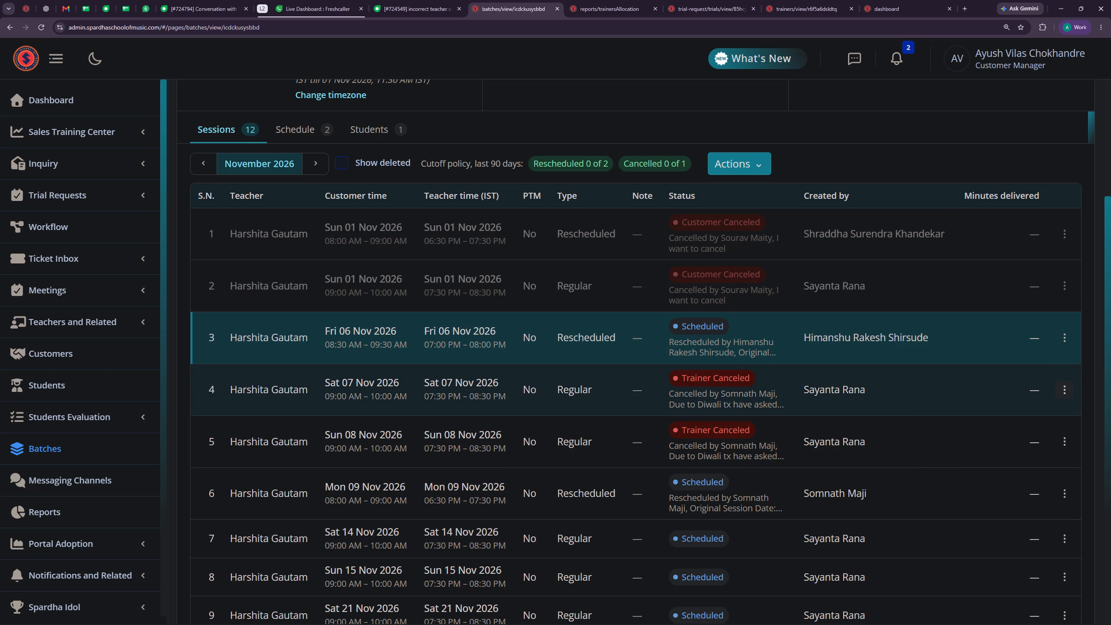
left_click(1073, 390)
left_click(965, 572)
Open the list of available substitute teachers for the 7 November session and close it without assigning anyone.
left_click(965, 543)
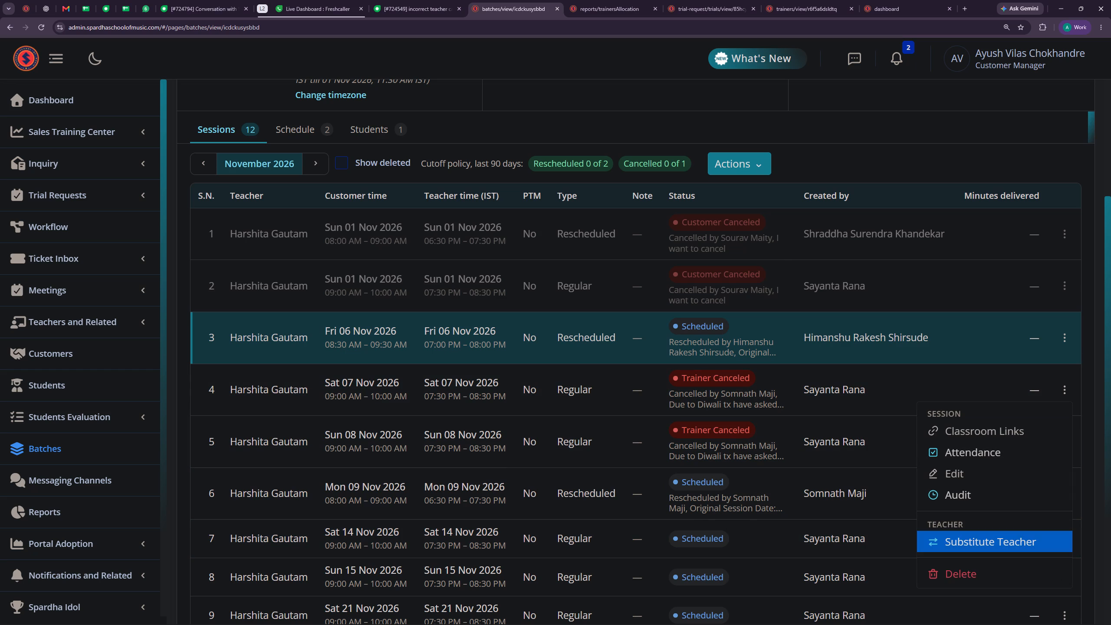
left_click(776, 277)
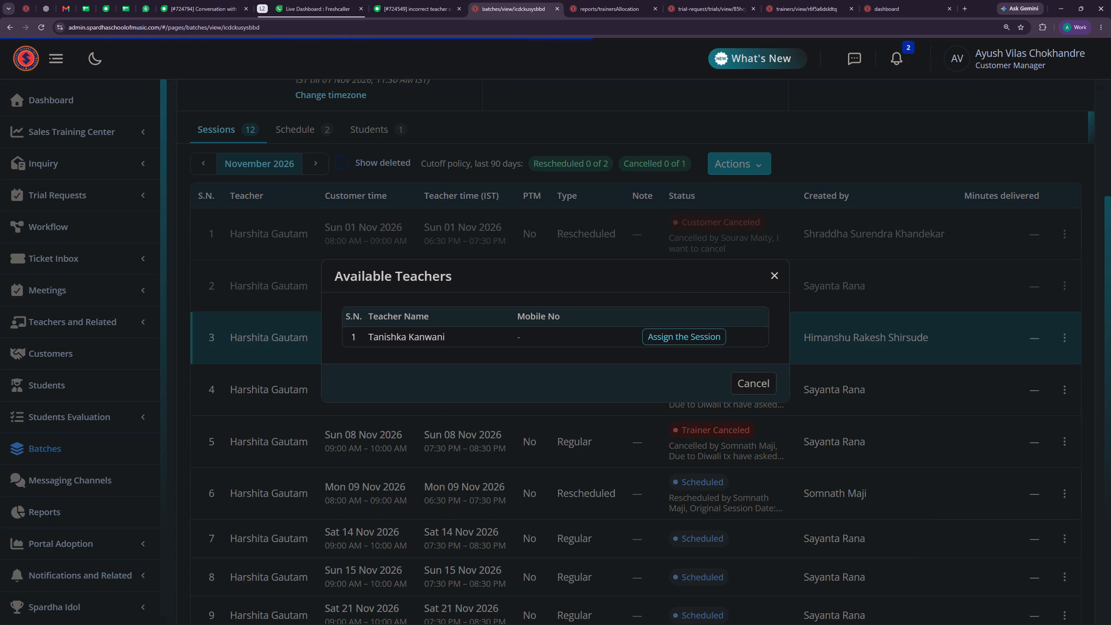
left_click(1066, 392)
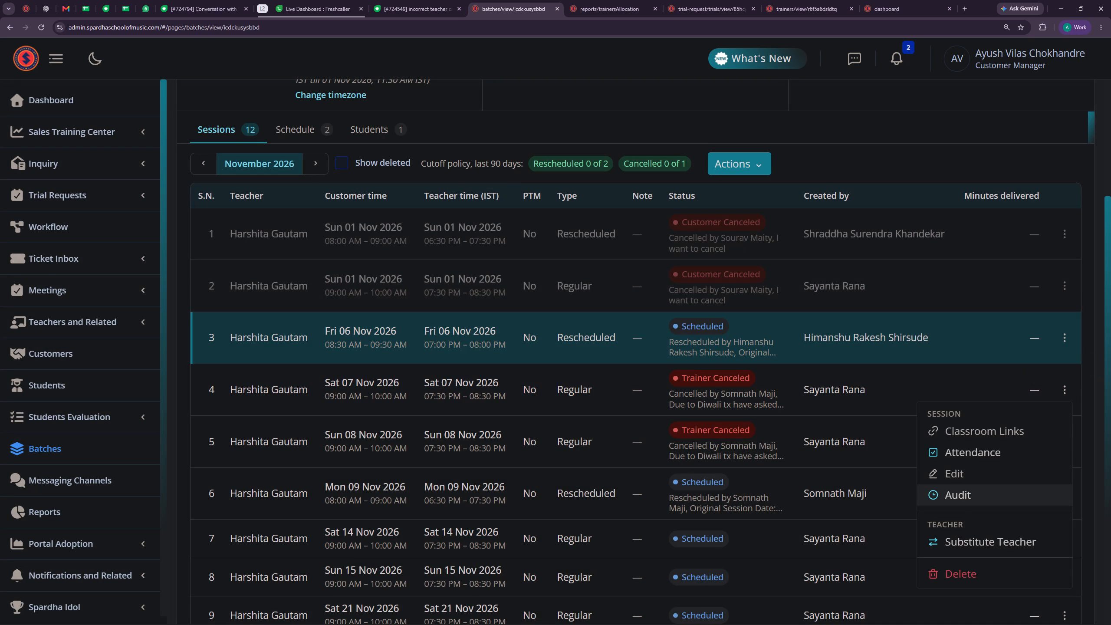
Check the audit log of the trainer-cancelled session of 7 November and close it.
left_click(956, 500)
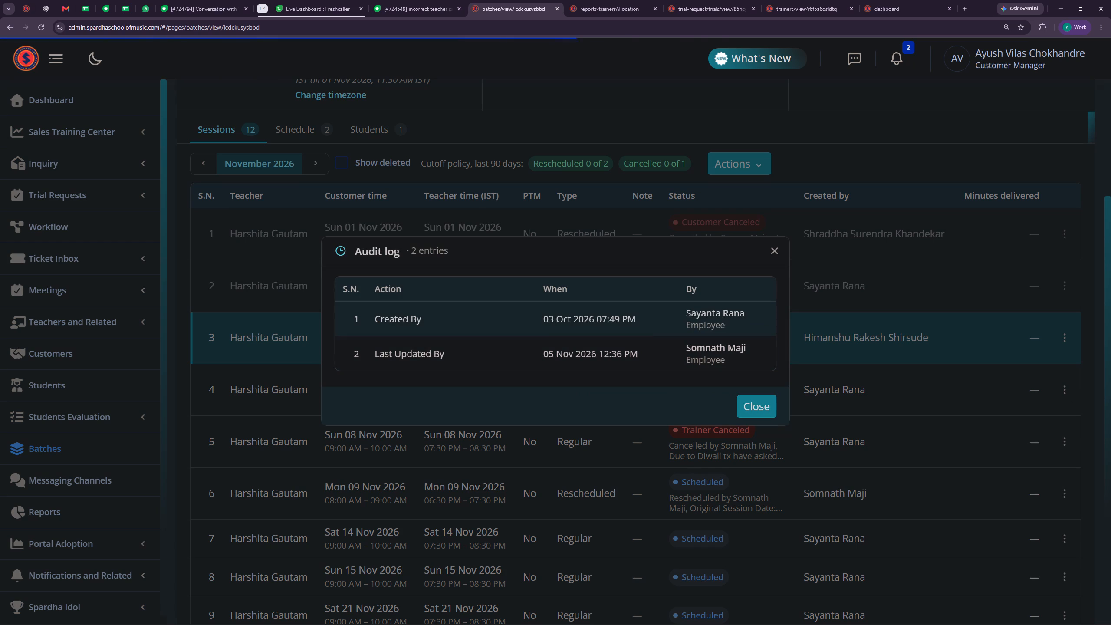
left_click(777, 254)
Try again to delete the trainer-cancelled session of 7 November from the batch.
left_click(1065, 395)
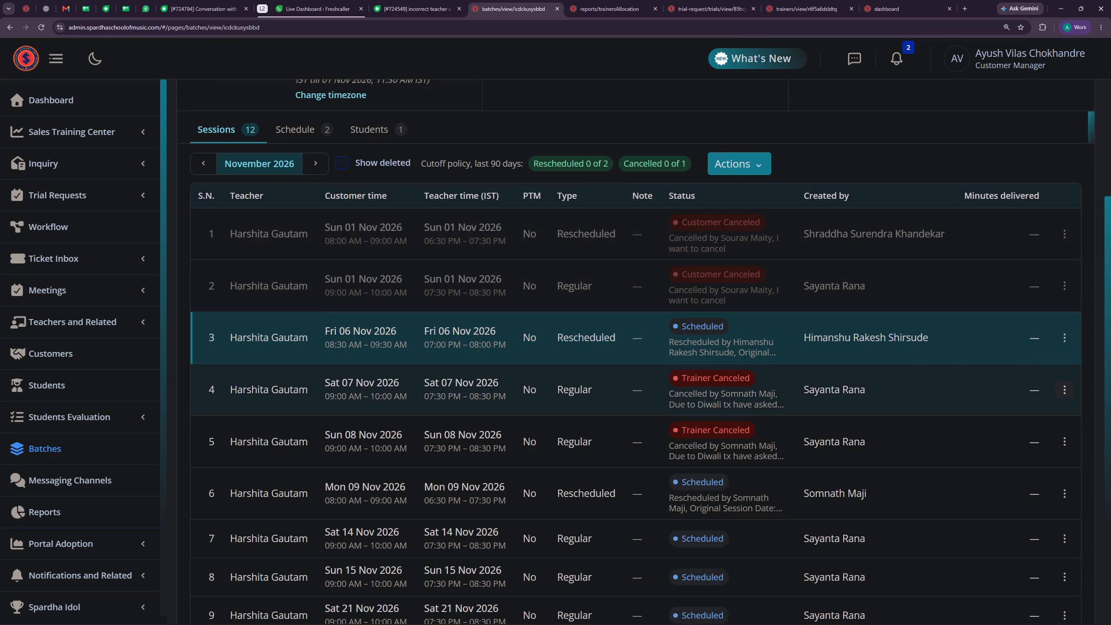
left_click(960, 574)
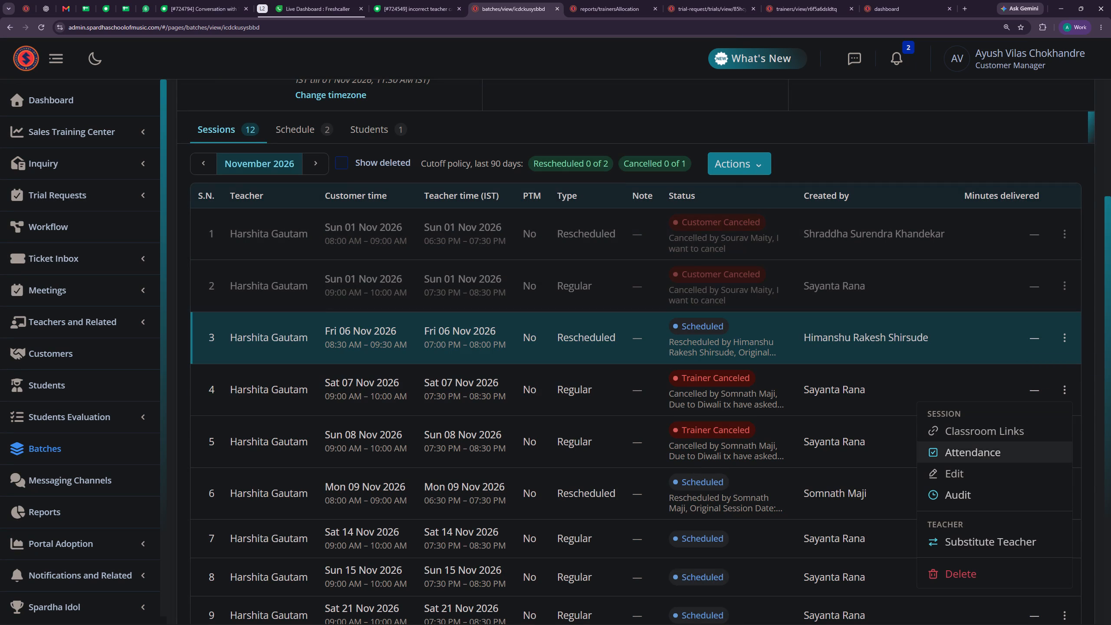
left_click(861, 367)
left_click(422, 0)
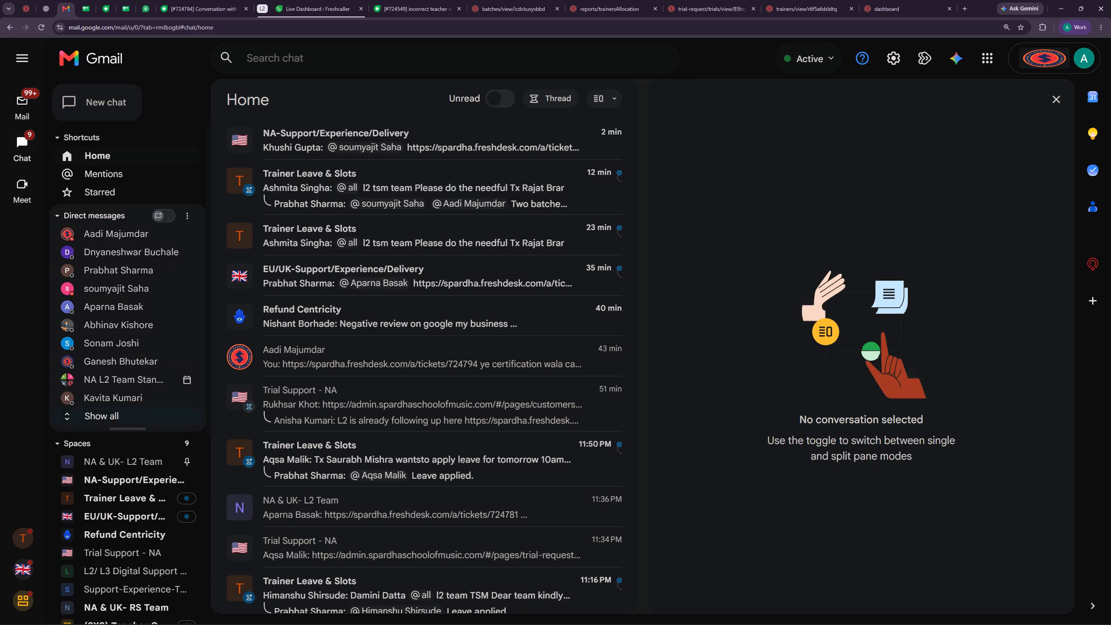
left_click(124, 478)
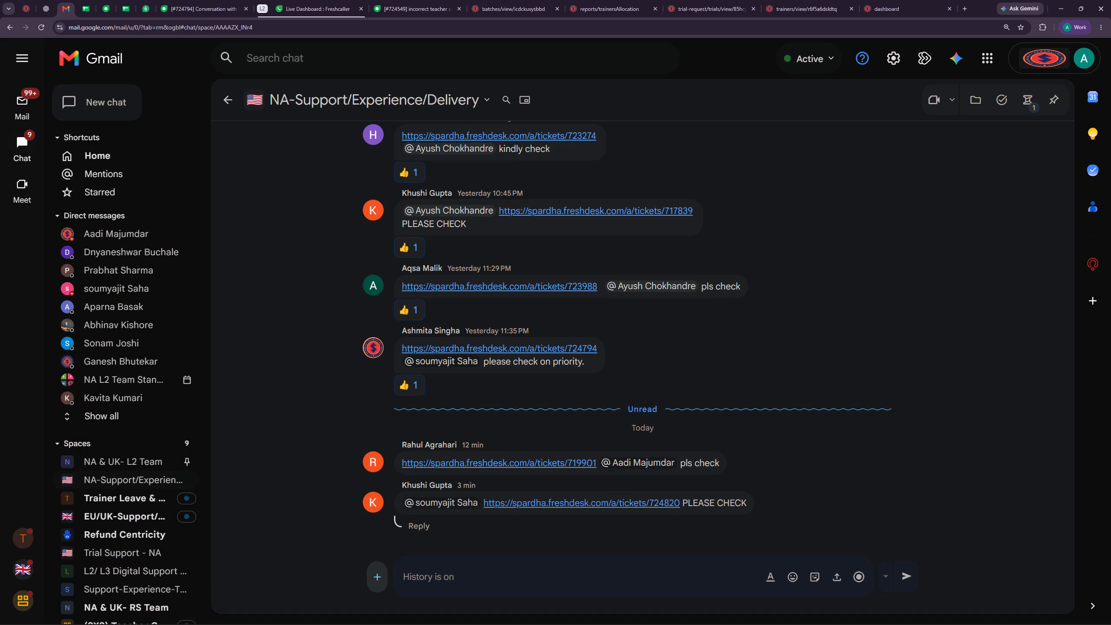
left_click(617, 479)
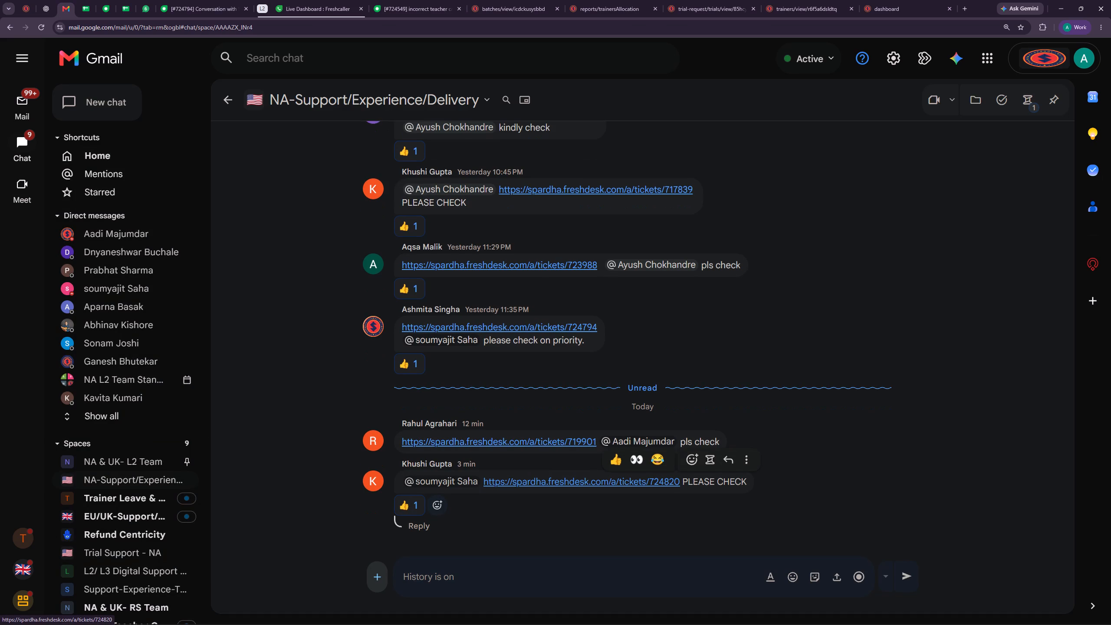
left_click(618, 481)
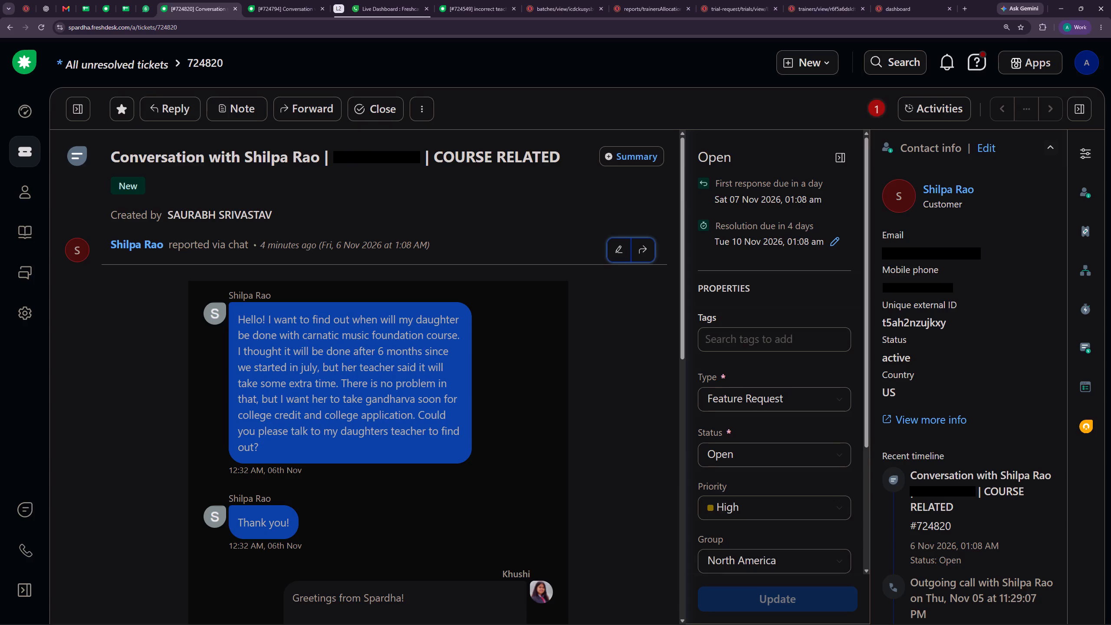
Read the chat and private note in ticket #724820, assign the ticket to the signed-in agent, and save its properties.
scroll(445, 432, "down", 3)
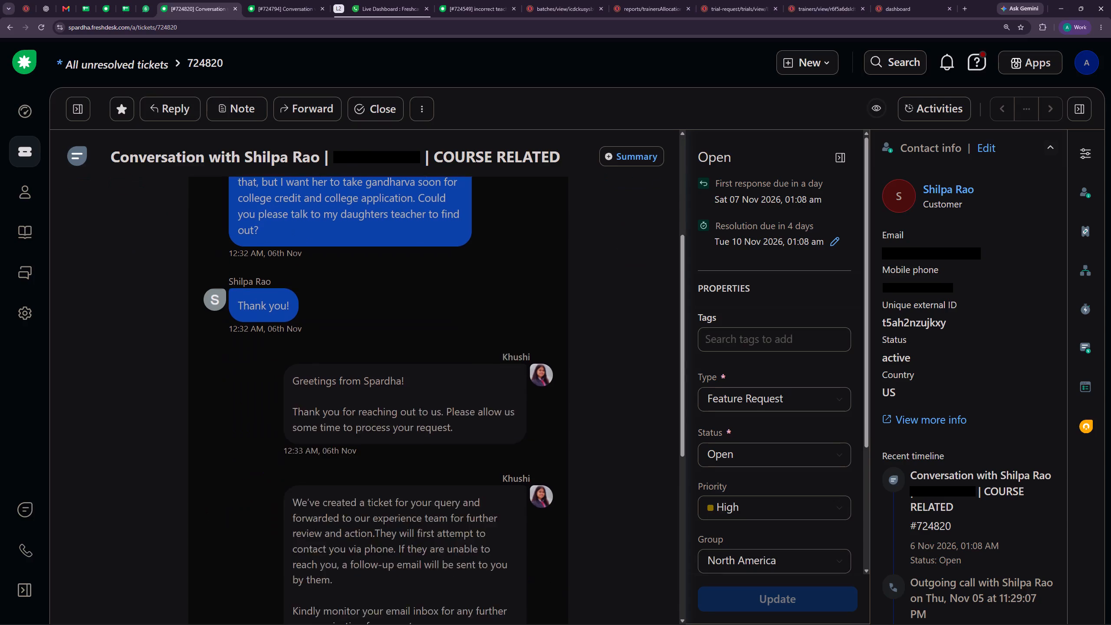
scroll(445, 432, "down", 6)
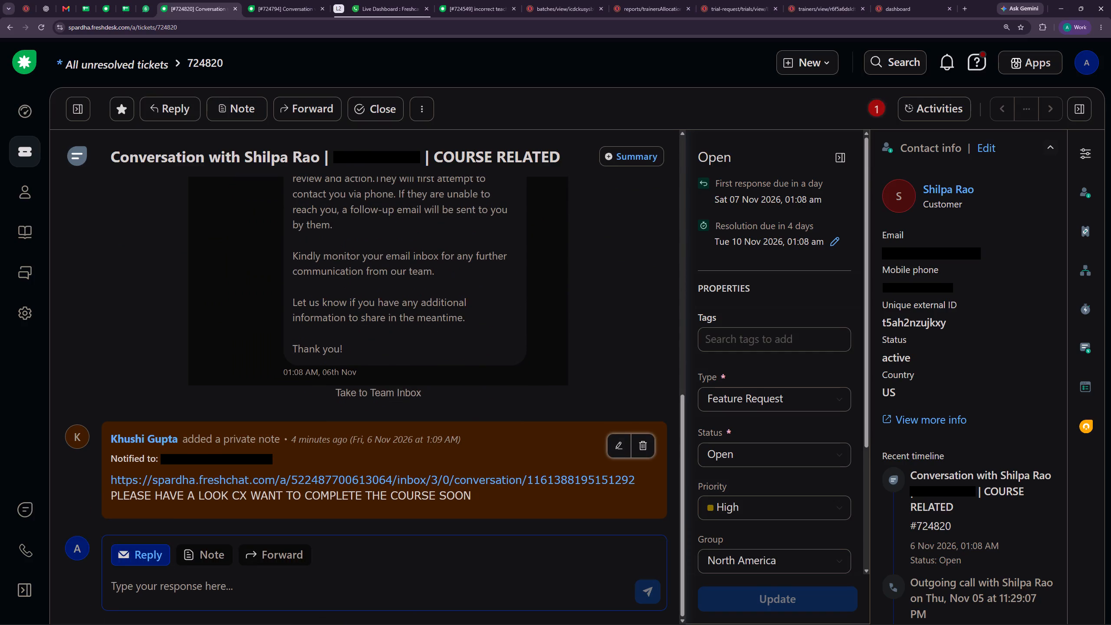
left_click(762, 451)
scroll(751, 394, "down", 1)
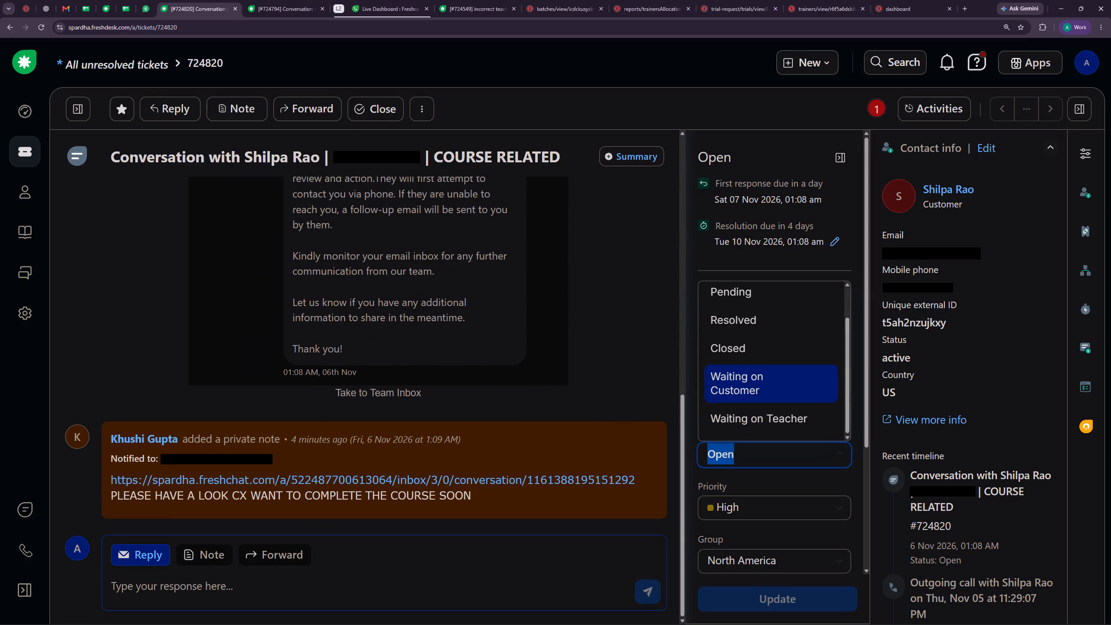
left_click(631, 349)
scroll(756, 513, "down", 3)
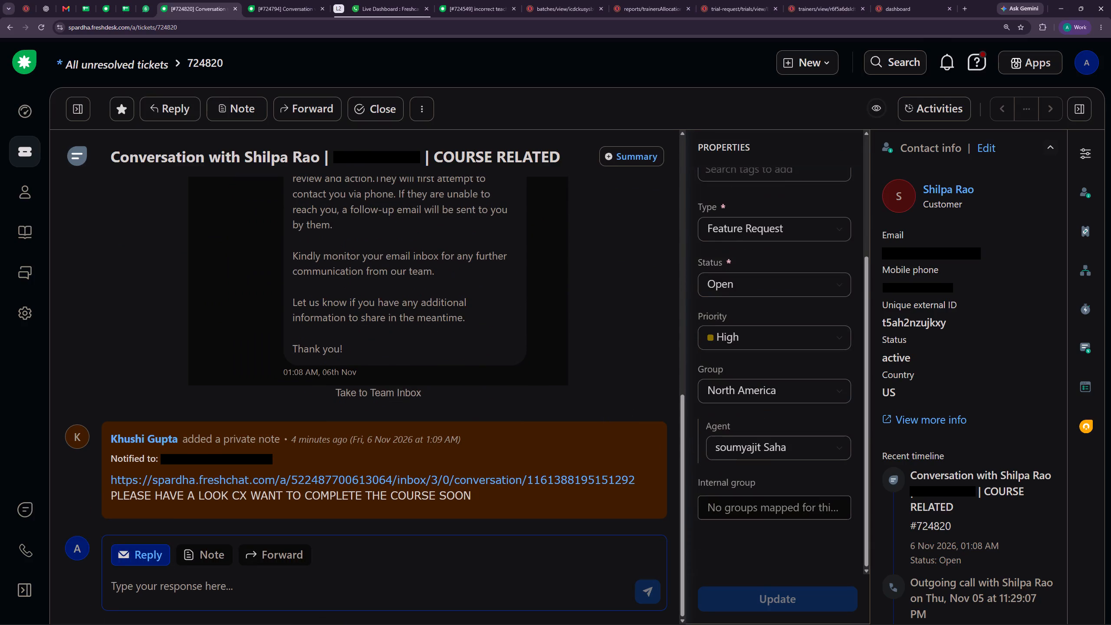
left_click(756, 442)
left_click(756, 260)
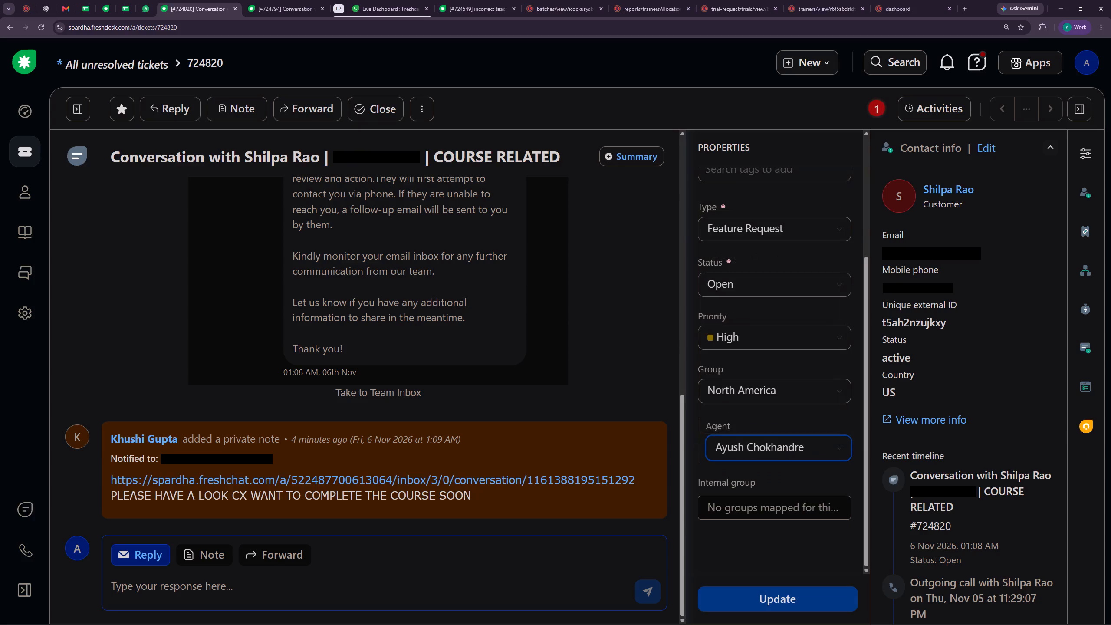
left_click(780, 608)
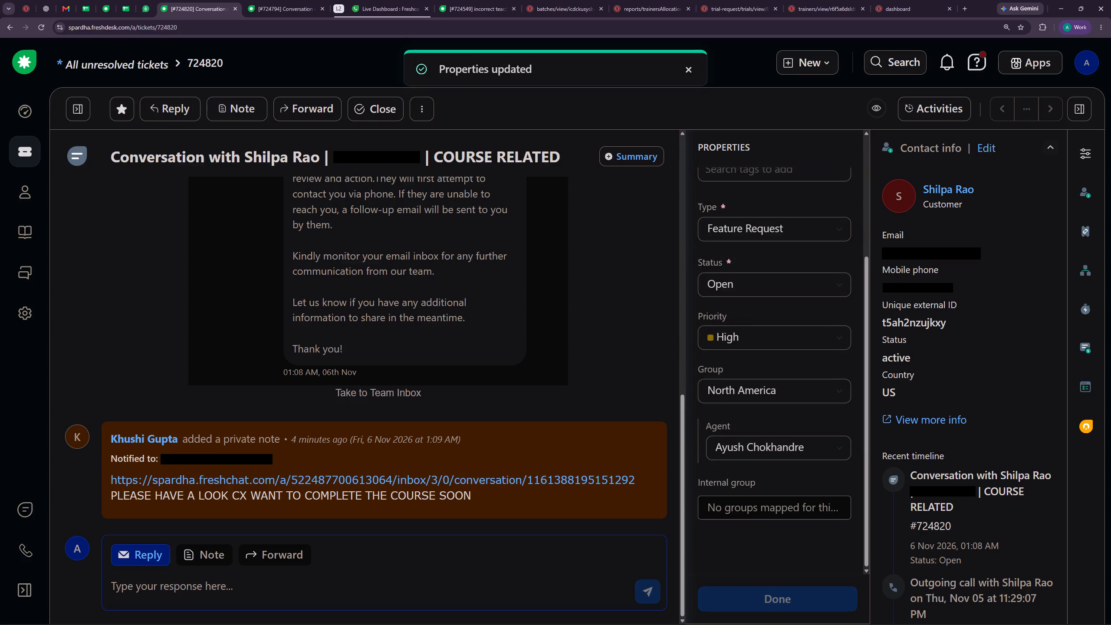
Reread the customer's course request, search the admin portal's batches by the mobile number from ticket #724820, and open the matching batch.
scroll(505, 406, "up", 5)
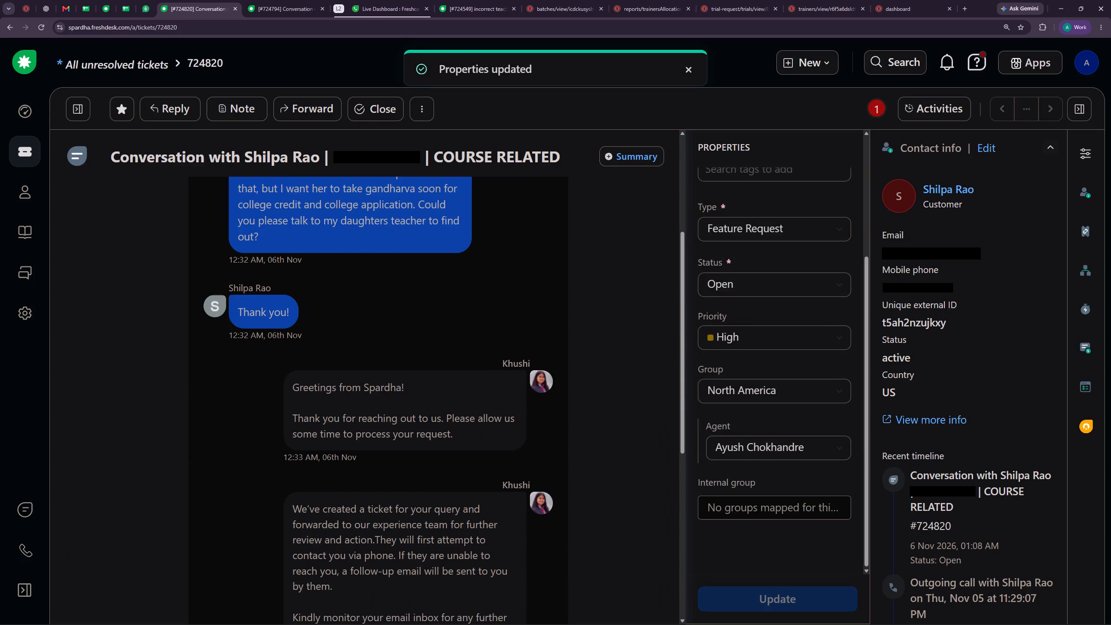
scroll(524, 372, "up", 2)
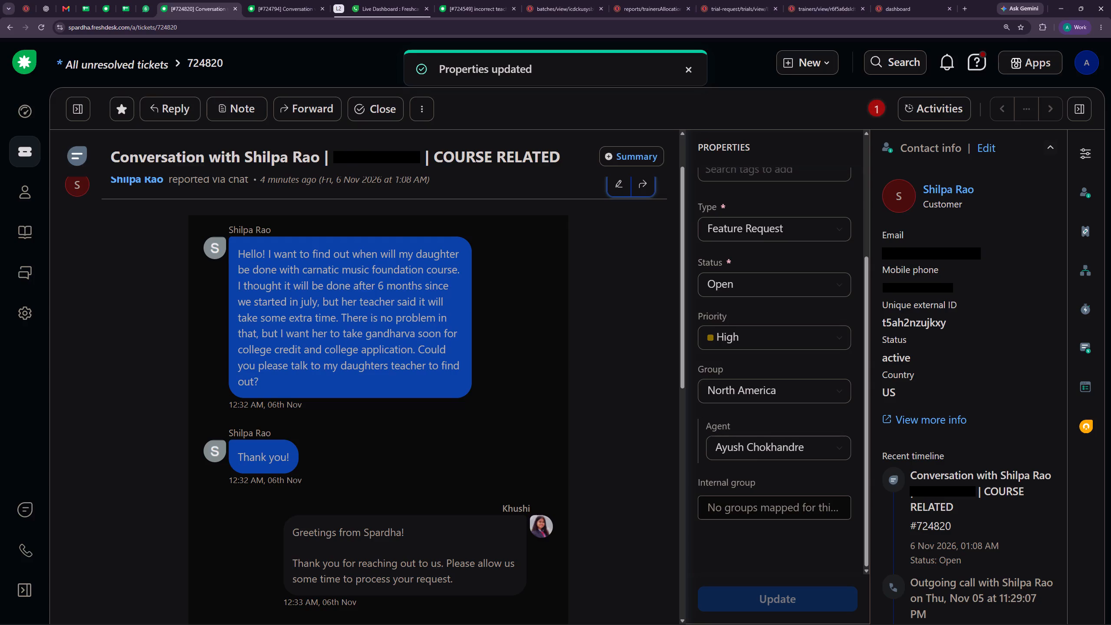
scroll(1009, 444, "down", 7)
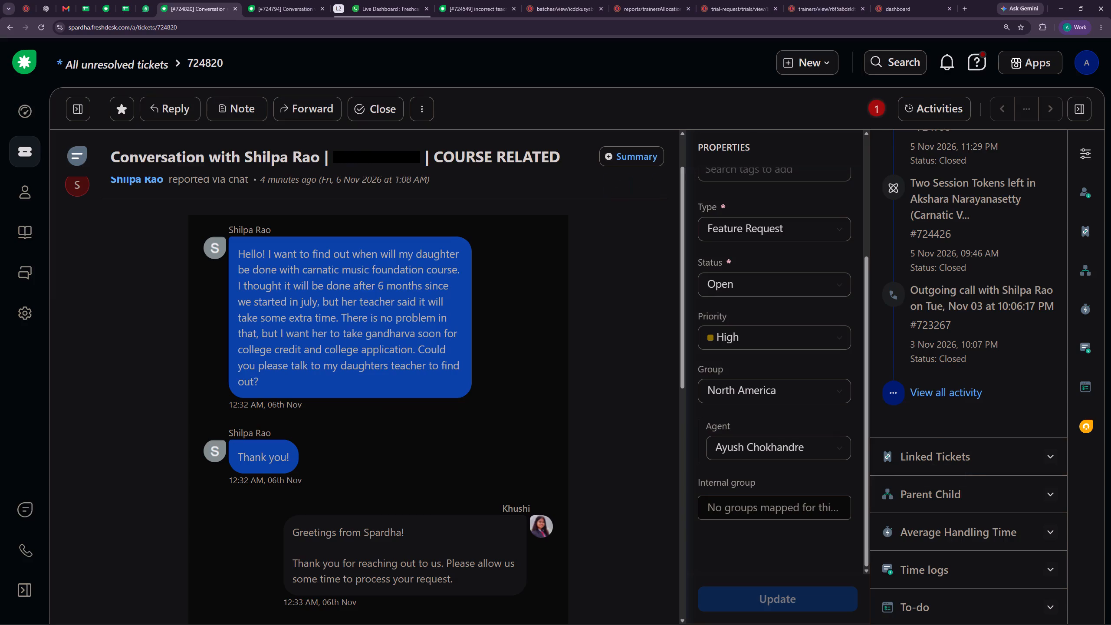
scroll(967, 403, "up", 9)
left_click_drag(961, 286, 896, 285)
key("ctrl+c")
left_click(493, 3)
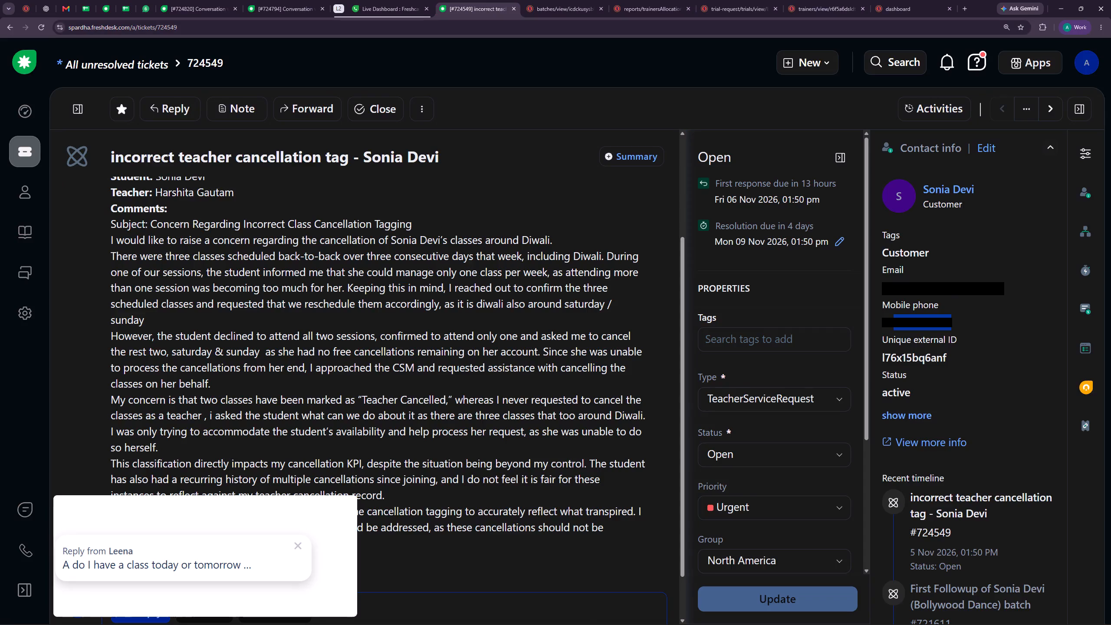
left_click(561, 0)
left_click(41, 440)
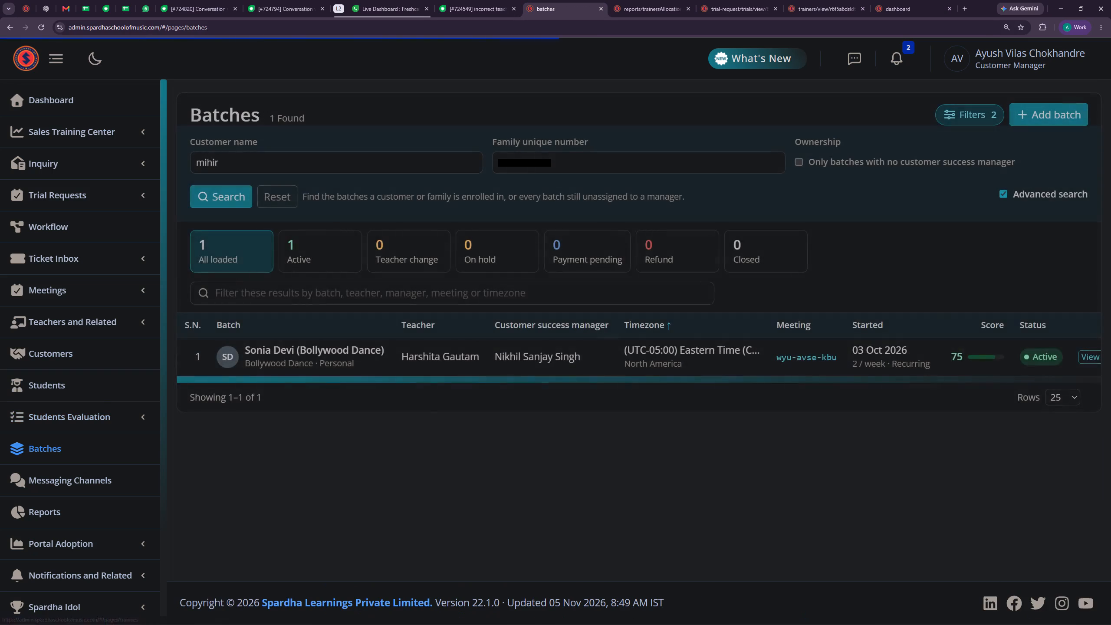
left_click_drag(588, 155, 425, 155)
key("ctrl+v")
left_click(235, 193)
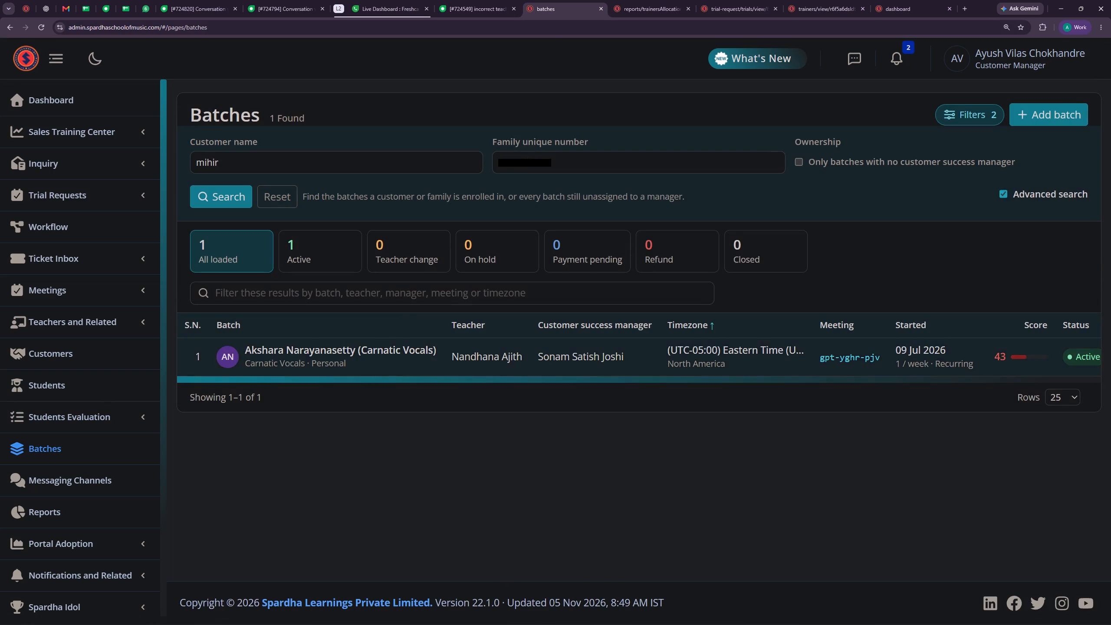
left_click(1081, 359)
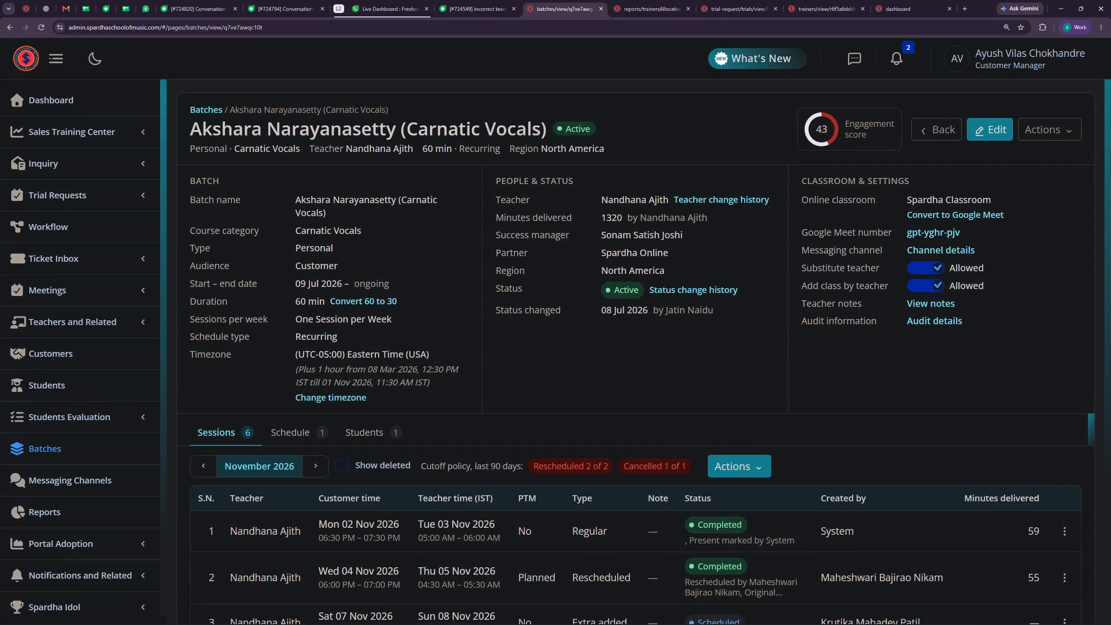
Examine the November 2026 sessions and details of the Carnatic Vocals batch.
scroll(572, 338, "down", 2)
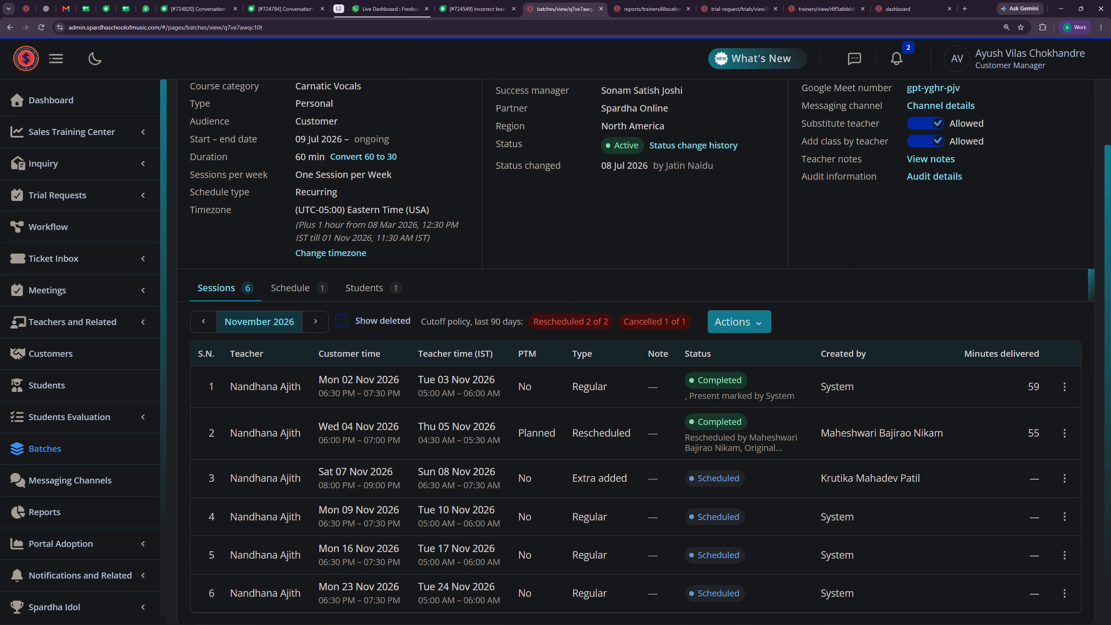
scroll(538, 289, "down", 4)
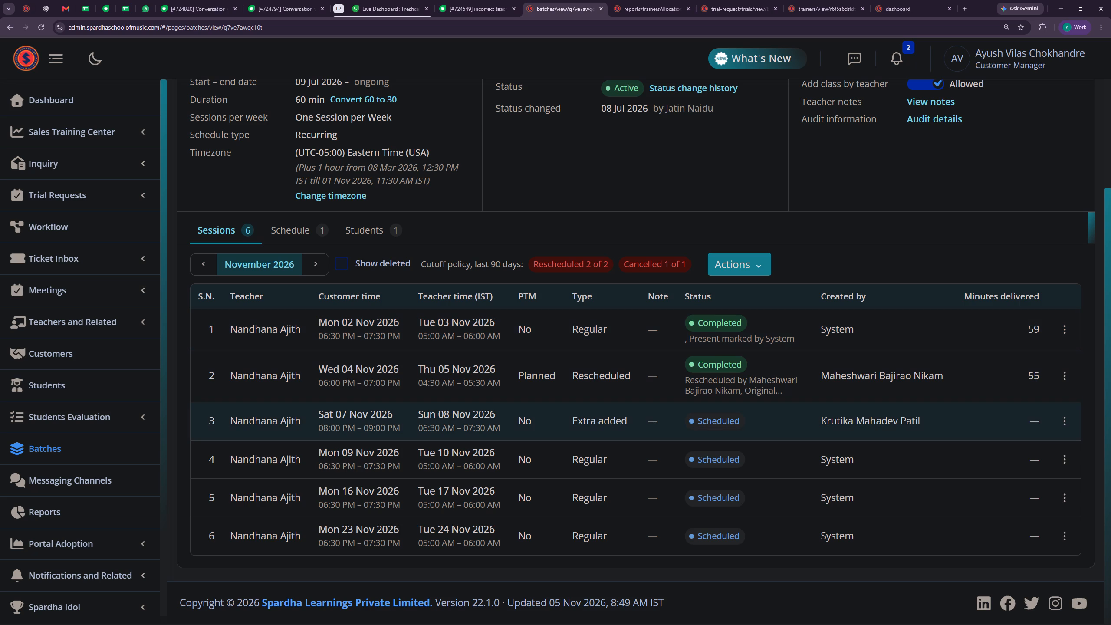
scroll(502, 407, "up", 1)
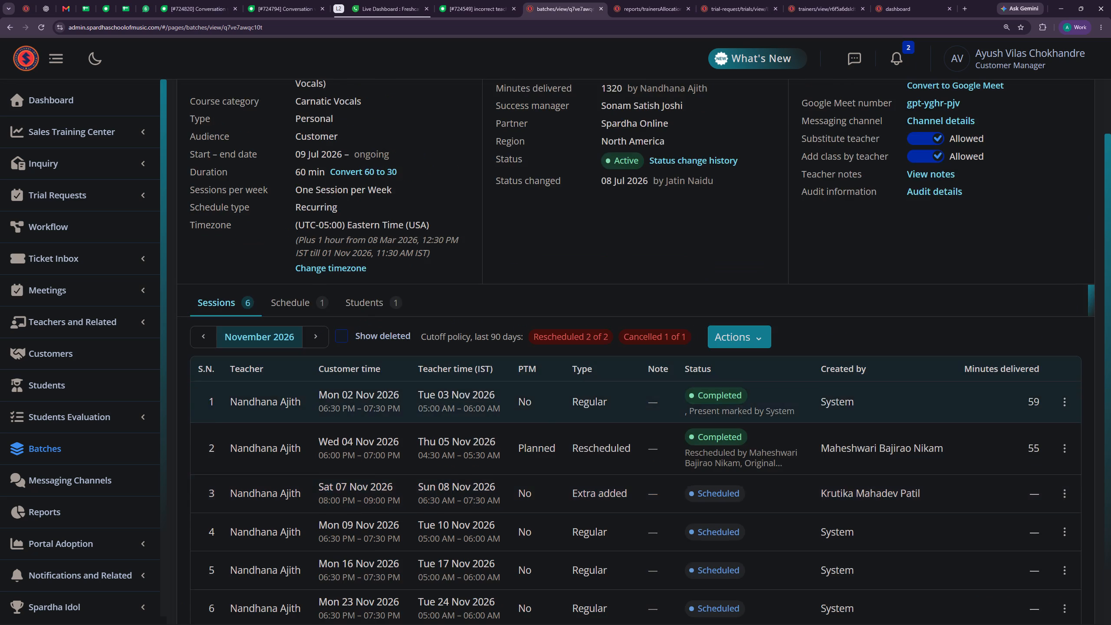
Check the open ticket pages, close the one for ticket #724794, and return to ticket #724820.
scroll(495, 395, "up", 1)
scroll(493, 338, "up", 2)
left_click(455, 0)
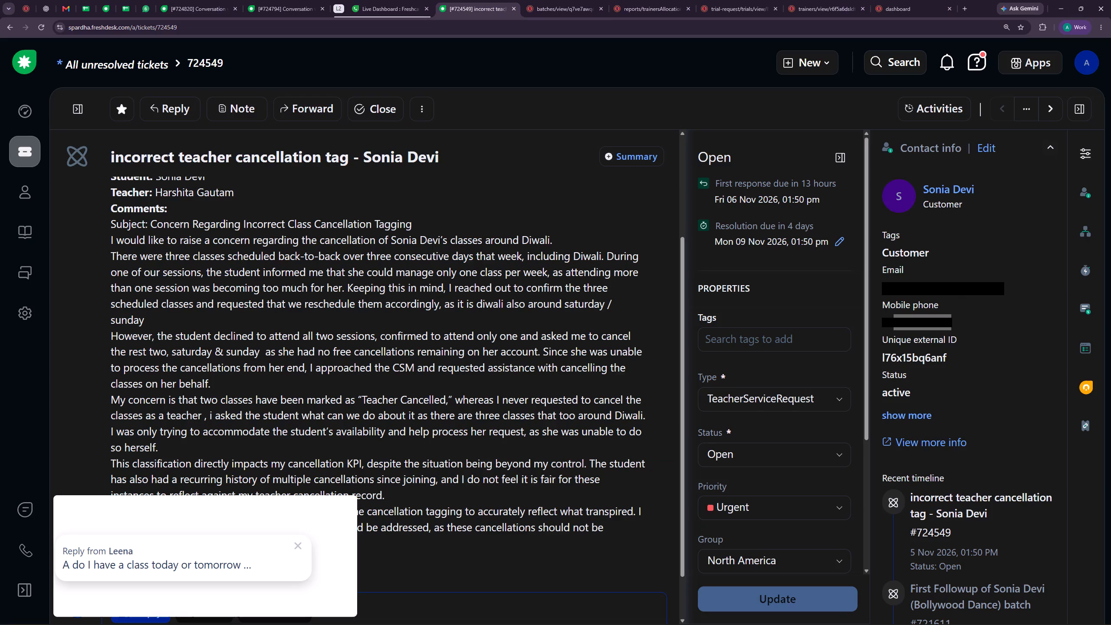
left_click(275, 0)
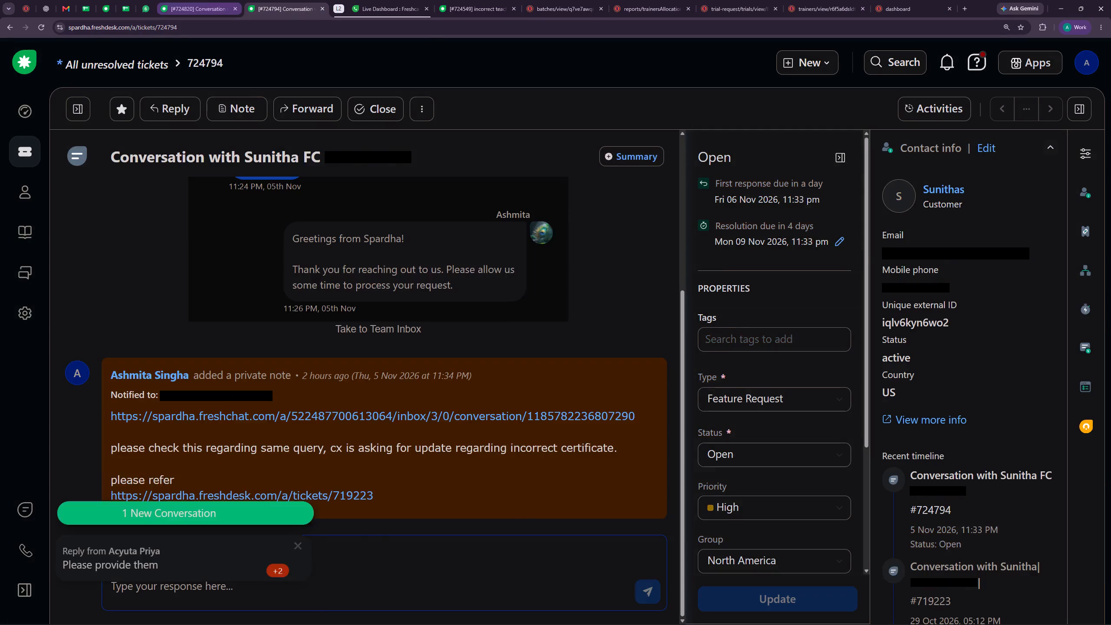
left_click(195, 0)
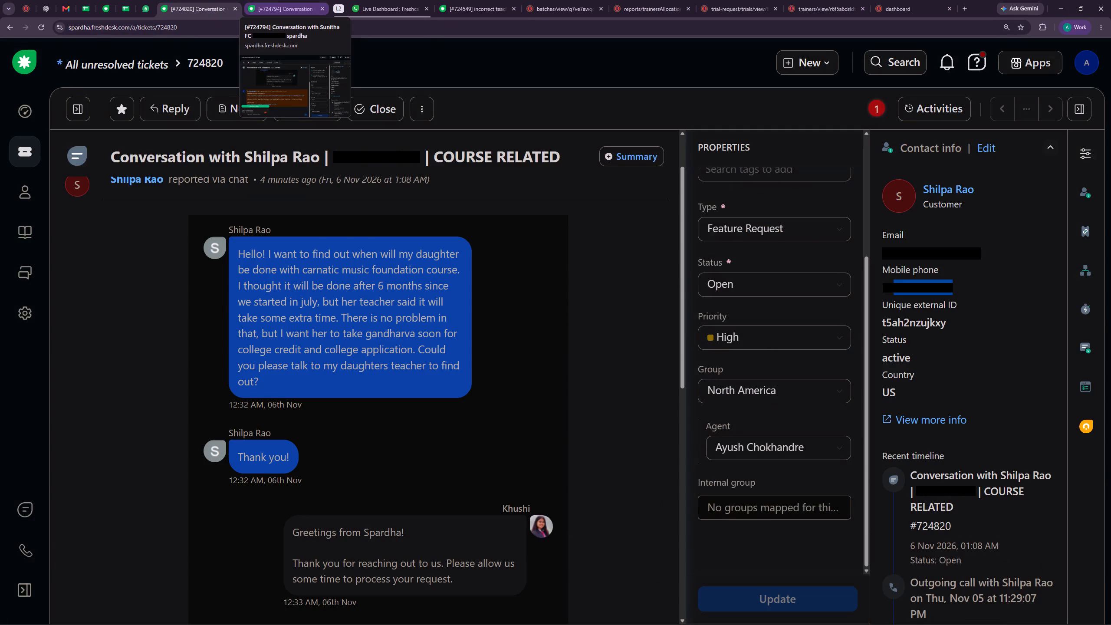
left_click(279, 0)
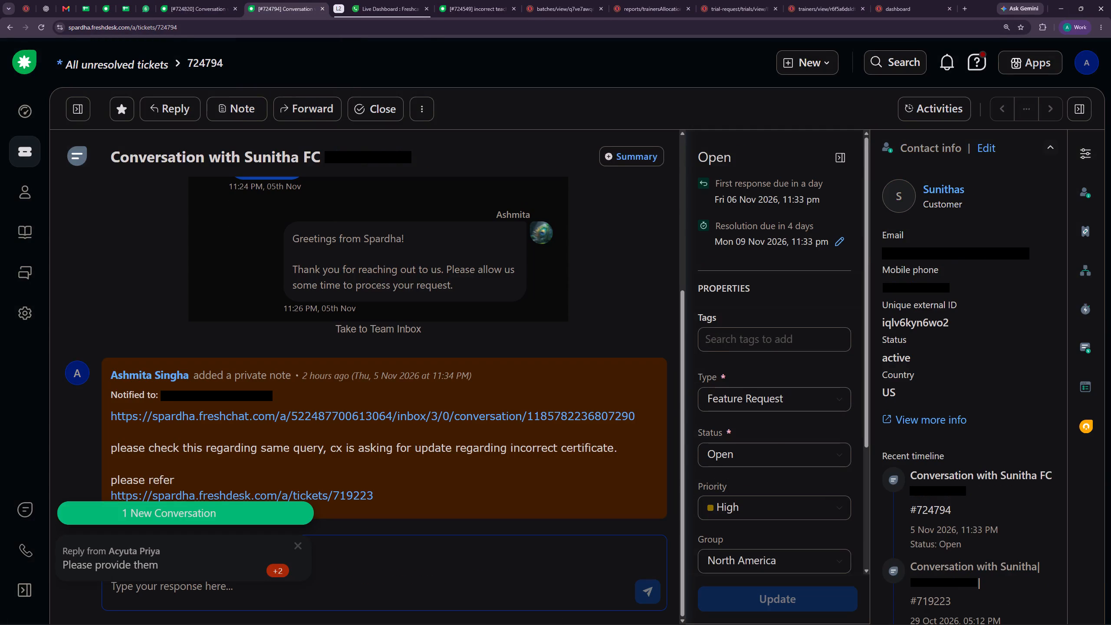
left_click(322, 9)
left_click(205, 5)
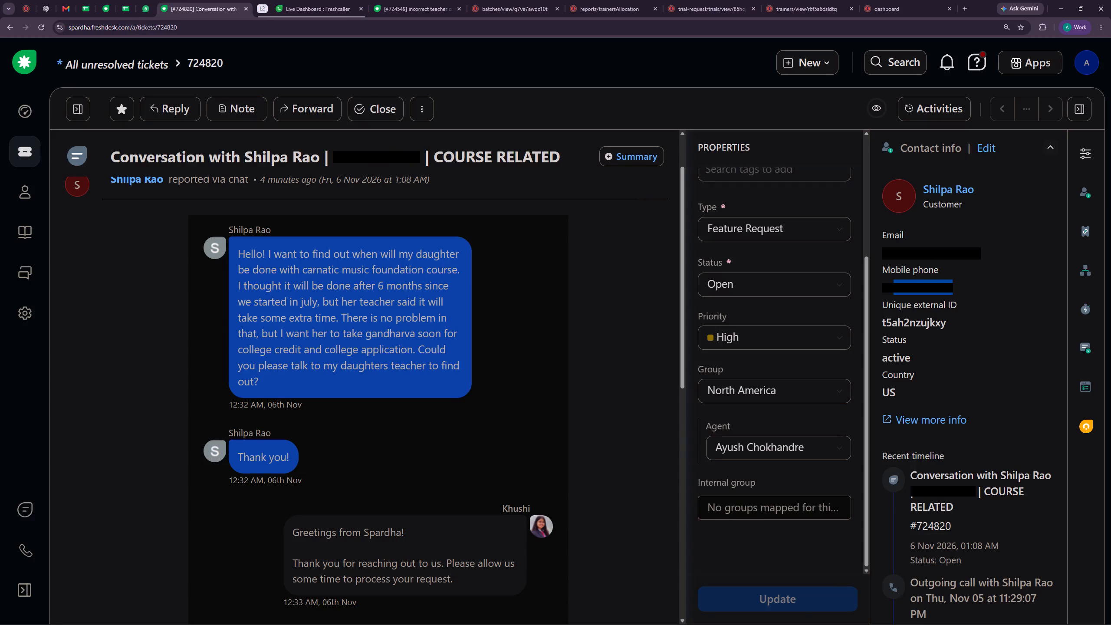
Change the status of ticket #724820 to Waiting on Customer.
left_click(750, 286)
left_click(743, 435)
scroll(513, 361, "down", 8)
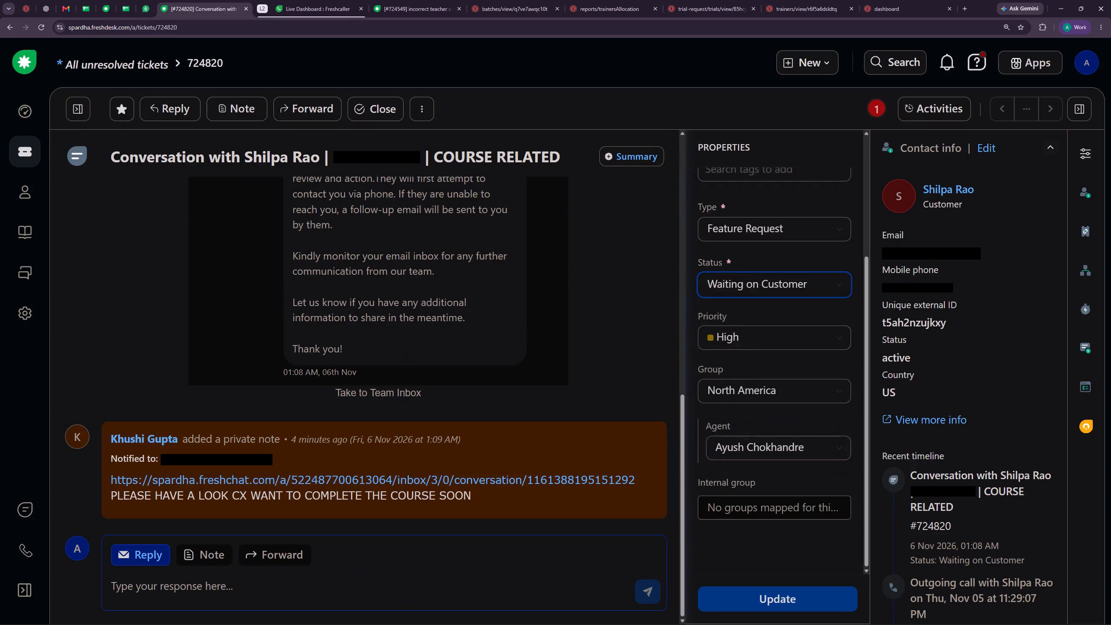
scroll(1017, 375, "down", 6)
left_click(945, 563)
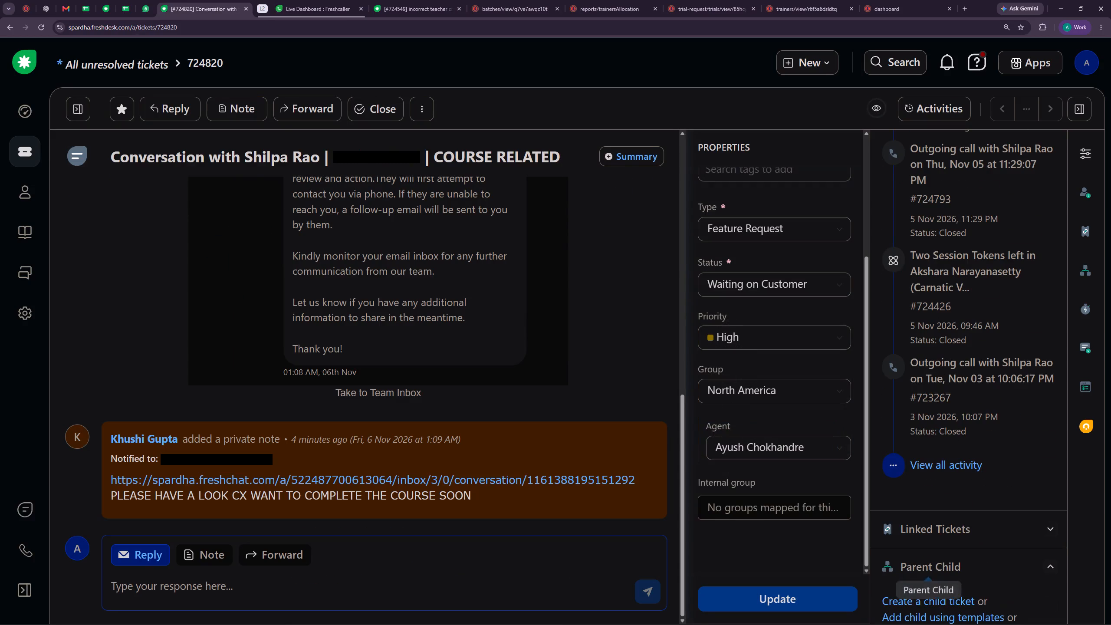
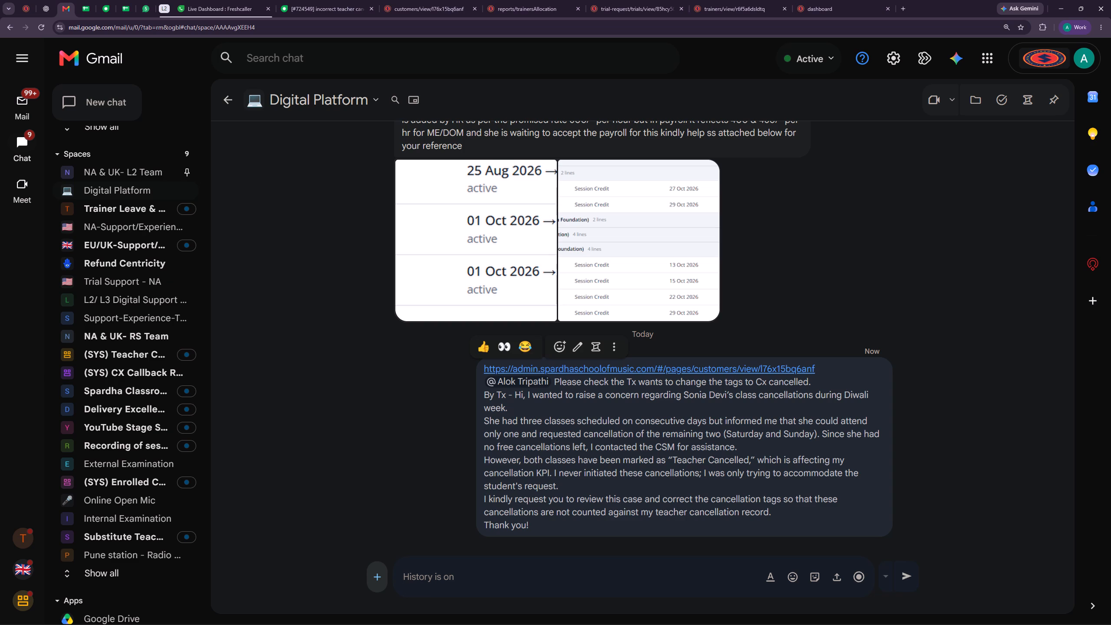
Return to the customer's Bollywood Dance batch and examine its November 2026 sessions and the actions offered for the 6 and 7 November sessions.
left_click(442, 0)
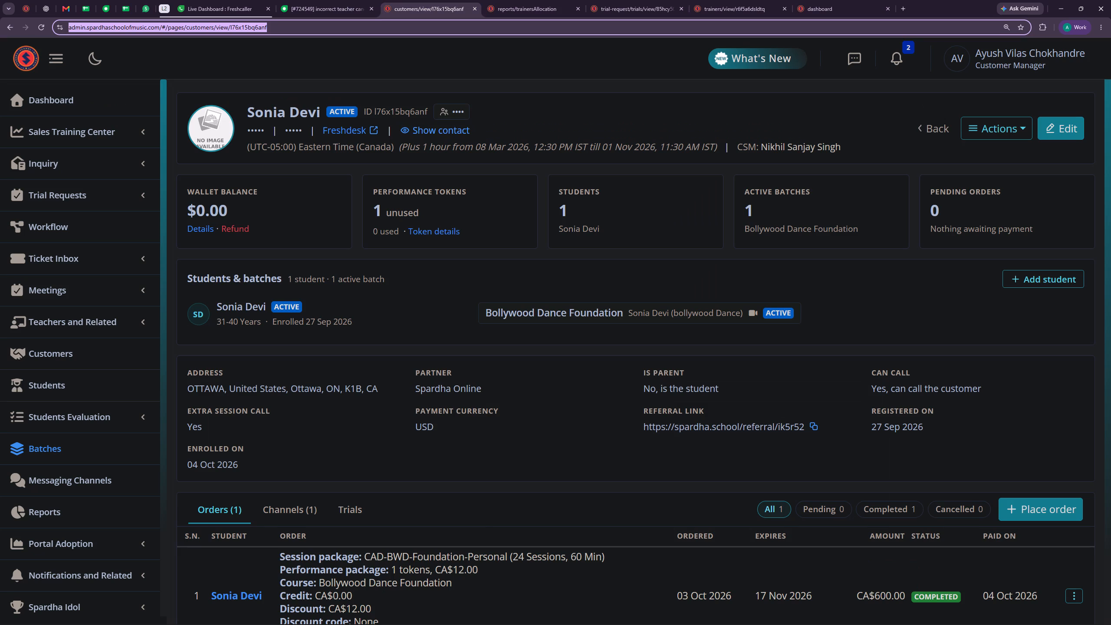
left_click_drag(542, 273, 555, 277)
scroll(507, 319, "down", 4)
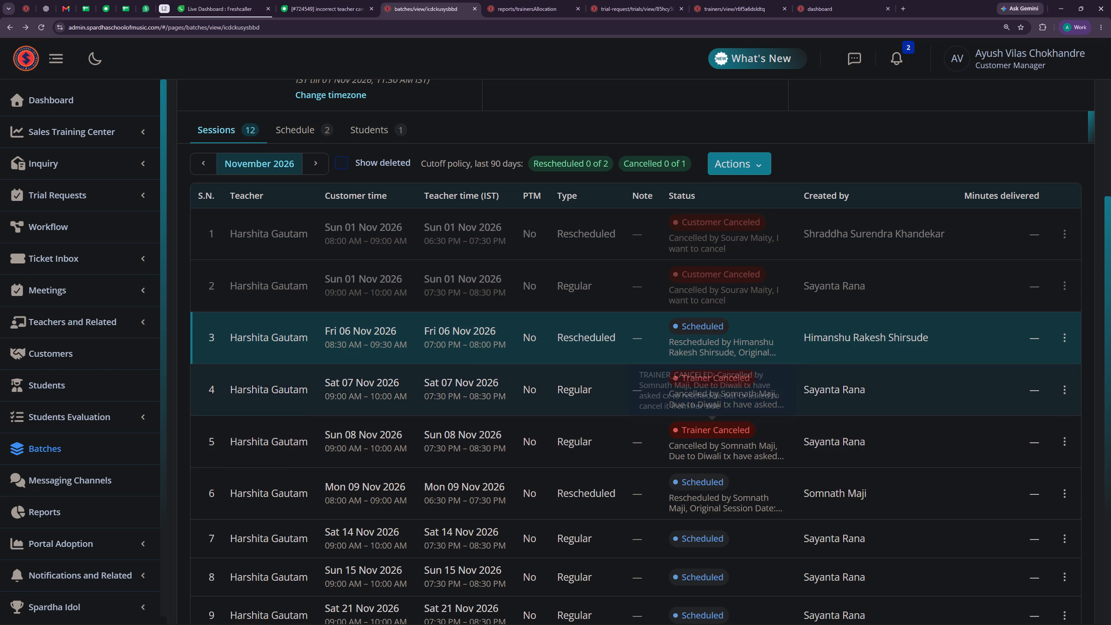
scroll(544, 355, "up", 3)
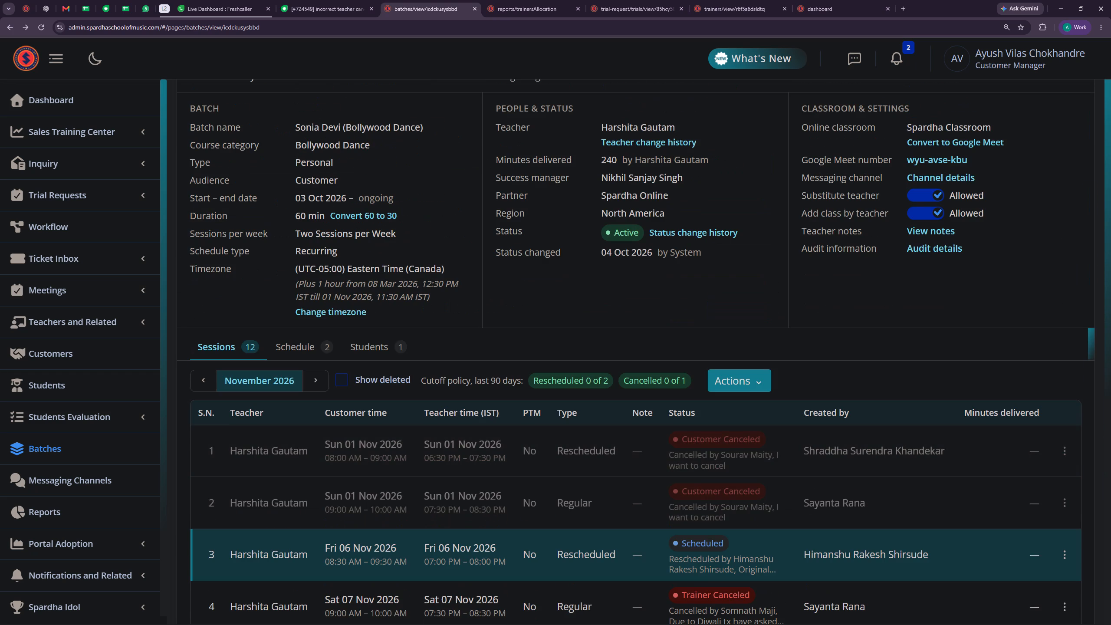
scroll(857, 473, "down", 2)
left_click(1064, 458)
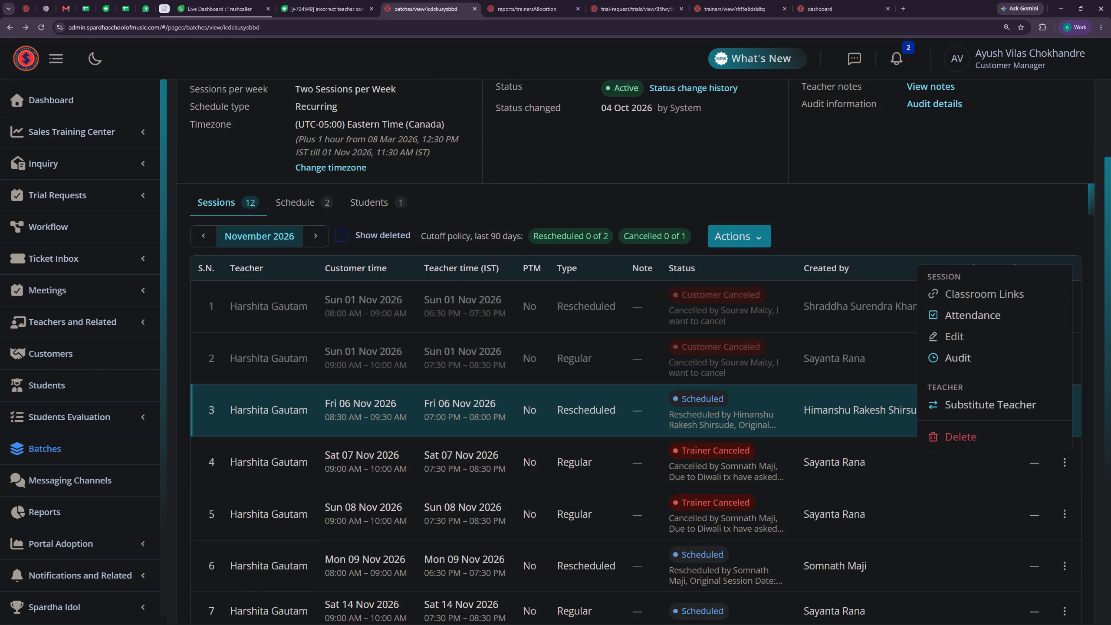
left_click(973, 434)
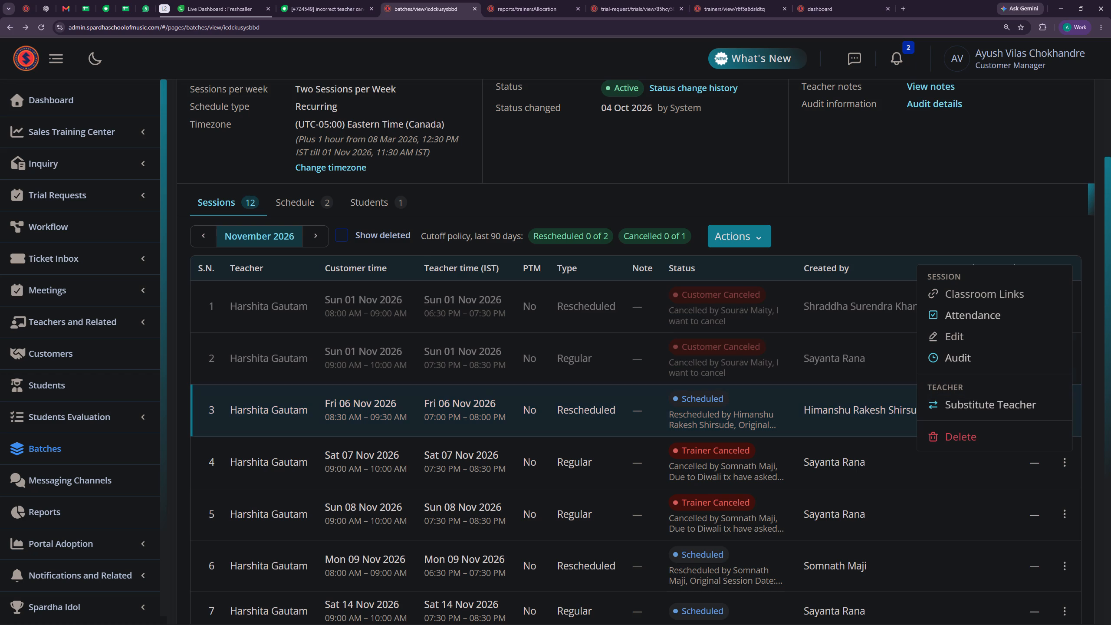
left_click(828, 350)
left_click(1064, 407)
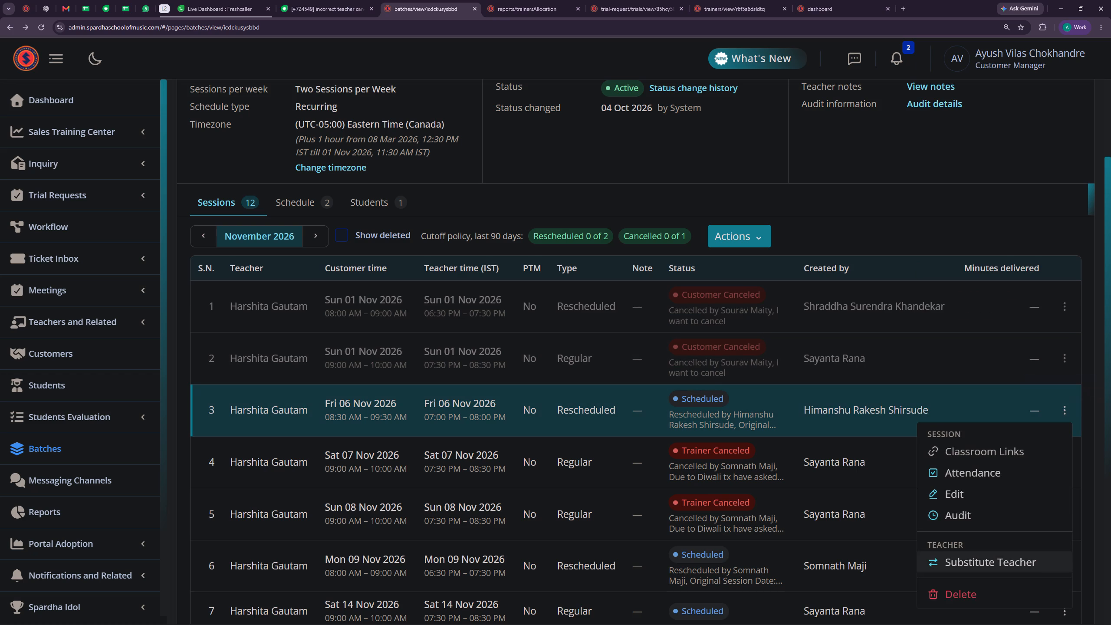
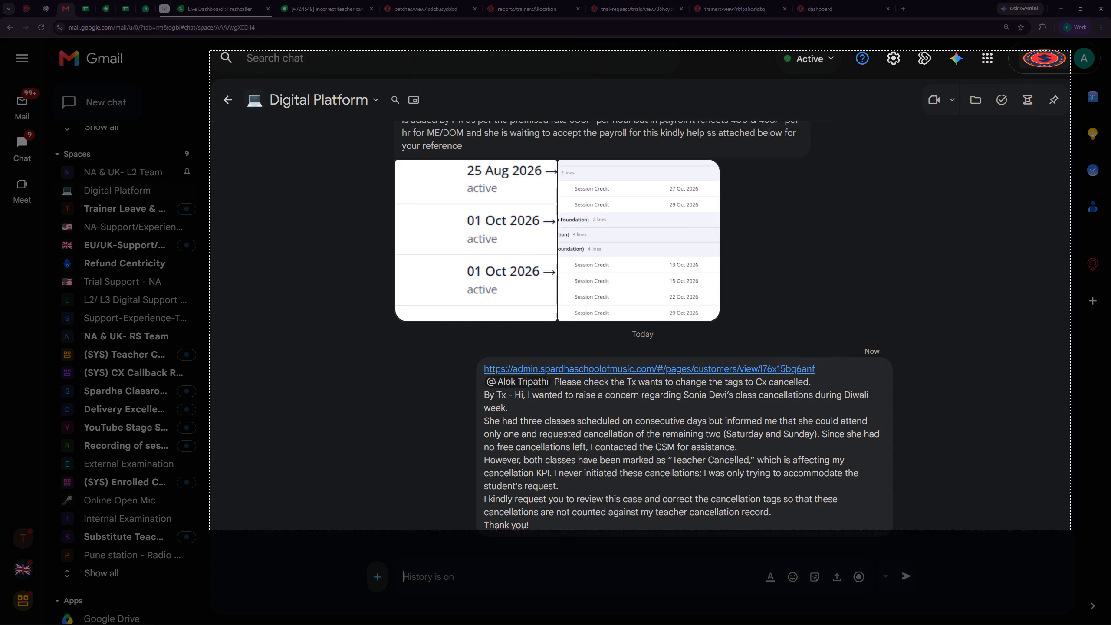
Capture a screenshot of the Digital Platform chat showing the sent tag-change request, extending the capture area to include the message box.
left_click_drag(1070, 530, 1079, 615)
left_click(907, 280)
left_click(950, 260)
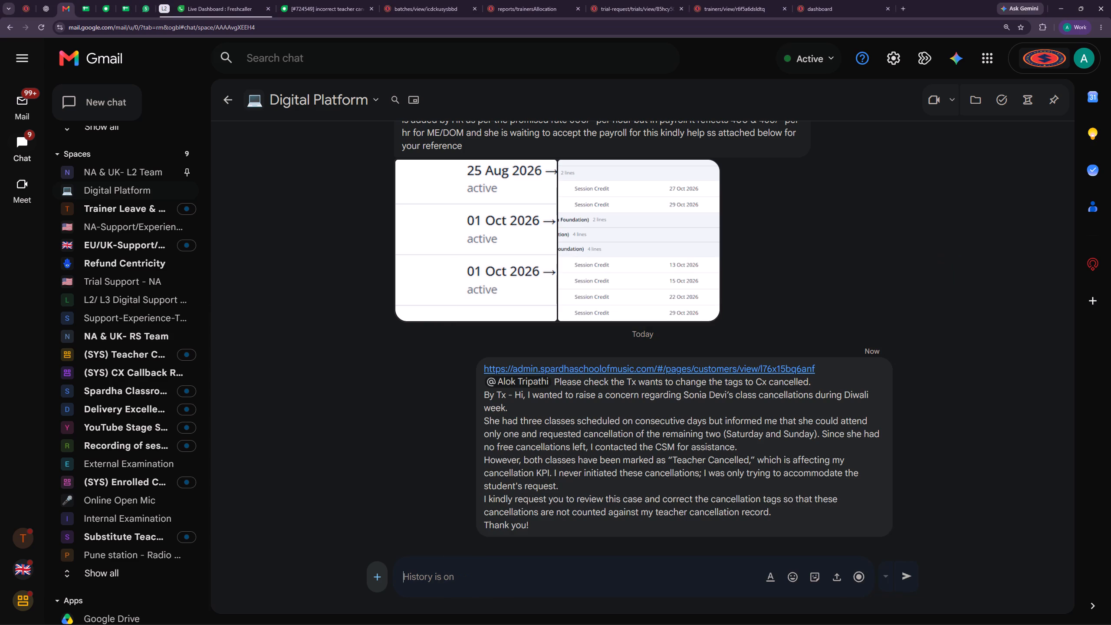
Check the latest posts in the NA-Support/Experience/Delivery space.
scroll(85, 239, "up", 4)
left_click(123, 518)
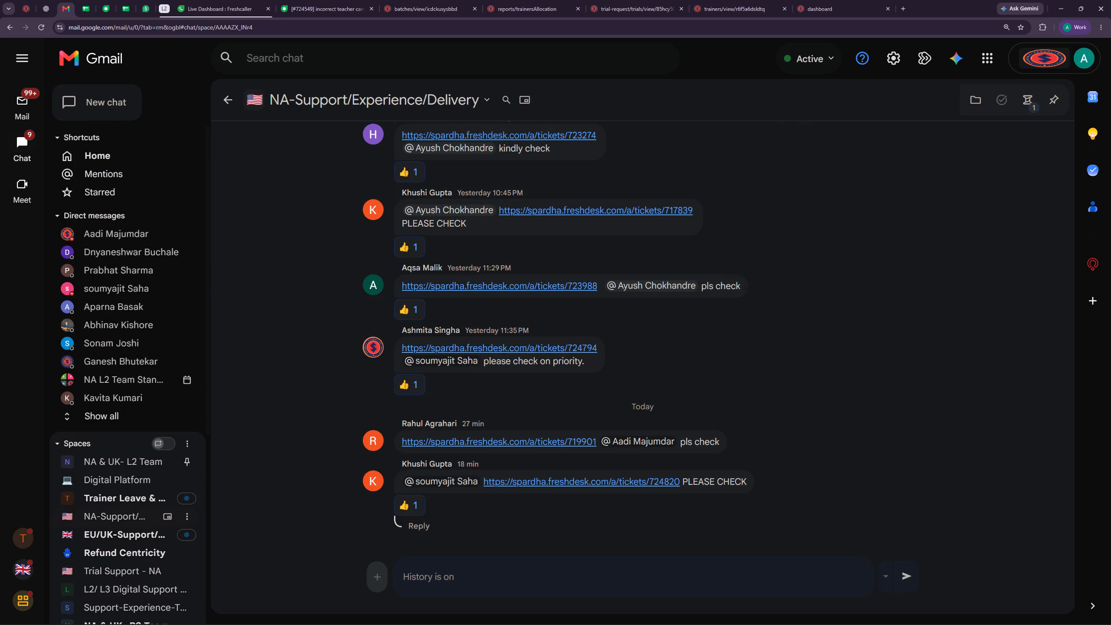
Return to ticket #724549, start a private note and paste the captured chat screenshot into it.
left_click(328, 0)
scroll(441, 434, "down", 7)
left_click(213, 558)
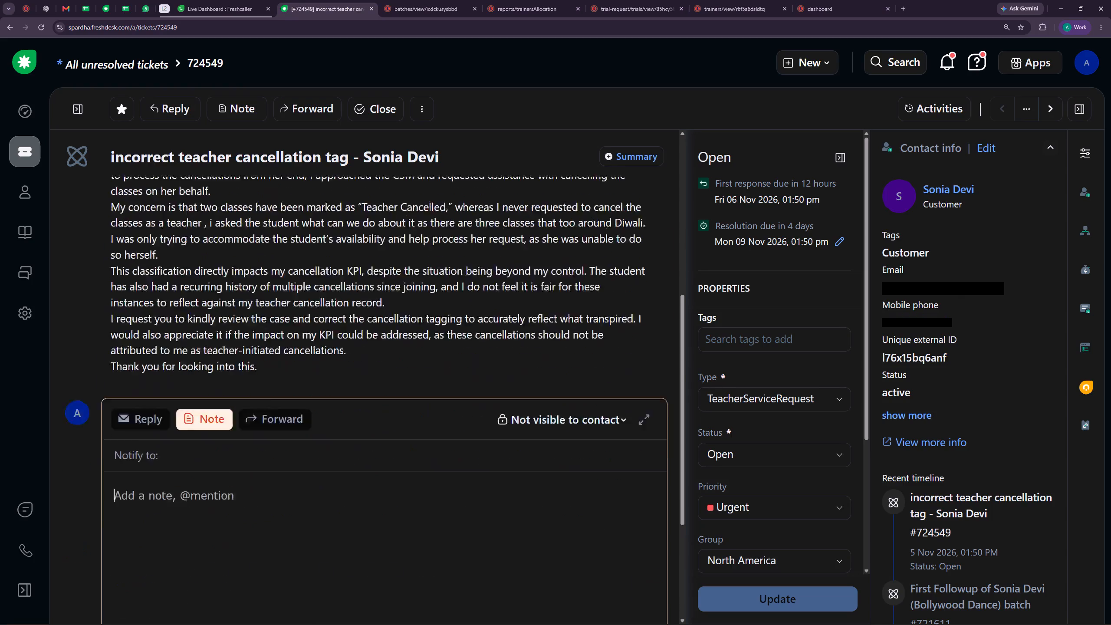
key("ctrl+v")
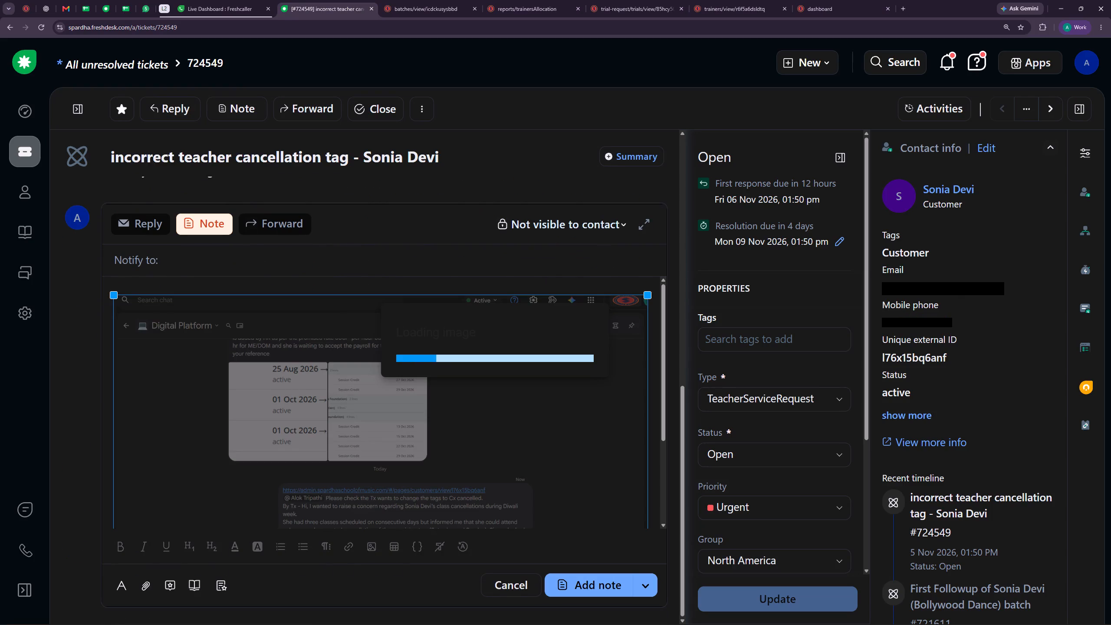
Write "Awaiting concern team response." above the screenshot and add the private note to the ticket.
left_click(137, 282)
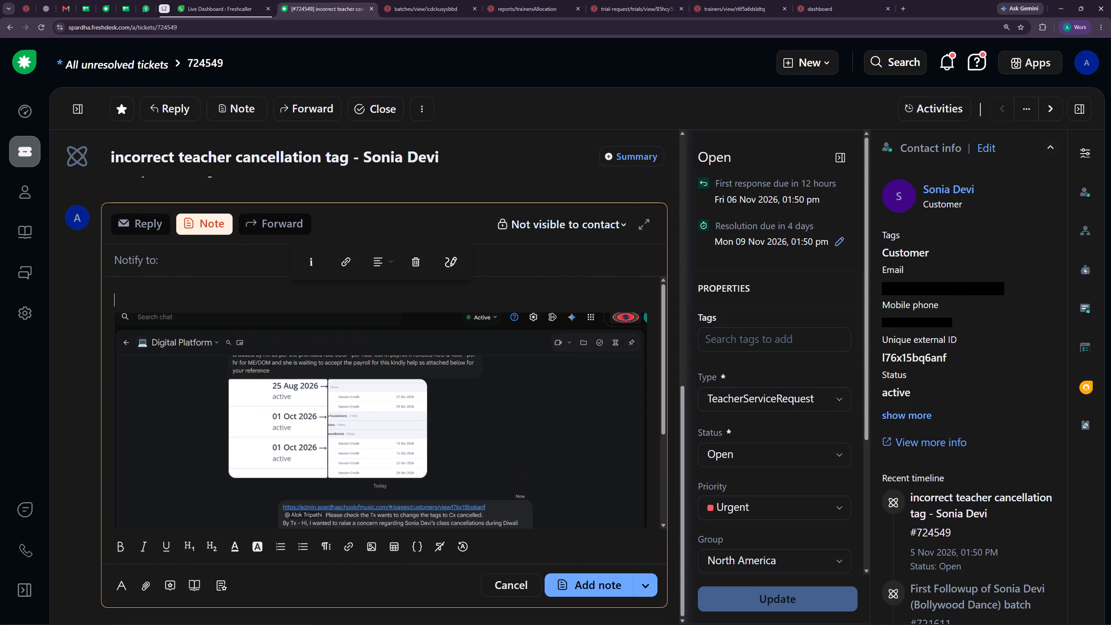
key("a")
key("a")
left_click(135, 296)
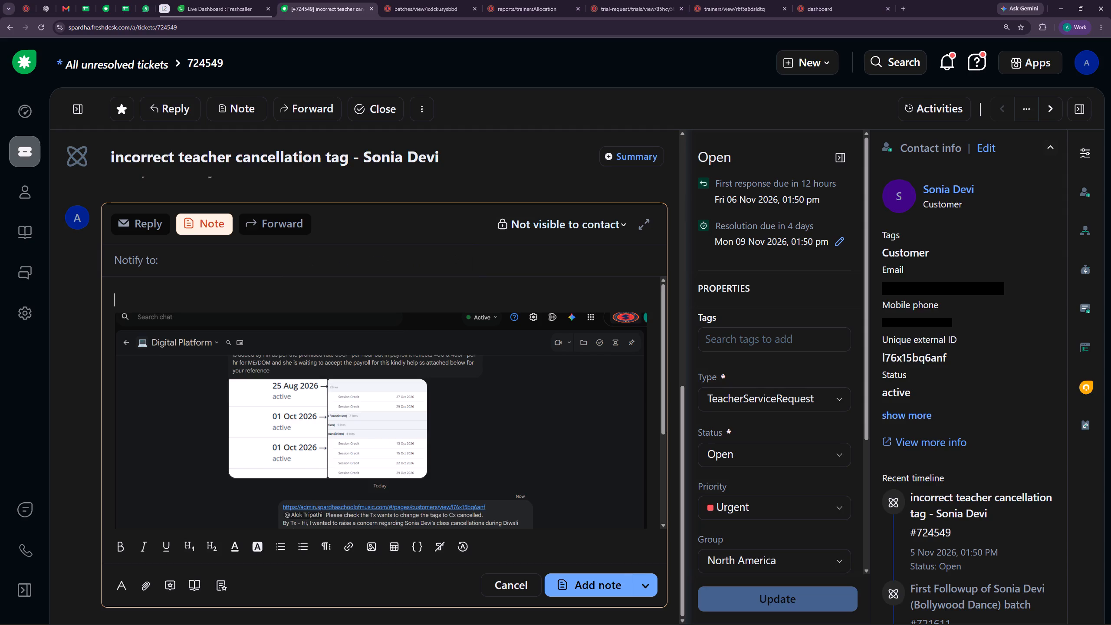
key("a")
type("waiting concernteam response.")
key("space")
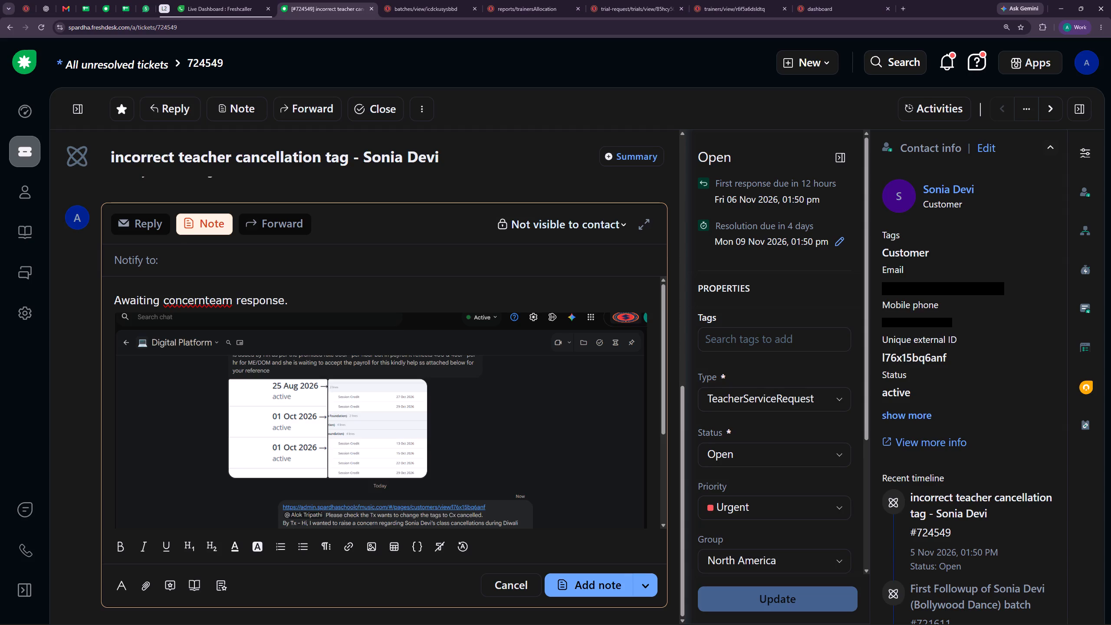
left_click(204, 299)
key("space")
left_click(316, 303)
scroll(553, 490, "down", 6)
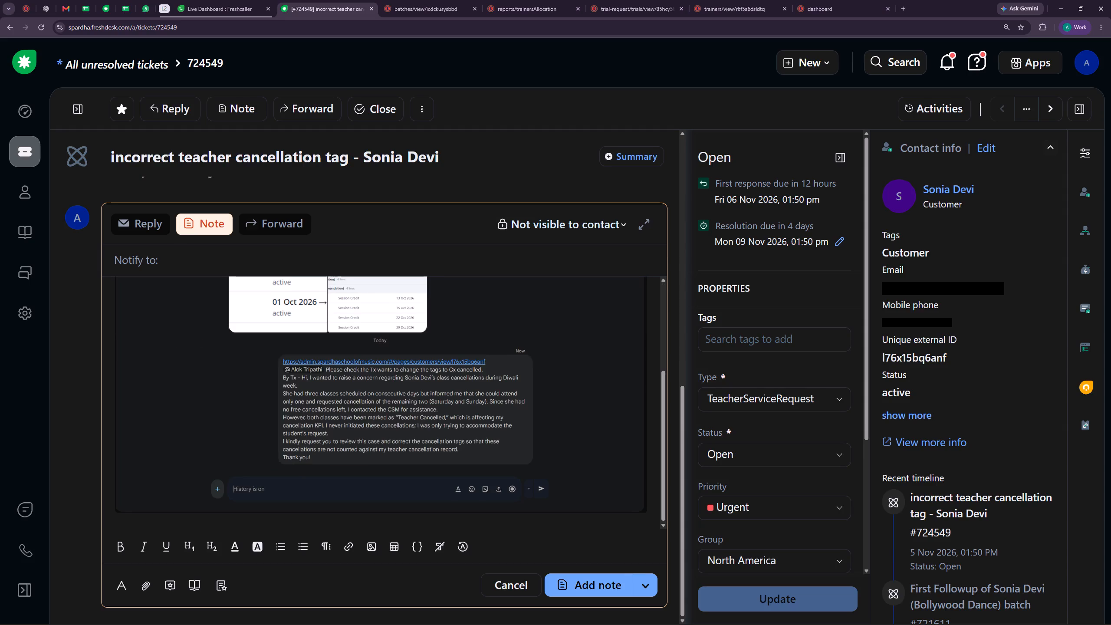
left_click(617, 583)
Set the status of ticket #724549 to Waiting on Customer and save the ticket properties.
left_click(740, 457)
left_click(737, 436)
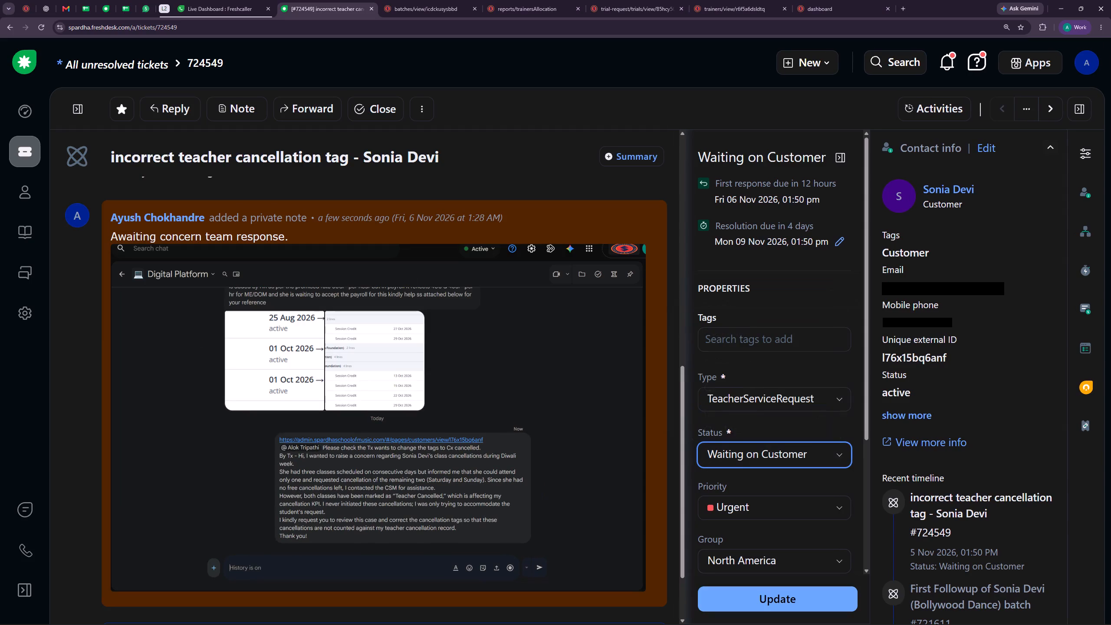
left_click(776, 595)
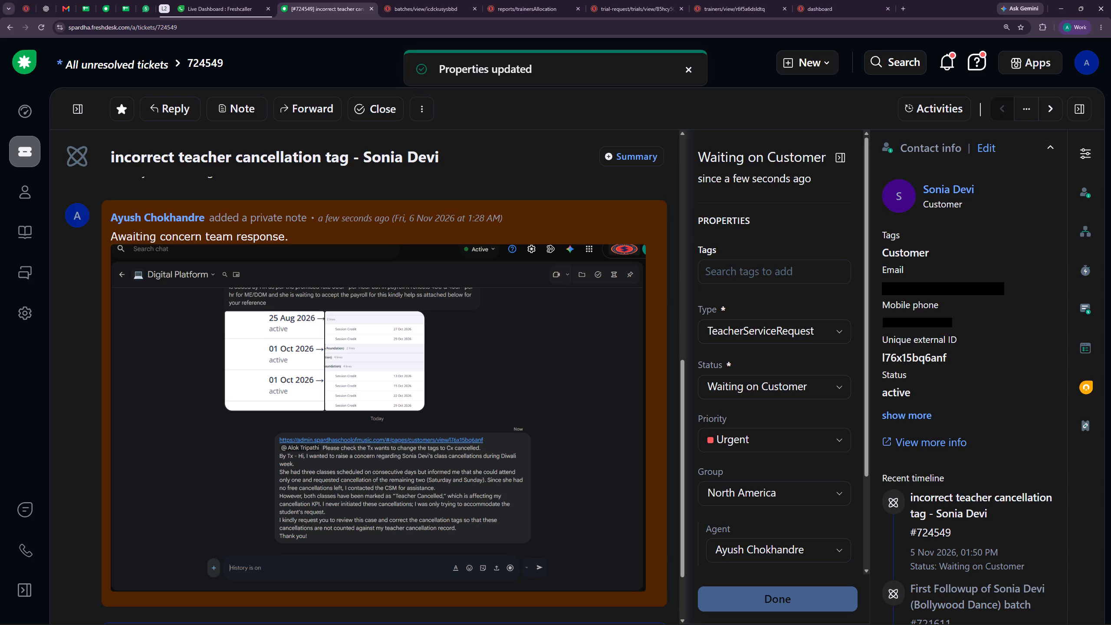
Check the latest helpdesk notifications.
left_click(950, 71)
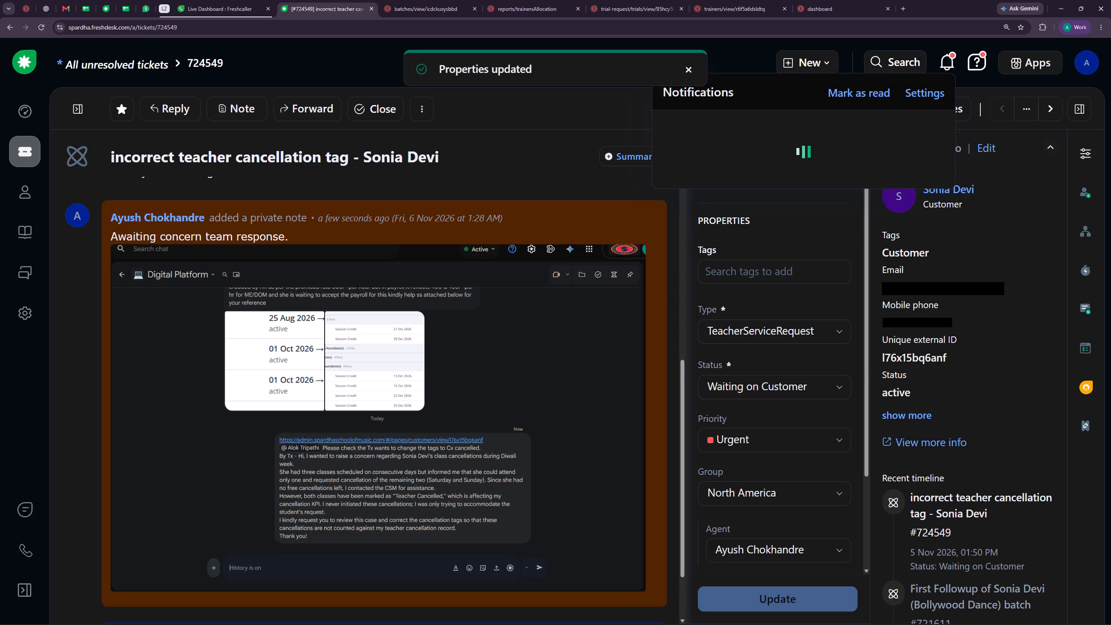
double_click(943, 63)
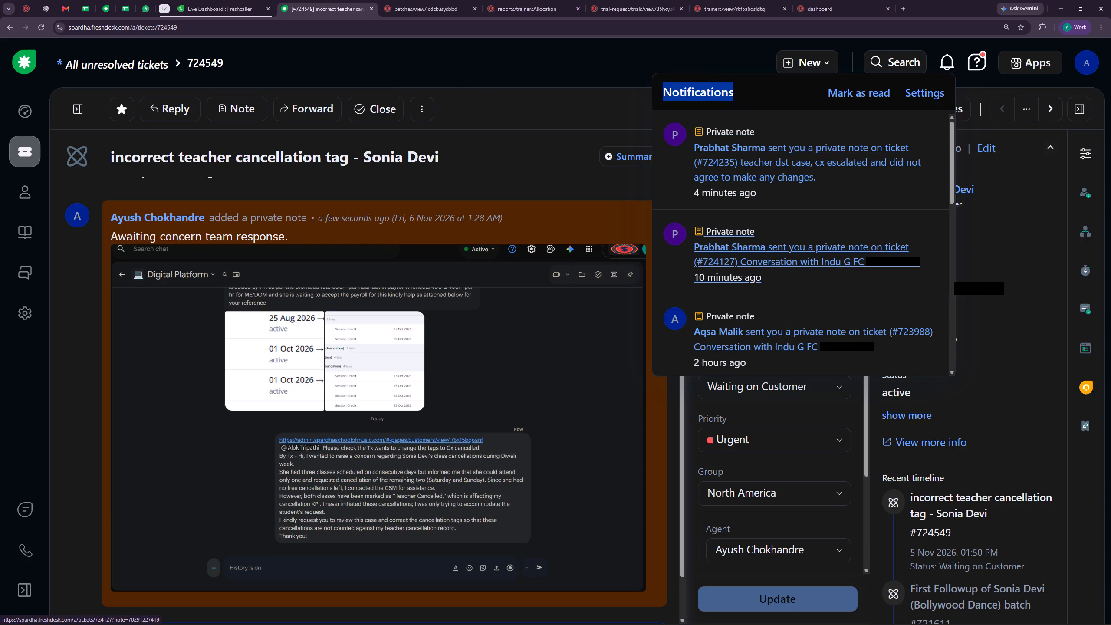
Go to the open tickets assigned to you through the dashboard and open the high-priority overdue ticket #724480.
left_click(24, 154)
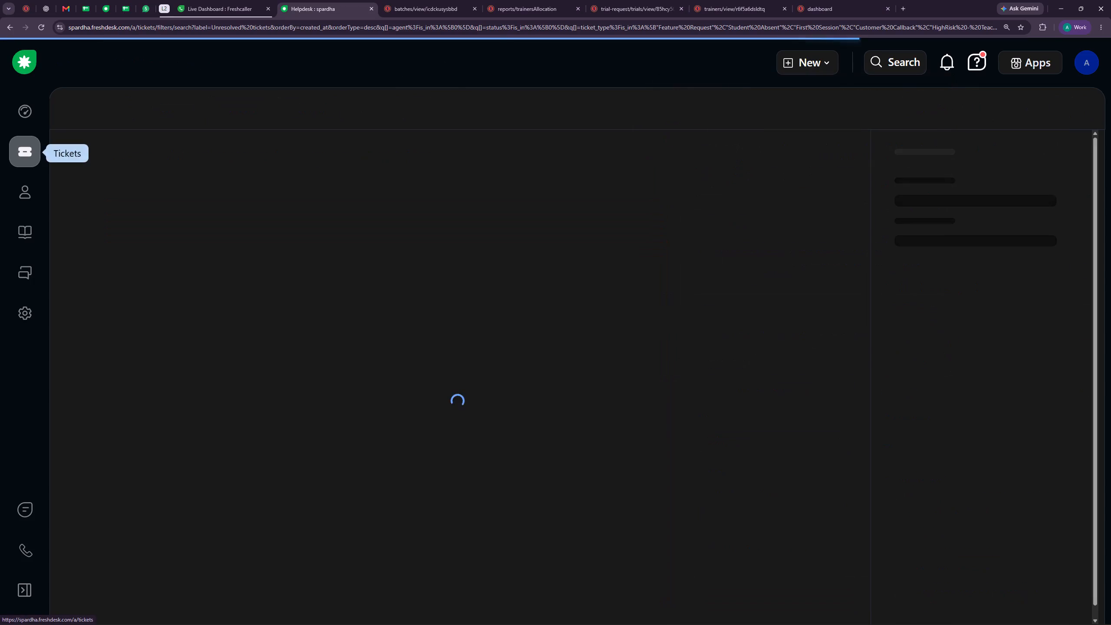
left_click(26, 112)
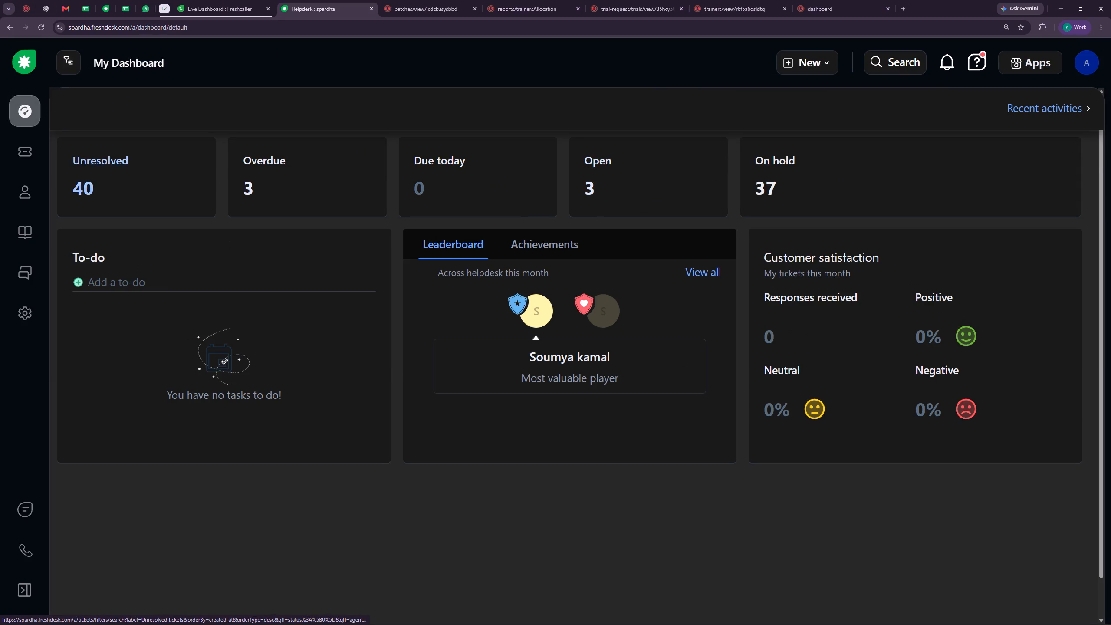
left_click(610, 178)
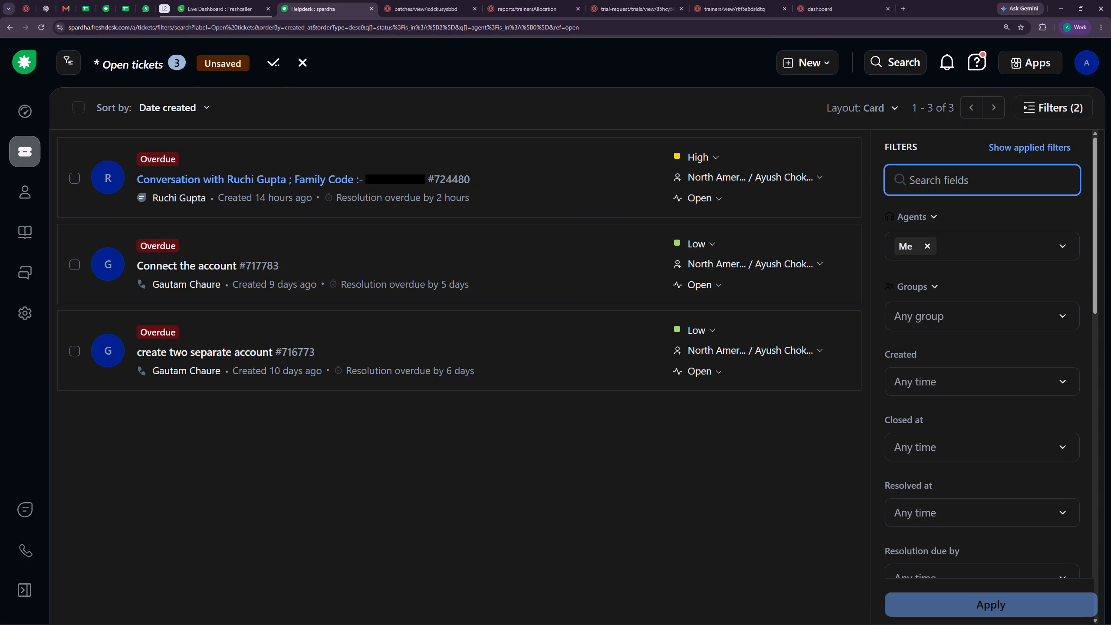
left_click(272, 176)
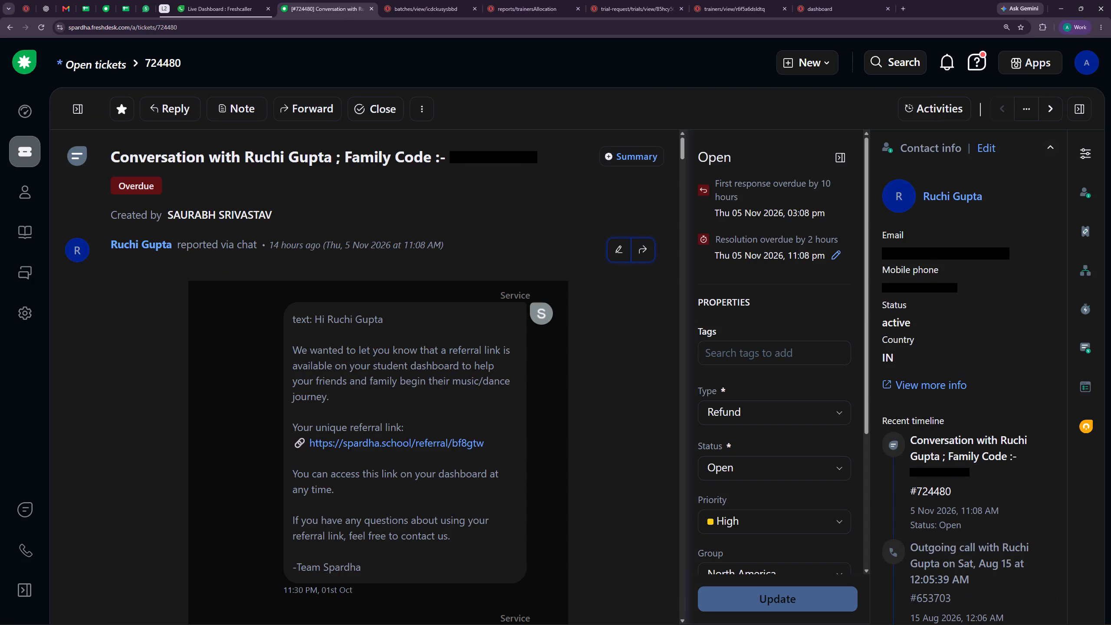
scroll(472, 265, "down", 20)
scroll(472, 265, "down", 4)
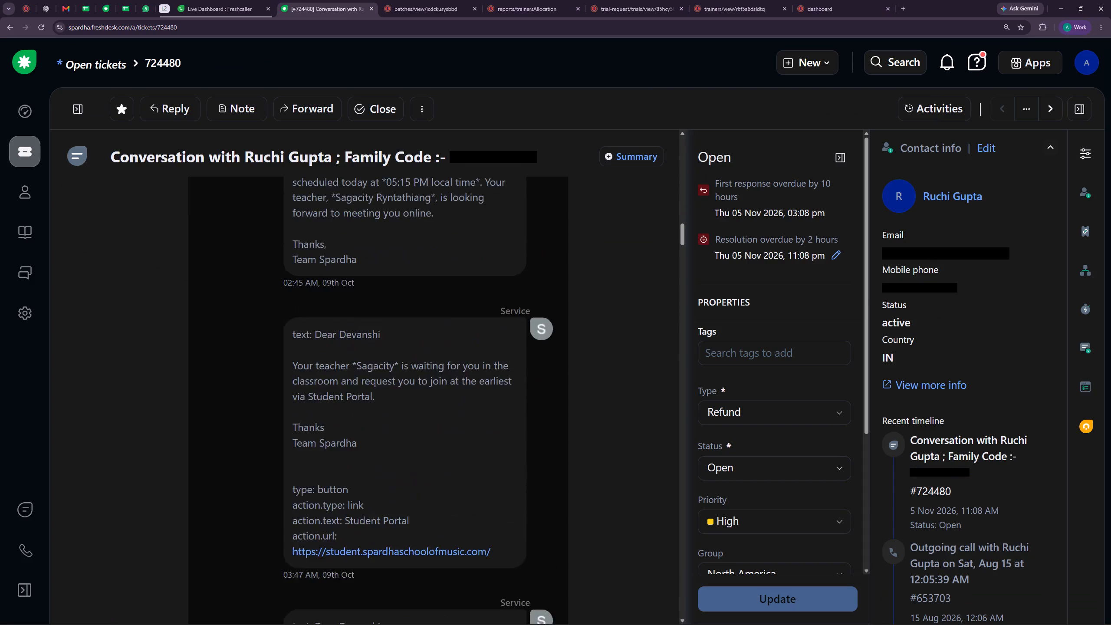
scroll(496, 273, "down", 11)
scroll(486, 343, "down", 13)
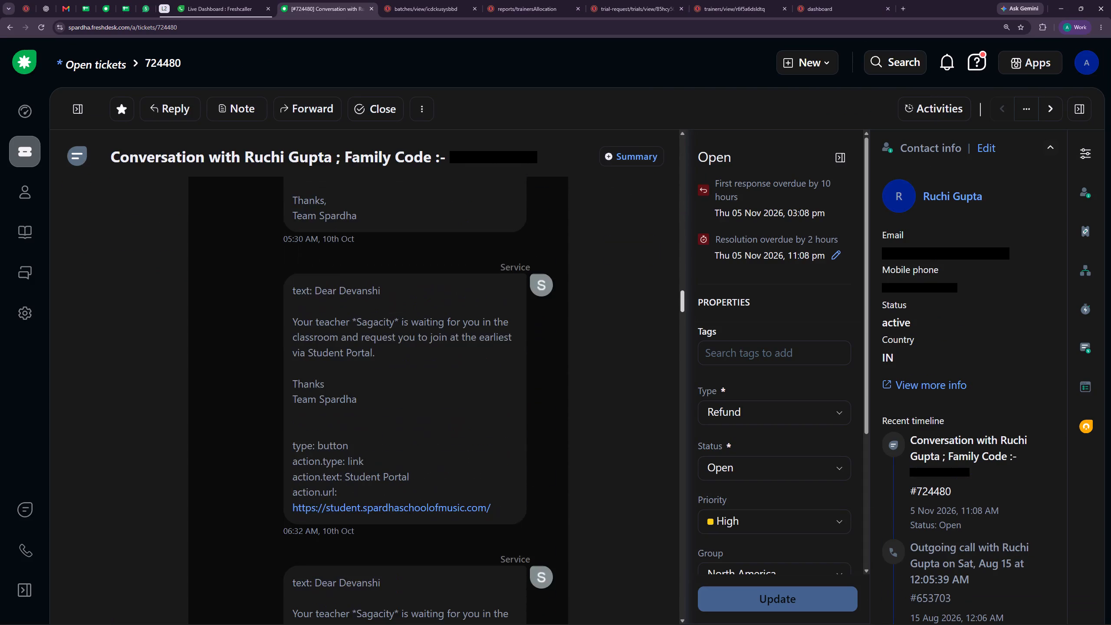
left_click_drag(681, 306, 703, 600)
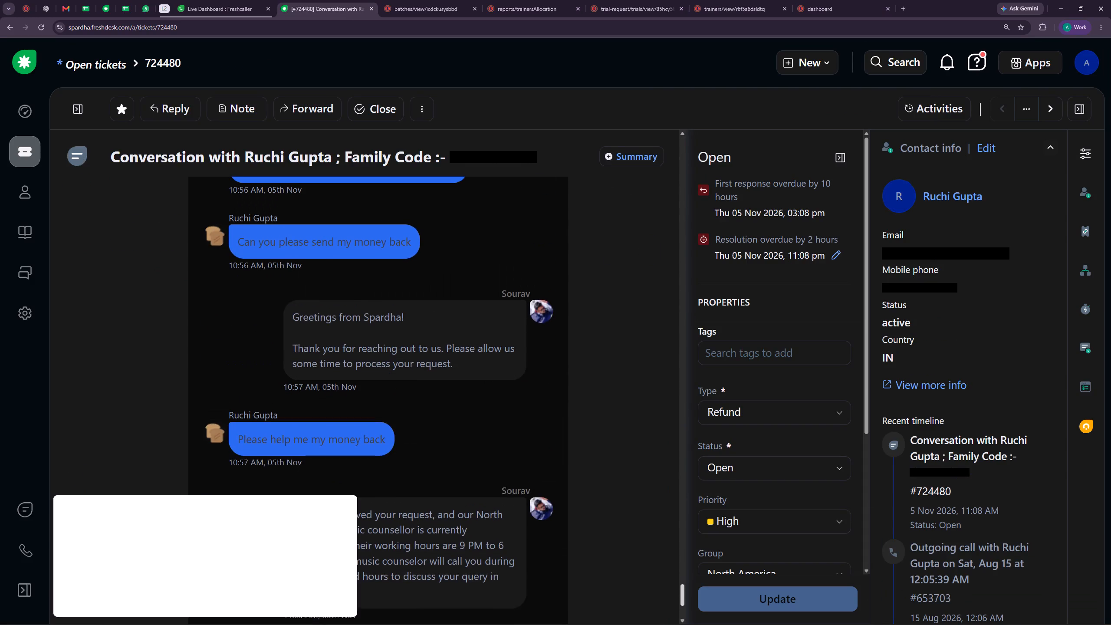
left_click_drag(703, 600, 703, 599)
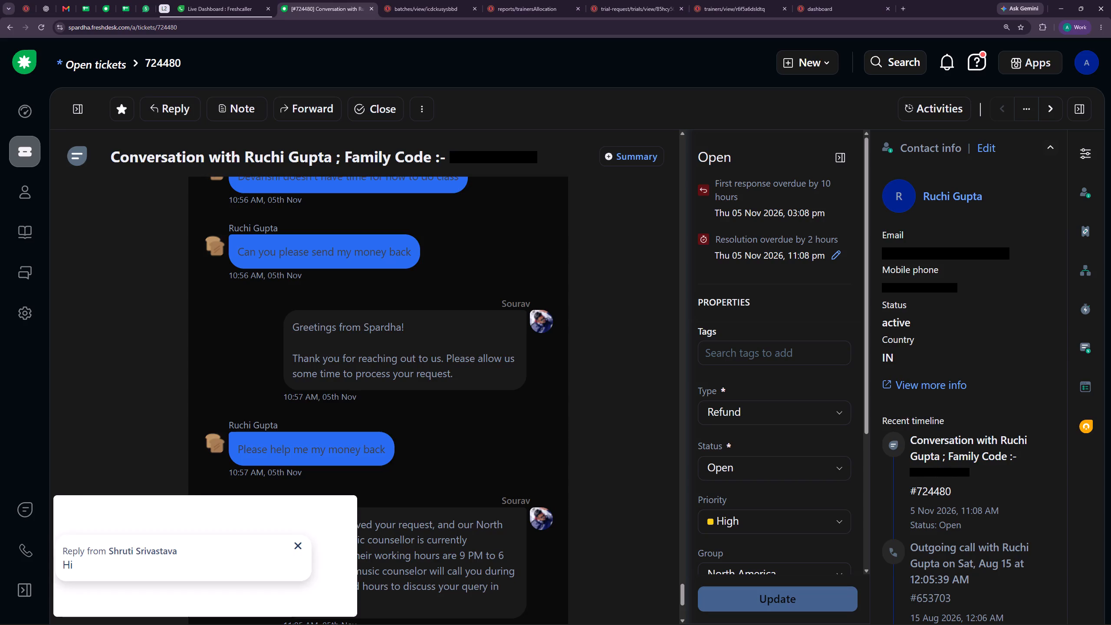
left_click(294, 546)
scroll(451, 460, "up", 2)
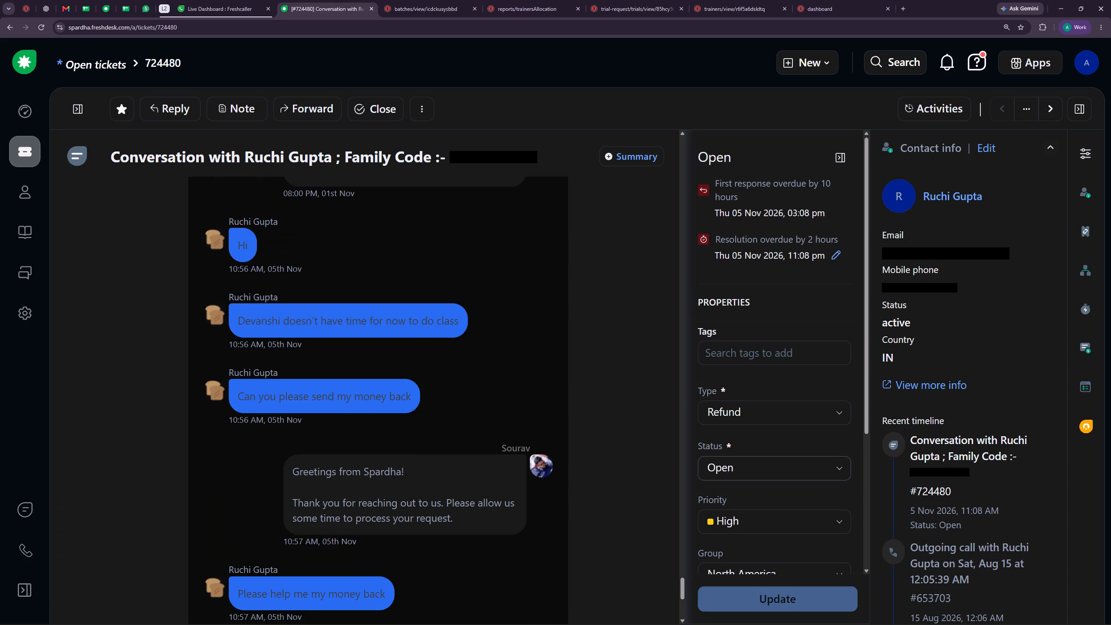
Reassign refund ticket #724480 to agent Nikita and save the ticket properties.
scroll(756, 468, "down", 1)
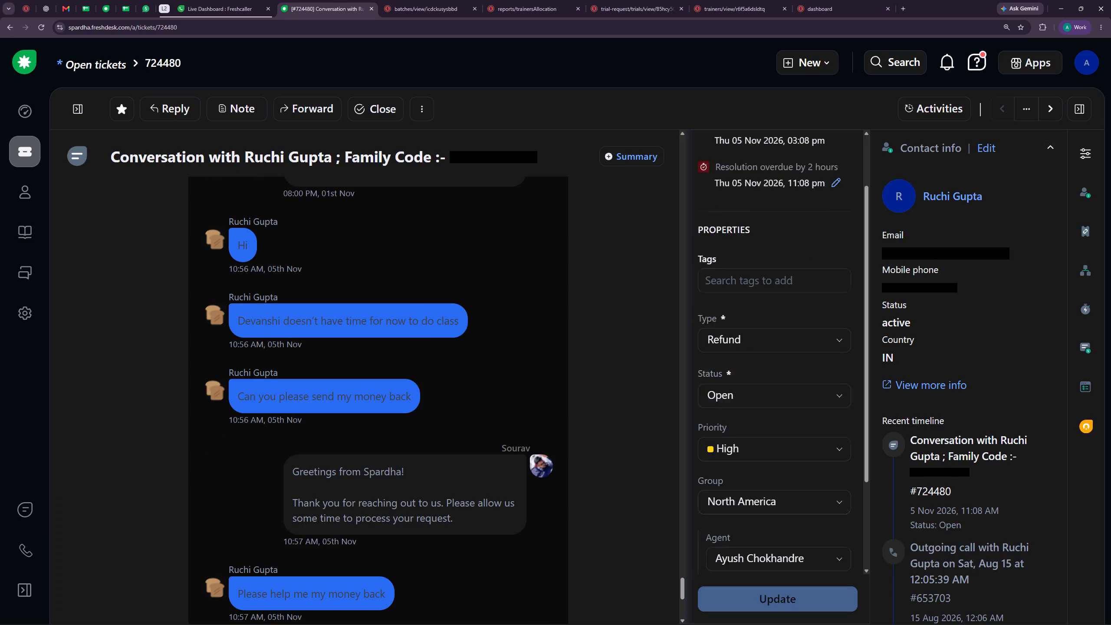
scroll(772, 510, "down", 2)
left_click(763, 434)
type("ni")
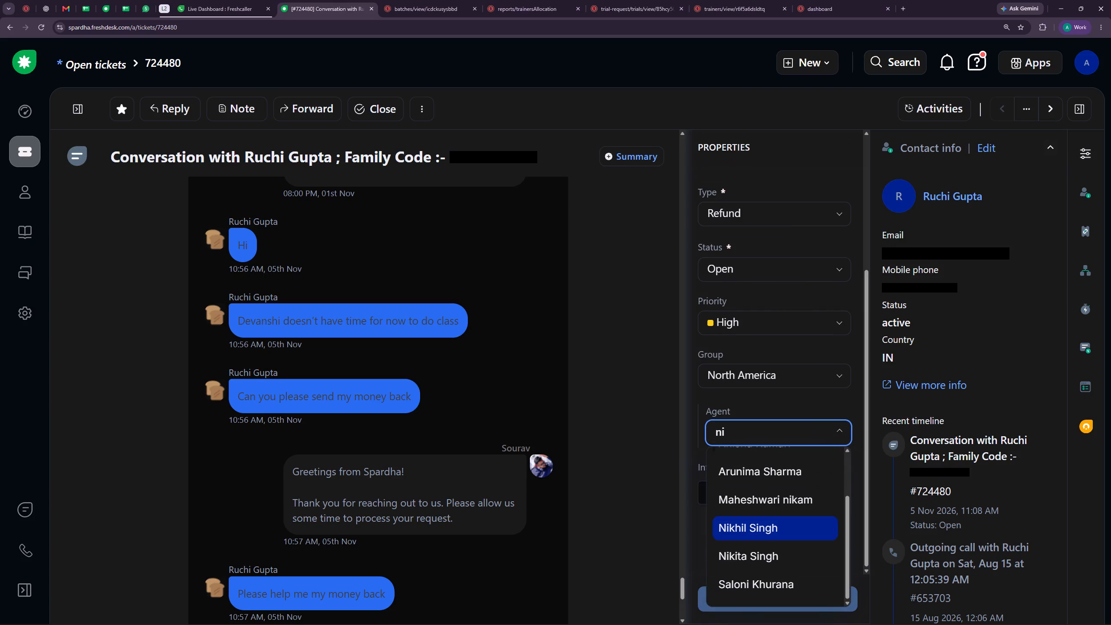
left_click(763, 551)
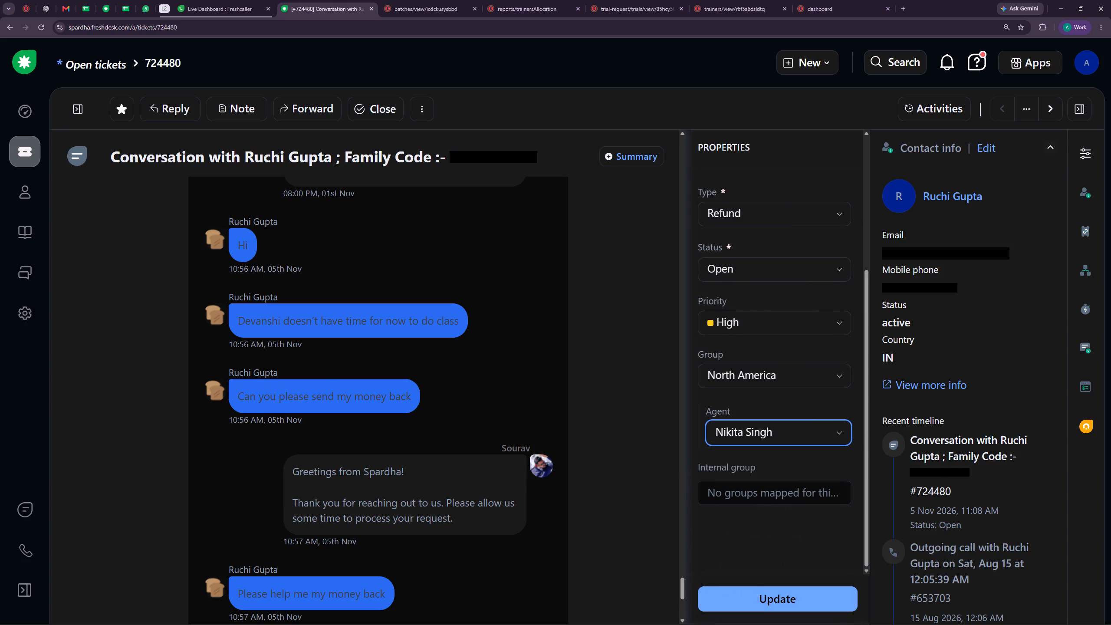
left_click(779, 599)
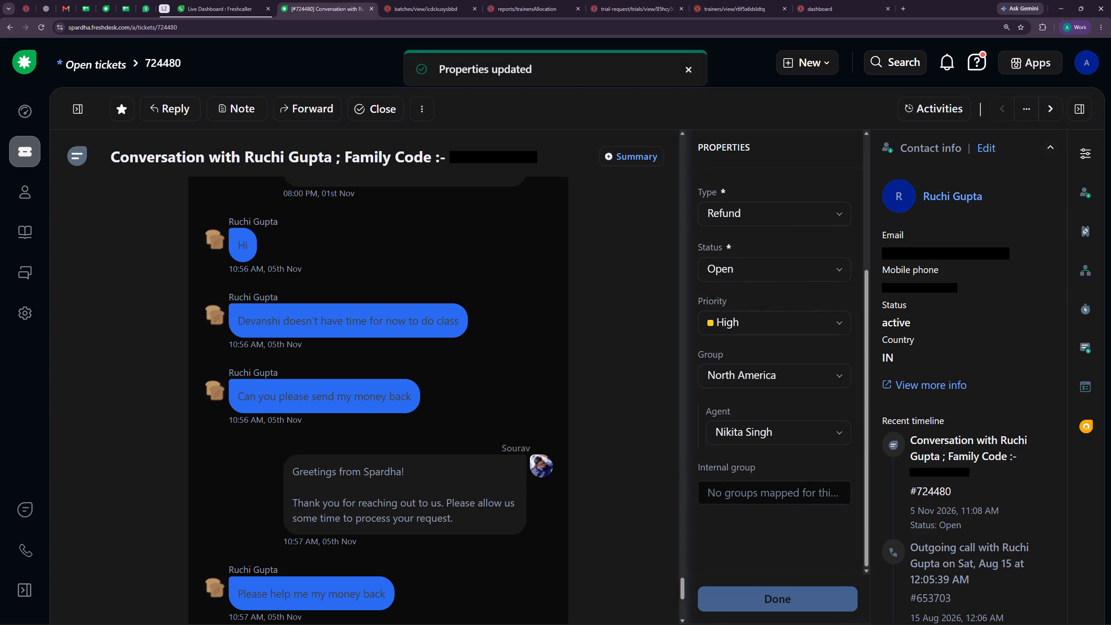
scroll(691, 359, "up", 3)
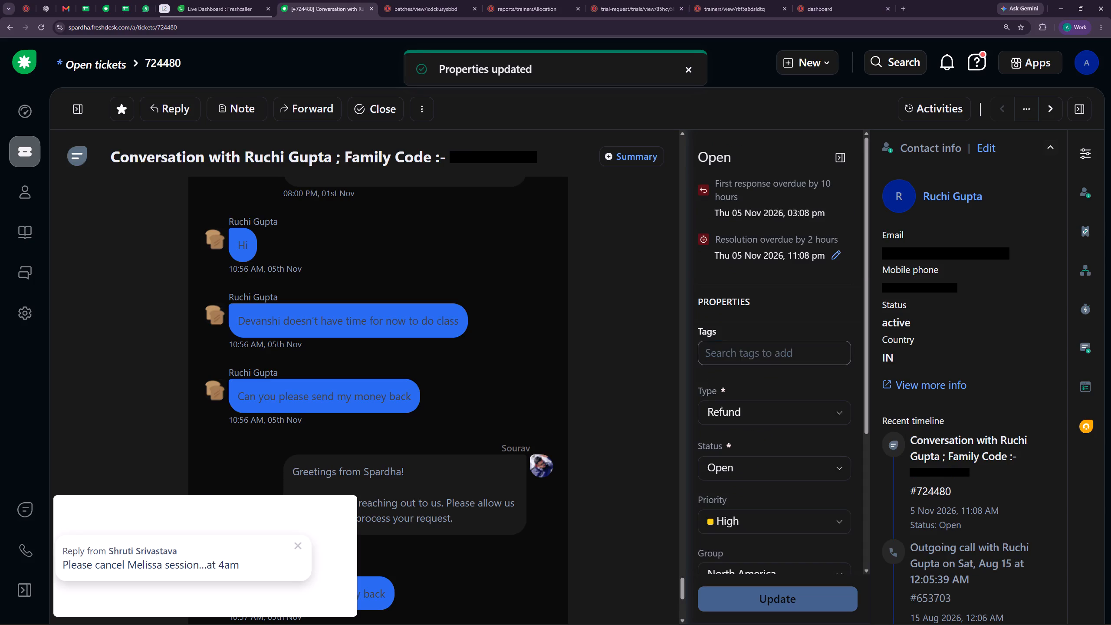
scroll(737, 296, "down", 10)
left_click(299, 552)
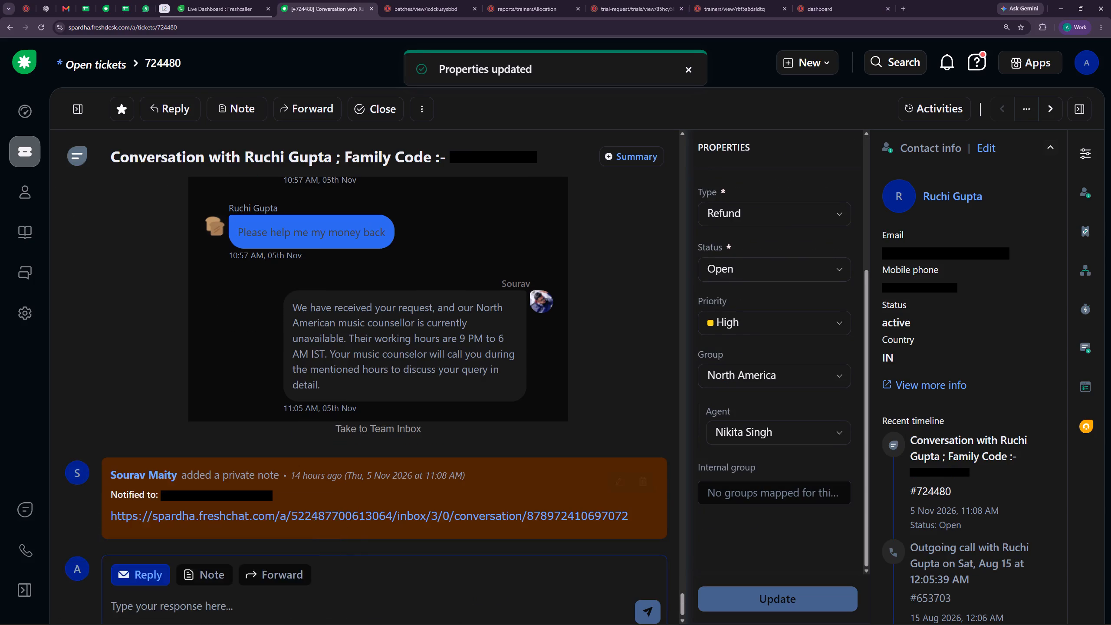
left_click(14, 154)
left_click(21, 117)
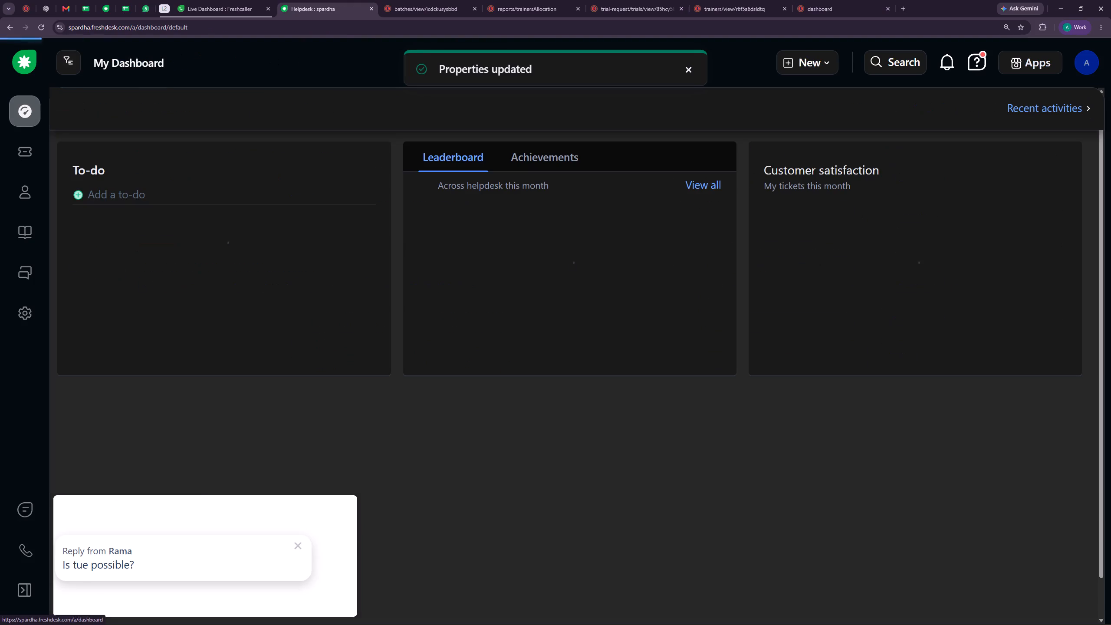
left_click(113, 177)
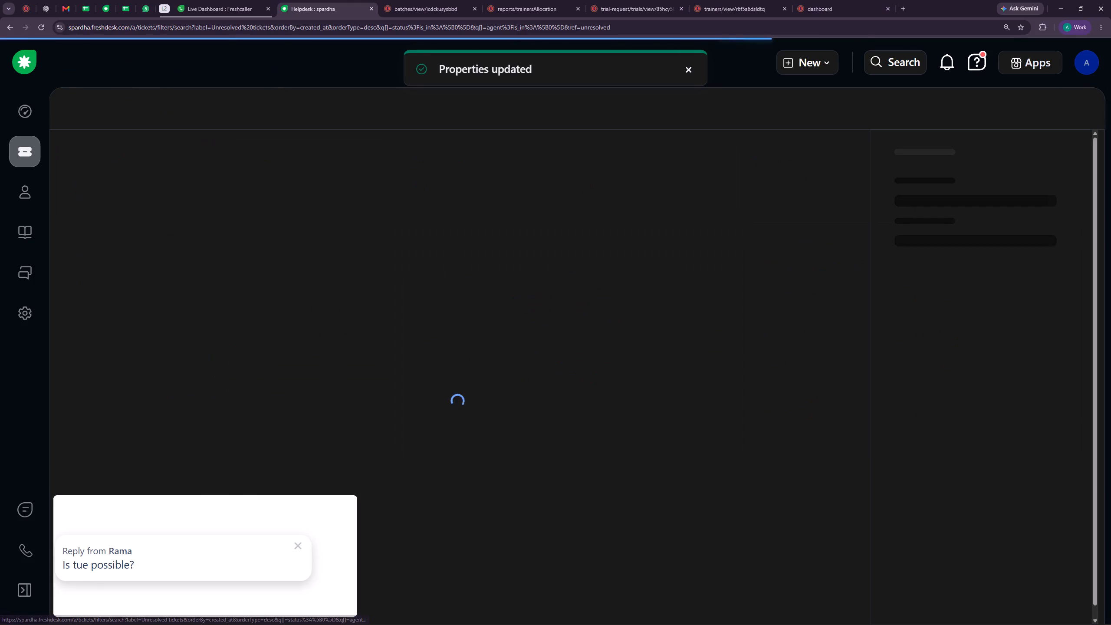
left_click(298, 545)
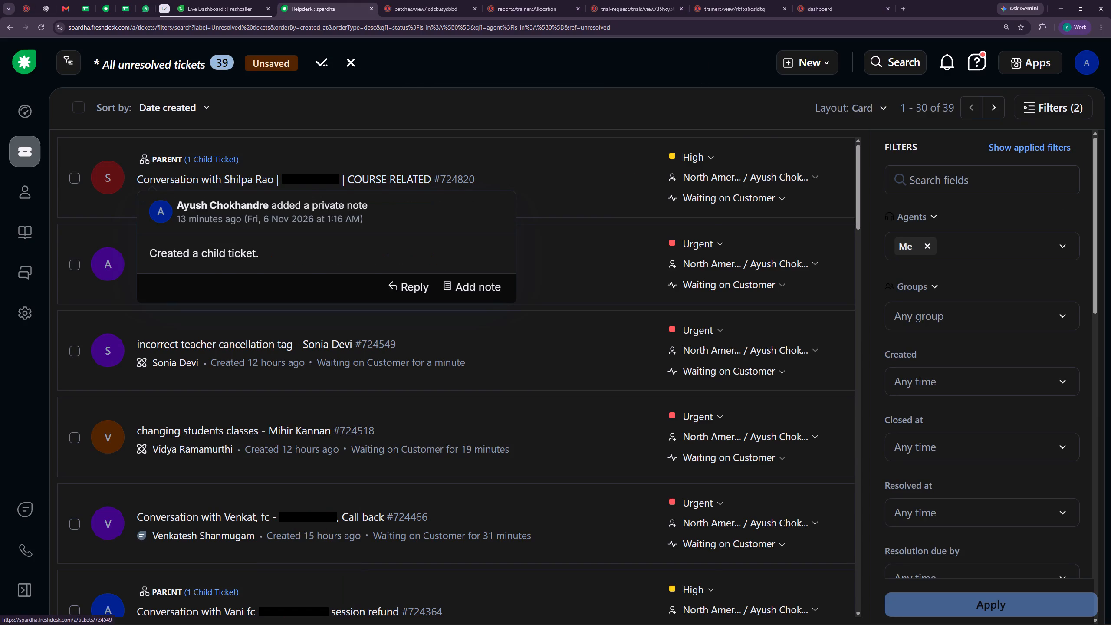
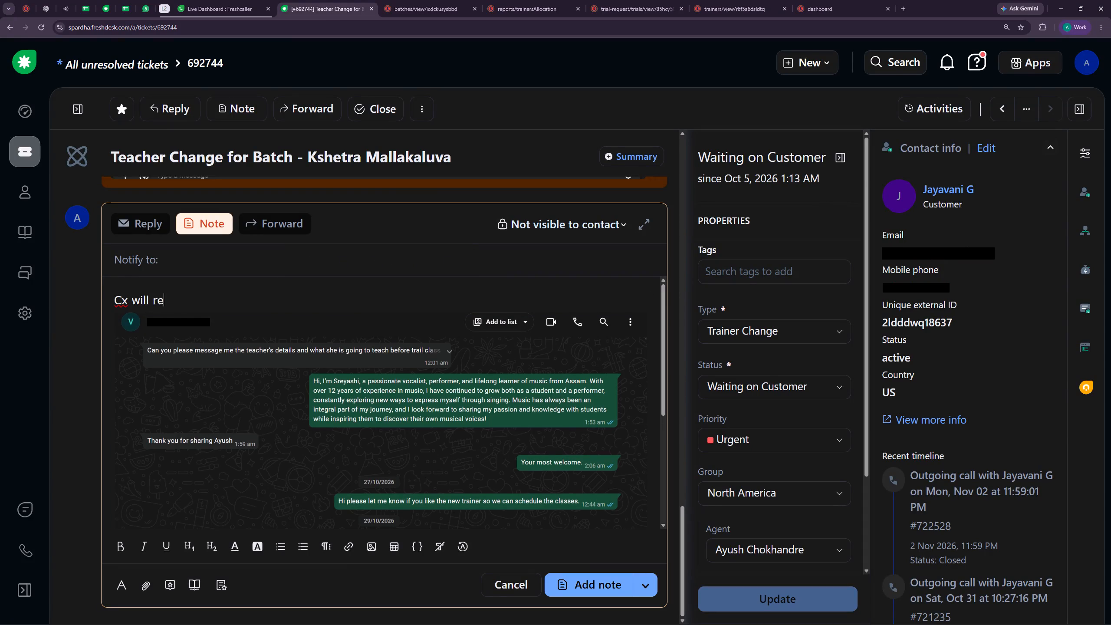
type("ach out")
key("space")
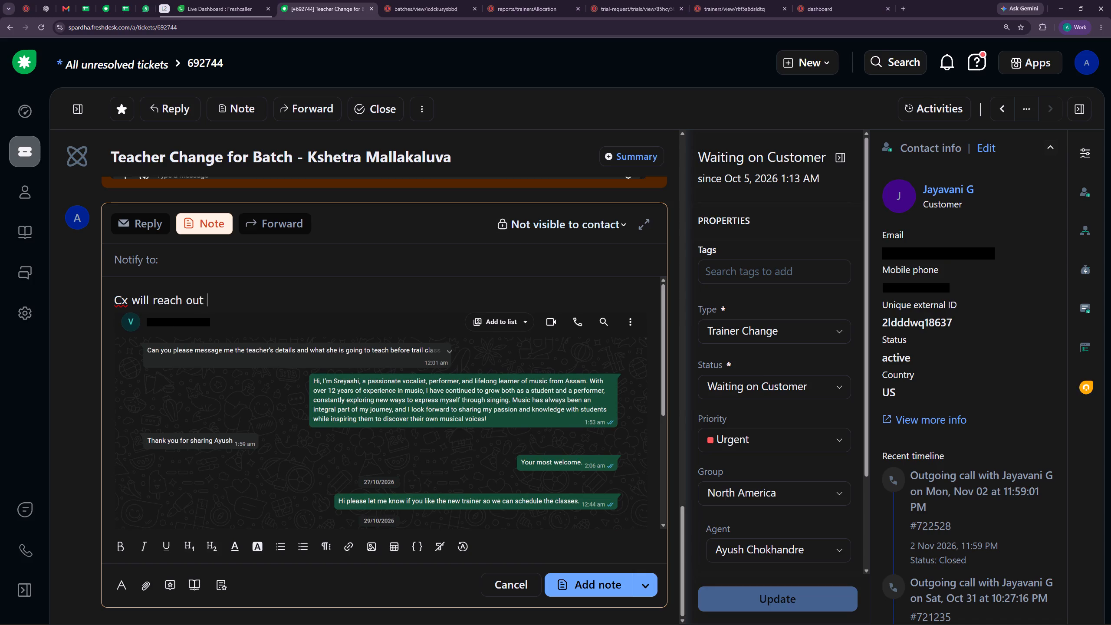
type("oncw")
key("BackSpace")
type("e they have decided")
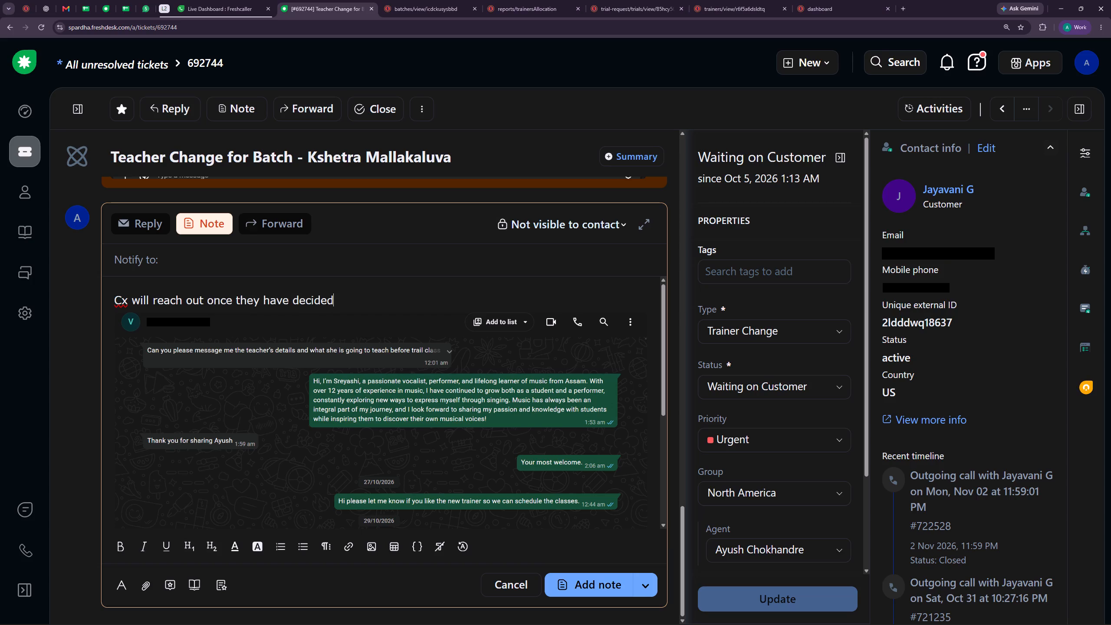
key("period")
left_click(585, 584)
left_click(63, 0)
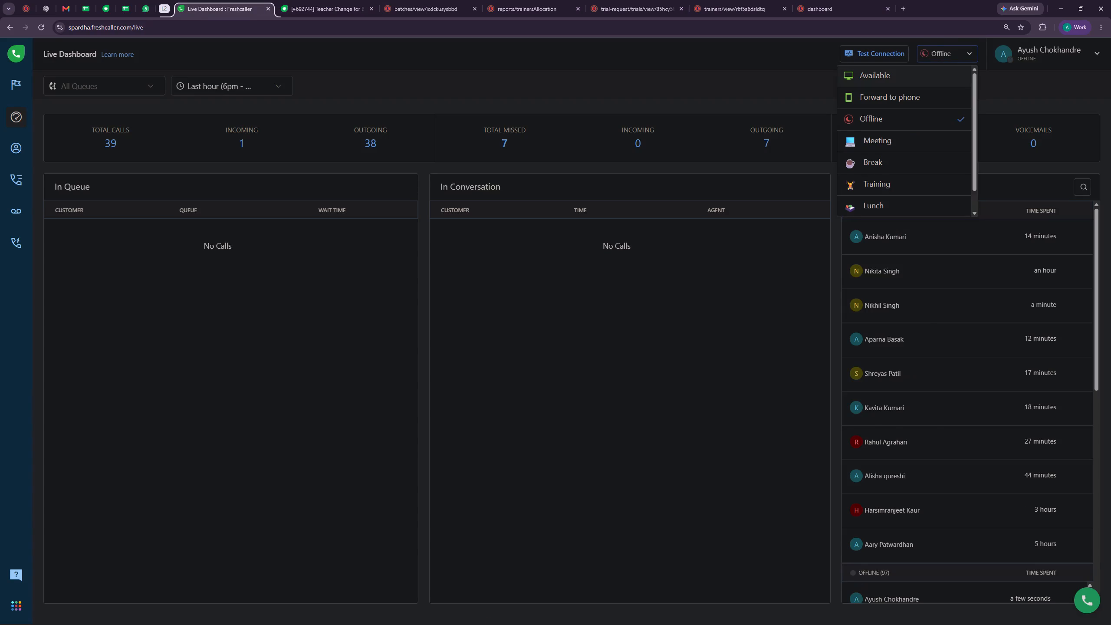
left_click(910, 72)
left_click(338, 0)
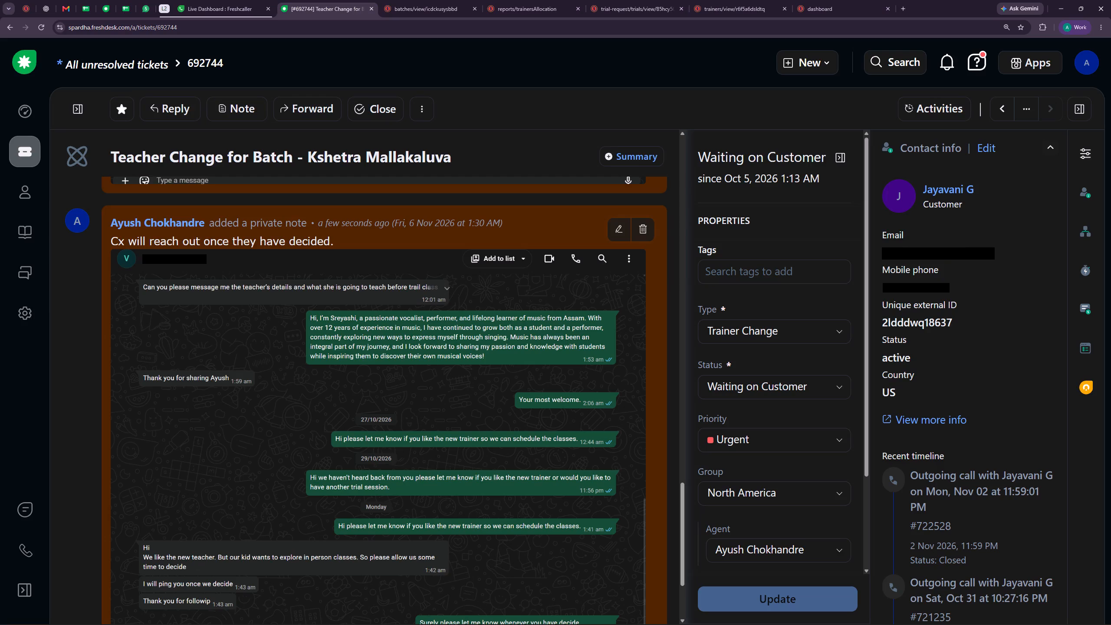
left_click(1001, 110)
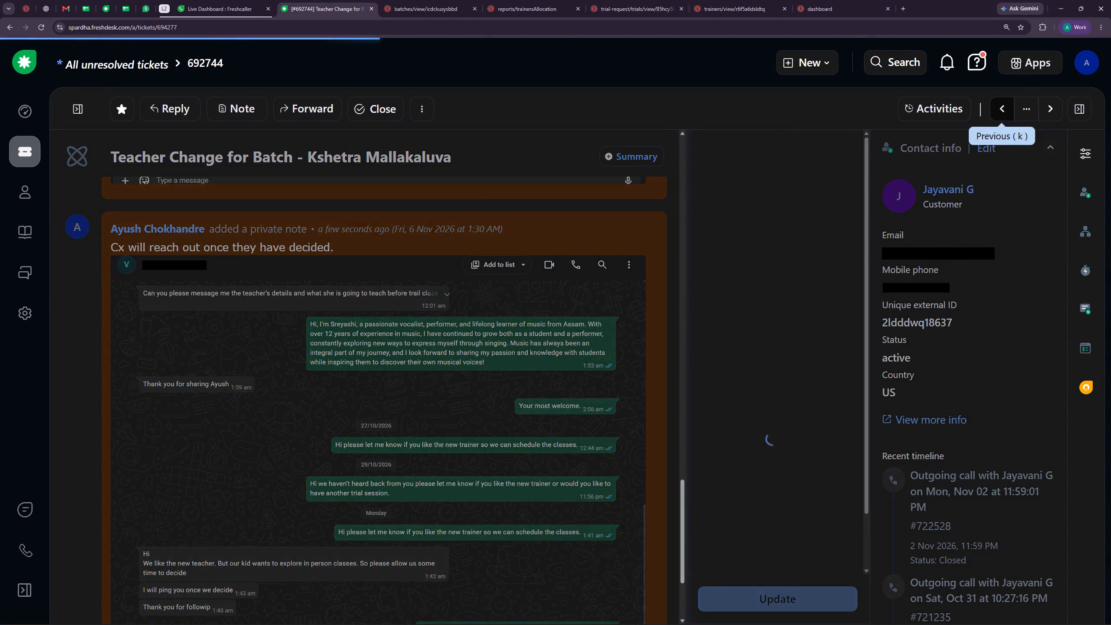
scroll(441, 381, "down", 11)
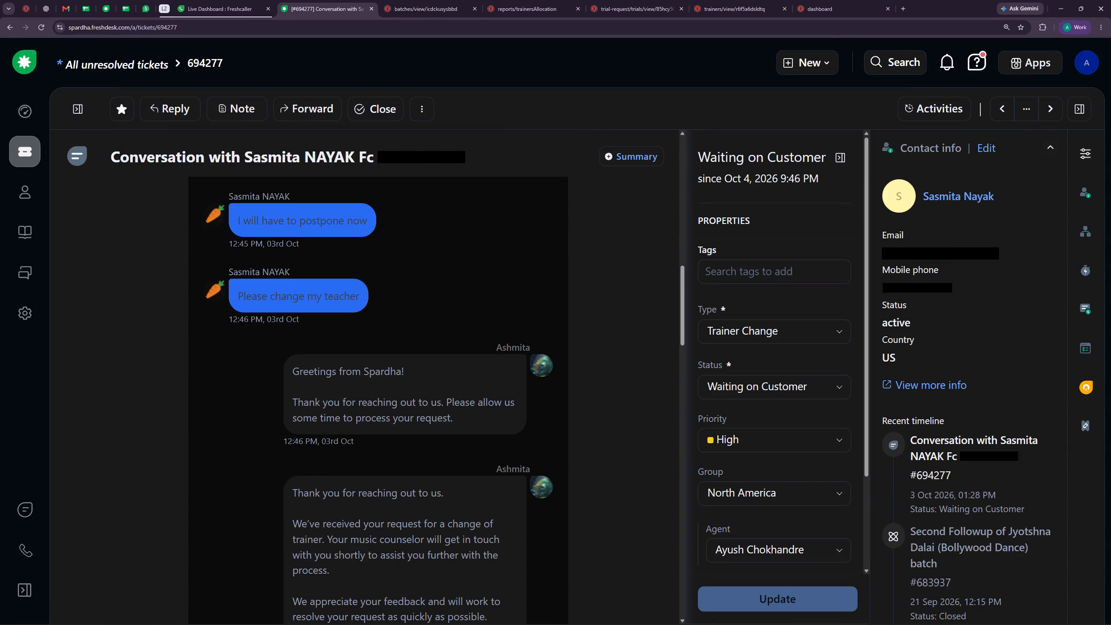
left_click_drag(680, 291, 681, 475)
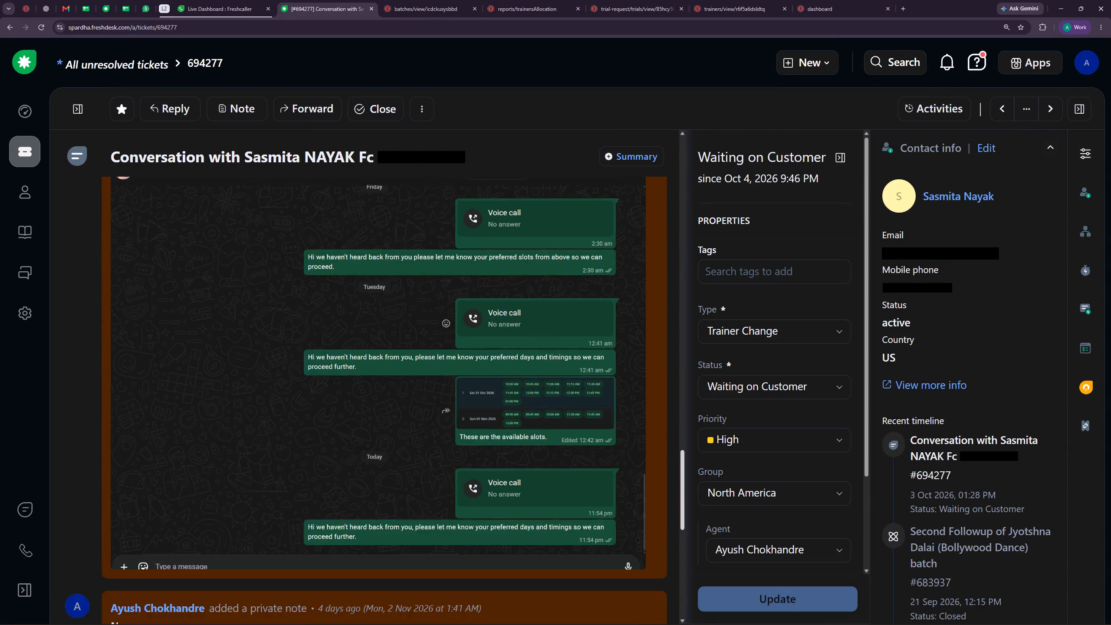
left_click_drag(681, 475, 680, 585)
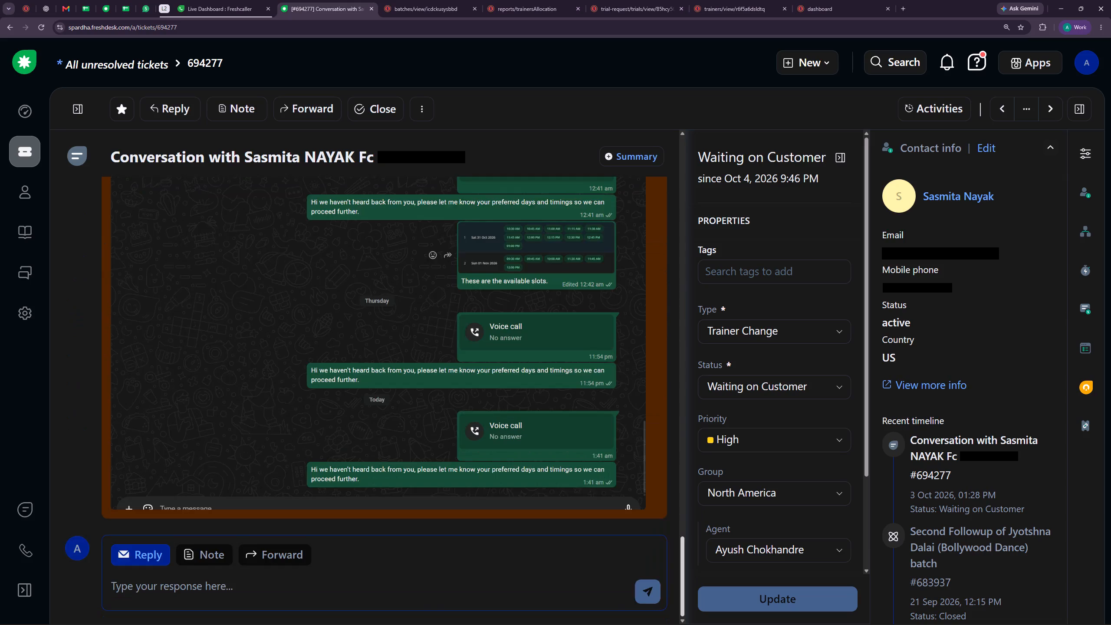
left_click_drag(680, 585, 644, 386)
left_click_drag(644, 384, 644, 364)
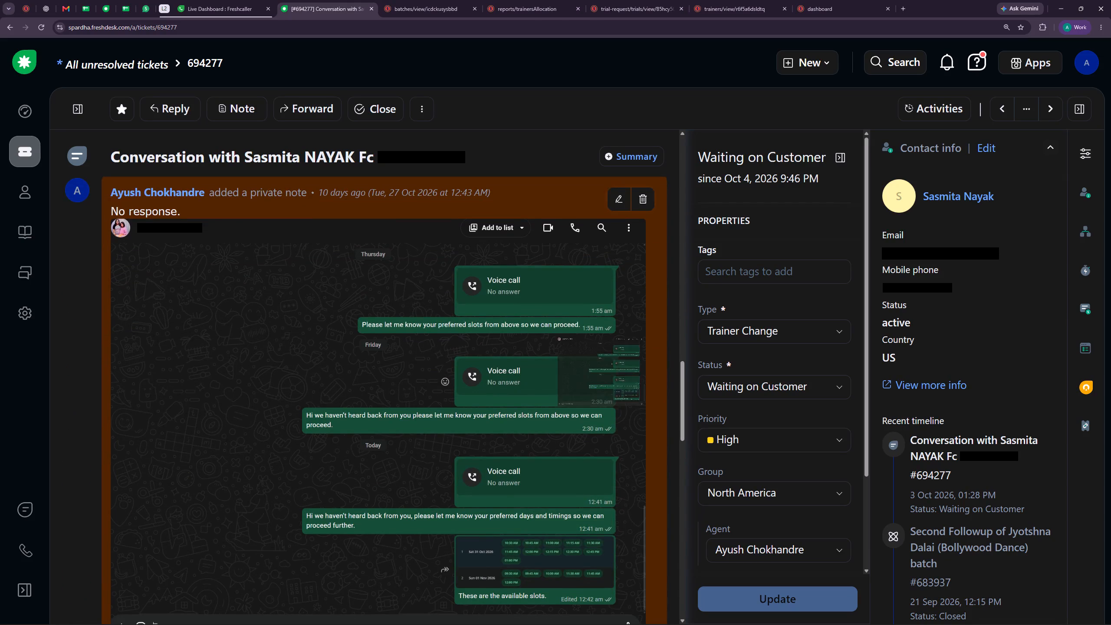
left_click_drag(959, 287, 894, 286)
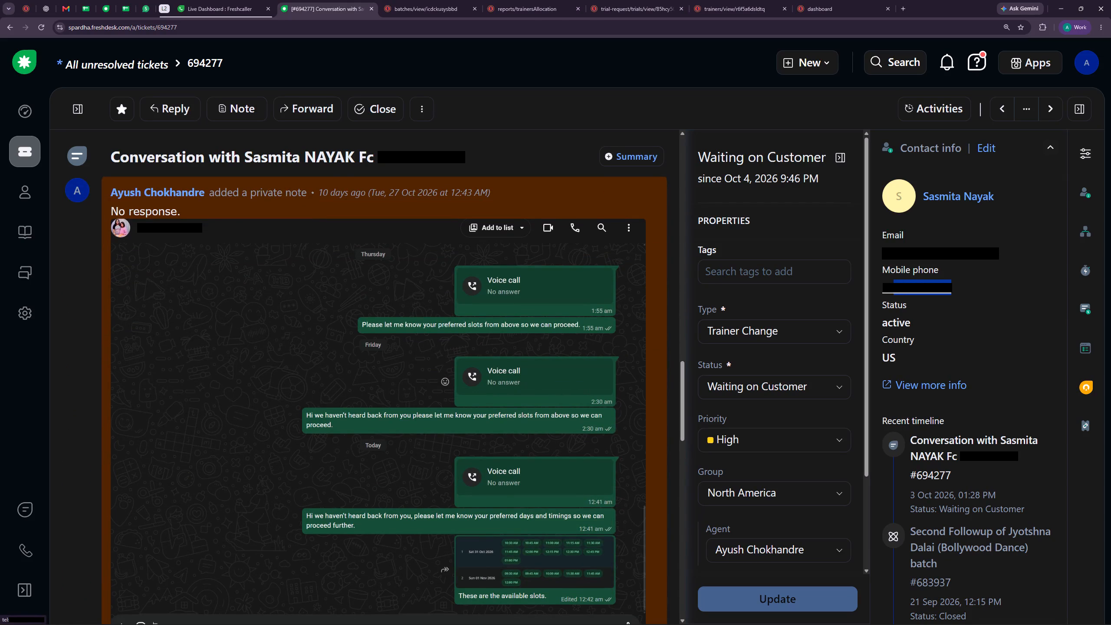
key("ctrl+c")
left_click(437, 0)
left_click(67, 443)
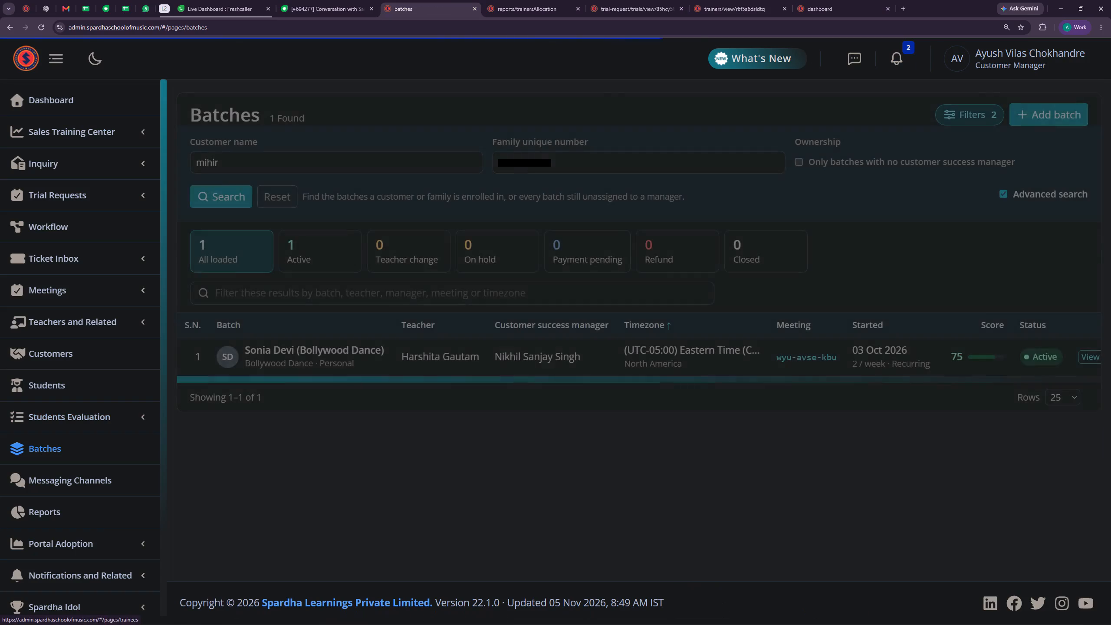
left_click_drag(600, 171, 499, 161, "ctrl")
key("ctrl+v")
left_click_drag(208, 204, 217, 204)
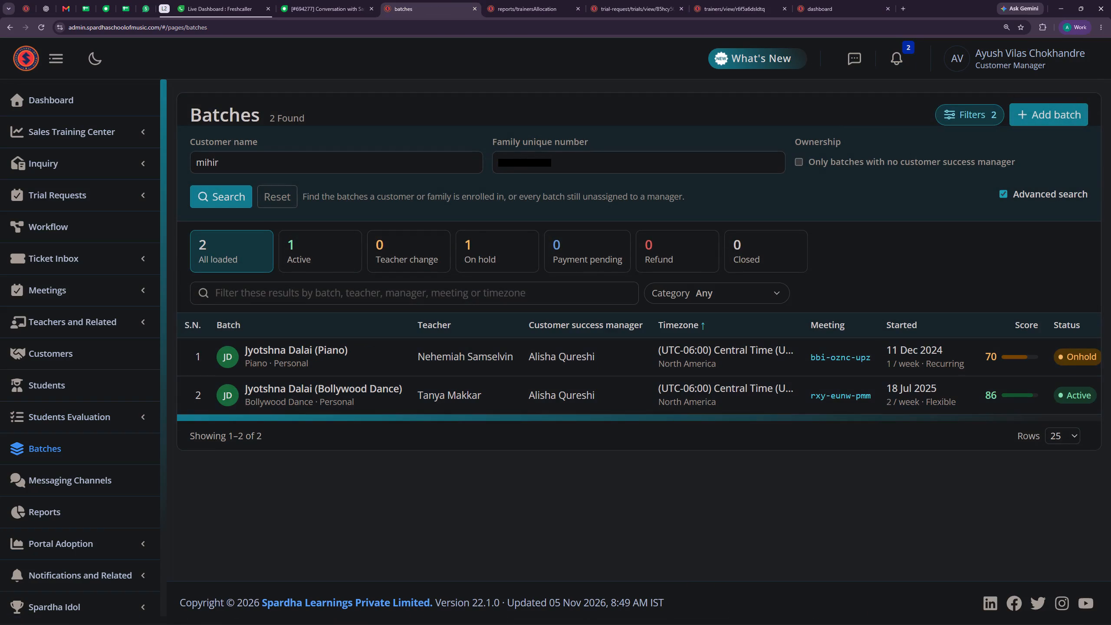
left_click_drag(256, 166, 158, 166)
key("BackSpace")
left_click_drag(575, 161, 450, 161)
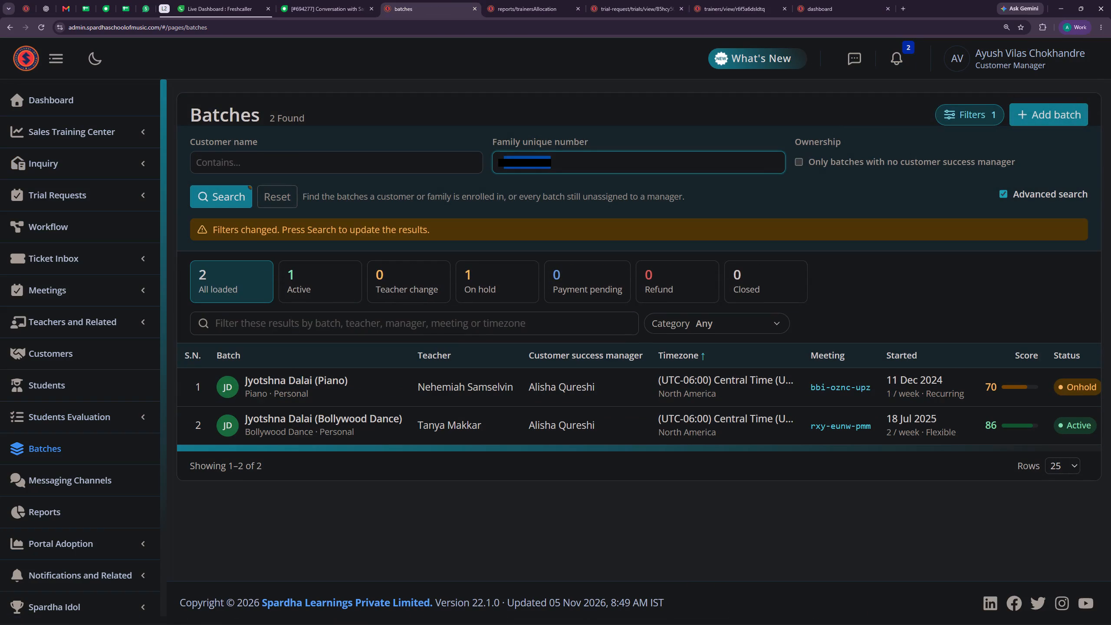
left_click_drag(450, 161, 447, 161)
key("ctrl+v")
left_click(230, 198)
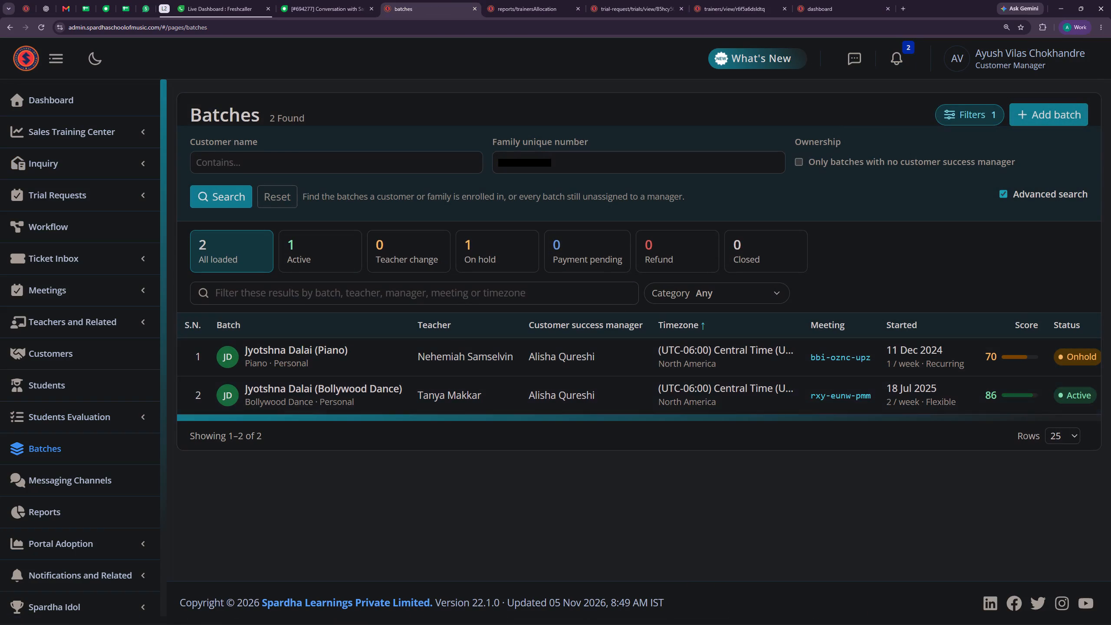
Open the family's active Bollywood Dance batch, check its student's enrolments, and return to the batch page.
left_click(1074, 399)
scroll(517, 357, "down", 4)
left_click(369, 399)
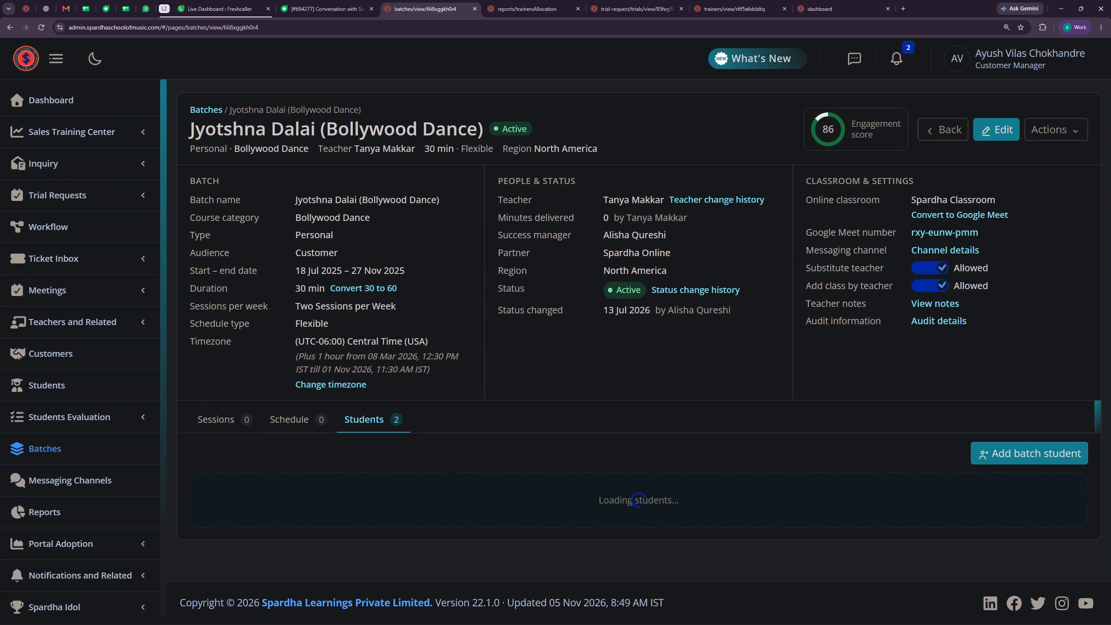
left_click(276, 514)
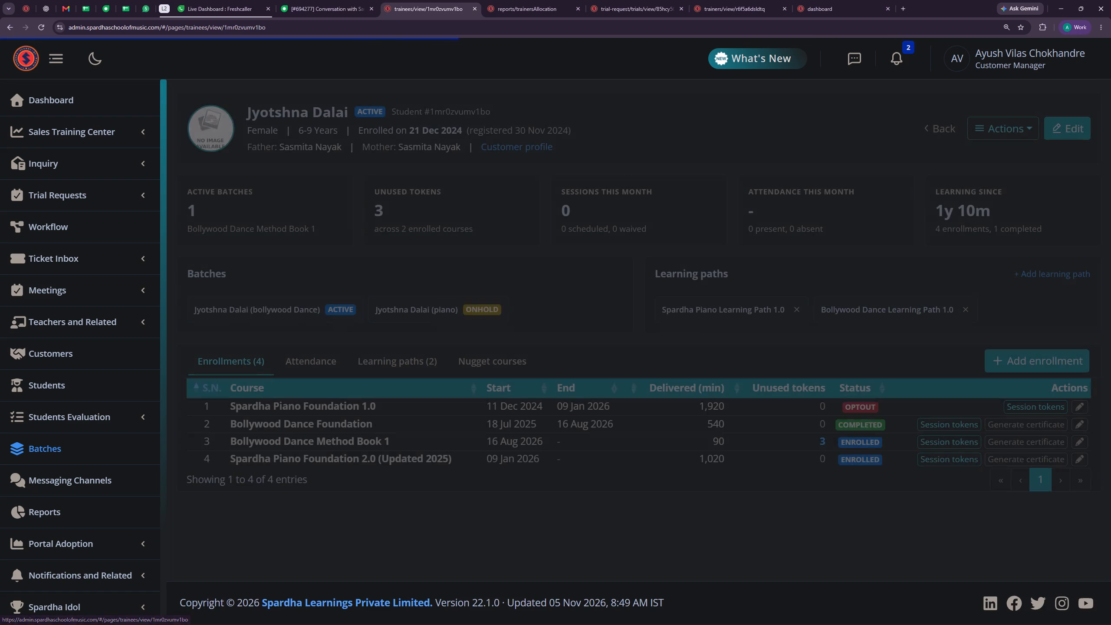
left_click_drag(678, 457, 665, 453)
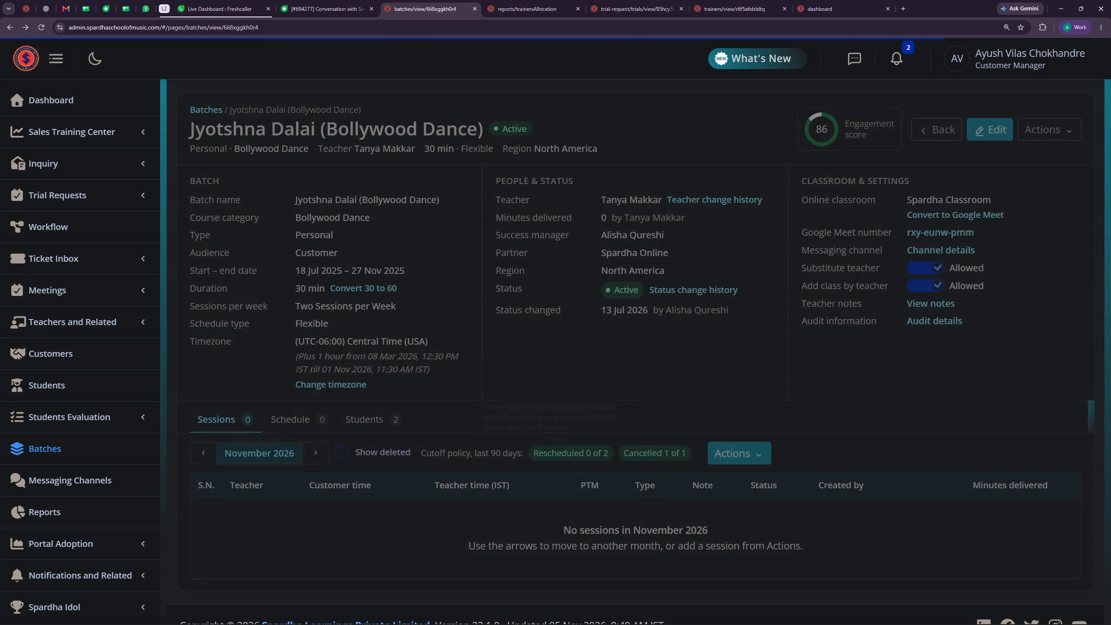
left_click(345, 0)
scroll(529, 316, "down", 4)
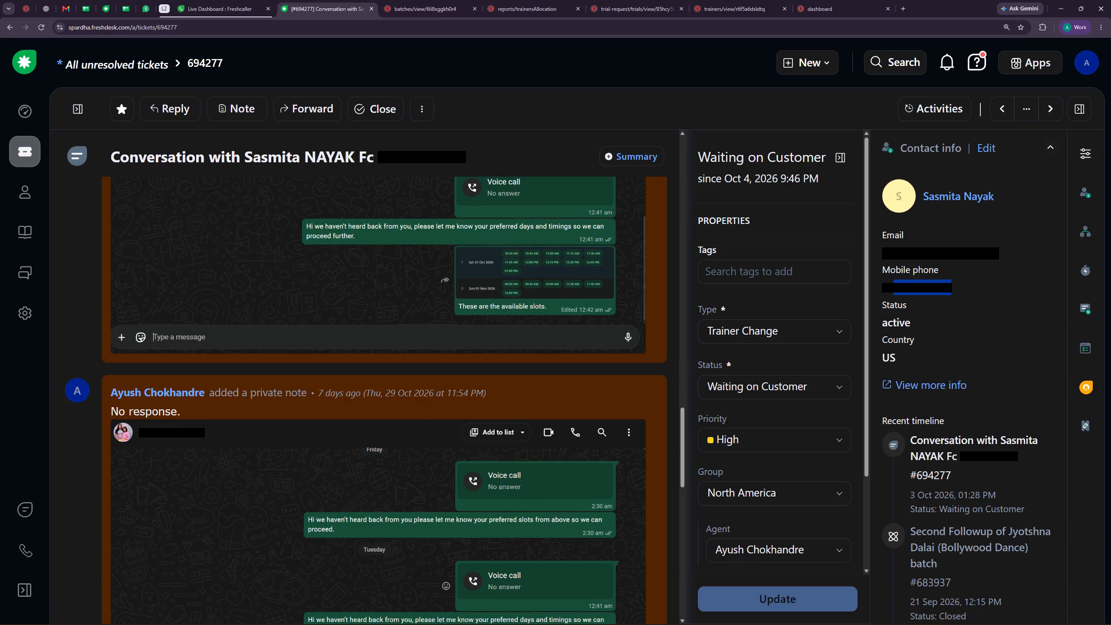
scroll(525, 385, "down", 7)
left_click(977, 289)
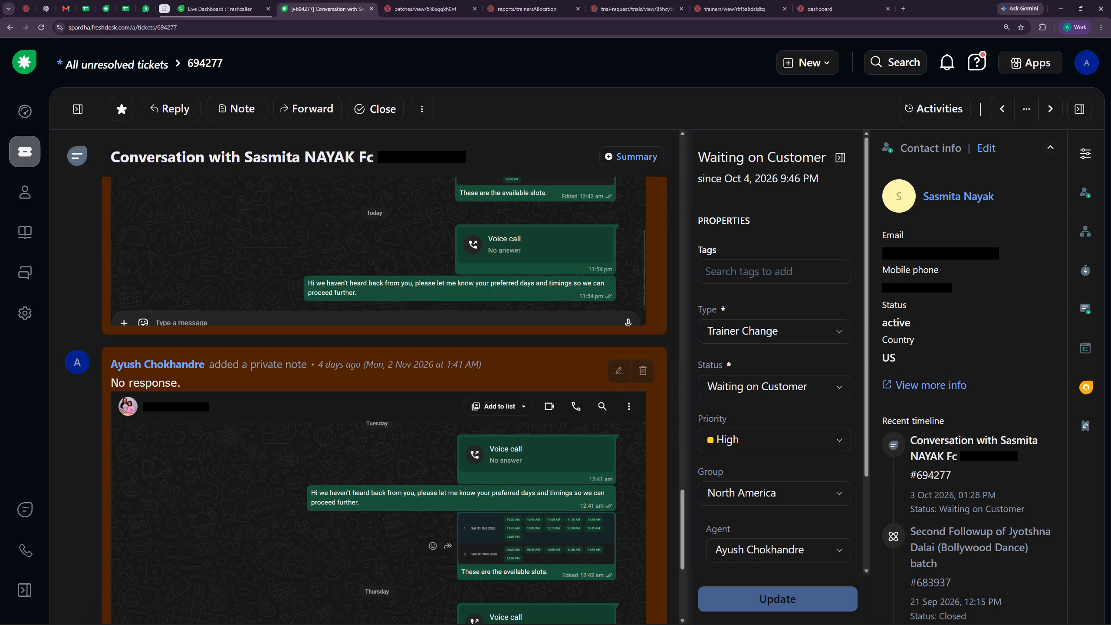
scroll(554, 402, "up", 6)
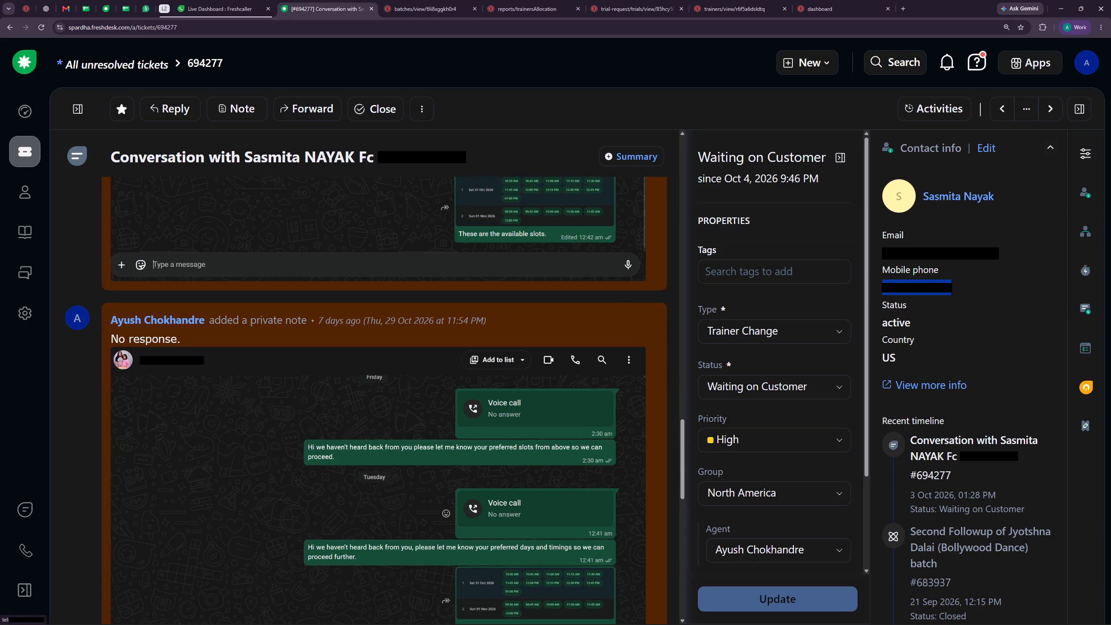
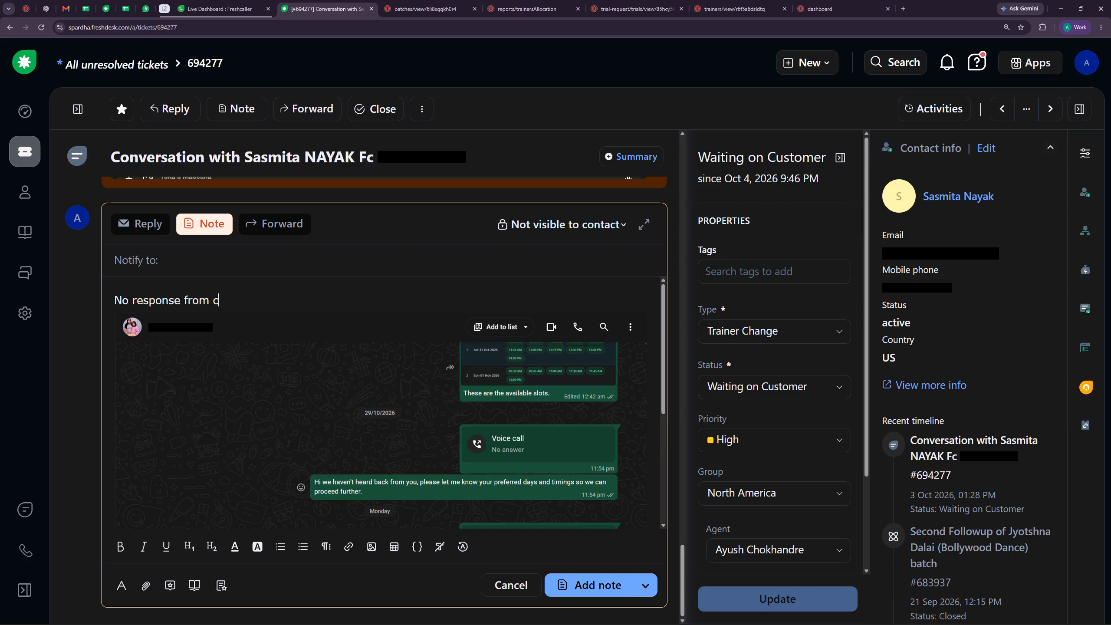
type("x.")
left_click(585, 592)
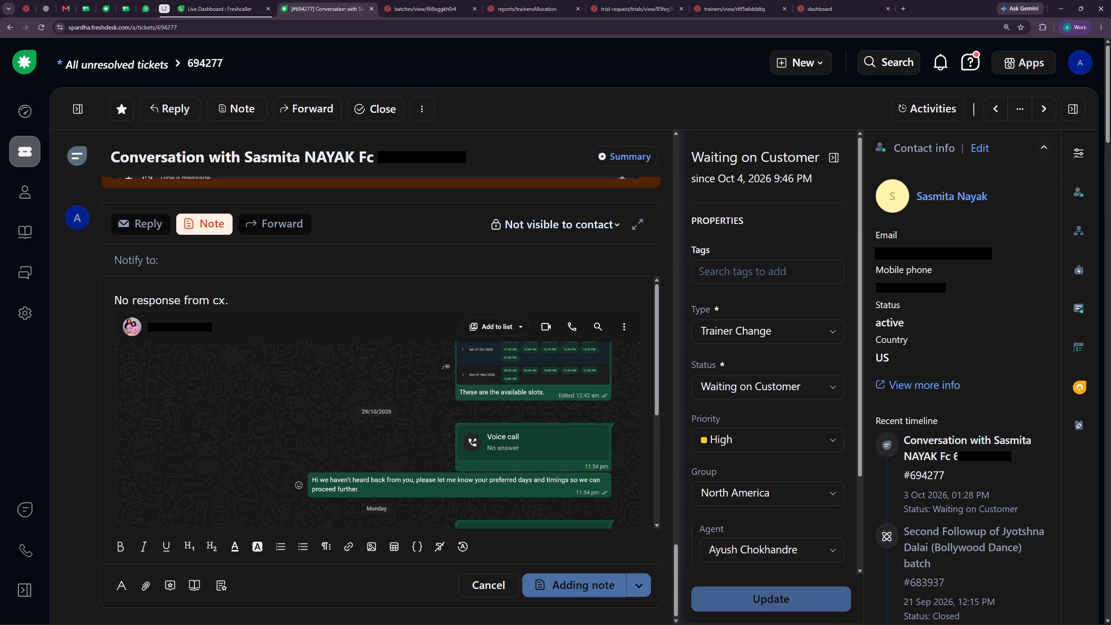
scroll(371, 178, "down", 6)
scroll(322, 303, "down", 4)
left_click(206, 553)
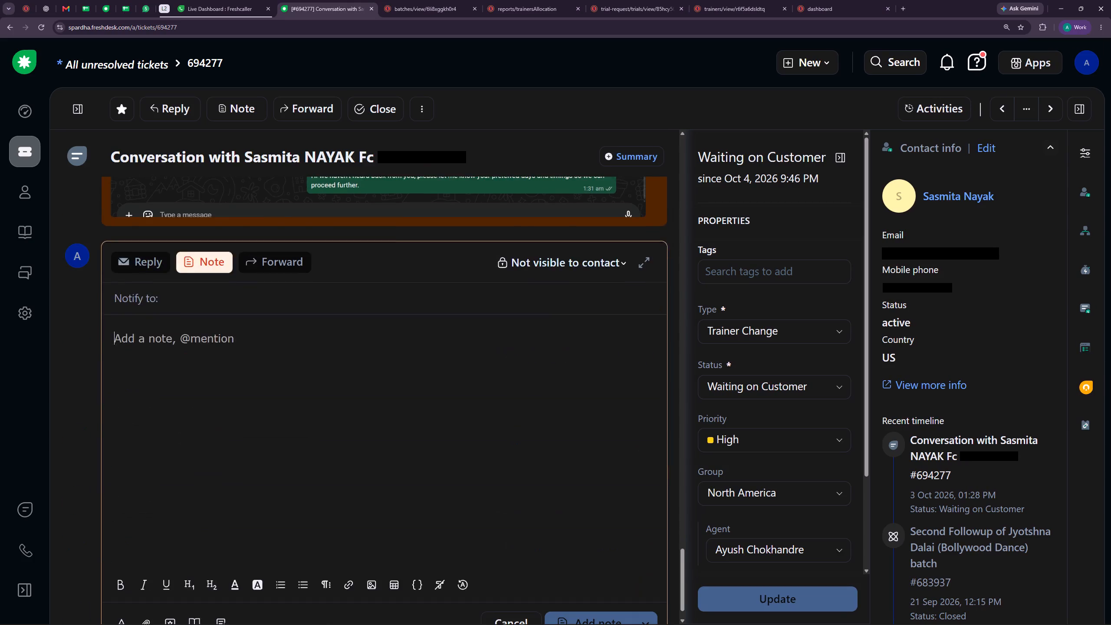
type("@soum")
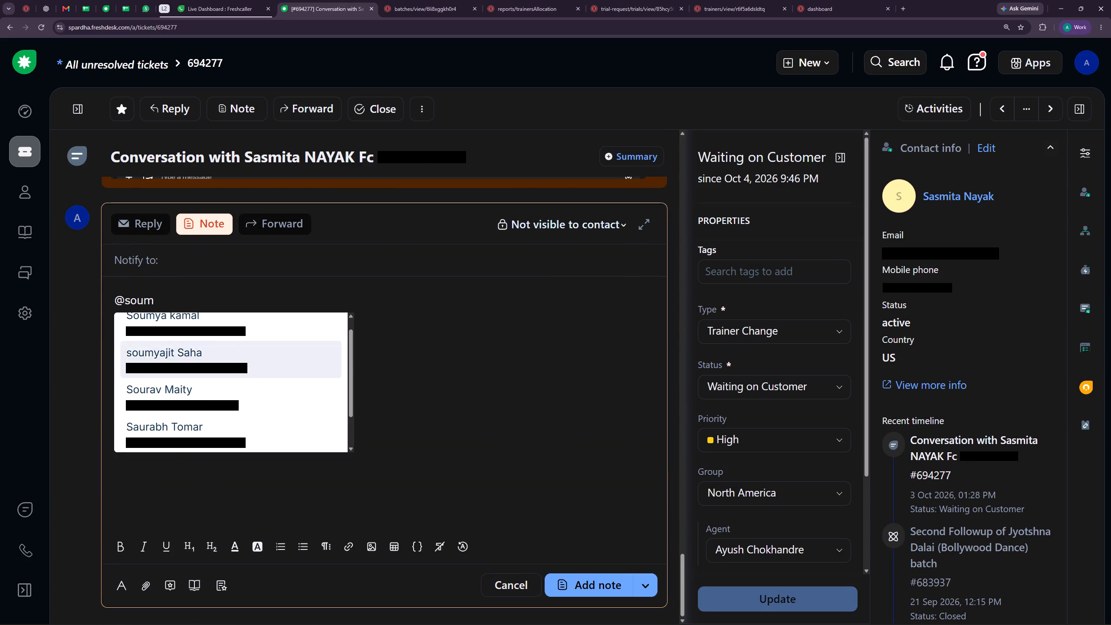
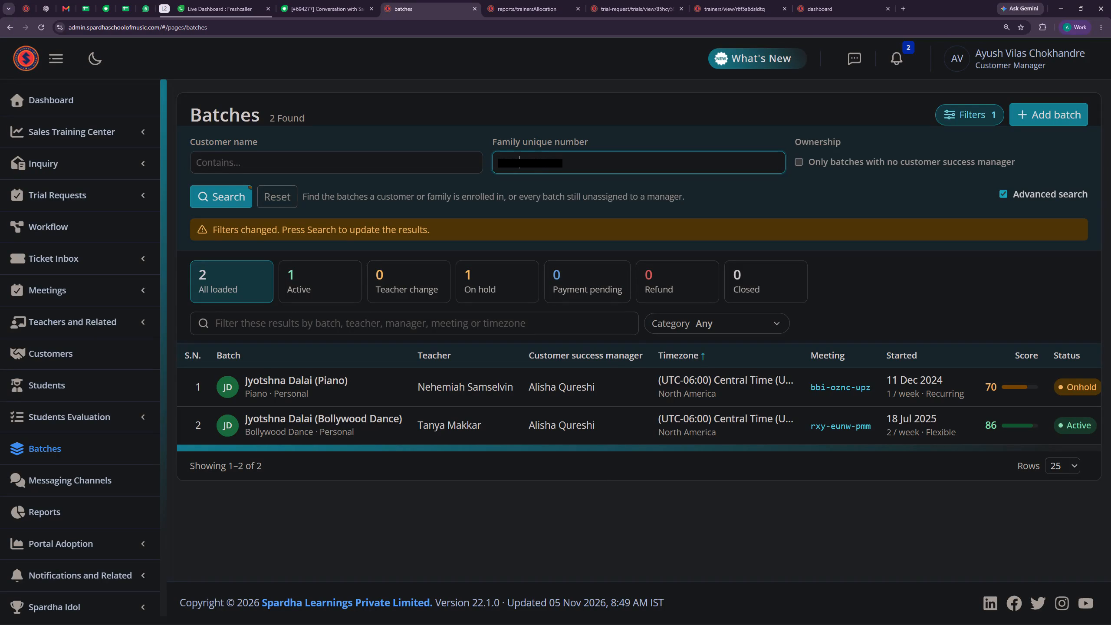
Remove the stray characters from the family unique number, search the batches with it, and open the Indian Vocals batch's details.
left_click(523, 156)
key("BackSpace")
key("BackSpace")
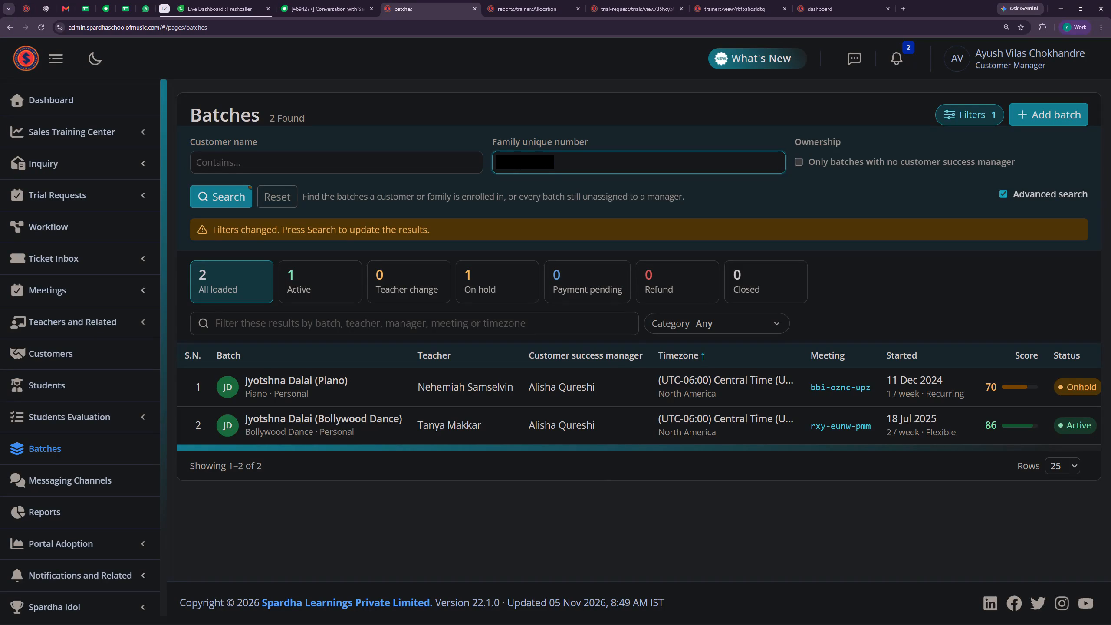
left_click(503, 164)
key("BackSpace")
left_click(208, 186)
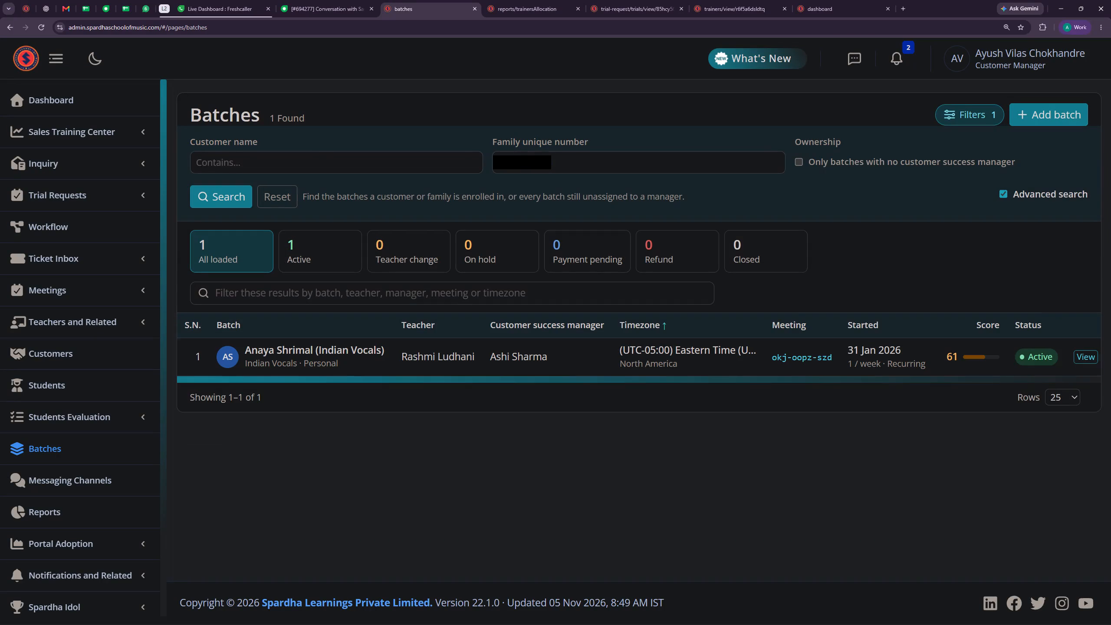
left_click(1086, 352)
scroll(523, 406, "down", 3)
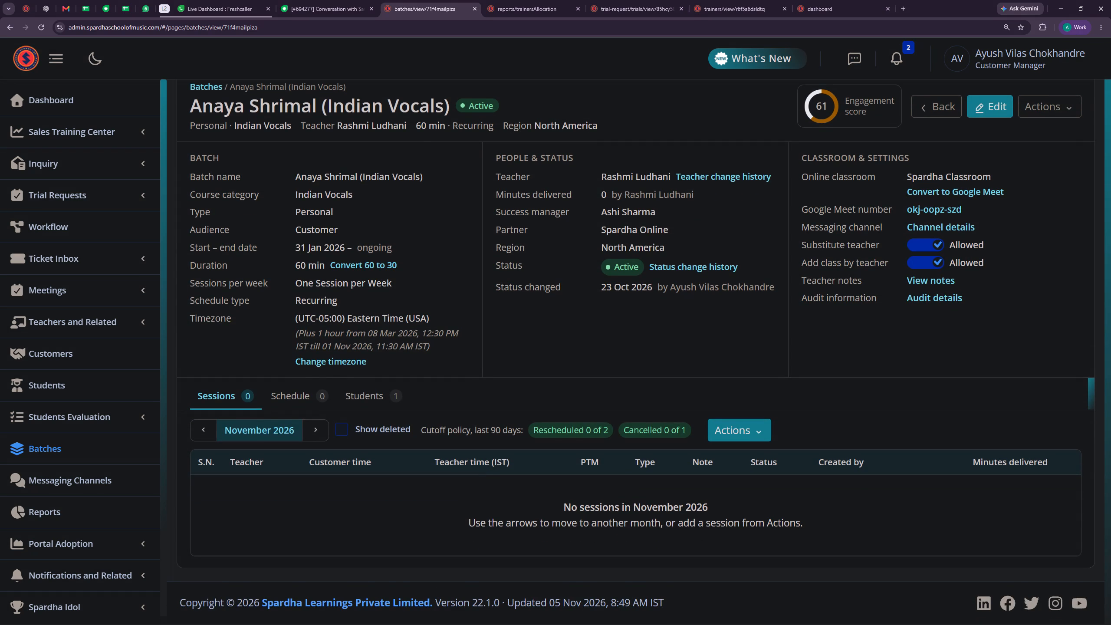
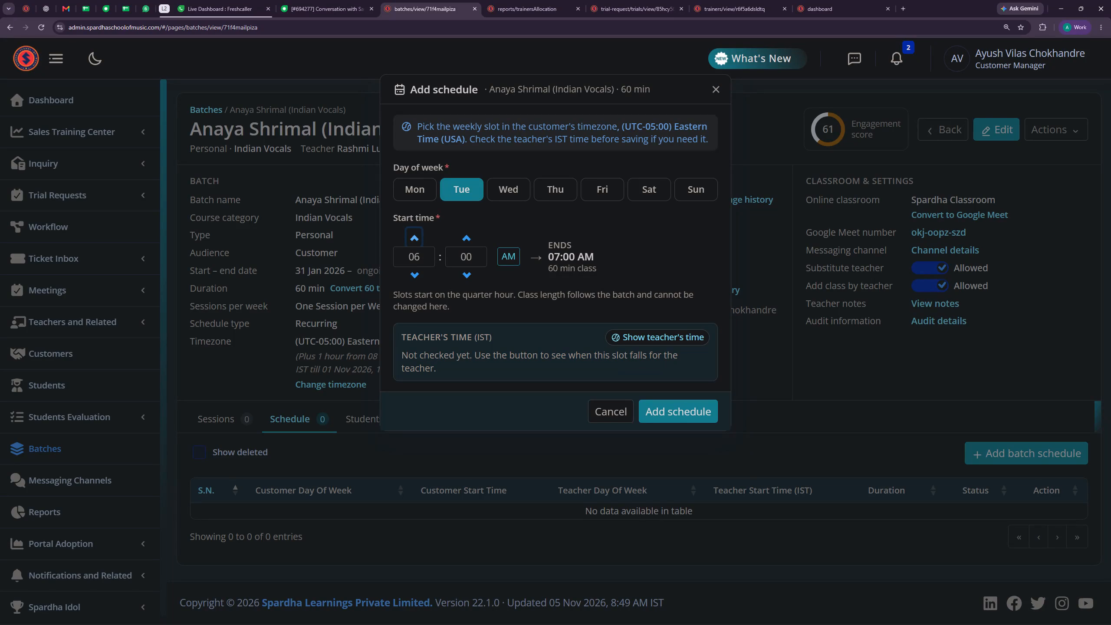
Set the weekly slot's start time to 07:30 PM and add the Tuesday schedule to the 60-minute Indian Vocals batch.
double_click(467, 240)
left_click(523, 257)
left_click(516, 259)
left_click(681, 427)
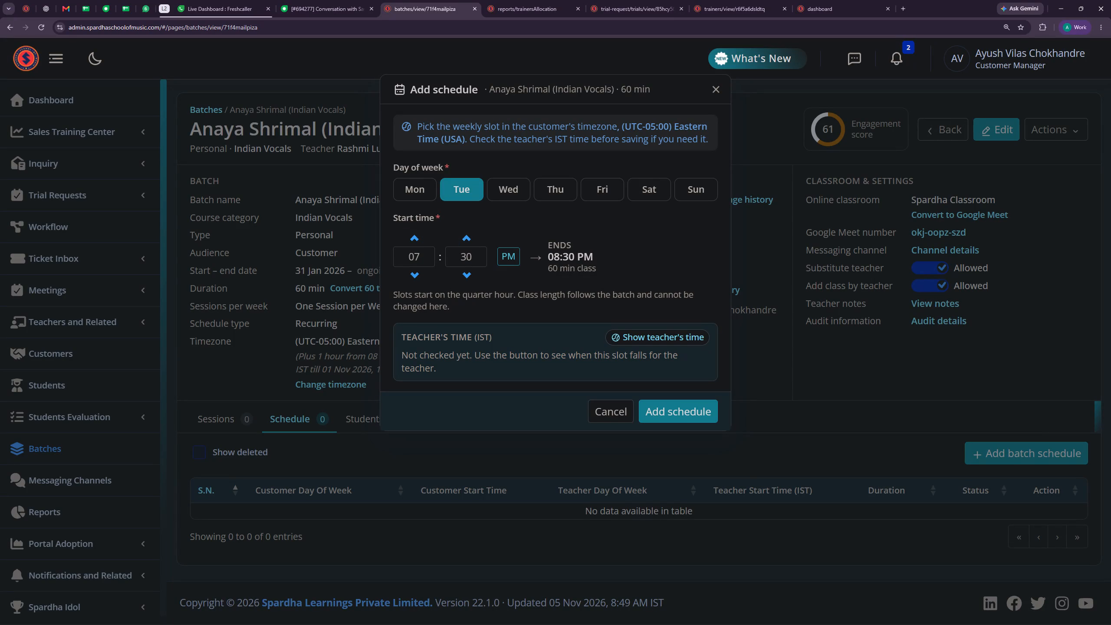
left_click(674, 406)
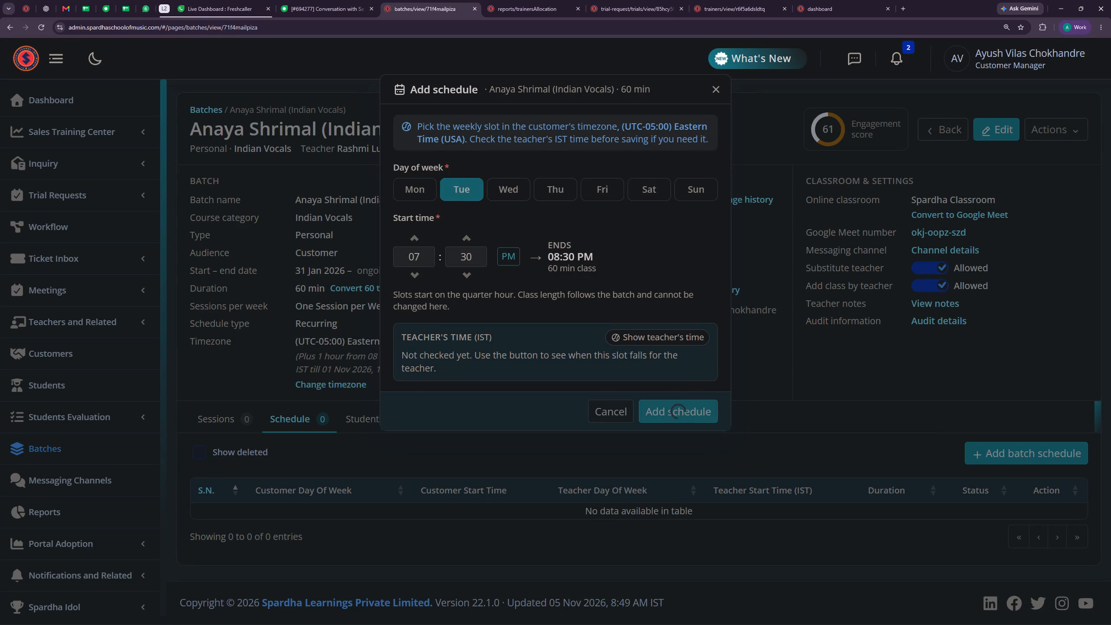
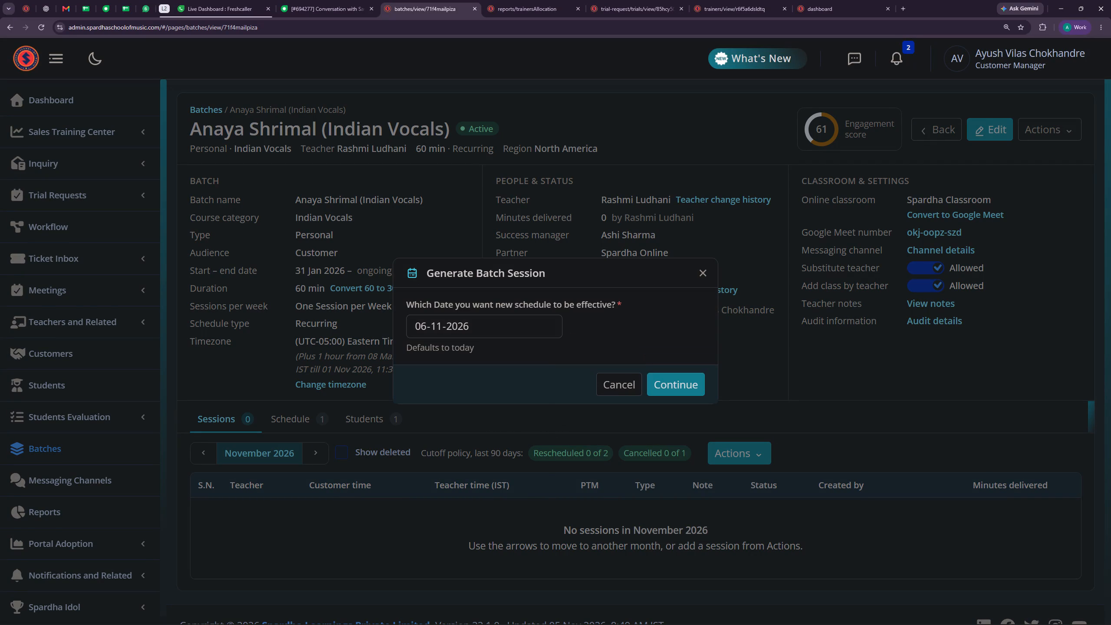
Move the effective date for generating the Indian Vocals batch's sessions forward to December 2026.
left_click(526, 357)
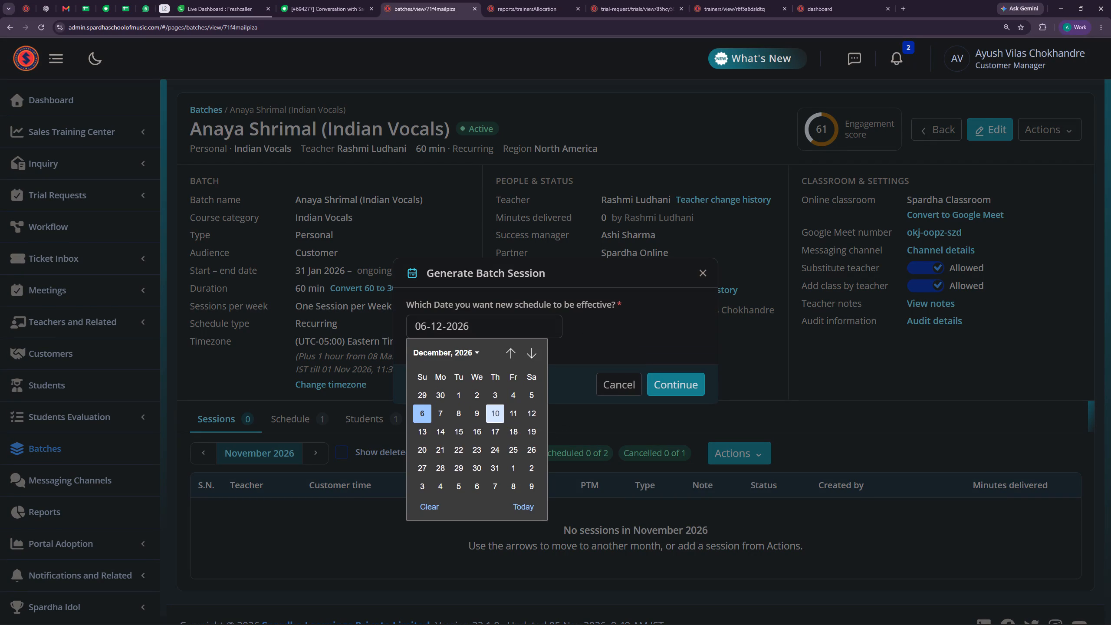
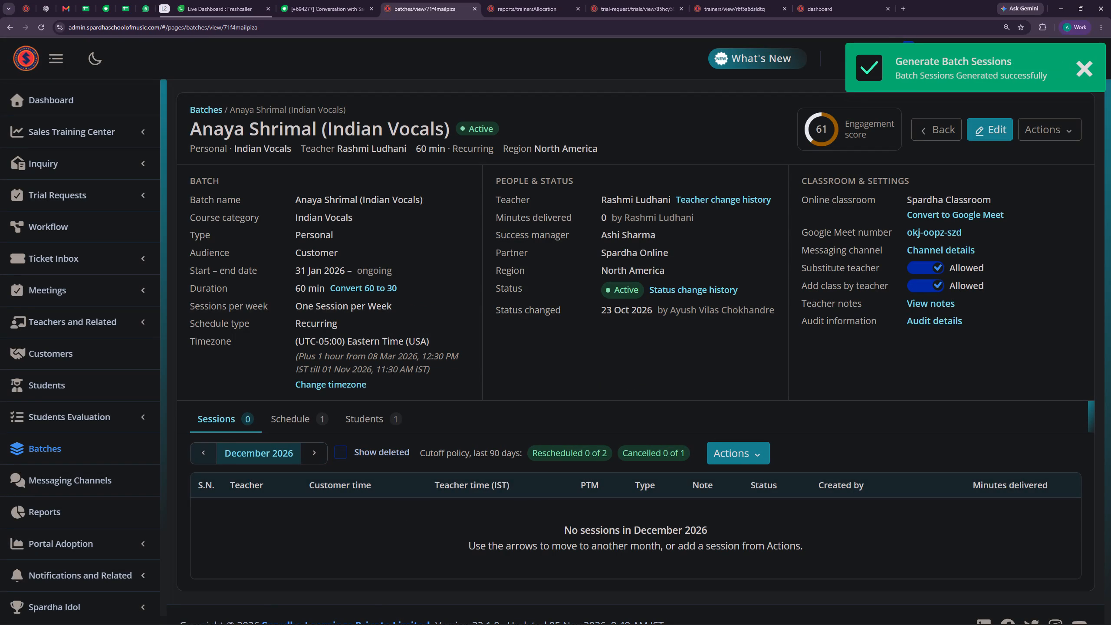
Check the generated December 2026 sessions in the Indian Vocals batch and highlight the first session's customer time.
left_click(201, 454)
left_click(297, 454)
left_click(312, 454)
left_click(200, 452)
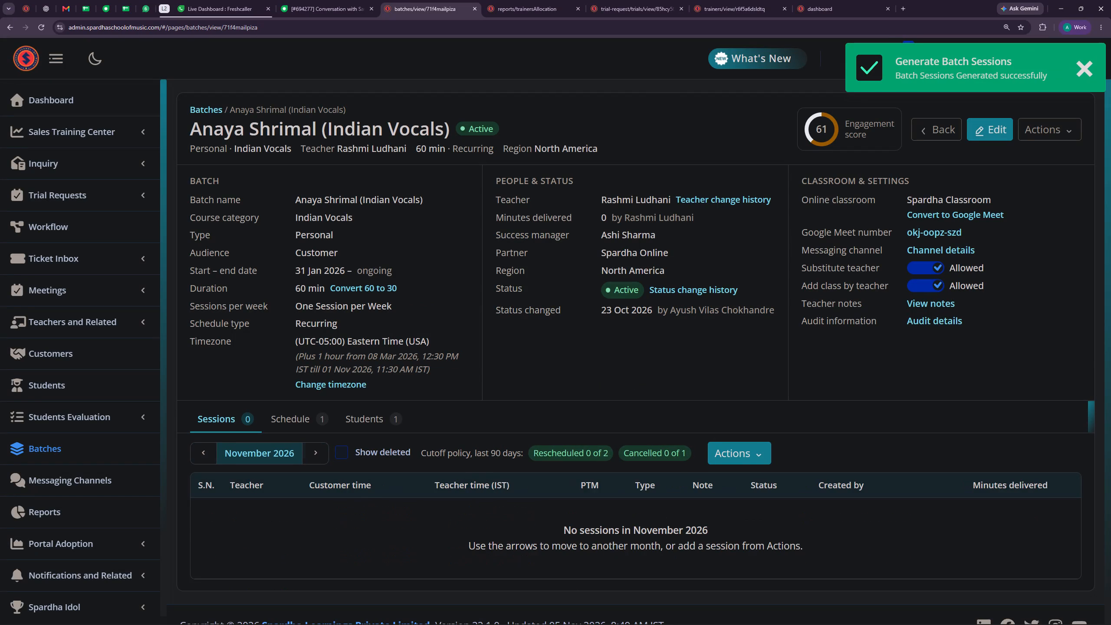
left_click(312, 457)
scroll(427, 467, "down", 4)
left_click_drag(332, 415, 402, 425)
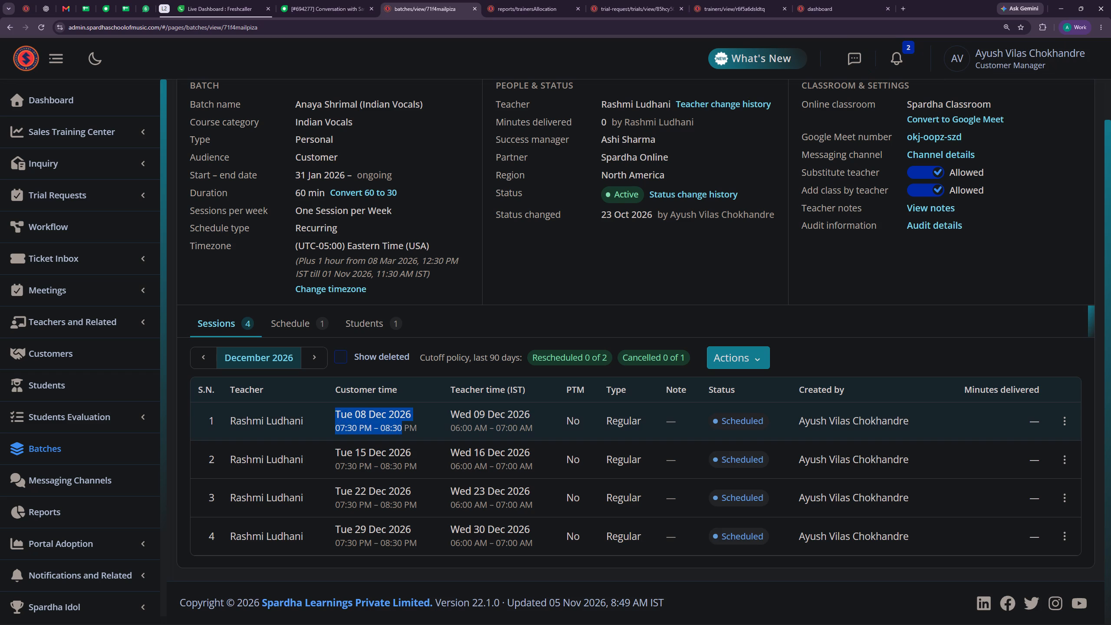
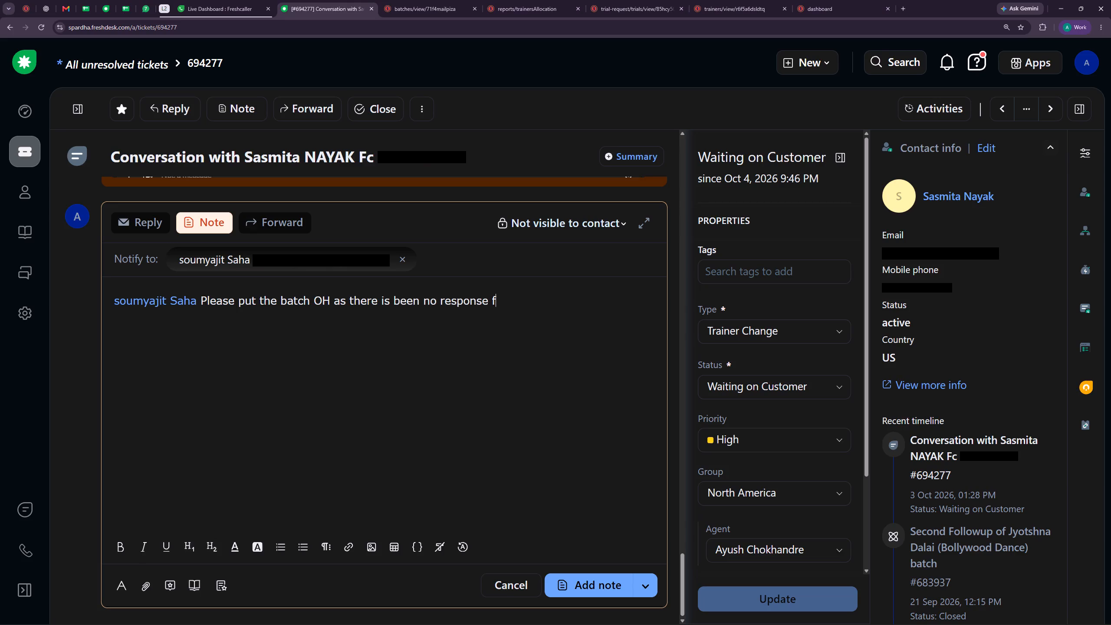
Finish the private note on ticket #694277 as "Please put the batch OH as there is been no response" and add it.
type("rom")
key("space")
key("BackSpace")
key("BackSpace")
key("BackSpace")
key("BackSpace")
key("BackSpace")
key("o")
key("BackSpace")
left_click(598, 587)
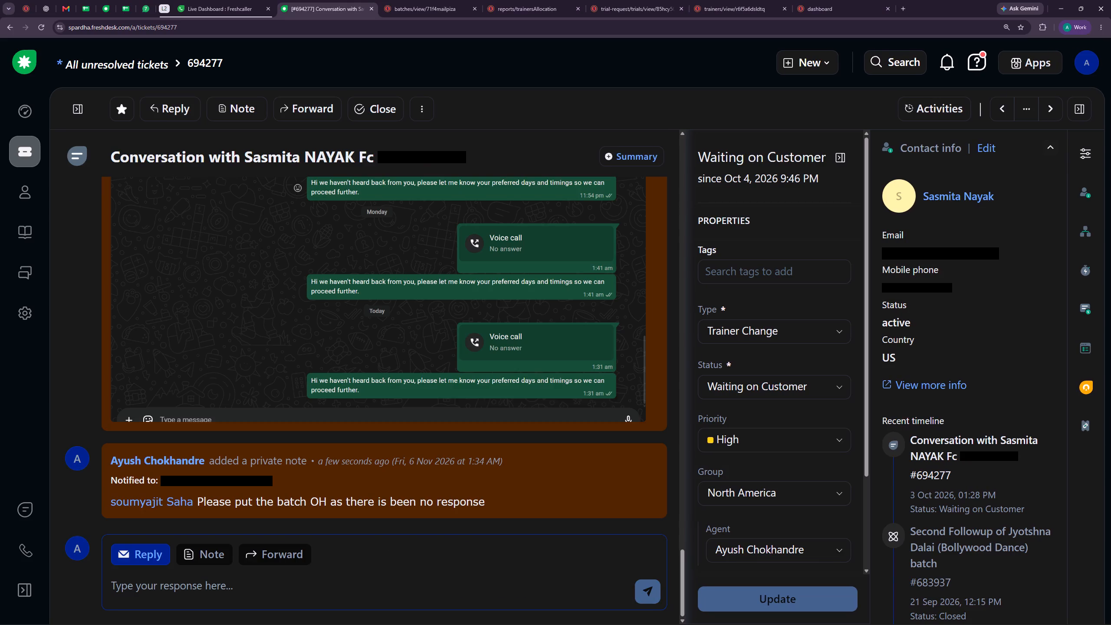
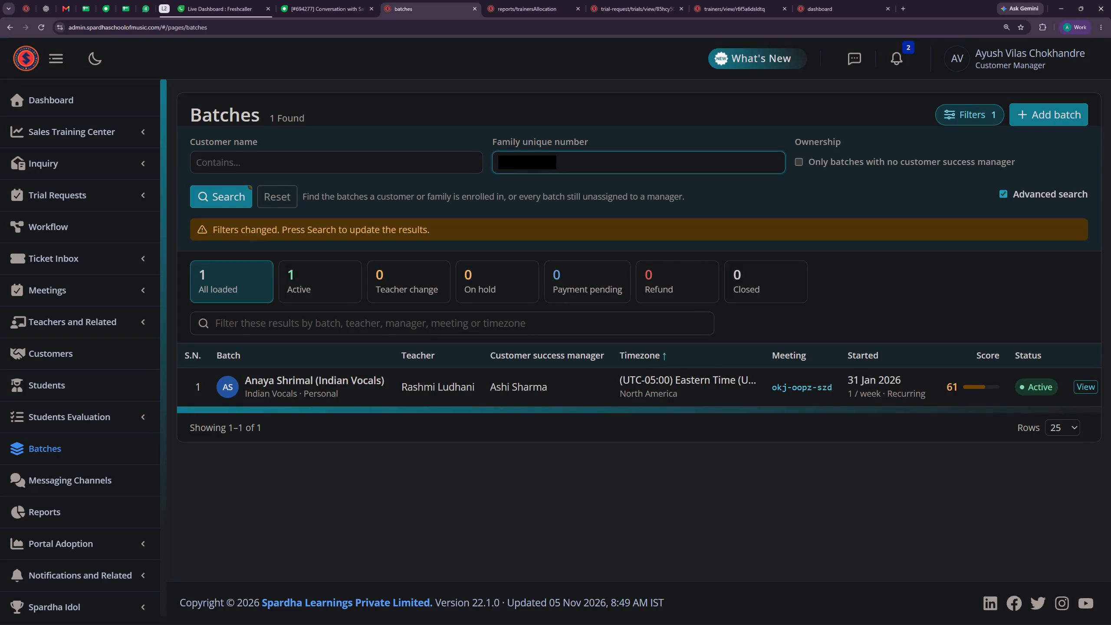
Search the batches by the corrected family unique number and open the matching Indian Vocals batch to view its November 2026 sessions.
key("BackSpace")
left_click(502, 159)
key("BackSpace")
left_click(232, 199)
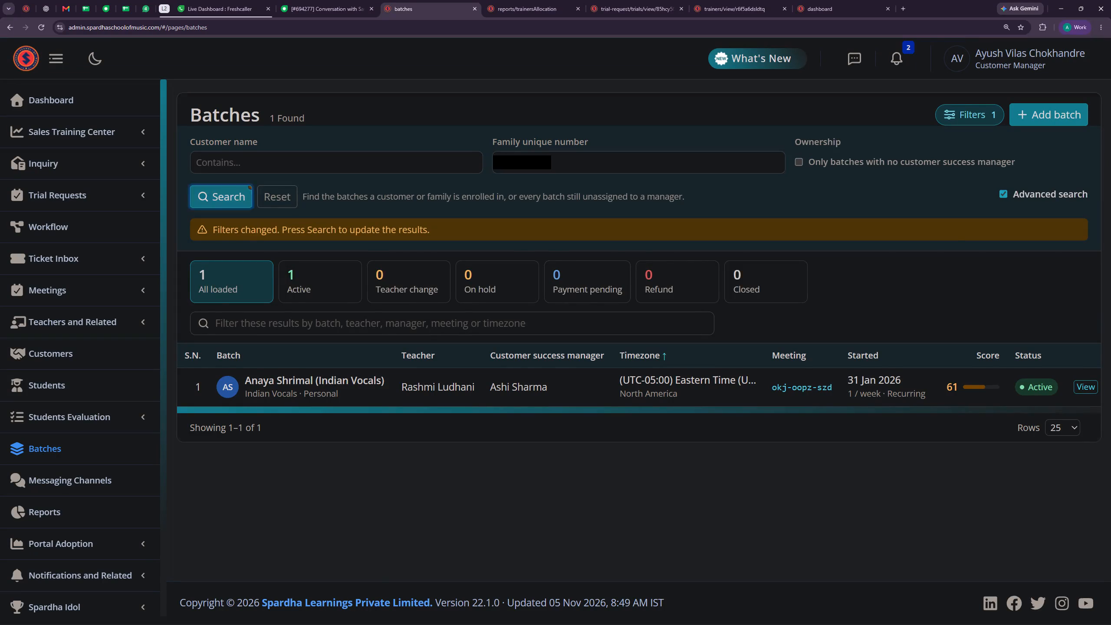
left_click(1088, 359)
scroll(498, 396, "down", 2)
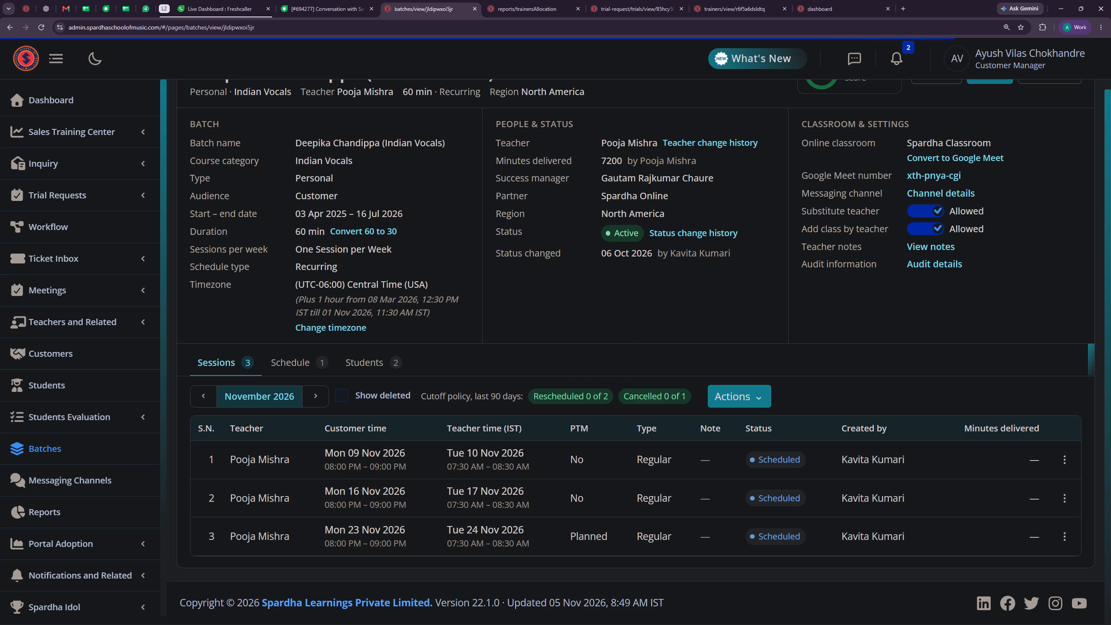
scroll(480, 365, "up", 2)
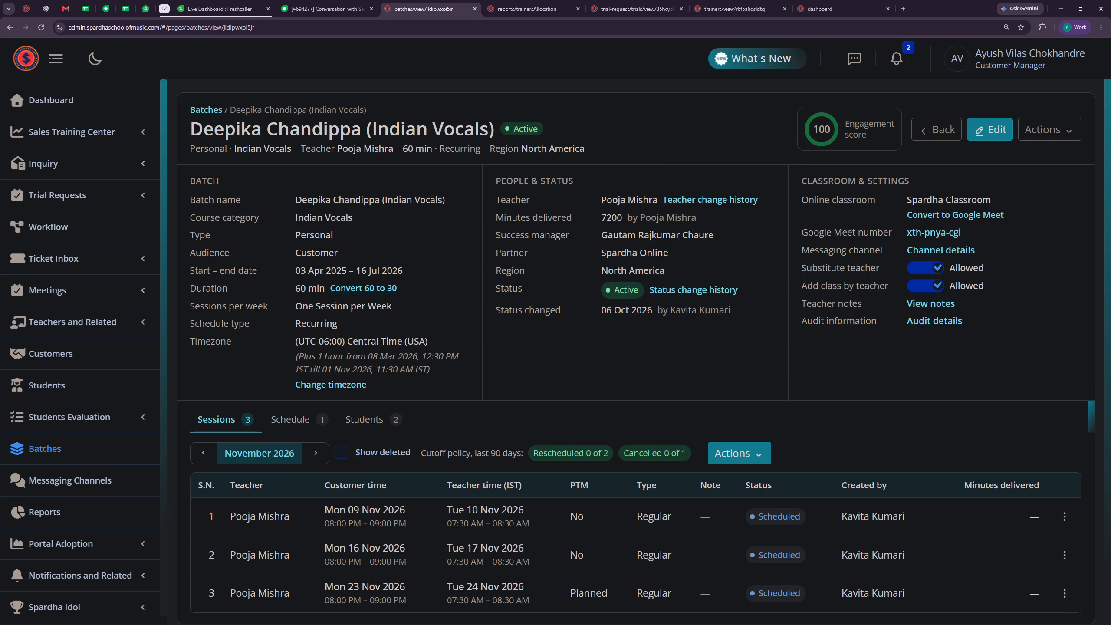
left_click(370, 421)
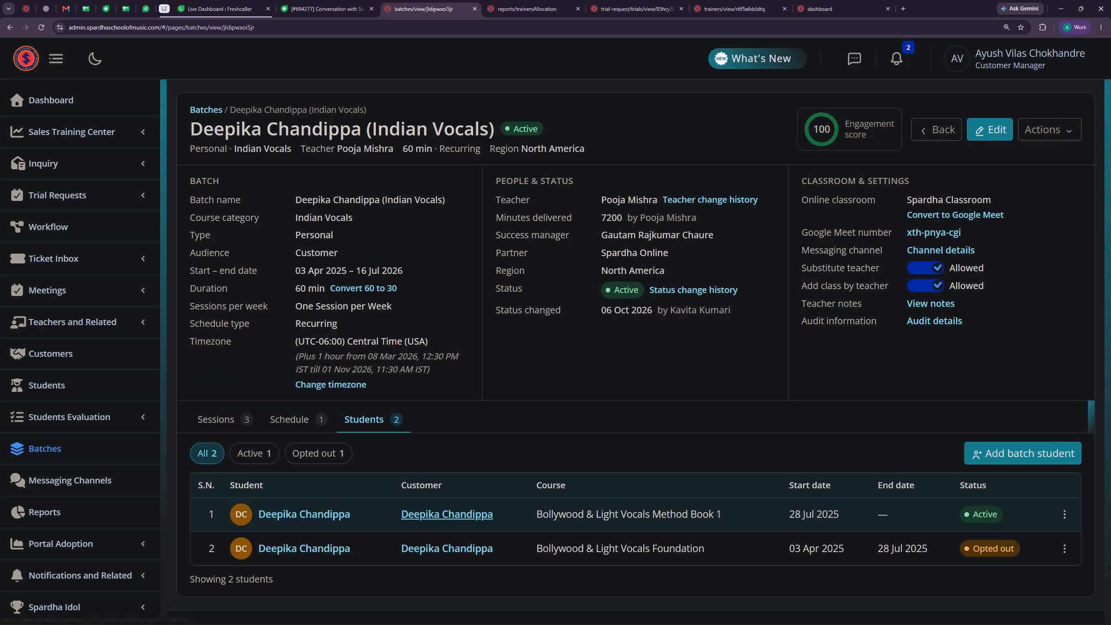
left_click(456, 512)
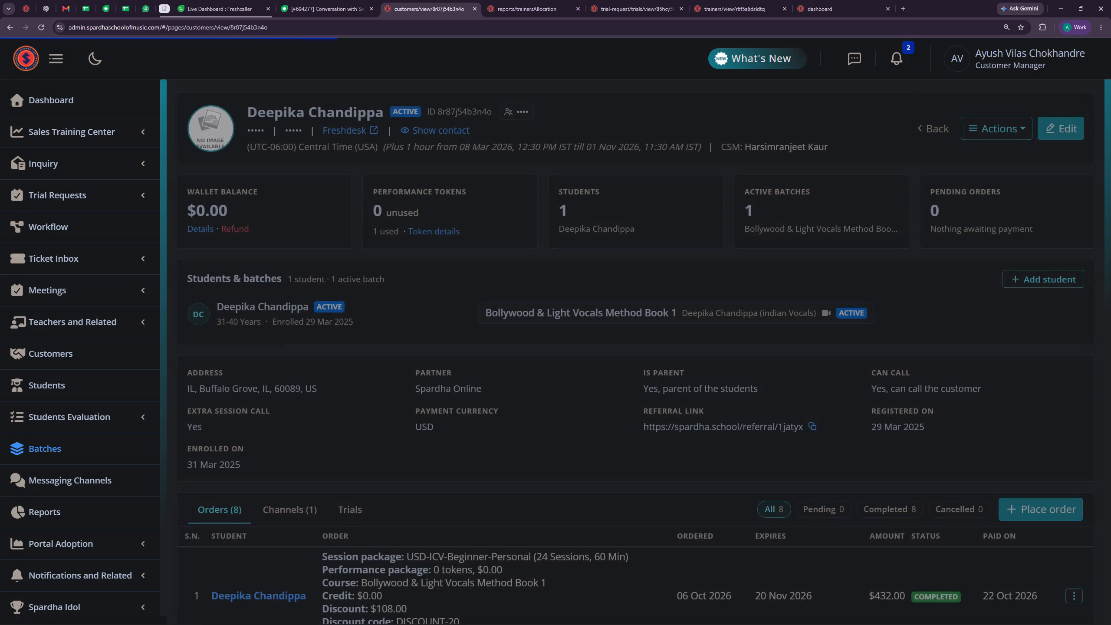
left_click(360, 135)
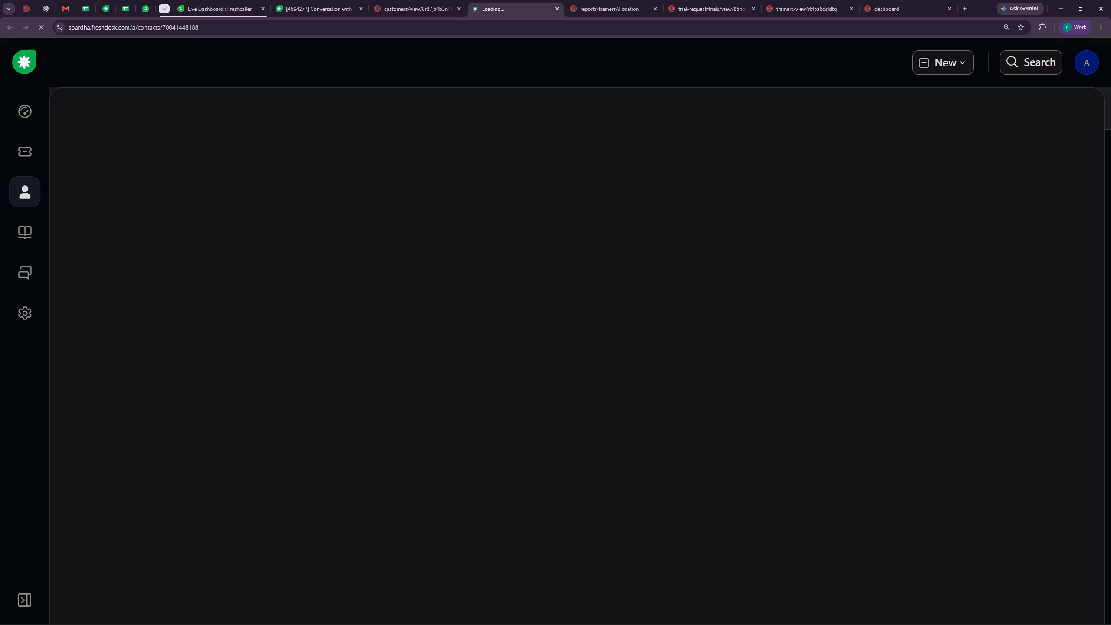
left_click(239, 357)
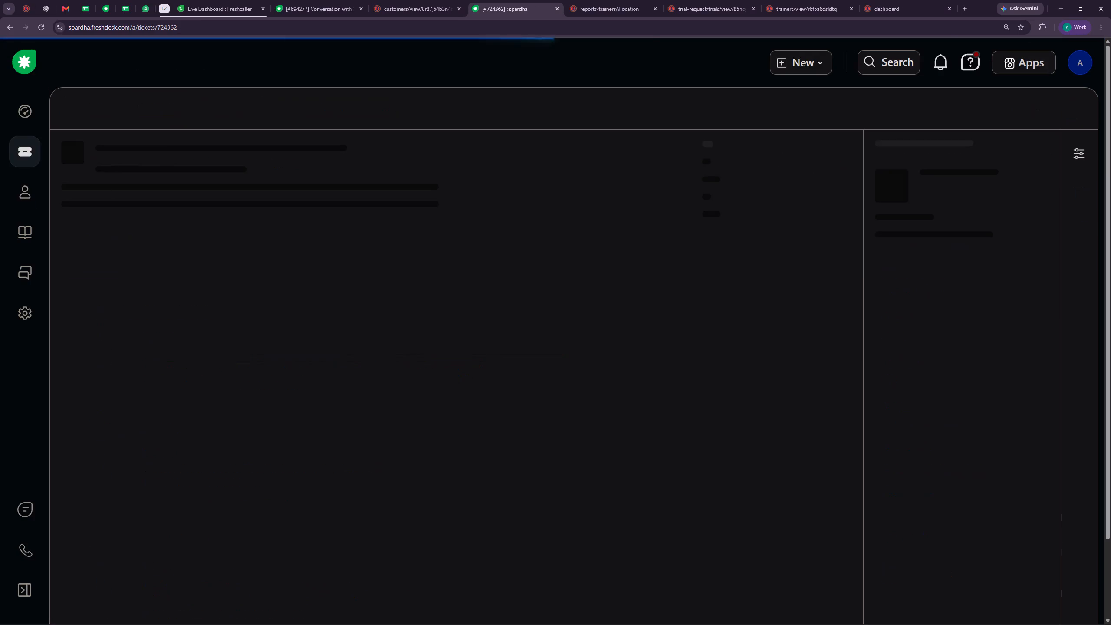
scroll(470, 362, "down", 4)
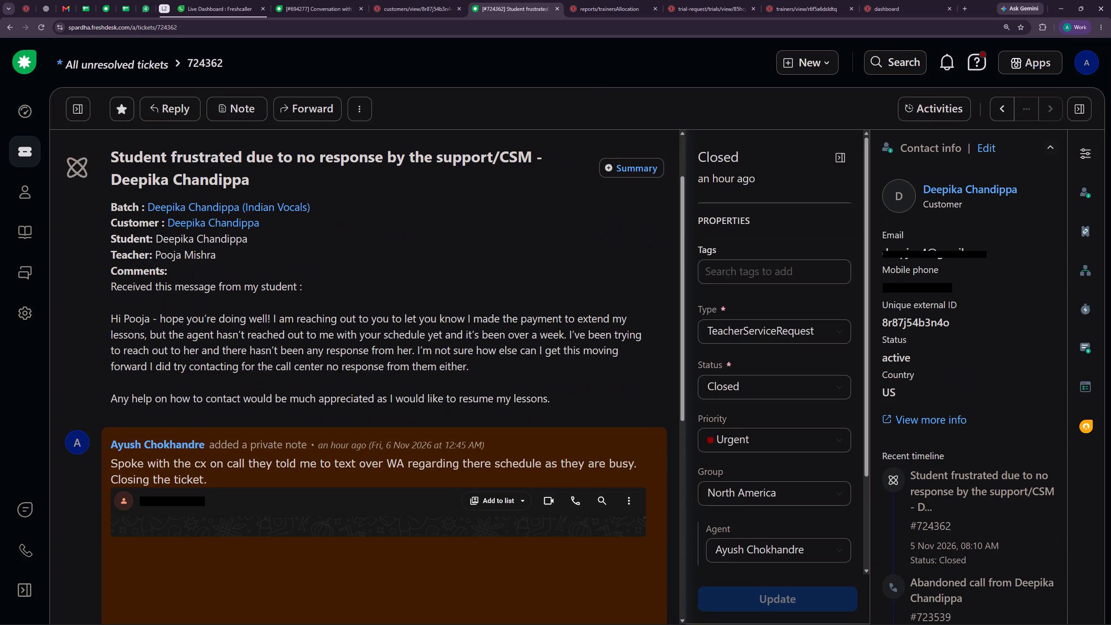
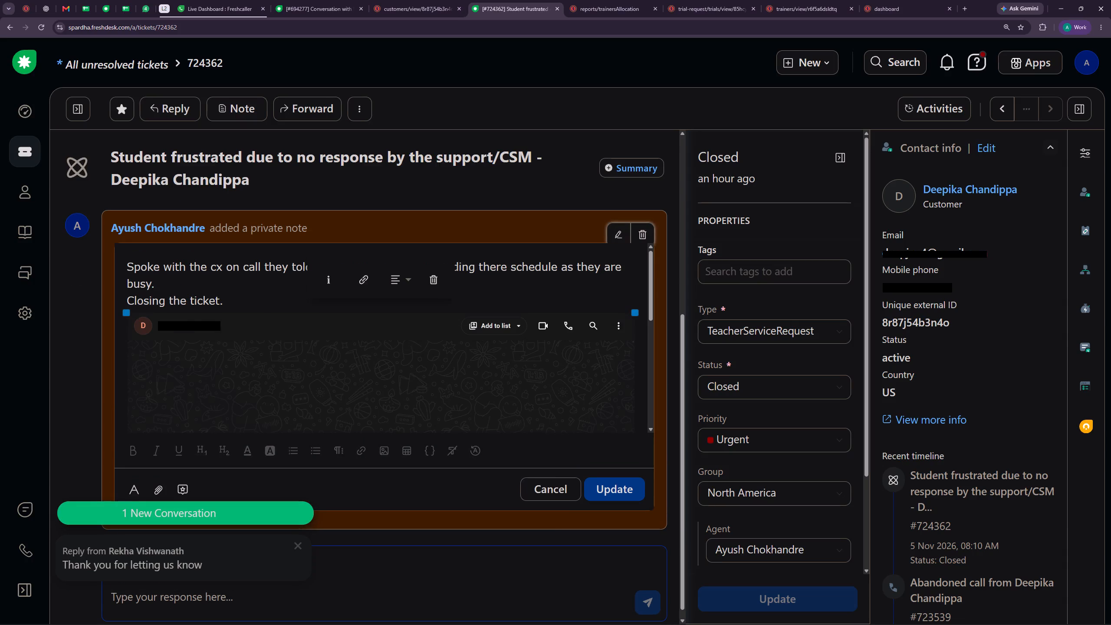
Check the chat screenshot in the private note on ticket #724362, save the edited note, and close that ticket's page.
scroll(473, 399, "down", 2)
scroll(503, 399, "up", 2)
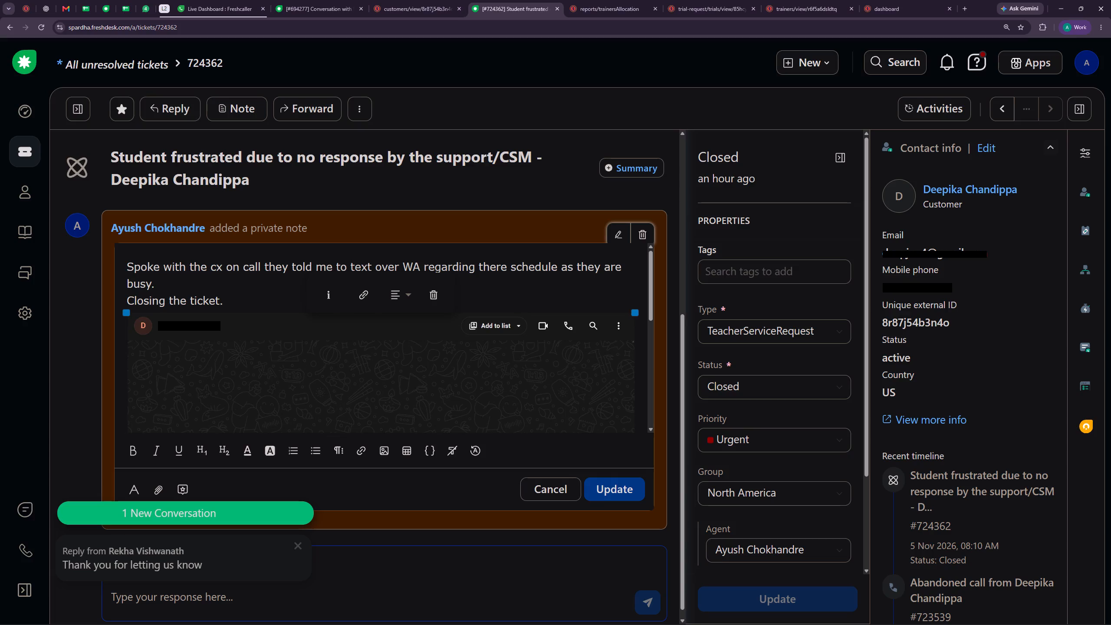
scroll(434, 347, "down", 4)
scroll(550, 388, "down", 5)
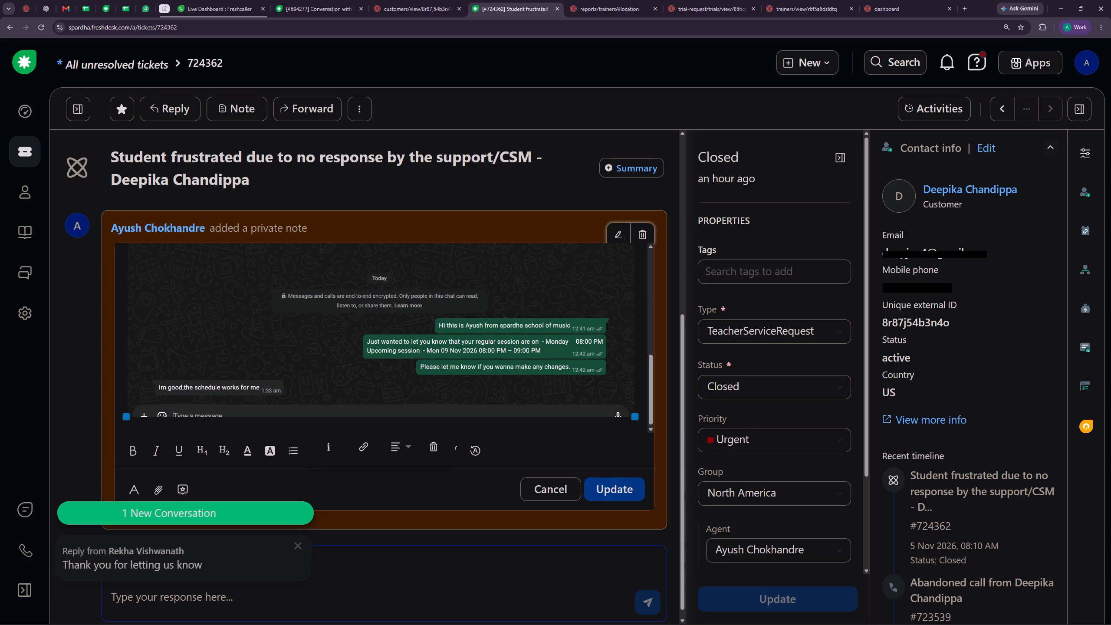
left_click(615, 495)
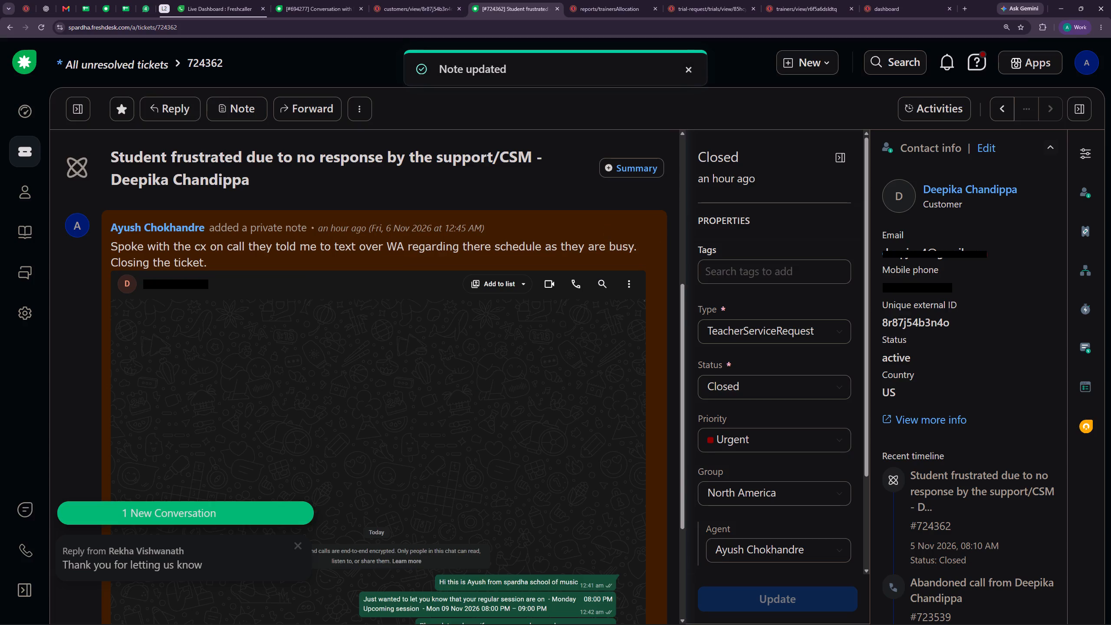
left_click(555, 6)
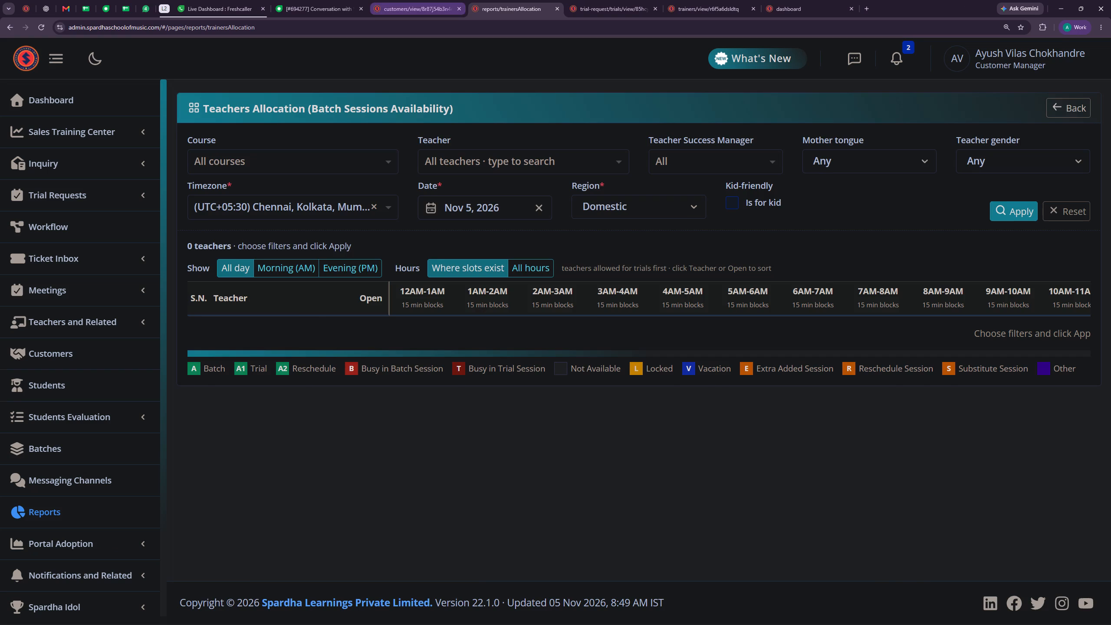
From ticket #694277, go to the previous ticket, trainer change #708947, and review its latest private notes, dismissing the chat notifications.
left_click(418, 0)
left_click(327, 11)
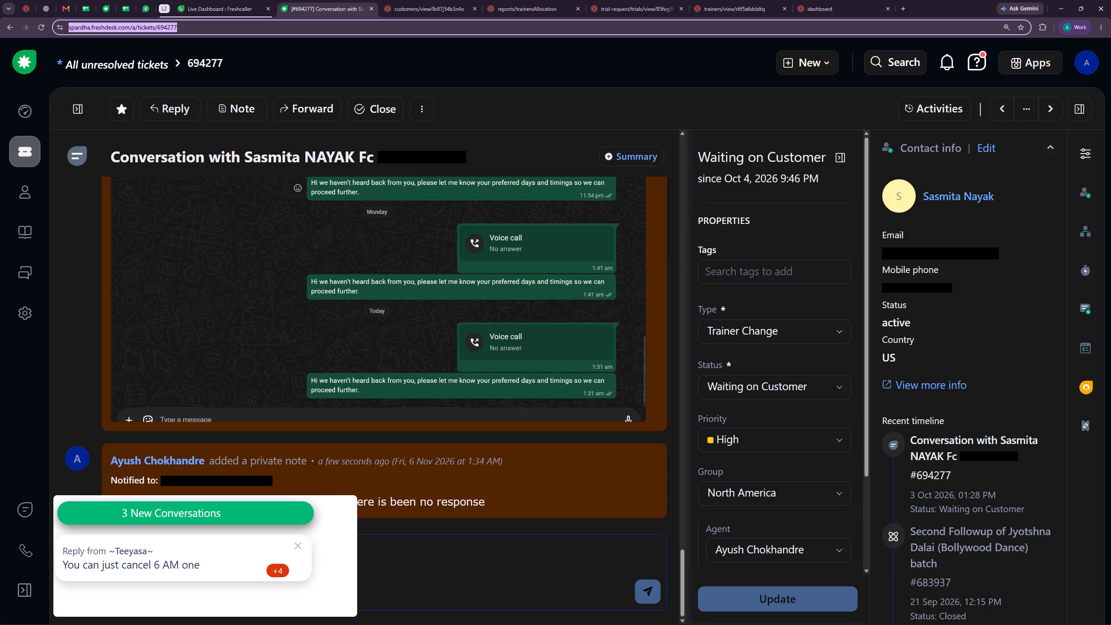
left_click(299, 545)
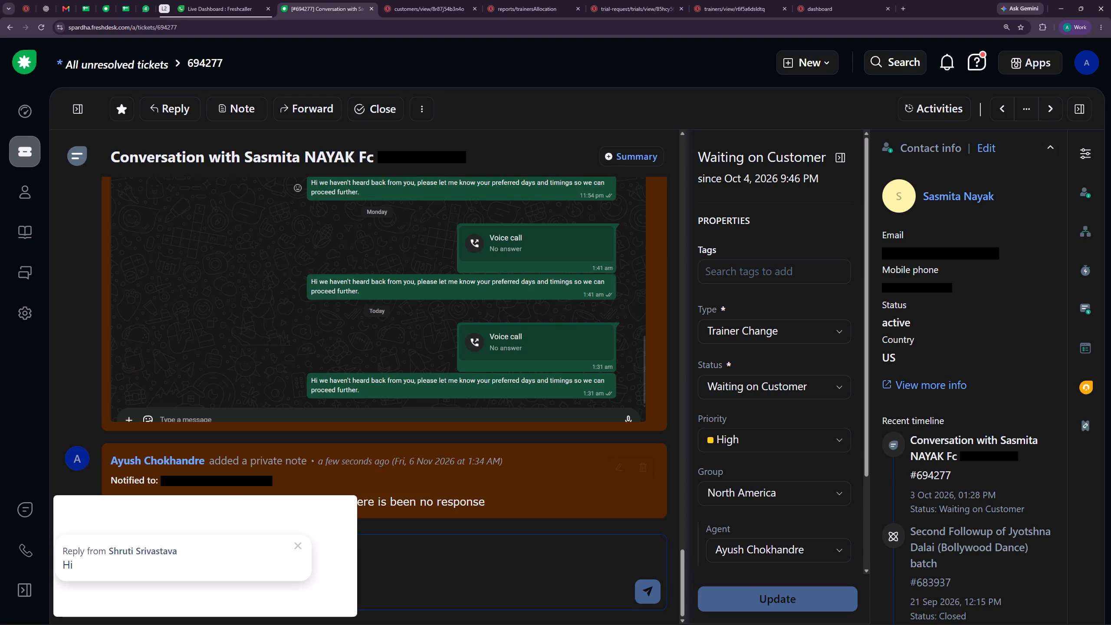
left_click(1006, 109)
left_click(297, 546)
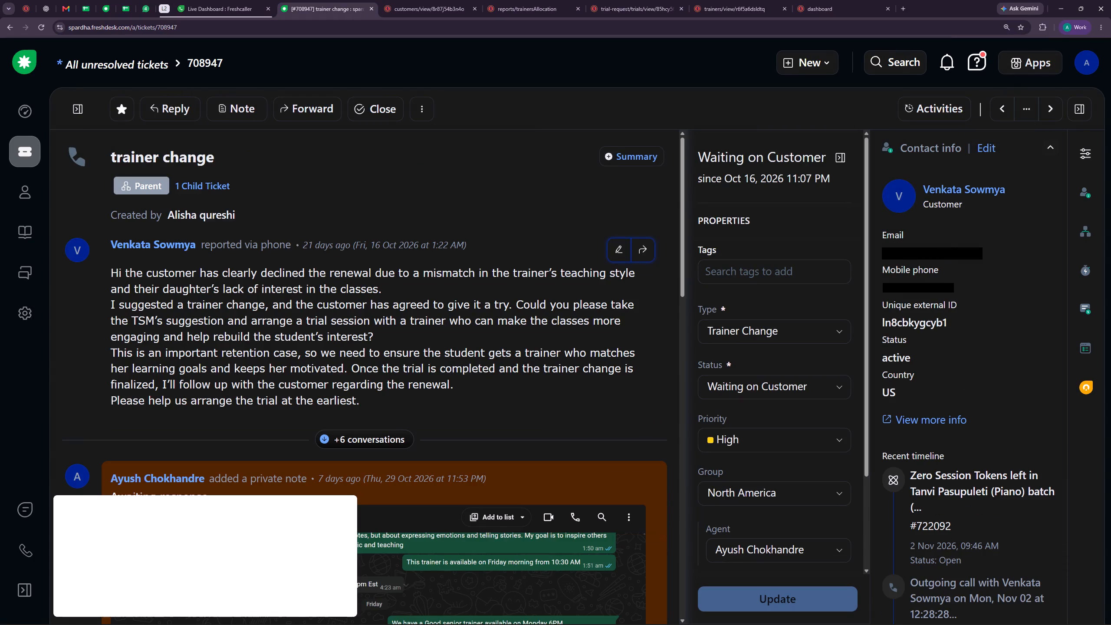
left_click(295, 543)
scroll(464, 386, "down", 10)
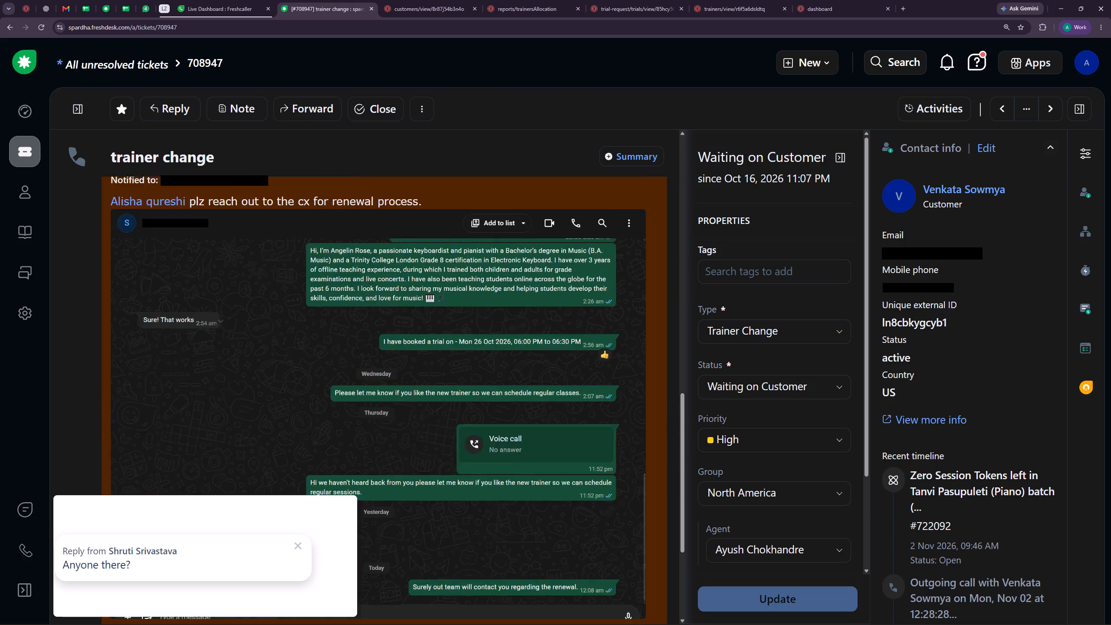
scroll(470, 388, "down", 9)
left_click(299, 545)
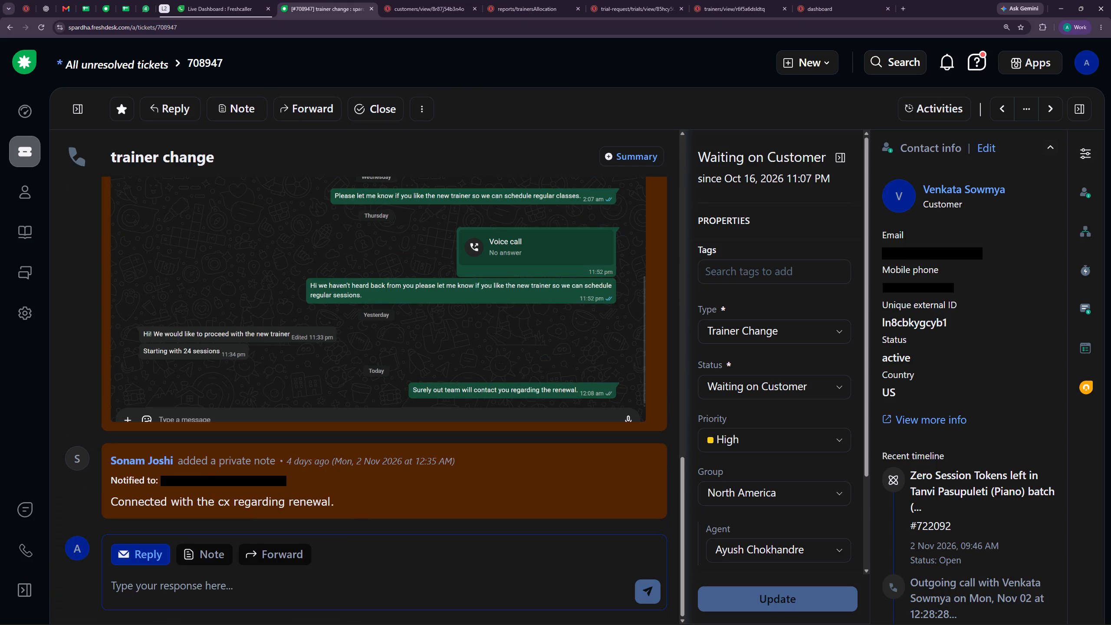
left_click_drag(966, 286, 896, 287)
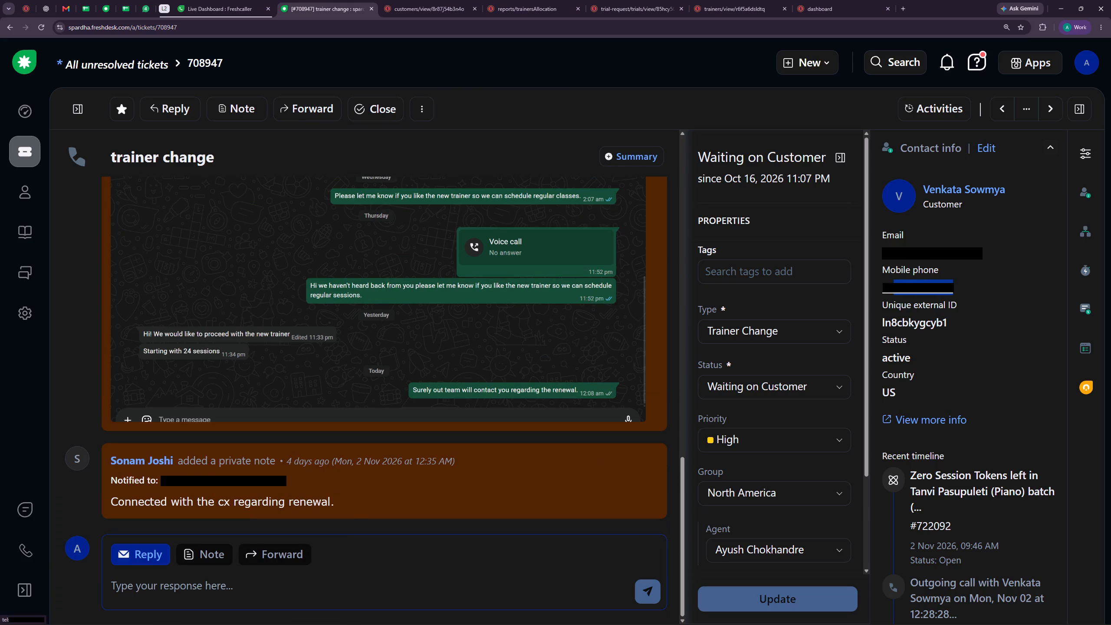
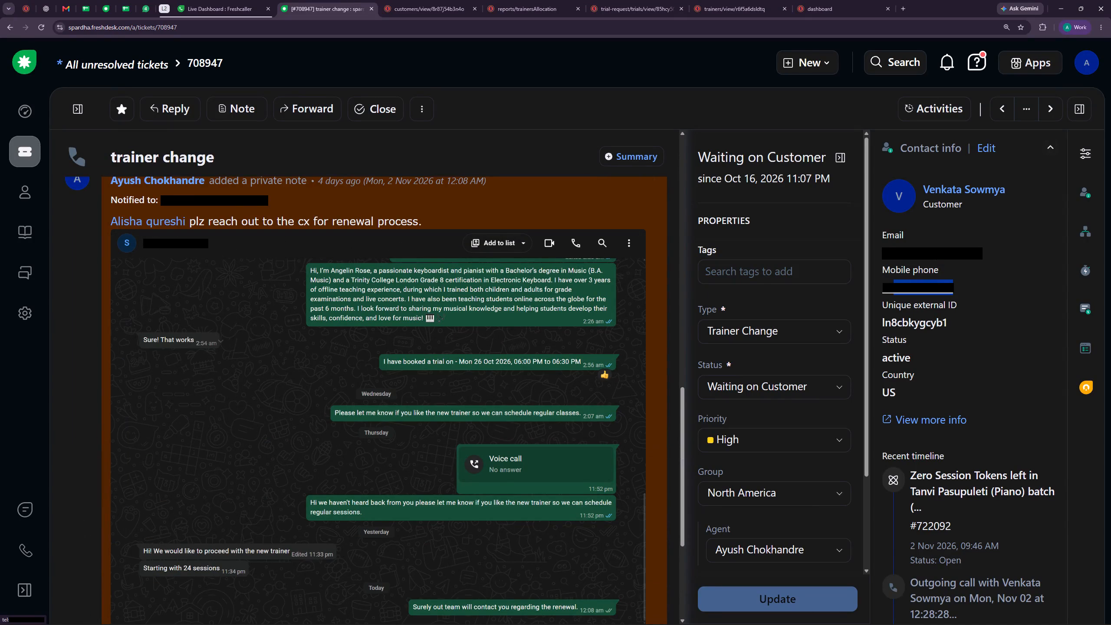
Search the batches by the mobile number from trainer-change ticket #708947 as family unique number and open the customer's Piano batch.
left_click_drag(896, 291, 894, 291)
key("ctrl+c")
left_click_drag(422, 0, 418, 0)
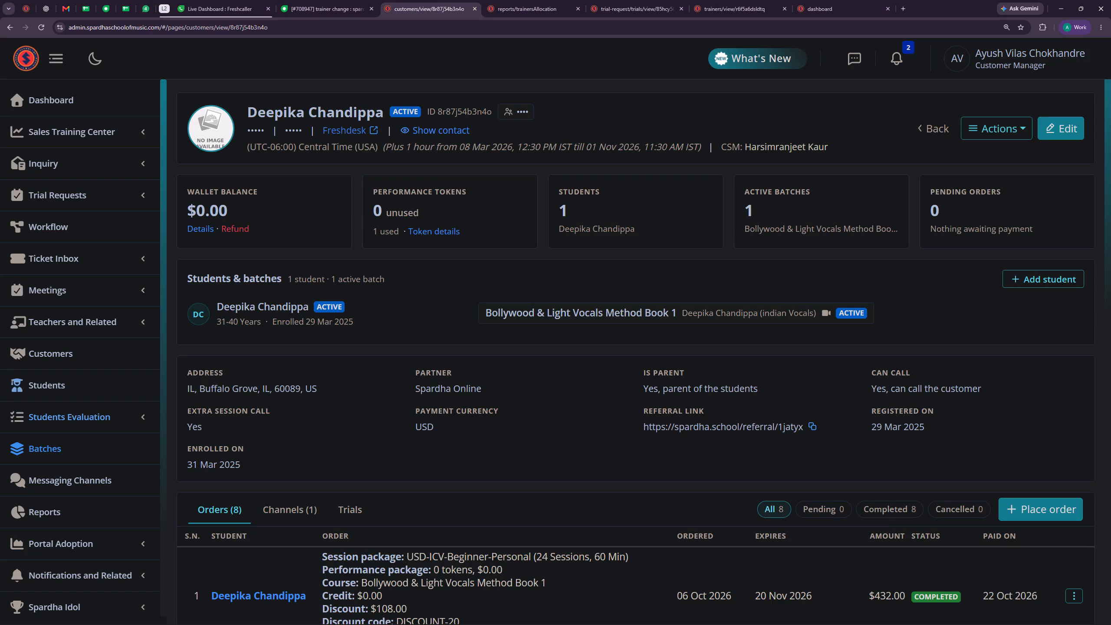
left_click(38, 450)
left_click_drag(569, 161, 456, 161)
key("ctrl+v")
left_click(228, 199)
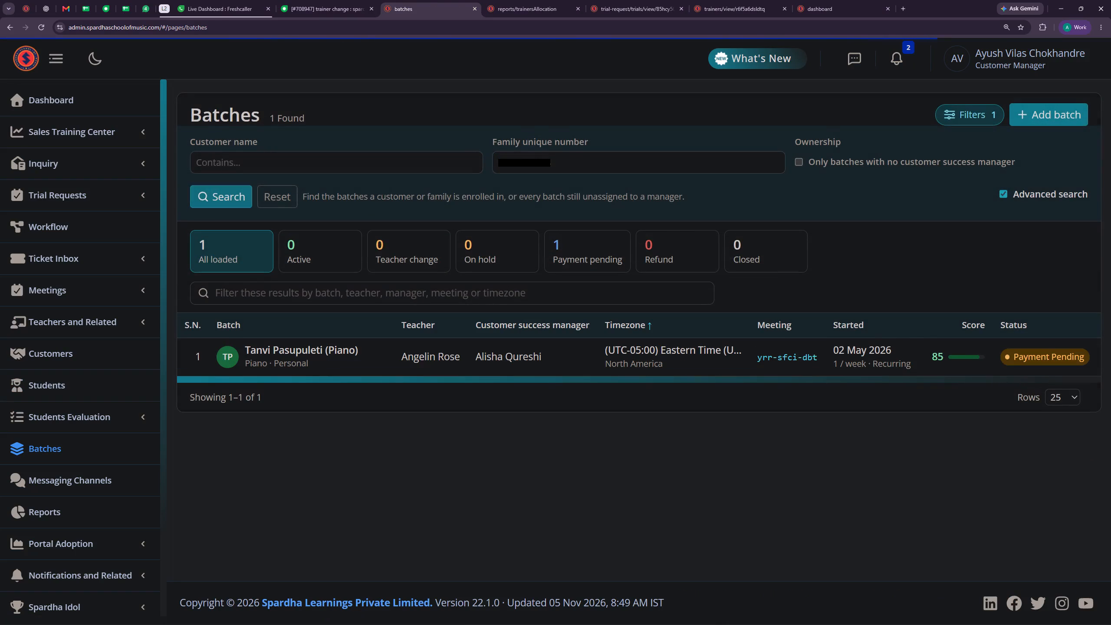
left_click(1036, 359)
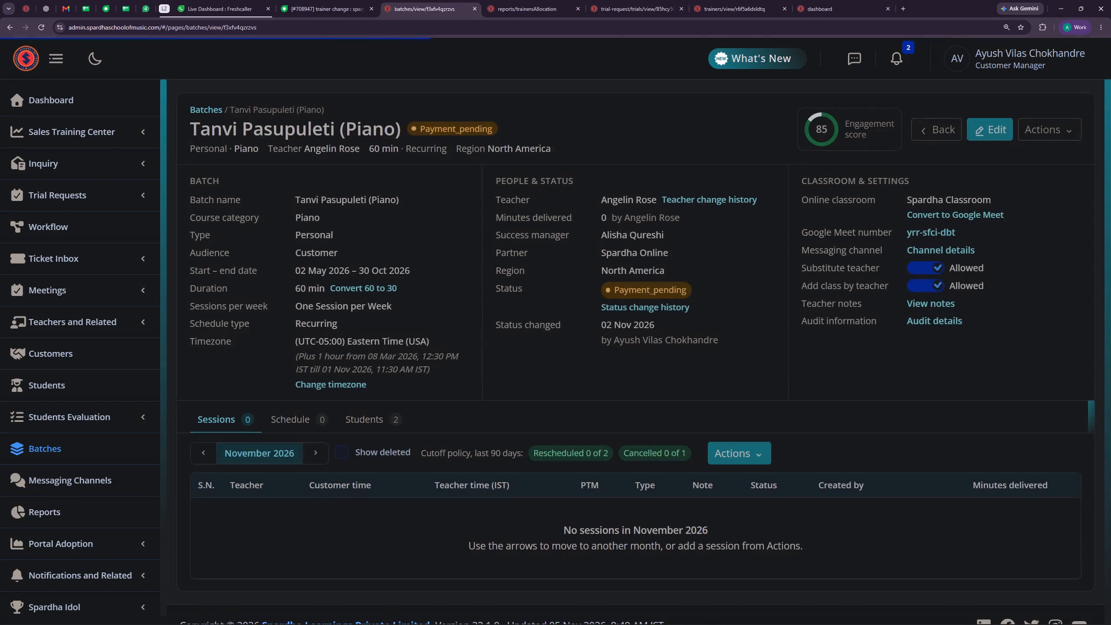
Examine the Piano batch's schedule, November 2026 sessions and student list, and view the active student's enrollments.
scroll(689, 368, "down", 1)
left_click(309, 400)
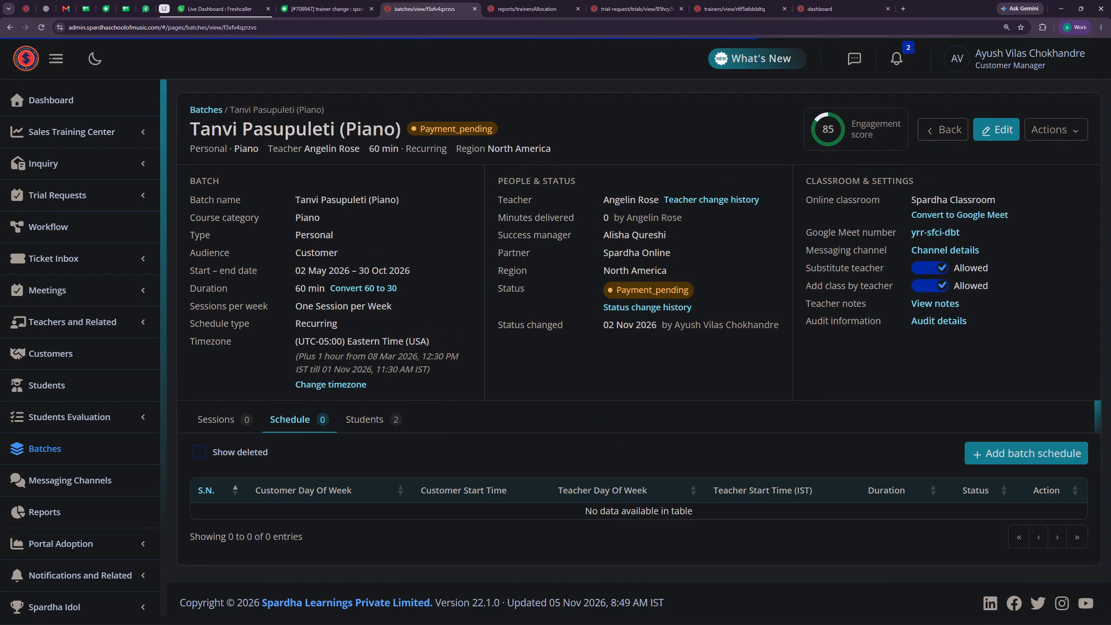
left_click(222, 424)
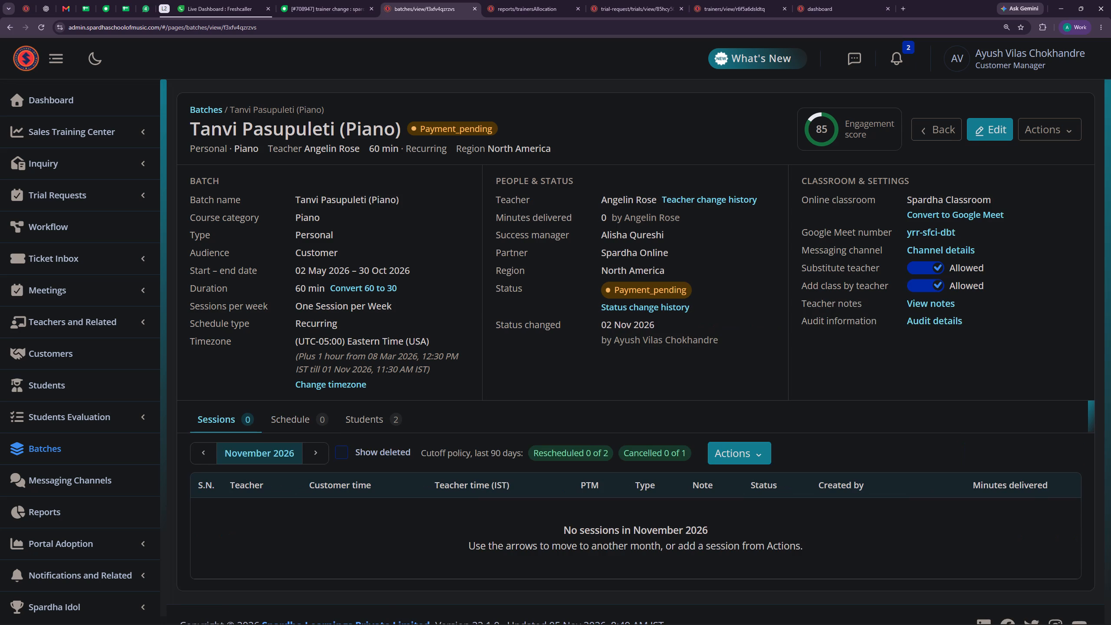
scroll(635, 394, "down", 2)
left_click(743, 434)
left_click(712, 497)
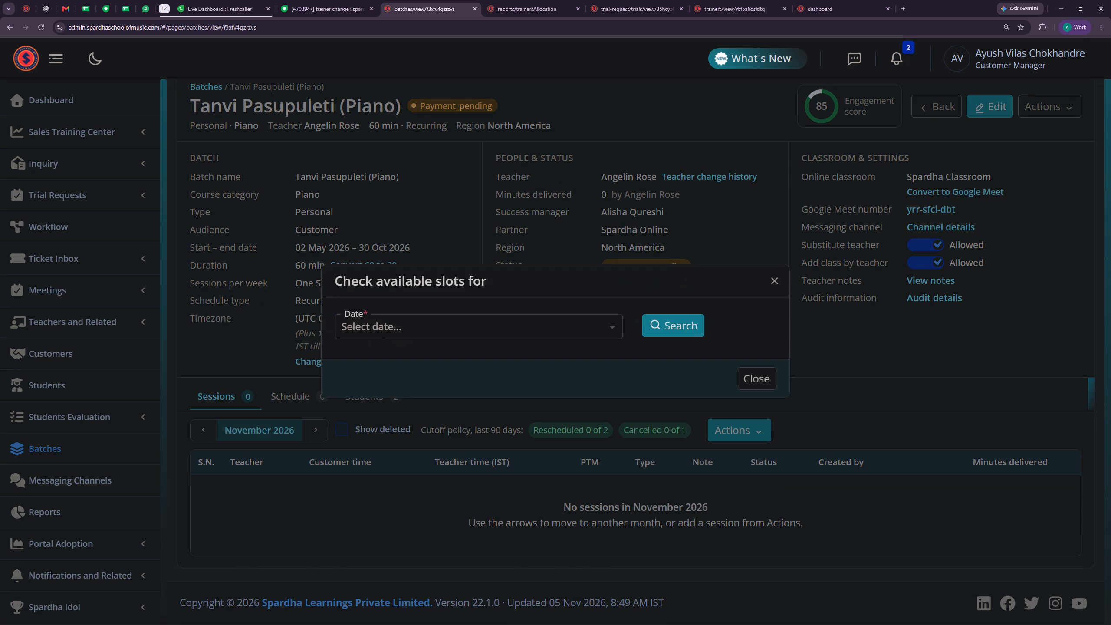
left_click(776, 280)
left_click(381, 401)
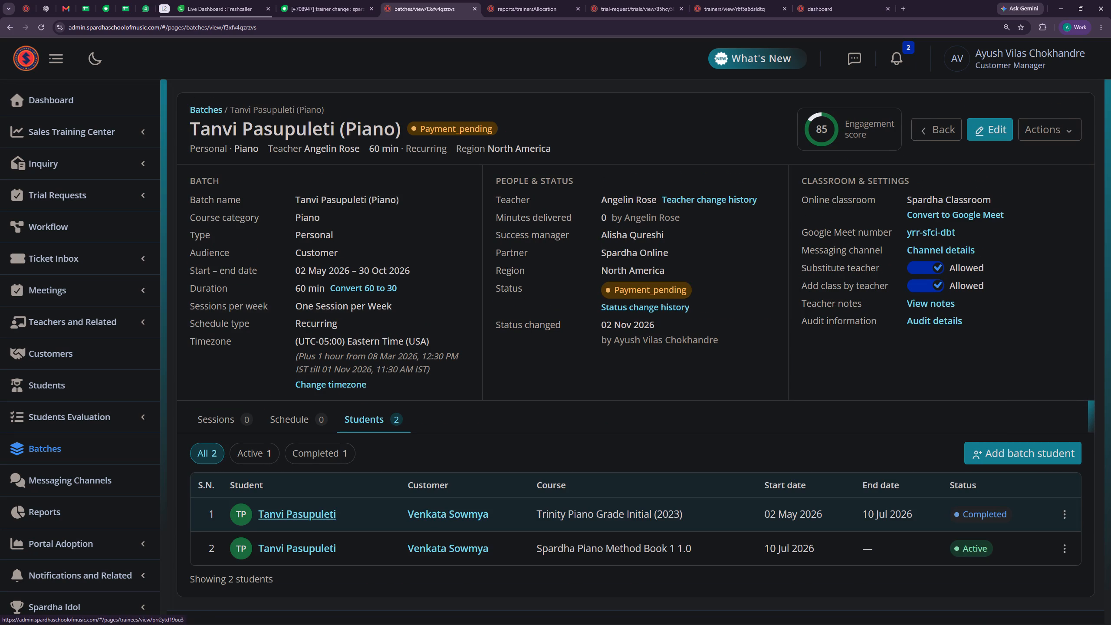
left_click(303, 549)
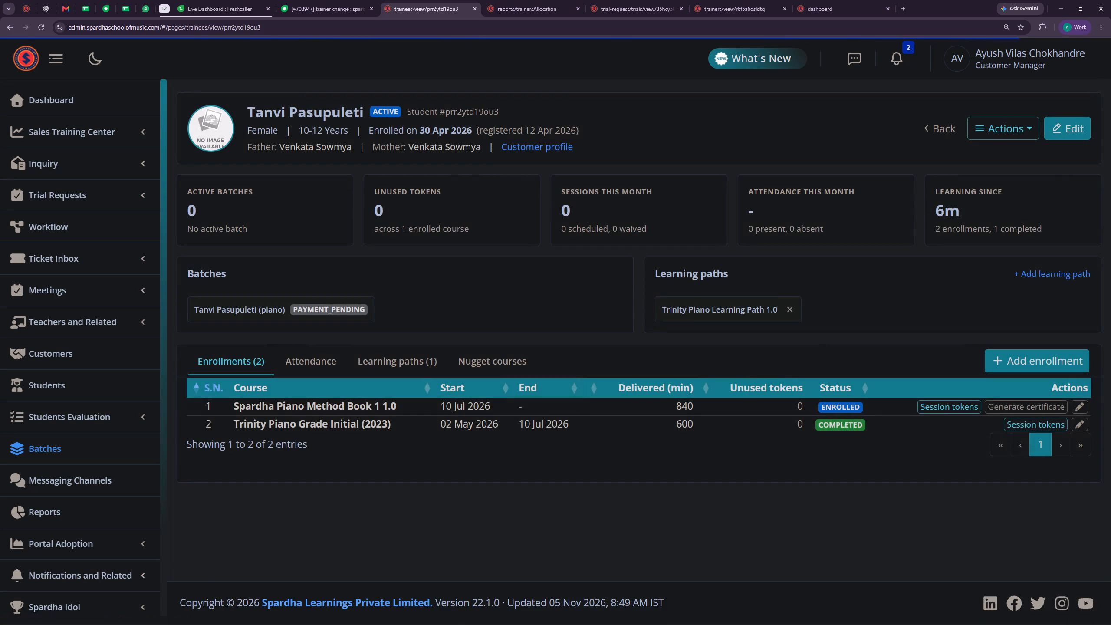
left_click_drag(405, 362, 398, 351)
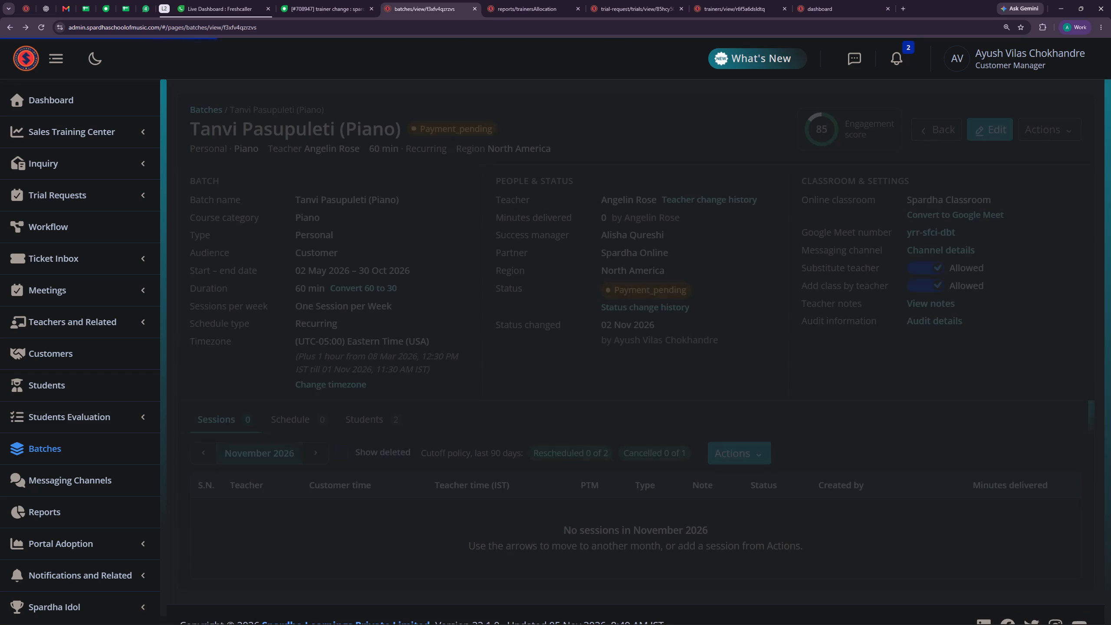
left_click(319, 14)
scroll(534, 318, "down", 4)
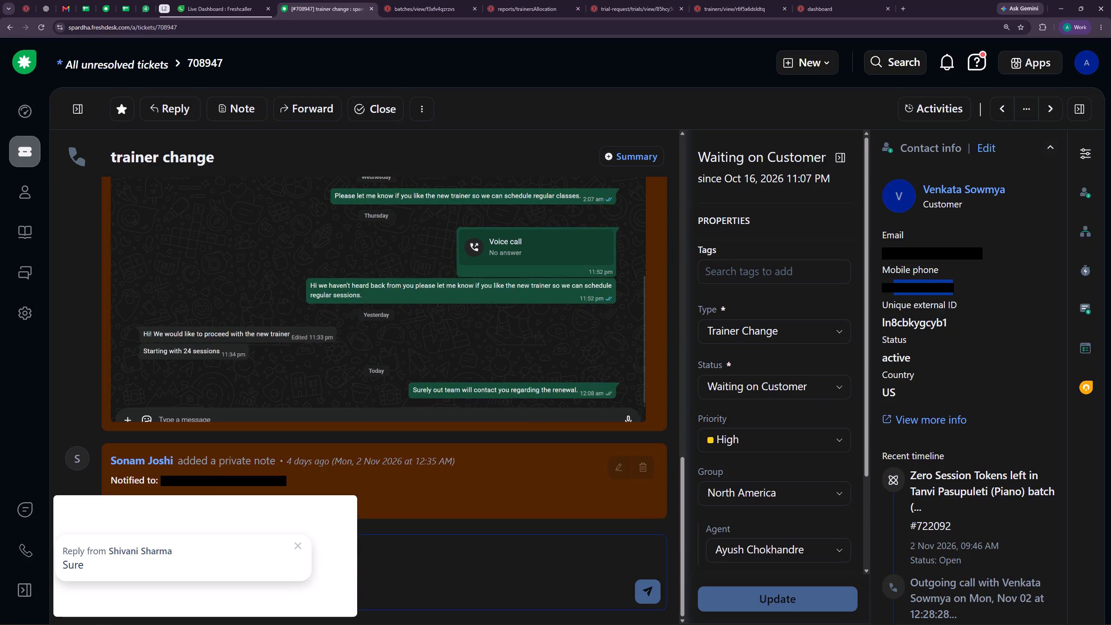
left_click(293, 542)
scroll(438, 406, "up", 3)
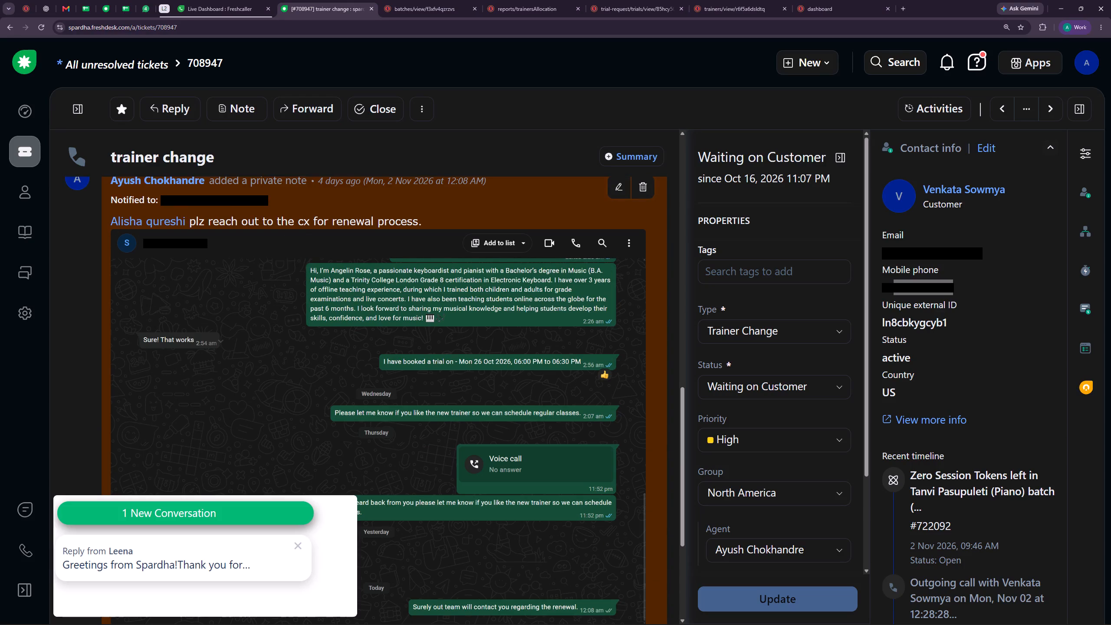
left_click(298, 545)
scroll(417, 461, "down", 5)
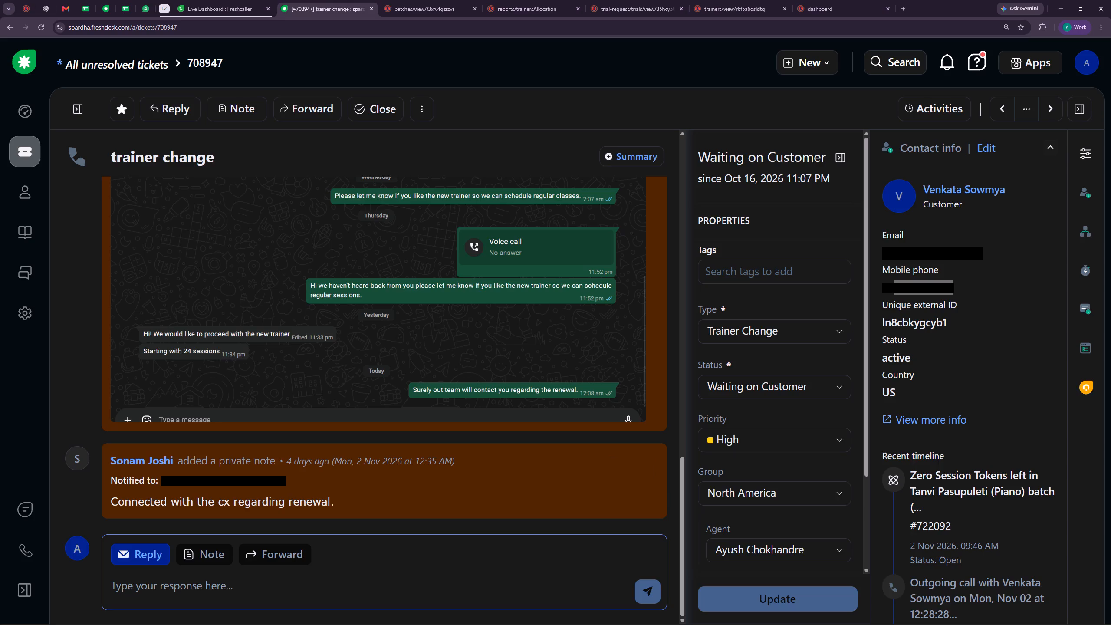
Add a private note to the ticket: "Closing the ticket as the concern team has already been connect with cx regarding renewal.".
left_click(218, 550)
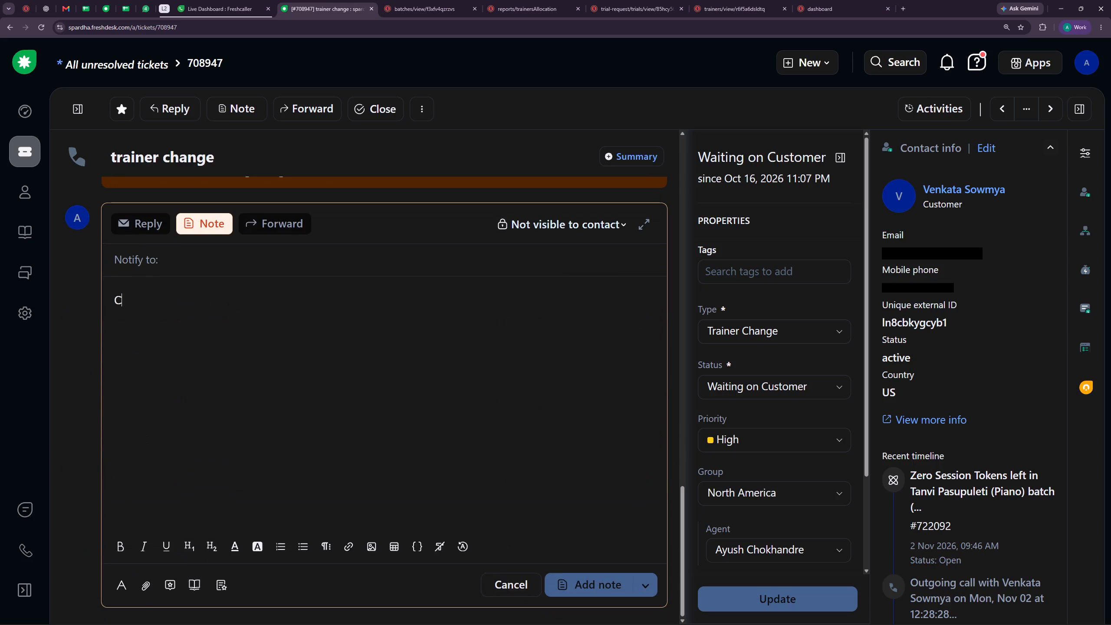
type("losing")
key("space")
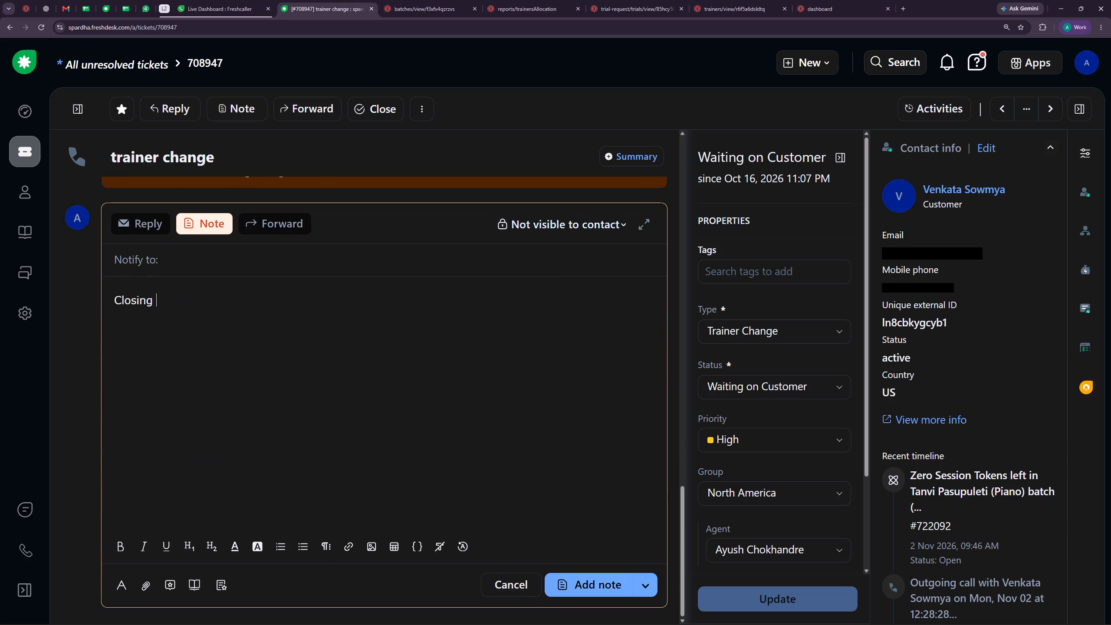
type("the ticket as th")
key("BackSpace")
key("BackSpace")
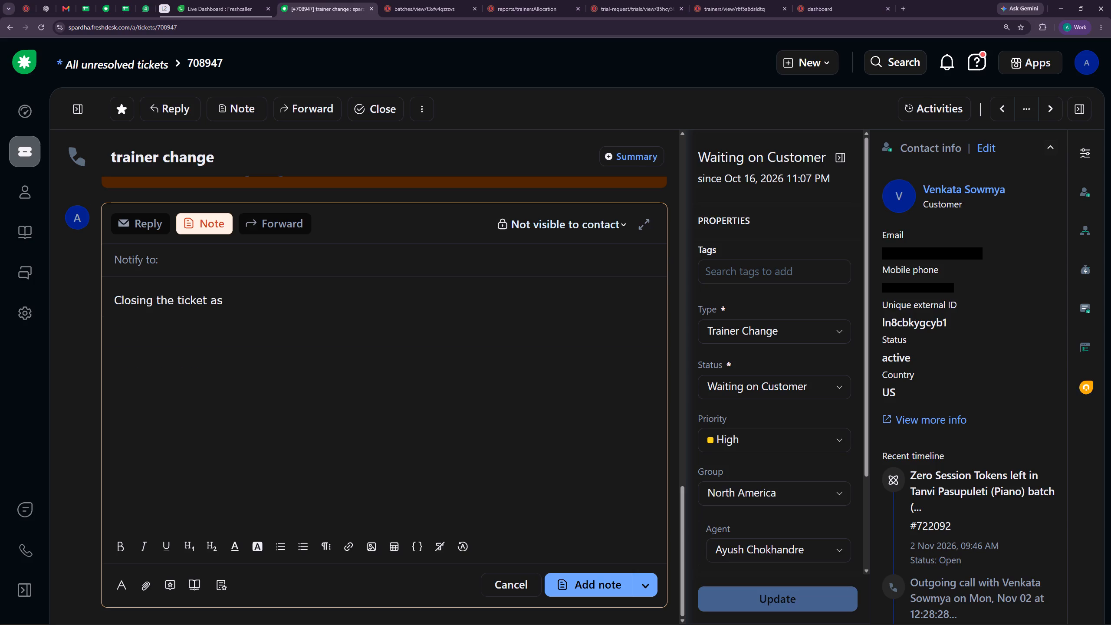
scroll(409, 459, "up", 1)
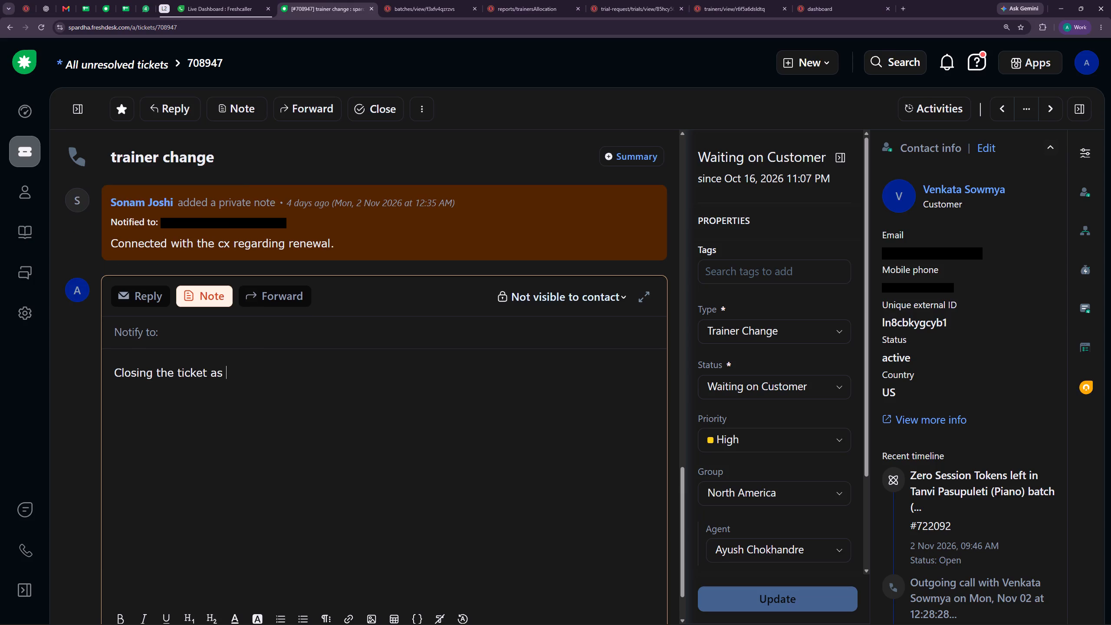
type("renewal r")
key("BackSpace")
key("BackSpace")
key("BackSpace")
key("BackSpace")
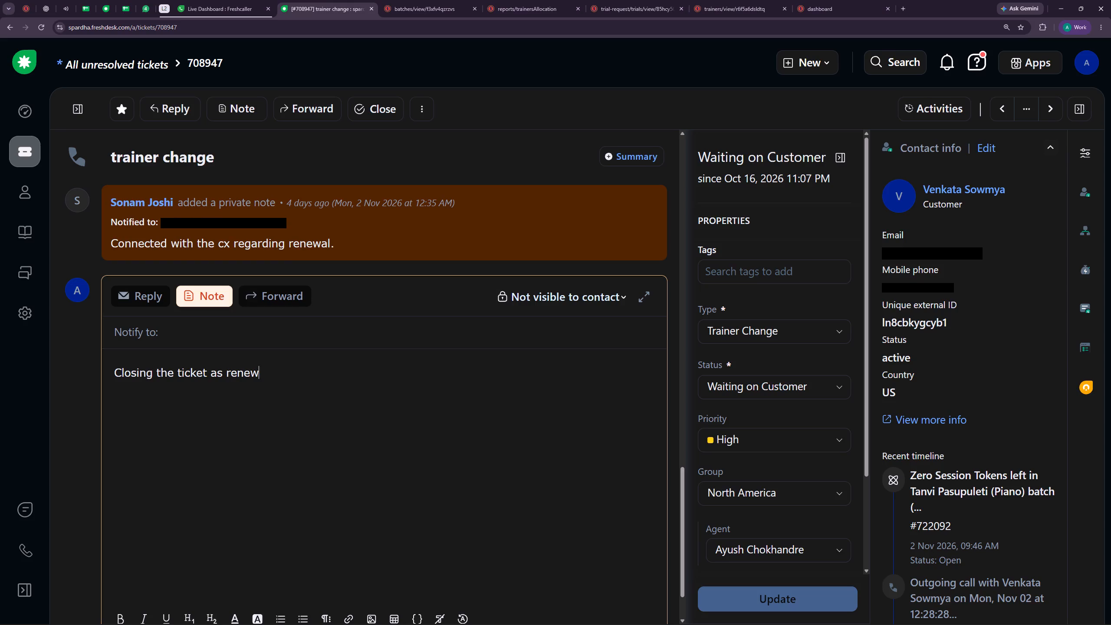
key("BackSpace")
key("BackSpace")
key("BackSpace")
key("BackSpace")
key("BackSpace")
type("theconcern")
key("space")
left_click(244, 370)
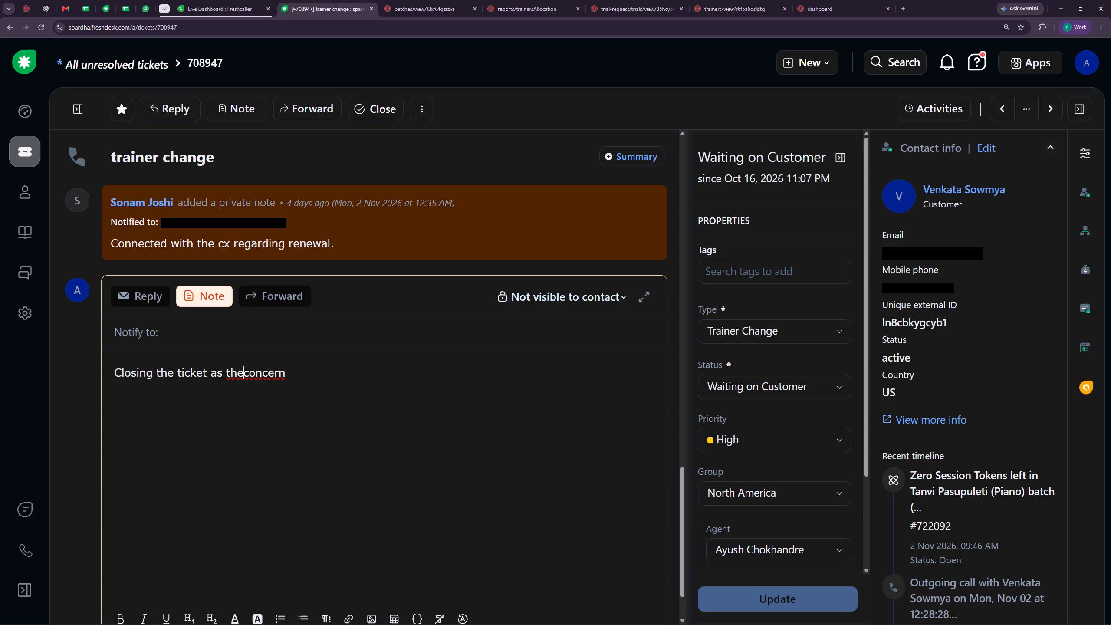
key("space")
left_click(325, 378)
type("team has ak")
key("BackSpace")
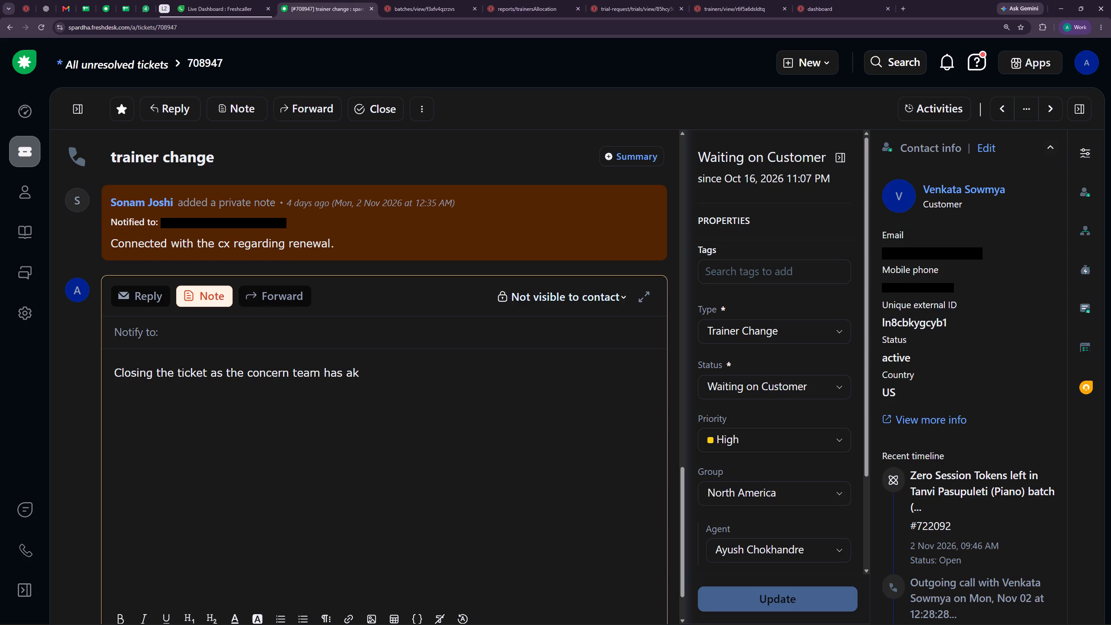
type("lready")
key("space")
type("been connect with cx")
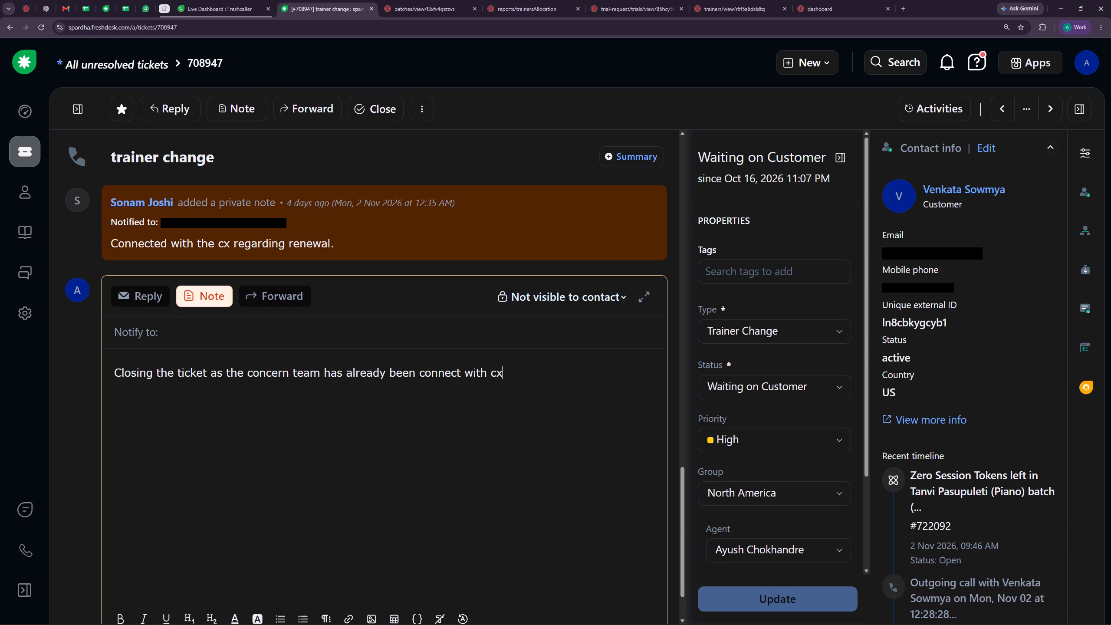
key("space")
type("regarding renewal")
key("period")
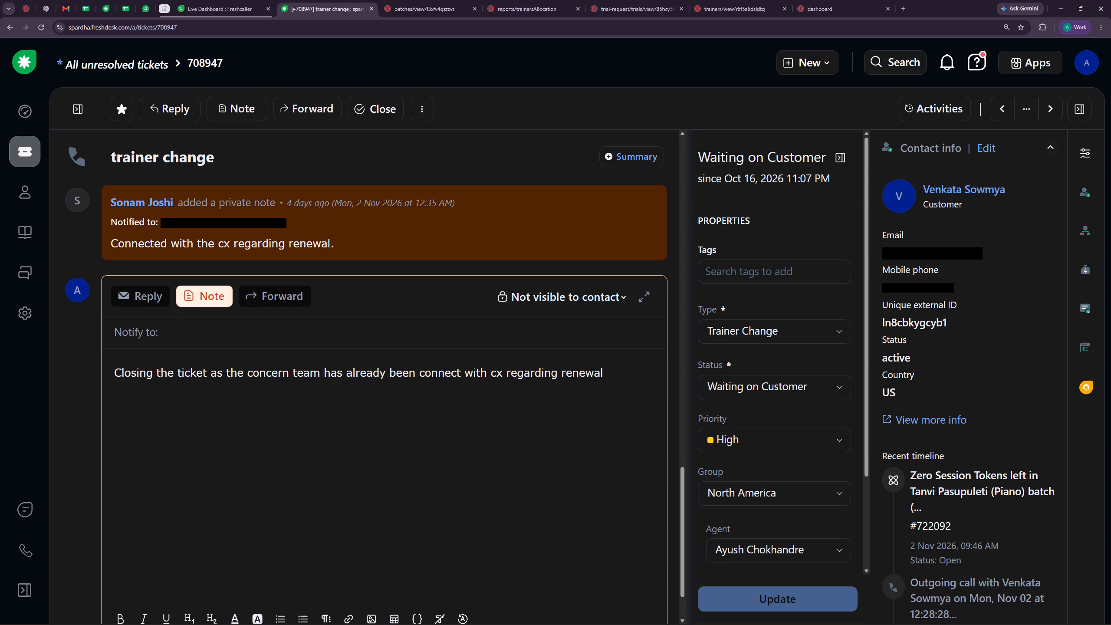
scroll(553, 498, "down", 5)
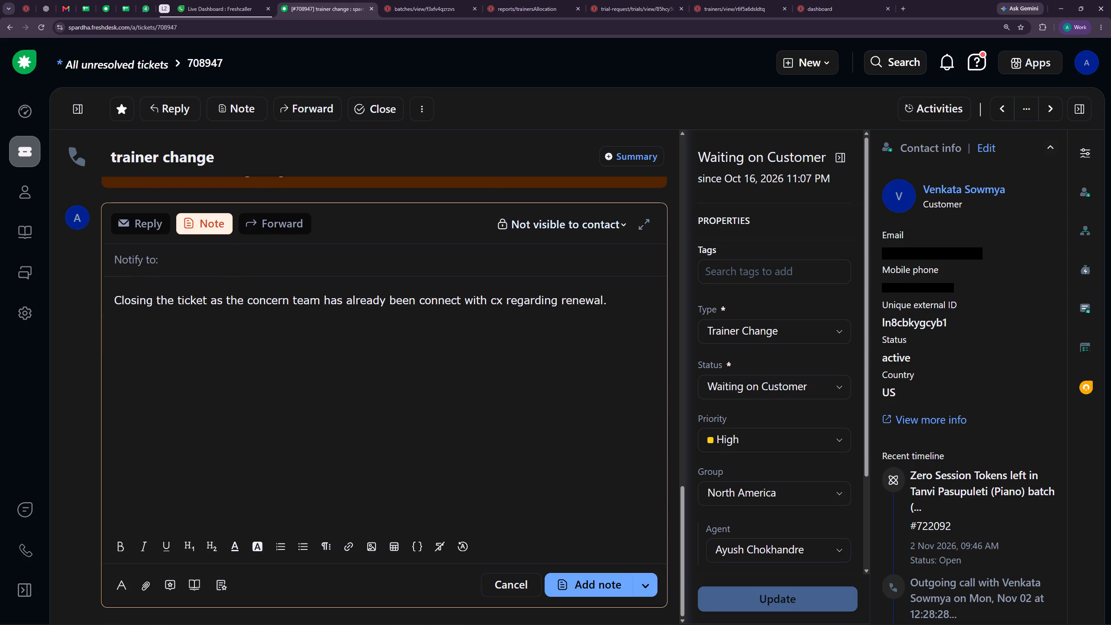
left_click(597, 587)
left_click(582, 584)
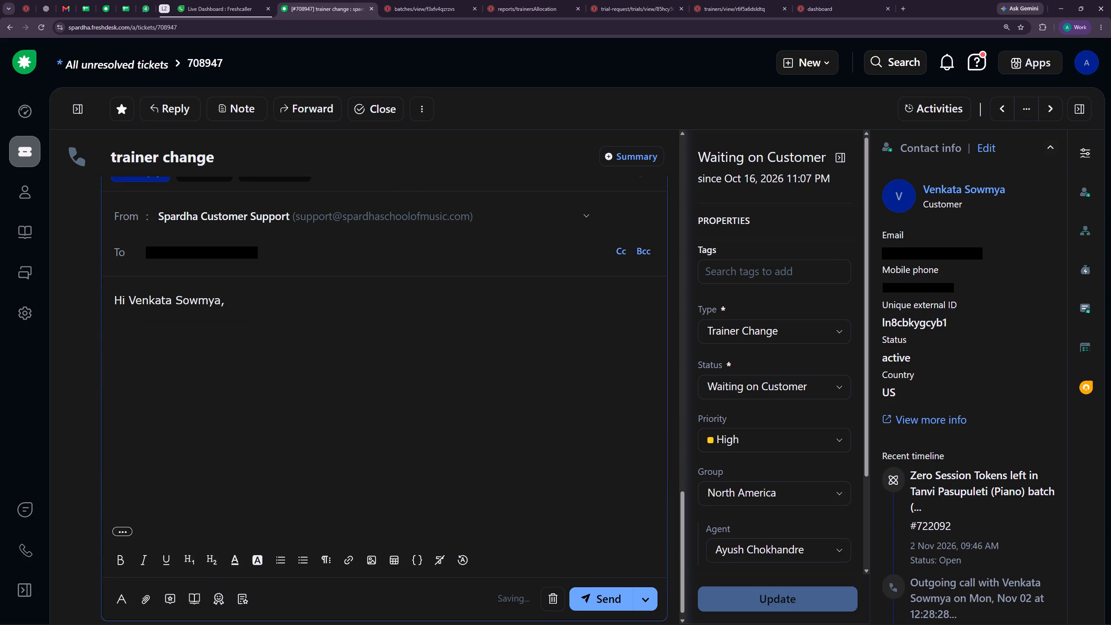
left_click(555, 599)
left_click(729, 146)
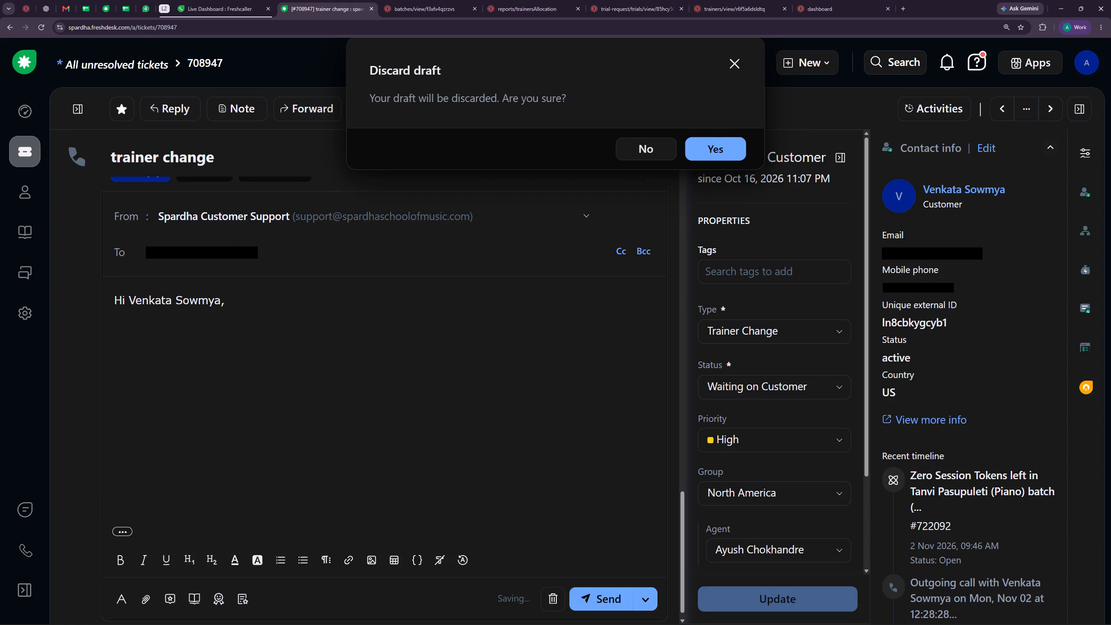
Review the trainer change ticket's conversation, set its status to Closed and save the update.
scroll(749, 431, "down", 1)
left_click(296, 543)
scroll(609, 438, "up", 4)
left_click_drag(681, 421, 645, 76)
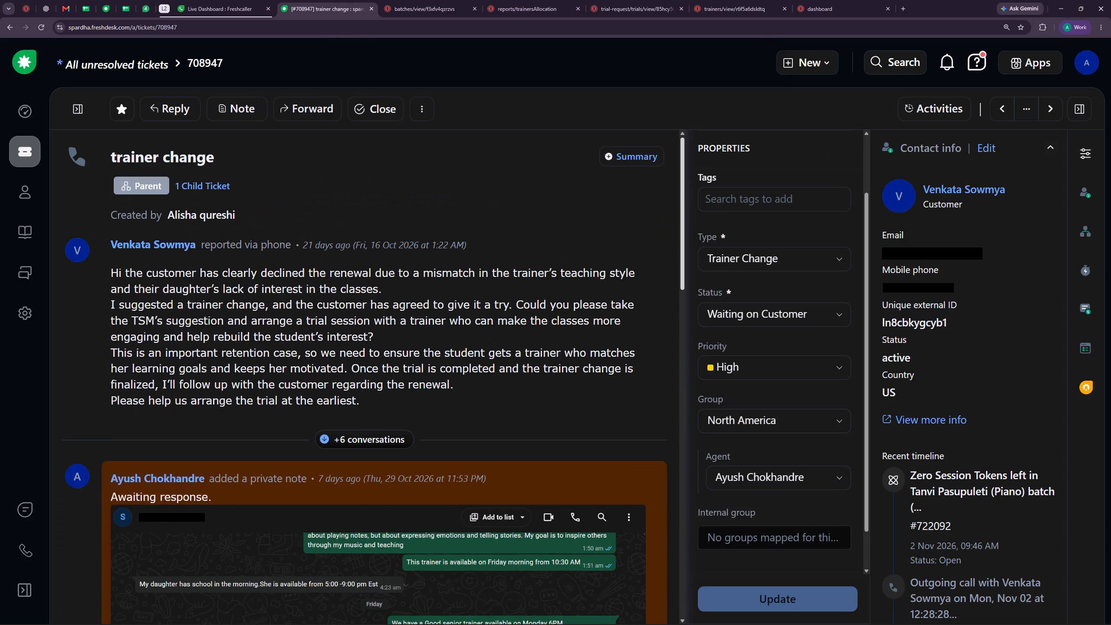
left_click_drag(645, 76, 674, 286)
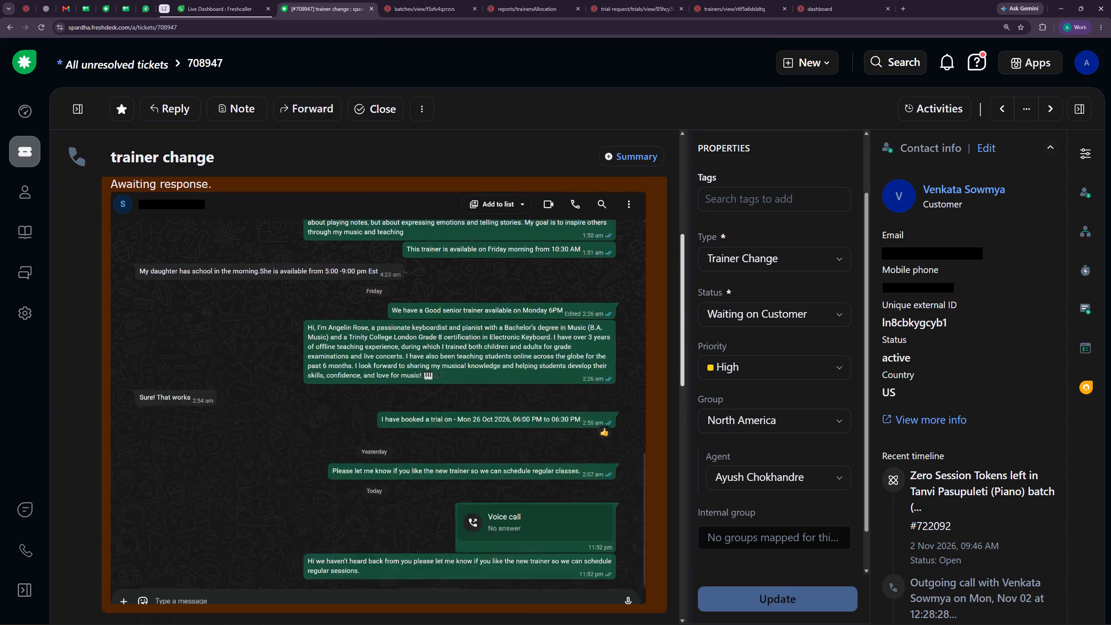
left_click_drag(674, 286, 703, 428)
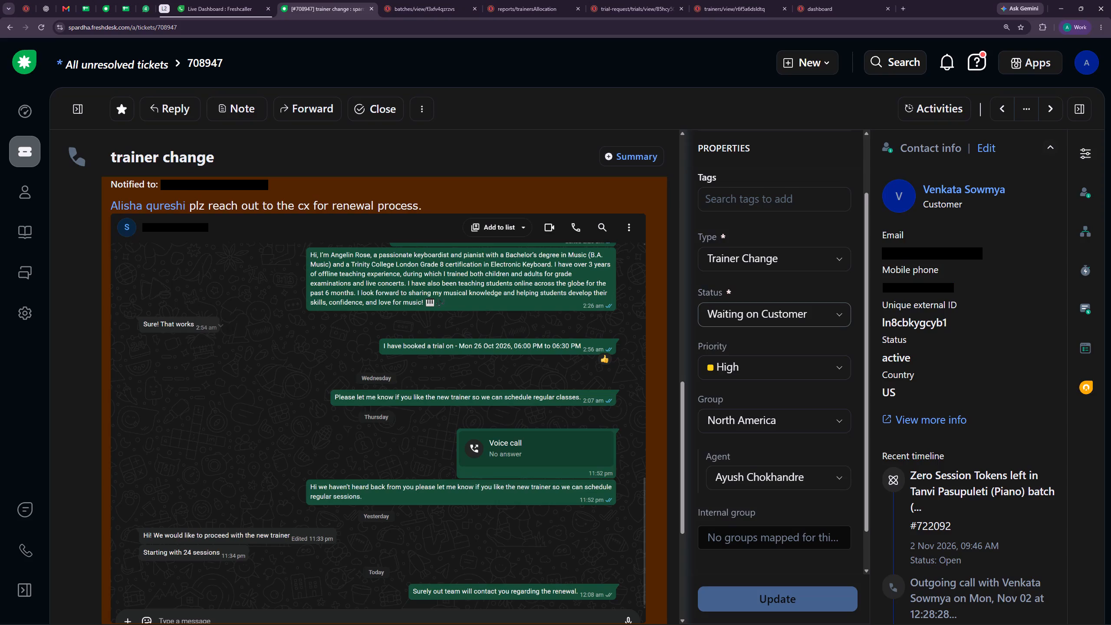
left_click(776, 315)
left_click(766, 440)
left_click(769, 595)
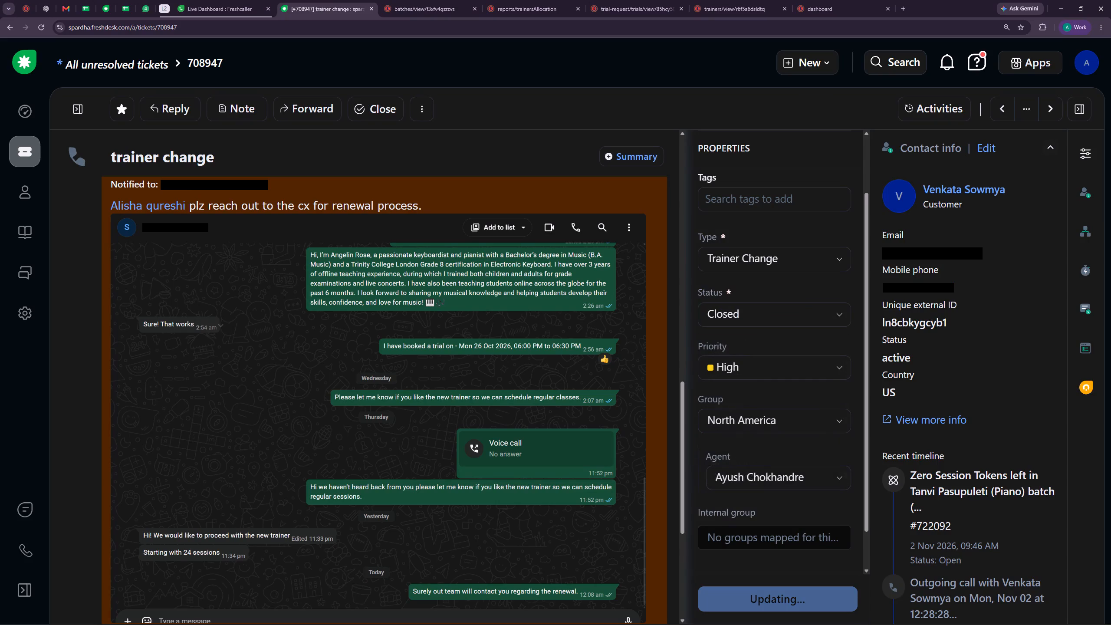
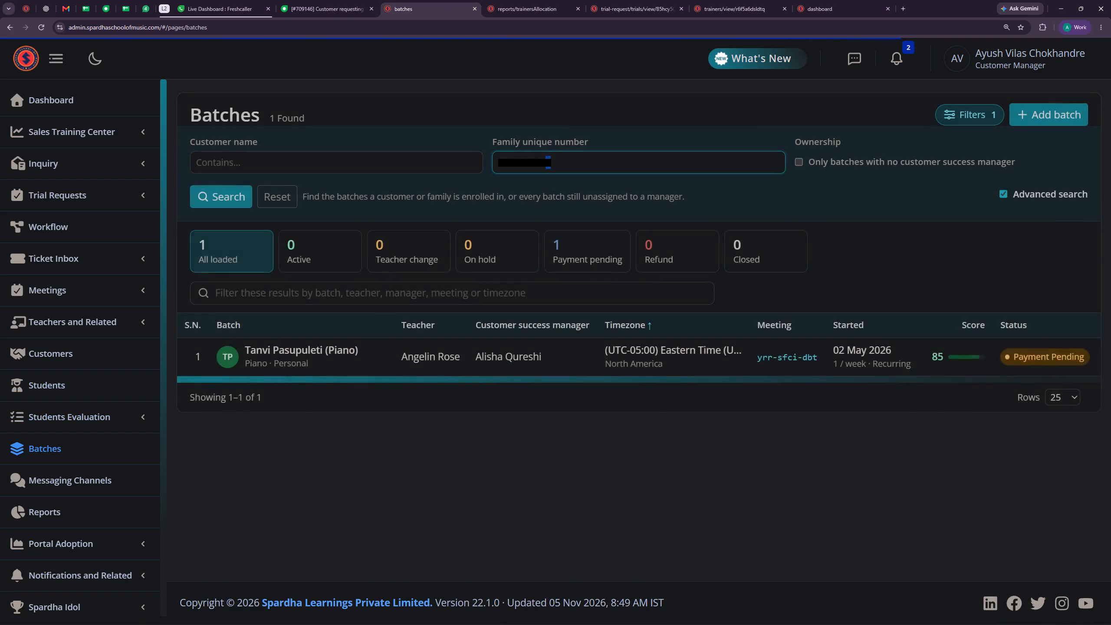
Search the batches by the copied number as the family unique number.
left_click_drag(536, 164, 484, 164, "ctrl")
key("ctrl+v")
left_click(207, 199)
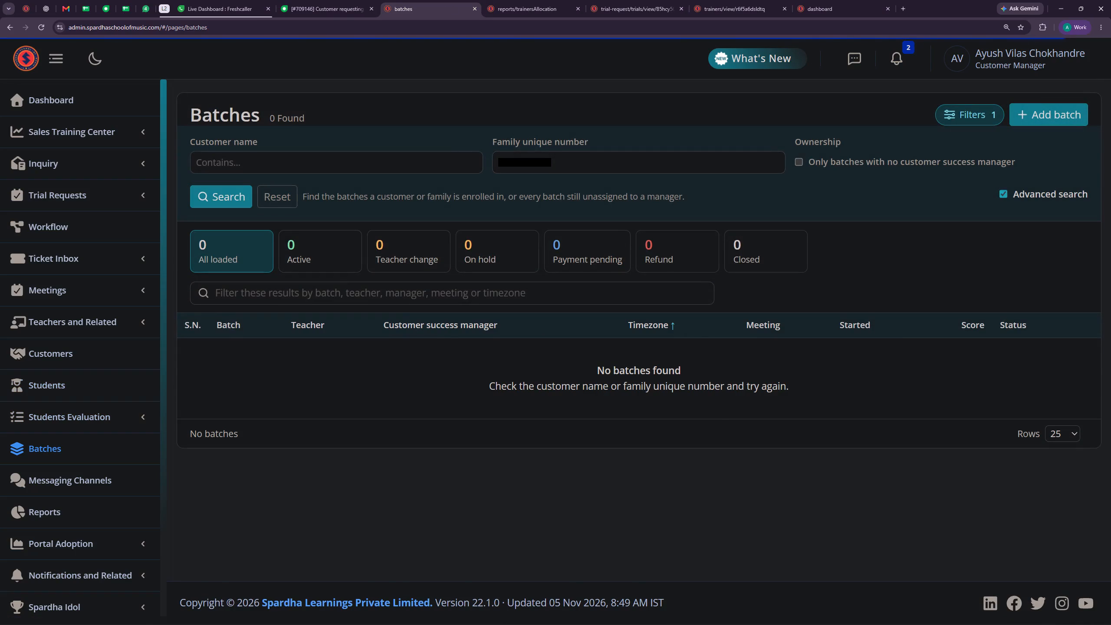
Clear the family unique number and customer name filters in the batch search.
left_click_drag(574, 160, 473, 159)
key("ctrl+v")
left_click_drag(323, 166, 173, 165)
left_click_drag(615, 165, 495, 165)
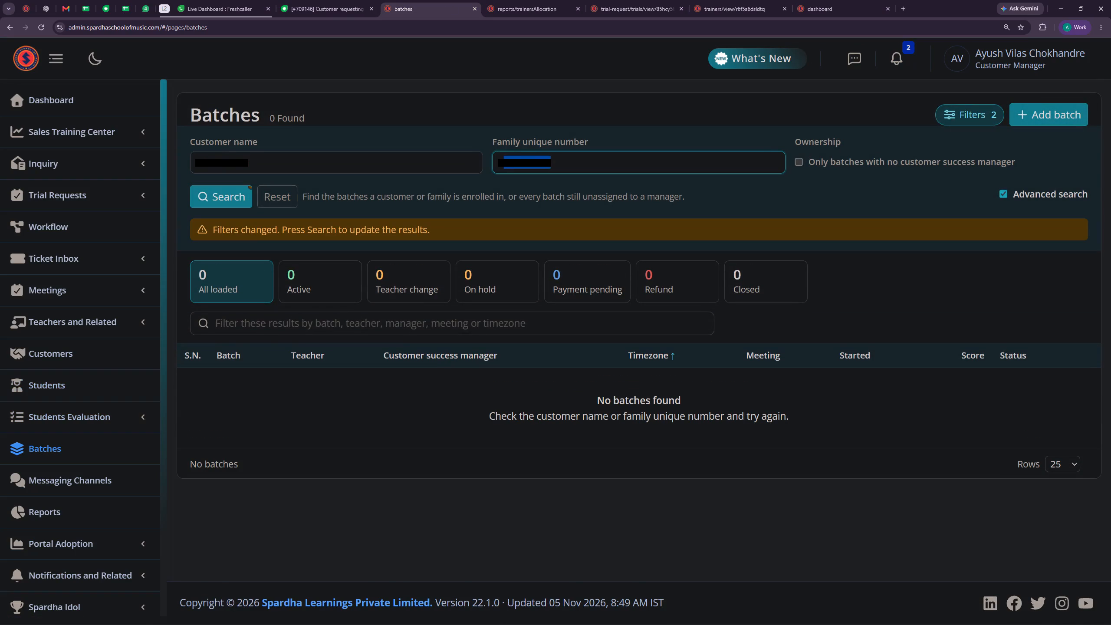
left_click_drag(495, 165, 439, 164)
key("BackSpace")
key("BackSpace")
key("BackSpace")
key("BackSpace")
key("BackSpace")
left_click_drag(291, 150, 178, 150)
left_click_drag(263, 173, 131, 173)
key("BackSpace")
Return to the "Customer requesting teacher change" ticket to check the customer's contact details.
left_click(316, 7)
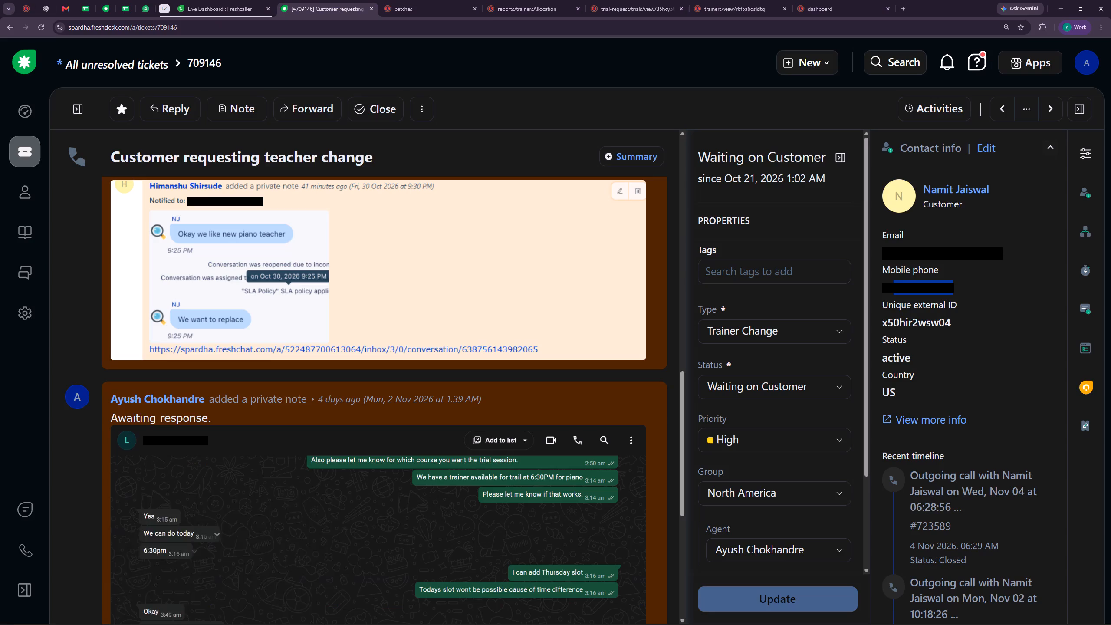
Review the private notes on teacher change ticket 709146 and open the customer's linked profile.
scroll(409, 262, "up", 6)
scroll(446, 300, "down", 4)
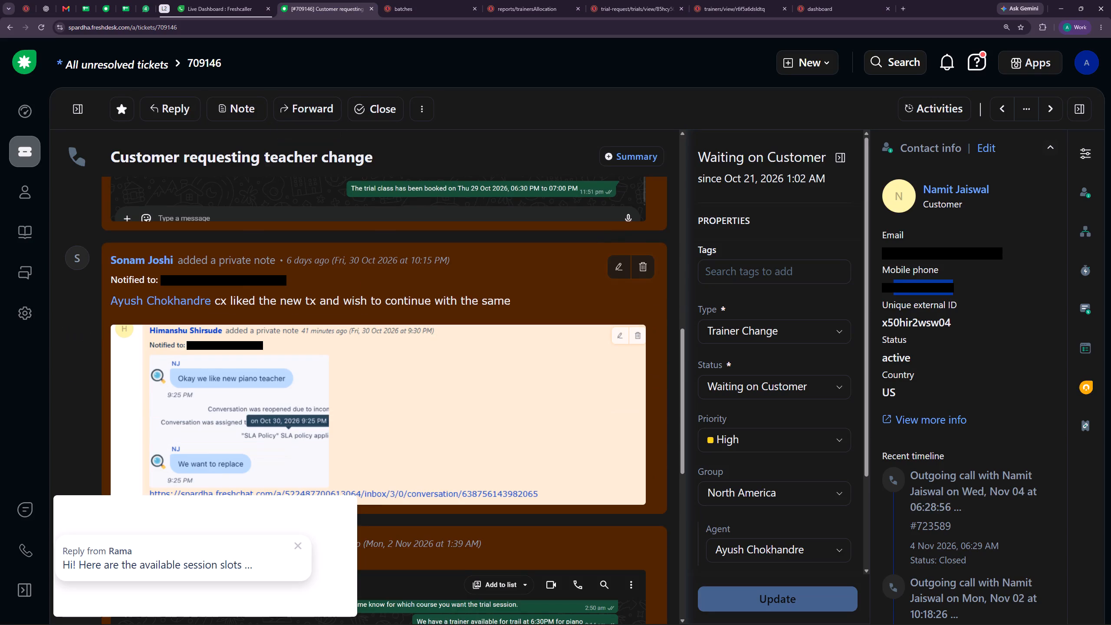
left_click(1015, 327)
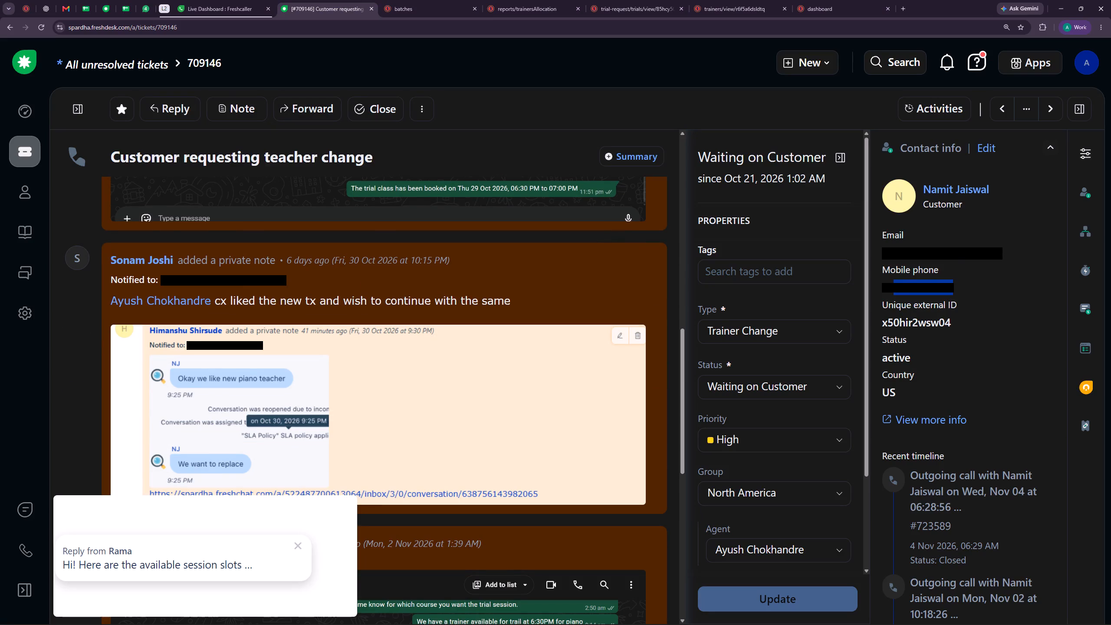
scroll(438, 291, "up", 10)
left_click(376, 337)
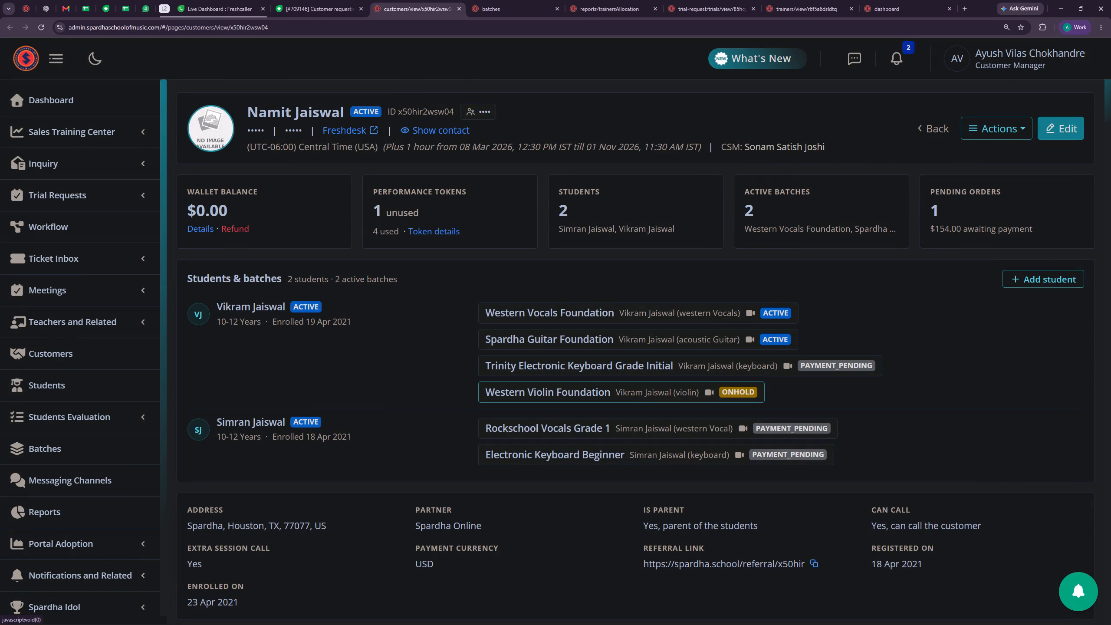
Examine the payment-pending Trinity Electronic Keyboard Grade Initial batch, its student list and the student's course enrollments.
left_click(556, 368)
left_click(371, 422)
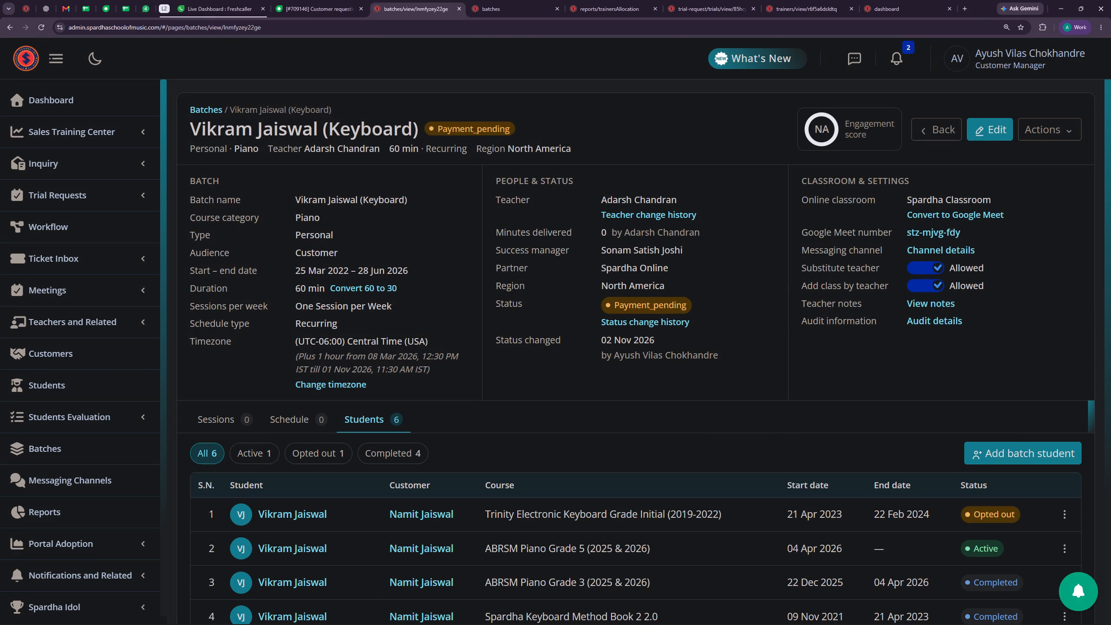
left_click(289, 510)
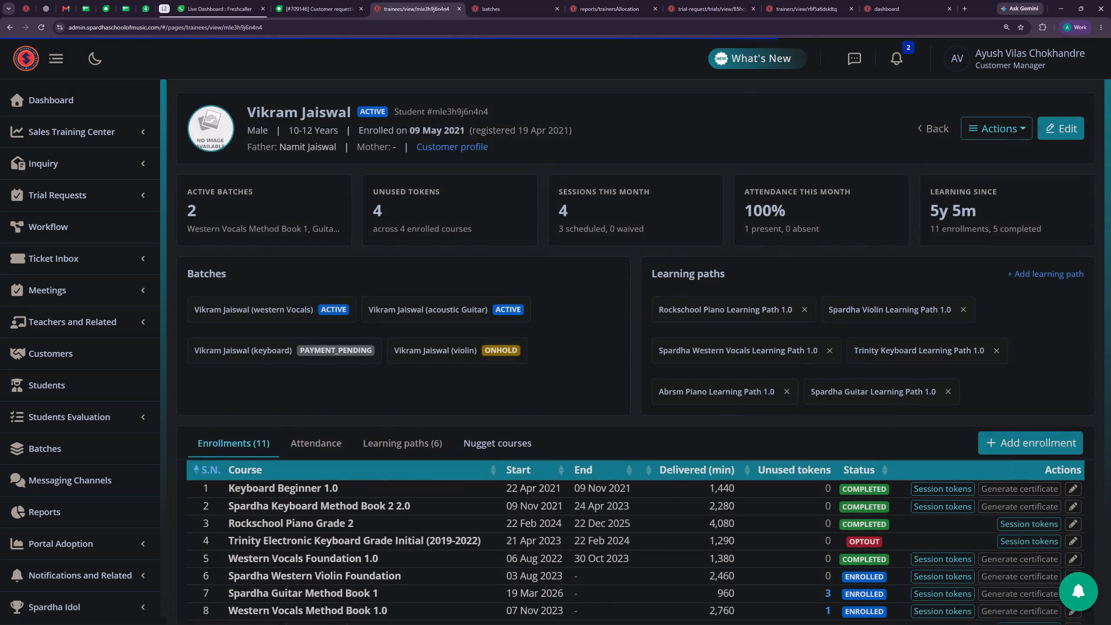
scroll(532, 450, "down", 1)
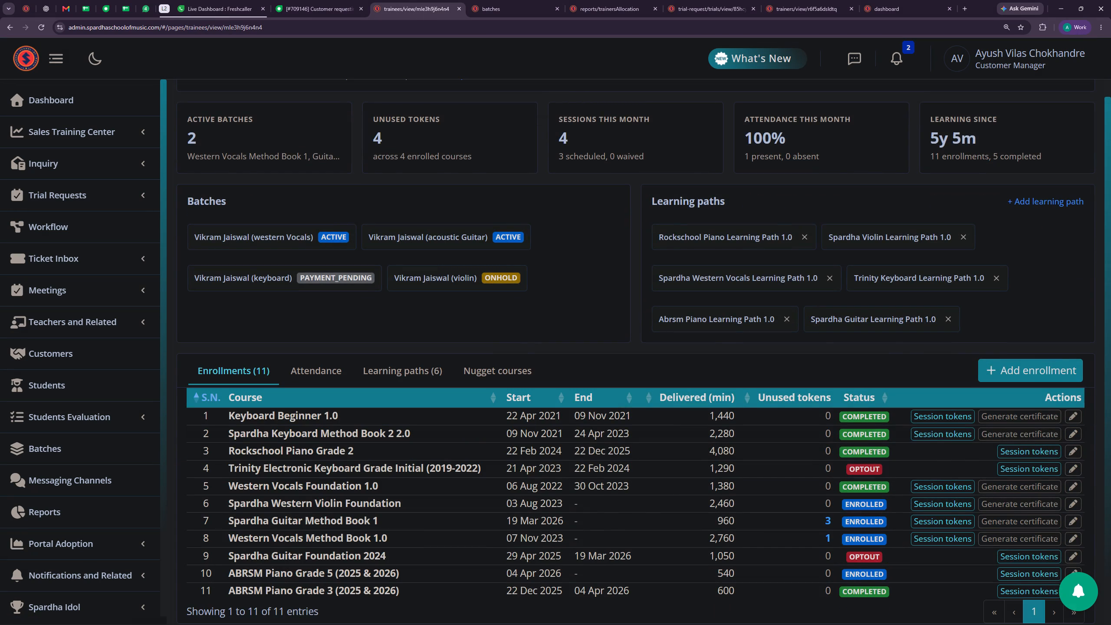
left_click_drag(490, 424, 498, 415)
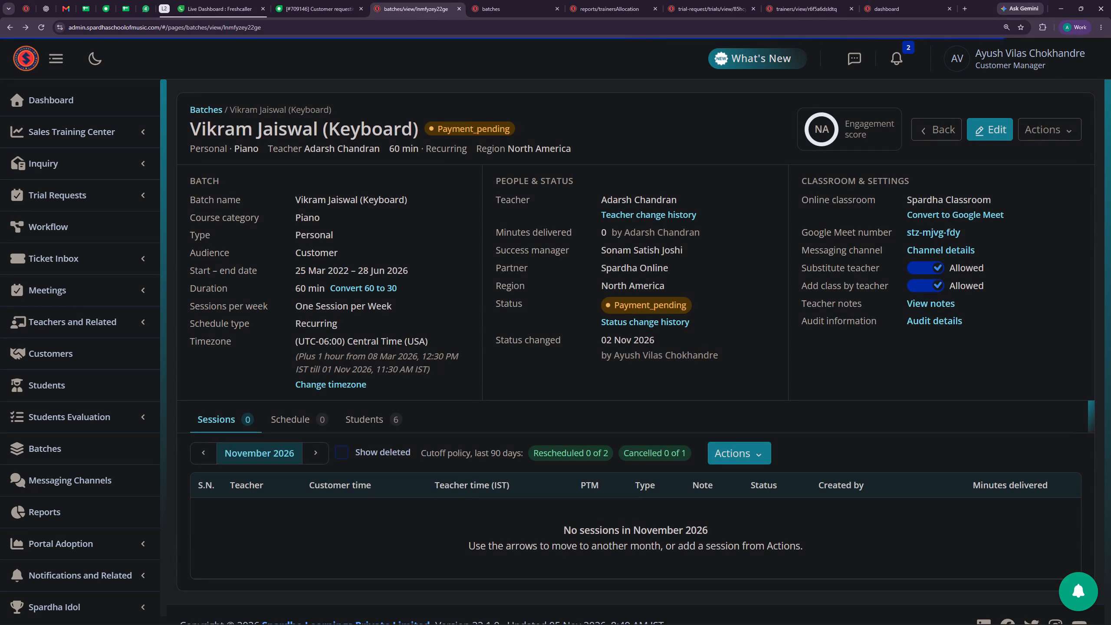
Return to ticket 709146, dismiss the reply notifications and reread the conversation down to the latest private note.
left_click(347, 0)
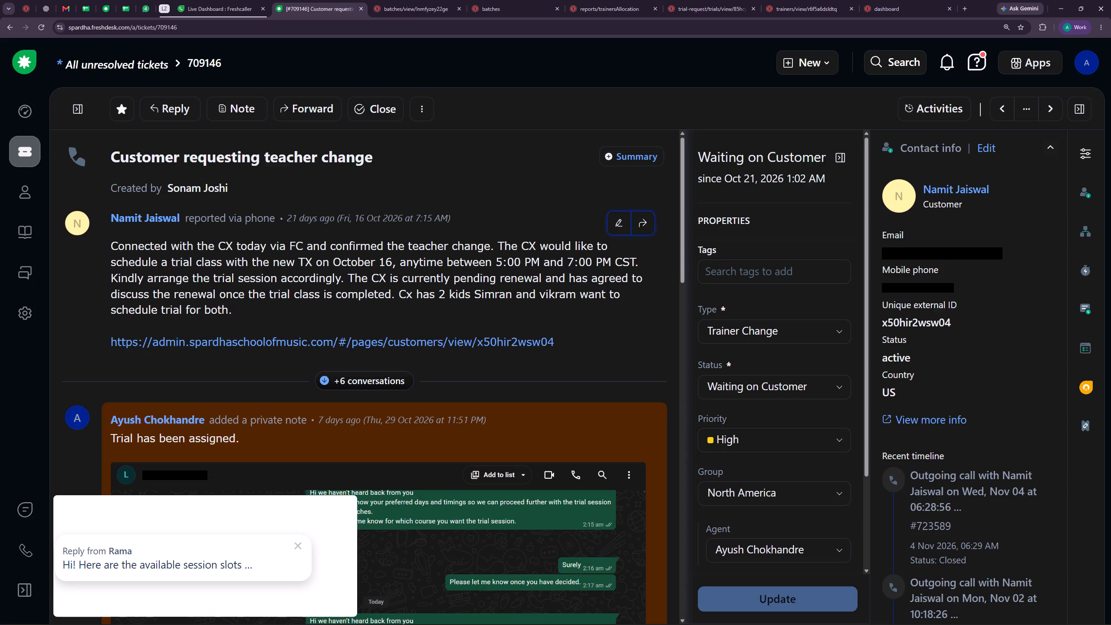
left_click(293, 544)
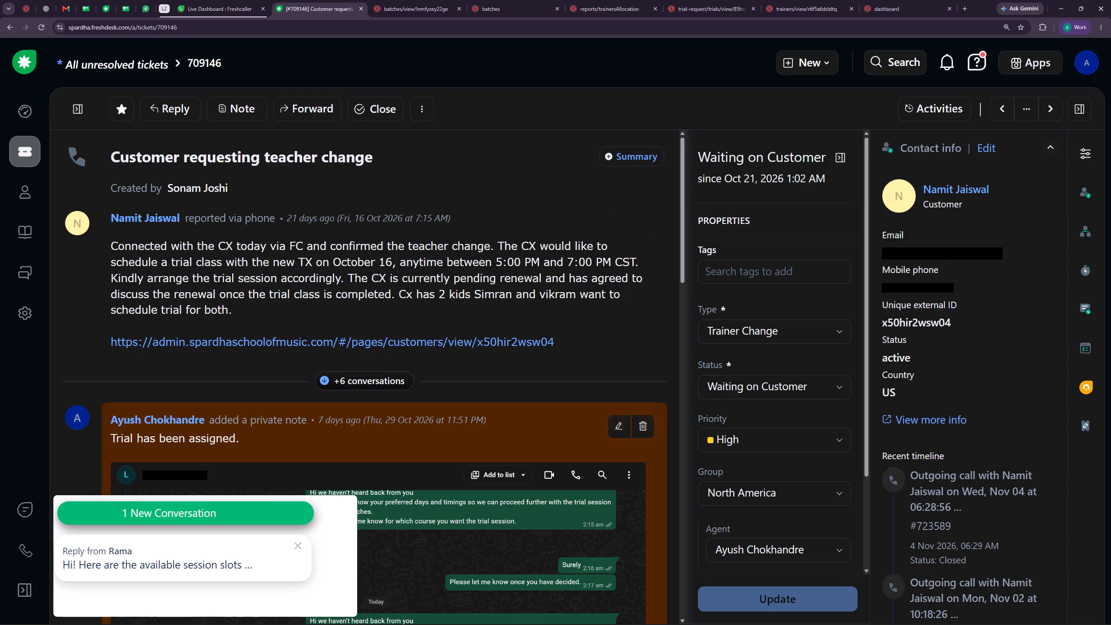
left_click(296, 544)
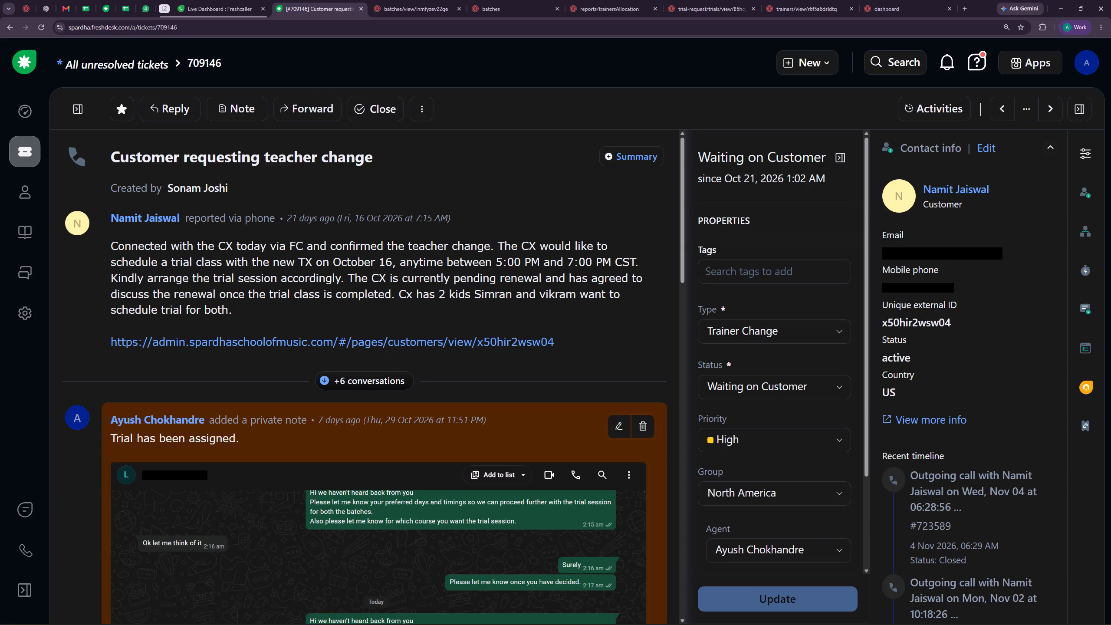
scroll(381, 471, "down", 16)
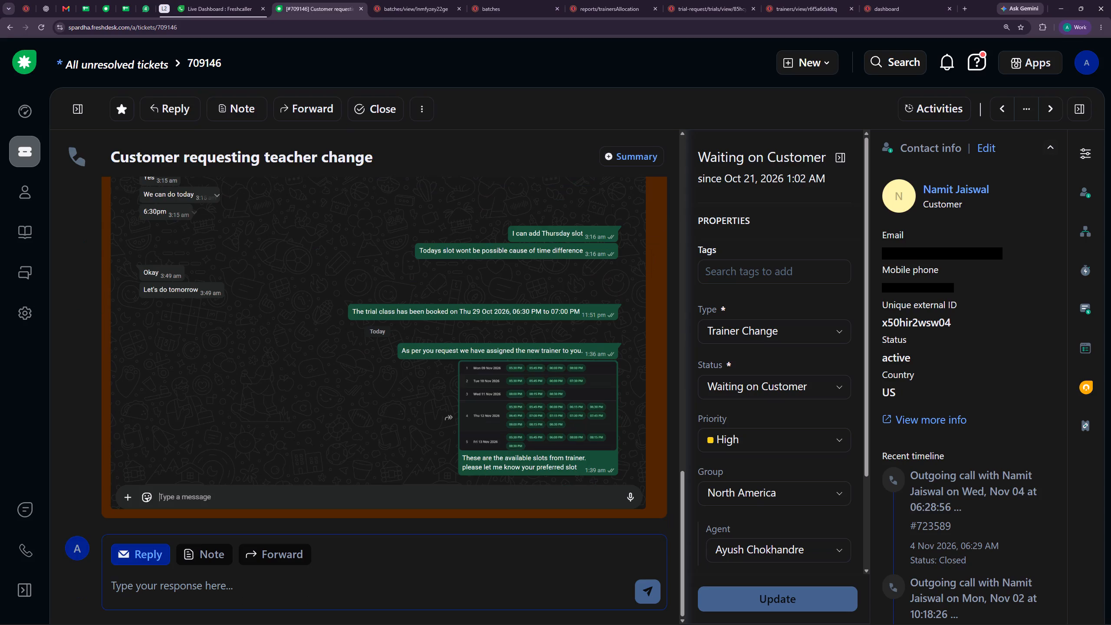
Copy the customer's mobile number from the ticket's contact details.
left_click_drag(964, 289, 899, 289)
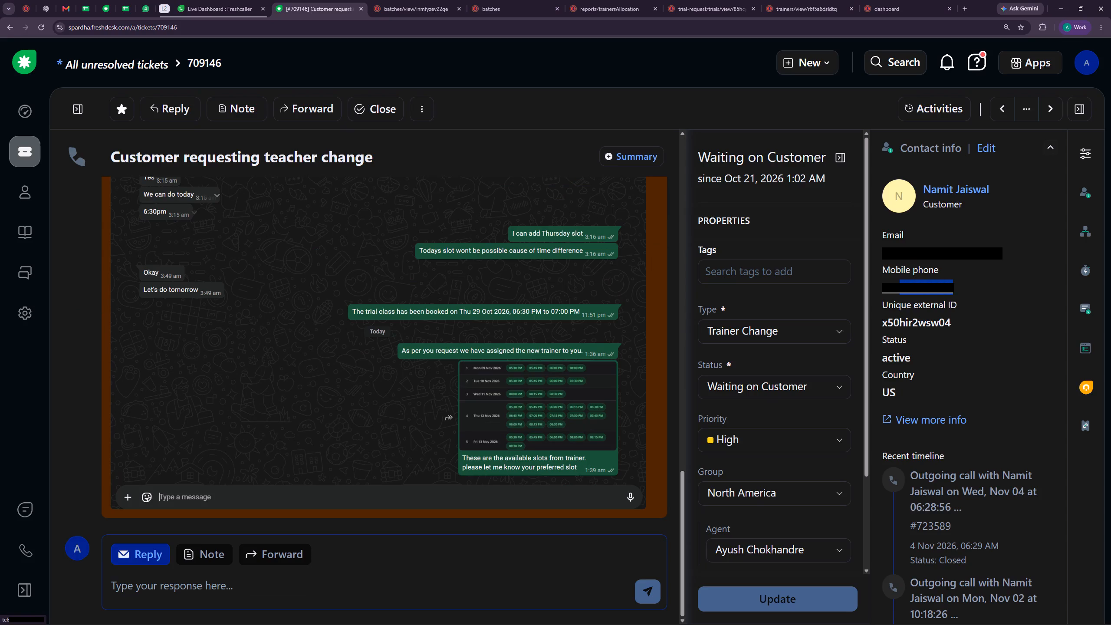
left_click_drag(899, 289, 896, 289)
key("ctrl+c")
left_click(413, 12)
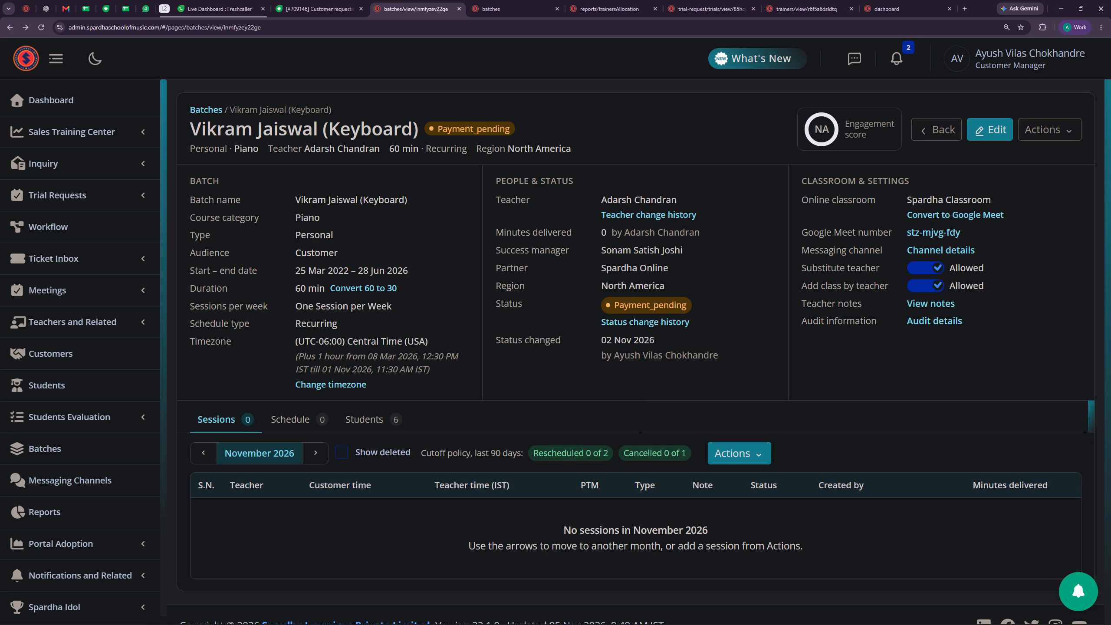
left_click(327, 0)
scroll(383, 315, "up", 4)
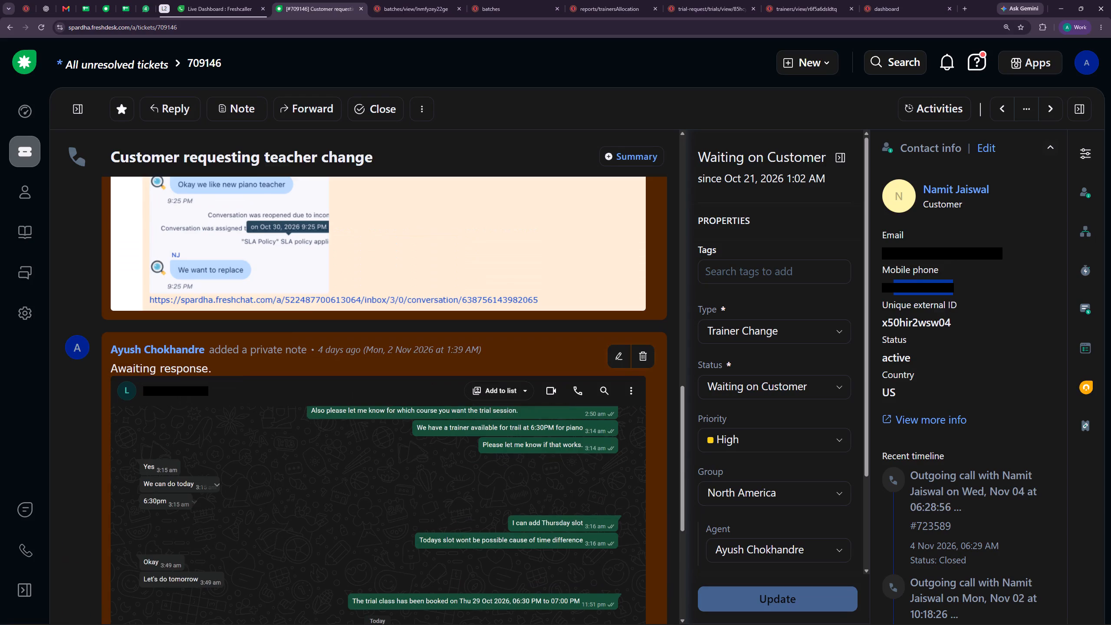
scroll(387, 329, "down", 2)
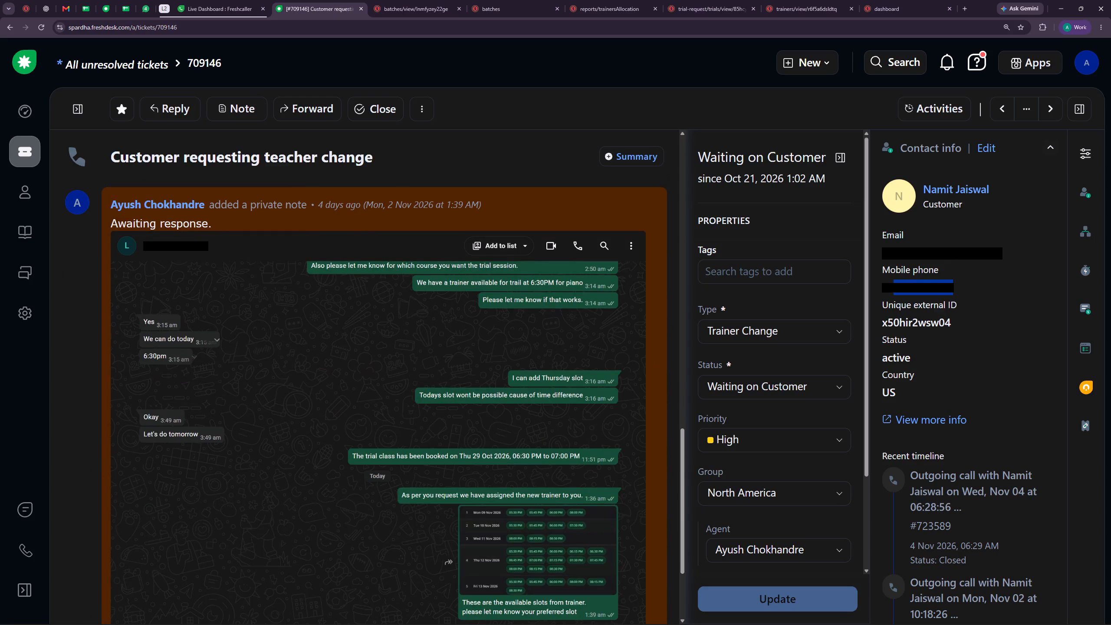
scroll(389, 328, "down", 1)
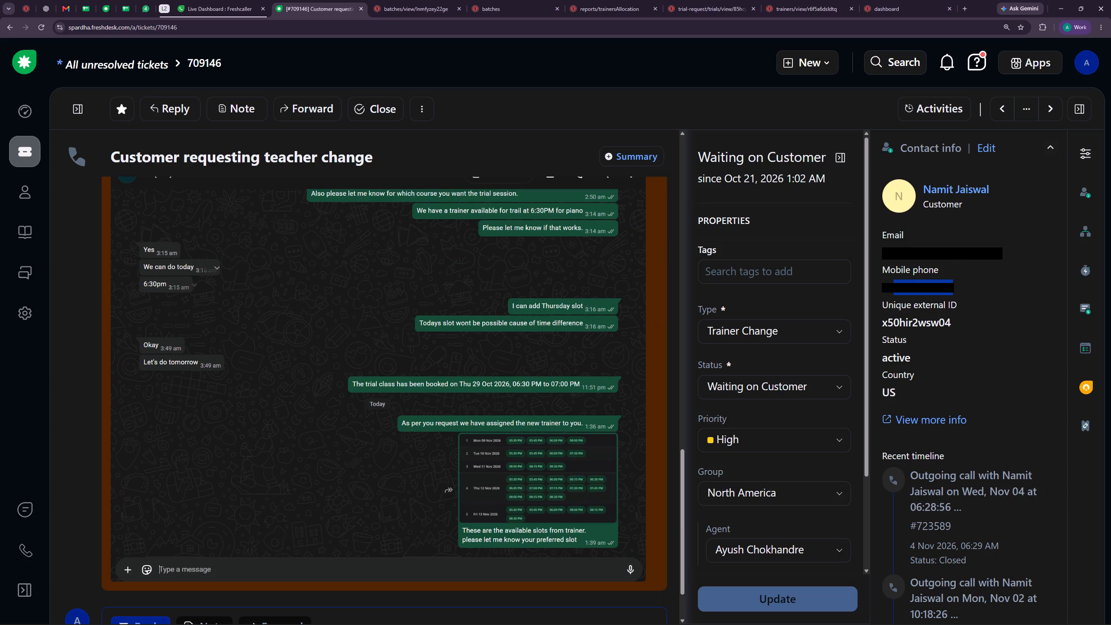
scroll(389, 328, "down", 6)
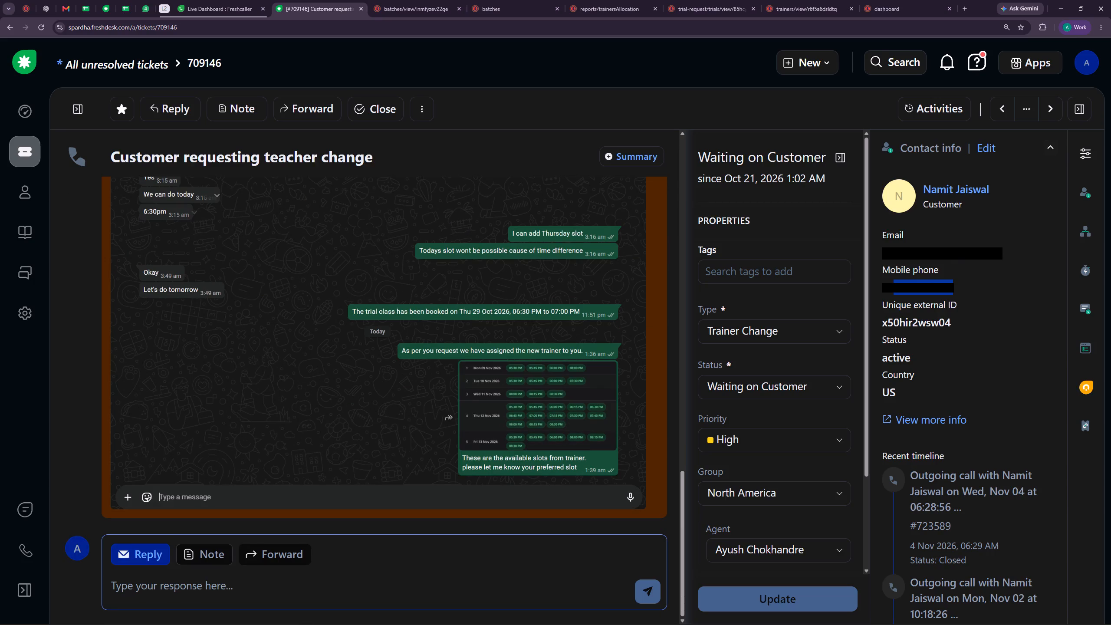
left_click(210, 559)
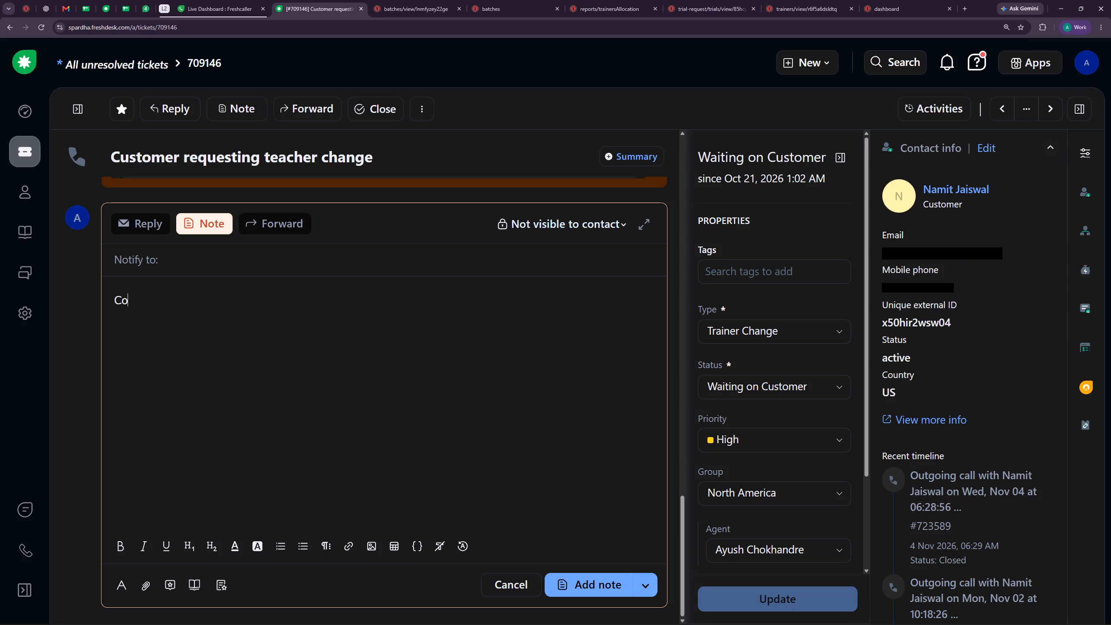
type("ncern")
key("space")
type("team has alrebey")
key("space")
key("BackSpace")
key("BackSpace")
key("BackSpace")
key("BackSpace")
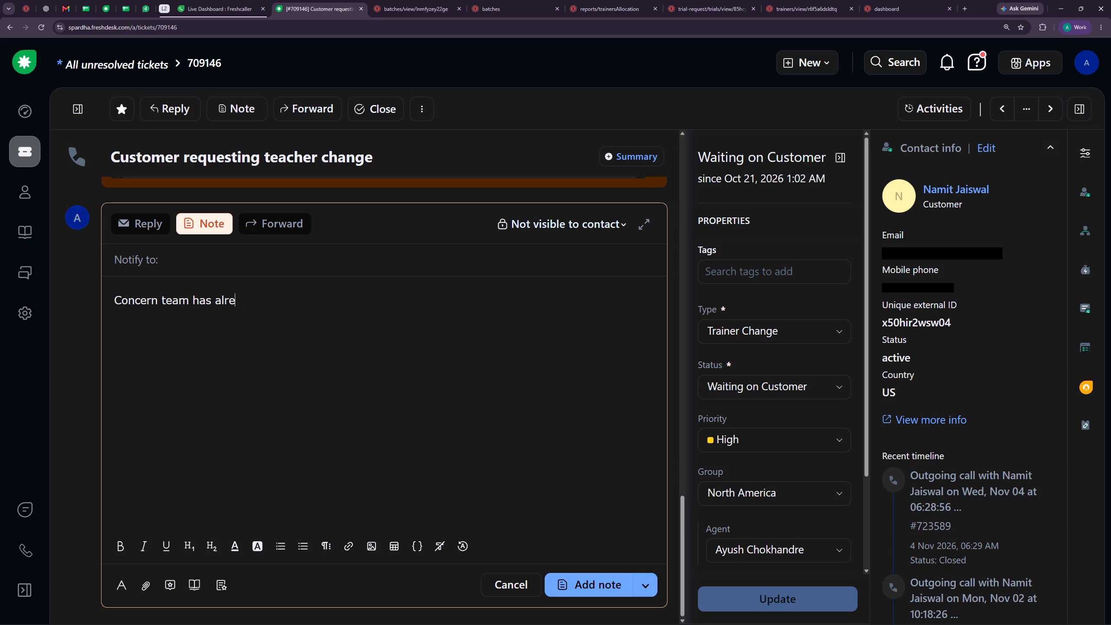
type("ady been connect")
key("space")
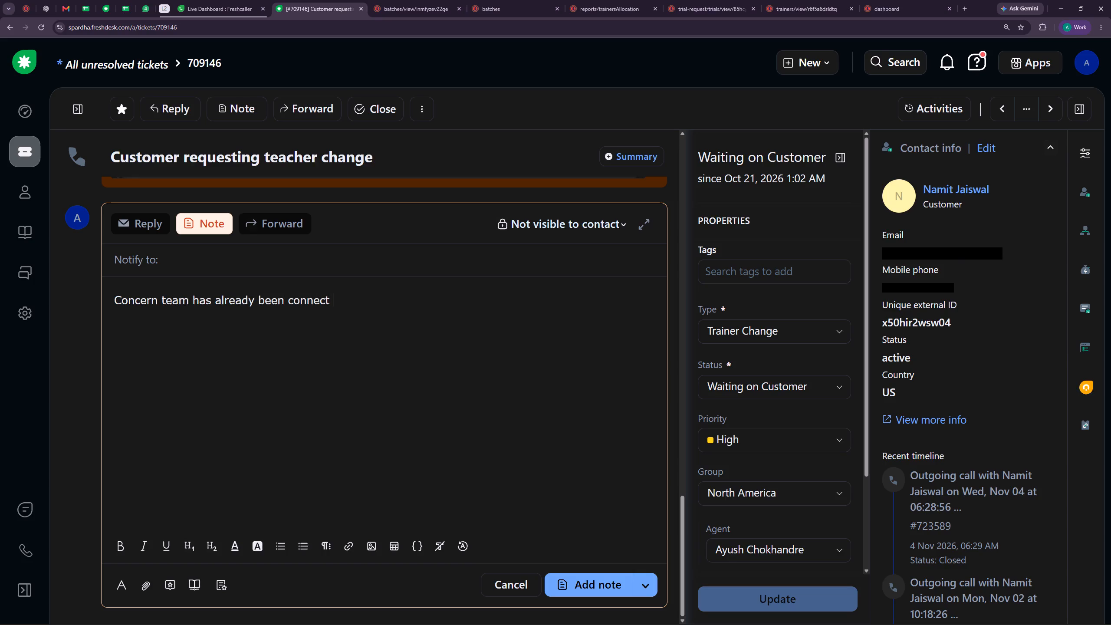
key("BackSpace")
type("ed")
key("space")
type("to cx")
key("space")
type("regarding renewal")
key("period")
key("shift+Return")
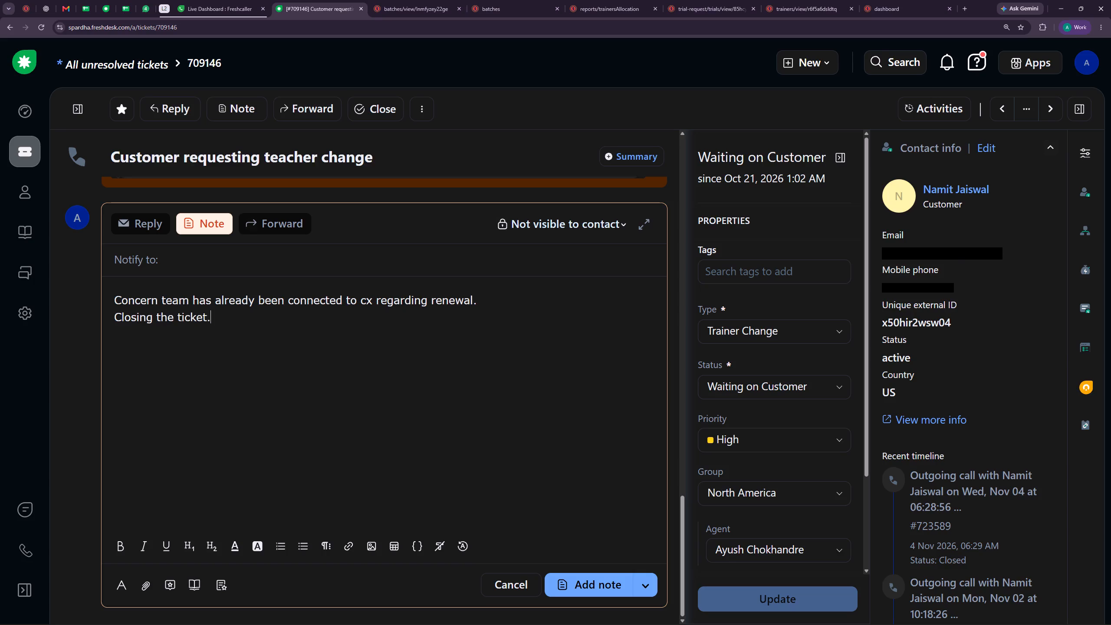
left_click_drag(606, 586, 601, 587)
Select Closed as the status of ticket 709146 and review its conversation.
scroll(472, 457, "up", 7)
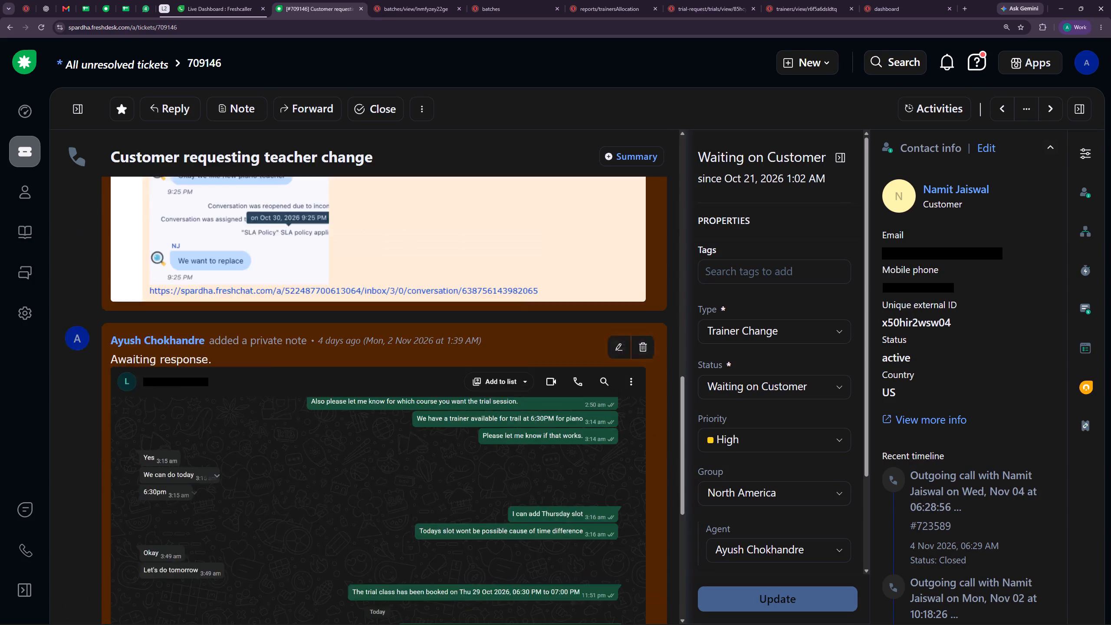
scroll(477, 439, "up", 16)
scroll(563, 405, "down", 12)
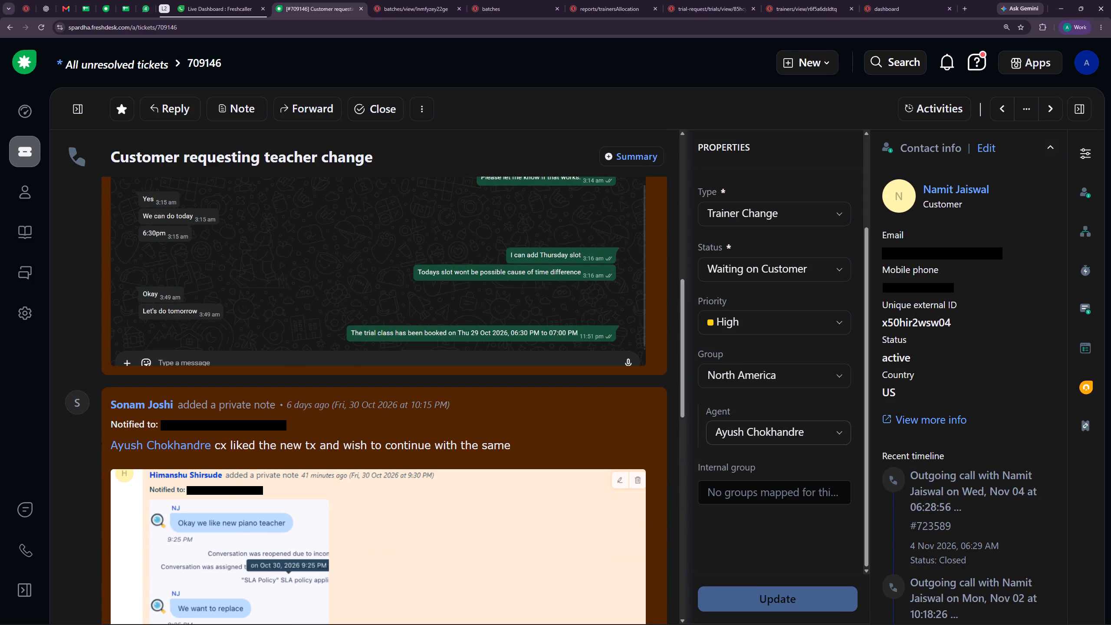
left_click(778, 272)
left_click(767, 389)
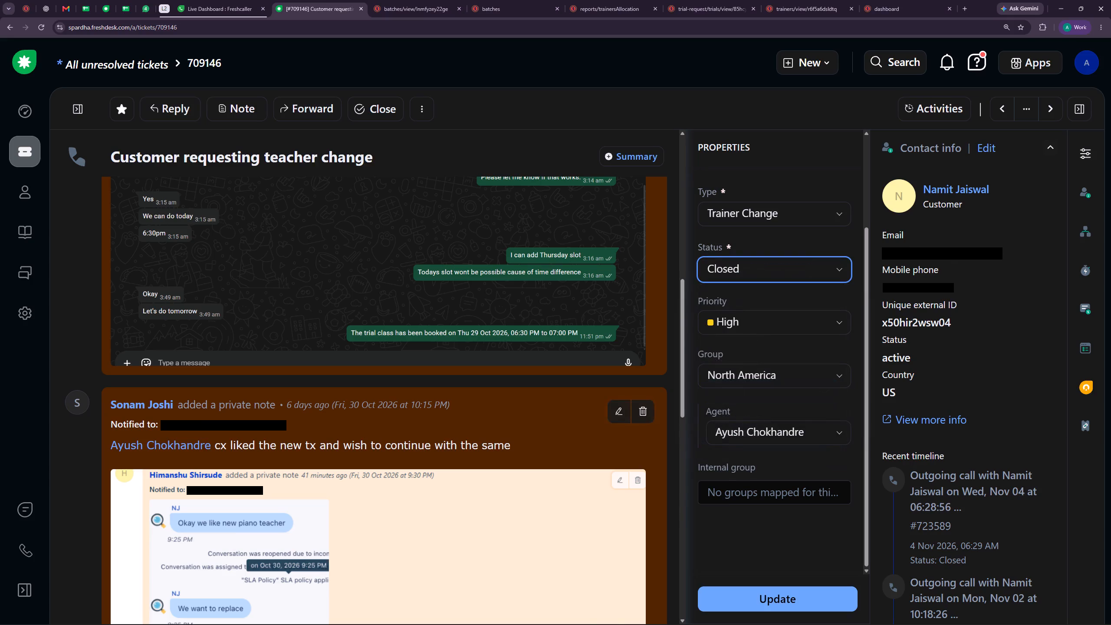
scroll(503, 454, "down", 7)
scroll(605, 413, "down", 4)
scroll(480, 394, "down", 4)
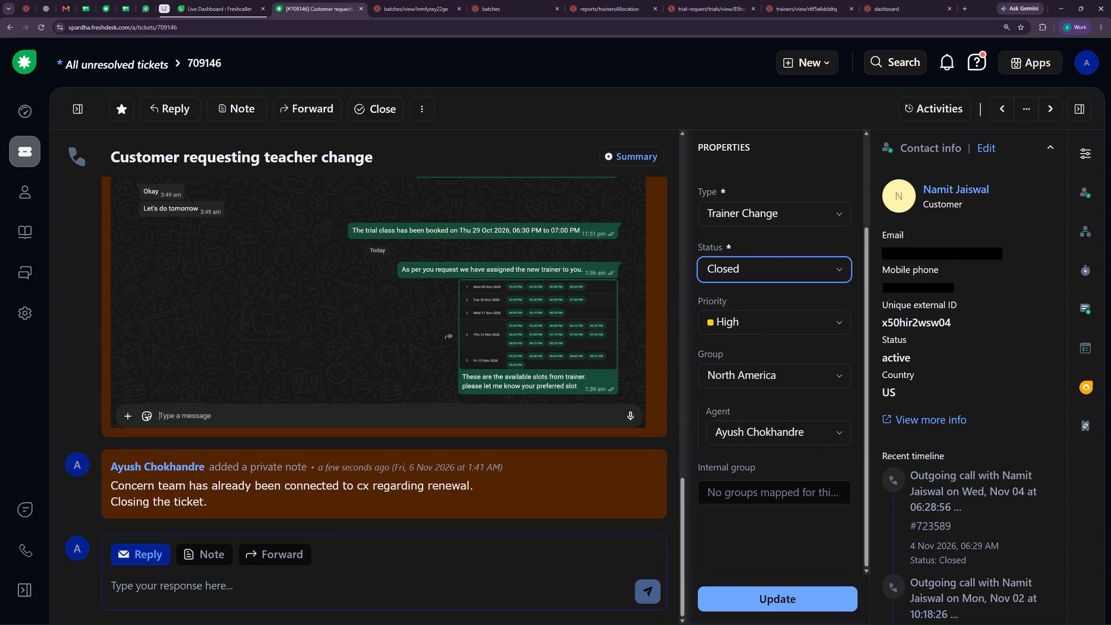
left_click_drag(682, 520, 684, 151)
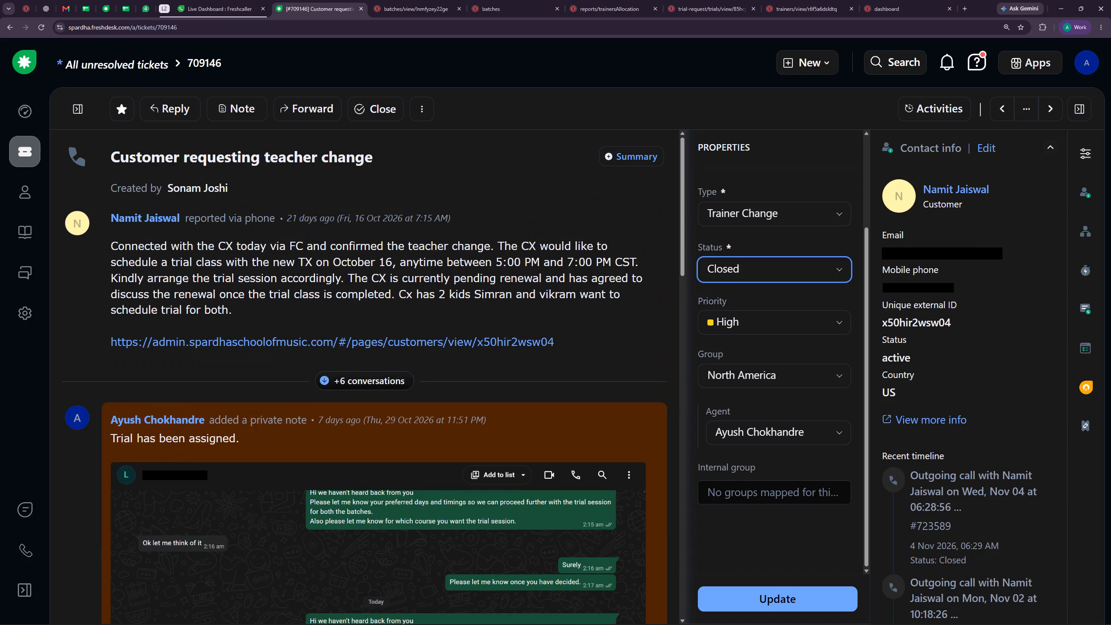
Open the customer's contact record from the ticket and check the timeline, including outgoing call ticket 723589.
left_click(415, 2)
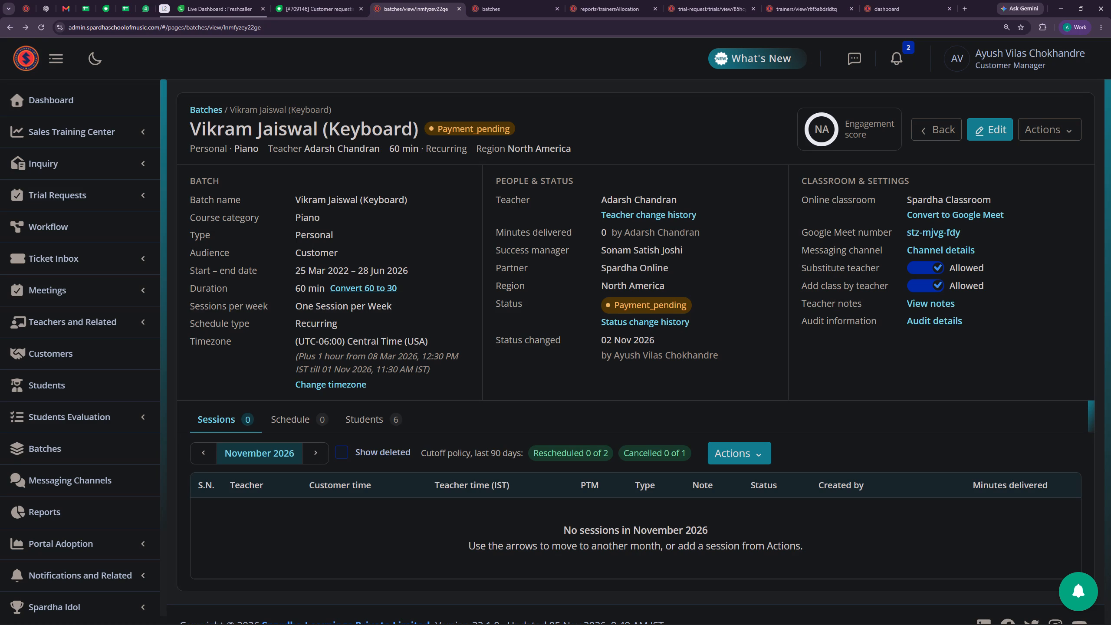
left_click(325, 1)
left_click(932, 186)
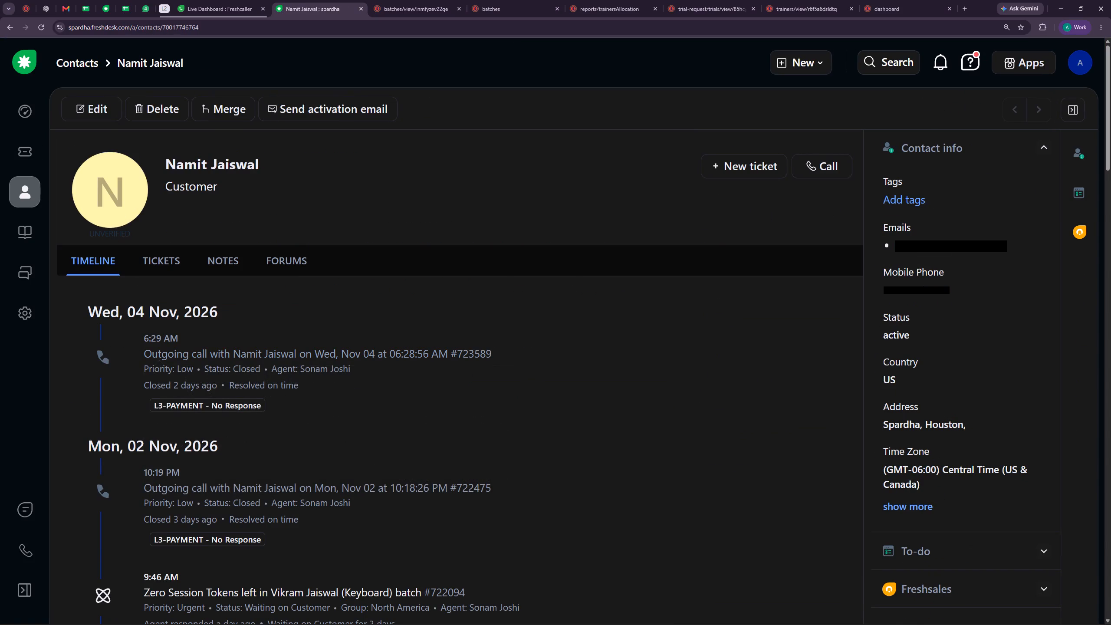
scroll(460, 355, "down", 2)
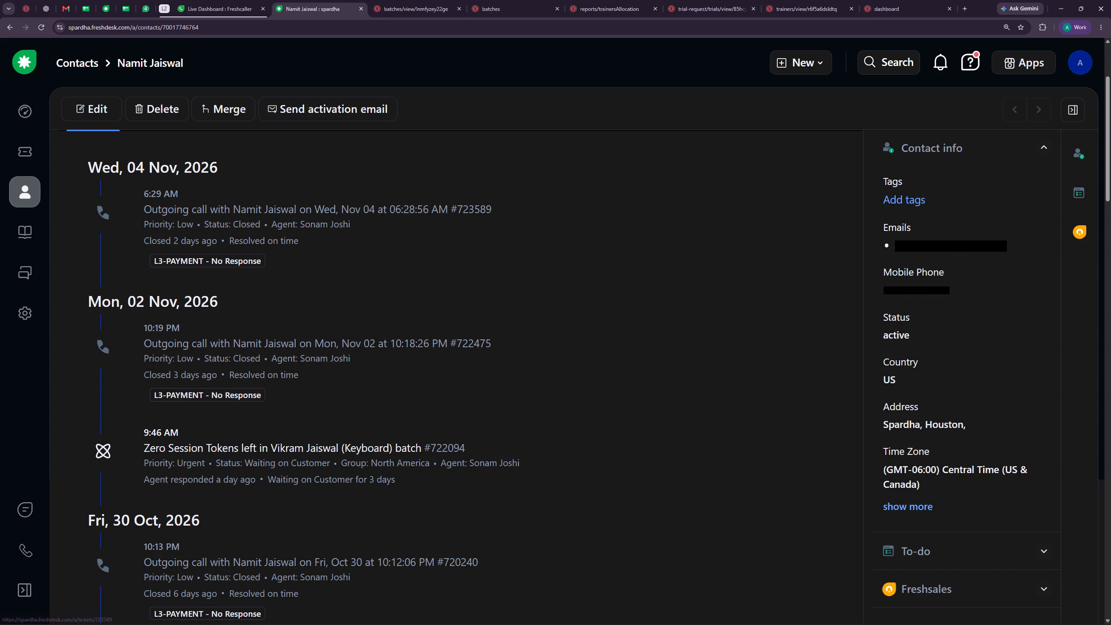
scroll(449, 350, "up", 3)
left_click(449, 354)
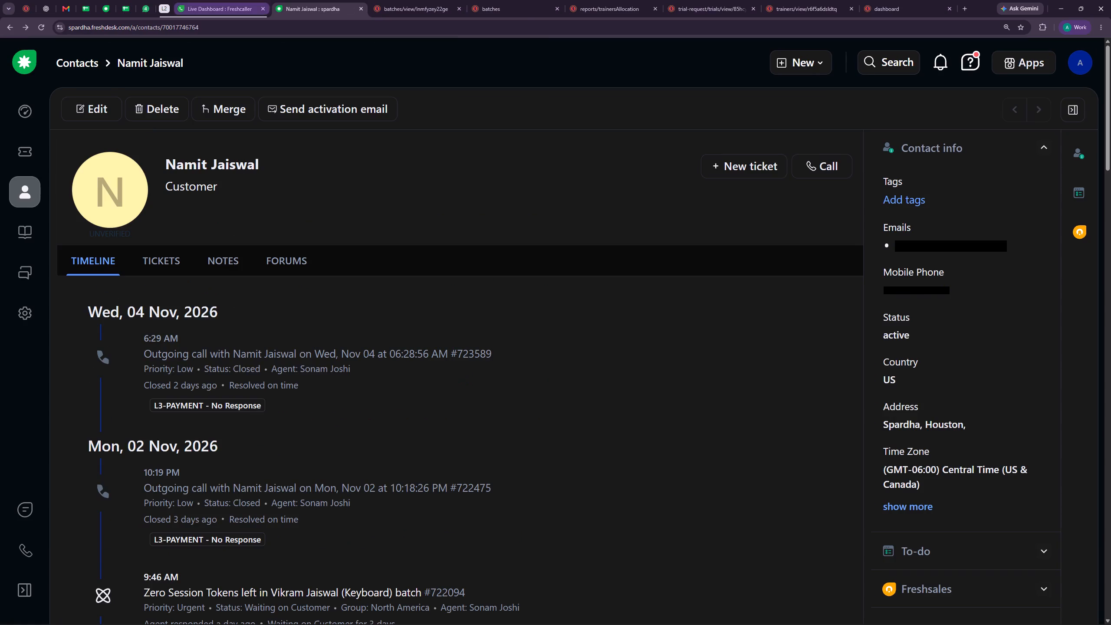
Switch back to the keyboard batch in the admin portal and review its teacher change history.
left_click(195, 0)
left_click(319, 0)
left_click(401, 0)
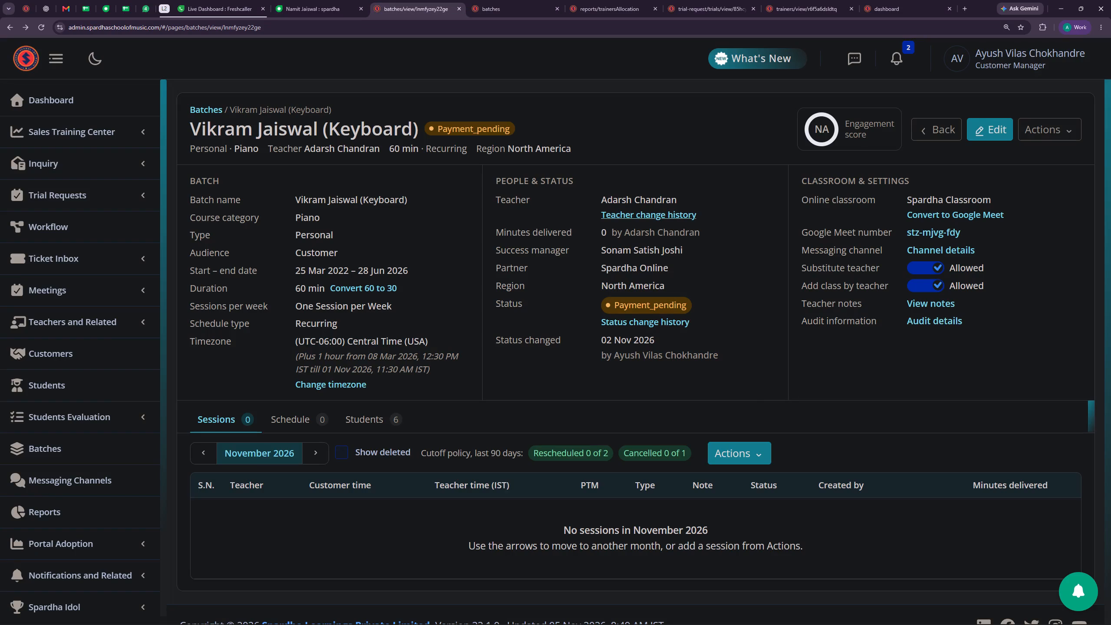
left_click(664, 217)
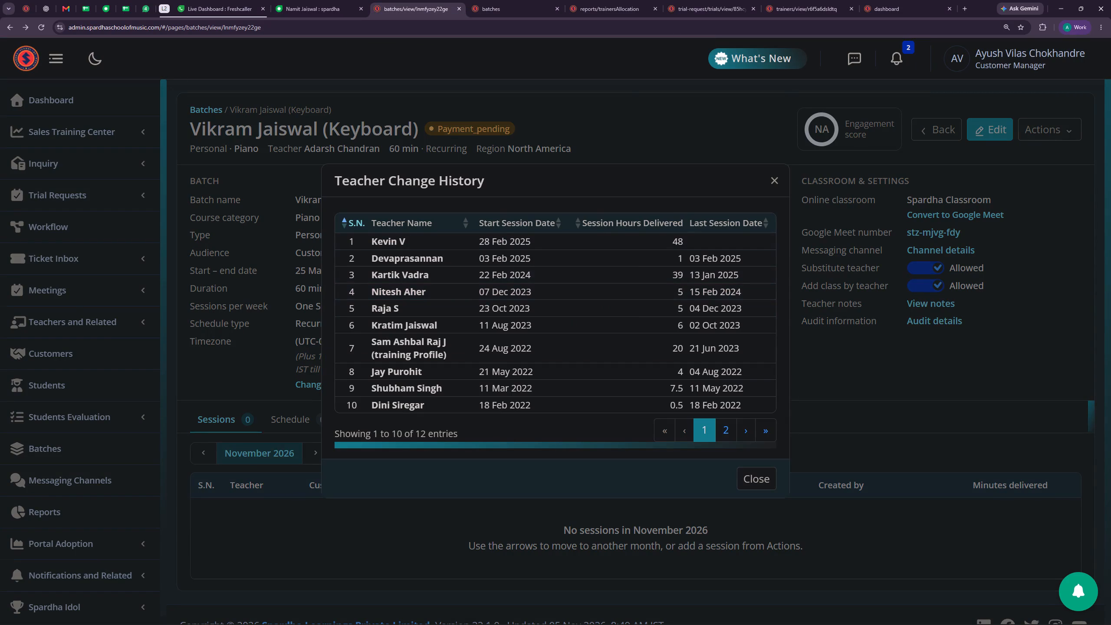
left_click(769, 184)
Edit the keyboard batch to make Kevin its teacher and save the changes.
left_click(995, 132)
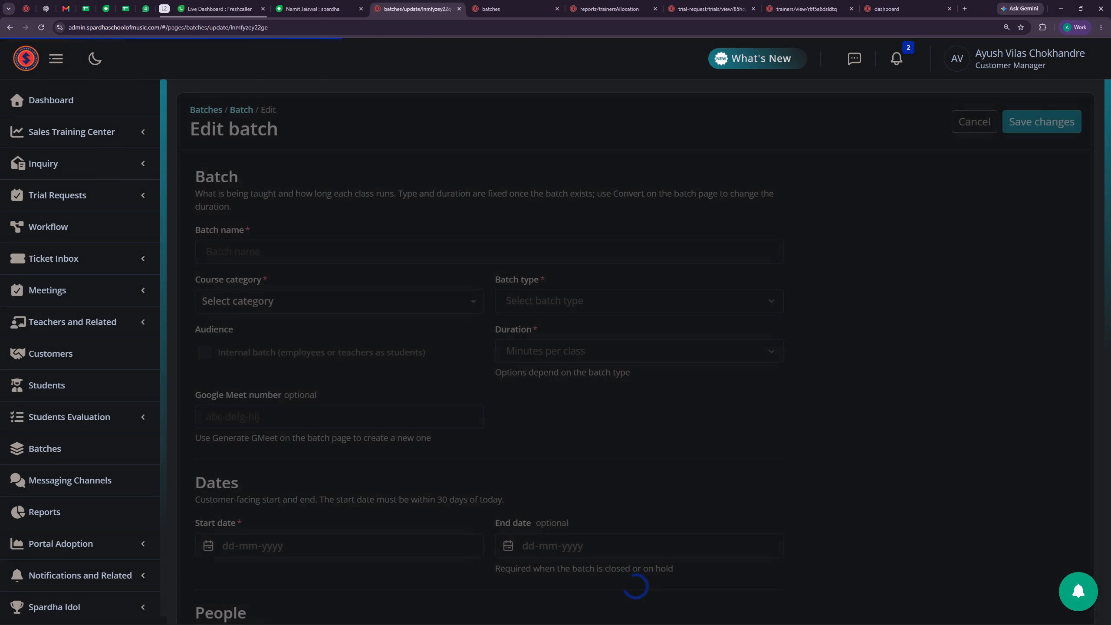
scroll(332, 322, "down", 4)
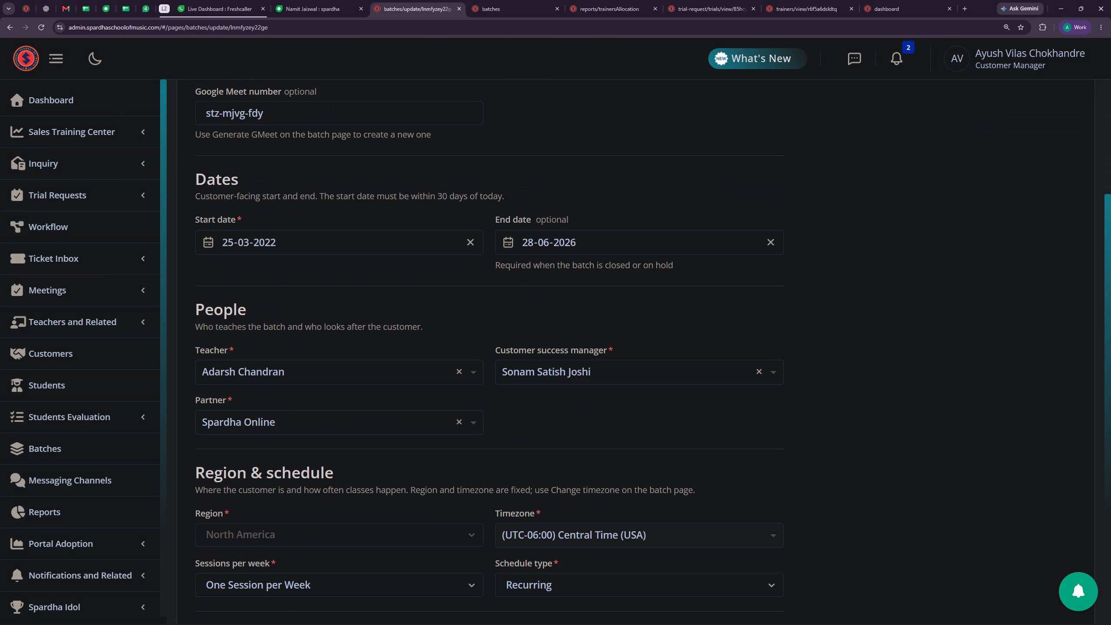
left_click(458, 370)
left_click(355, 373)
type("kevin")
left_click(290, 422)
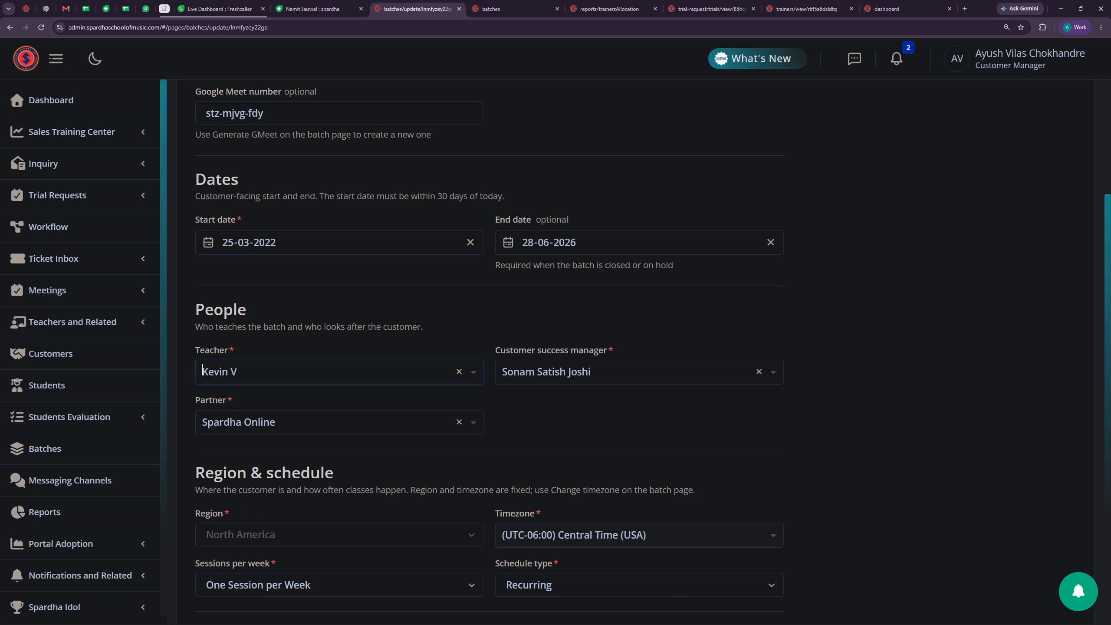
scroll(395, 423, "down", 6)
left_click(1044, 549)
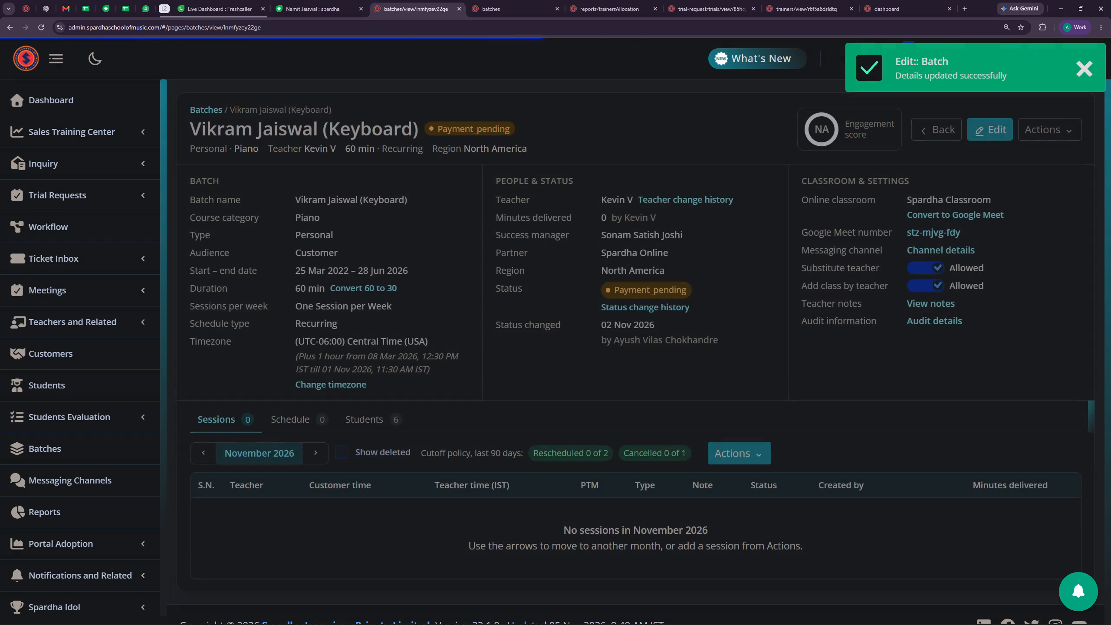
Start a teacher change for the batch with Adarsh as recommended teacher, reason OTHERS, and the note "cx requested -".
left_click(1046, 134)
left_click(989, 207)
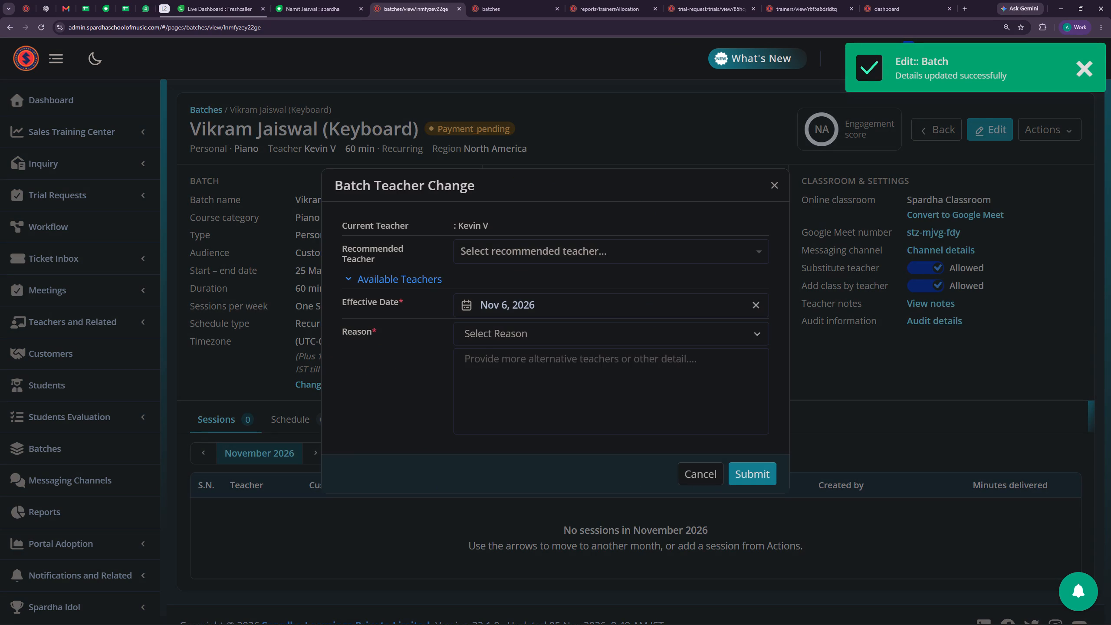
left_click(552, 254)
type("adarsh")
left_click(534, 293)
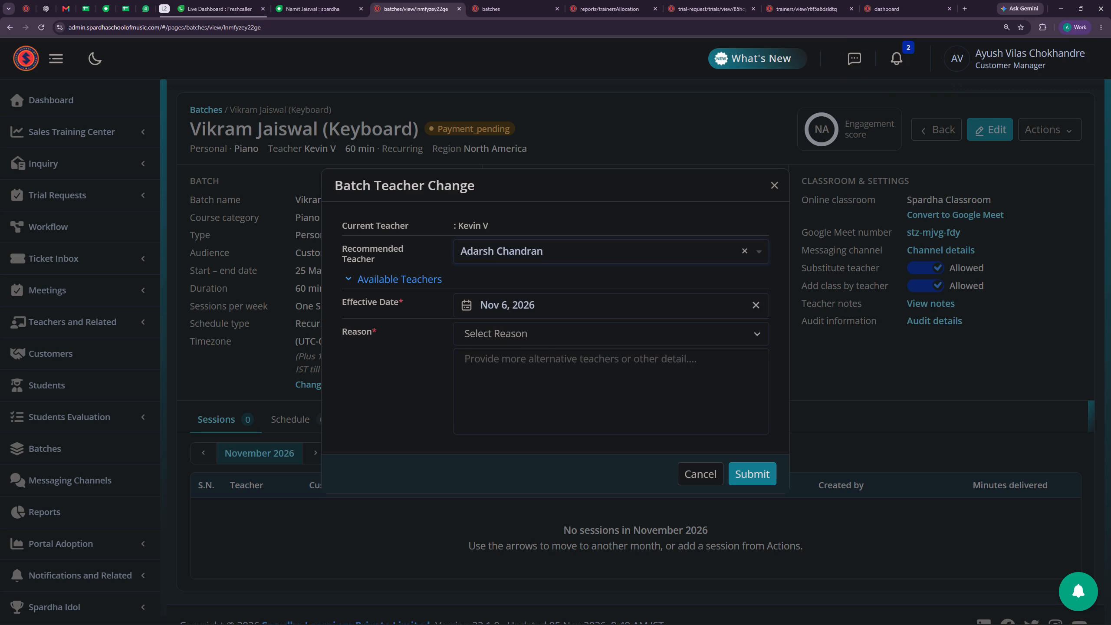
left_click(527, 333)
left_click(522, 402)
left_click(529, 383)
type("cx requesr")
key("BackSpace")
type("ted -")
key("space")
Add the link of ticket 709146 to the teacher change note and submit the request.
left_click(316, 0)
left_click_drag(345, 219, 354, 222)
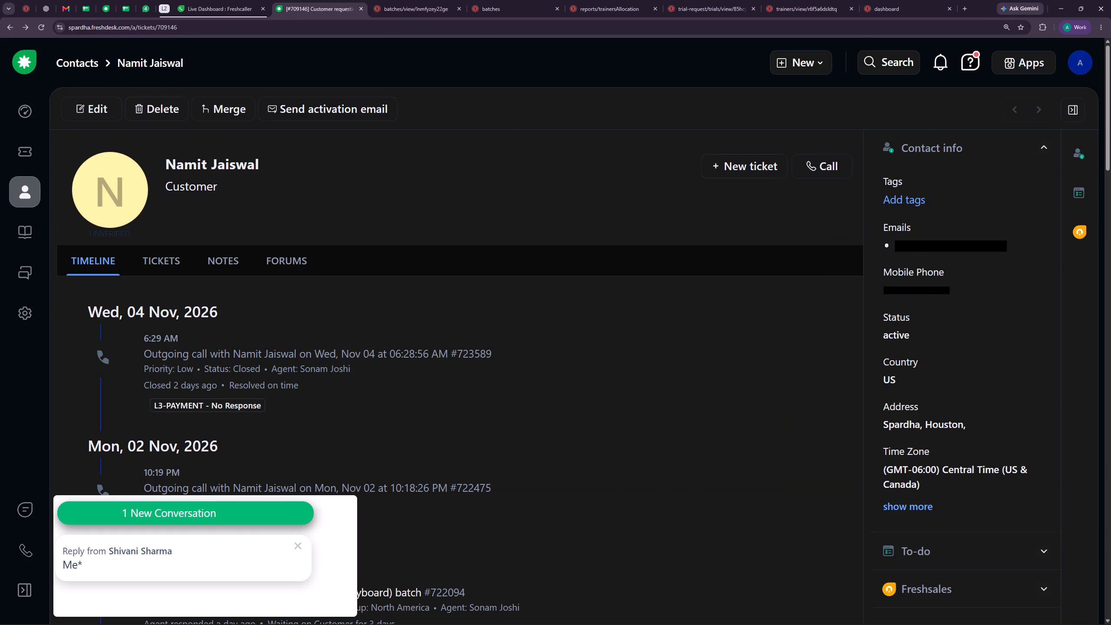
left_click_drag(197, 31, 66, 29)
key("ctrl+c")
left_click(438, 0)
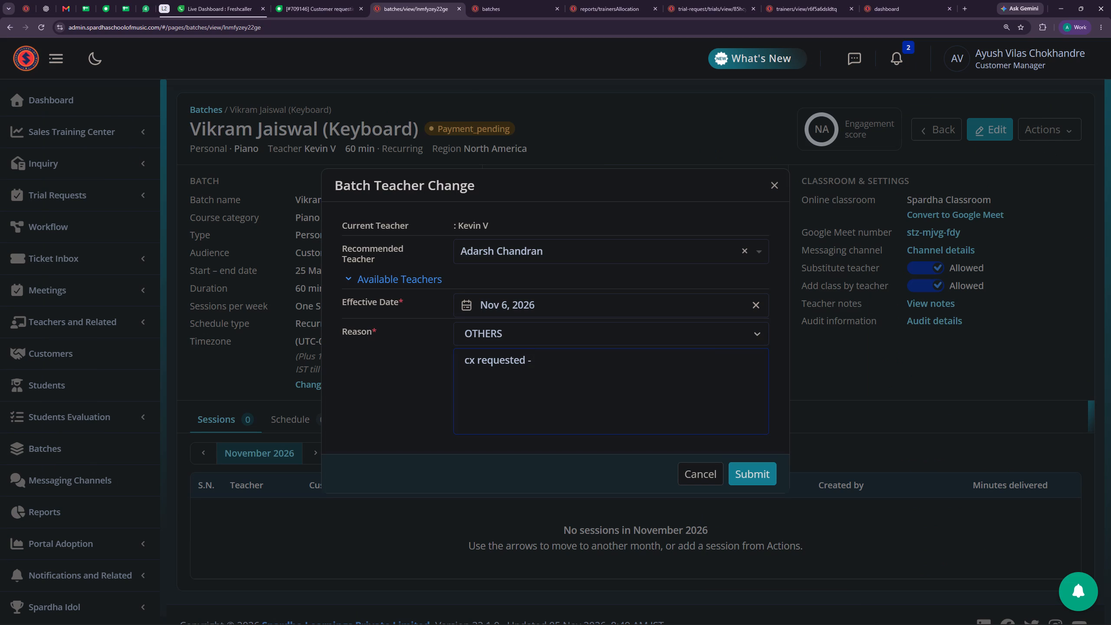
key("ctrl+v")
left_click(749, 475)
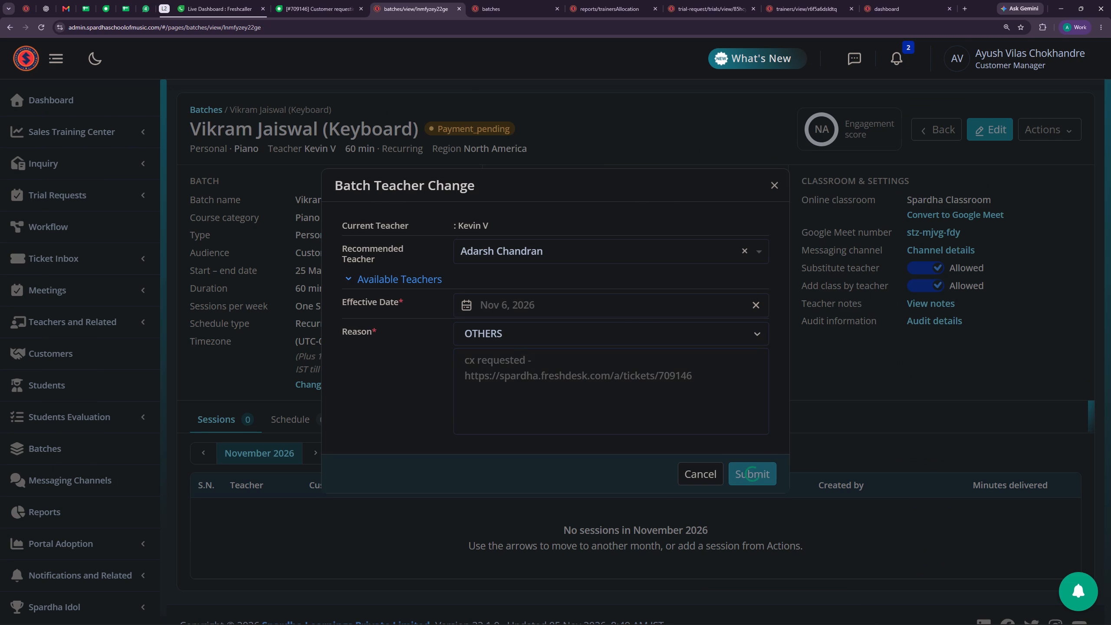
Open the batch's new teacher change ticket from the customer's contact timeline and assign it to yourself as agent.
left_click(319, 0)
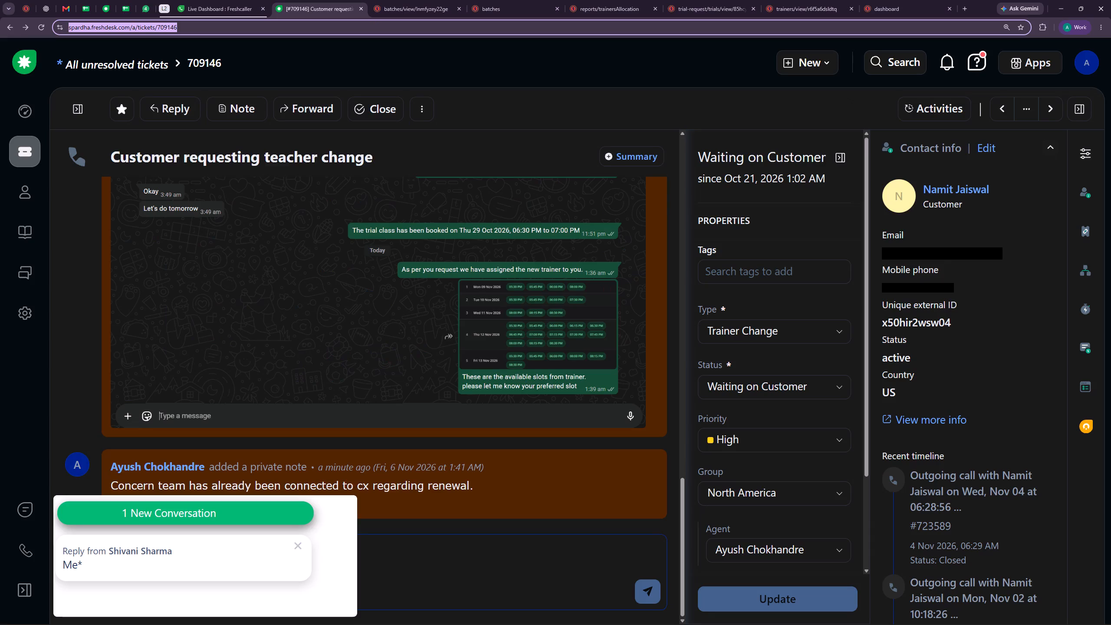
left_click(951, 192)
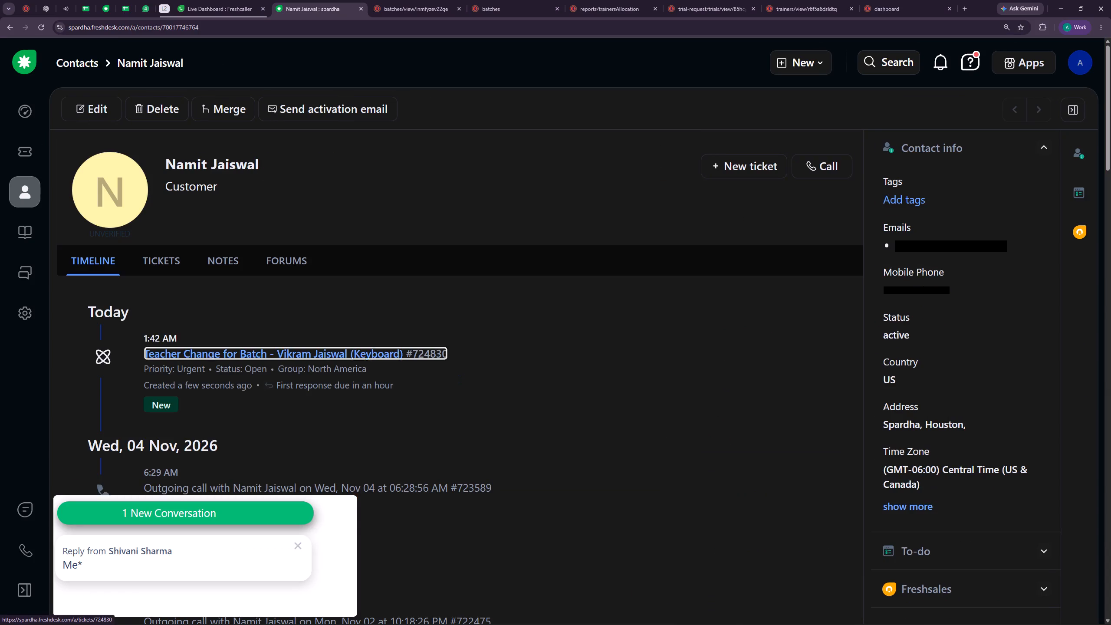
left_click(219, 357)
left_click(300, 547)
scroll(756, 520, "down", 2)
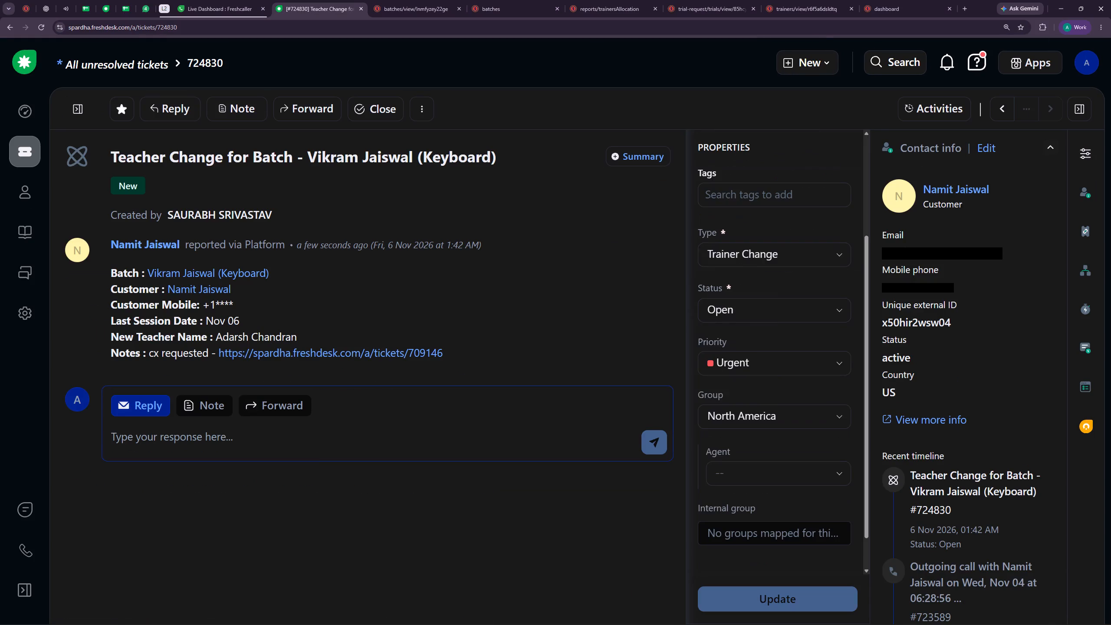
left_click(758, 470)
left_click(776, 285)
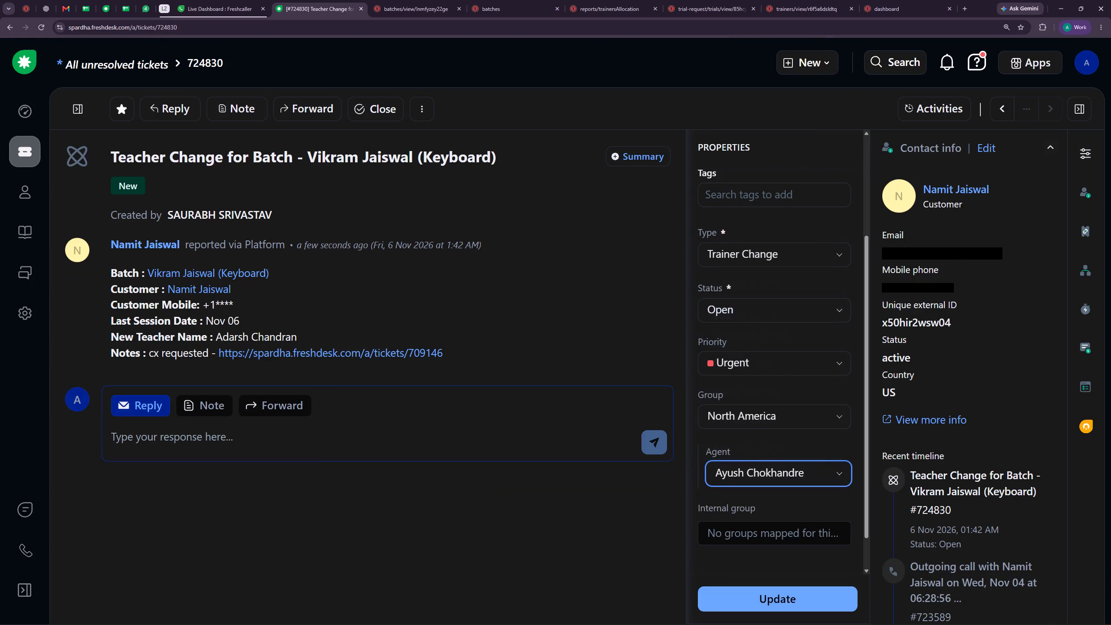
left_click(785, 604)
Find request 724830 in the refreshed Teacher Change Requests report and make yourself its owner.
double_click(216, 61)
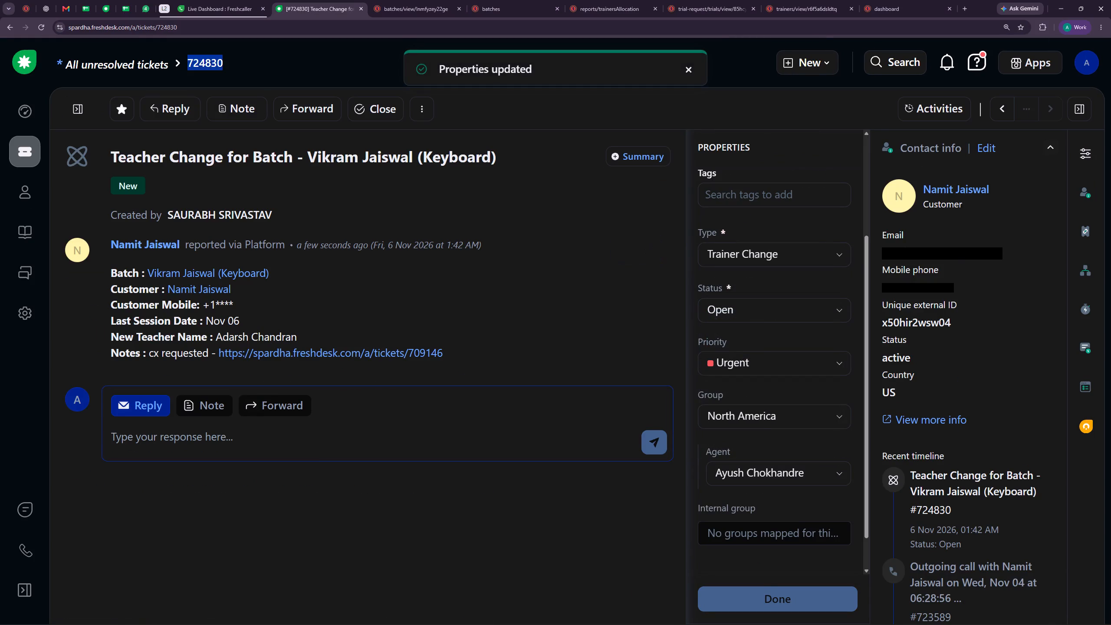
key("ctrl+c")
left_click(27, 1)
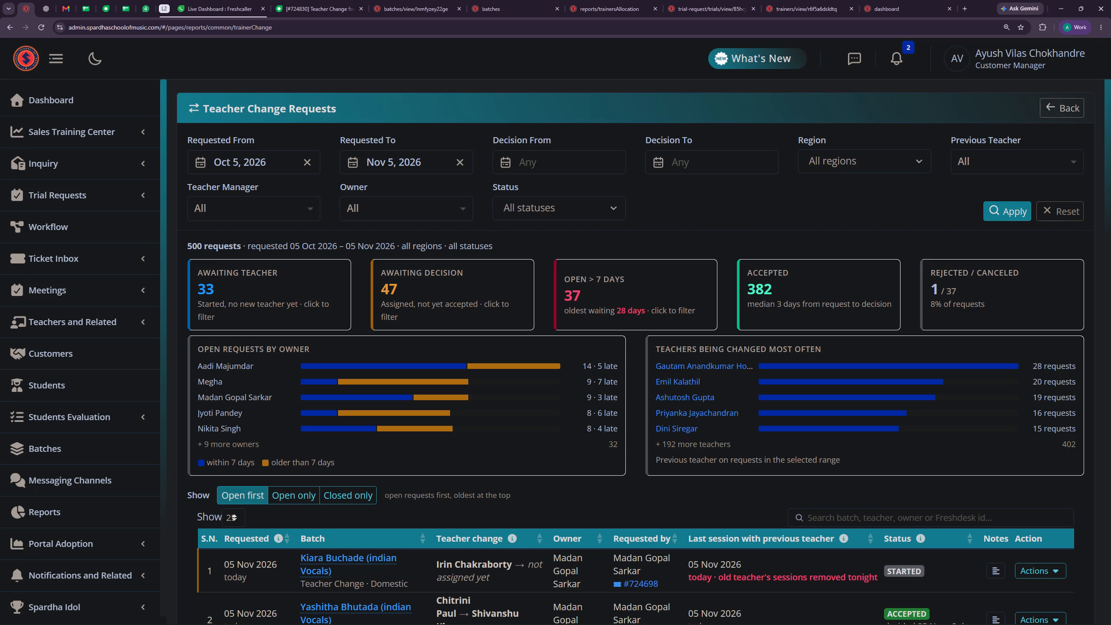
left_click(35, 26)
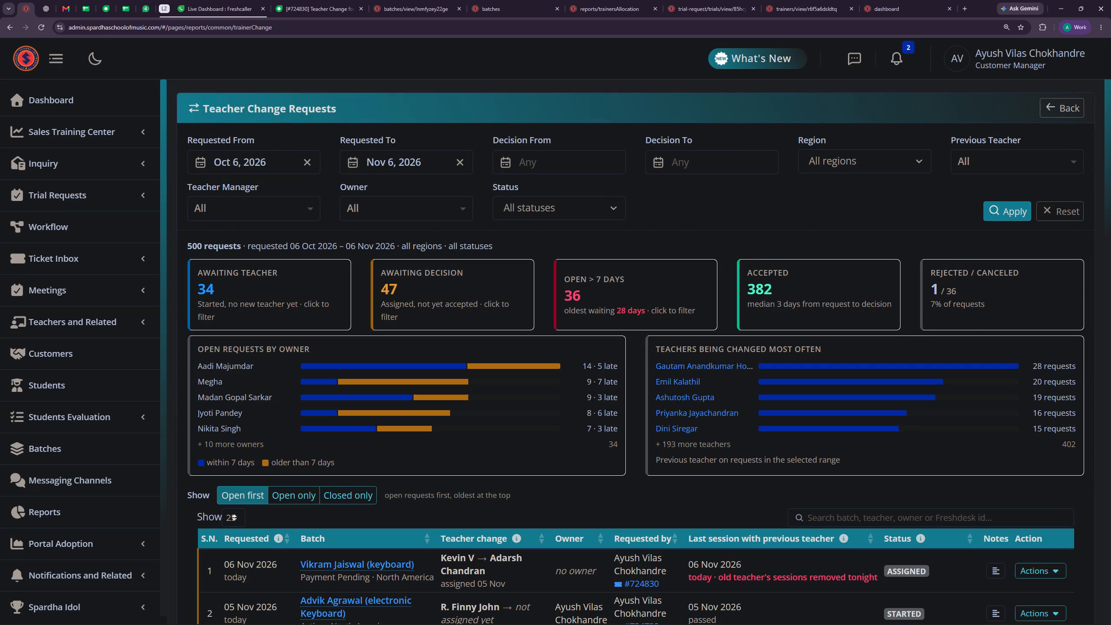
left_click(875, 523)
key("ctrl+v")
left_click(1036, 567)
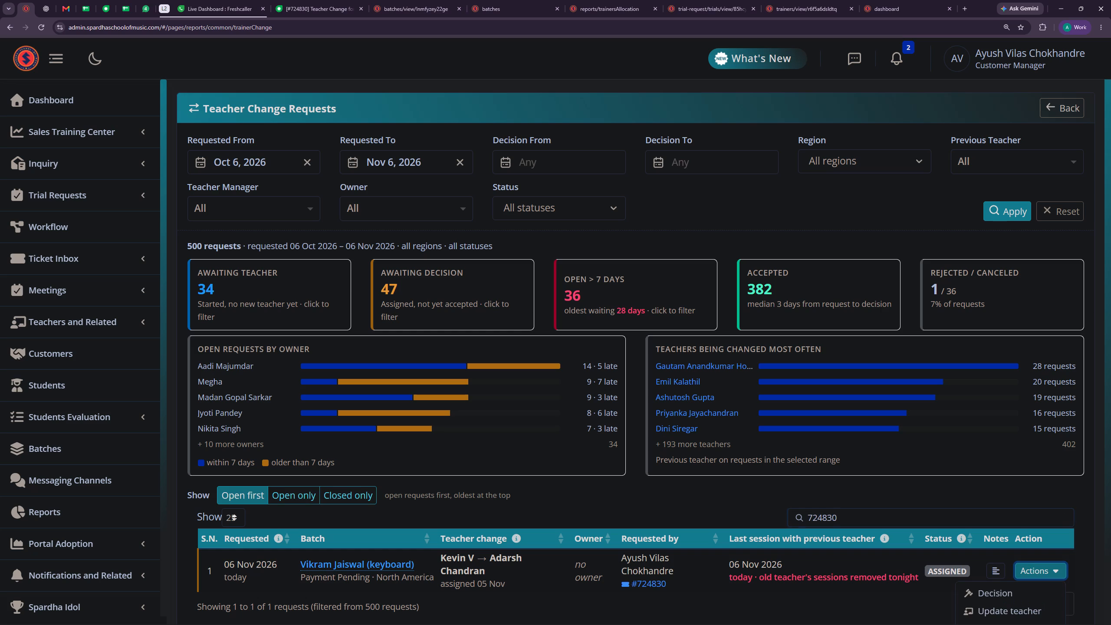
scroll(775, 480, "down", 2)
left_click(1030, 503)
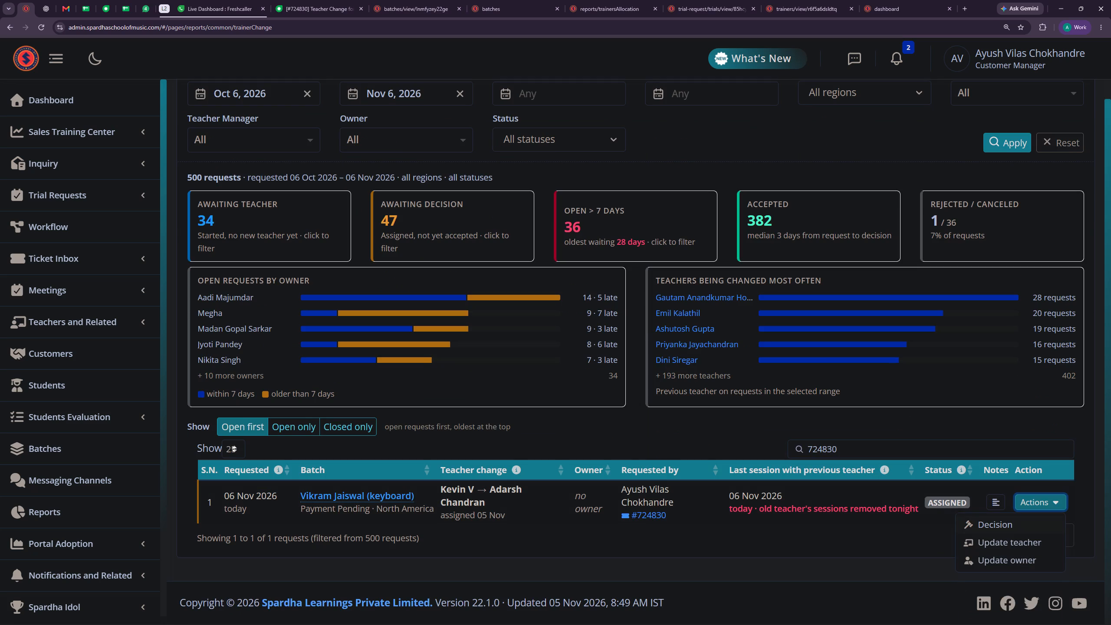
left_click(1004, 556)
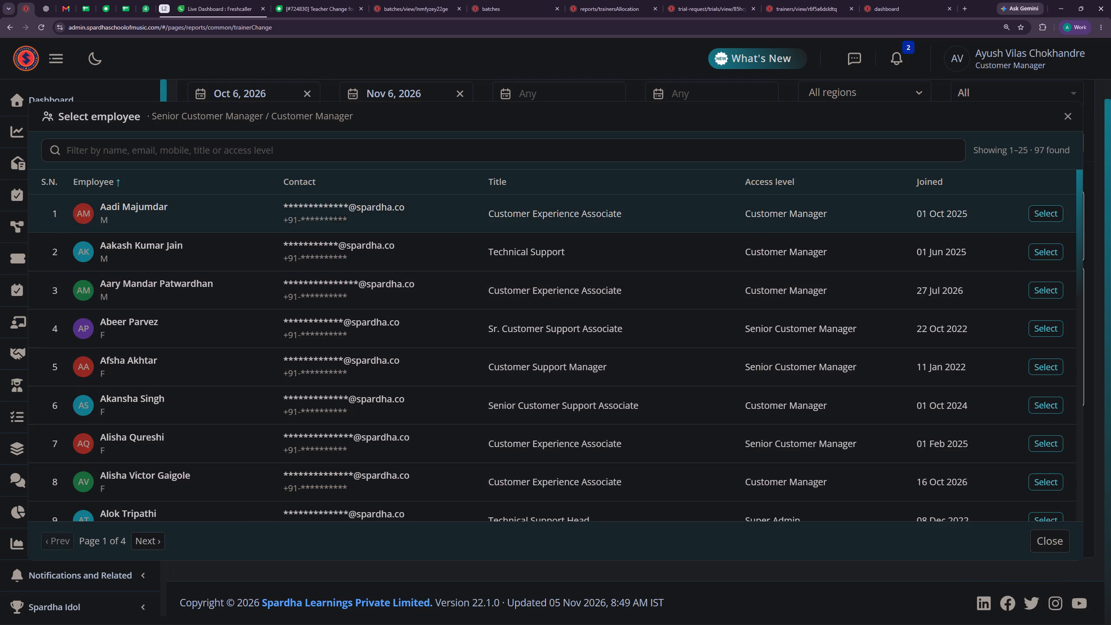
left_click(428, 153)
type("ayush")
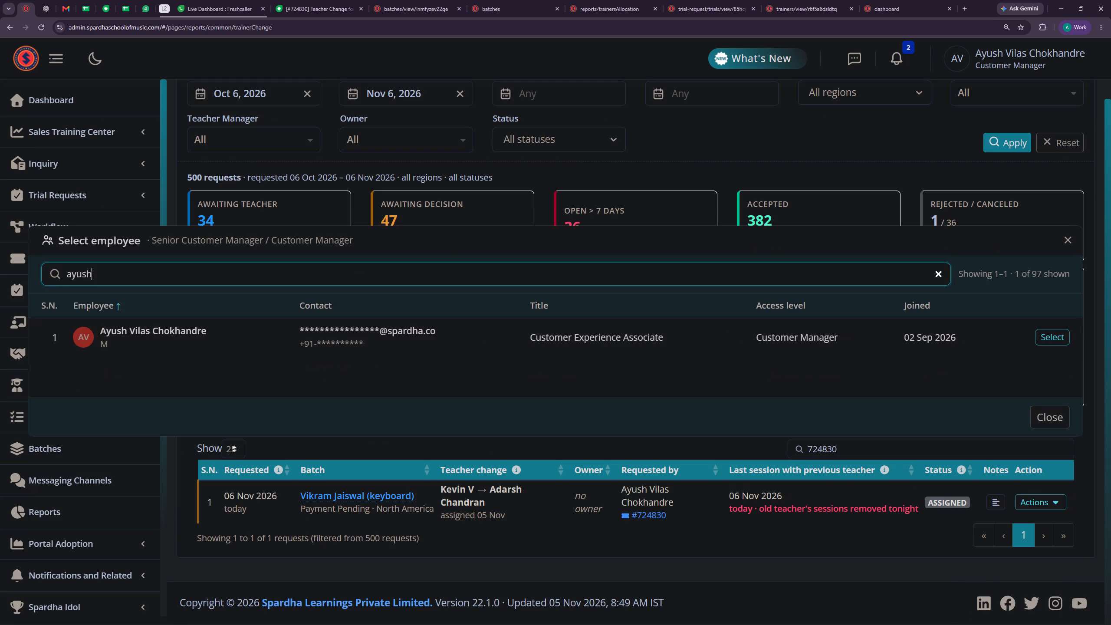
left_click(1051, 330)
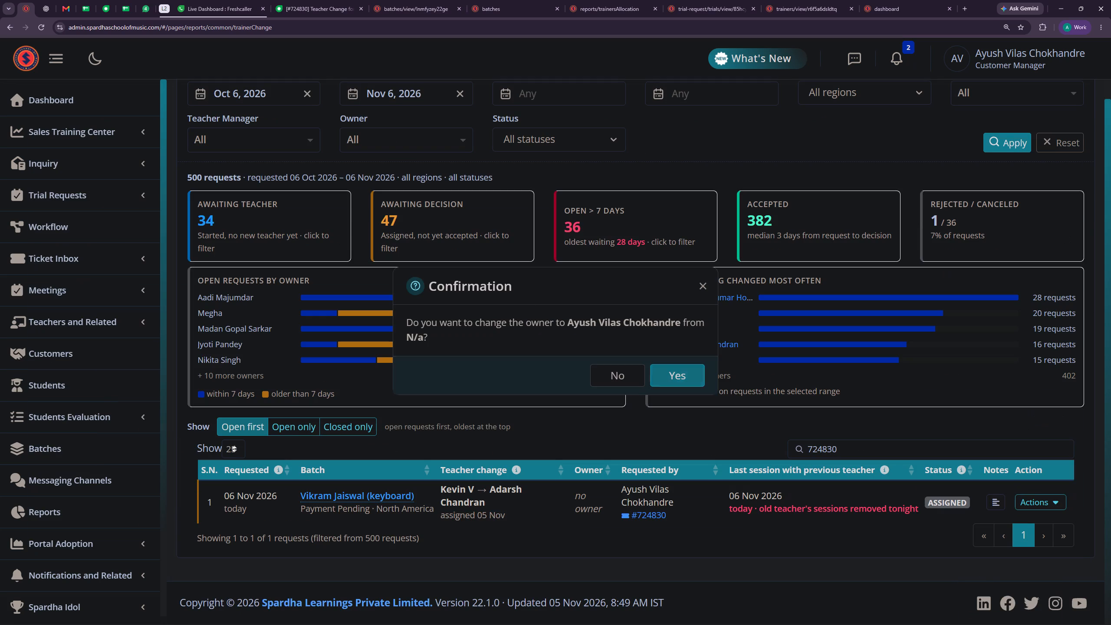
left_click(679, 382)
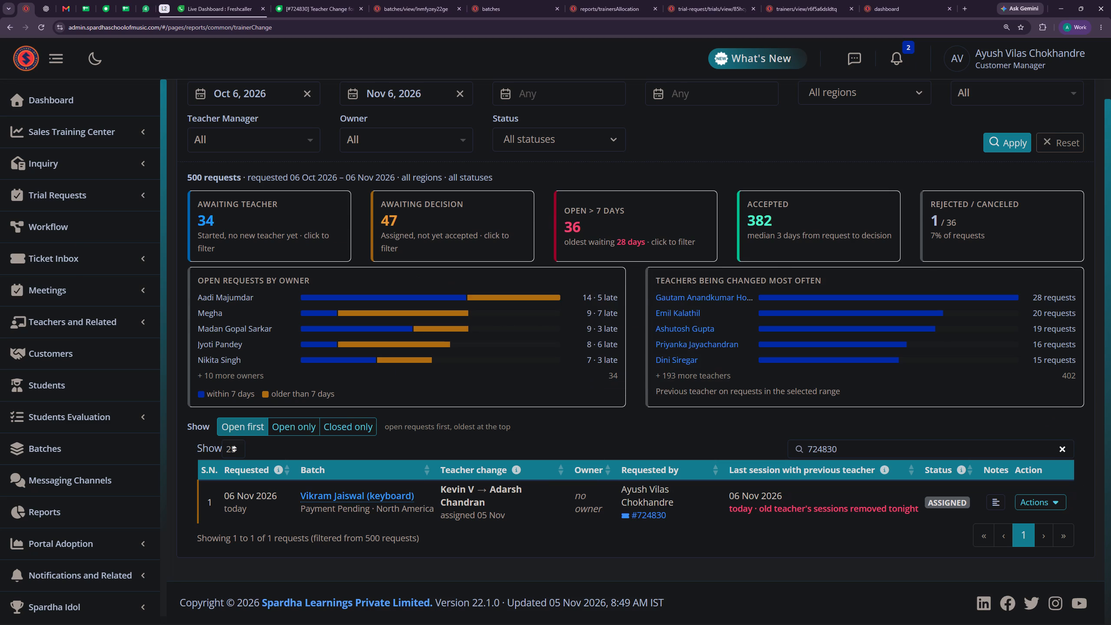
Set the status of teacher change request 724830 to Accepted.
left_click(1000, 451)
key("ctrl+v")
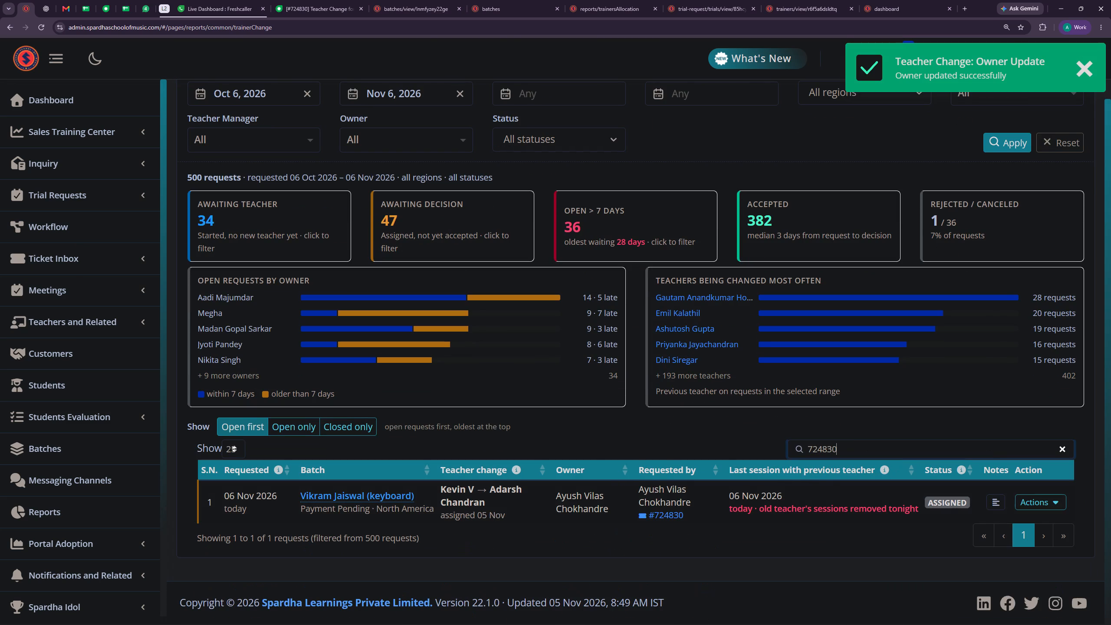
left_click(1032, 498)
left_click(1013, 526)
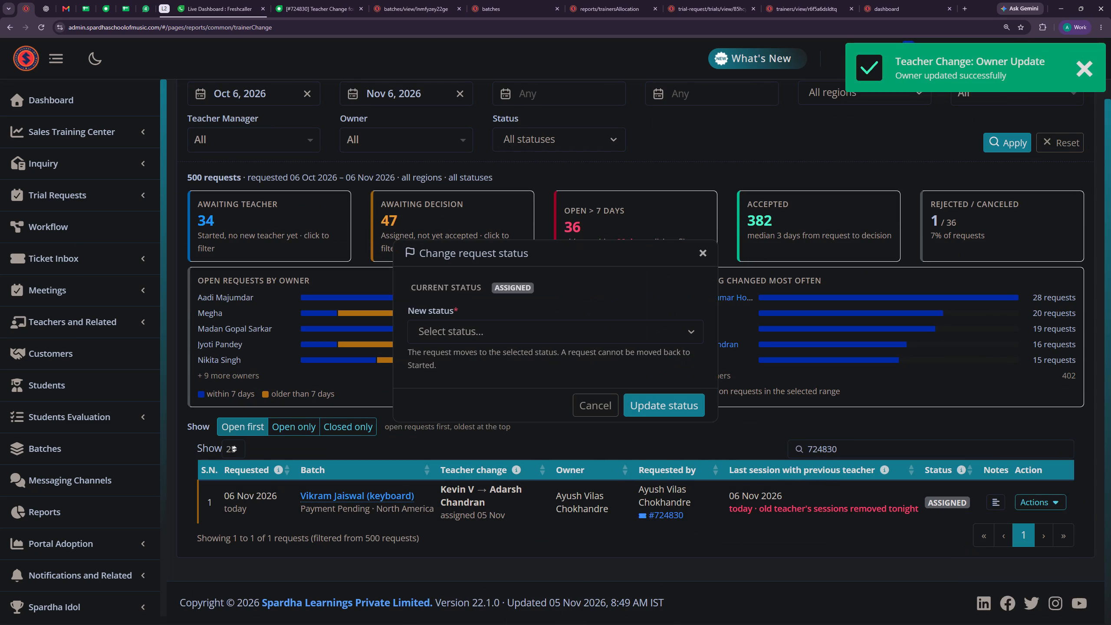
left_click(618, 336)
left_click(470, 410)
left_click(681, 396)
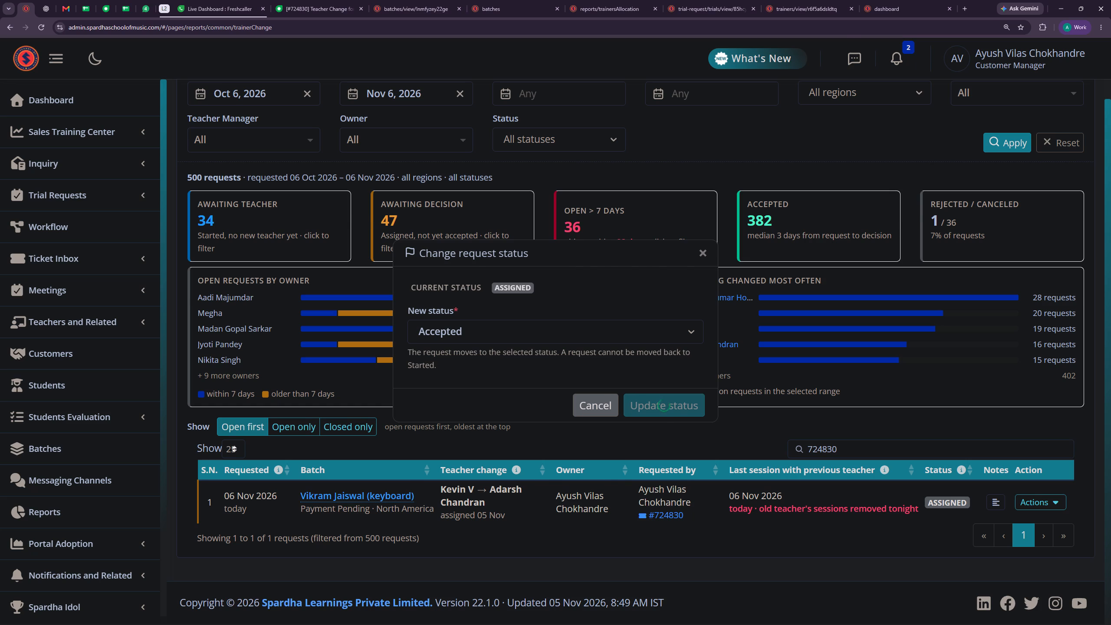
Return to ticket 709146 in the helpdesk, set its status to Closed and update it.
left_click(332, 0)
left_click_drag(432, 257, 435, 261)
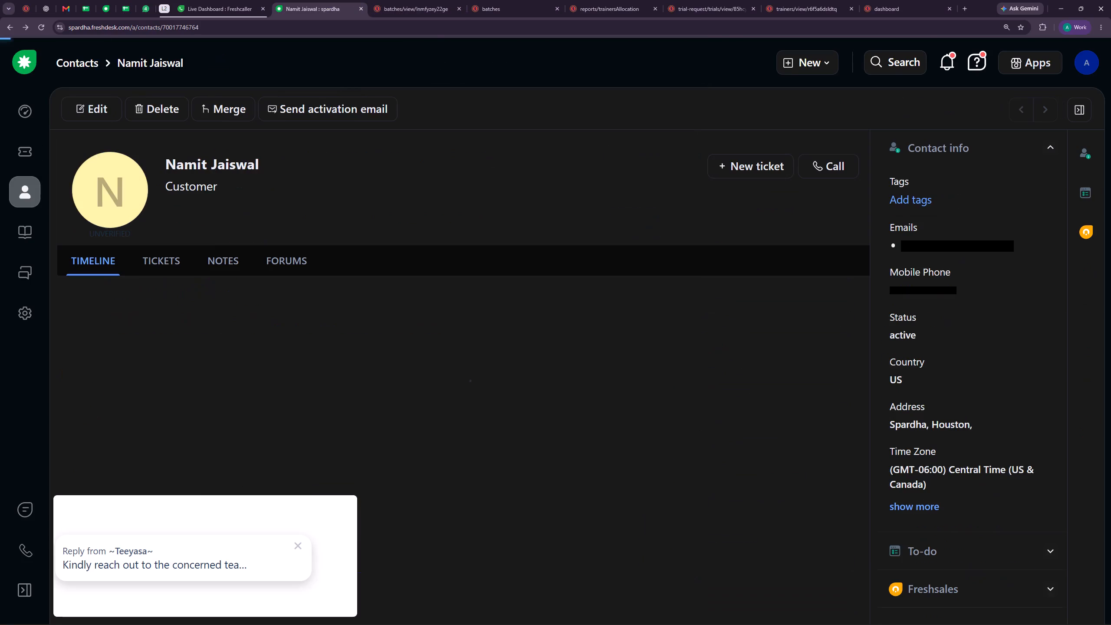
left_click_drag(416, 285, 430, 287)
scroll(576, 453, "down", 14)
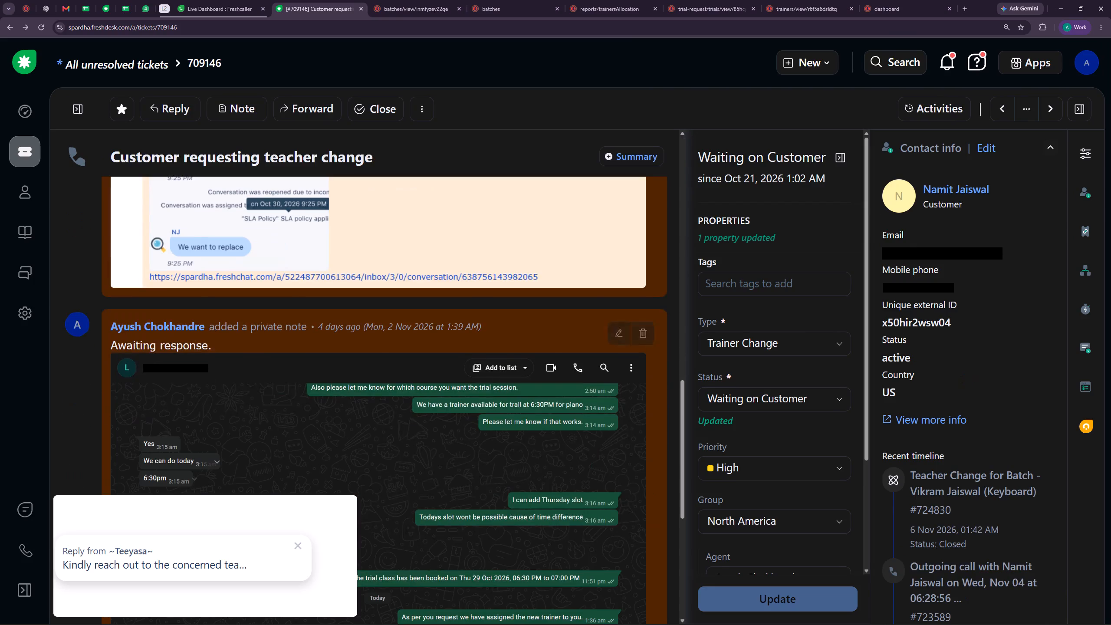
scroll(713, 453, "down", 4)
scroll(477, 478, "down", 5)
left_click(296, 544)
scroll(482, 503, "down", 6)
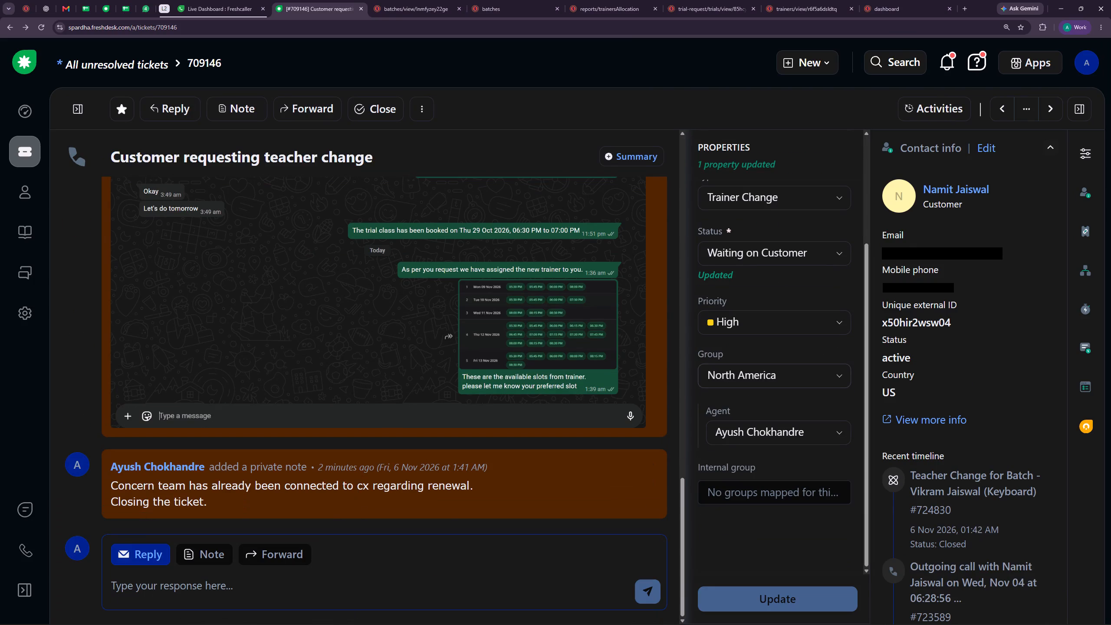
left_click(760, 256)
left_click(746, 380)
left_click(780, 602)
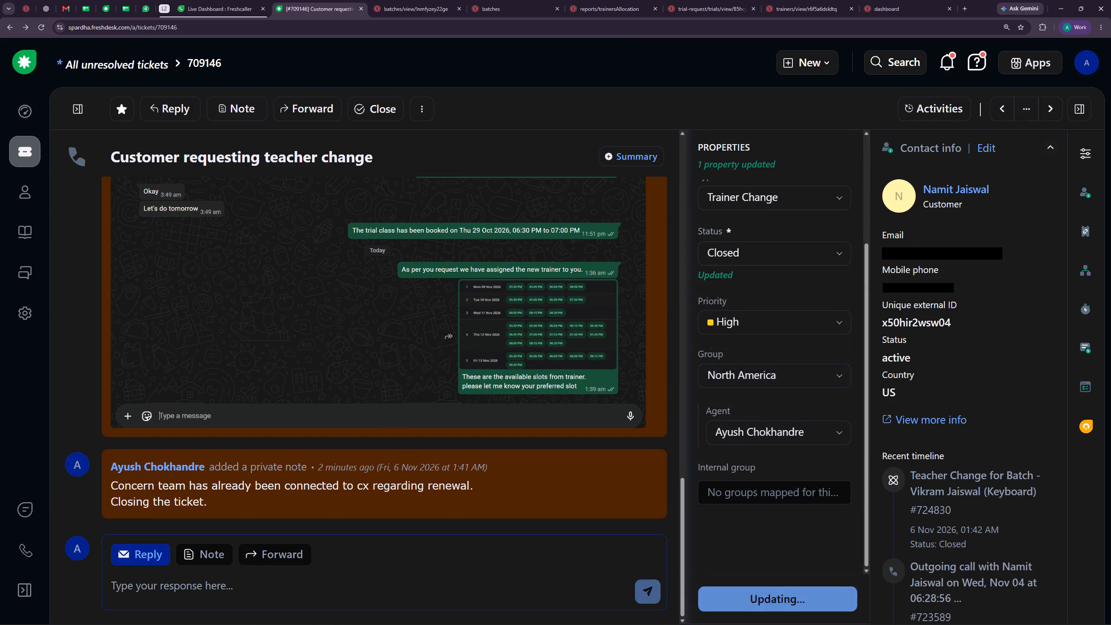
Move to the adjacent ticket 711168, check the notifications, and read through the ticket's conversation.
left_click(999, 109)
left_click(948, 65)
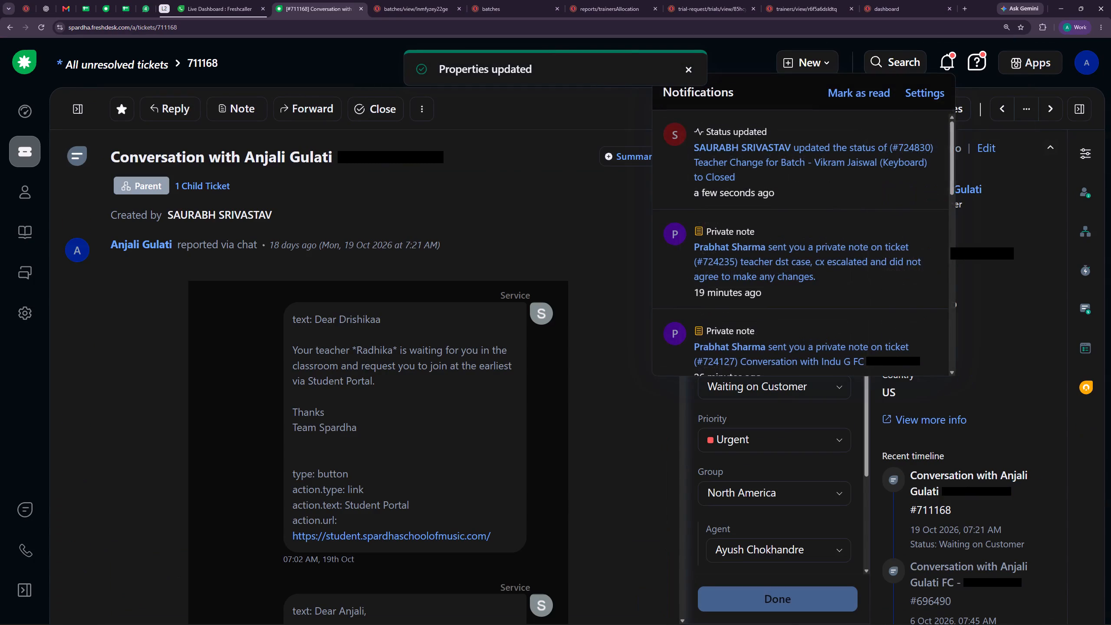
left_click(948, 65)
scroll(312, 340, "down", 5)
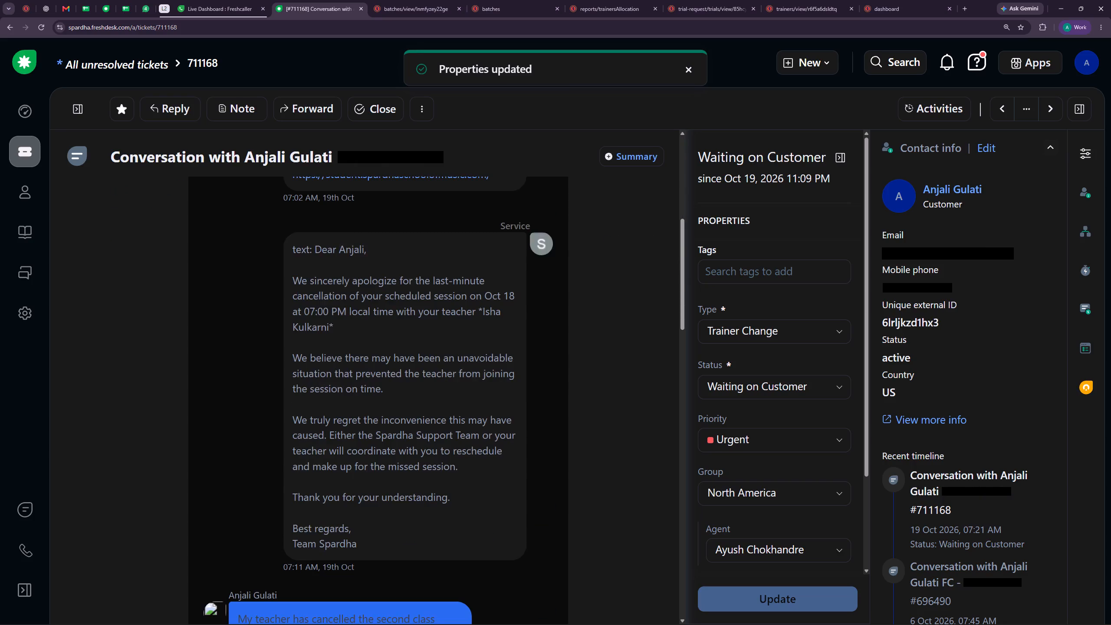
scroll(306, 540, "down", 5)
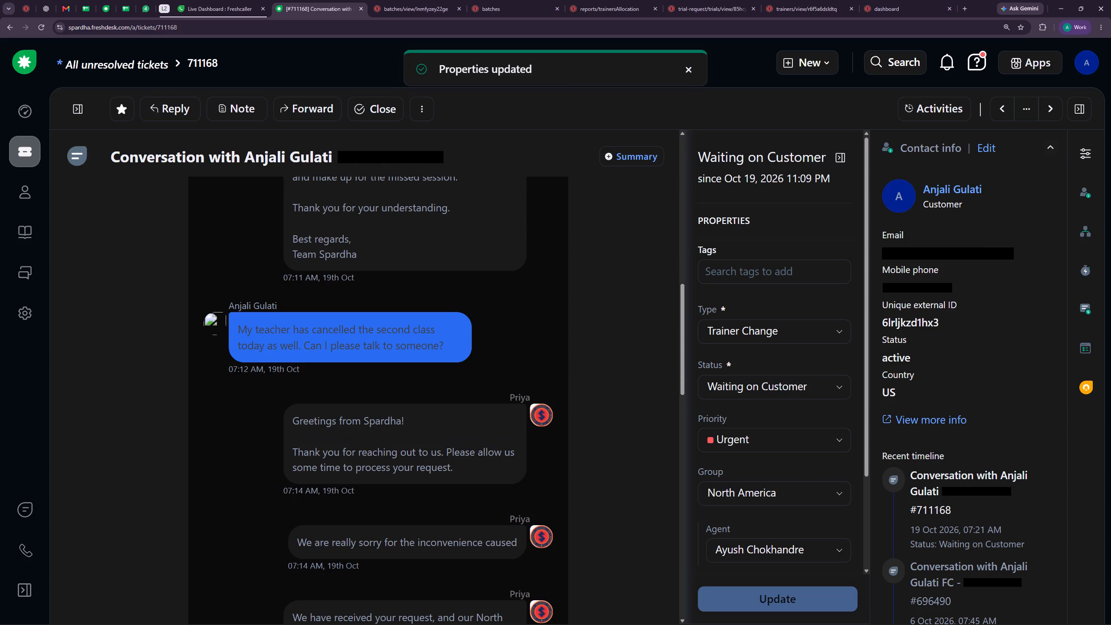
scroll(401, 423, "down", 4)
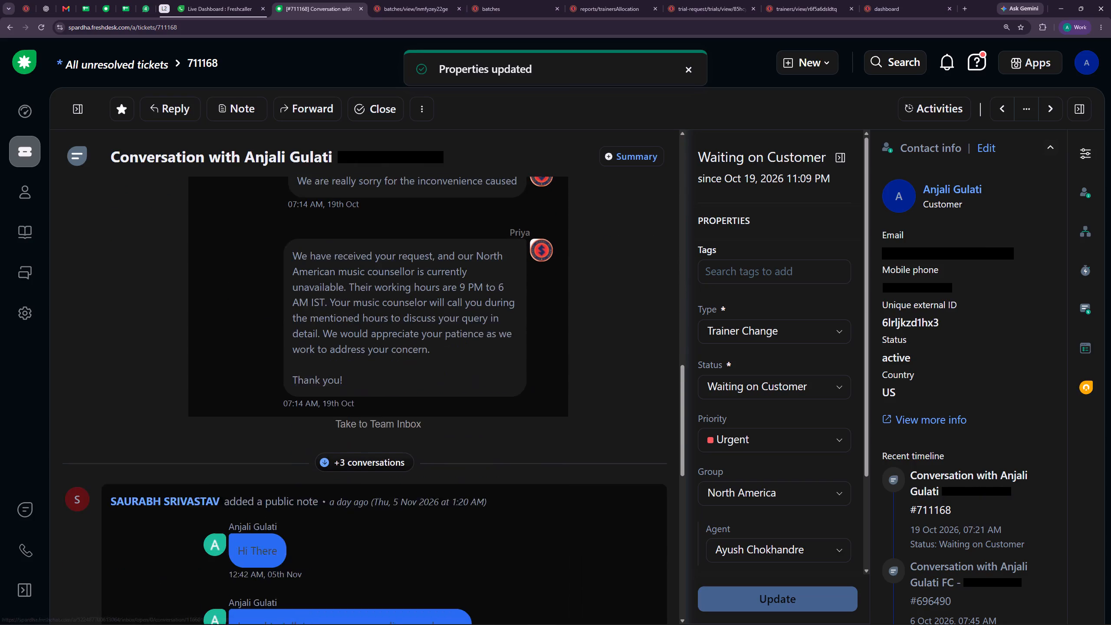
Read the latest private notes at the end of ticket 711168's conversation.
scroll(404, 424, "down", 10)
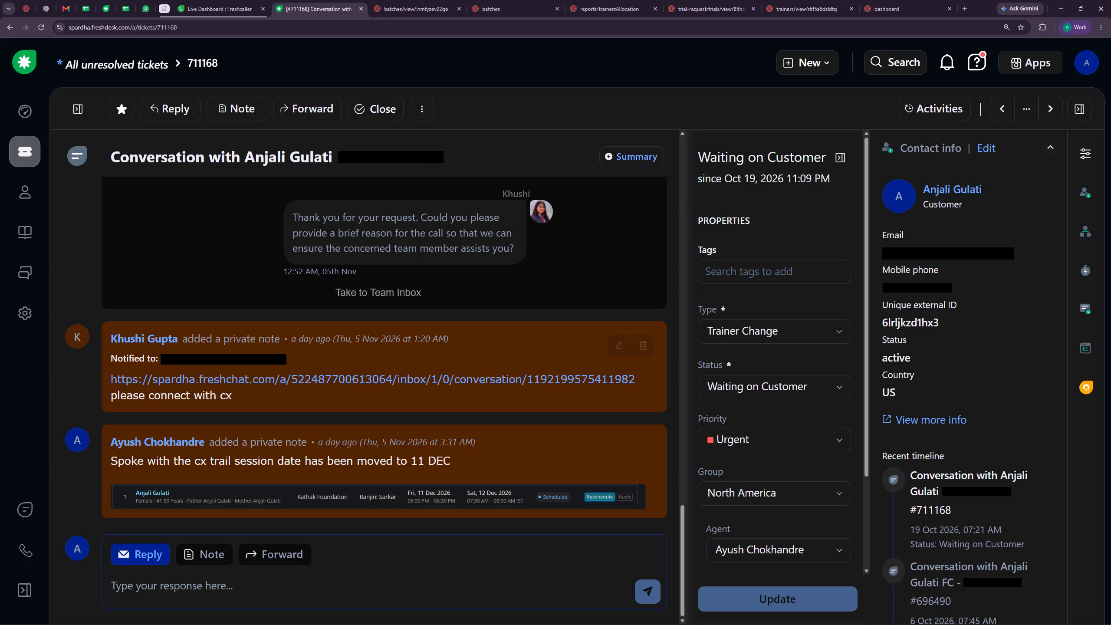
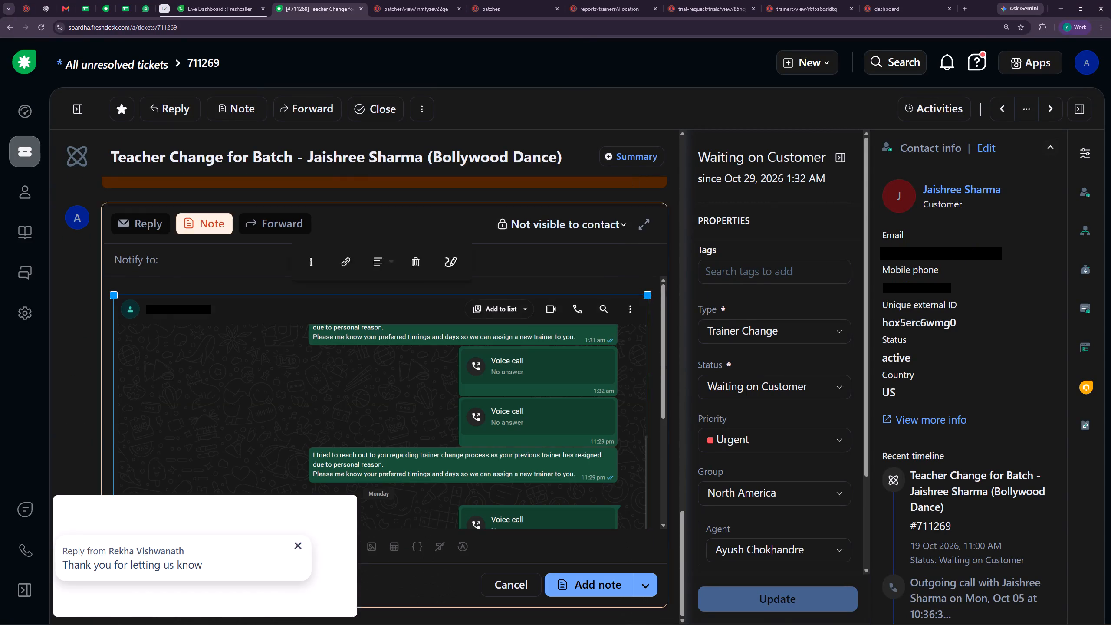
left_click(156, 283)
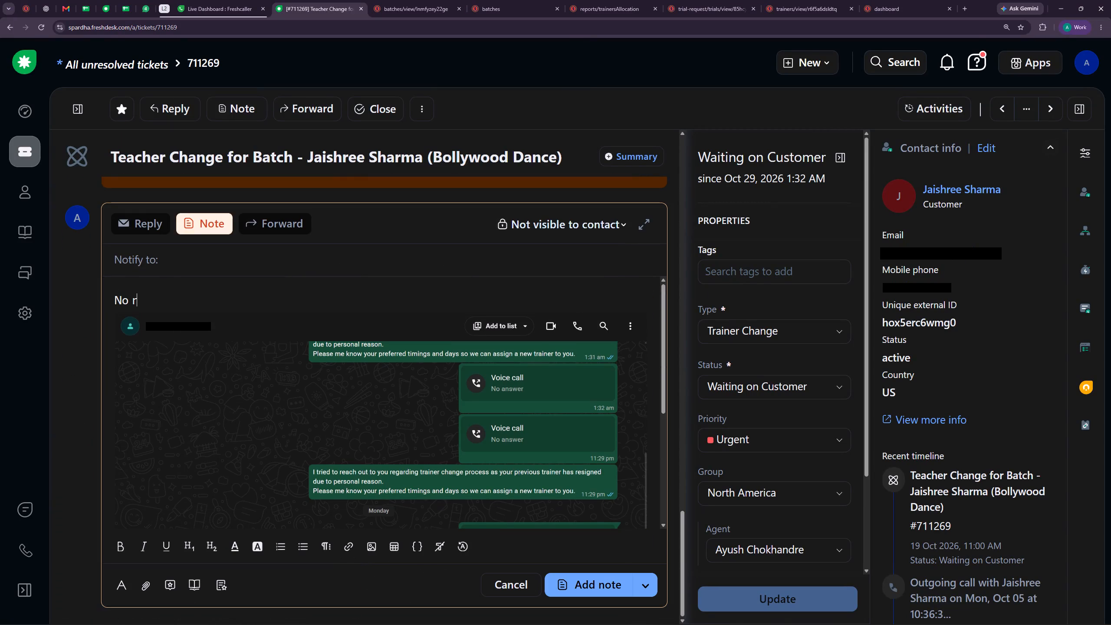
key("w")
key("BackSpace")
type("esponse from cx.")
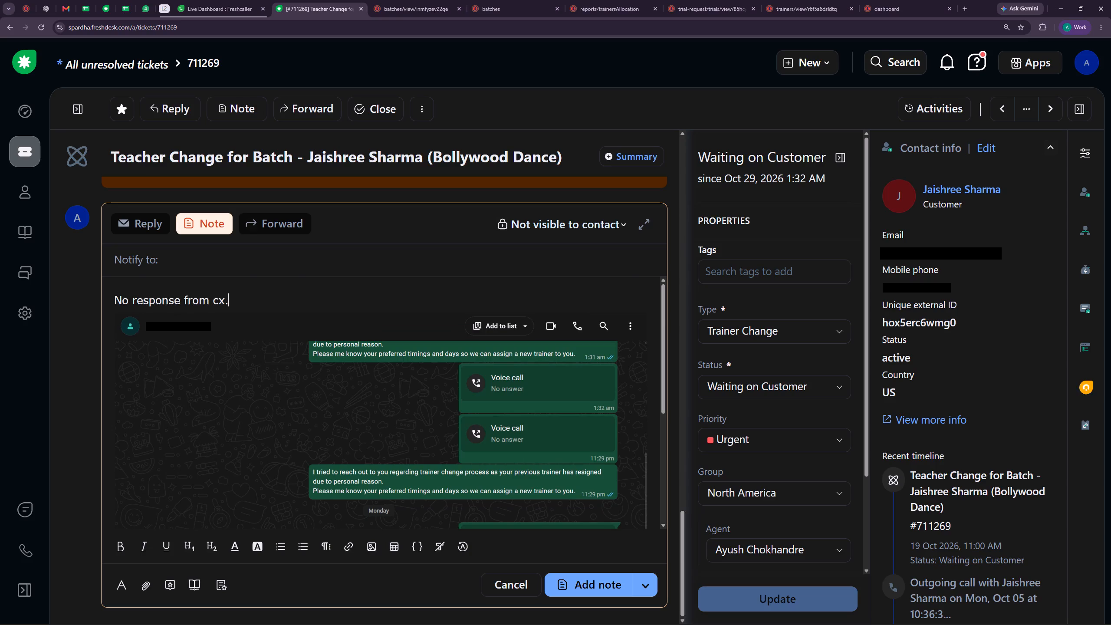
scroll(375, 403, "down", 5)
left_click(607, 575)
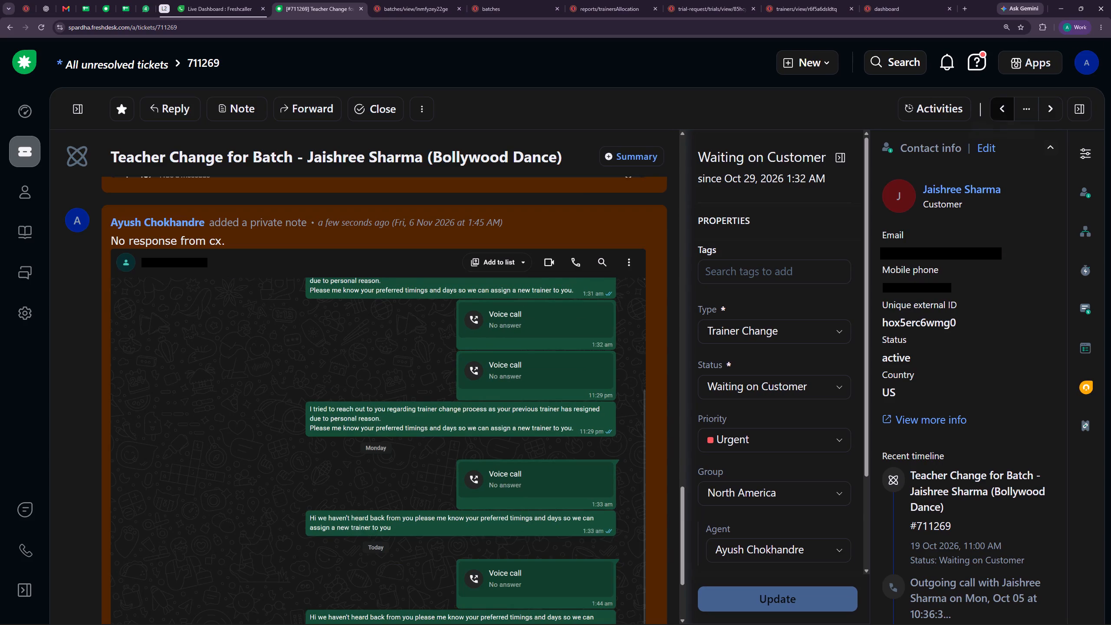
Move to the adjacent ticket 711270 and read through its Bollywood Dance teacher change request, chat screenshot and private notes.
left_click(1004, 110)
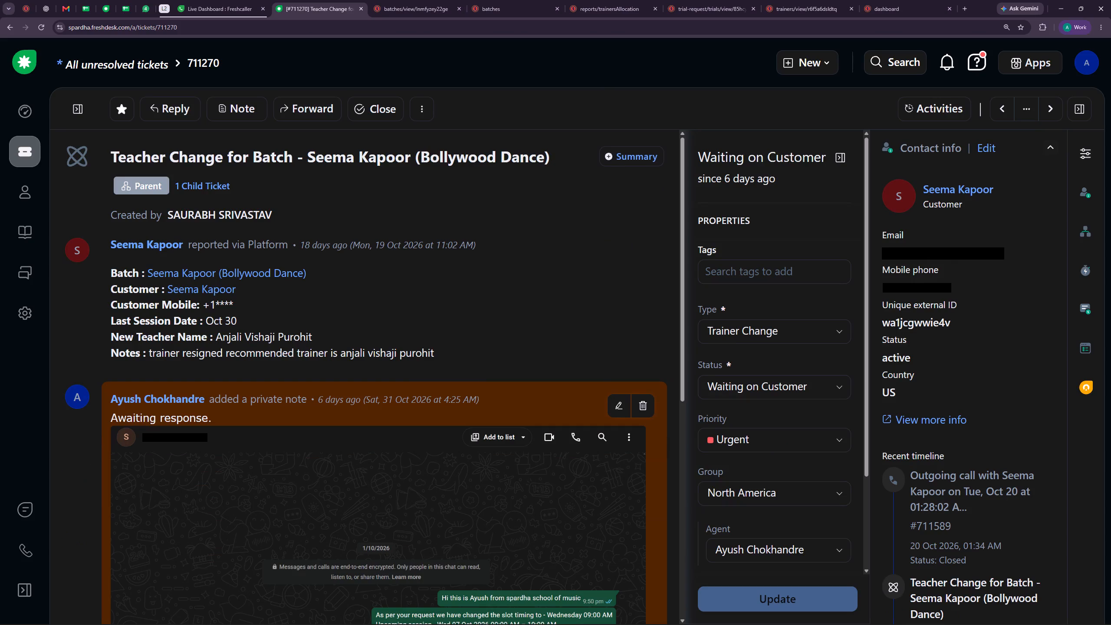
scroll(369, 413, "down", 4)
scroll(365, 410, "up", 3)
scroll(365, 410, "down", 4)
scroll(363, 405, "up", 3)
scroll(363, 405, "down", 4)
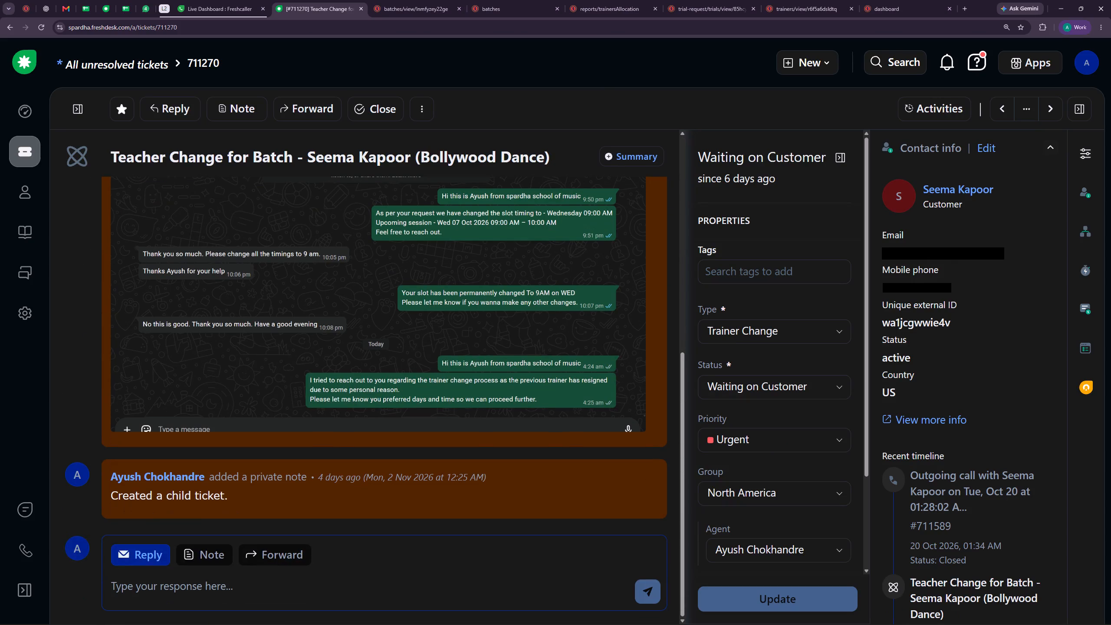
scroll(901, 427, "down", 10)
left_click(943, 441)
left_click(920, 470)
left_click(918, 477)
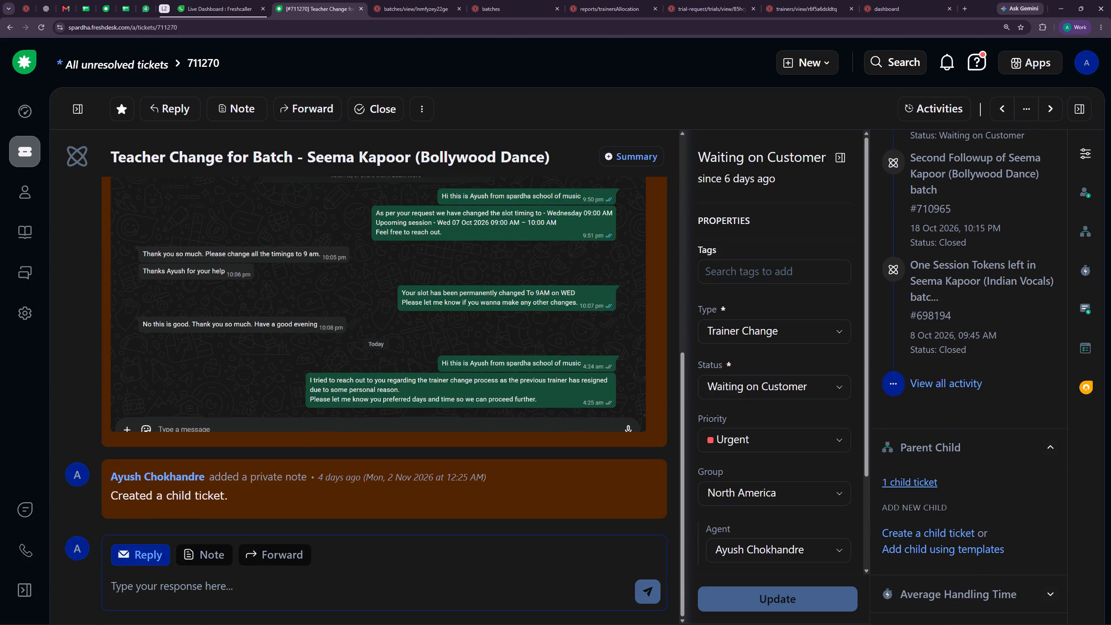
left_click(805, 153)
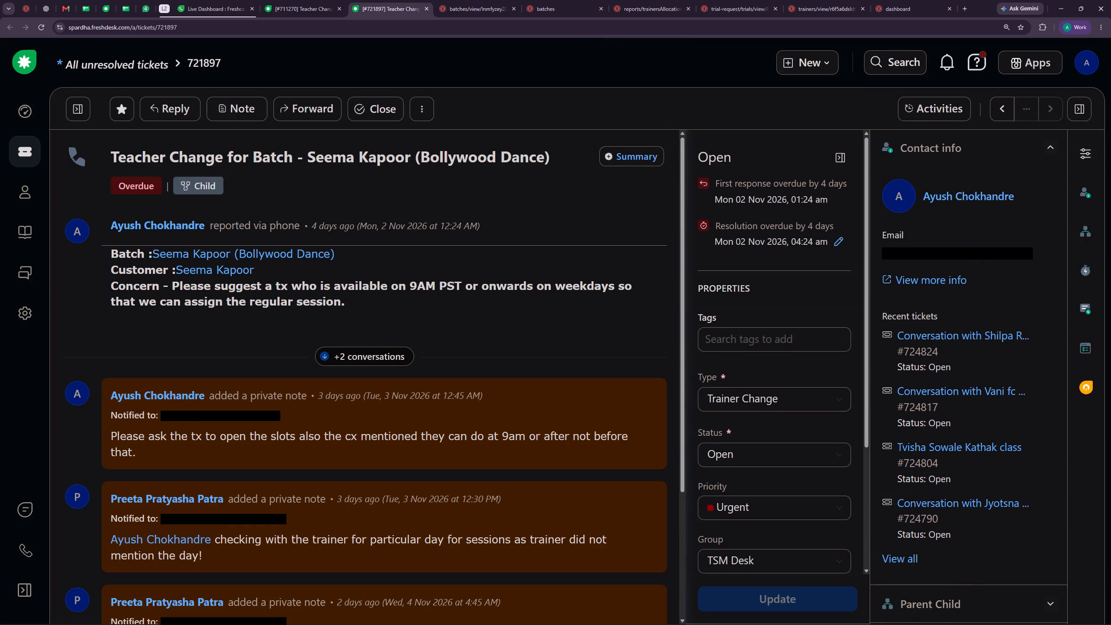
scroll(382, 356, "down", 1)
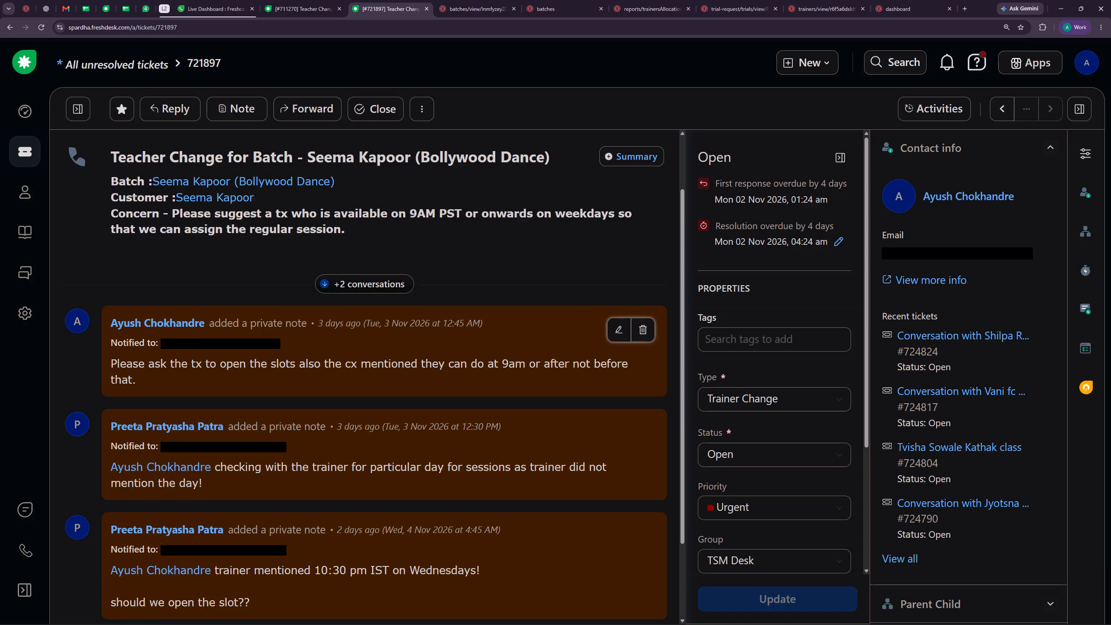
scroll(382, 356, "down", 1)
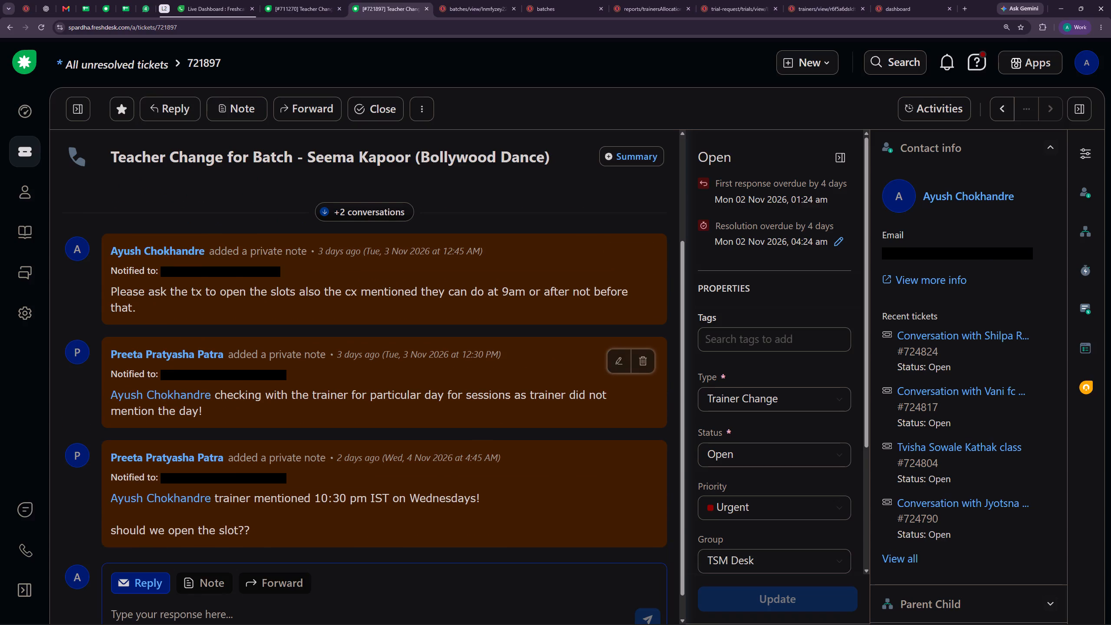
scroll(375, 327, "up", 1)
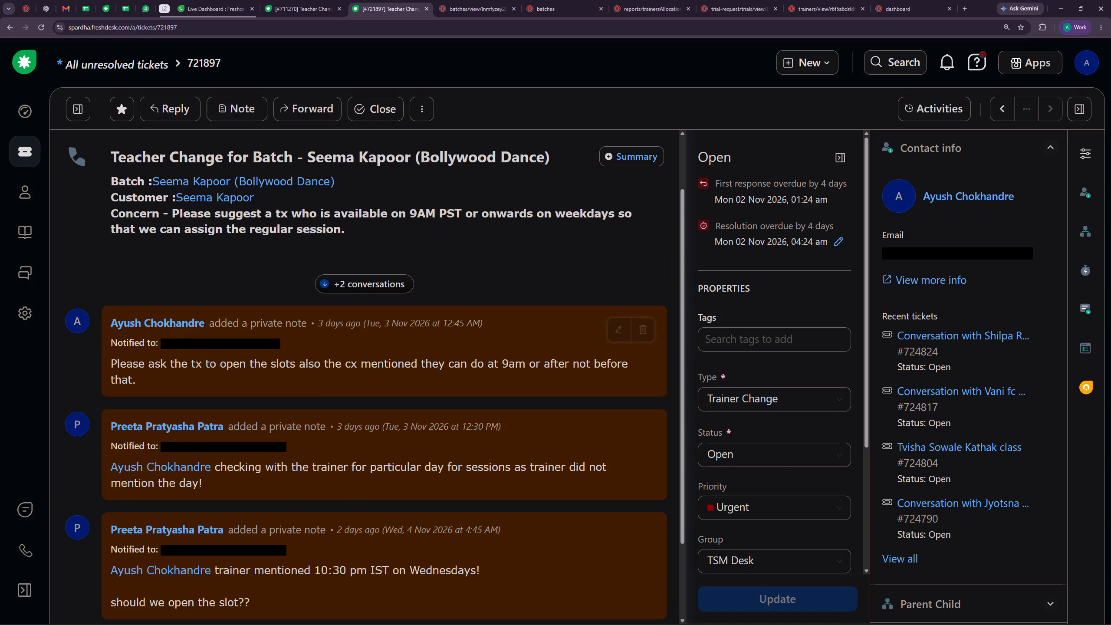
left_click(310, 0)
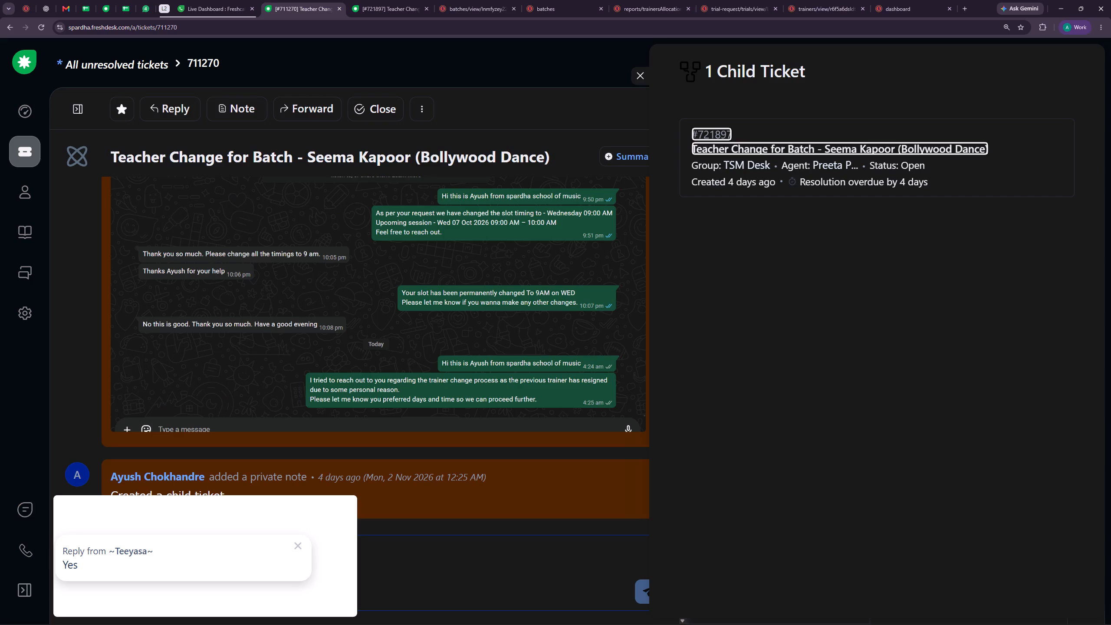
left_click(636, 71)
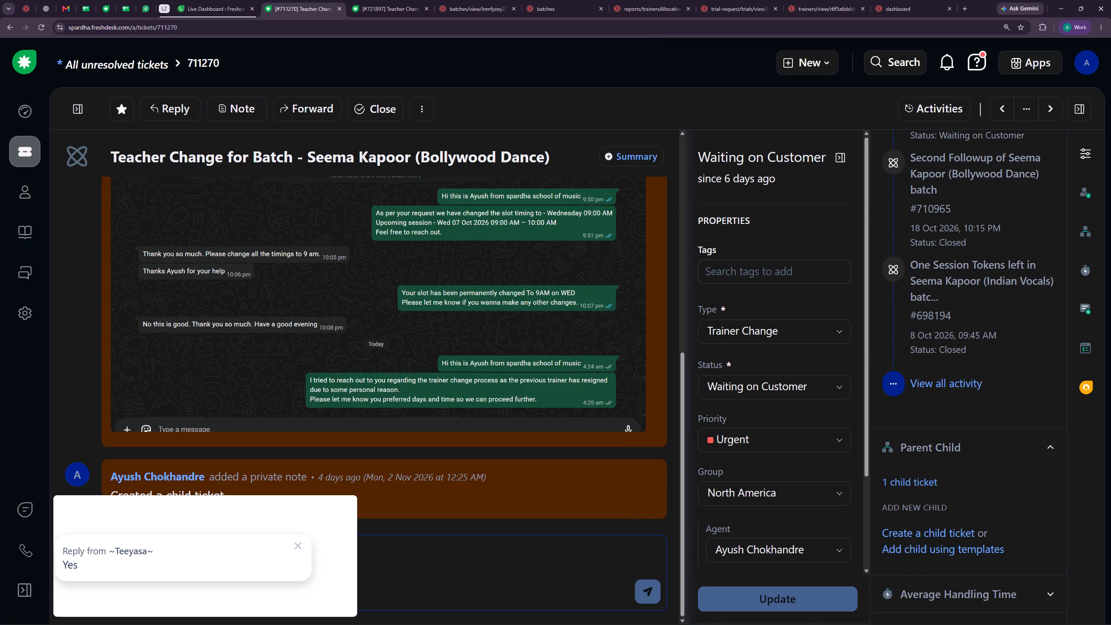
scroll(873, 335, "up", 1)
scroll(957, 333, "up", 8)
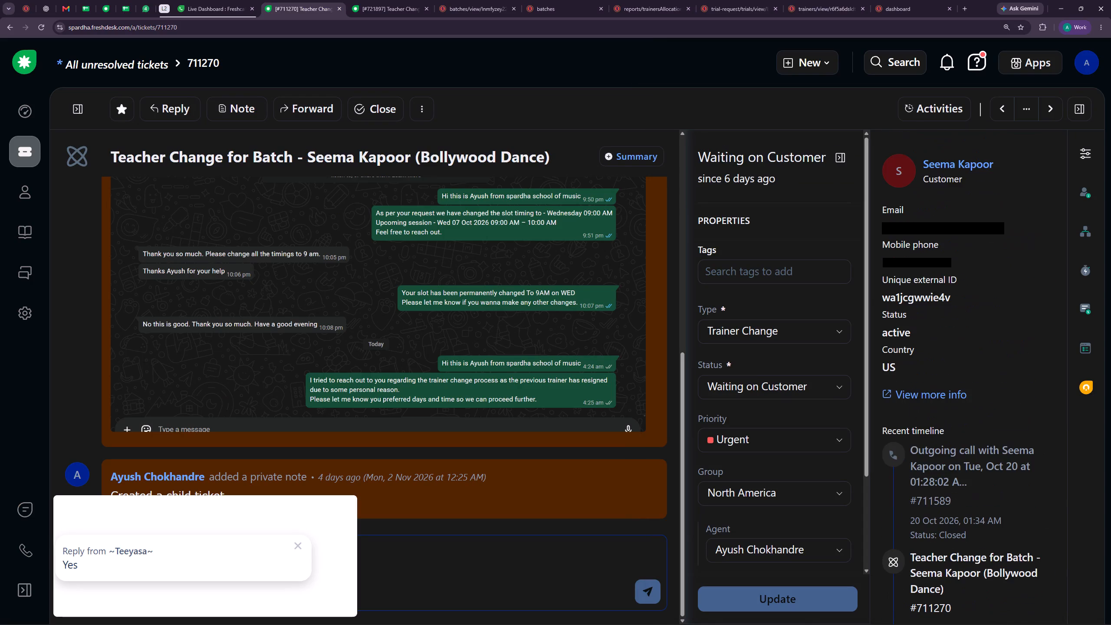
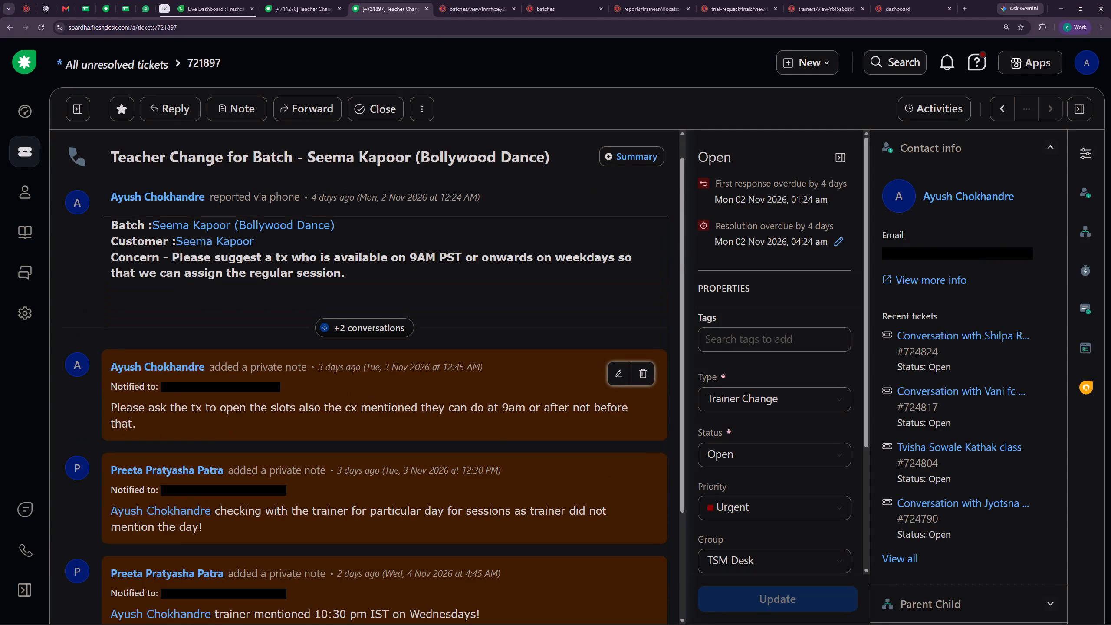
Write a private note on ticket 721897 mentioning the colleague who asked about the slot, reading "sure please open the slot.".
scroll(384, 370, "down", 1)
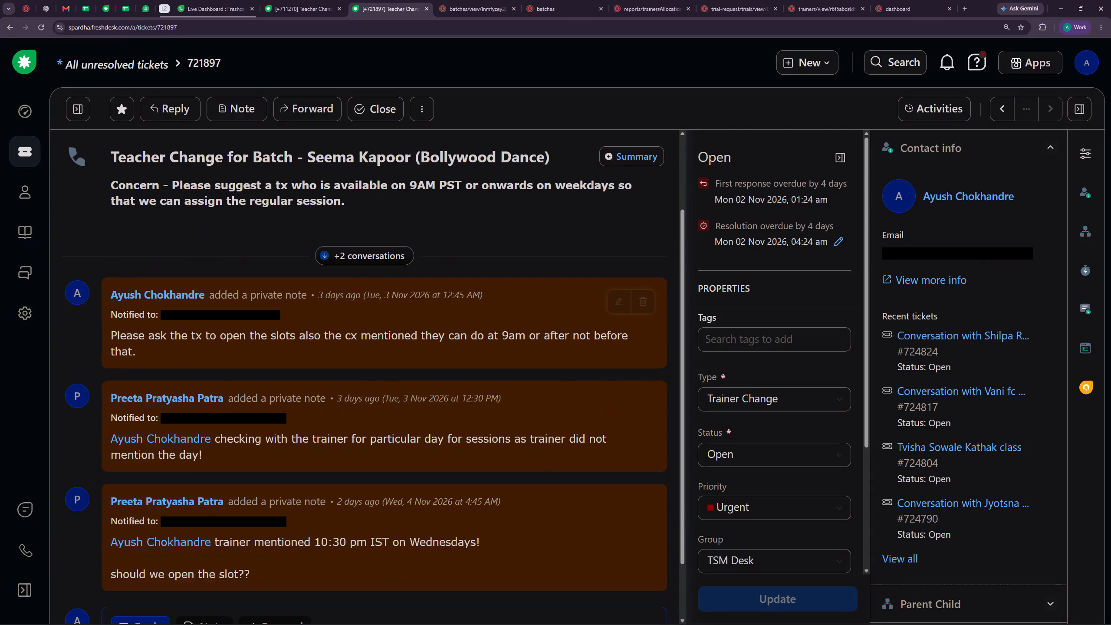
scroll(384, 374, "down", 2)
left_click(203, 552)
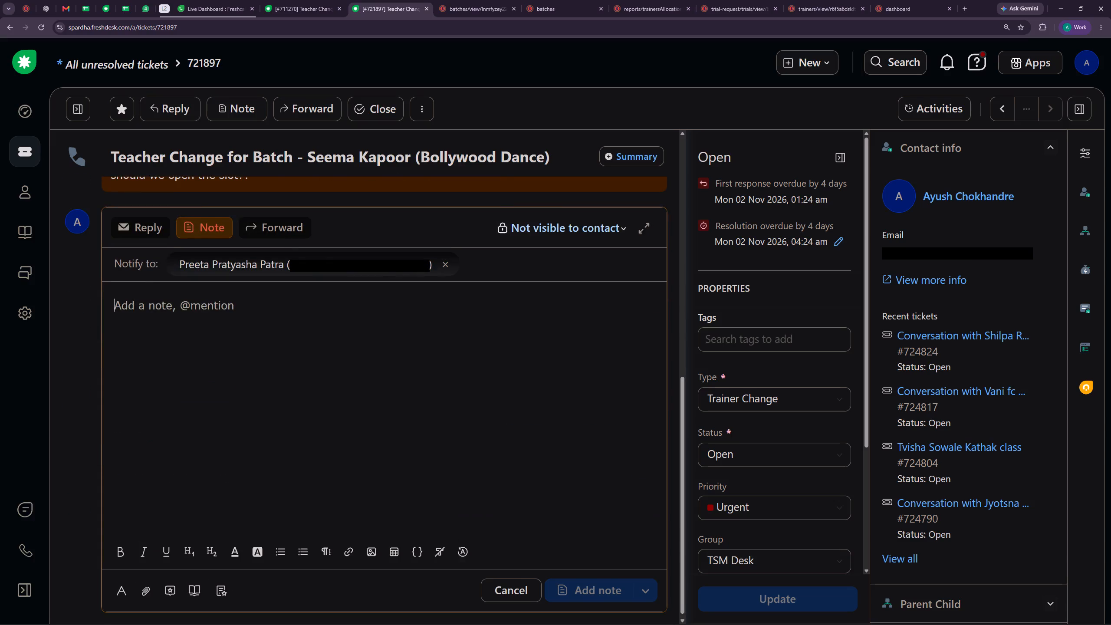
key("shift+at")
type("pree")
left_click(216, 362)
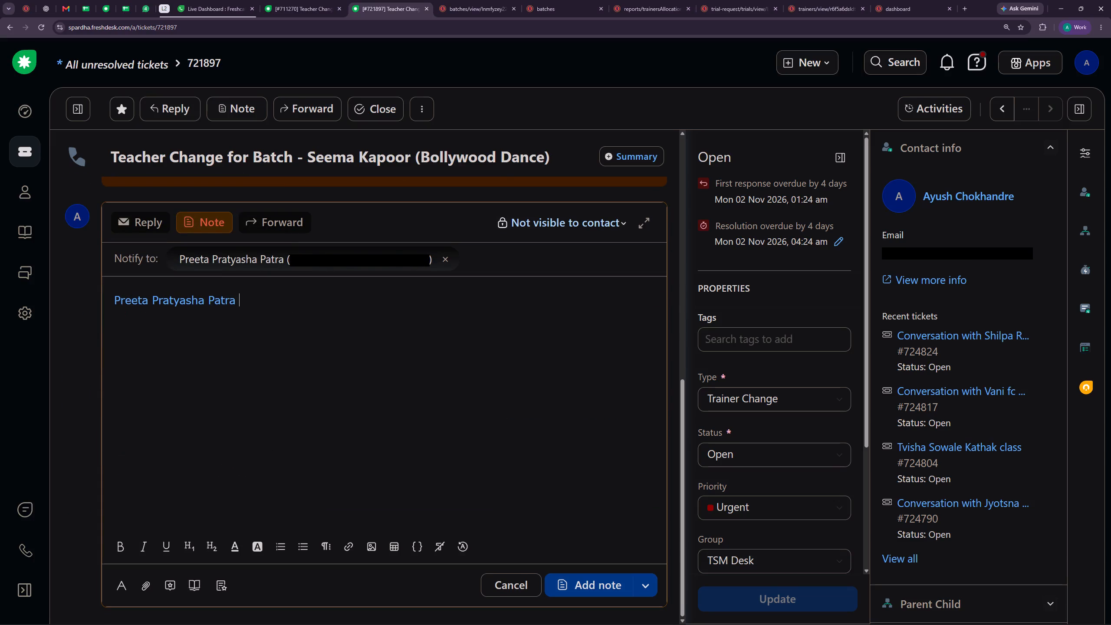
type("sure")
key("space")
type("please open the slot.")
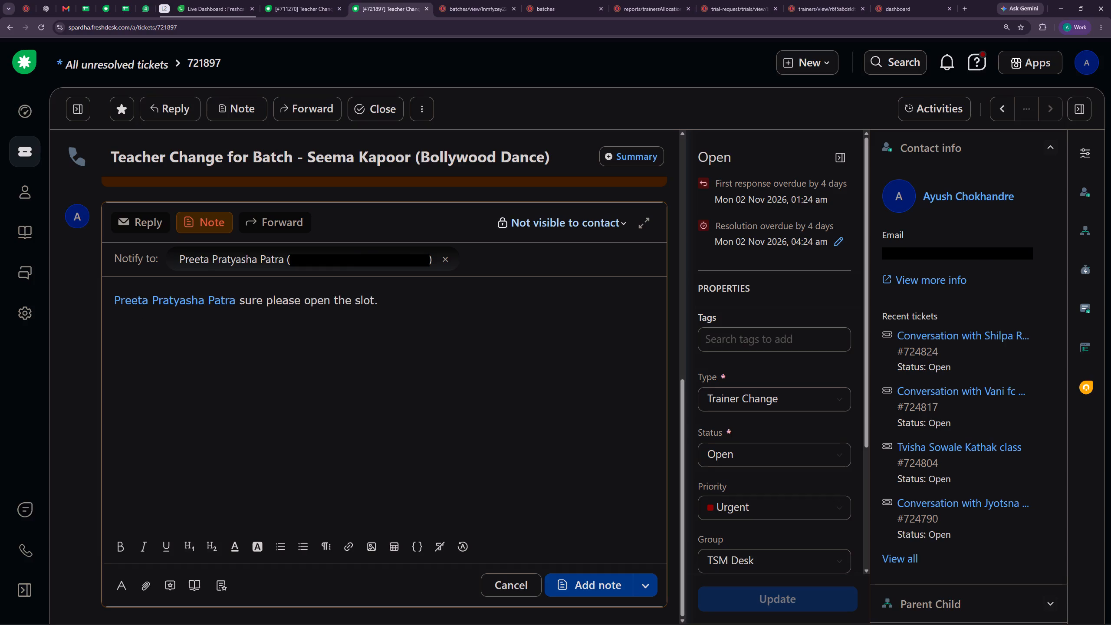
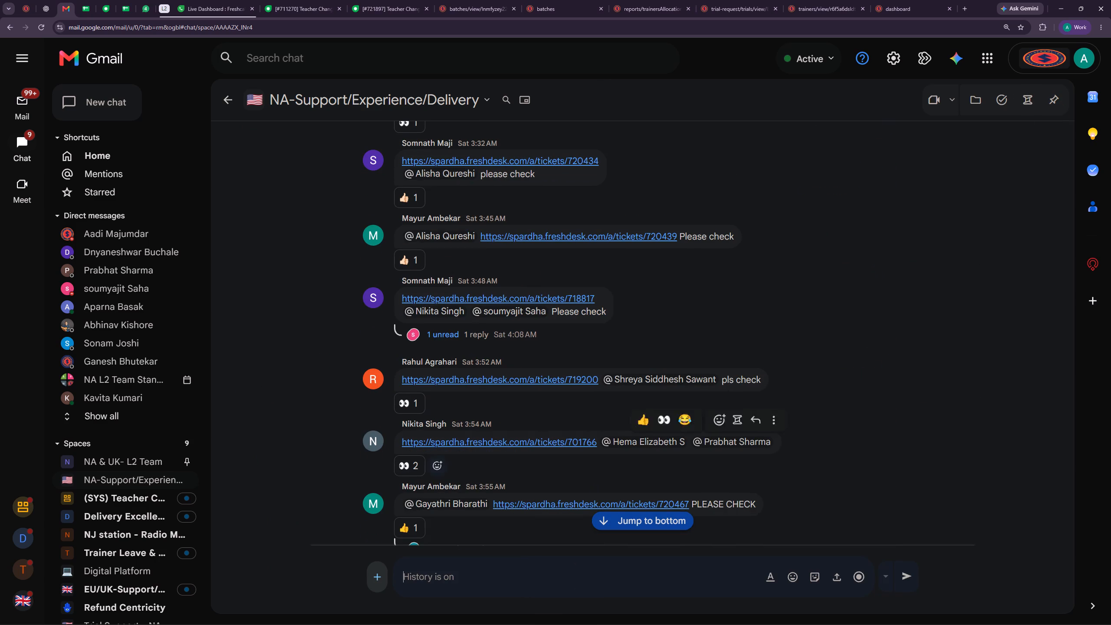
Check the newest messages in the NA-Support/Experience/Delivery chat space.
left_click(652, 522)
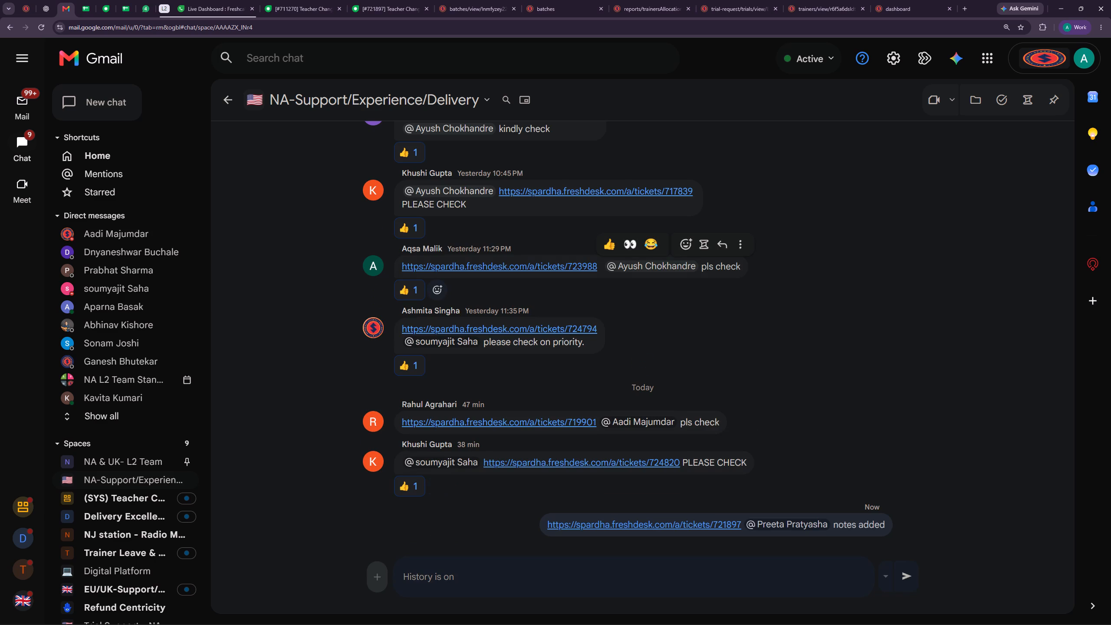
Switch to the helpdesk, close the page of ticket 721897 and return to ticket 711270.
left_click(293, 0)
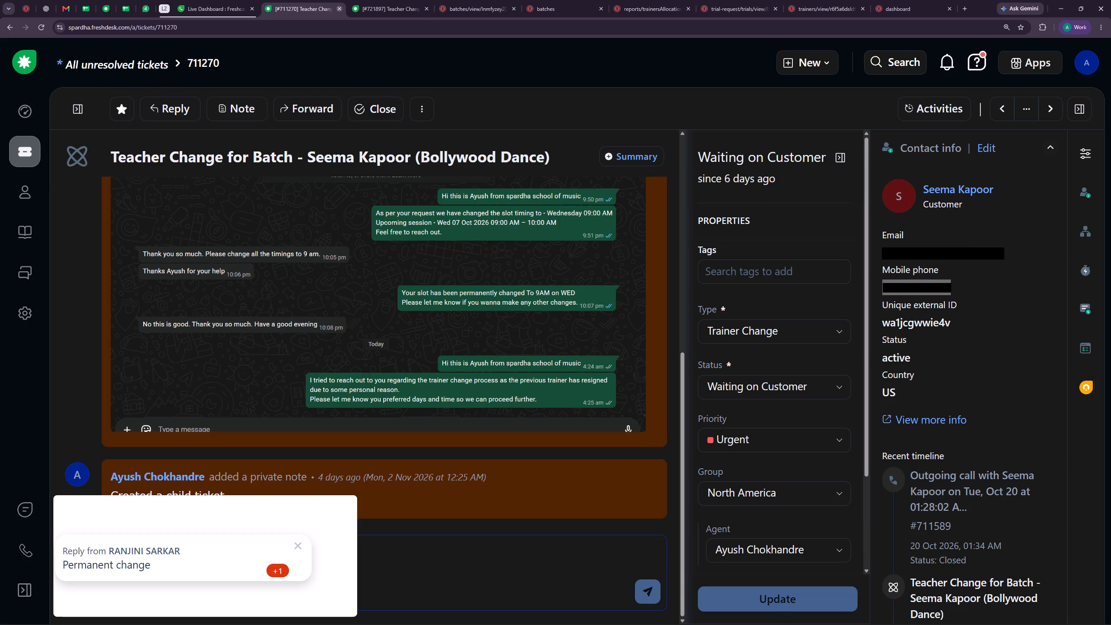
left_click(368, 0)
left_click(424, 6)
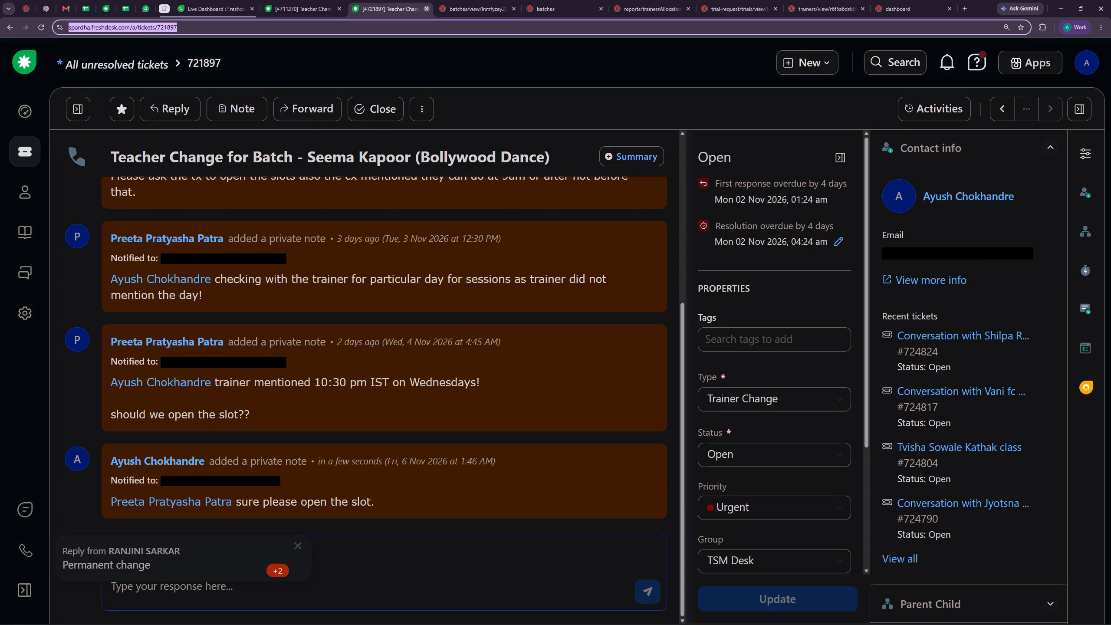
left_click(304, 6)
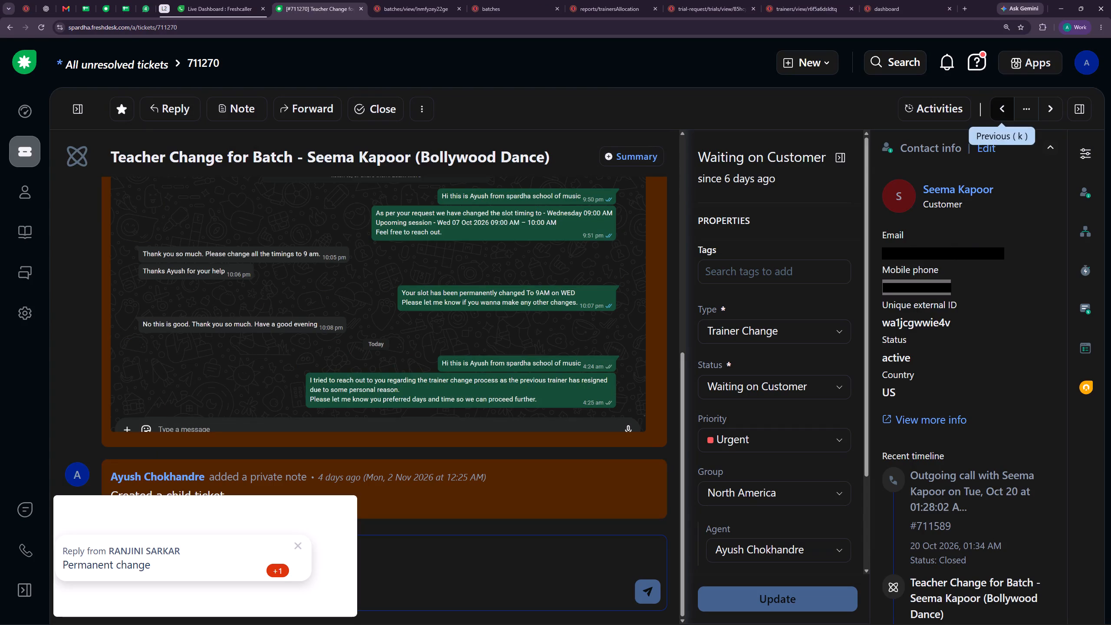
left_click(995, 107)
left_click(302, 548)
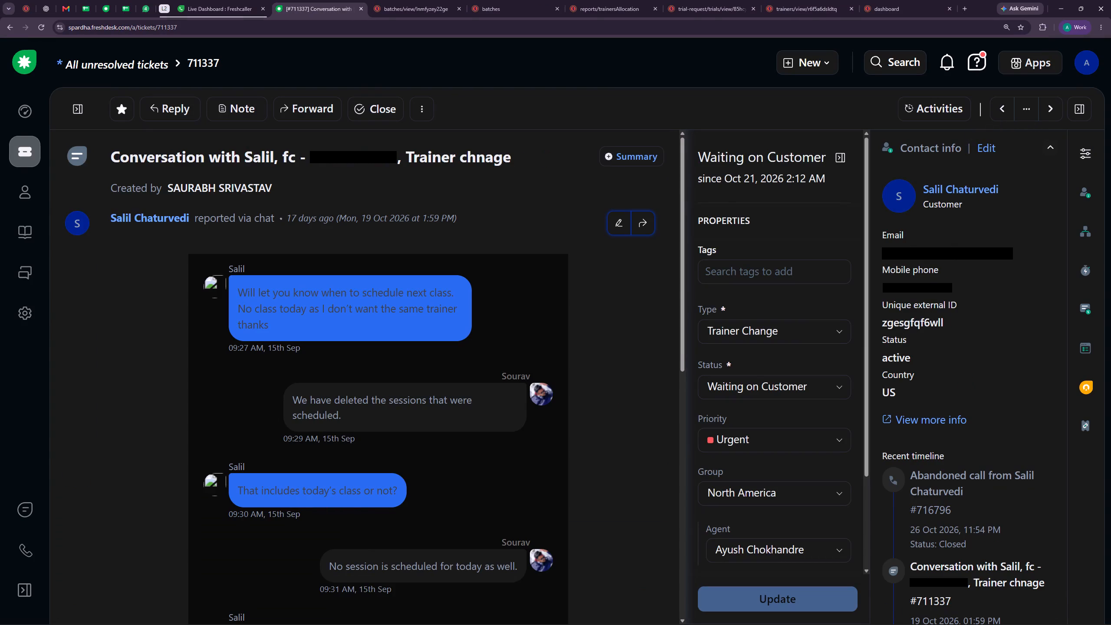
scroll(453, 389, "down", 5)
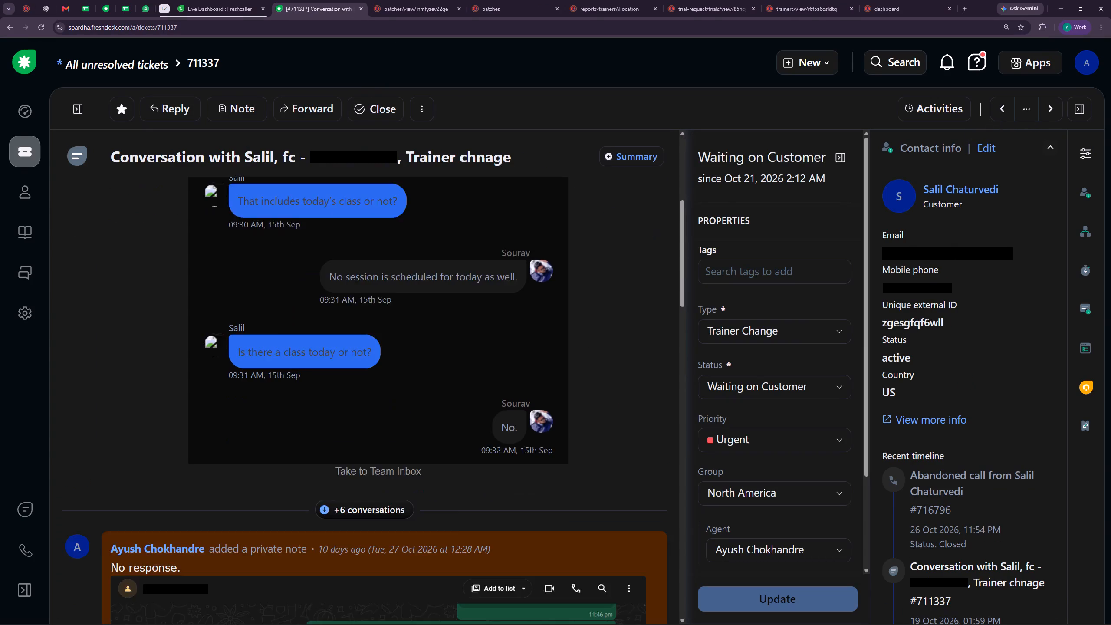
scroll(466, 403, "down", 18)
scroll(473, 419, "down", 3)
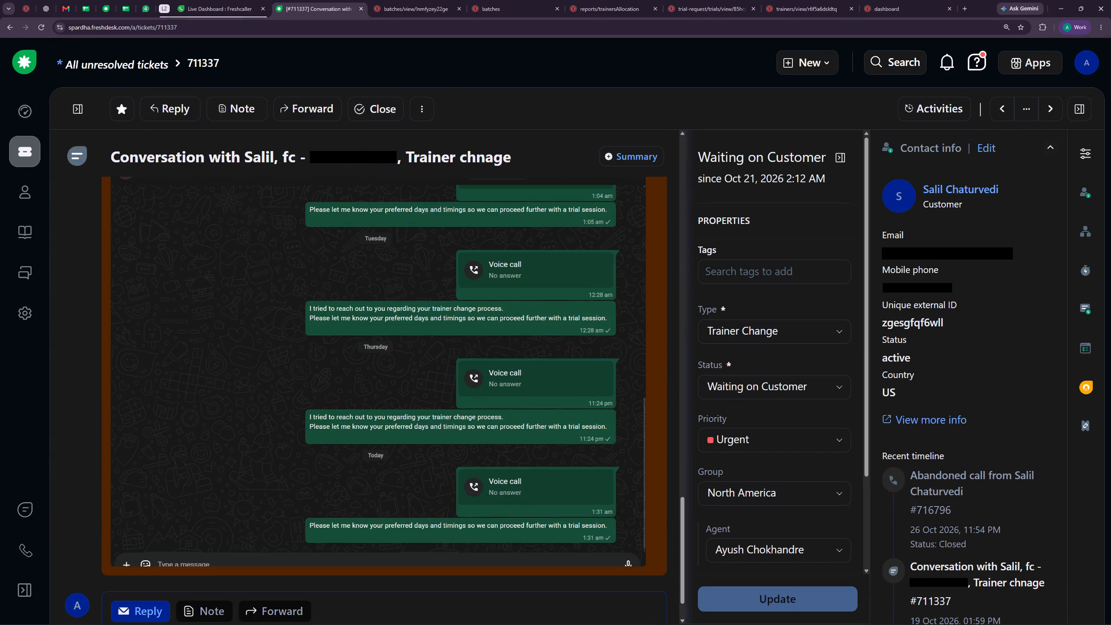
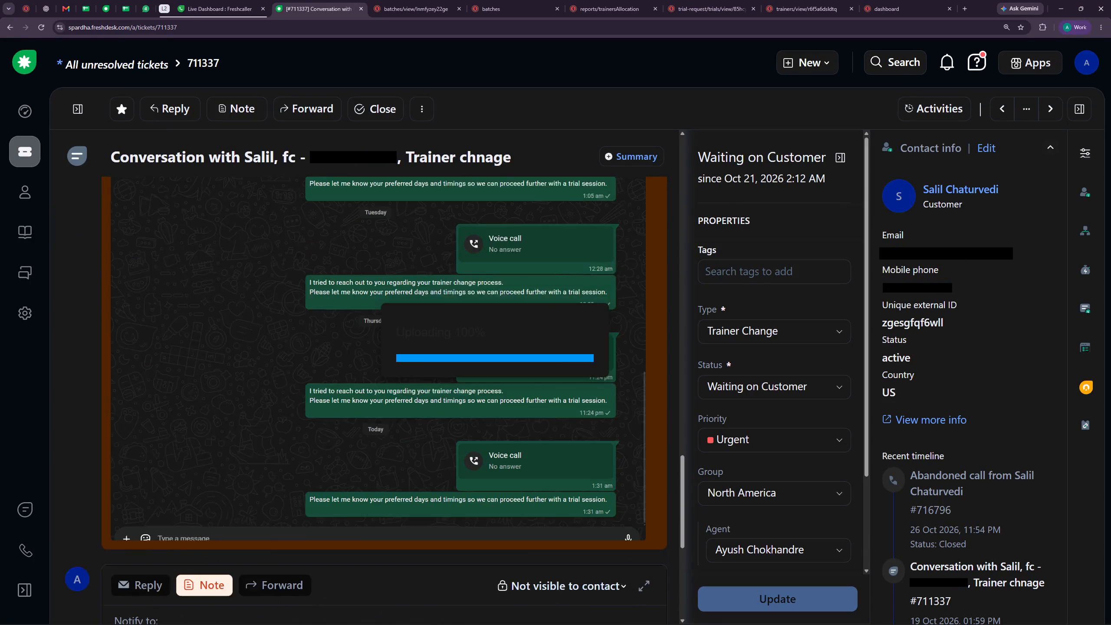
scroll(298, 413, "up", 5)
scroll(370, 449, "up", 15)
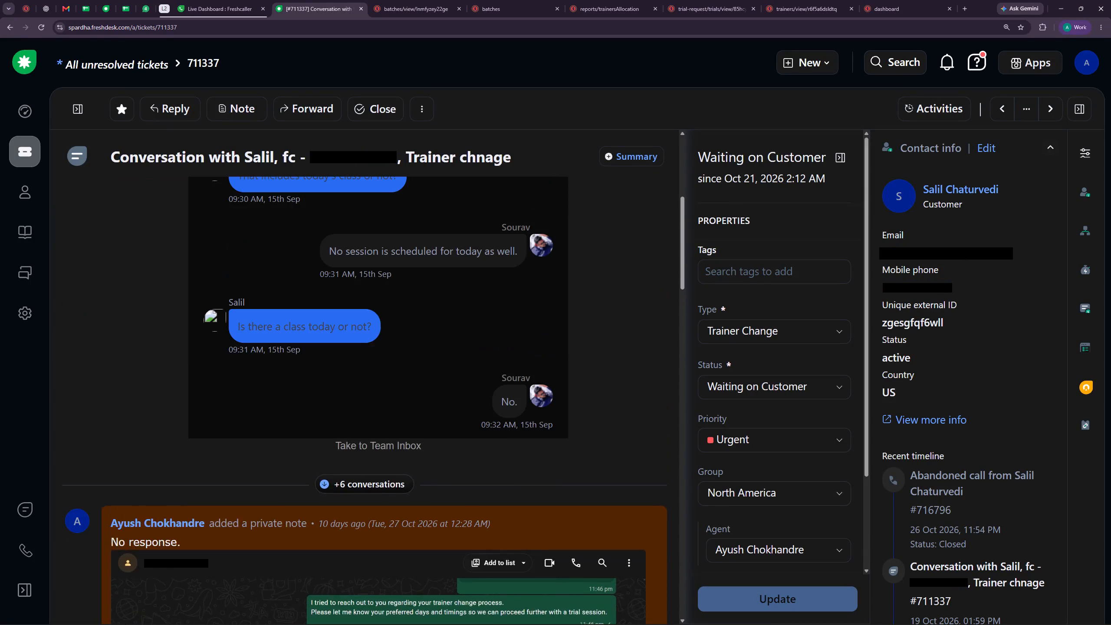
scroll(370, 449, "up", 11)
scroll(326, 433, "down", 3)
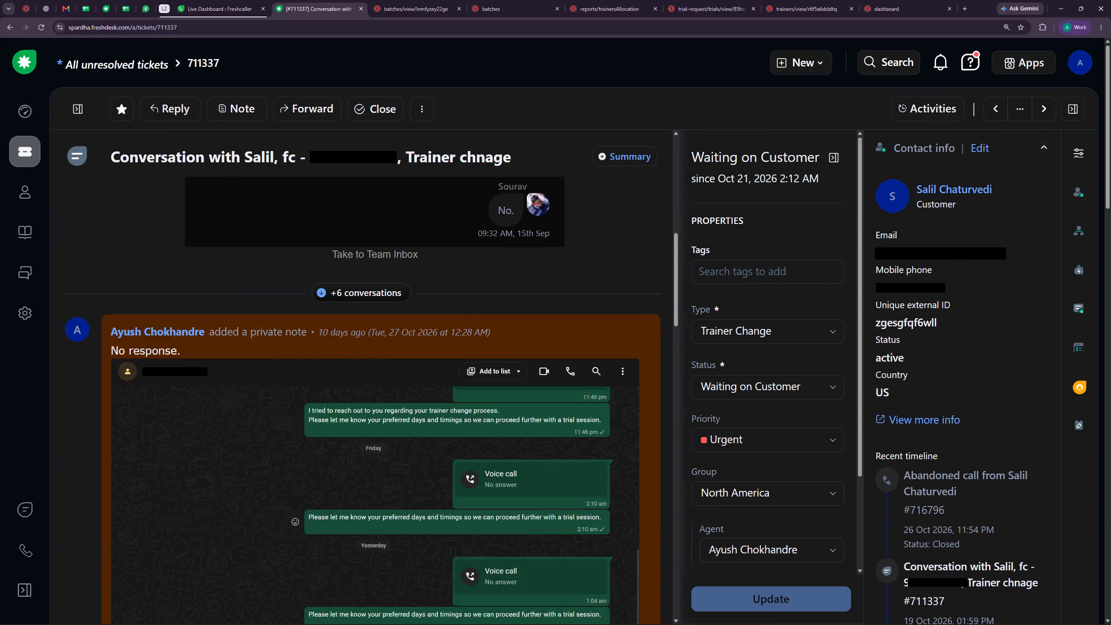
scroll(325, 435, "down", 20)
scroll(325, 435, "down", 2)
left_click(156, 519)
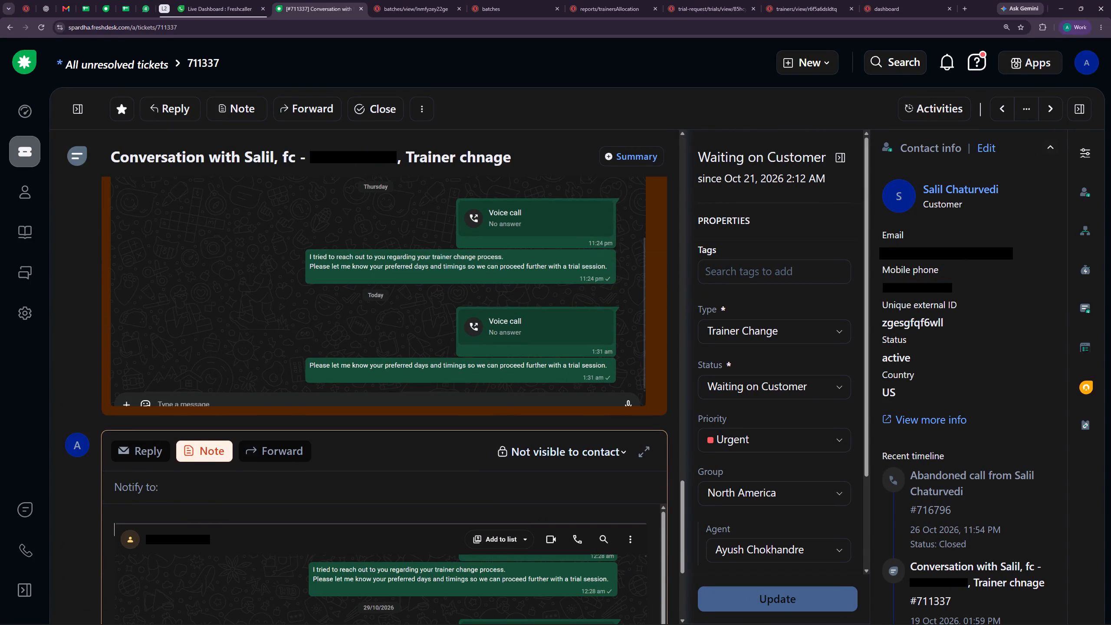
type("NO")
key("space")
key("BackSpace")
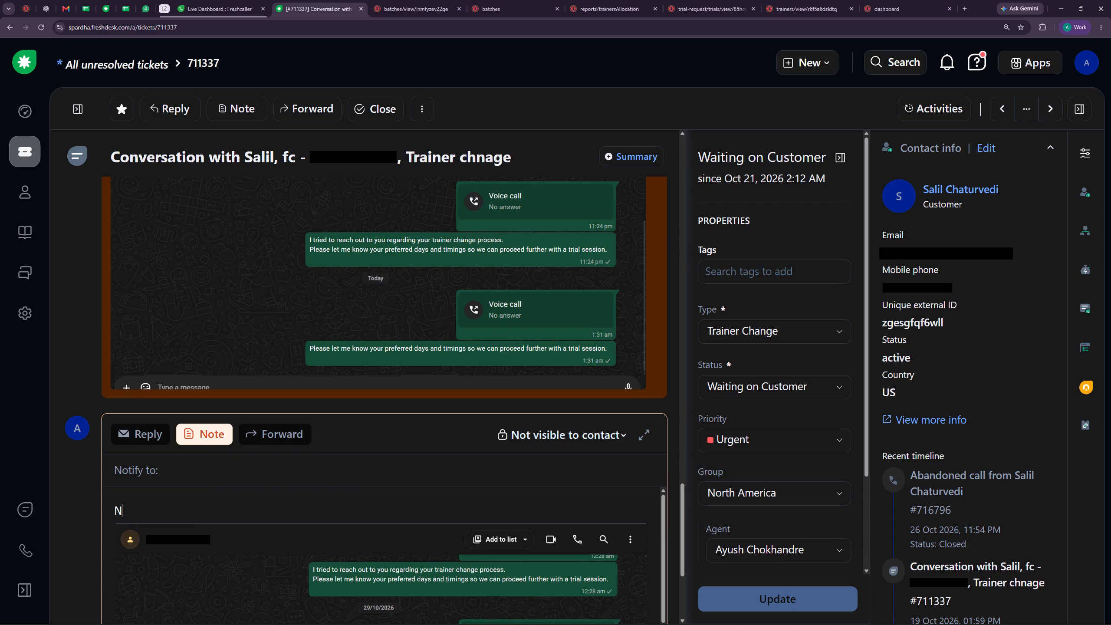
Write "No response from cx." above the chat screenshot in the private note draft on ticket 711337.
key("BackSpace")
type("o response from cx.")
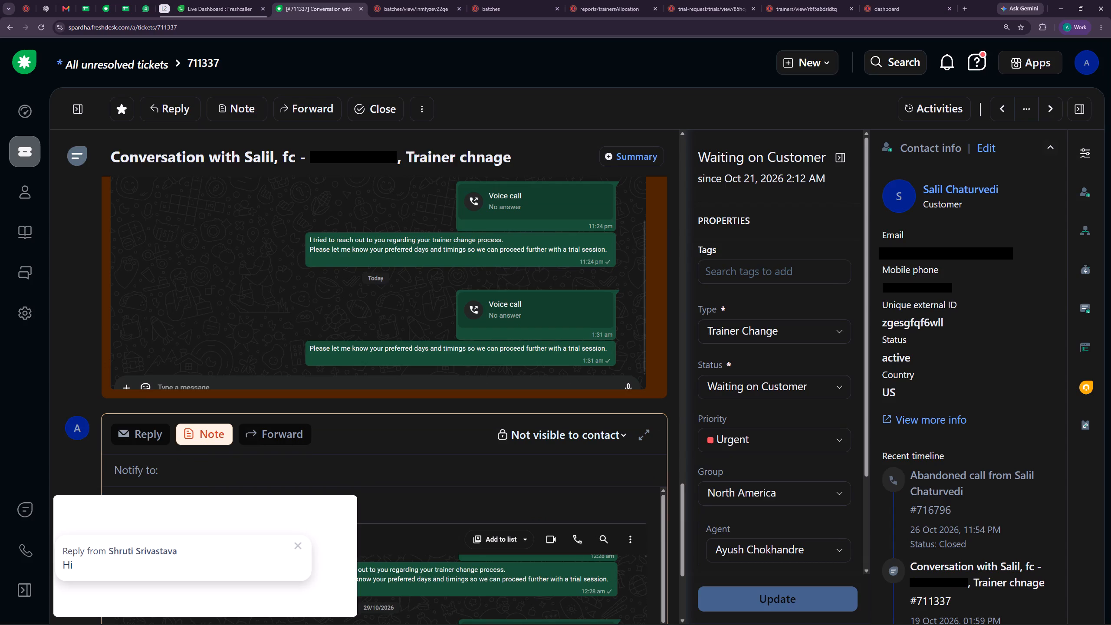
Dismiss the chat reply pop-up and add the drafted private note with its chat screenshot to ticket 711337.
left_click(295, 551)
scroll(354, 551, "down", 6)
scroll(582, 541, "down", 5)
left_click(569, 588)
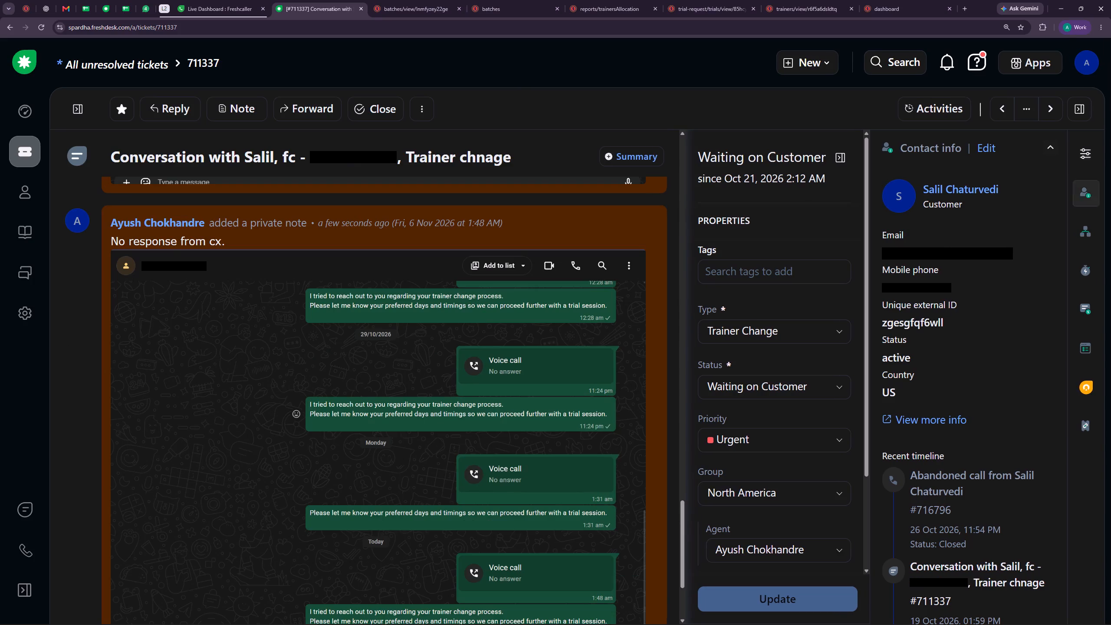
left_click(1000, 104)
scroll(365, 368, "down", 1)
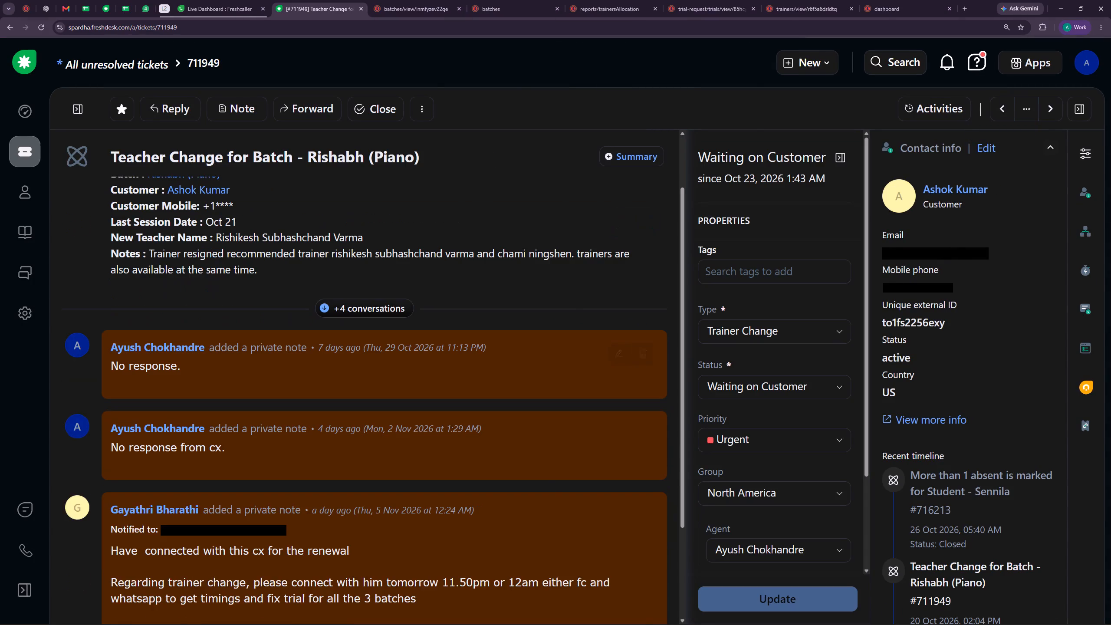
scroll(371, 399, "down", 12)
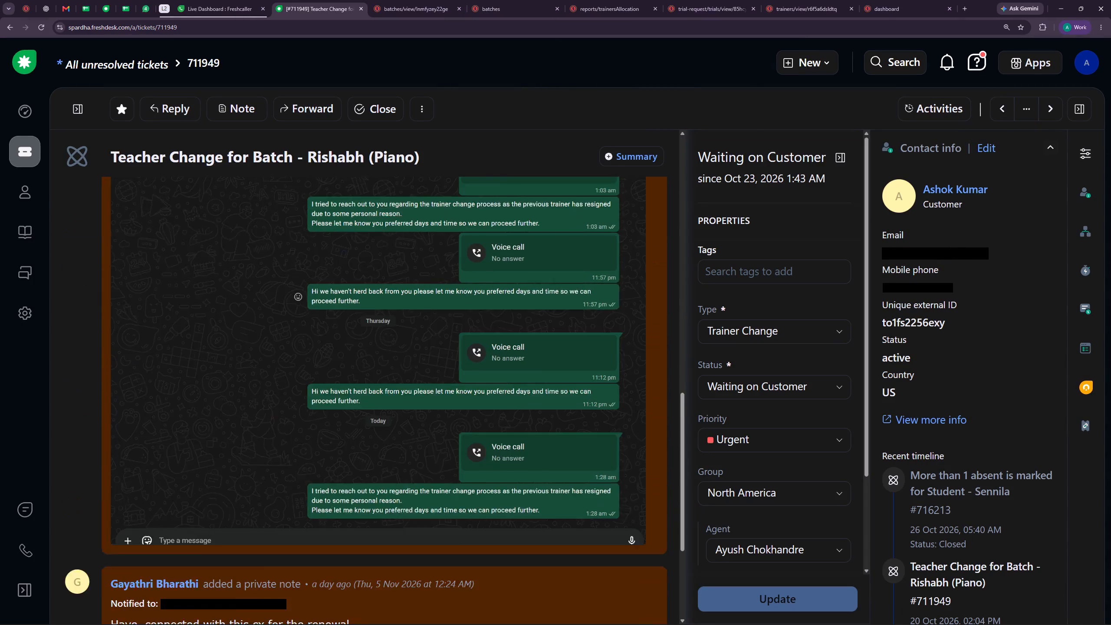
scroll(371, 399, "down", 3)
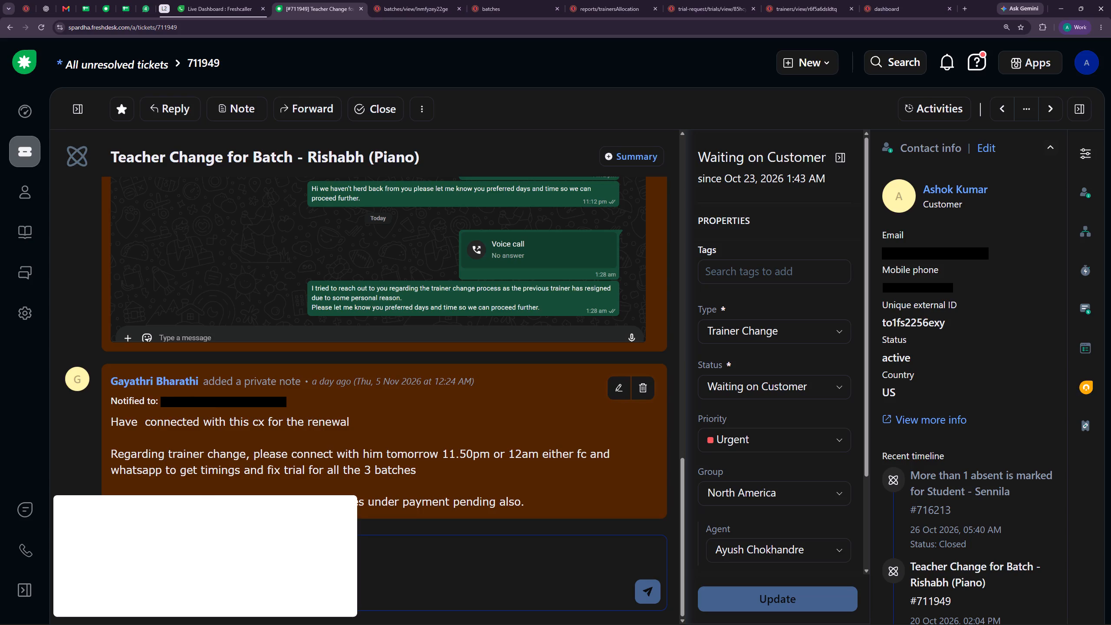
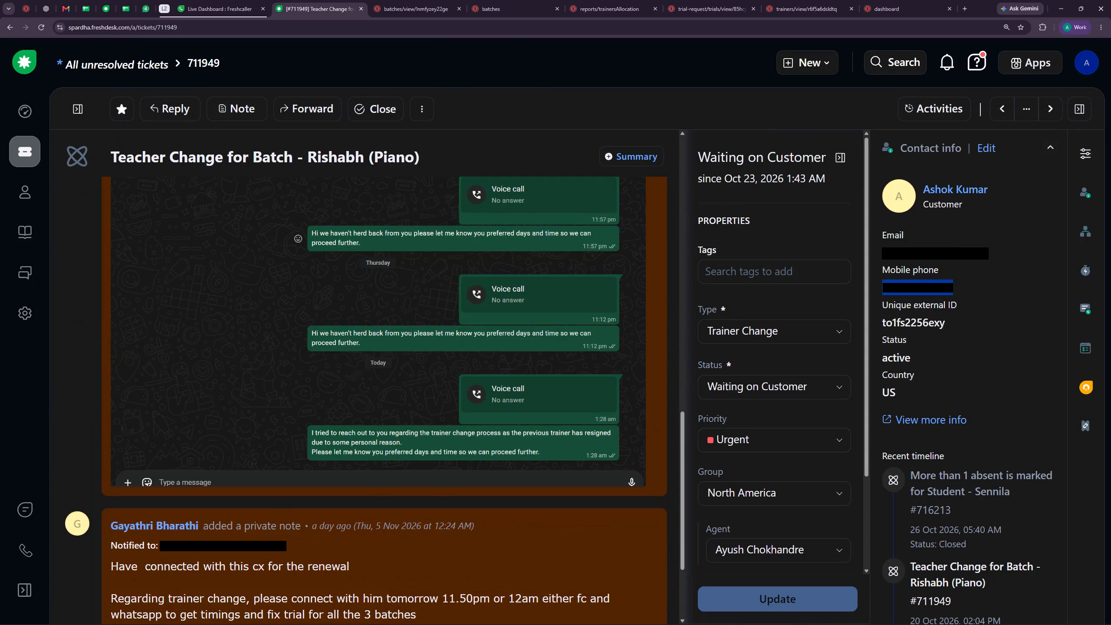
scroll(332, 286, "down", 2)
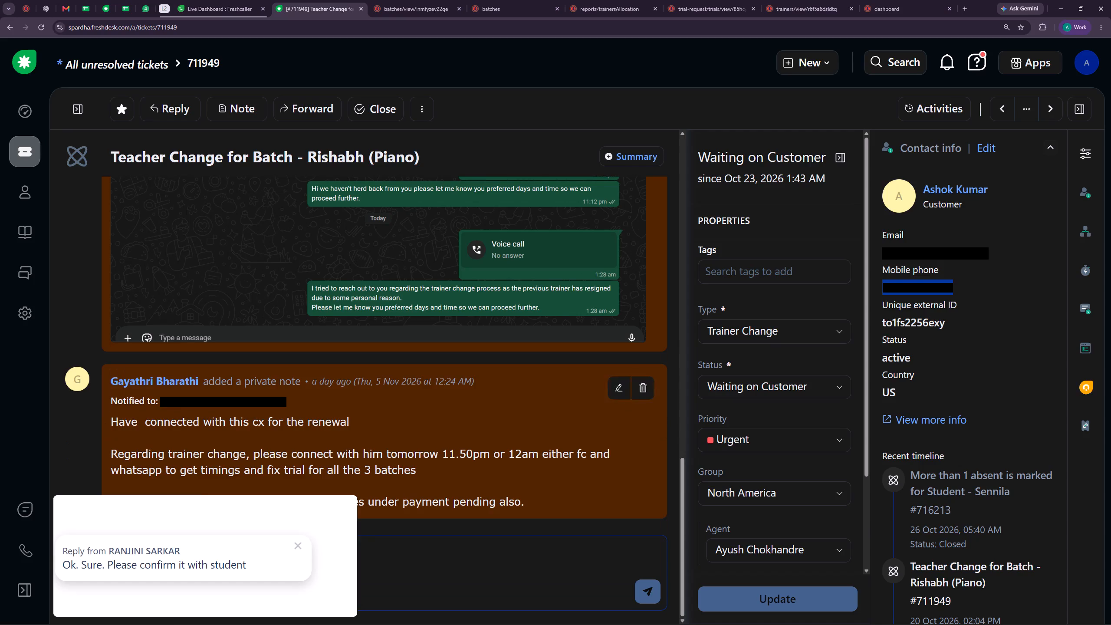
left_click(301, 545)
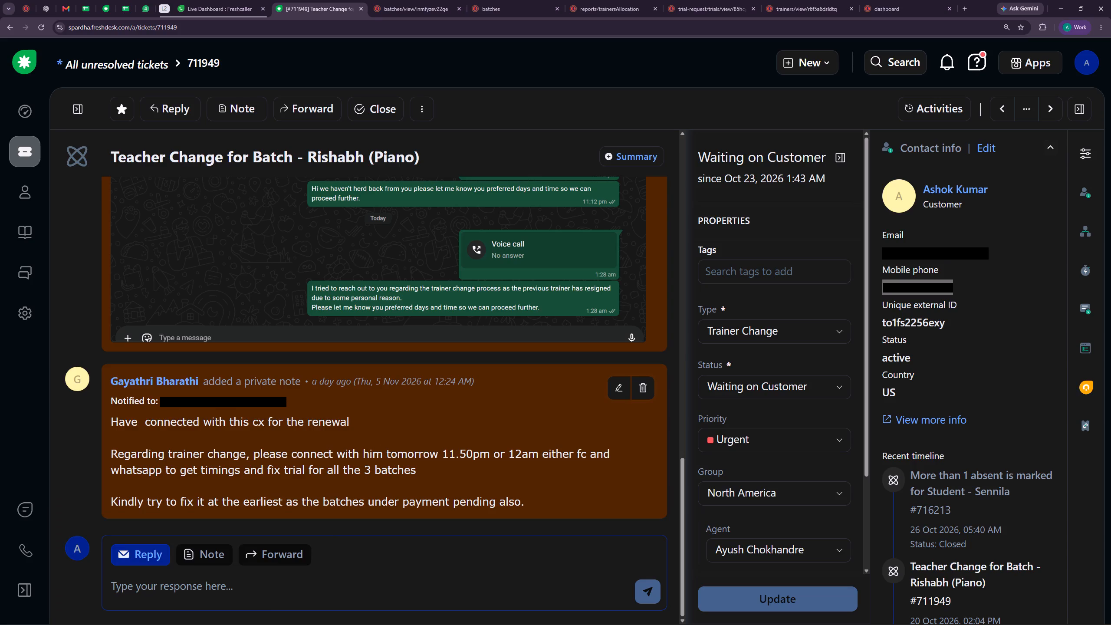
Look up the family's batches by family unique number, using the customer mobile number copied from ticket 711949.
left_click(992, 287)
left_click_drag(965, 281, 896, 293)
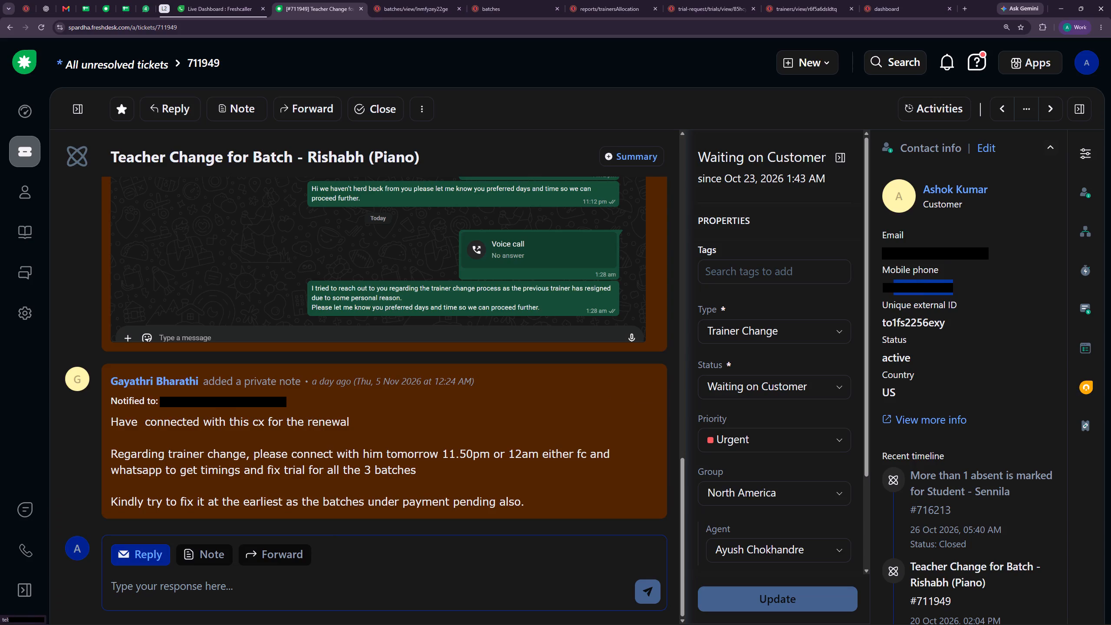
key("ctrl+c")
left_click(408, 0)
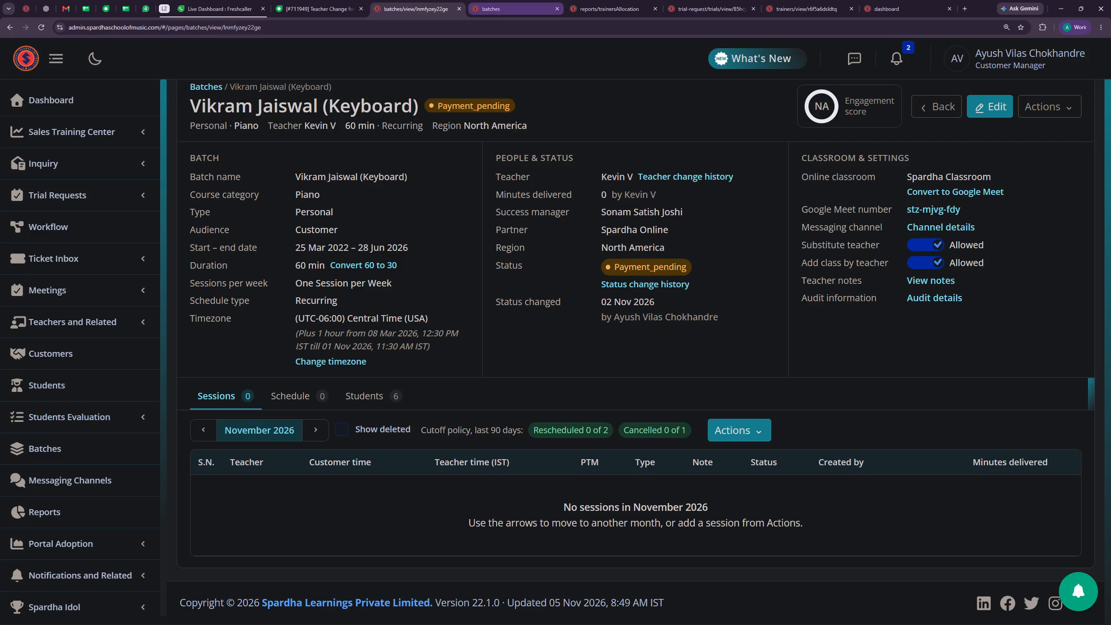
left_click(535, 0)
left_click(558, 6)
left_click(440, 7)
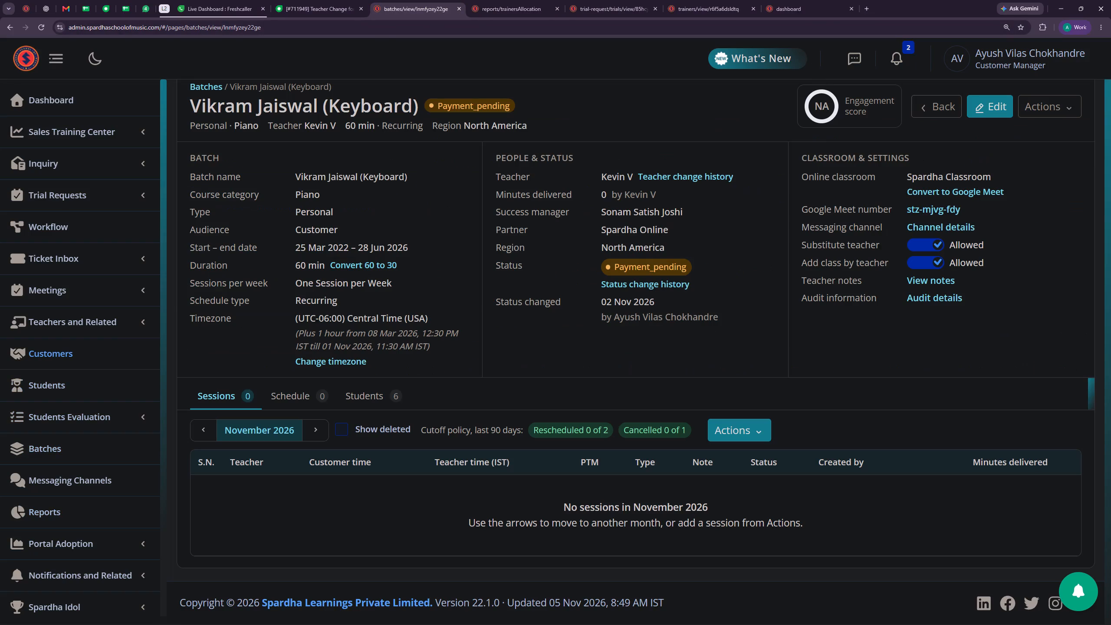
left_click(35, 442)
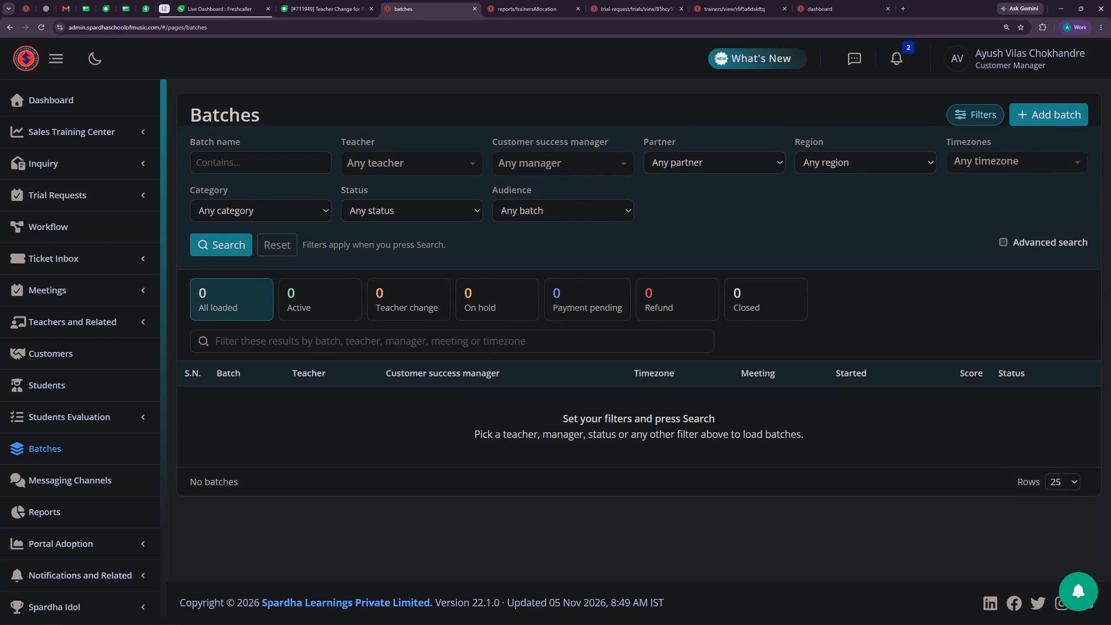
left_click(1005, 236, "ctrl")
left_click(539, 135, "ctrl")
left_click(538, 155, "ctrl")
key("ctrl+v")
left_click(227, 194, "ctrl")
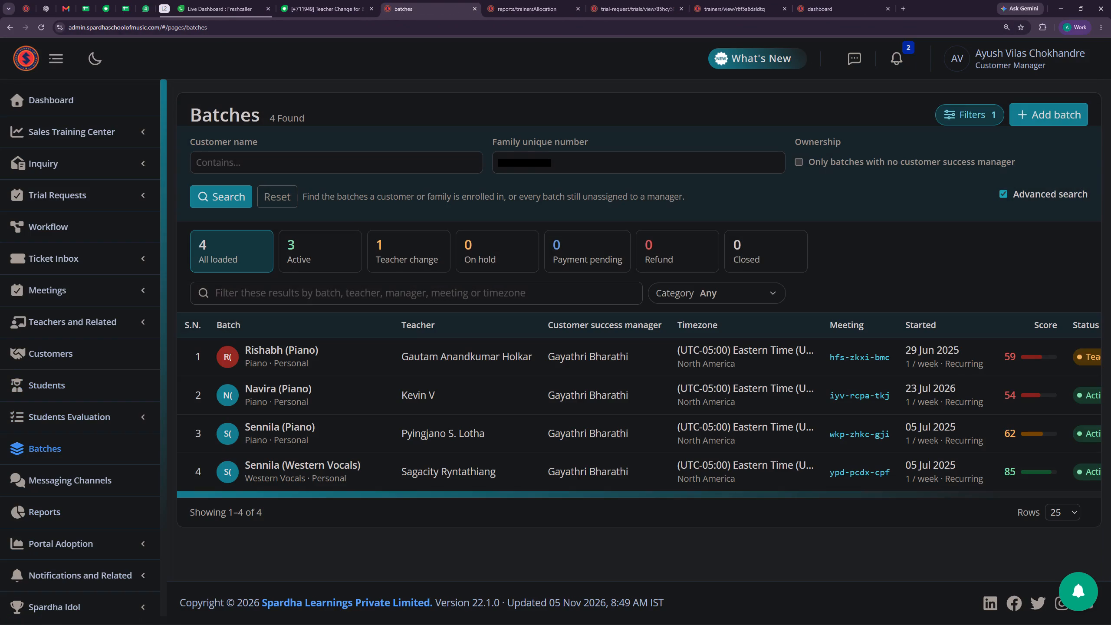
Examine the teachers and statuses of the family's batches and check them against the Rishabh (Piano) teacher change ticket 711949.
left_click_drag(651, 493, 674, 493)
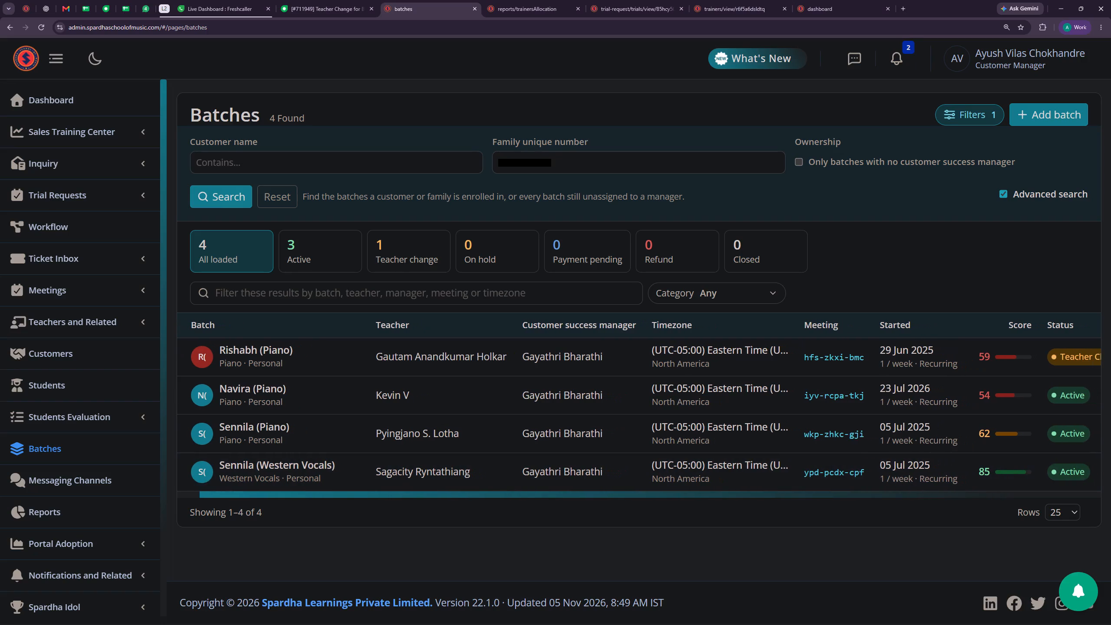
left_click_drag(674, 493, 694, 489)
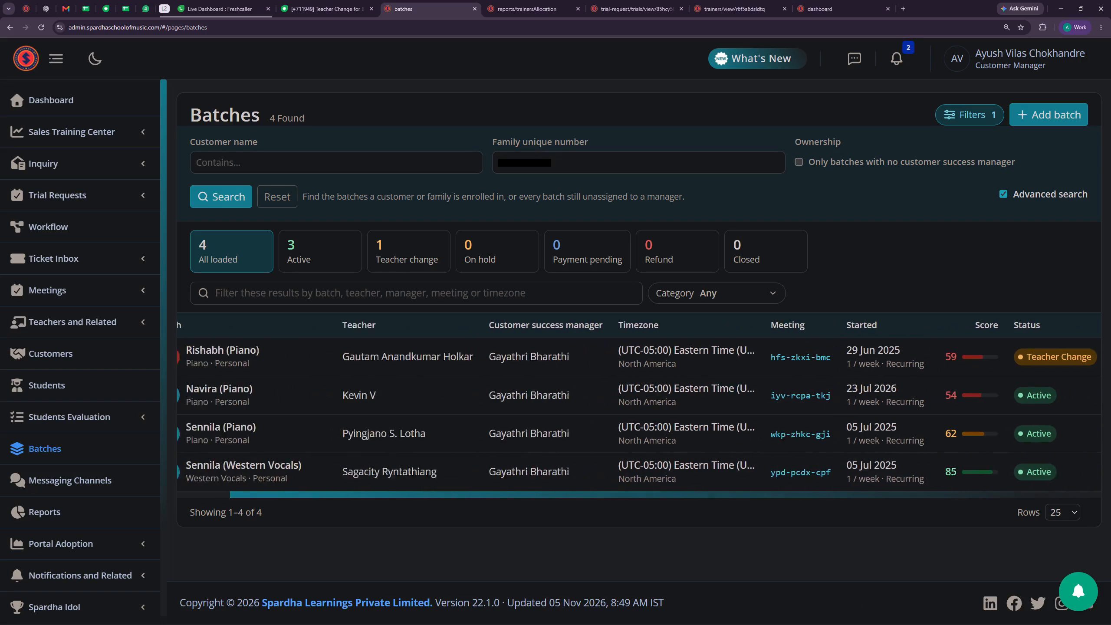
left_click_drag(694, 489, 621, 487)
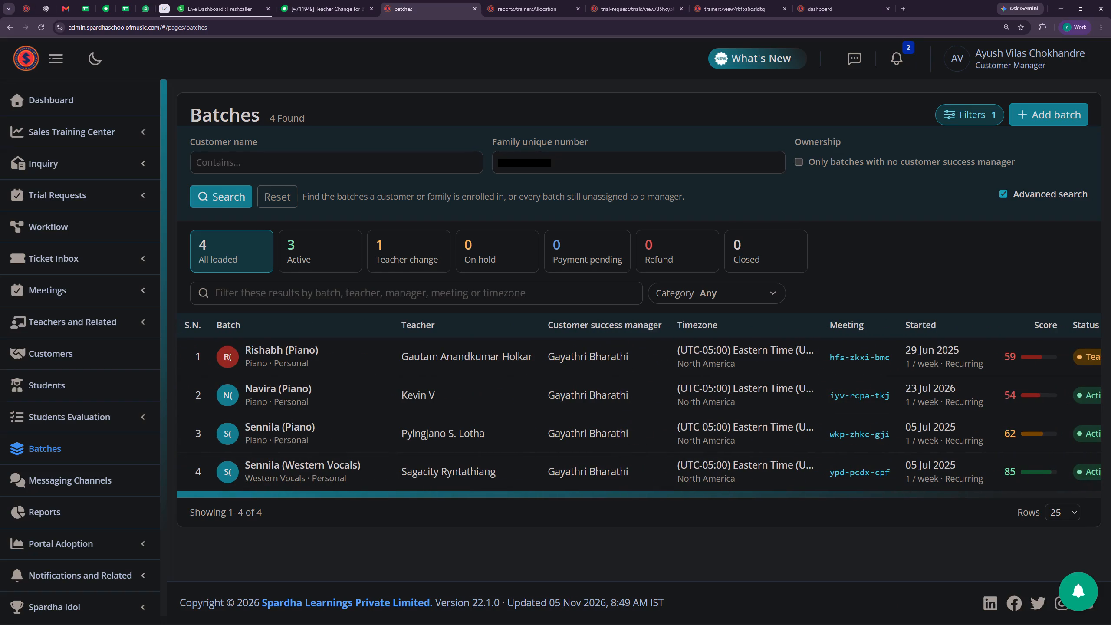
left_click_drag(621, 487, 562, 484)
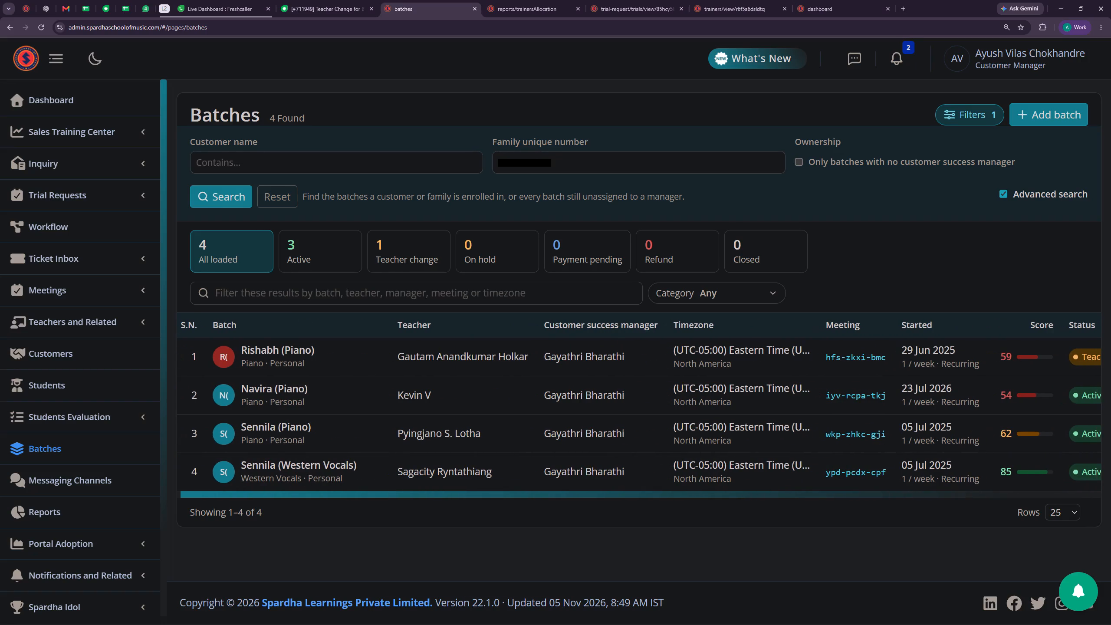
left_click_drag(562, 484, 558, 484)
left_click(322, 0)
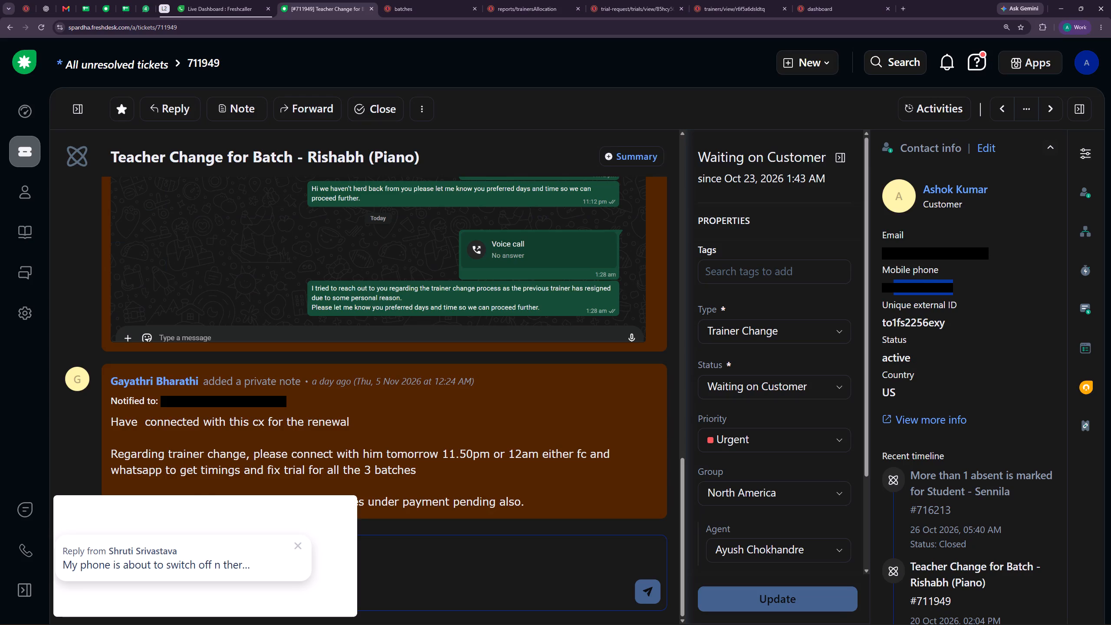
left_click(443, 0)
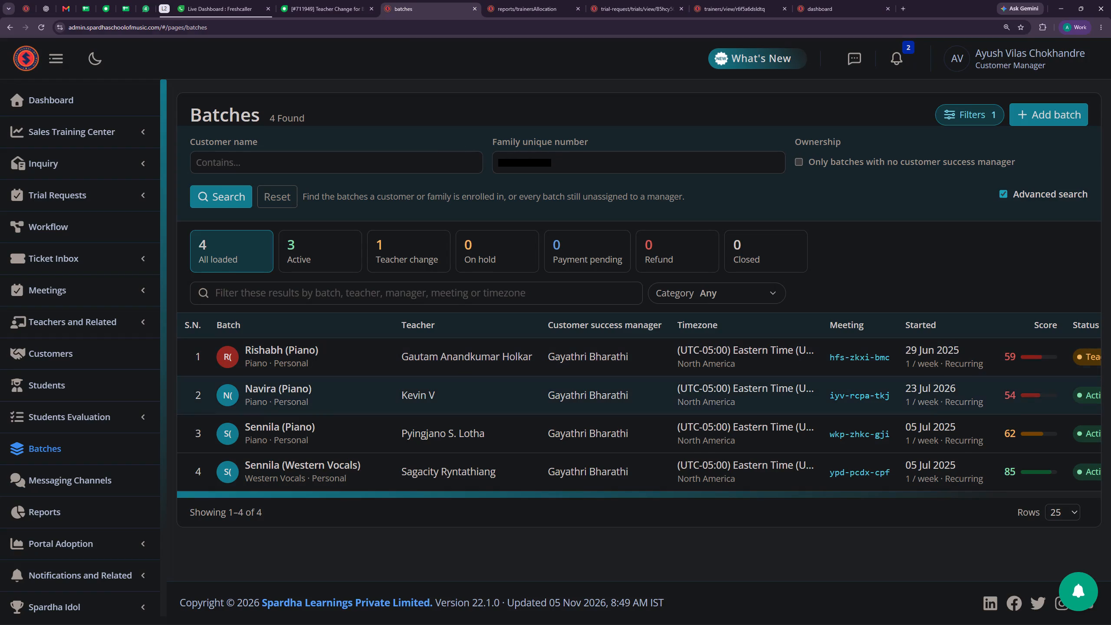
left_click_drag(443, 494, 569, 495)
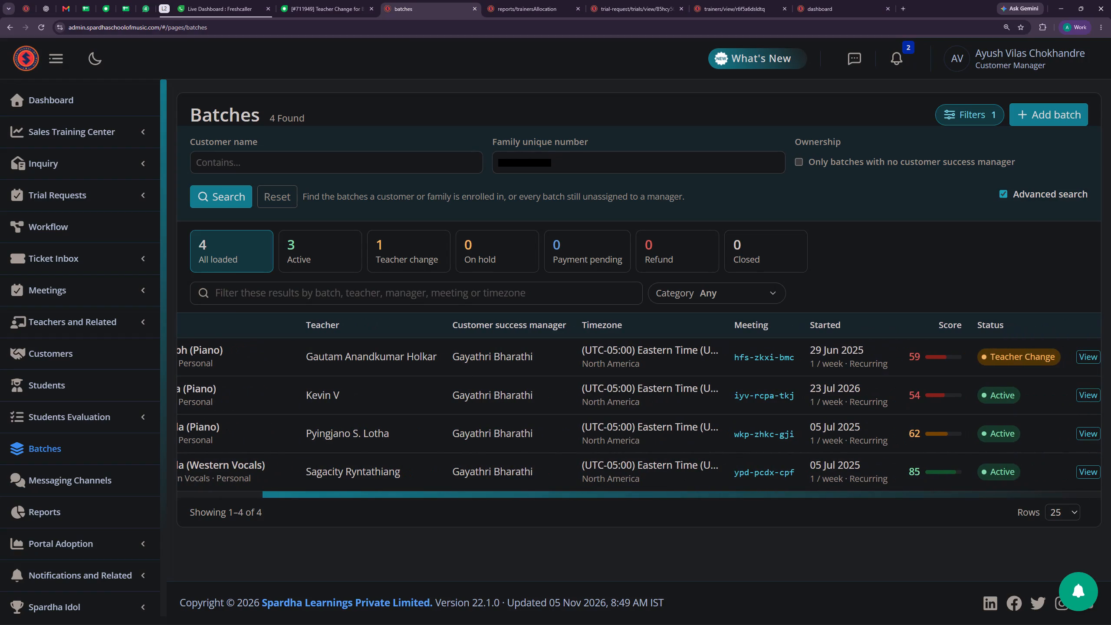
left_click_drag(569, 495, 469, 458)
left_click(324, 0)
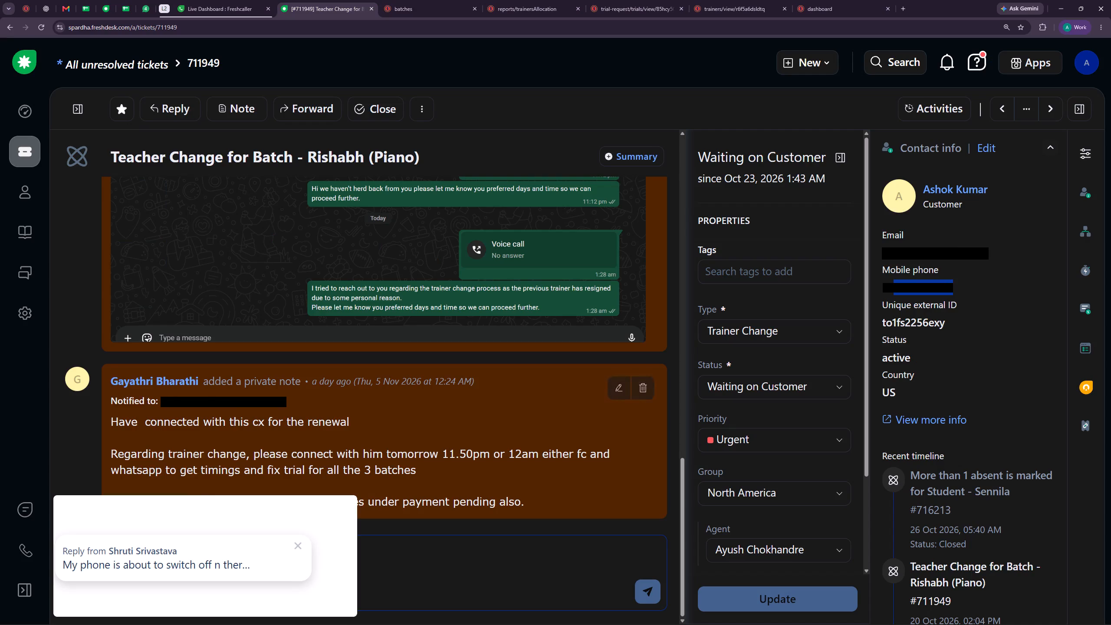
left_click(294, 543)
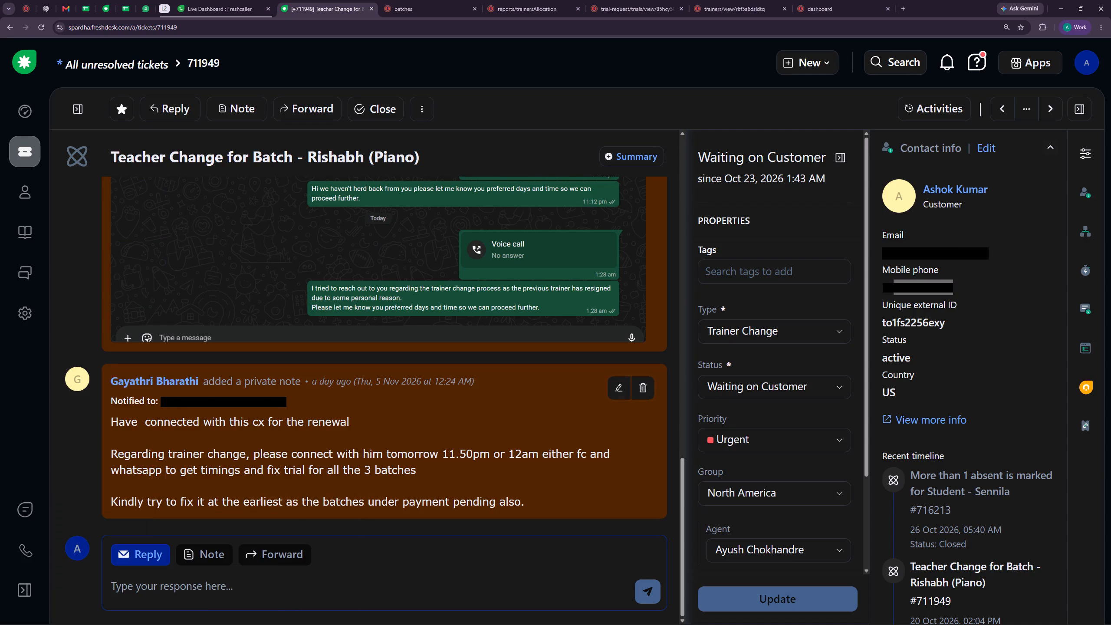
left_click(416, 1)
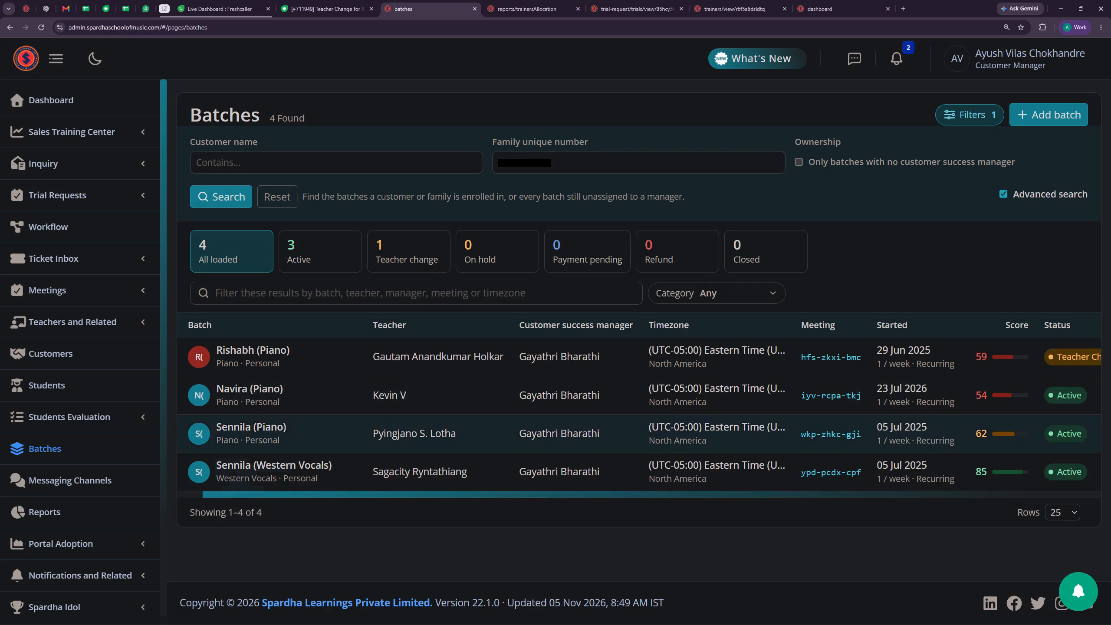
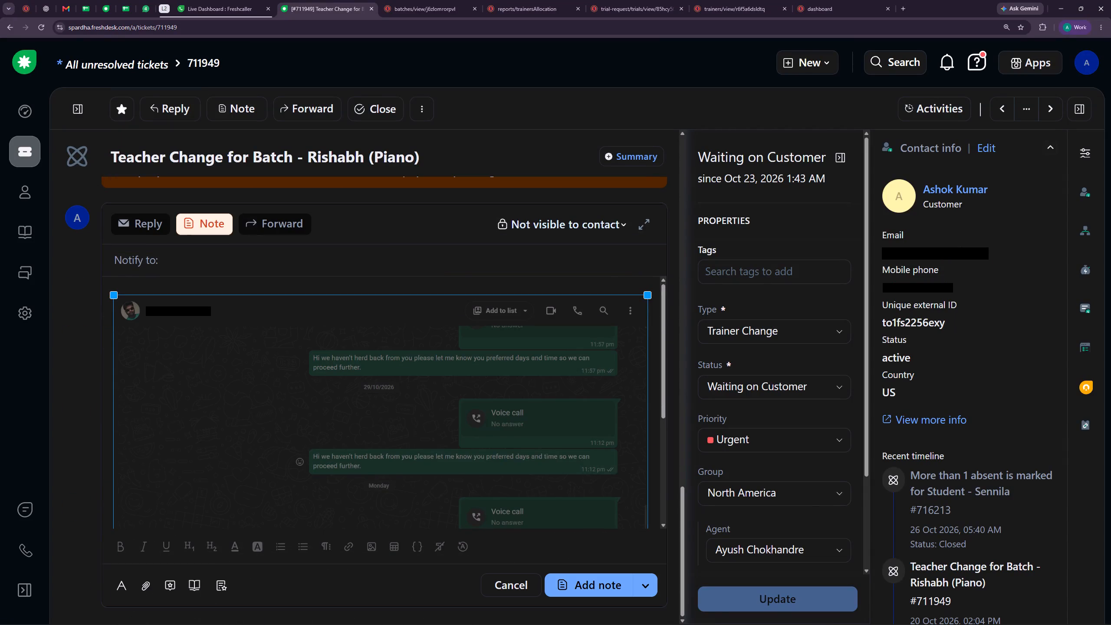
left_click(145, 284)
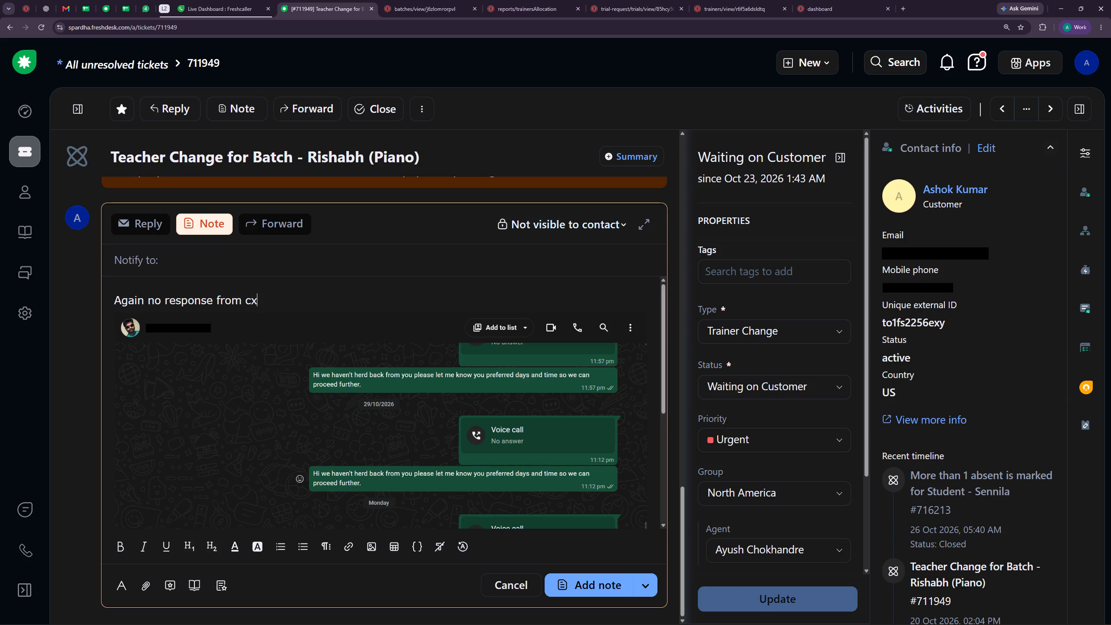
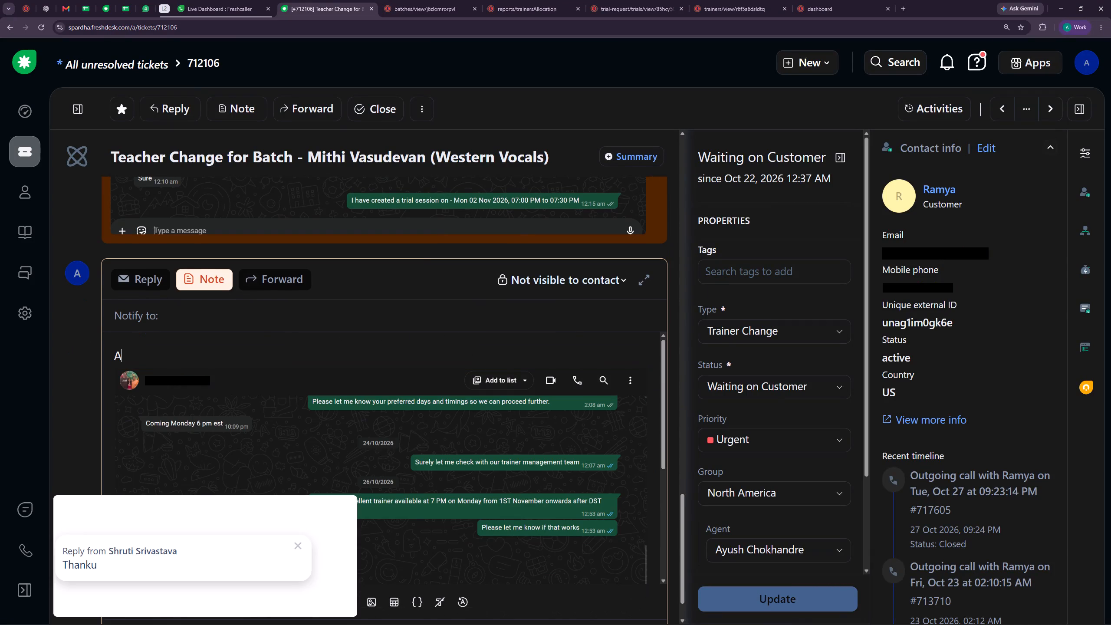
Write "Awaiting response." above the chat screenshot in the private note draft on ticket 712106 and add the note.
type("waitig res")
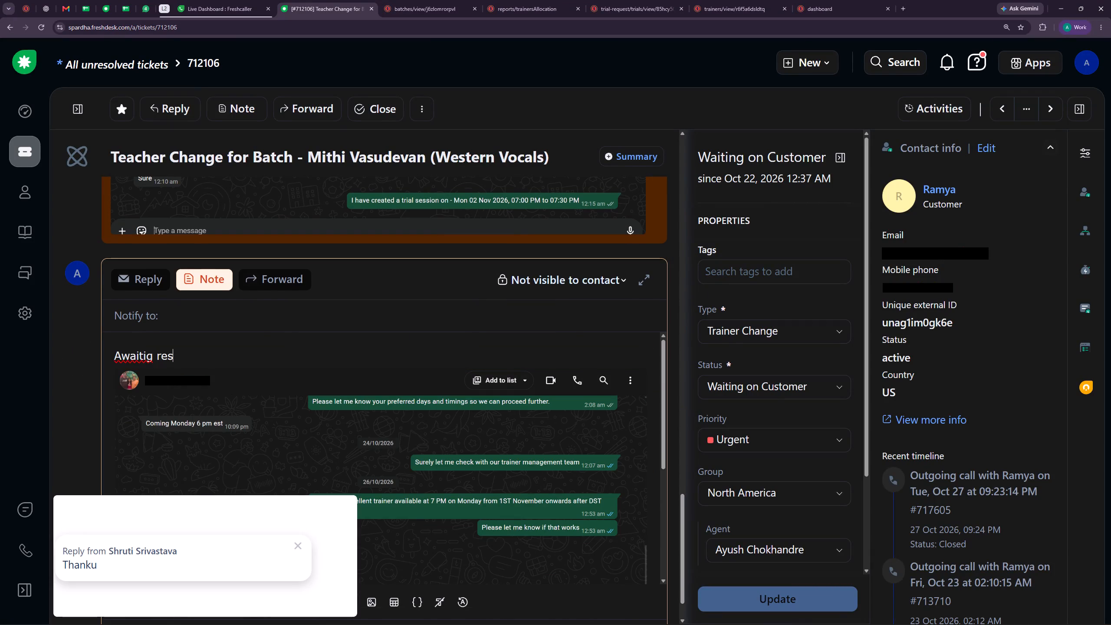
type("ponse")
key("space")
right_click(132, 362)
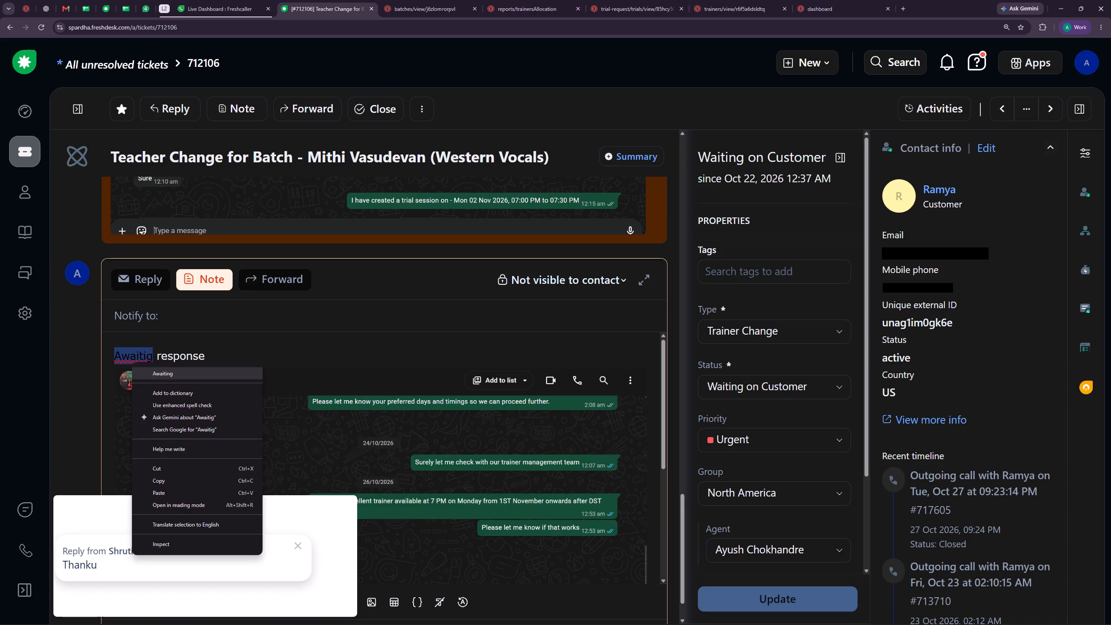
left_click(180, 378)
left_click(230, 359)
key("BackSpace")
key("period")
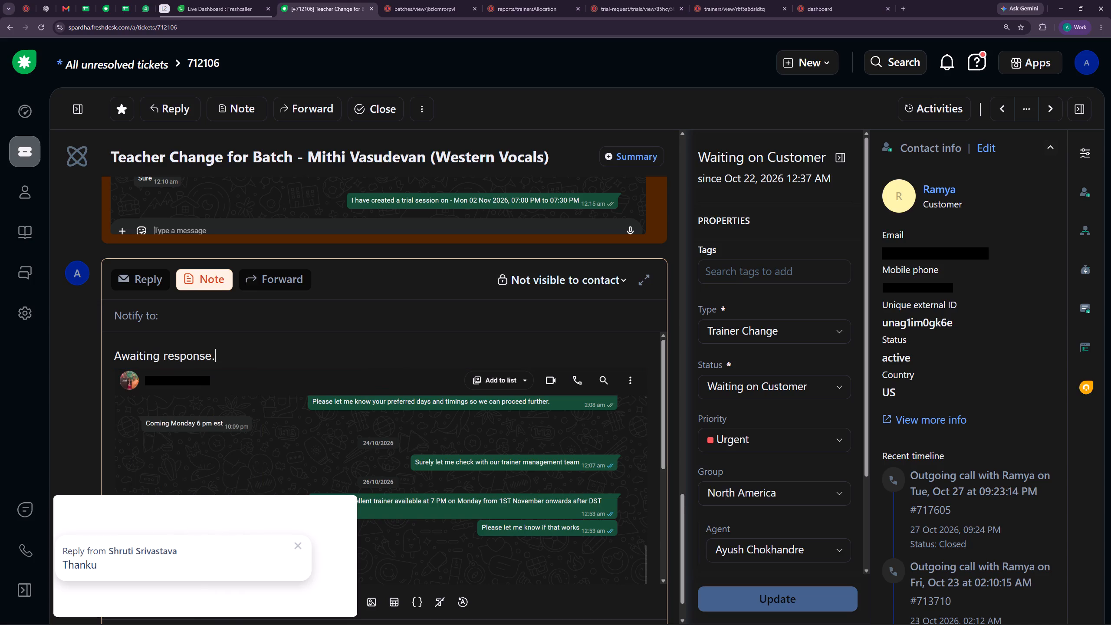
scroll(467, 447, "down", 6)
scroll(478, 514, "down", 4)
left_click(300, 544)
left_click_drag(575, 583, 581, 583)
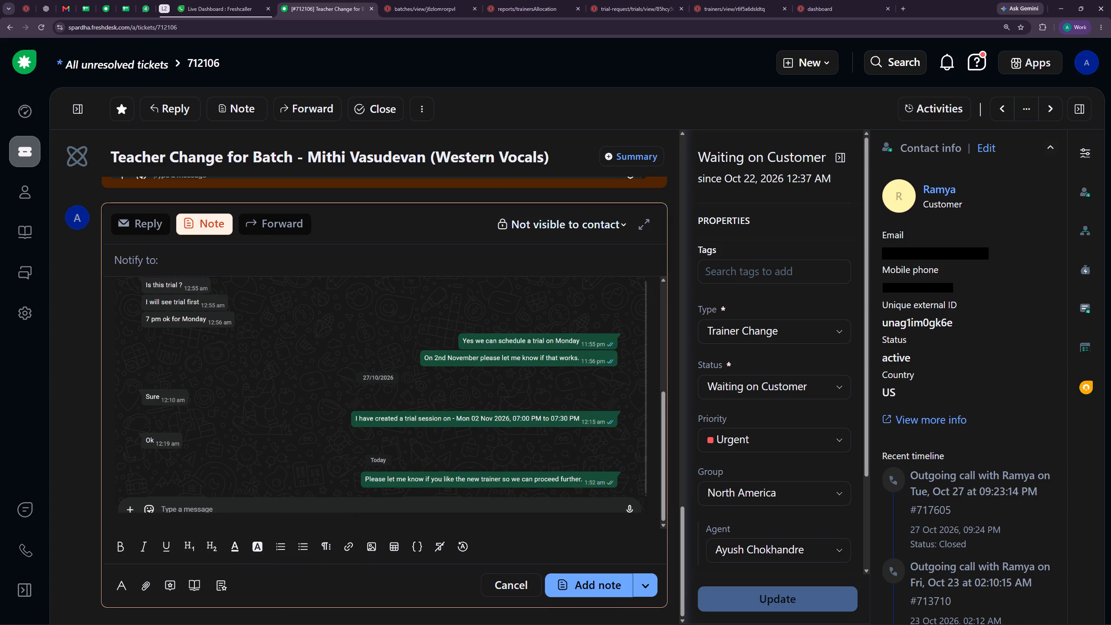
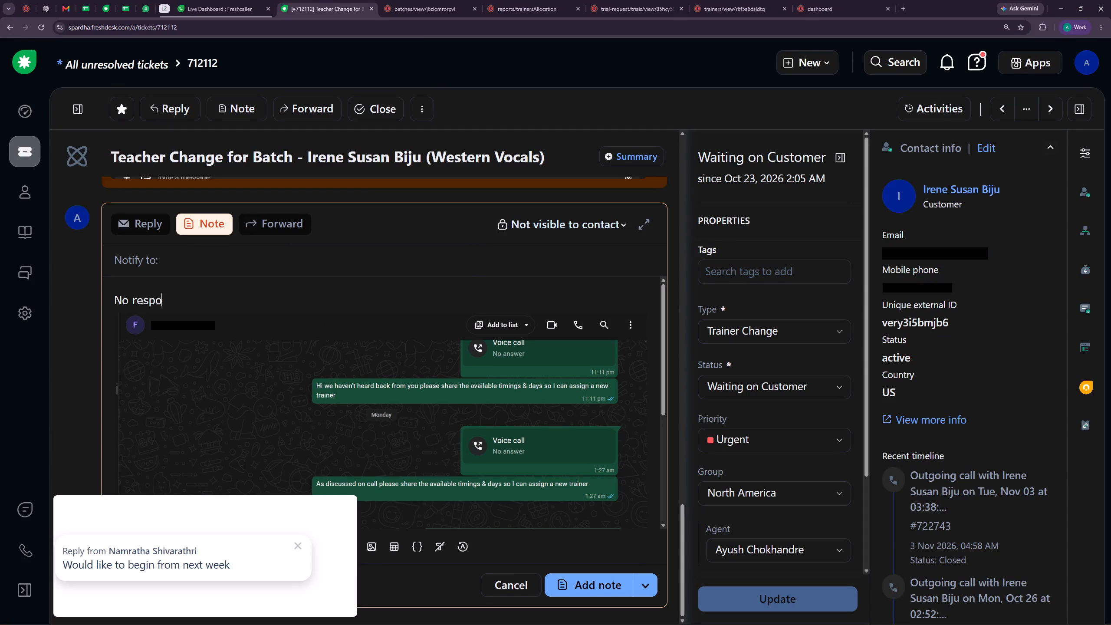
Check the chat screenshot in the private note draft and add the note to the Western Vocals teacher change ticket 712112.
scroll(499, 461, "down", 1)
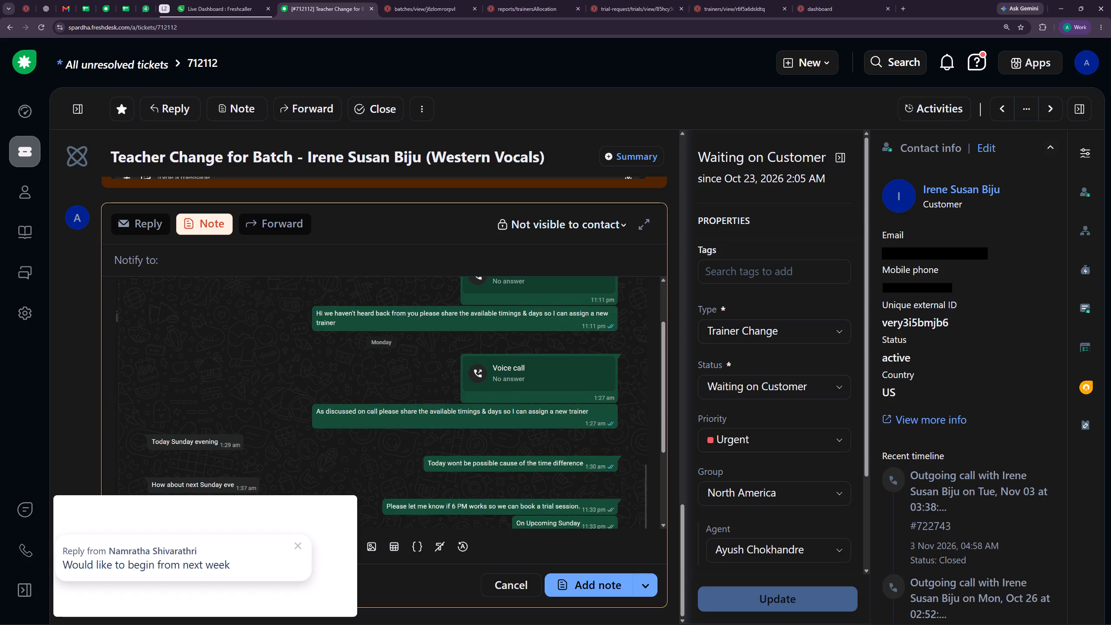
left_click(612, 579)
left_click(1003, 101)
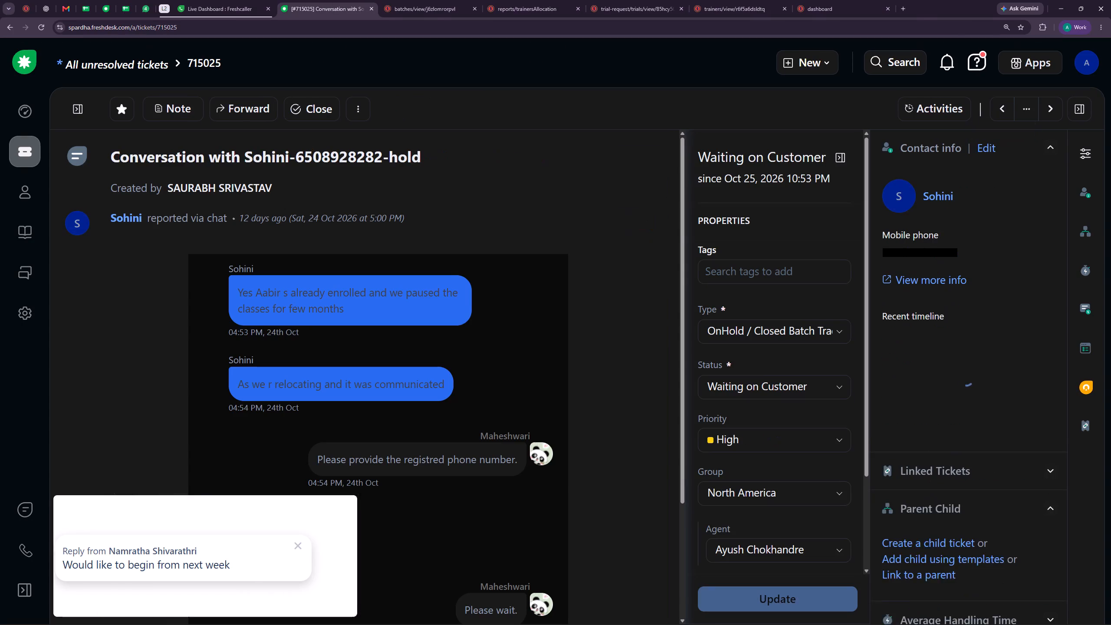
left_click(296, 544)
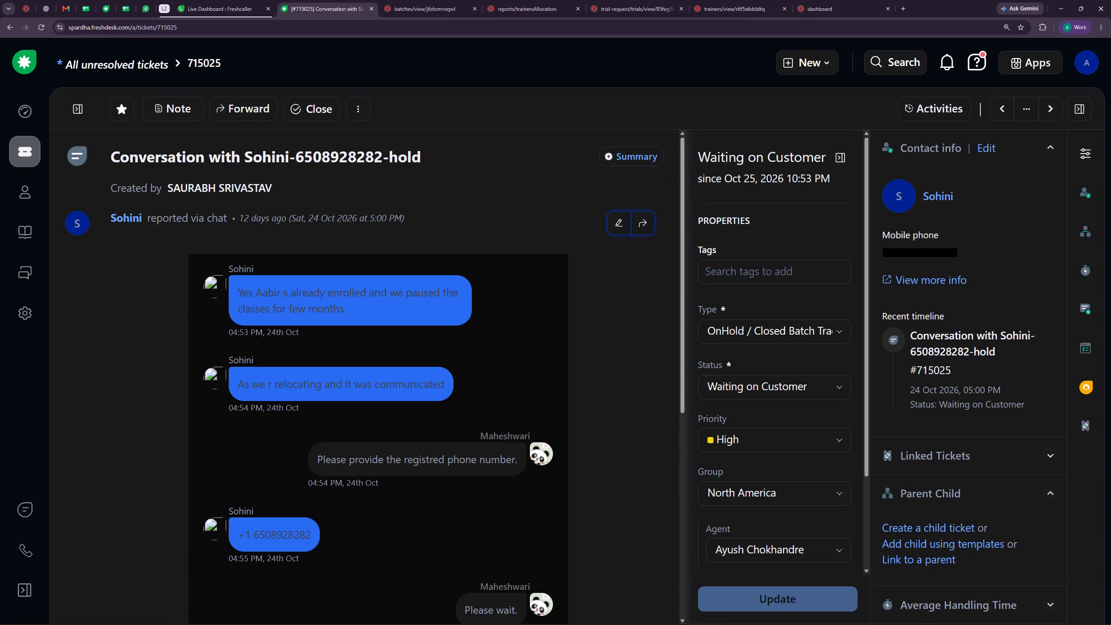
scroll(390, 387, "down", 3)
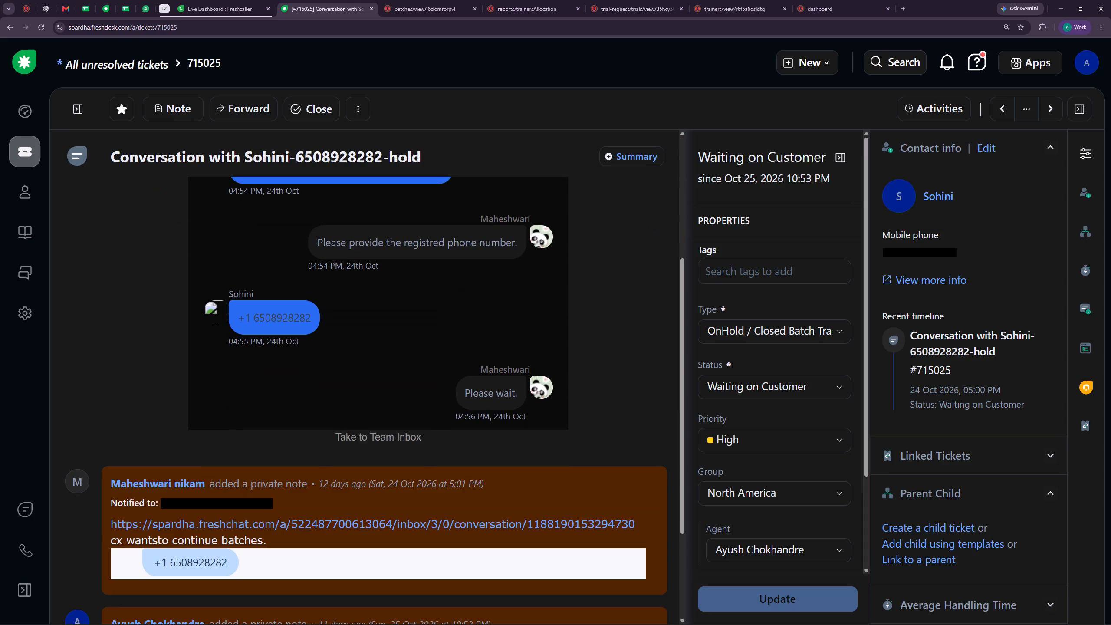
scroll(390, 387, "down", 1)
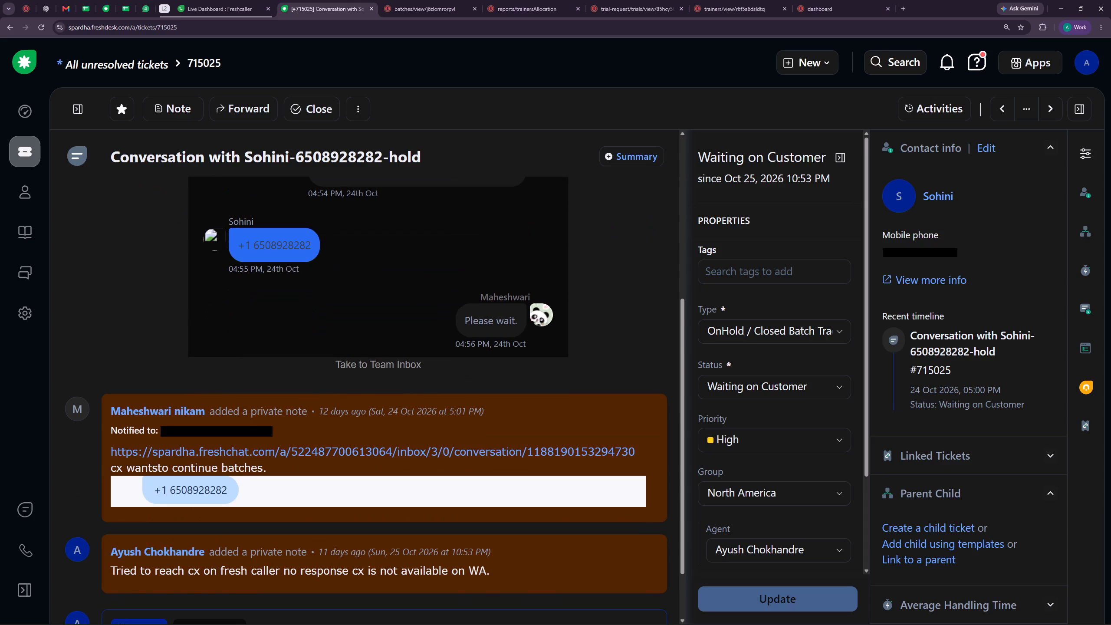
scroll(390, 387, "down", 1)
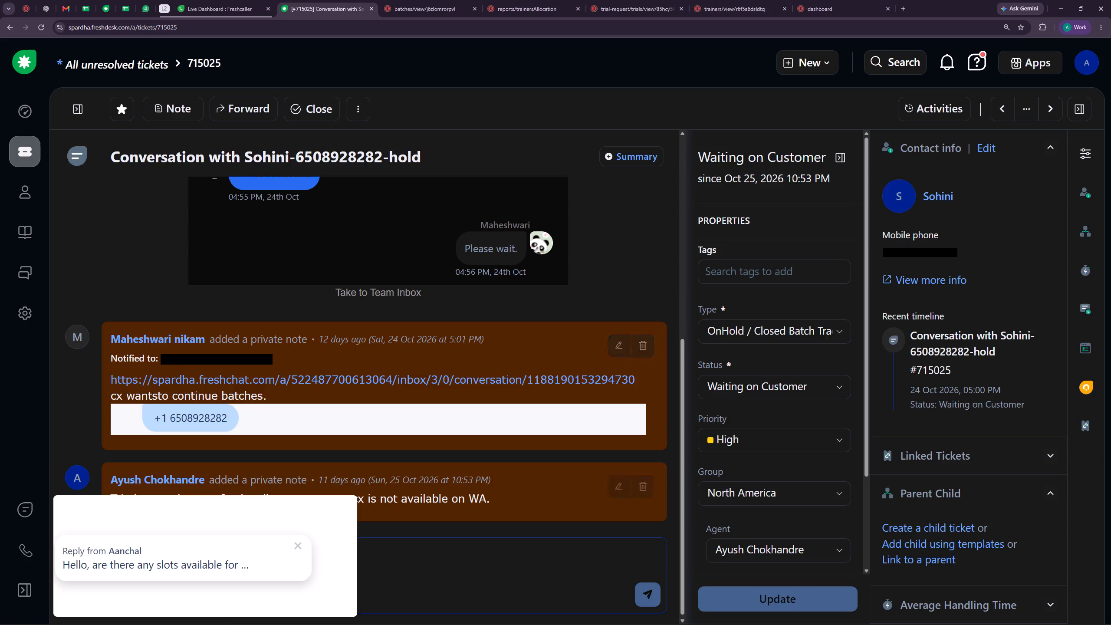
left_click(296, 541)
scroll(302, 437, "up", 1)
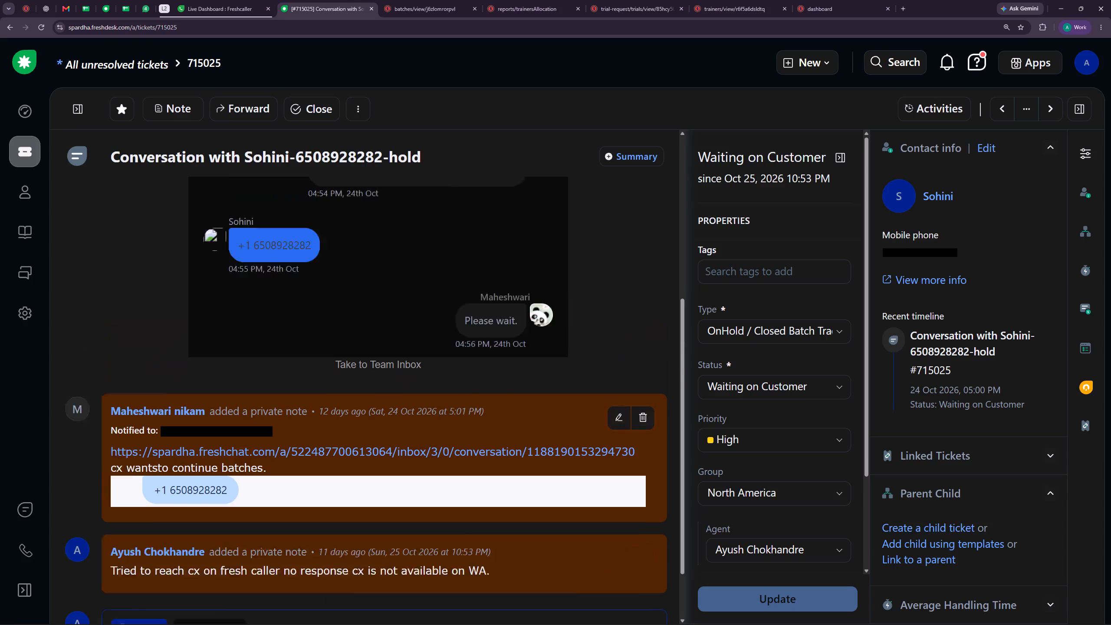
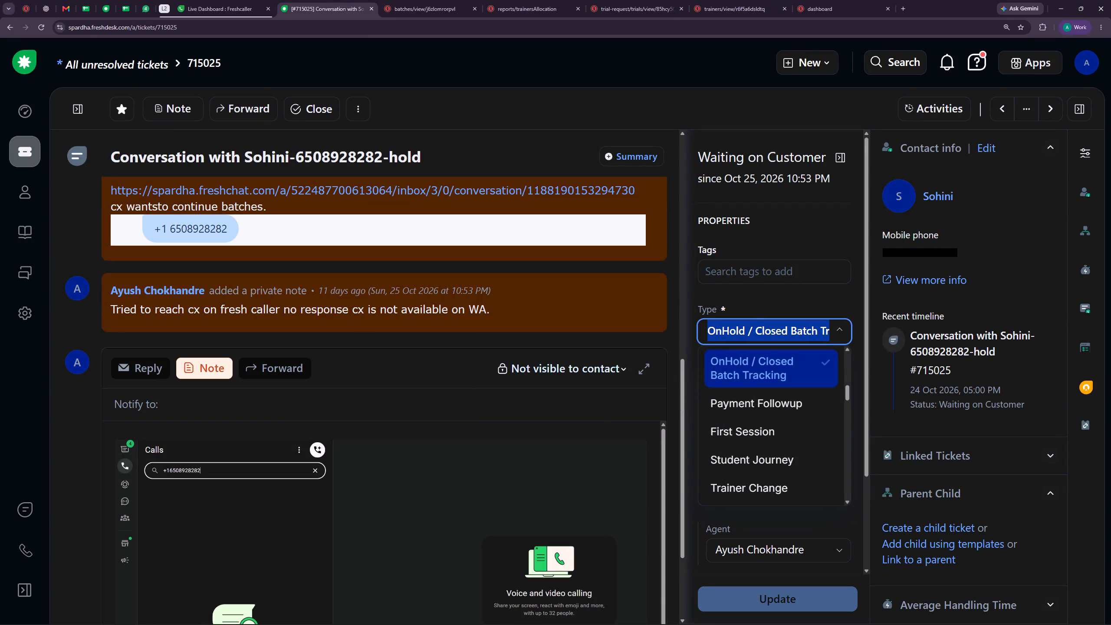
Start a line of text beginning "cX" above the calls screenshot in the private note draft on ticket 715025.
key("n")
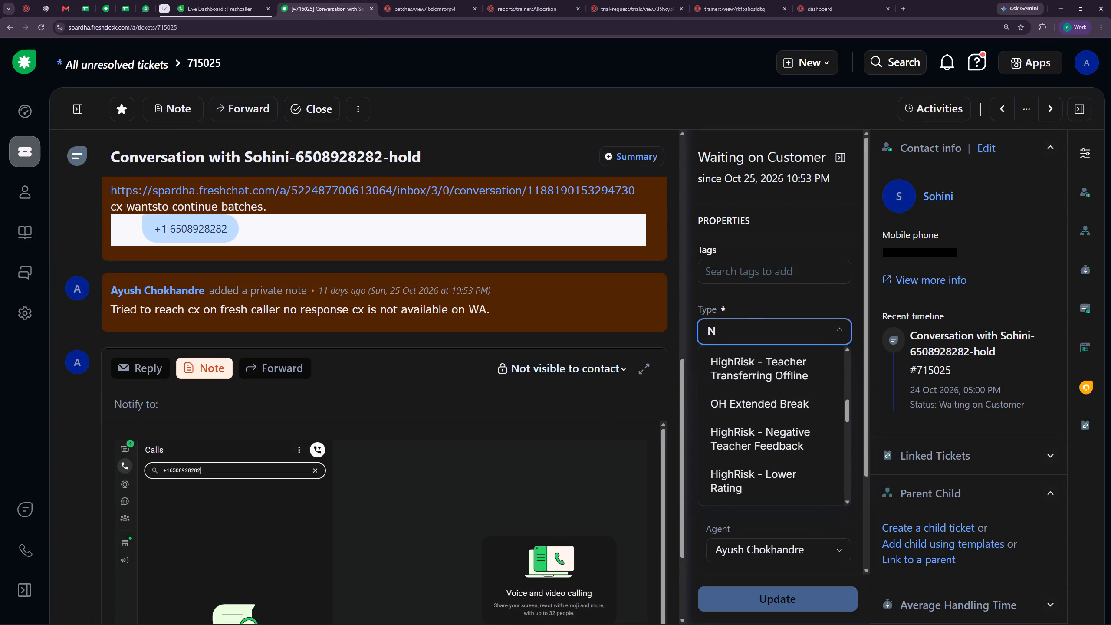
left_click(169, 408)
left_click(116, 421)
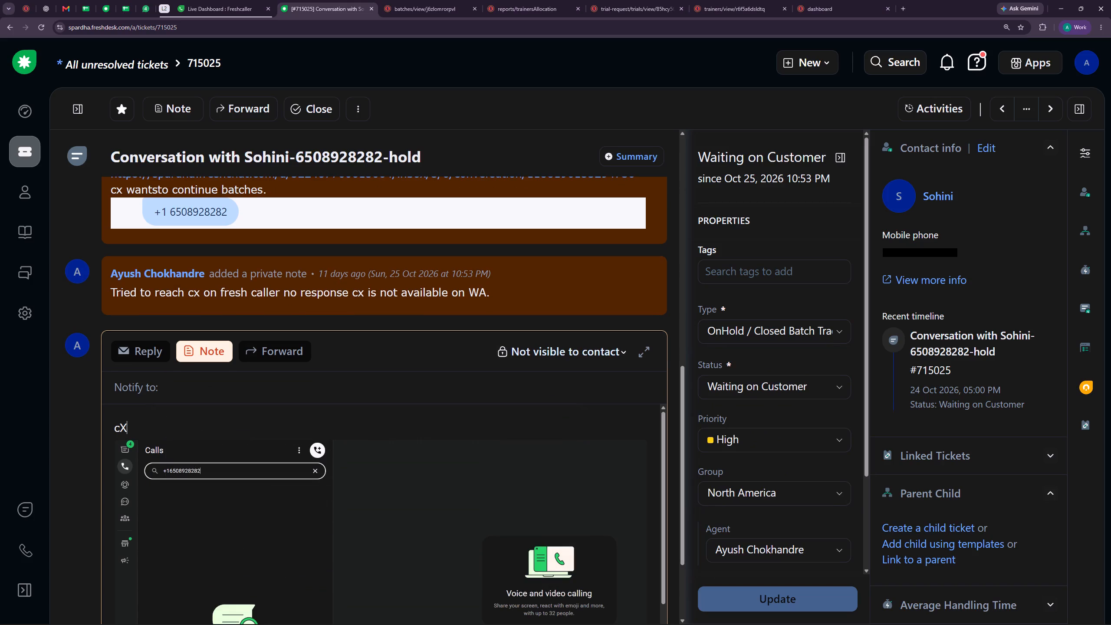
Add a private note to ticket 715025 above the call-search screenshot: "No response on FC cx is not available on WA".
key("BackSpace")
key("BackSpace")
key("BackSpace")
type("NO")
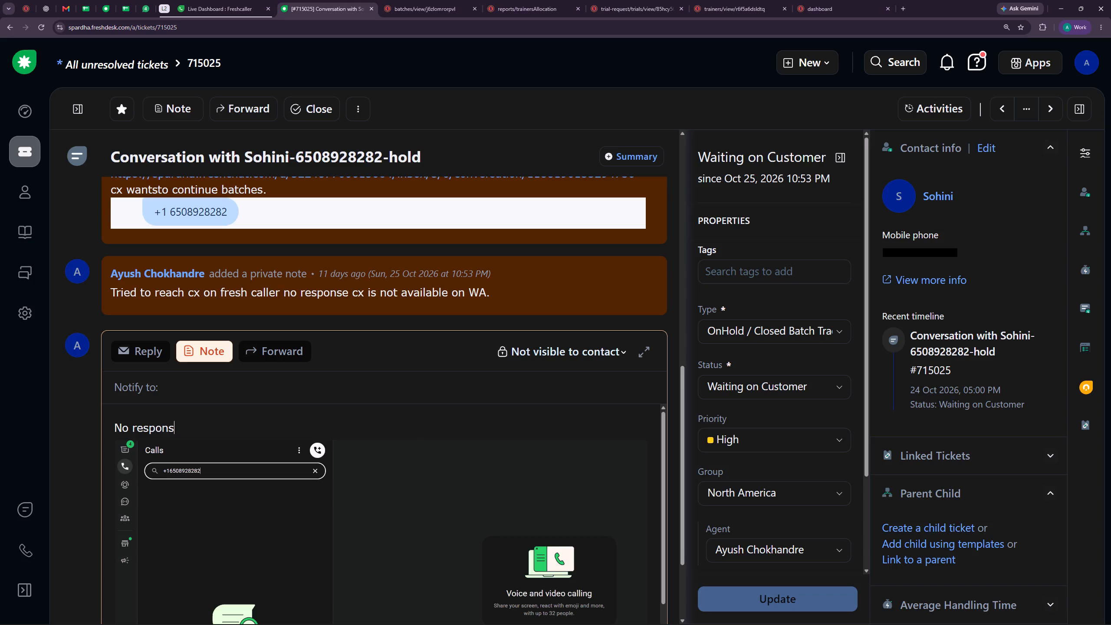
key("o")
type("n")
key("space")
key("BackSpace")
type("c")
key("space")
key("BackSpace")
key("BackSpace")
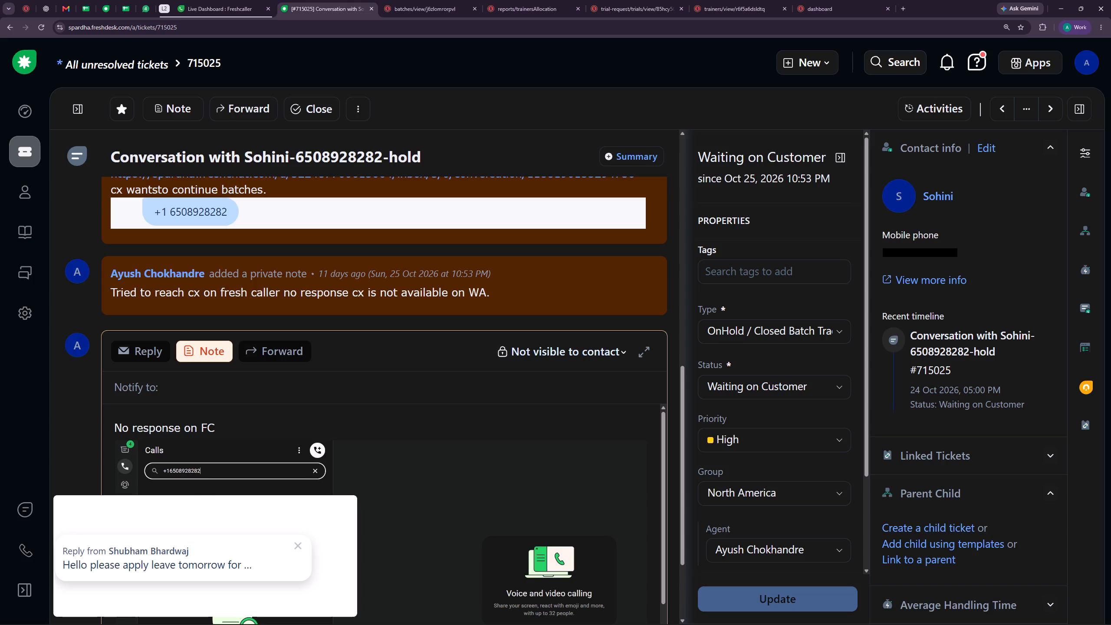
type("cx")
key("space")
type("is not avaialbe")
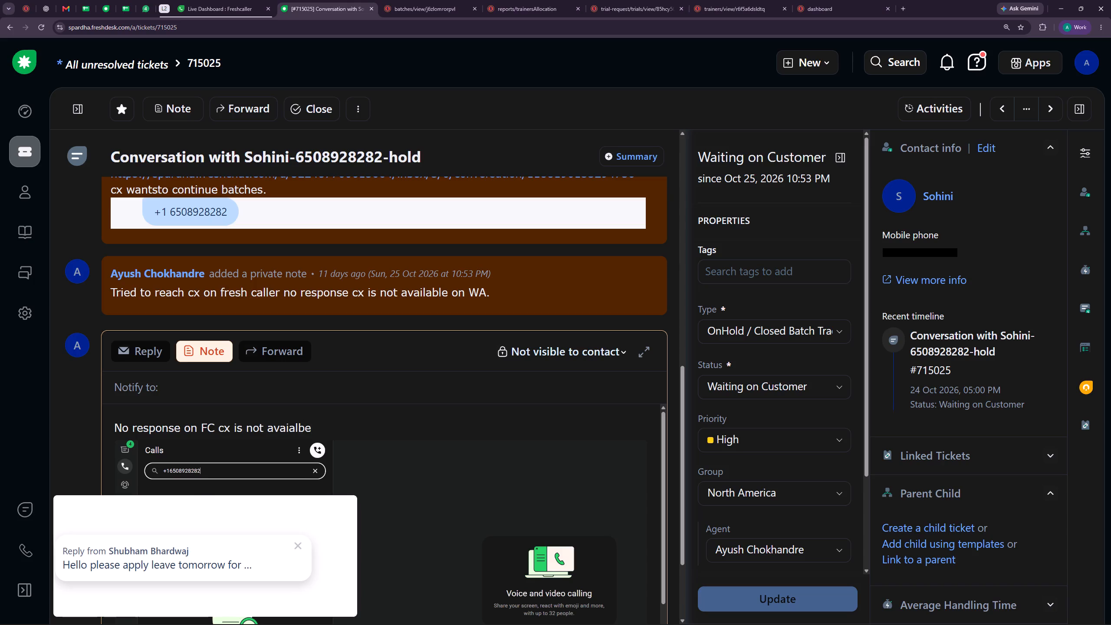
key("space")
right_click(288, 424)
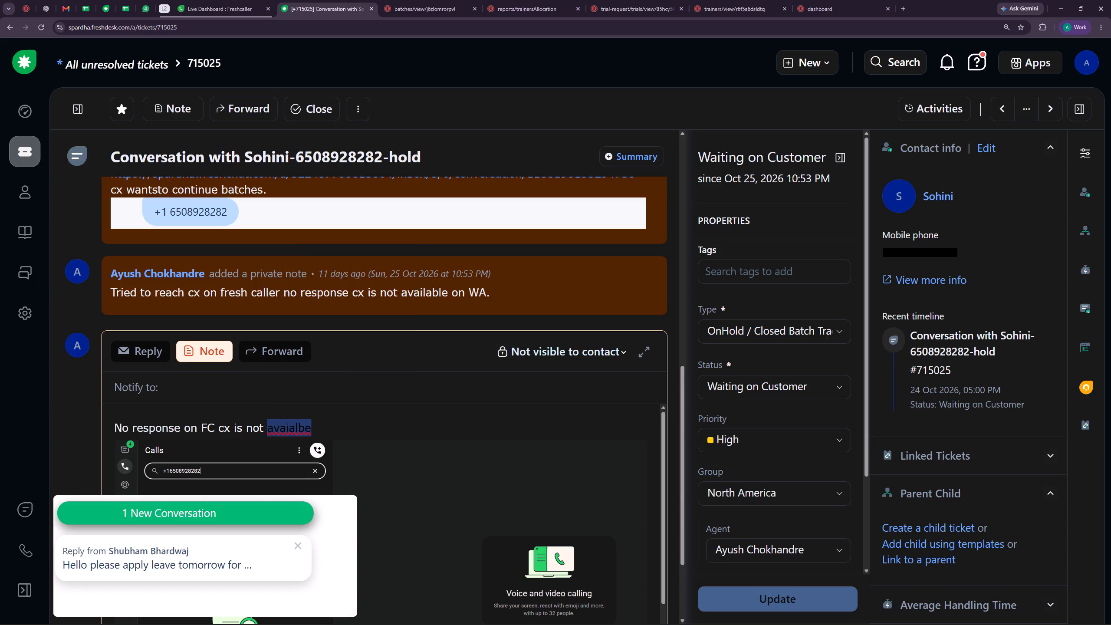
left_click(386, 245)
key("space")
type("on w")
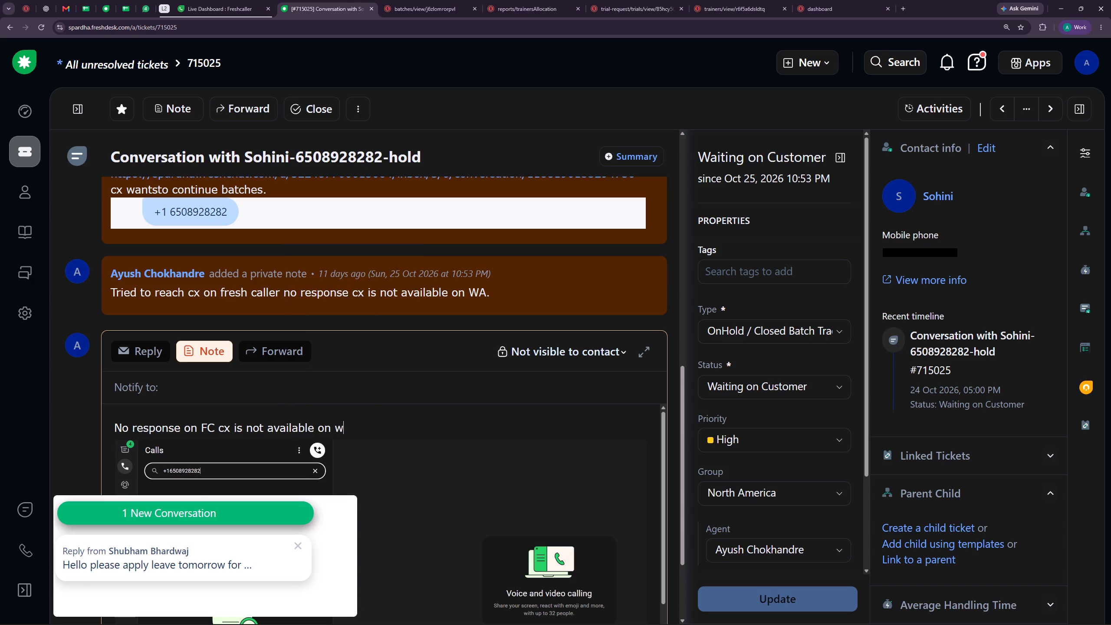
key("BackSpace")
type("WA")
scroll(375, 384, "down", 4)
left_click(296, 549)
left_click(627, 586)
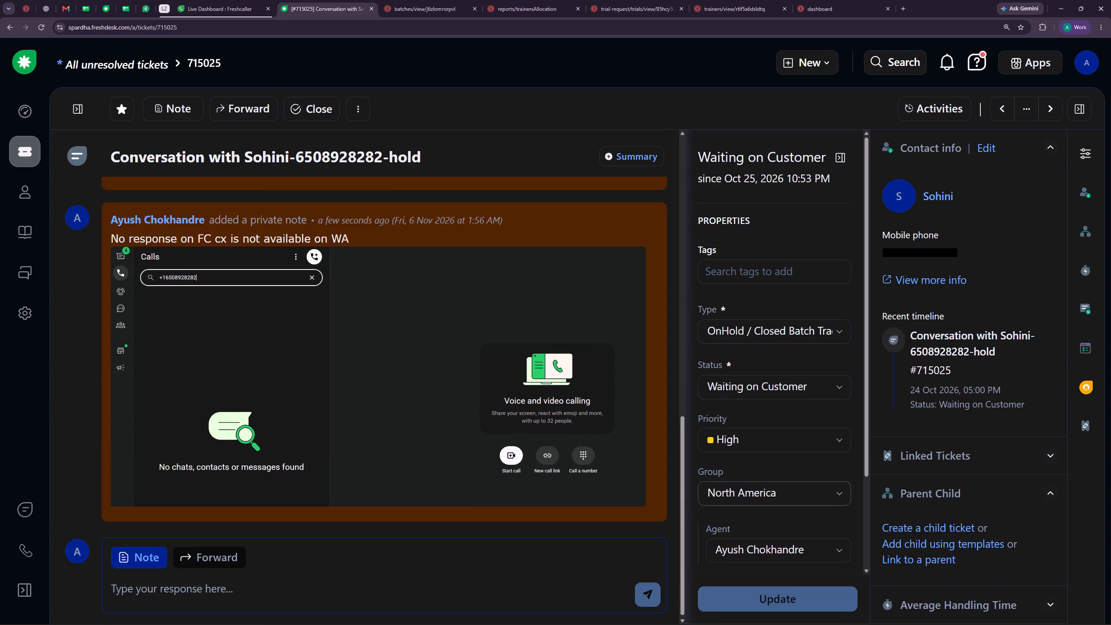
Look through the neighbouring tickets 716773 and 717849, ending on ticket 717783 about connecting accounts.
left_click(997, 109)
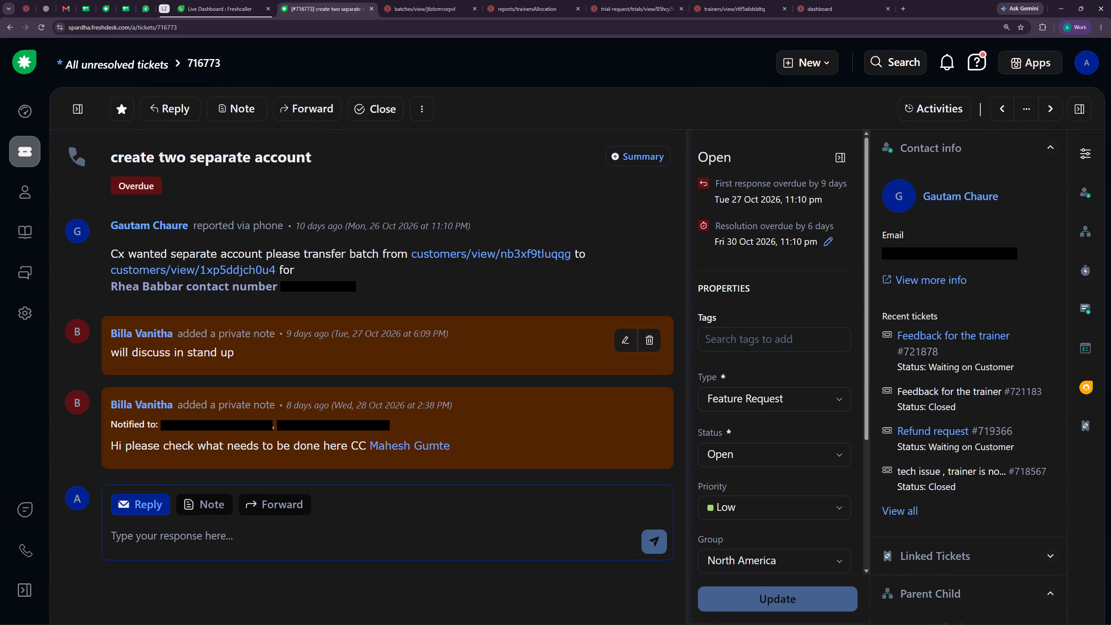
left_click(999, 105)
left_click(999, 105)
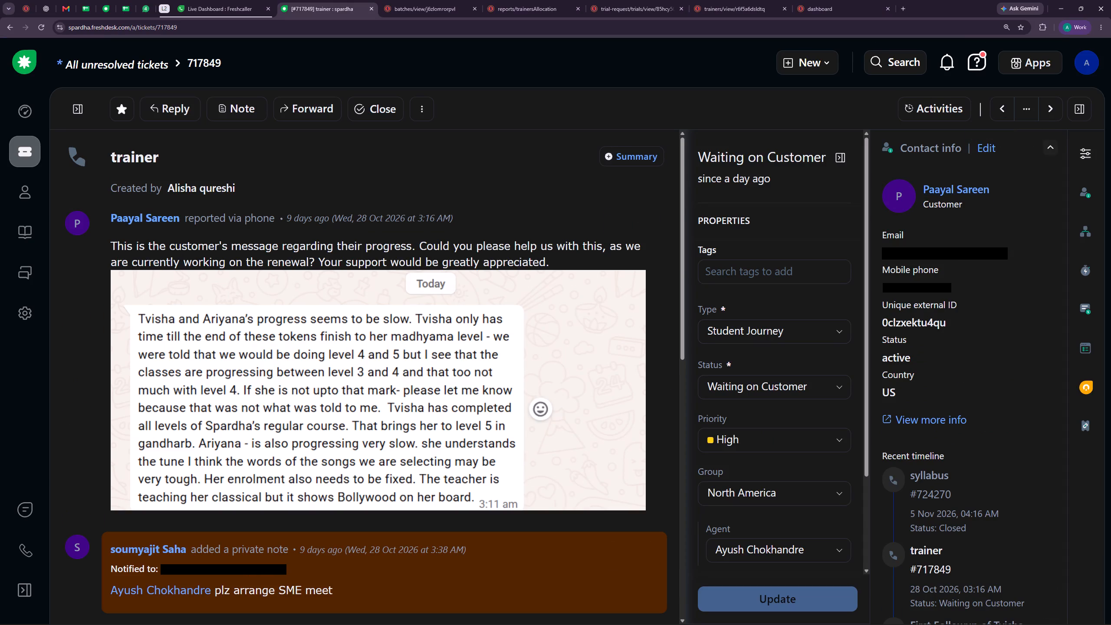
left_click(1051, 110)
left_click(1051, 110)
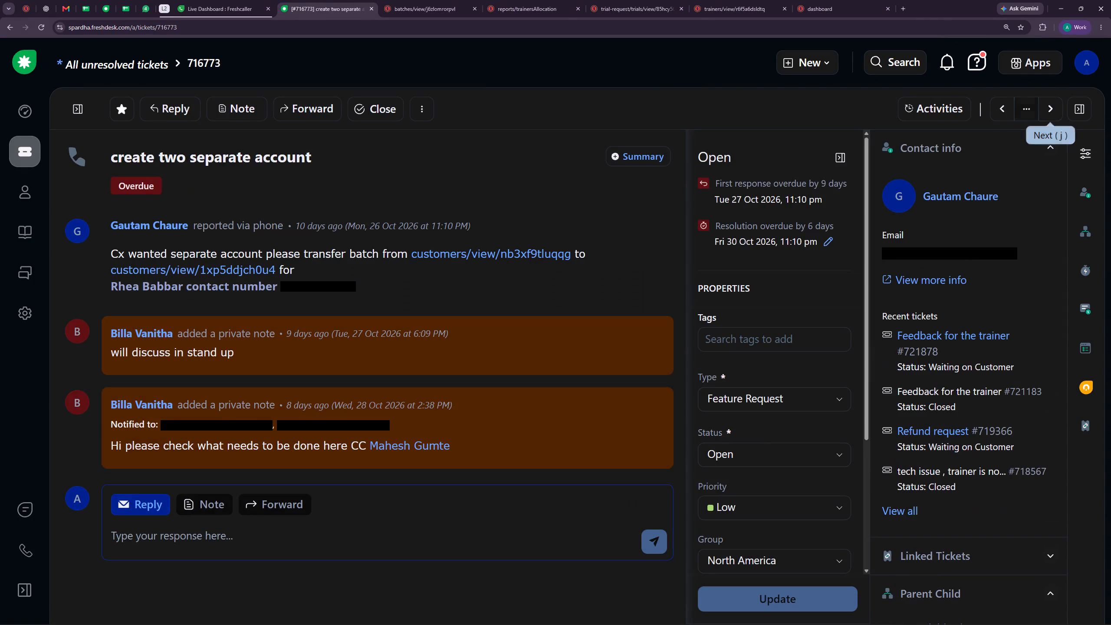
left_click(1005, 110)
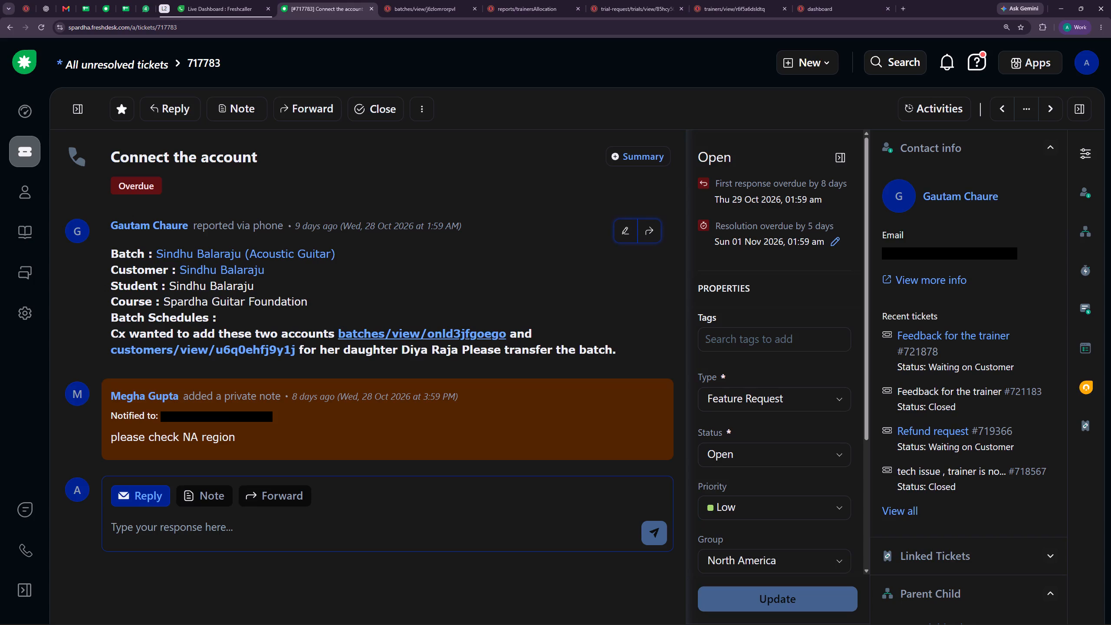
left_click(364, 326)
left_click(387, 339)
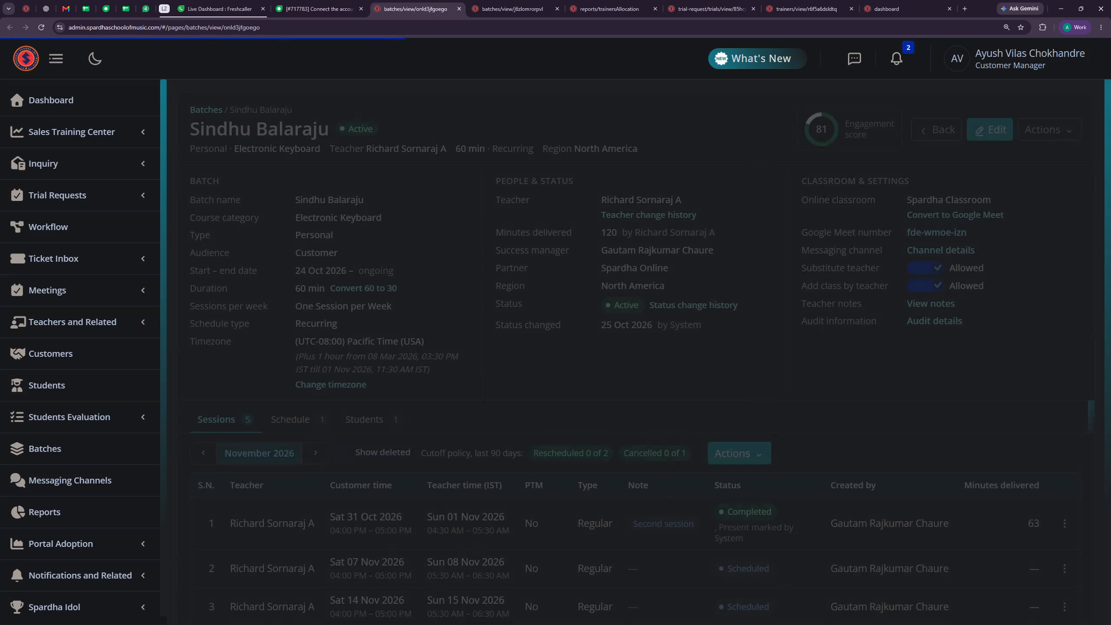
scroll(407, 345, "down", 1)
scroll(391, 364, "up", 1)
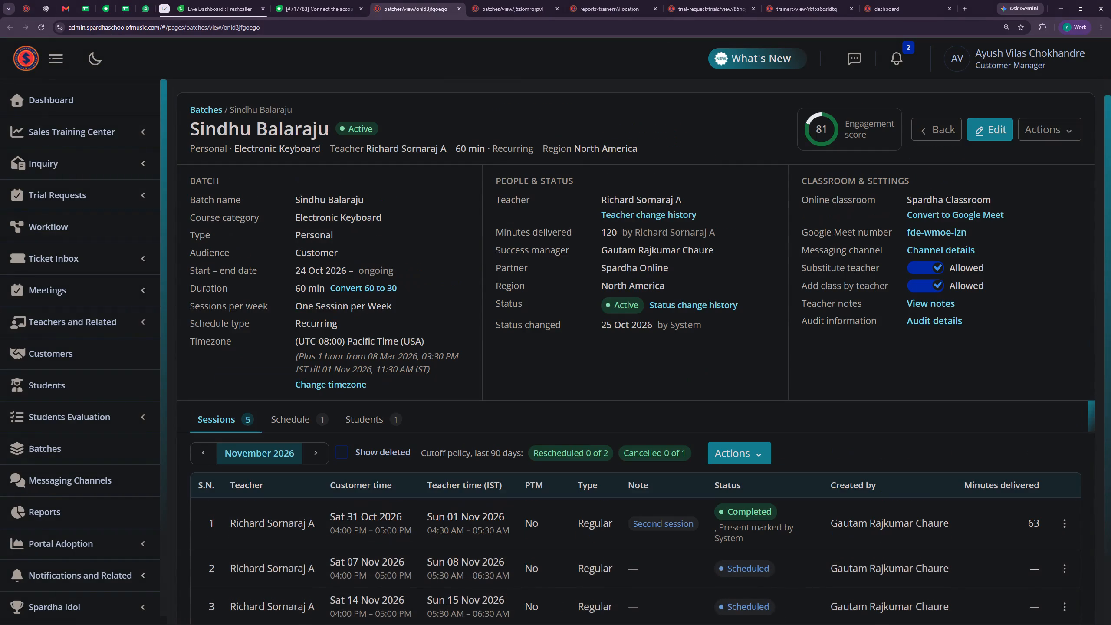
left_click(370, 425)
left_click(453, 515)
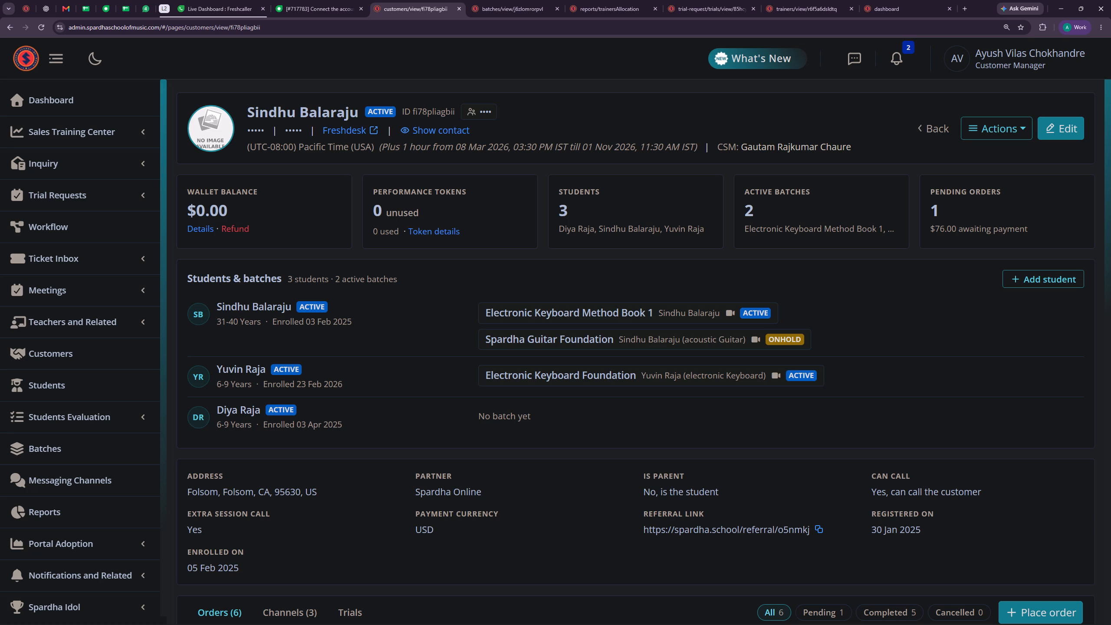
left_click_drag(524, 437, 509, 431)
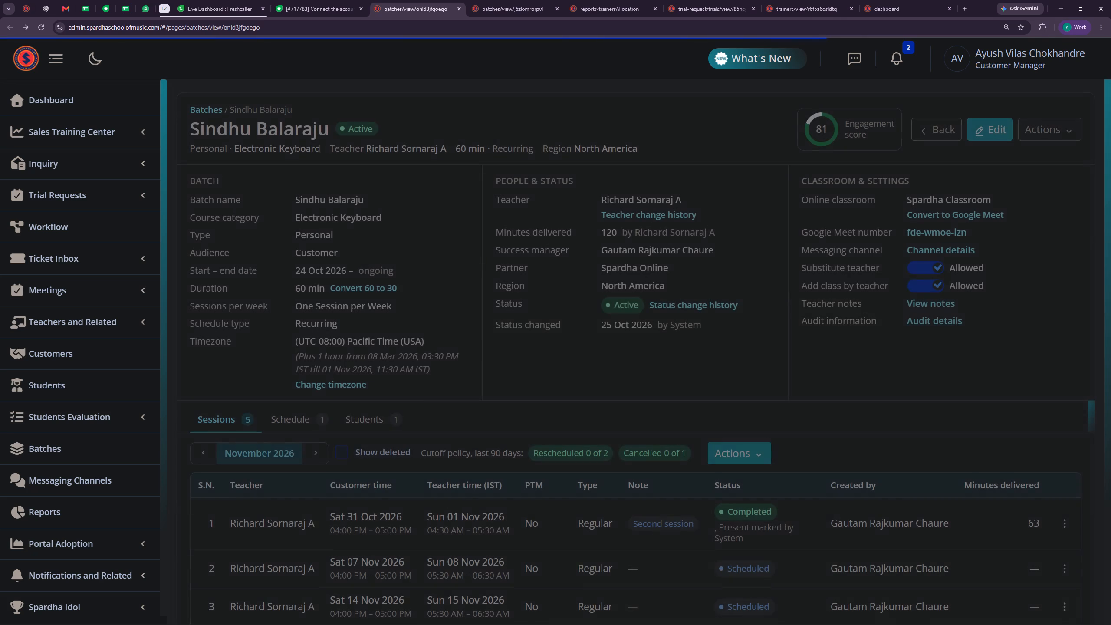
Return to the helpdesk, go to ticket 718012, and review its customer conversation and private notes.
left_click(348, 8)
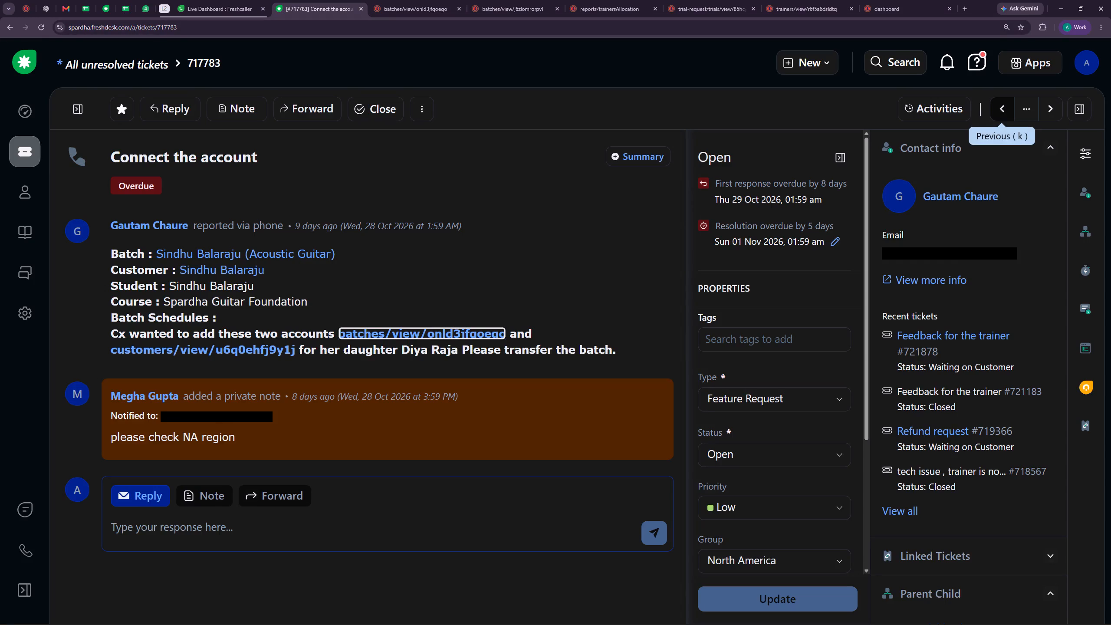
left_click(994, 112)
left_click(993, 112)
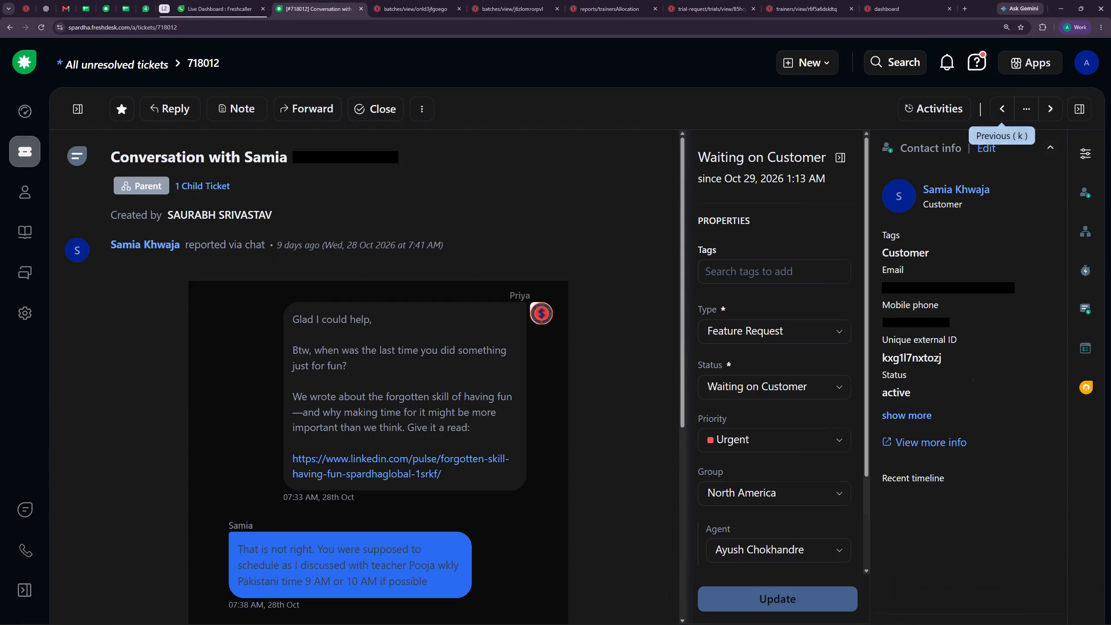
scroll(427, 227, "down", 5)
scroll(406, 378, "up", 3)
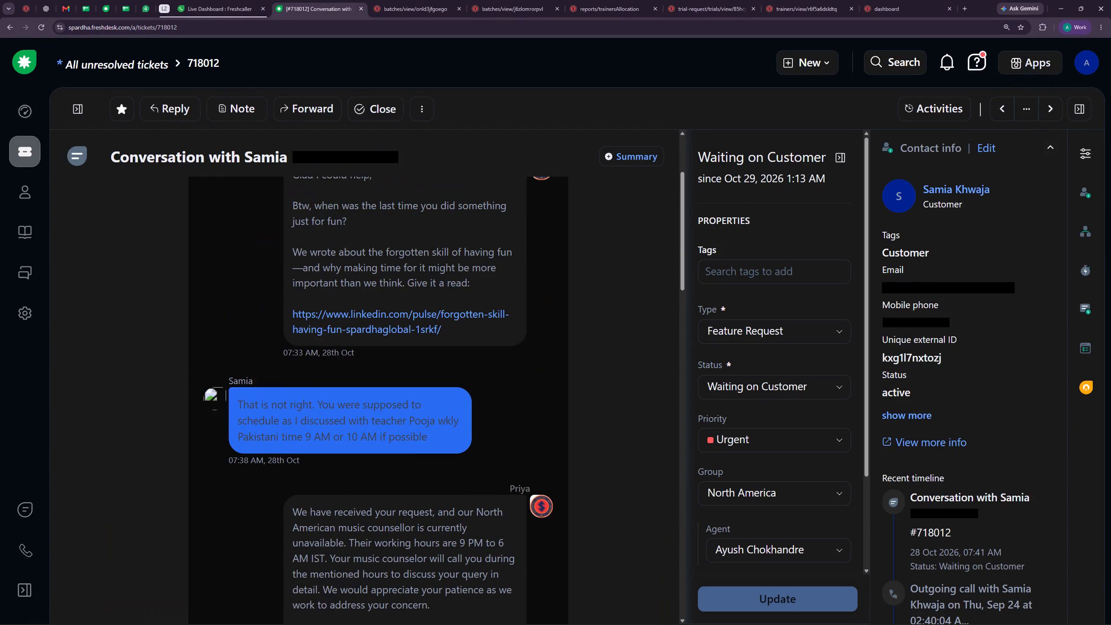
scroll(399, 381, "up", 3)
scroll(379, 368, "down", 8)
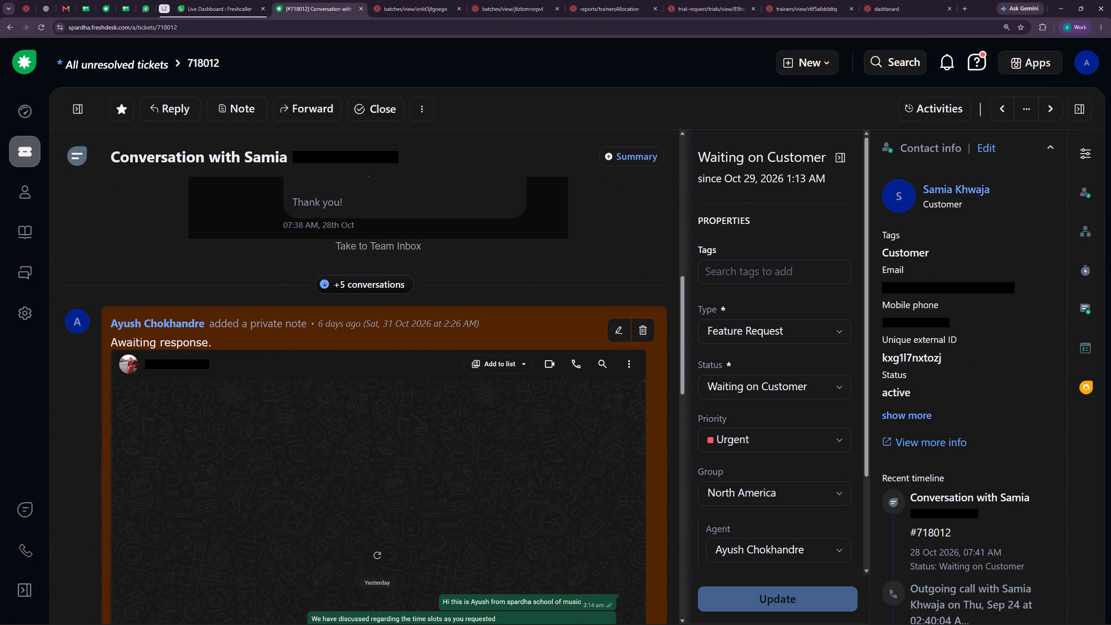
scroll(364, 357, "down", 20)
scroll(832, 425, "down", 3)
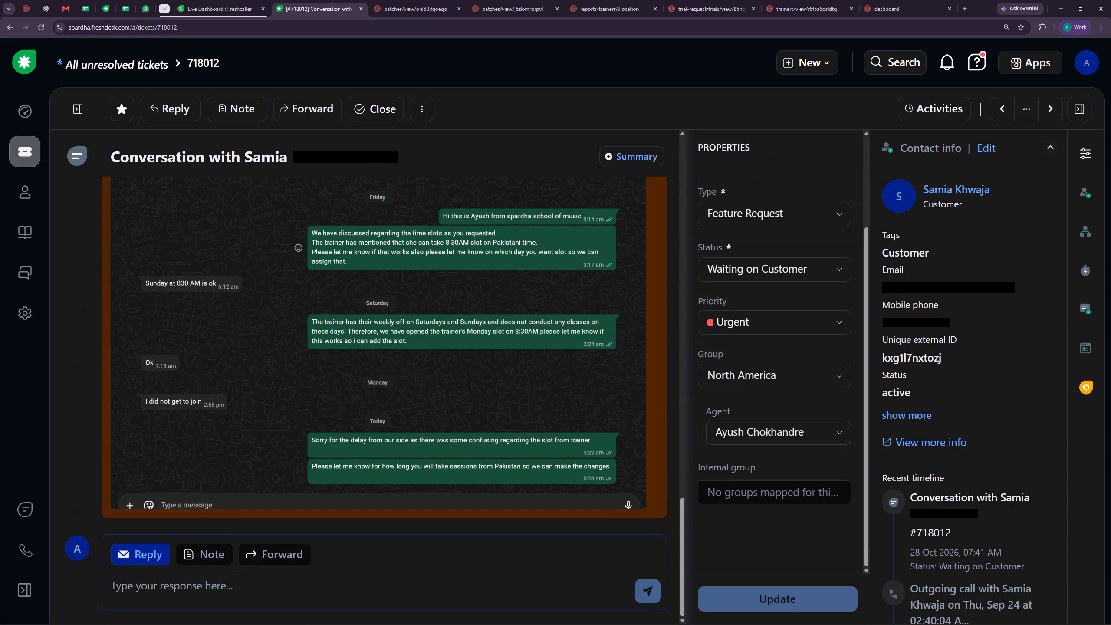
scroll(841, 428, "down", 13)
scroll(948, 495, "down", 3)
left_click(912, 375)
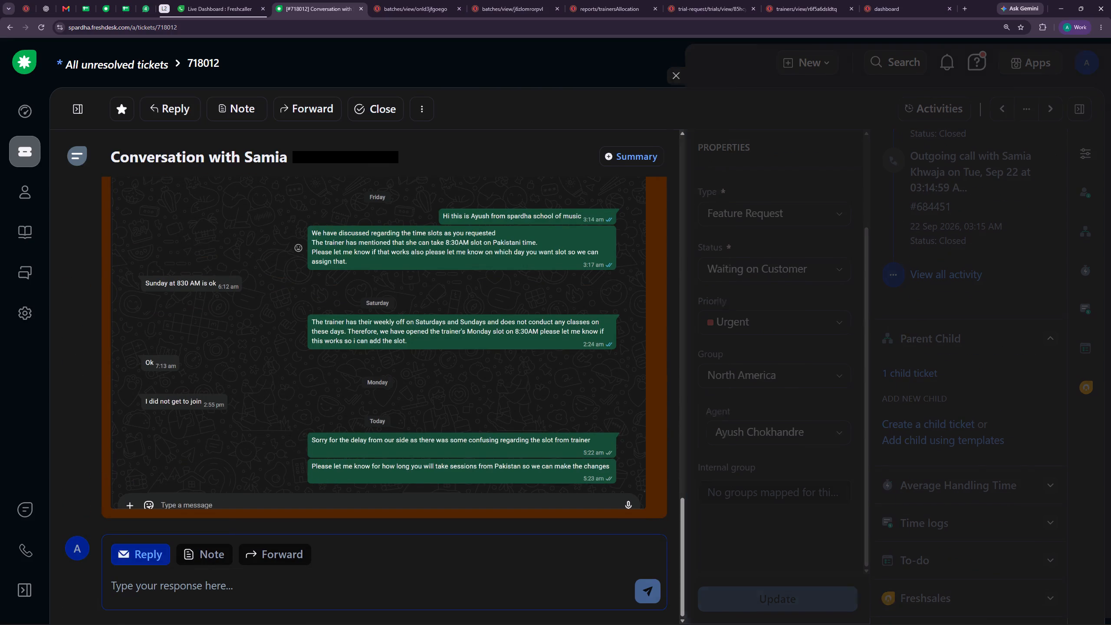
left_click(812, 148)
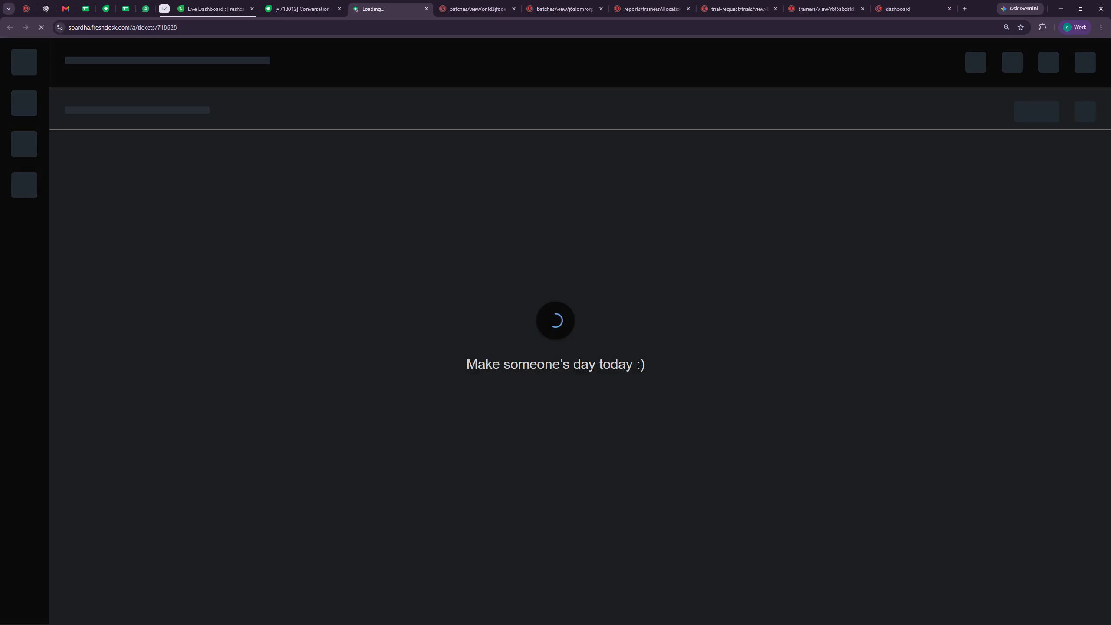
scroll(496, 354, "down", 10)
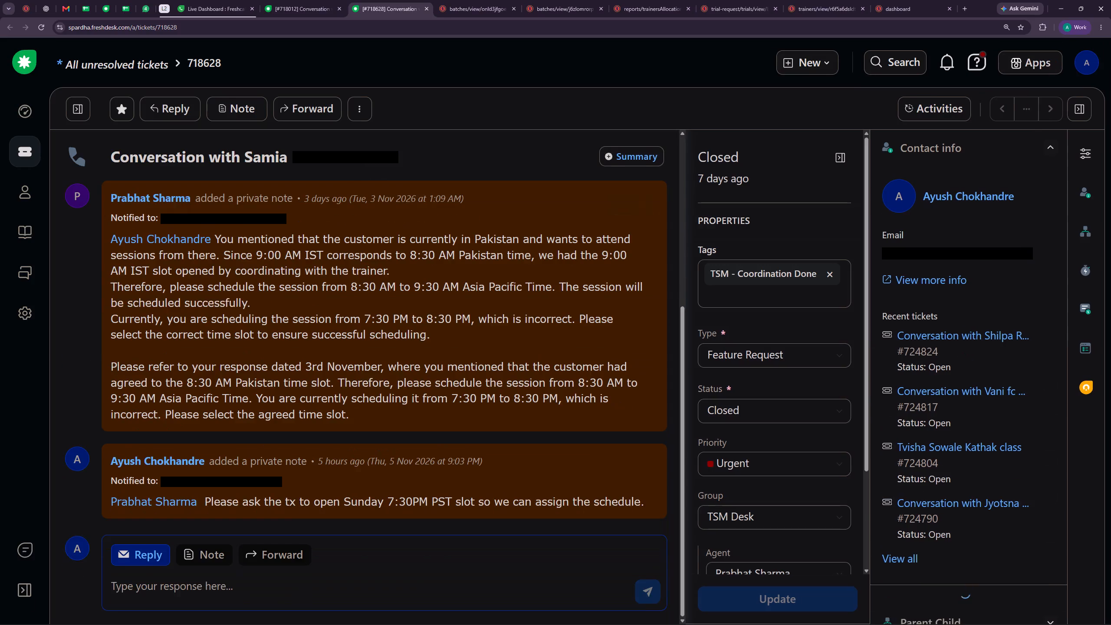
scroll(491, 355, "down", 4)
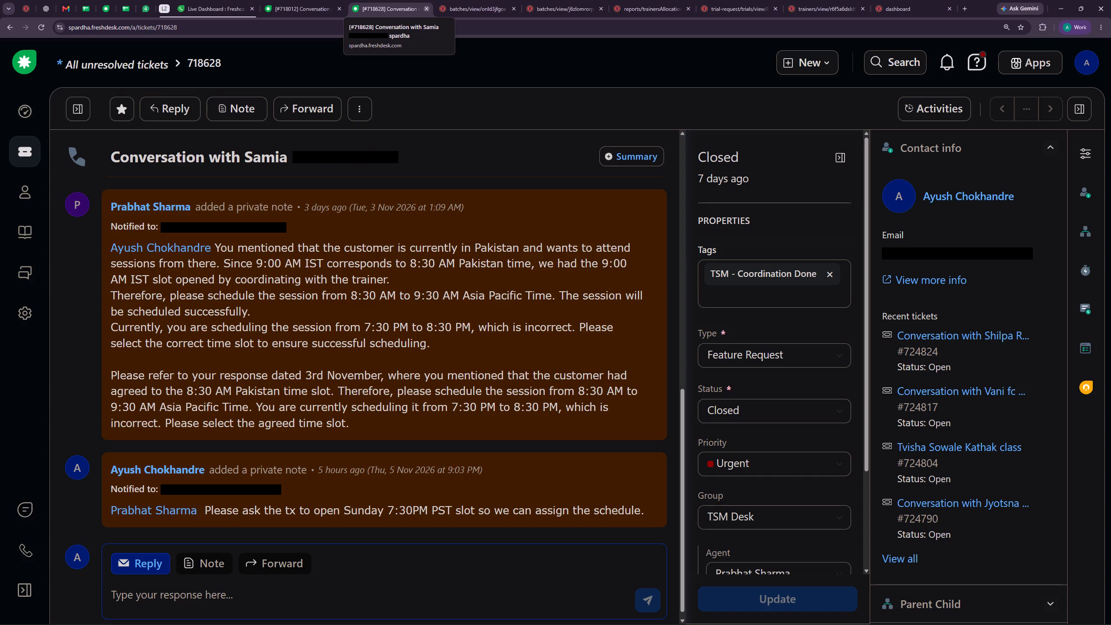
Dismiss the child ticket overview on ticket 718012 and close the browser tab holding child ticket 718628.
left_click(296, 0)
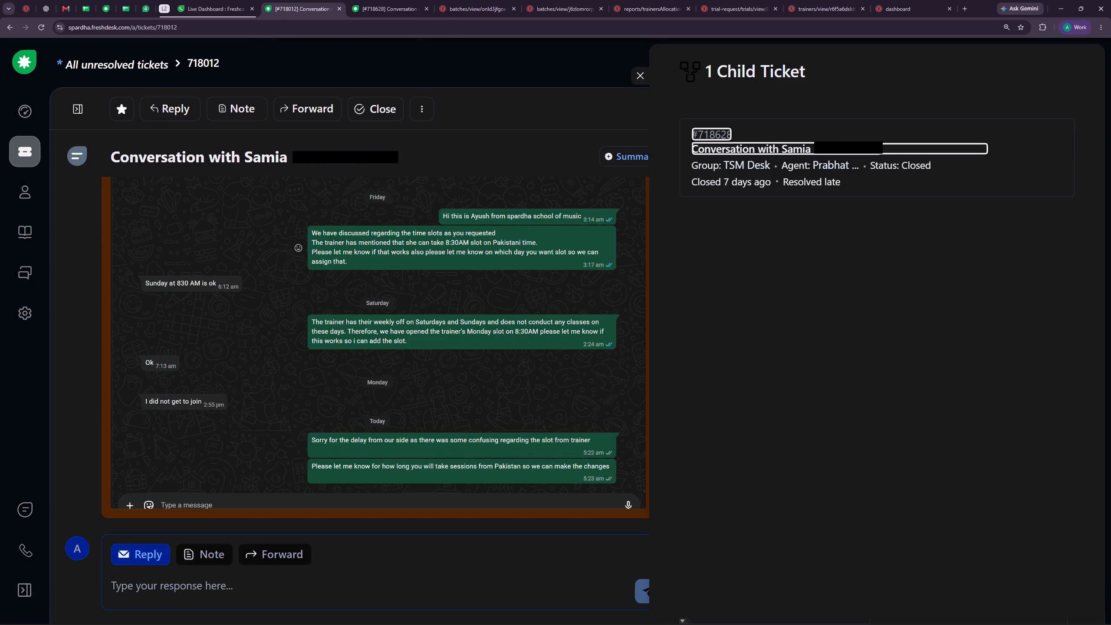
left_click(640, 76)
left_click(401, 6)
left_click(425, 11)
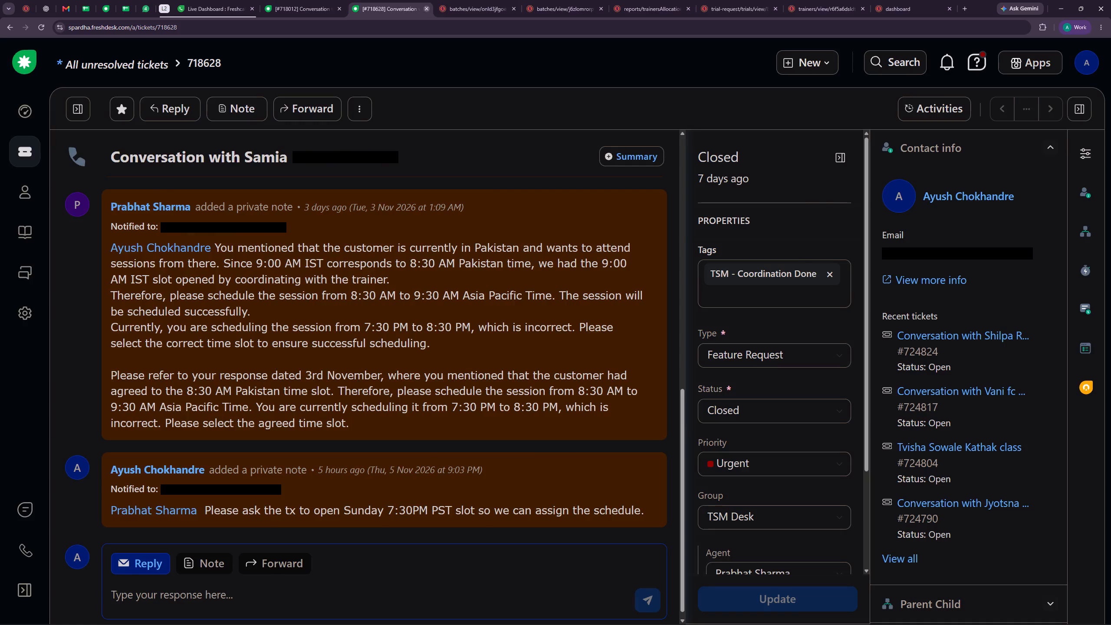
left_click(326, 9)
left_click(995, 111)
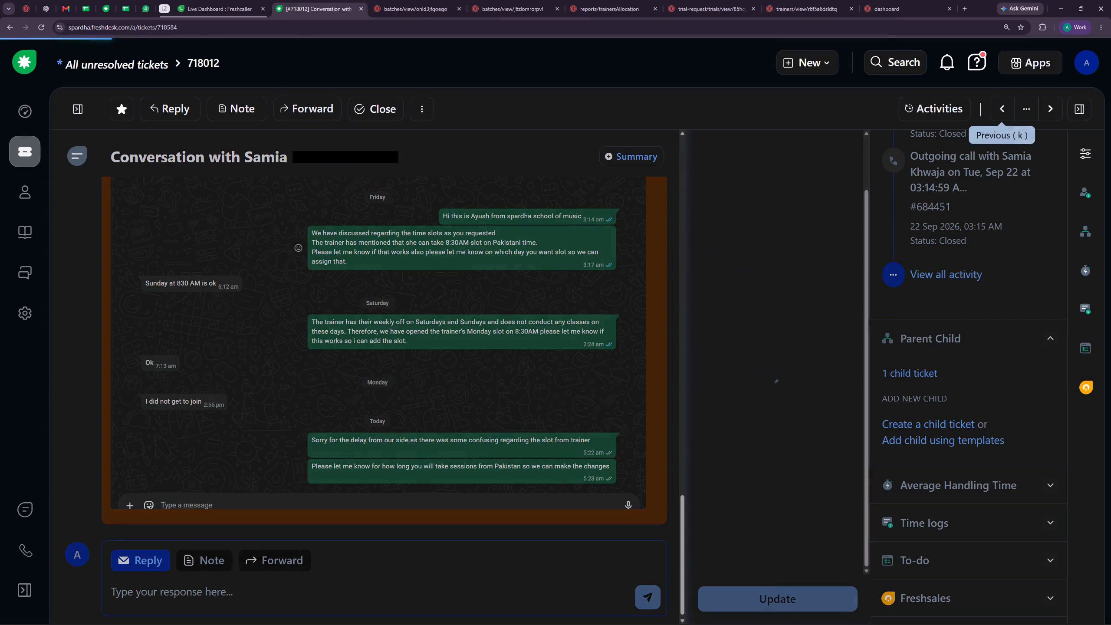
scroll(493, 352, "down", 1)
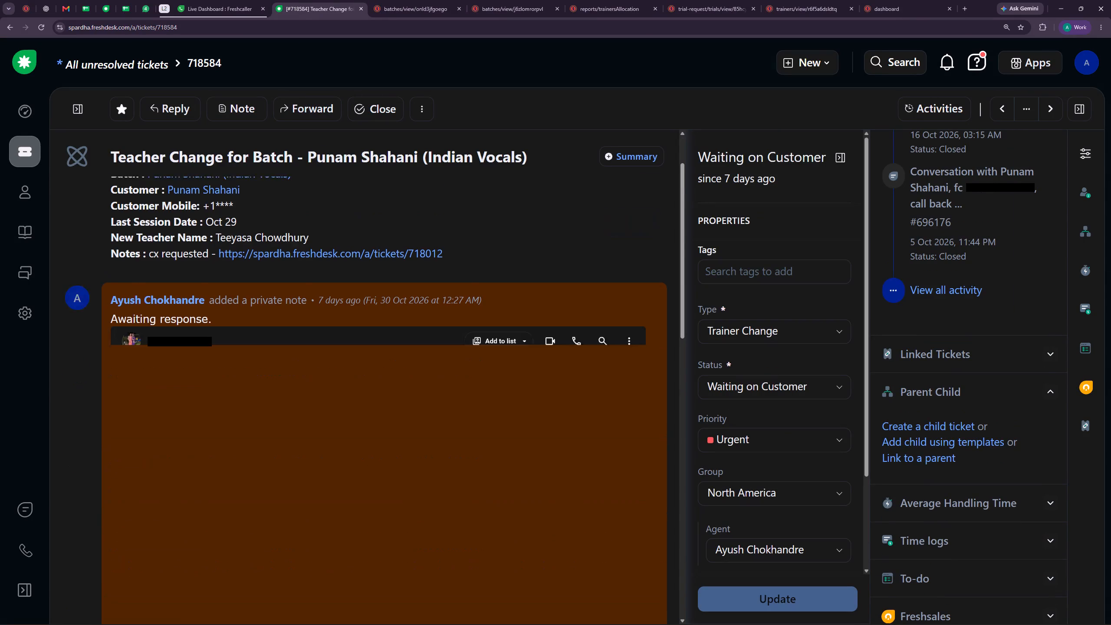
scroll(493, 352, "down", 12)
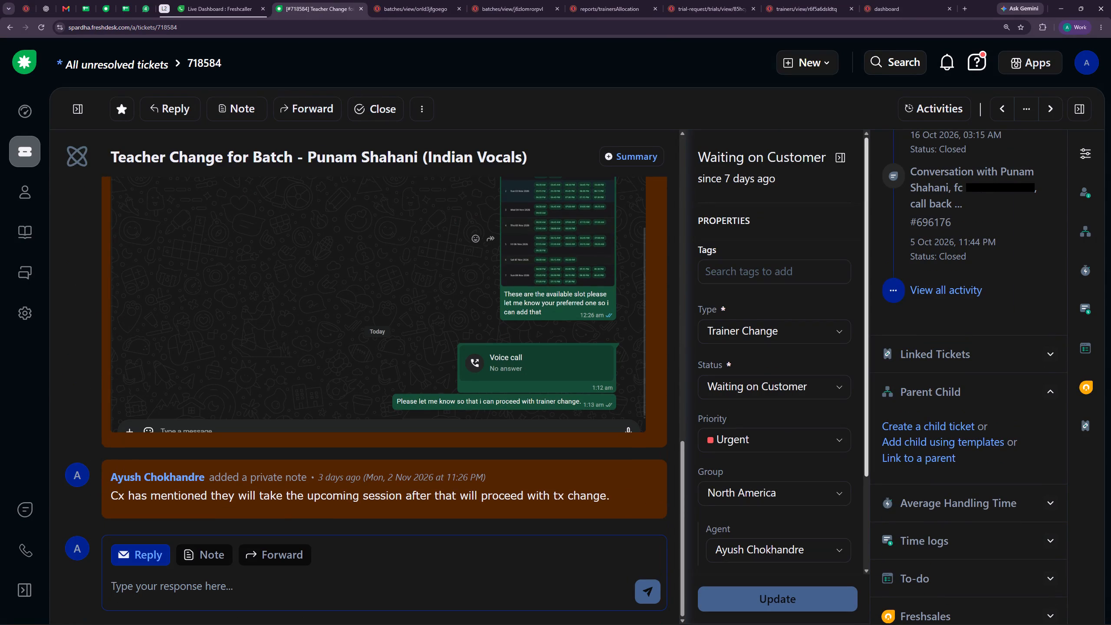
Copy the customer's mobile number from ticket 718584 and search the batches for it as the family unique number, using Advanced search.
scroll(935, 344, "up", 8)
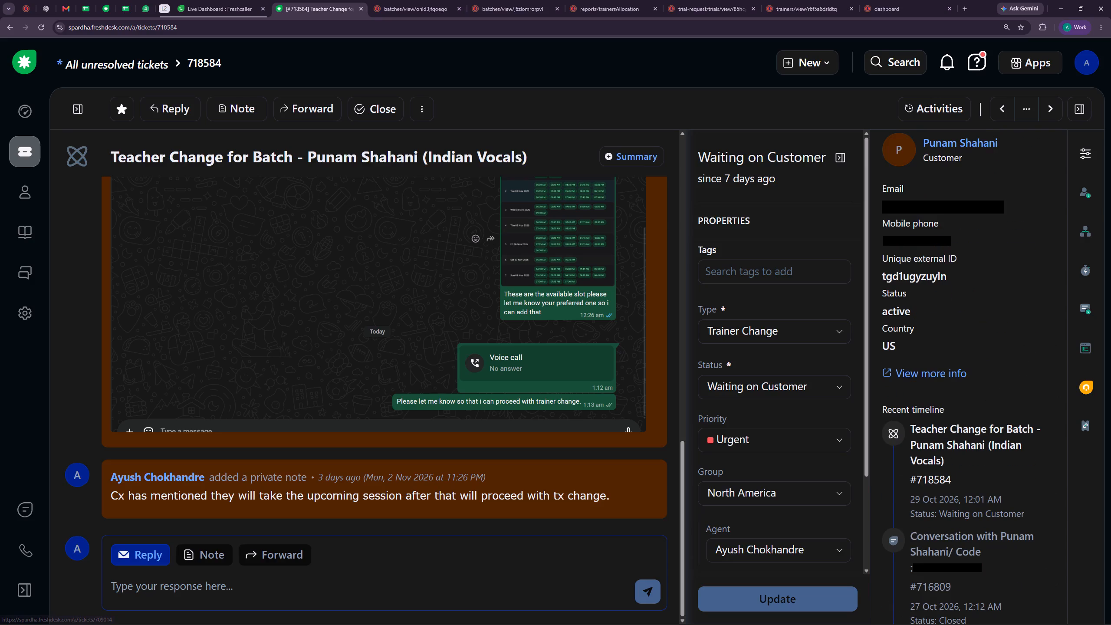
left_click_drag(962, 242, 896, 242)
key("ctrl+c")
left_click(433, 16)
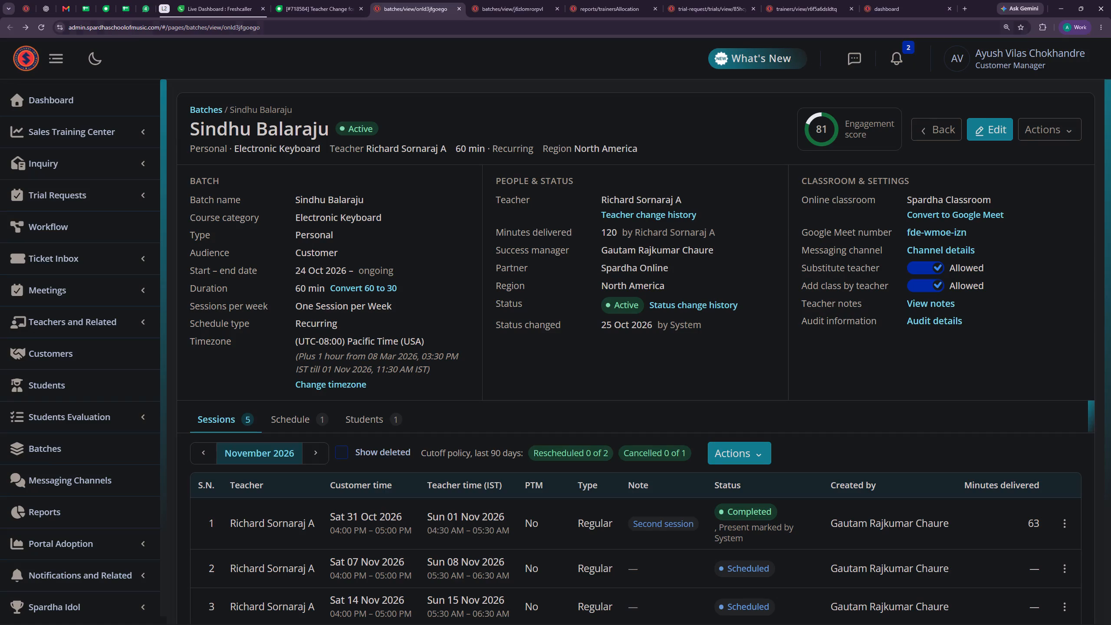
left_click(65, 446)
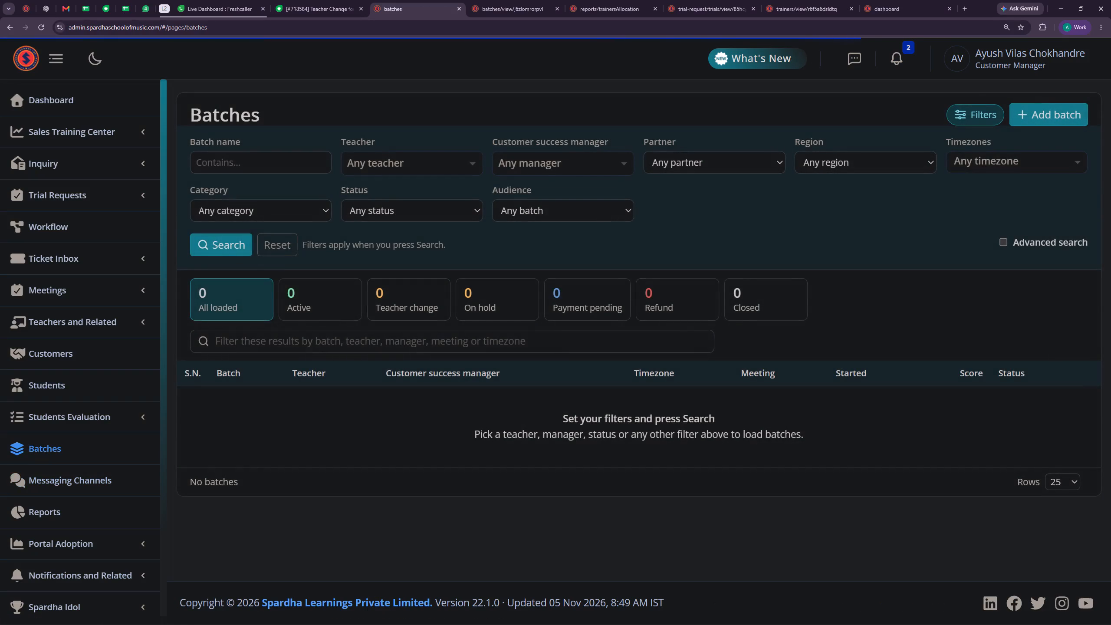
left_click(1003, 240)
left_click(368, 167)
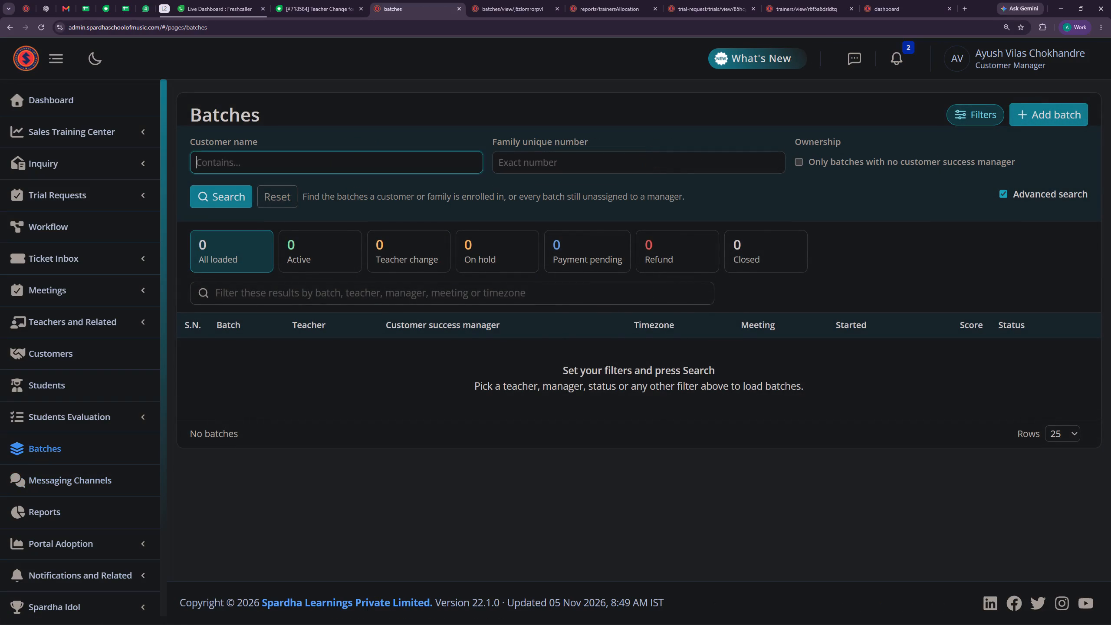
left_click(556, 165)
key("ctrl+v")
left_click(220, 197)
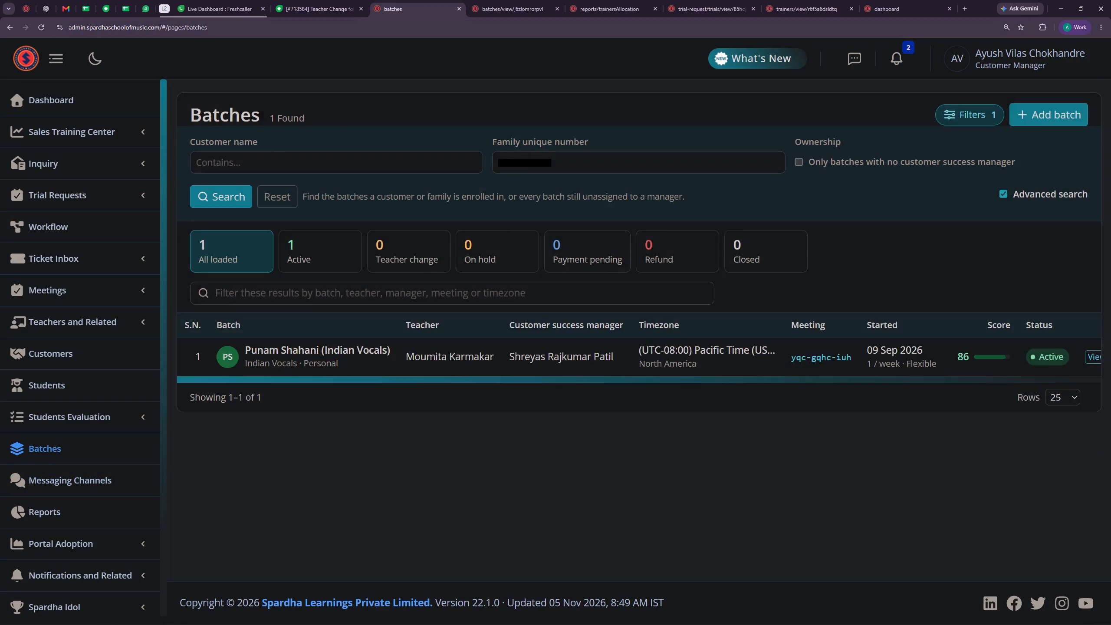
Close the leftover browser tab of the previously viewed batch.
left_click(513, 15)
left_click(556, 7)
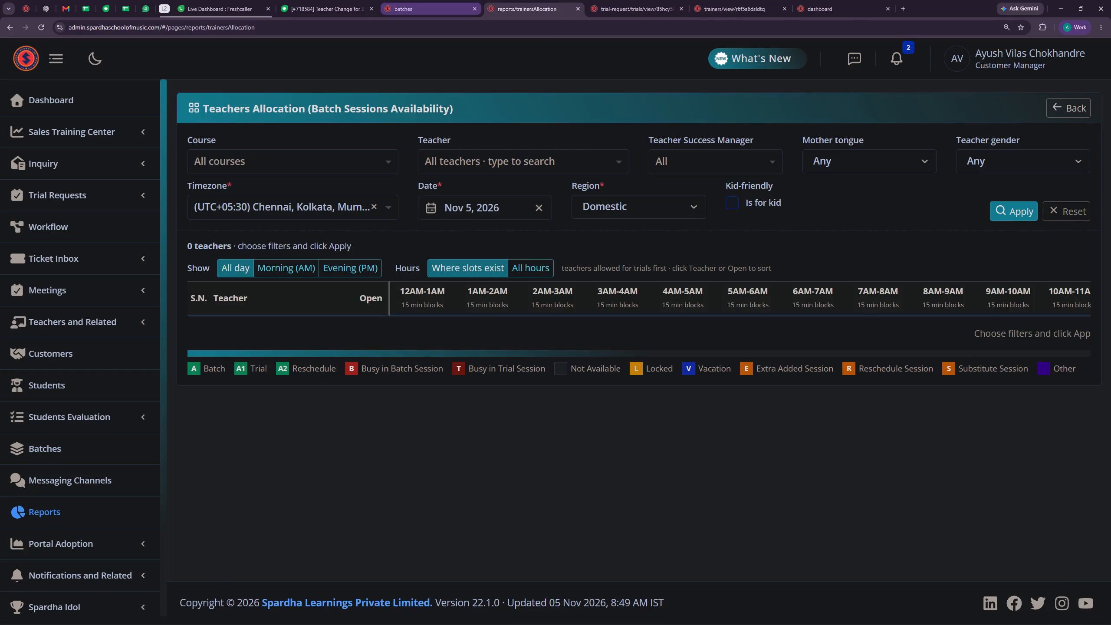
Open the customer's Indian Vocals batch from the search results, examine its monthly sessions, and check the calendar.
left_click(424, 0)
left_click(1090, 364)
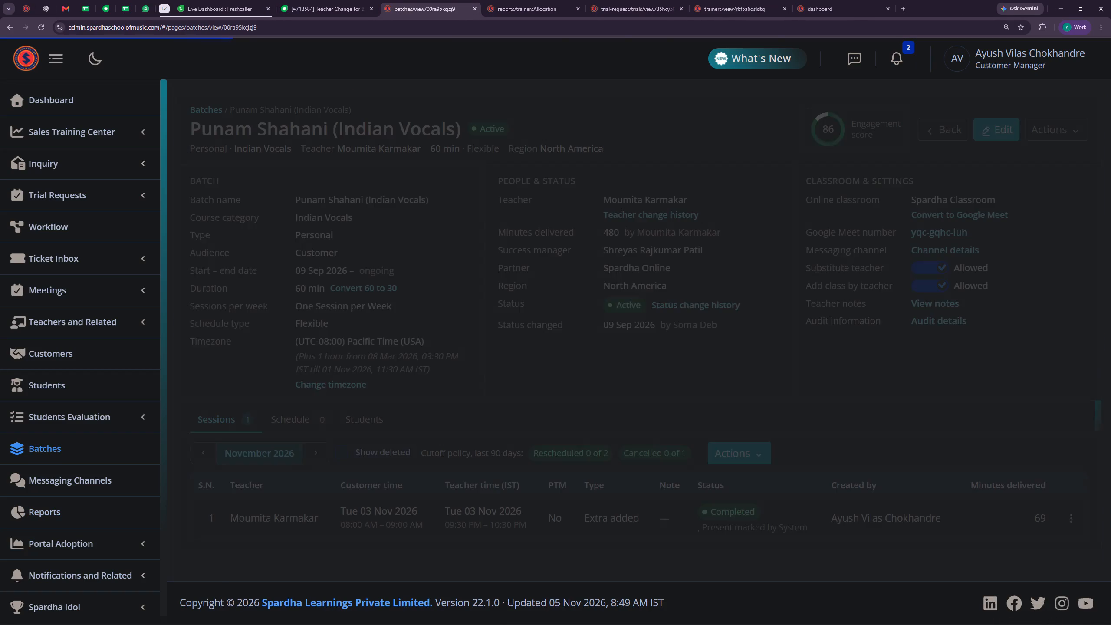
scroll(574, 284, "down", 3)
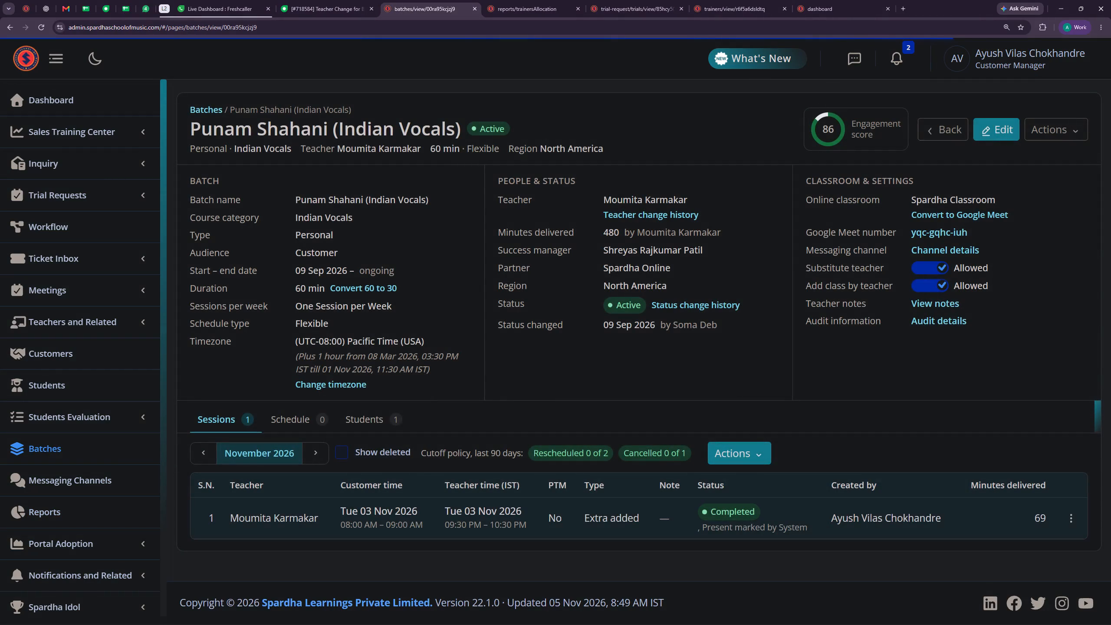
left_click(320, 455)
left_click(206, 454)
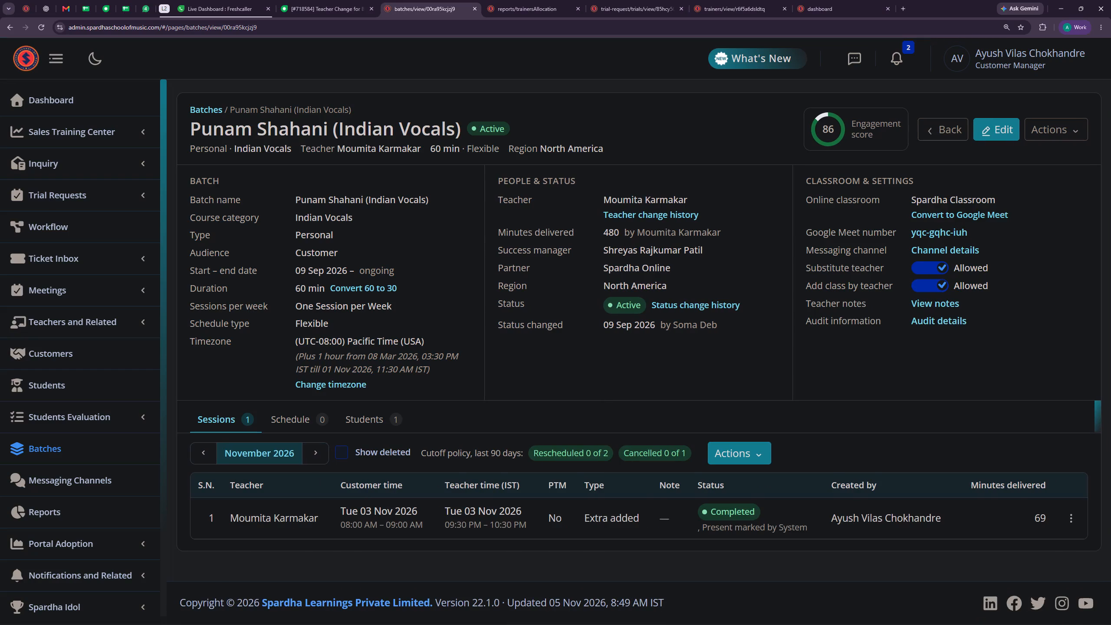
left_click_drag(902, 620, 902, 624)
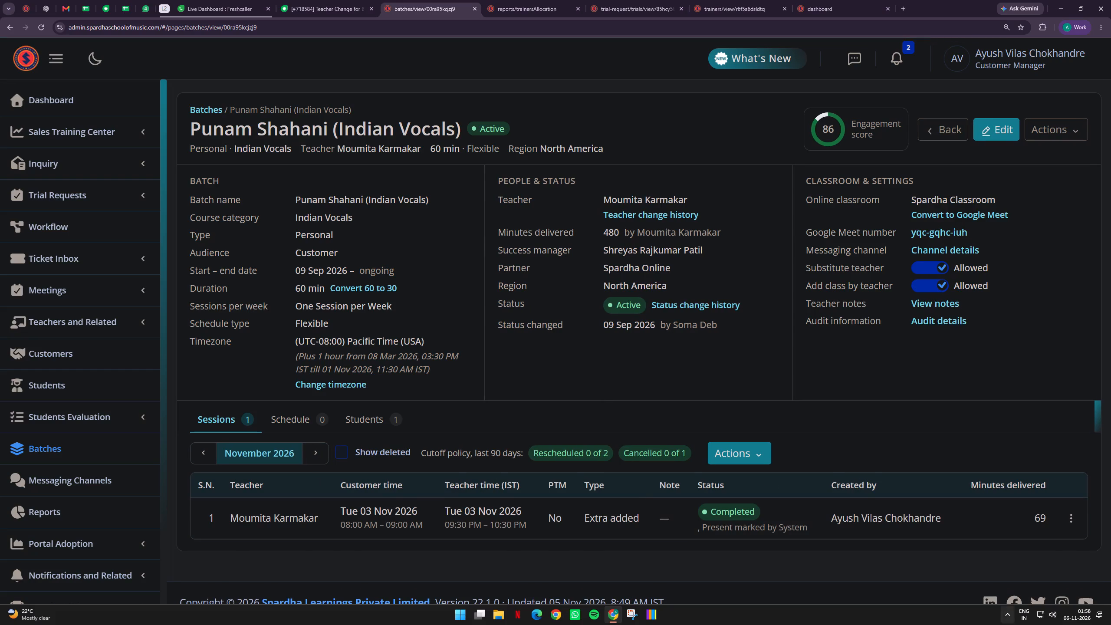
left_click(1069, 616)
left_click(884, 567)
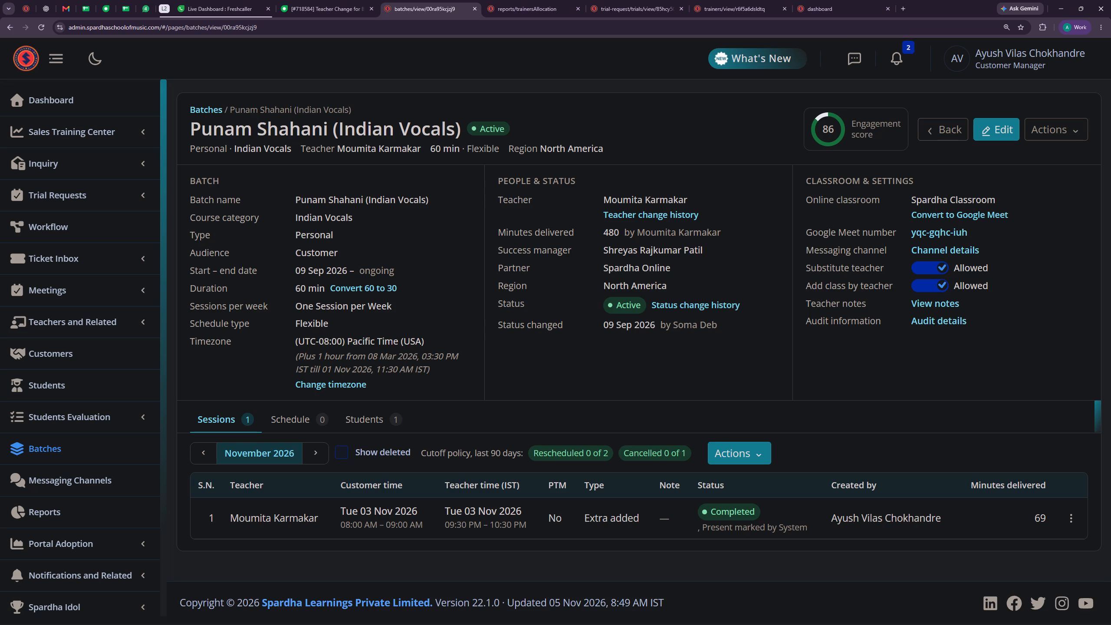
left_click(301, 0)
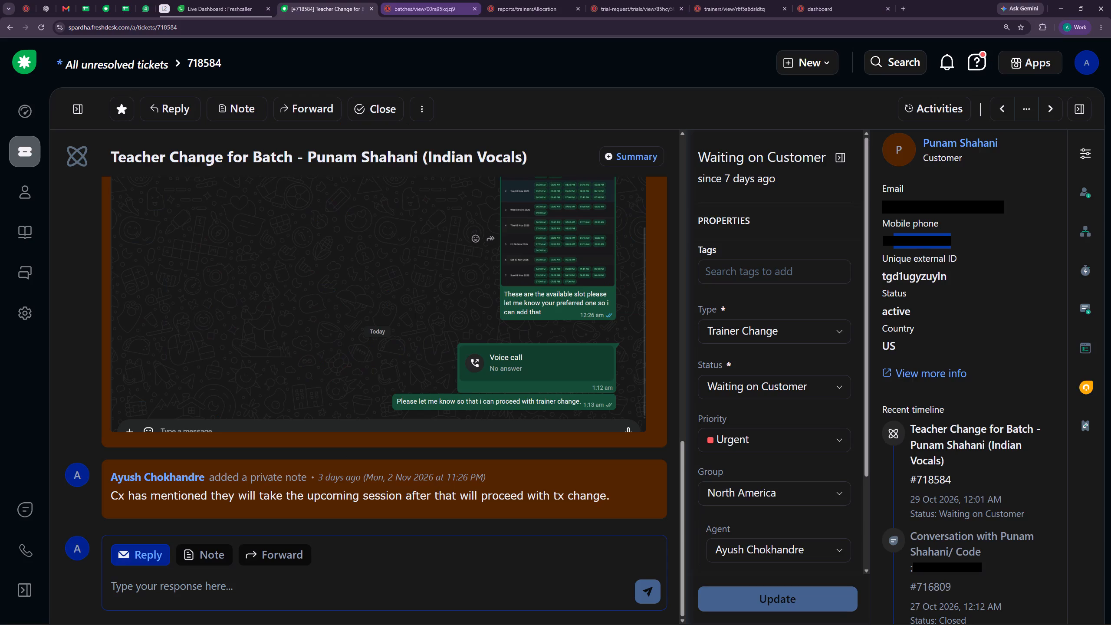
scroll(437, 230, "up", 3)
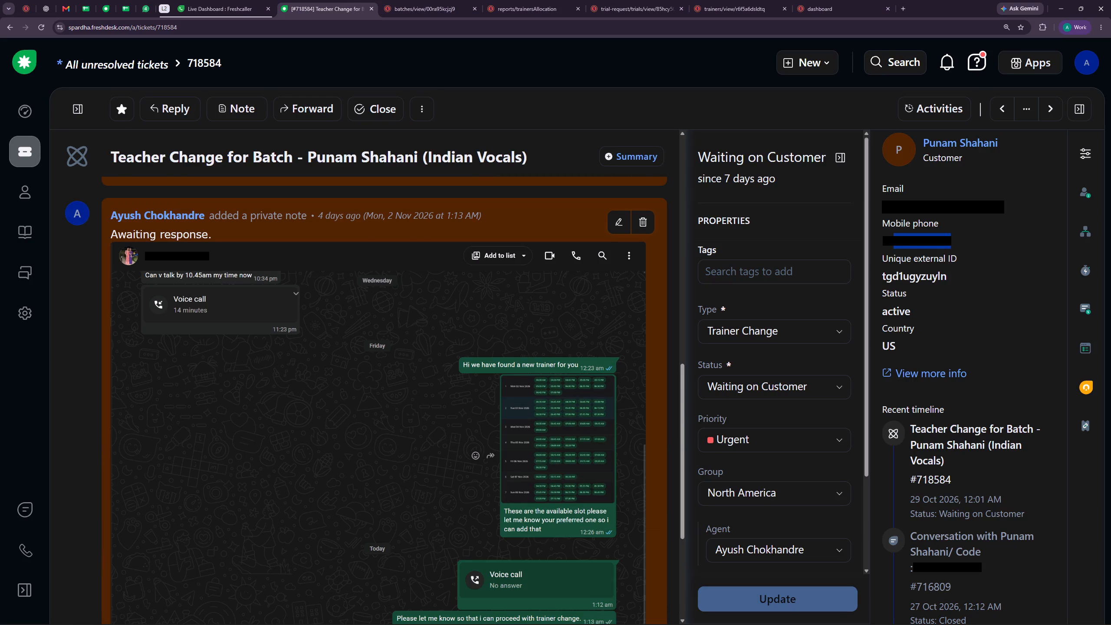
scroll(433, 230, "down", 2)
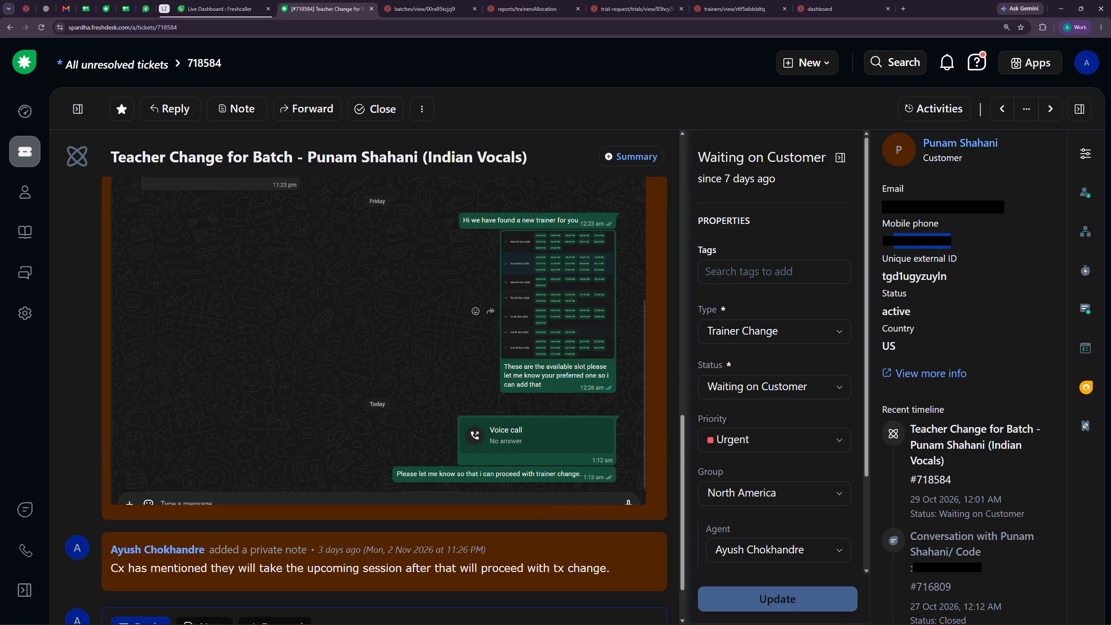
Edit the Indian Vocals batch to assign Teeyasa as its teacher and save the changes.
left_click(424, 4)
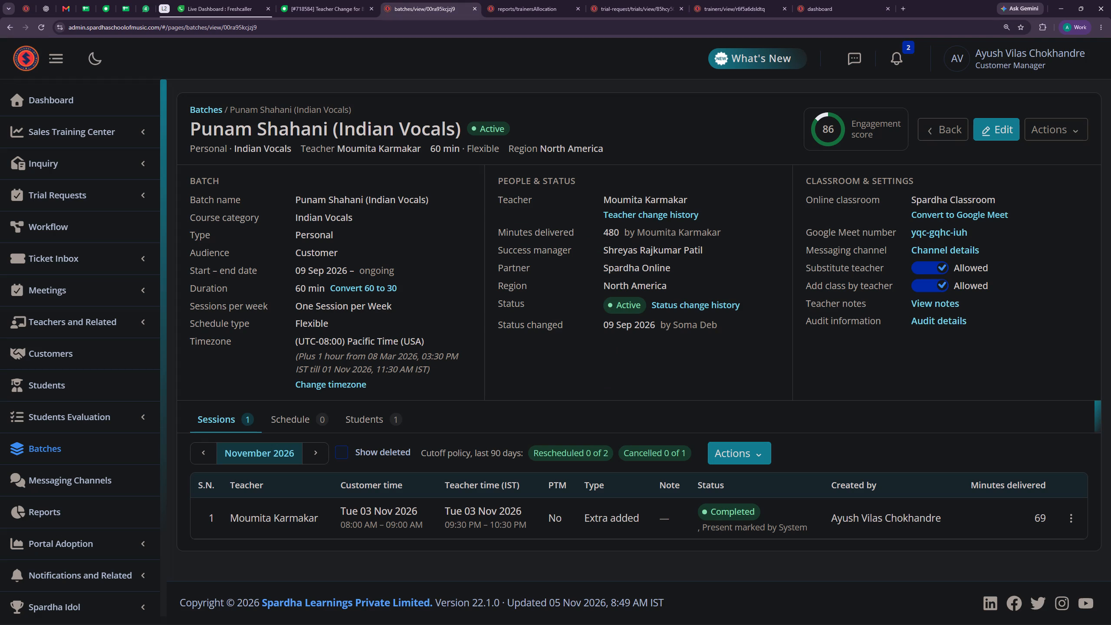
left_click(996, 130)
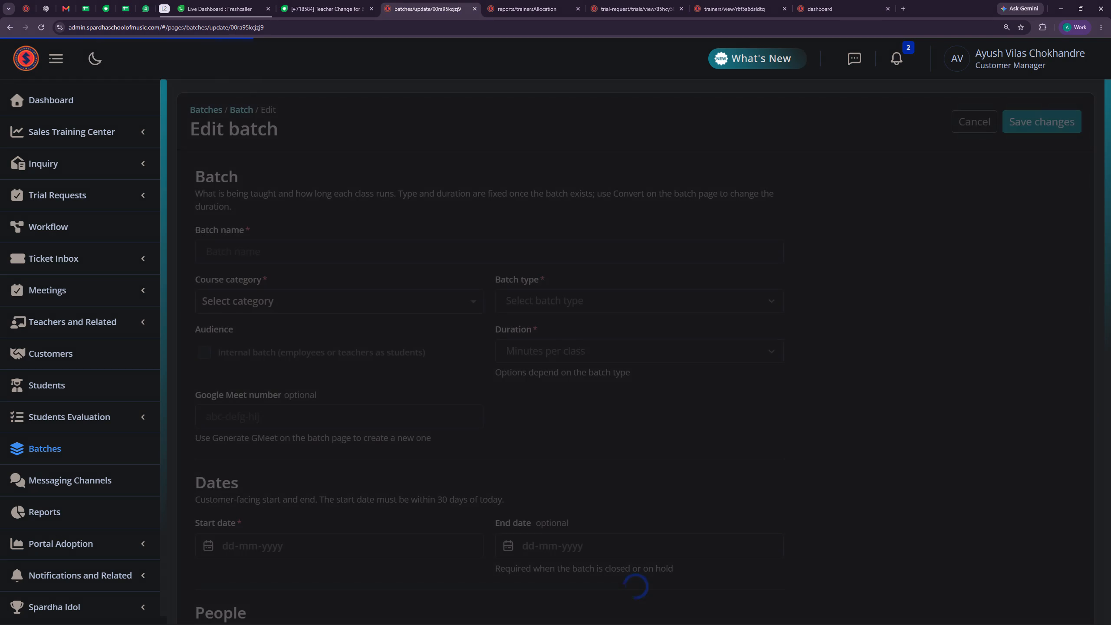
scroll(585, 296, "down", 5)
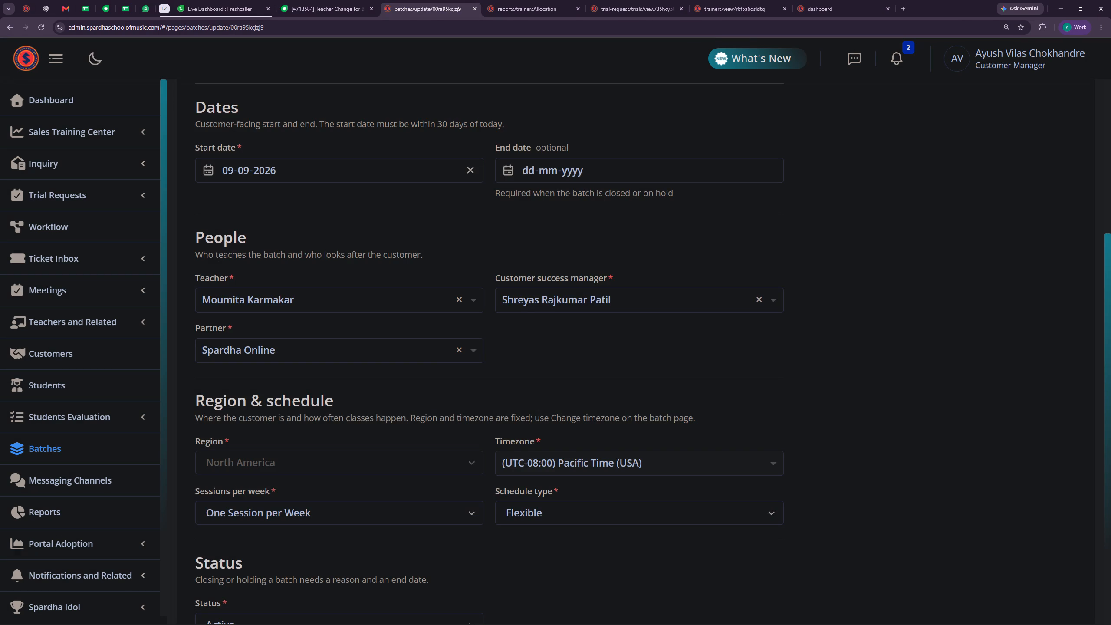
left_click(464, 299)
left_click(394, 299)
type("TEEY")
left_click(346, 323)
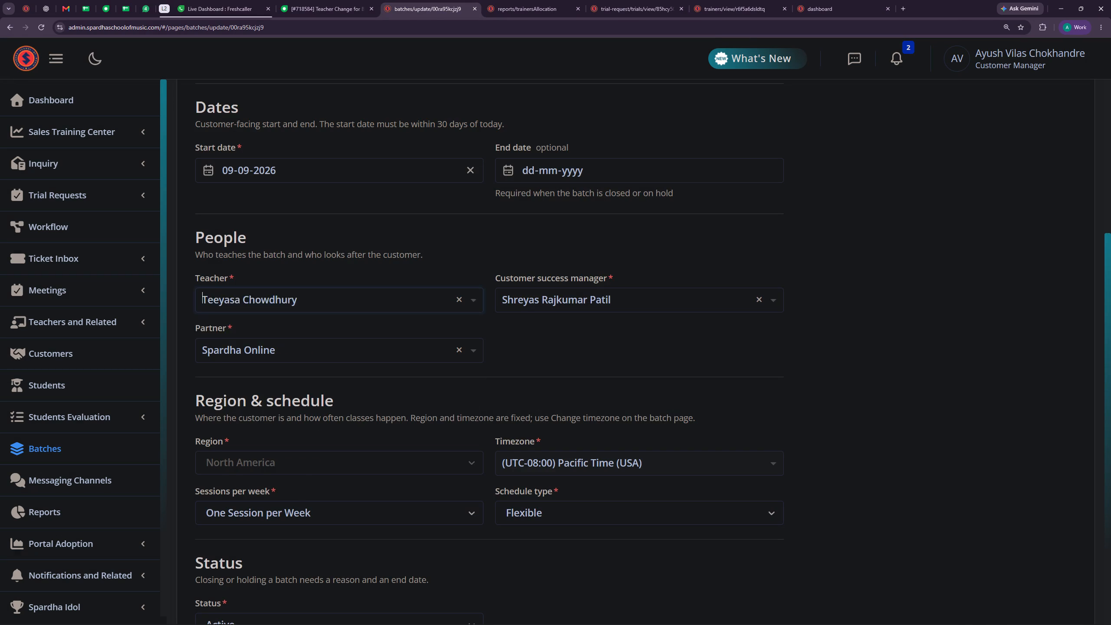
scroll(352, 335, "down", 5)
left_click(1036, 545)
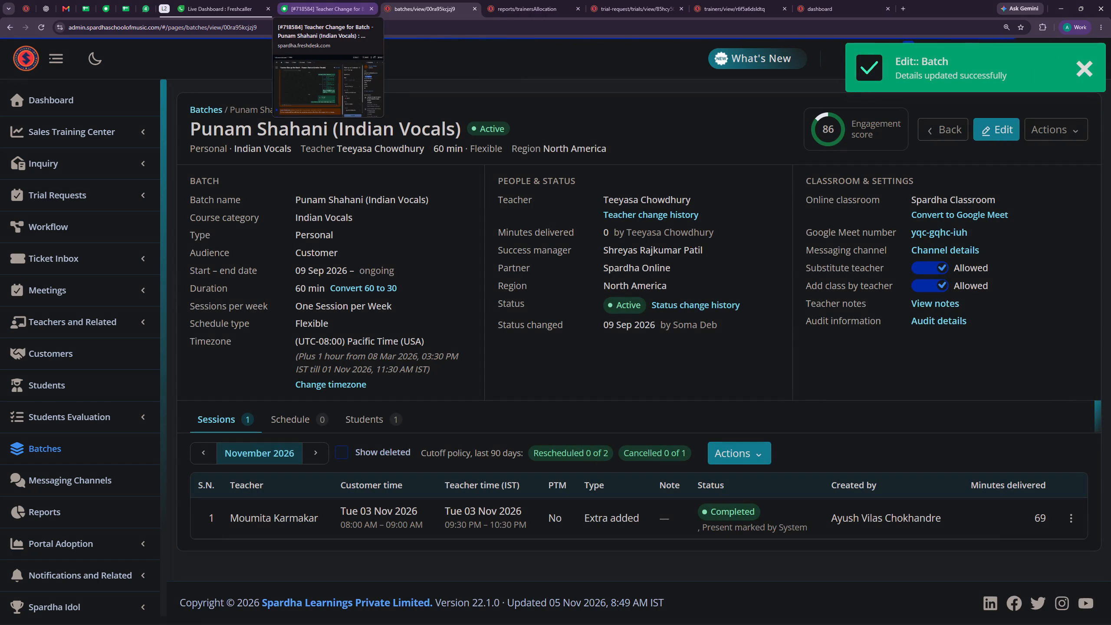
Check the new teacher's available slots for the Indian Vocals batch starting from Mon, 09 Nov 2026.
left_click(749, 461)
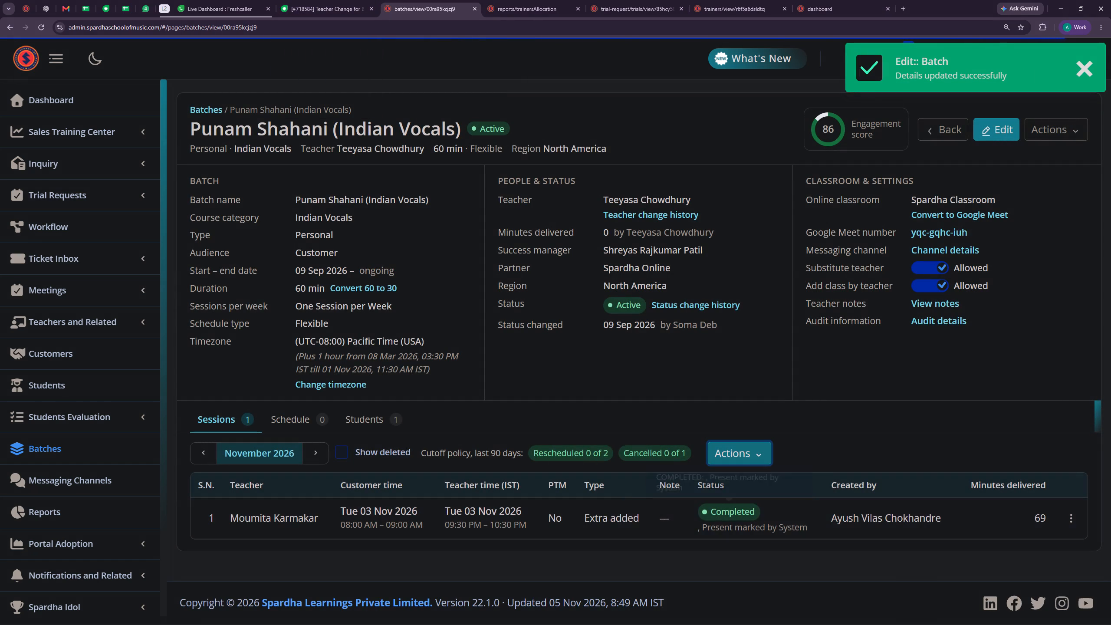
left_click(726, 455)
left_click(701, 530)
left_click(506, 322)
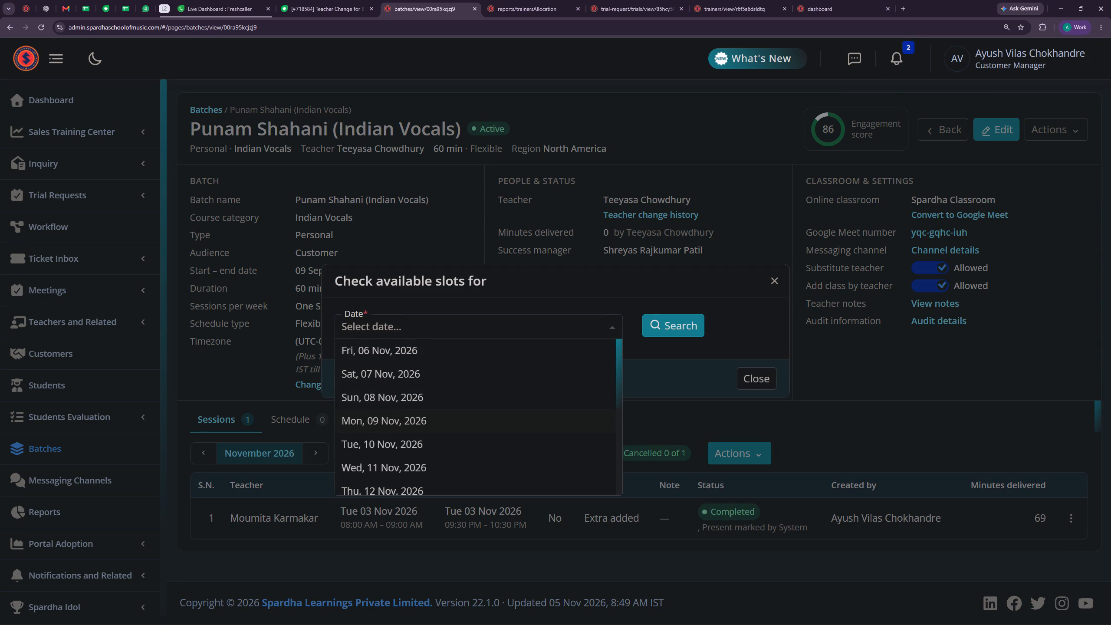
left_click(385, 416)
left_click(667, 327)
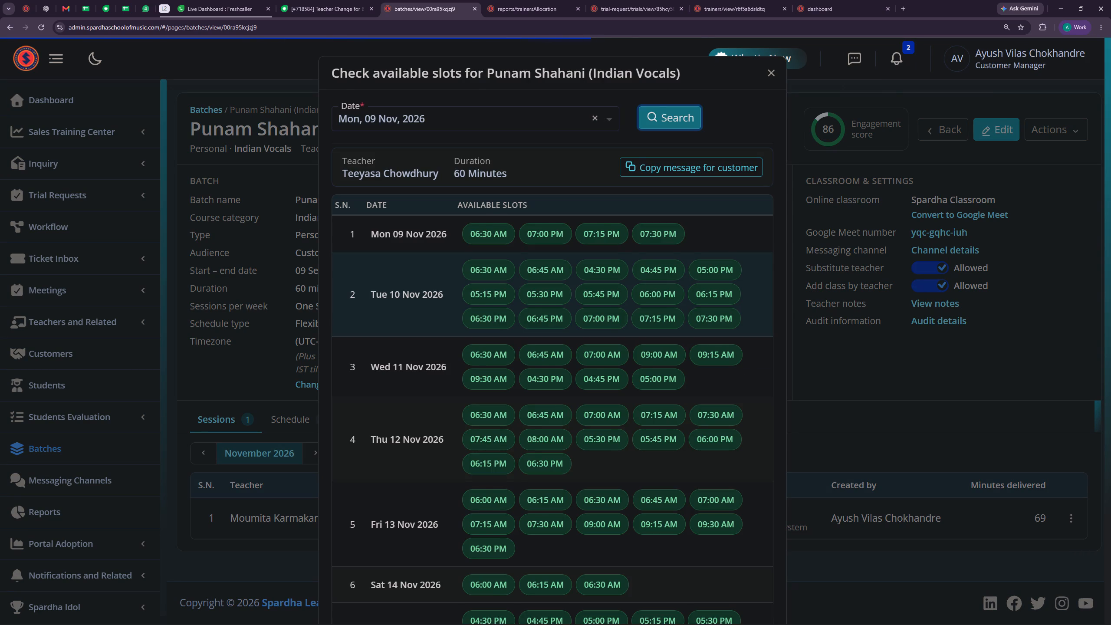
scroll(637, 323, "down", 1)
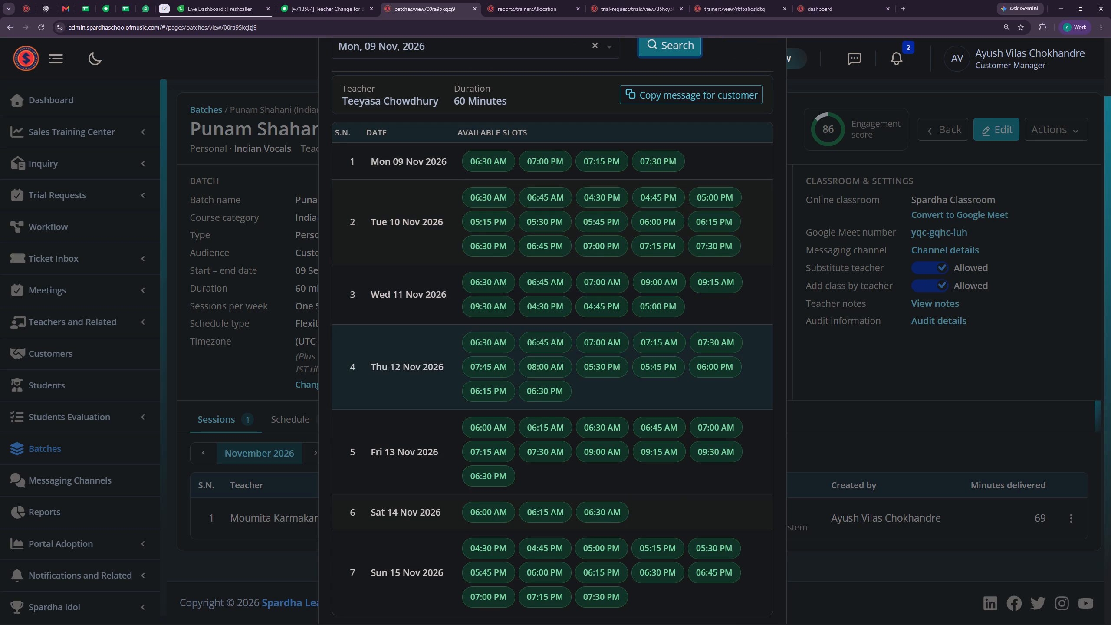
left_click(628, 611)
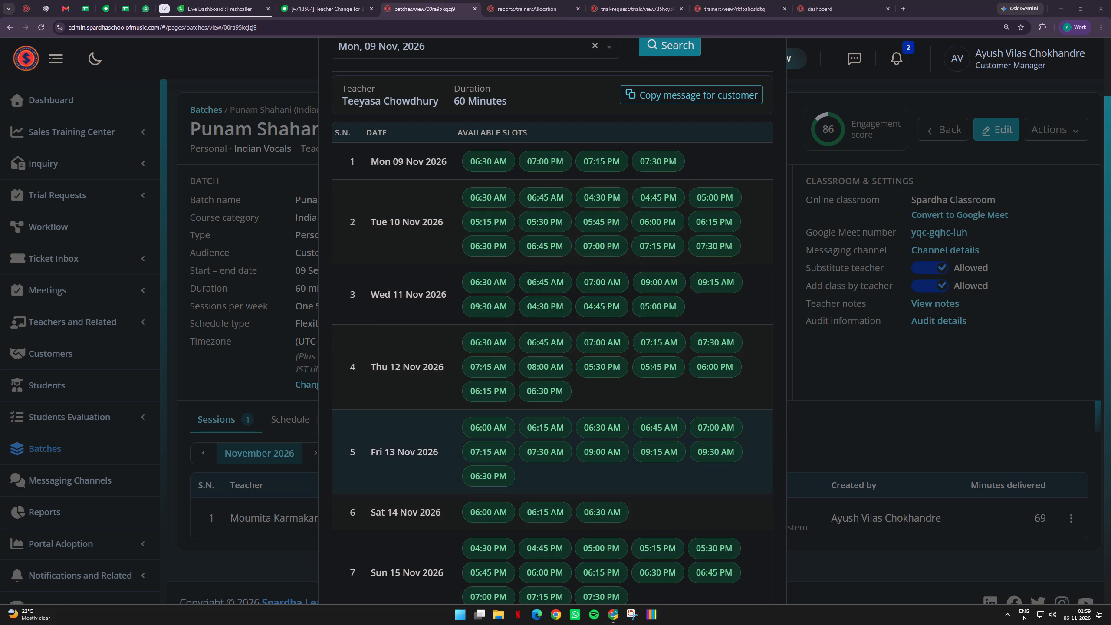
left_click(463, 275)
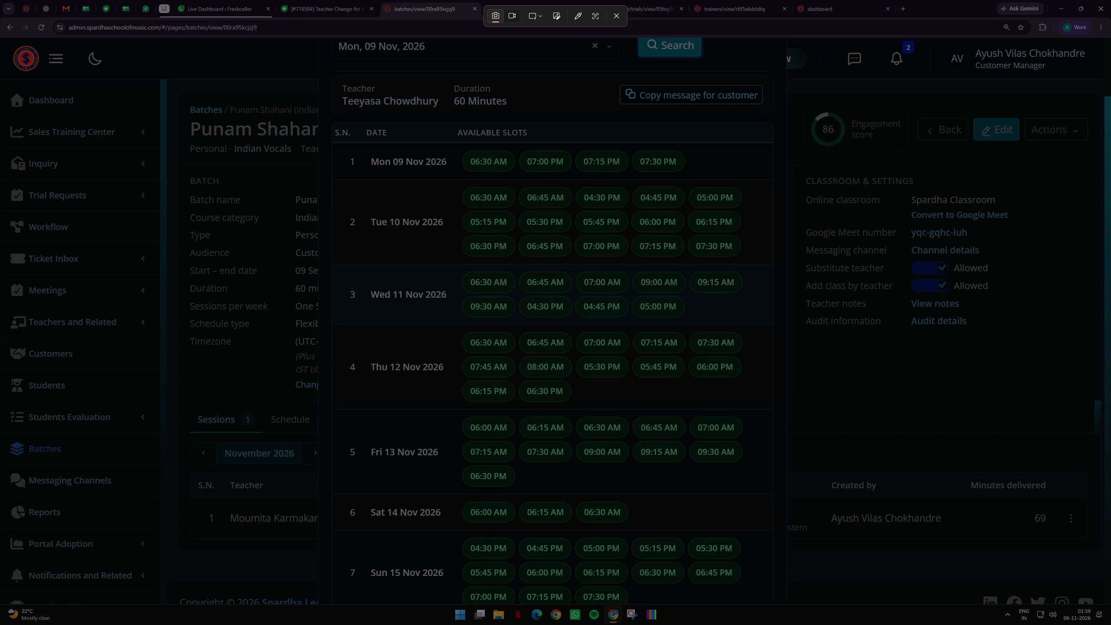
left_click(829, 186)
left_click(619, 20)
left_click(342, 0)
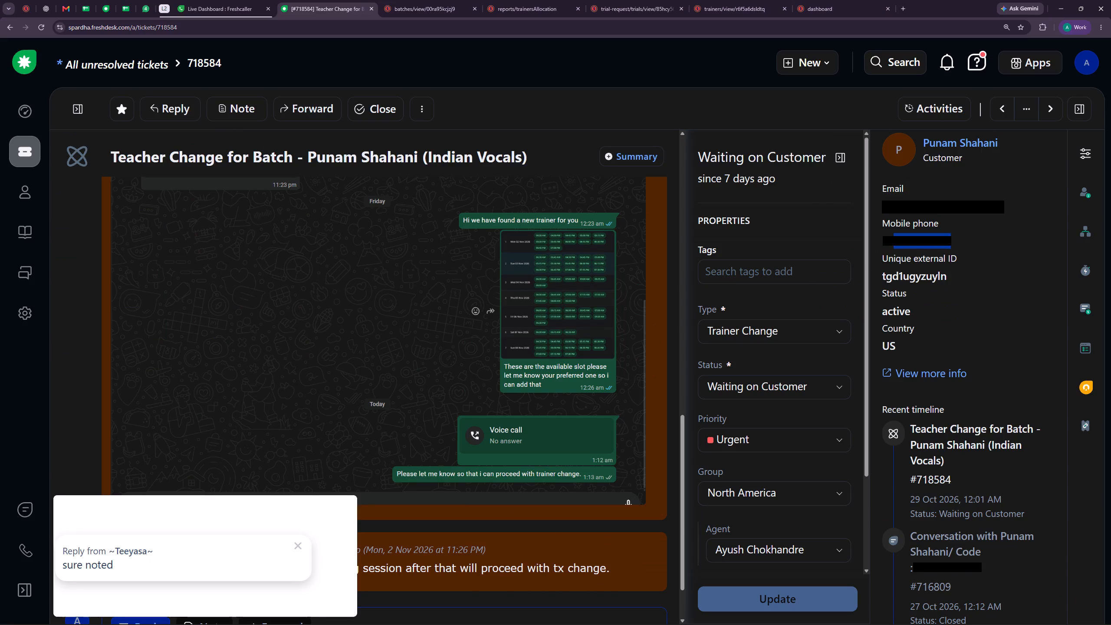
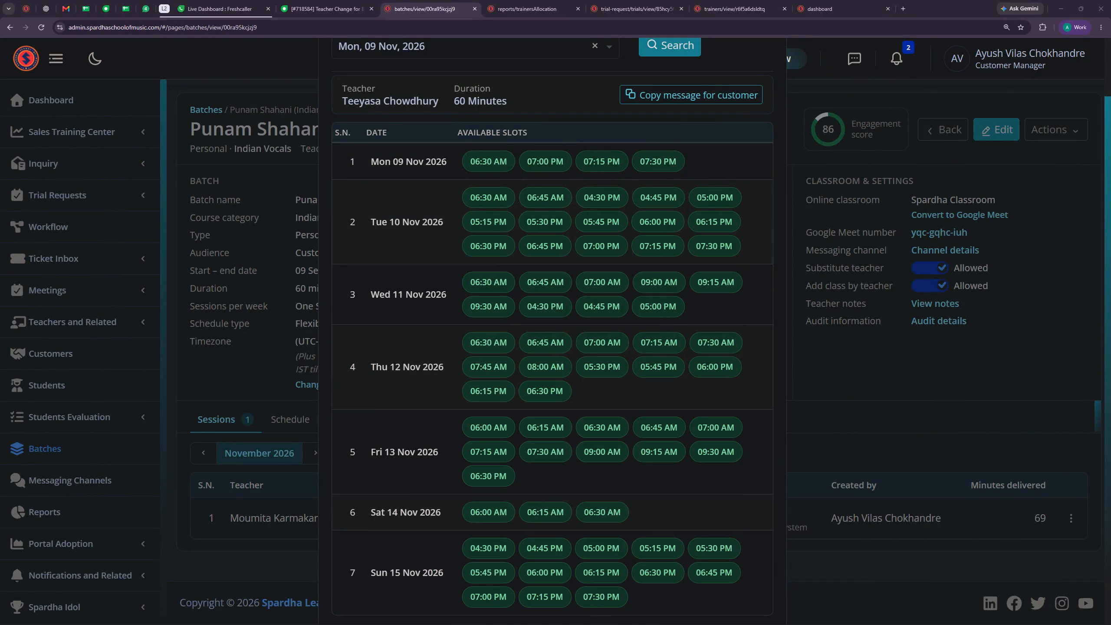
Capture a screen snip of the new teacher's available slots from Mon 09 Nov to Sun 15 Nov 2026.
left_click_drag(331, 142, 784, 599)
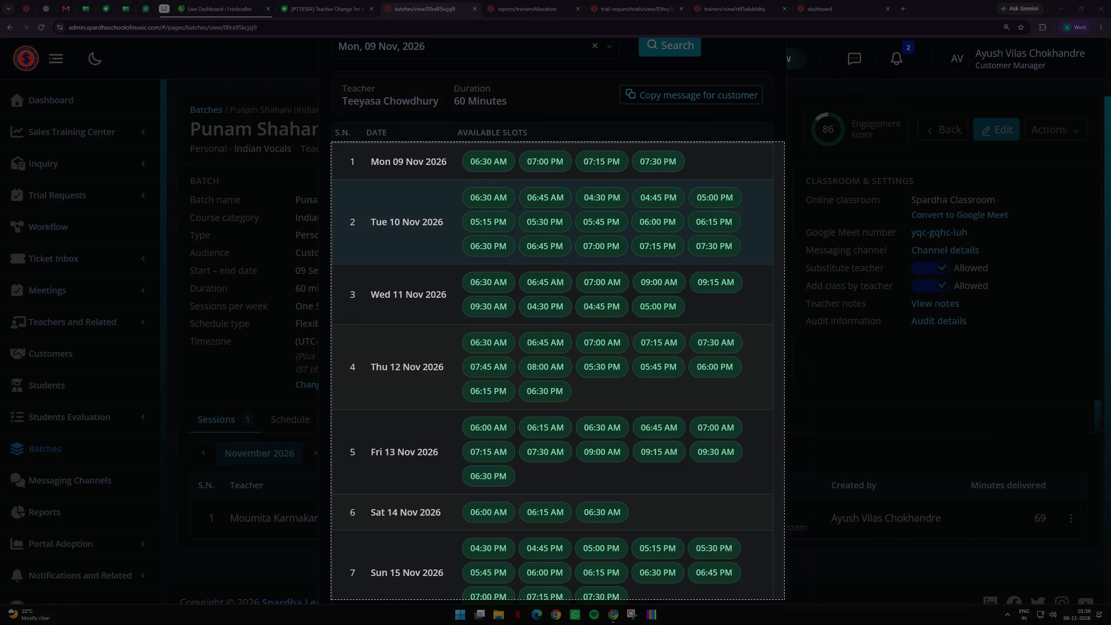
left_click_drag(784, 599, 771, 605)
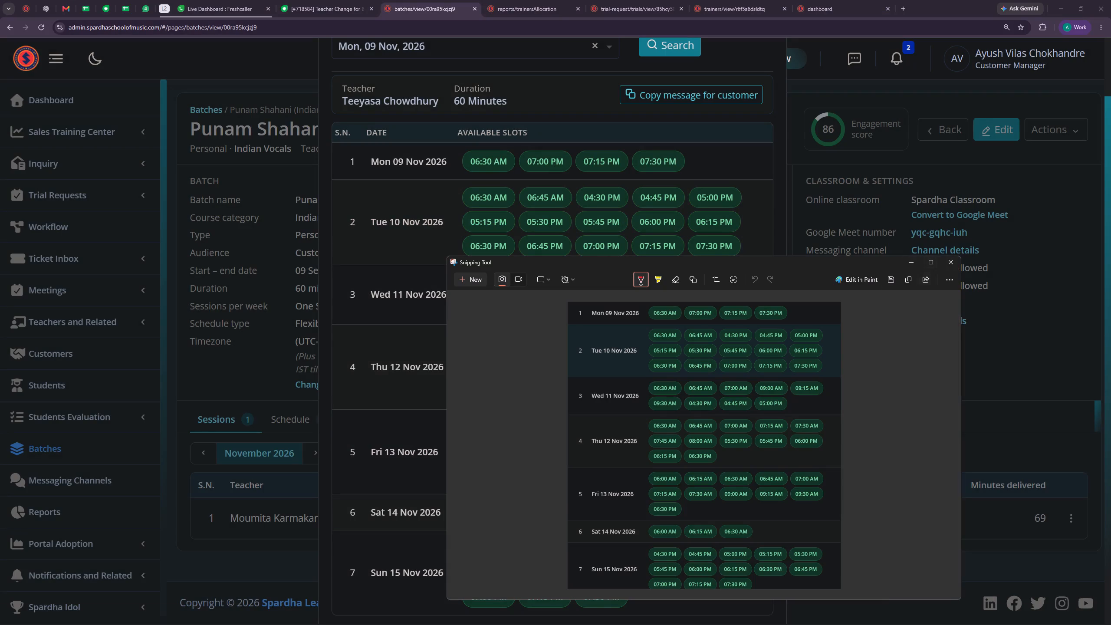
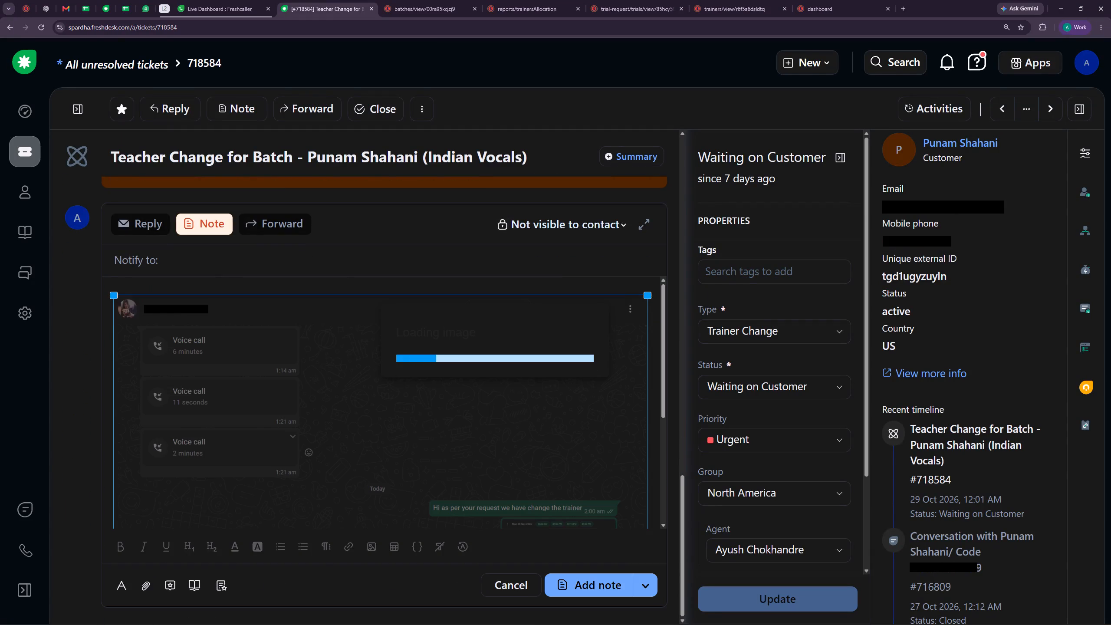
Enter the private note line "Tx has been changed and cx is on flexible schedule." above the chat screenshot.
left_click(132, 285)
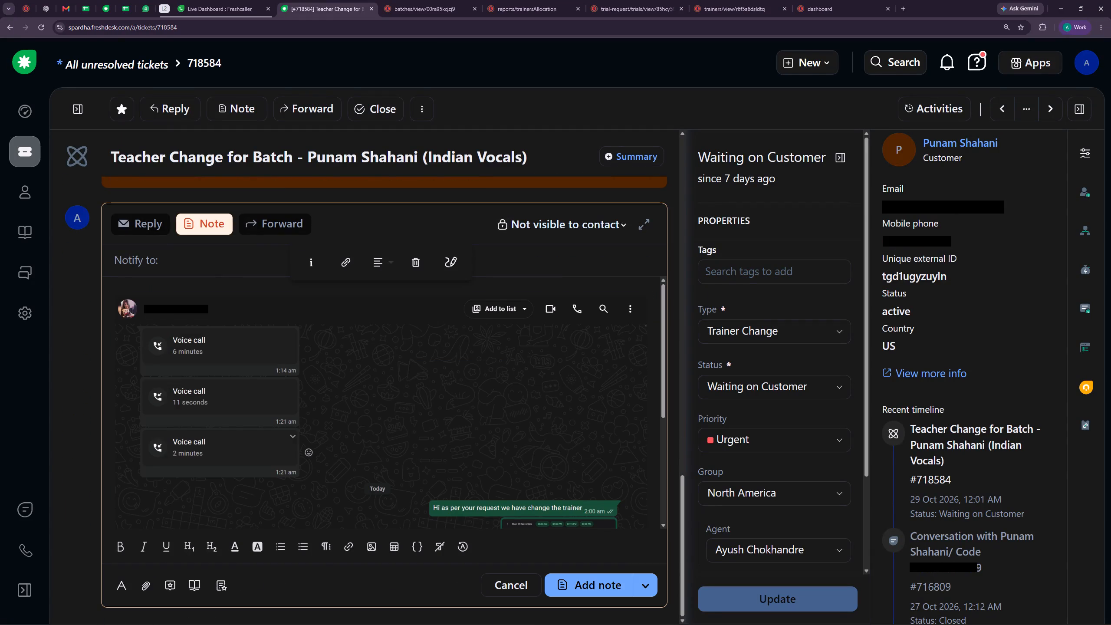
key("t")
left_click(132, 285)
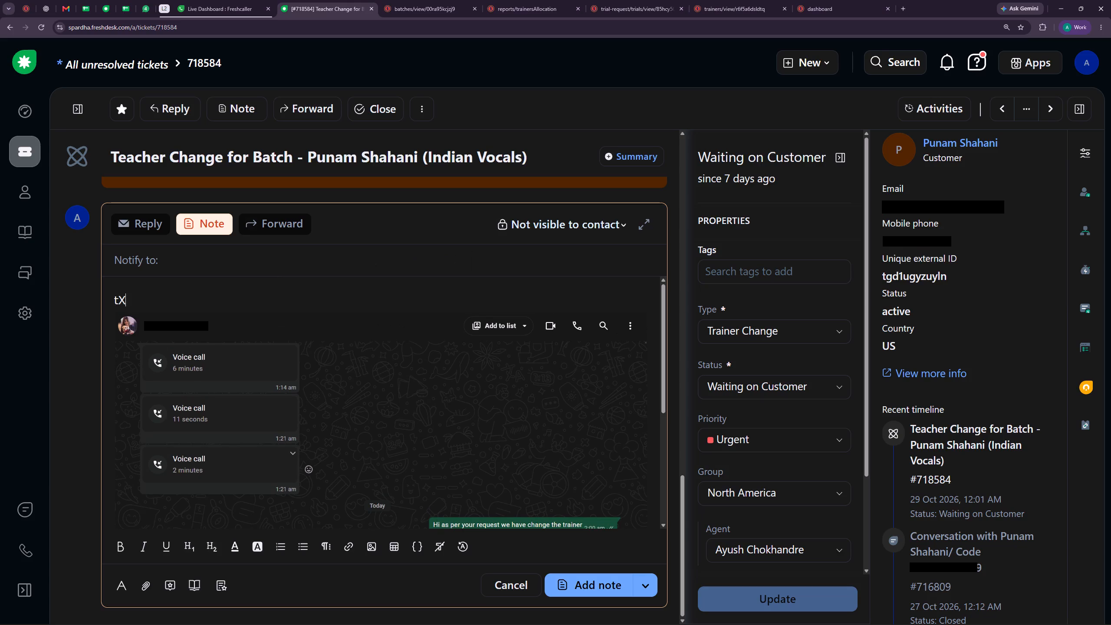
key("BackSpace")
key("BackSpace")
key("BackSpace")
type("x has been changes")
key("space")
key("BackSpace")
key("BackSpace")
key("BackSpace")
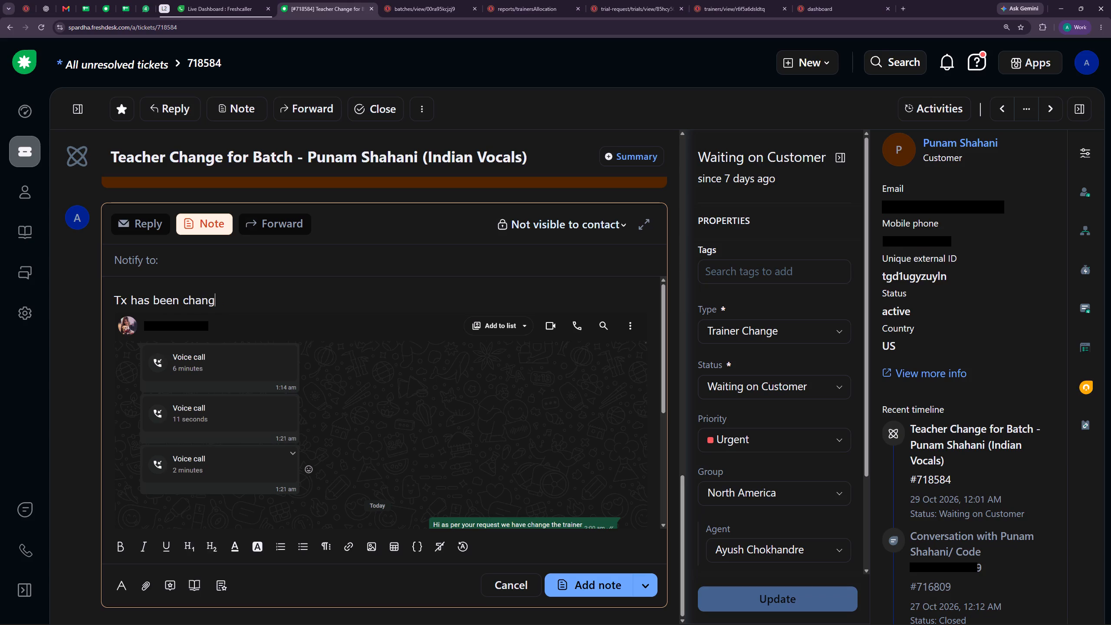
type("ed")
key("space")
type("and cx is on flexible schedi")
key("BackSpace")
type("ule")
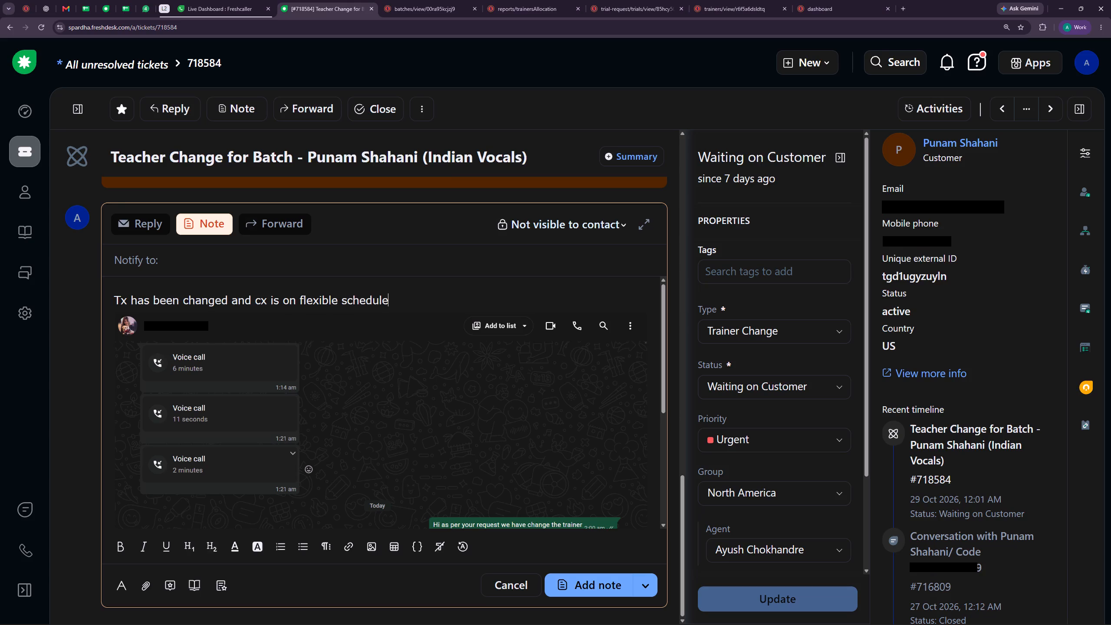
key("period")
Add the line "Closing the ticket." beneath it and submit the private note on ticket 718584.
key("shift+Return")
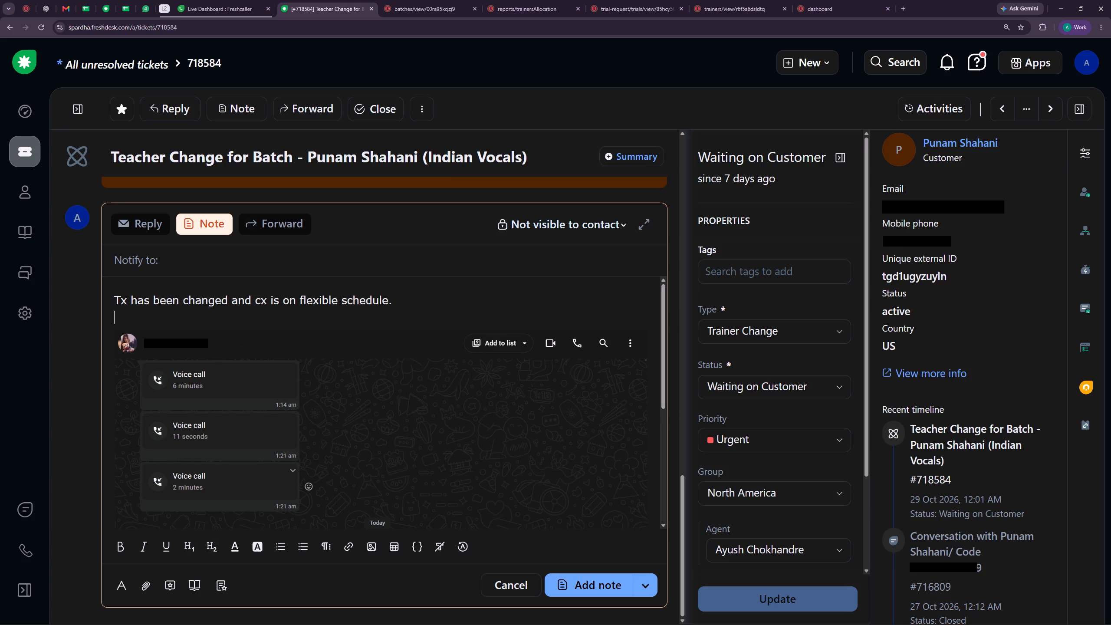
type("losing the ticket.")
scroll(526, 408, "down", 6)
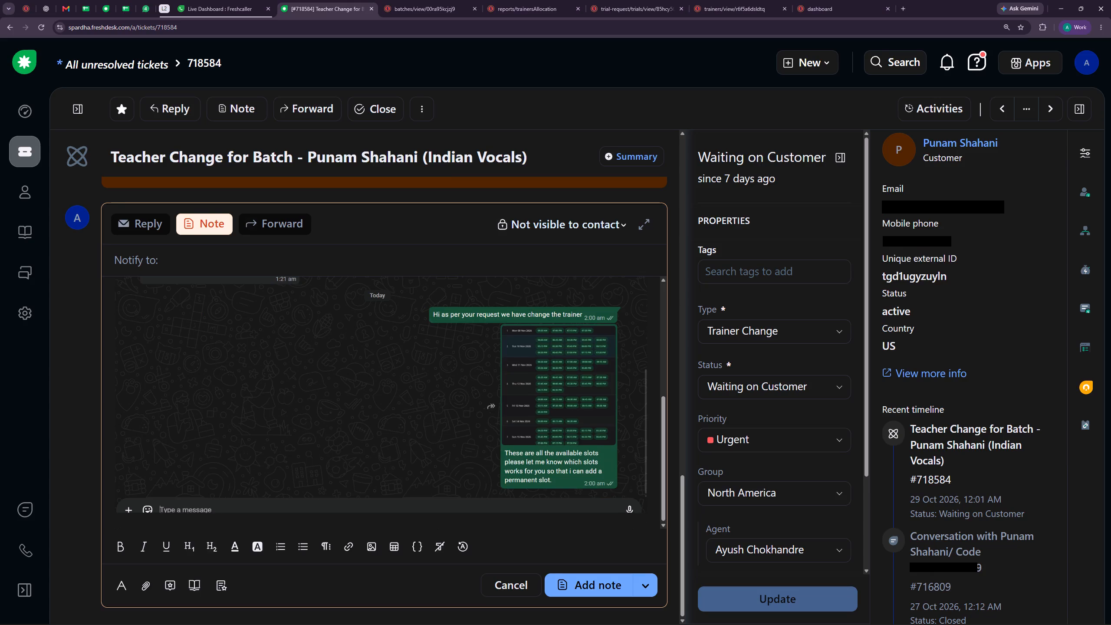
left_click_drag(595, 586, 591, 586)
Find the request for ticket 718584 in the trainer change report and update its status to Assigned.
double_click(198, 64)
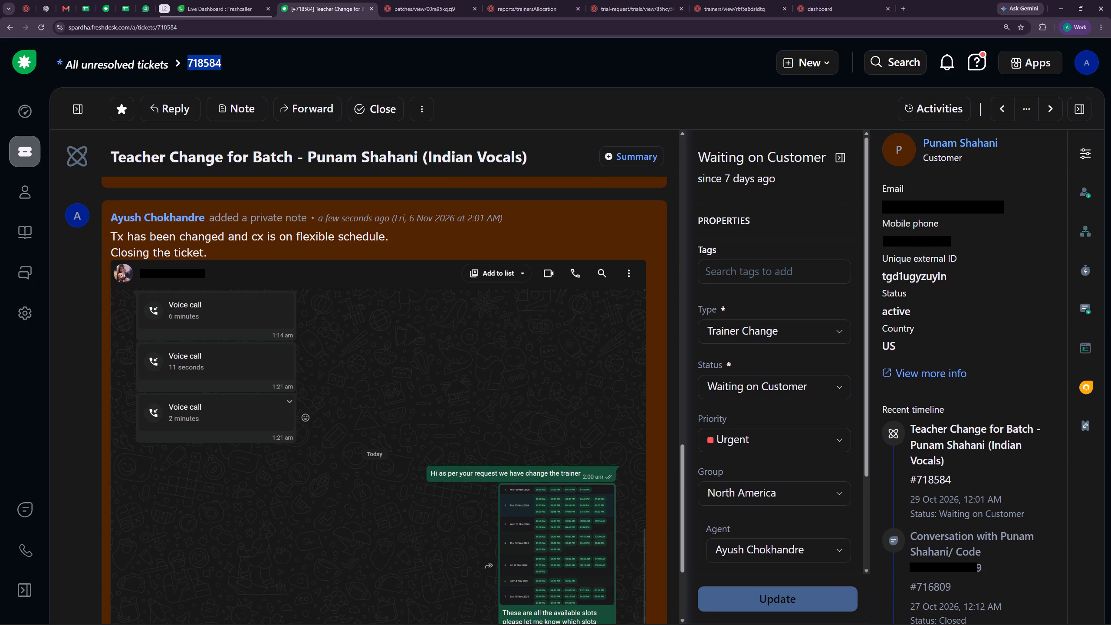
key("ctrl+c")
left_click(25, 0)
left_click(915, 451)
key("ctrl+v")
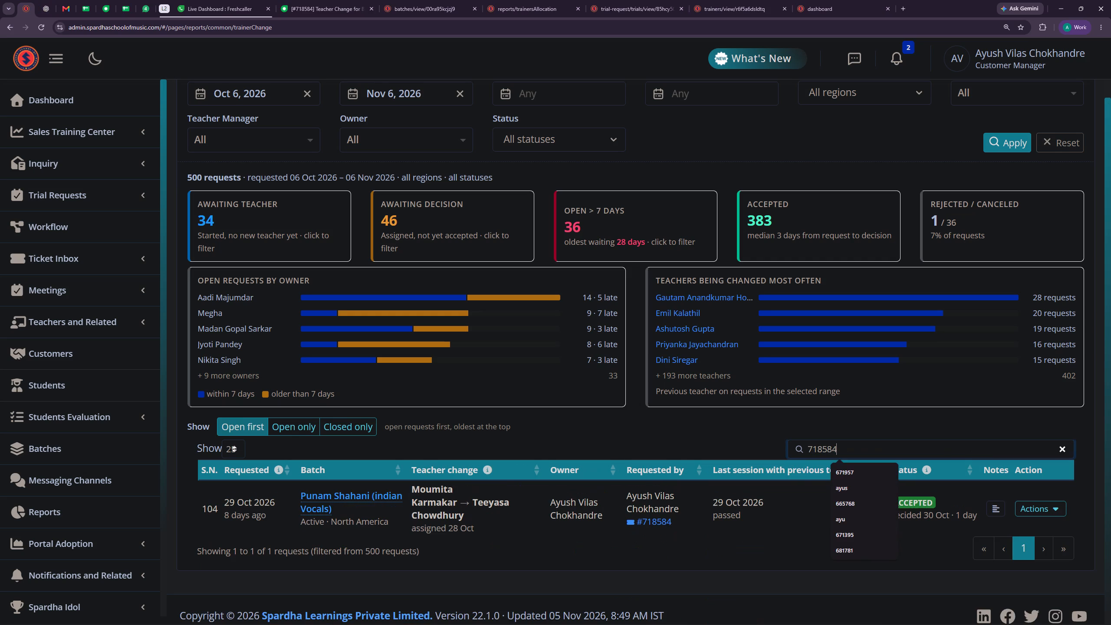
left_click(1032, 511)
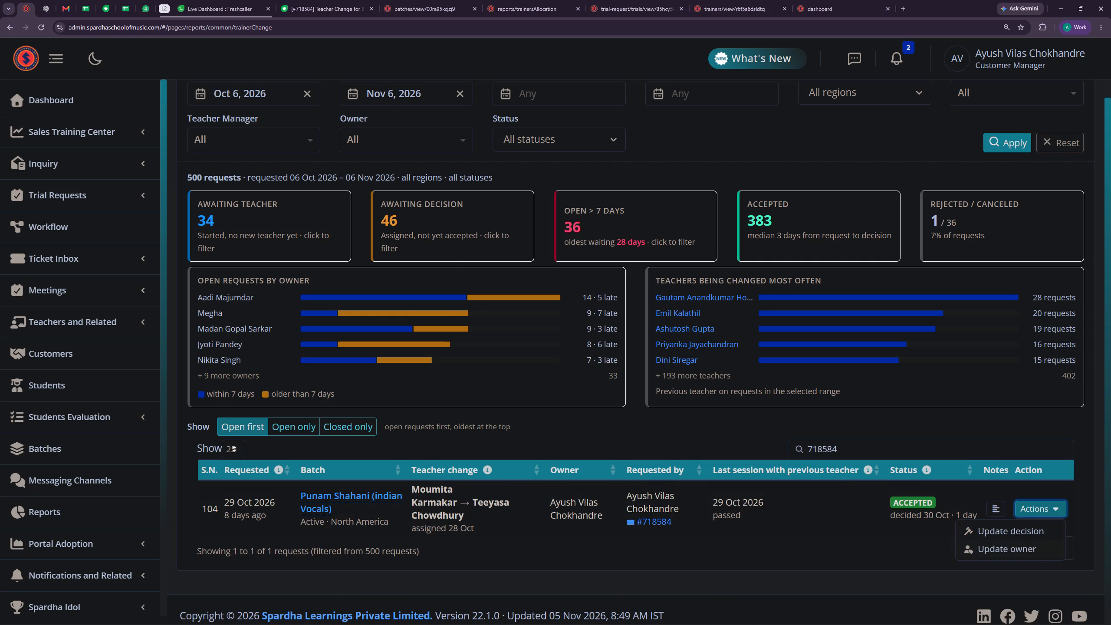
left_click(1018, 534)
left_click(561, 323)
left_click(473, 390)
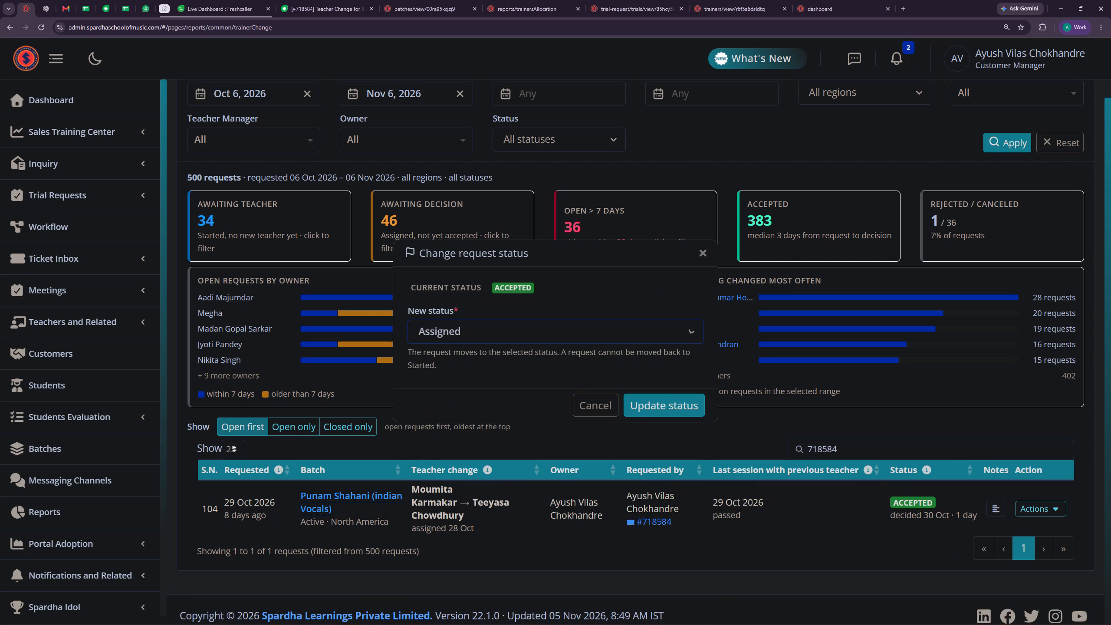
left_click(649, 411)
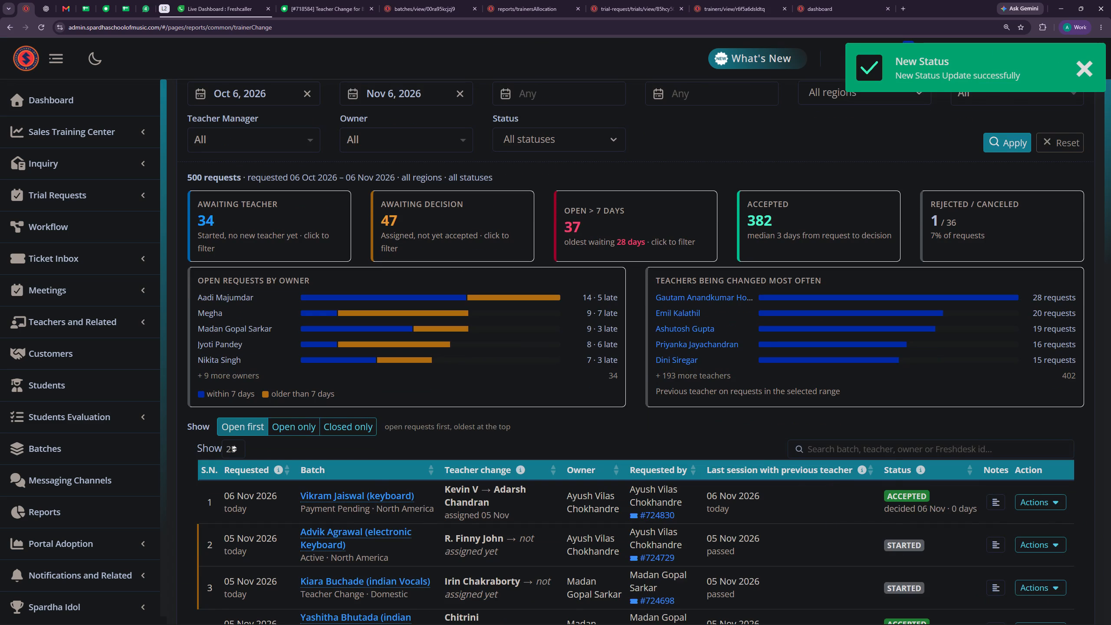
left_click(871, 452)
key("ctrl+v")
left_click(1025, 500)
left_click(1000, 522)
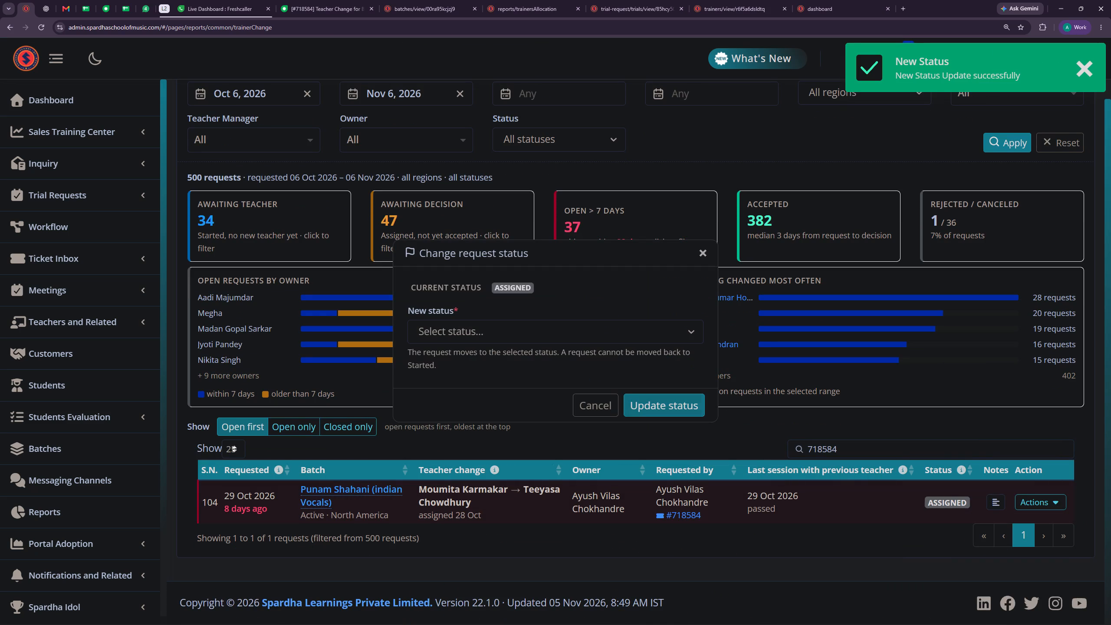
left_click(603, 337)
left_click(456, 411)
left_click(682, 395)
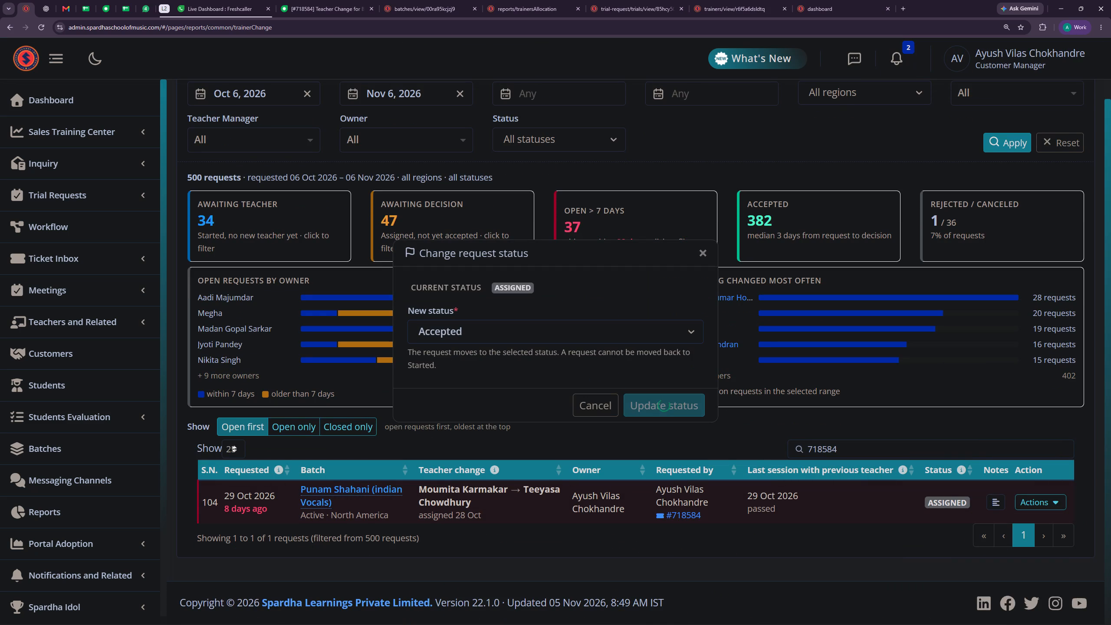
left_click(335, 0)
scroll(485, 270, "down", 5)
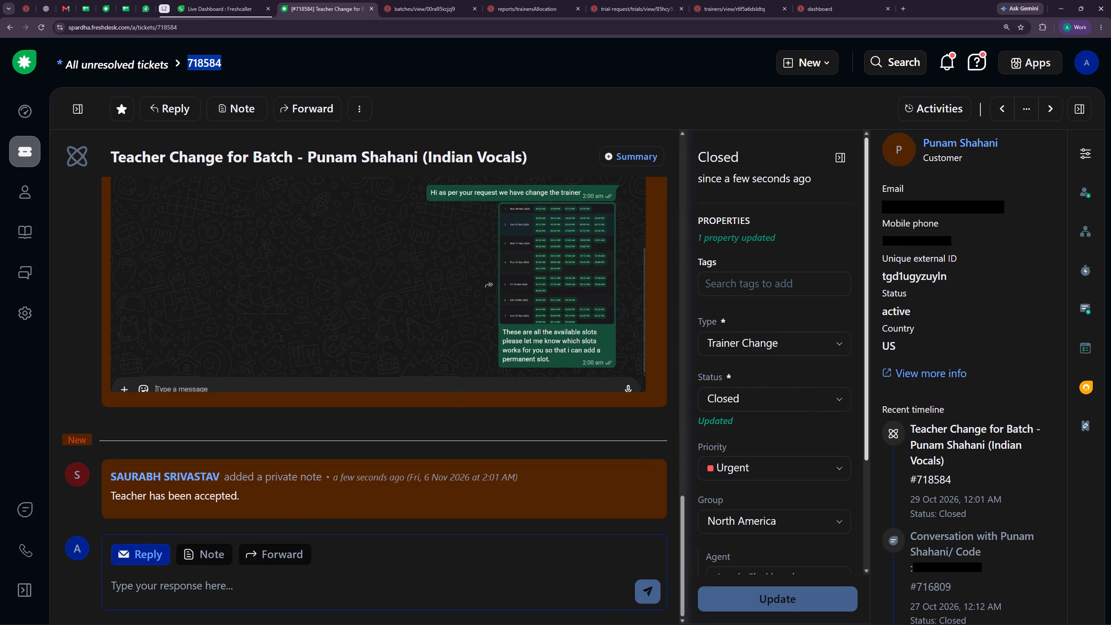
Open ticket 721842, glance at the notifications, and review its private notes and attached chat screenshot.
left_click(995, 108)
left_click(938, 62)
left_click(947, 61)
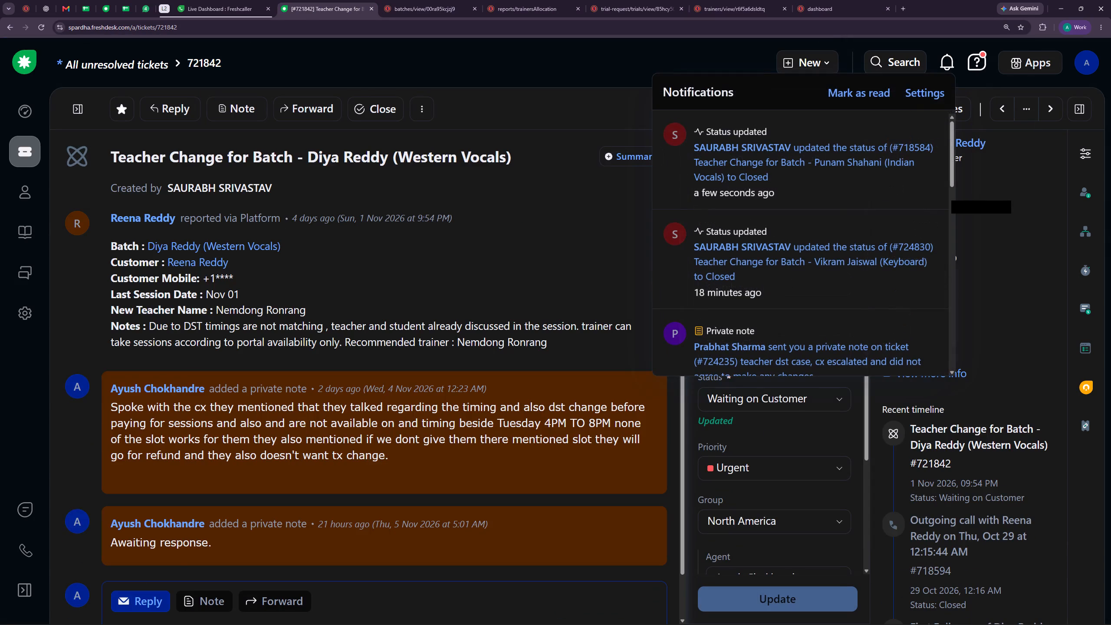
left_click(947, 61)
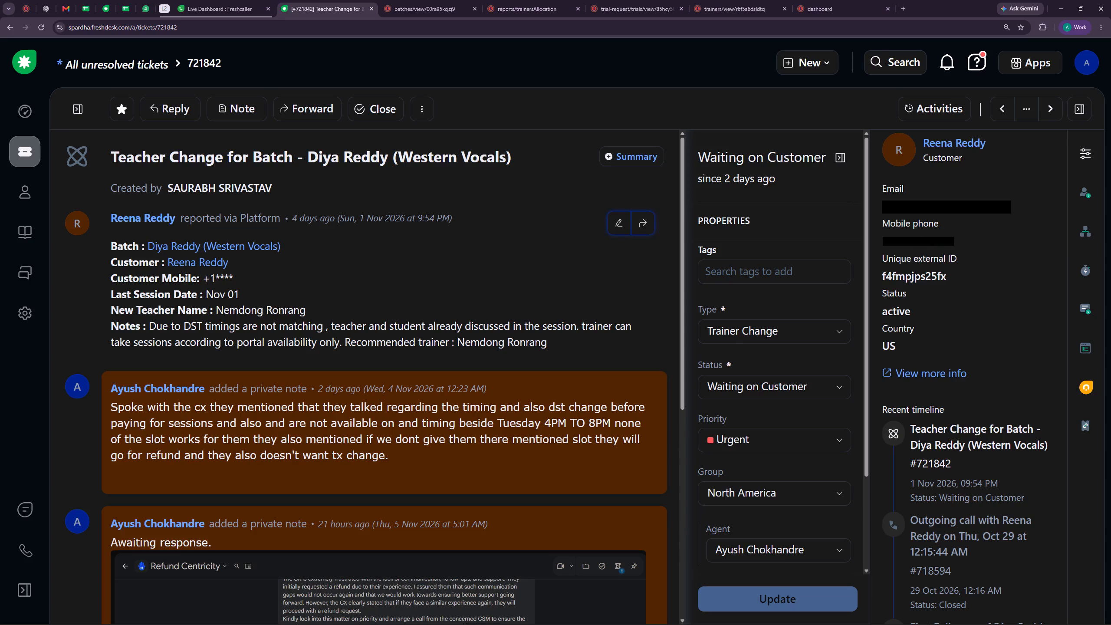
scroll(445, 357, "down", 3)
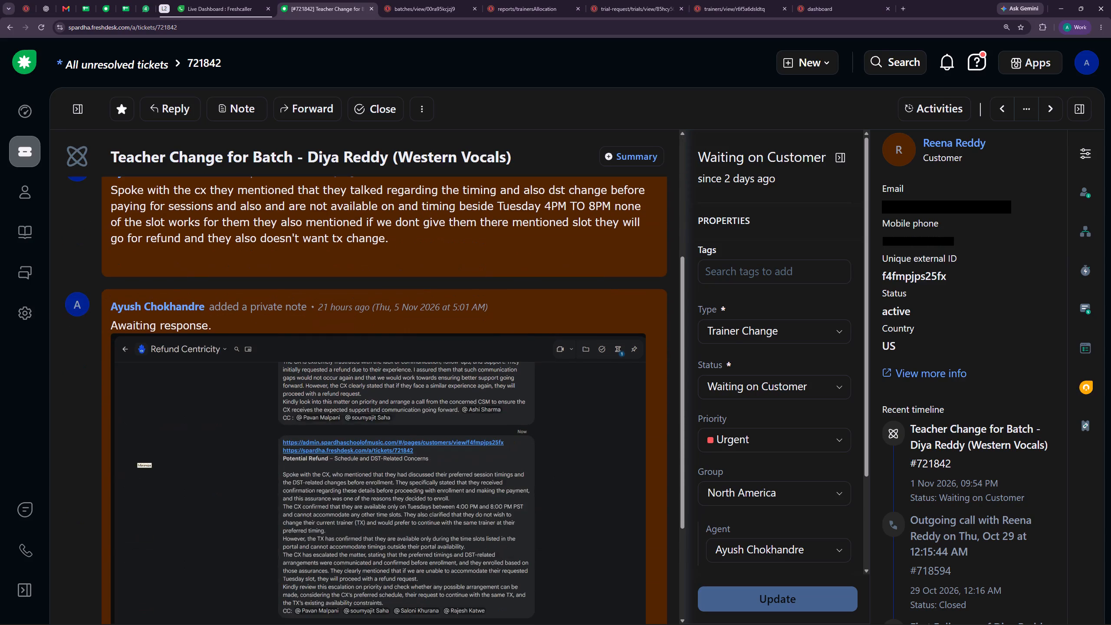
scroll(445, 356, "down", 1)
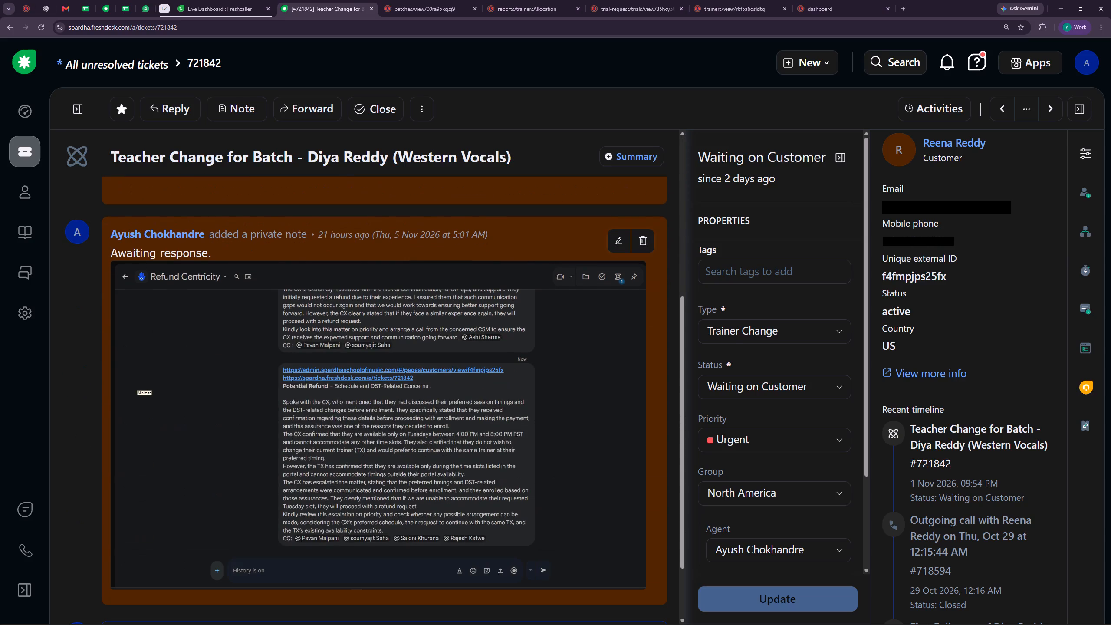
scroll(445, 356, "up", 2)
scroll(445, 356, "down", 2)
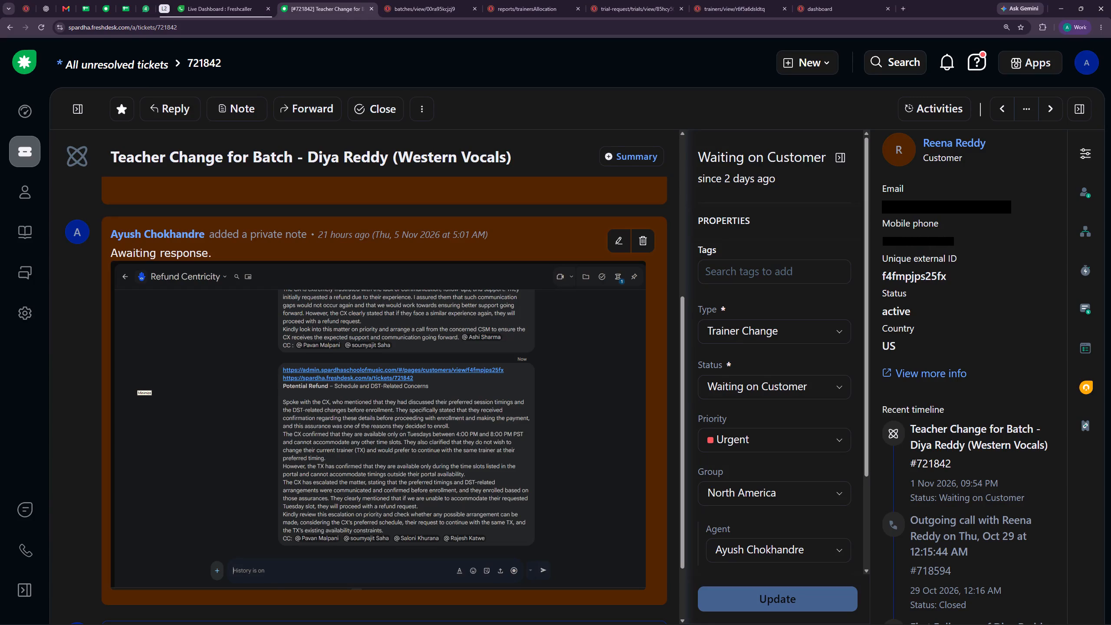
scroll(436, 330, "down", 1)
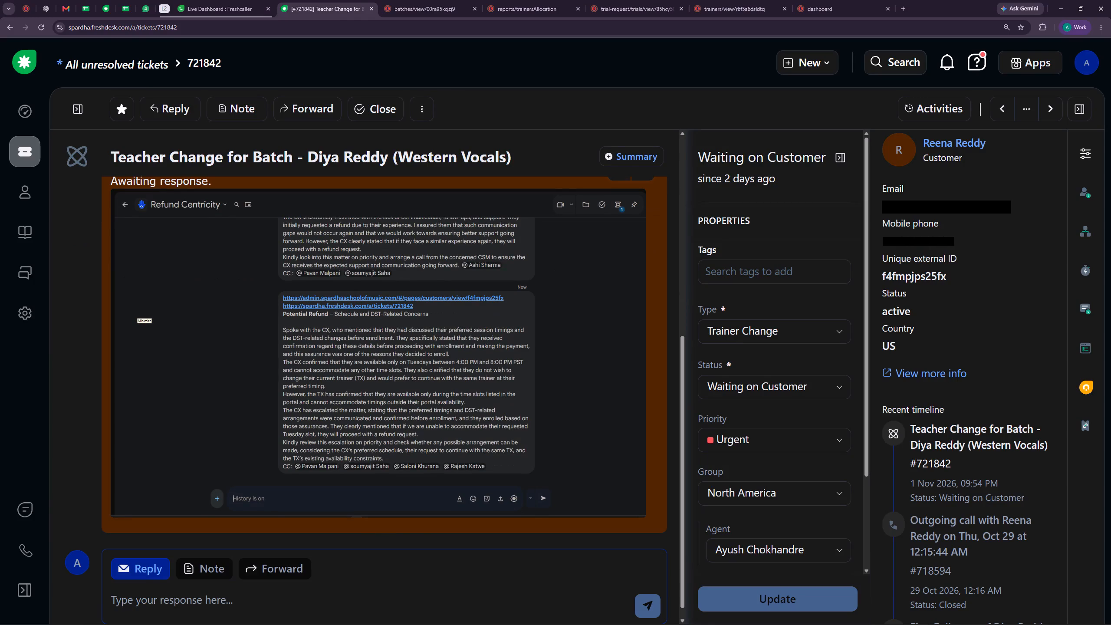
left_click(999, 115)
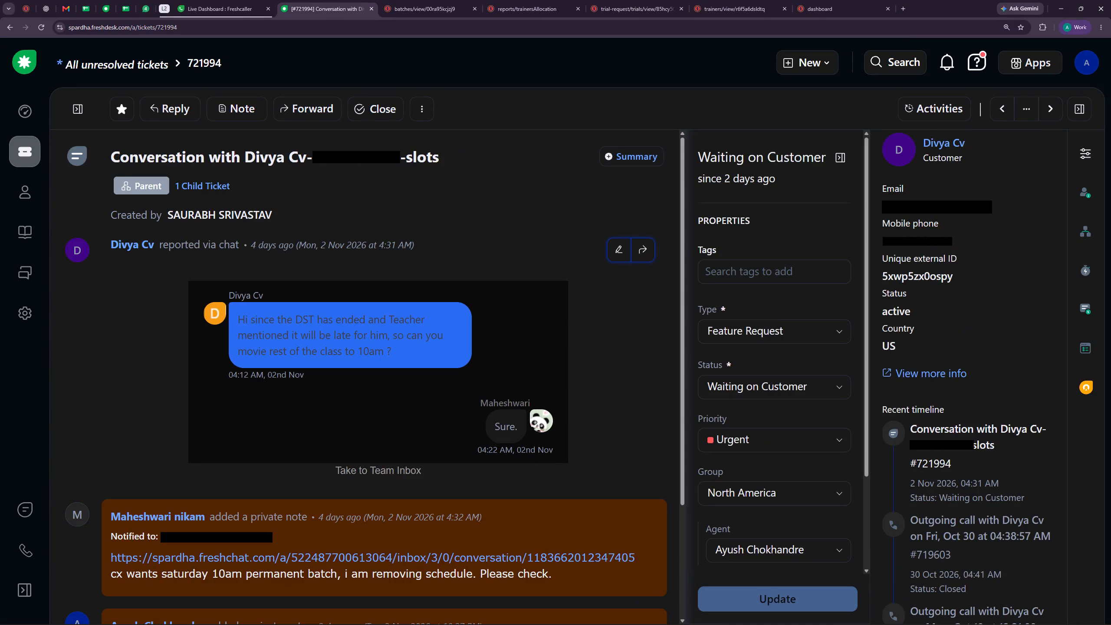
left_click(1052, 115)
scroll(429, 365, "down", 3)
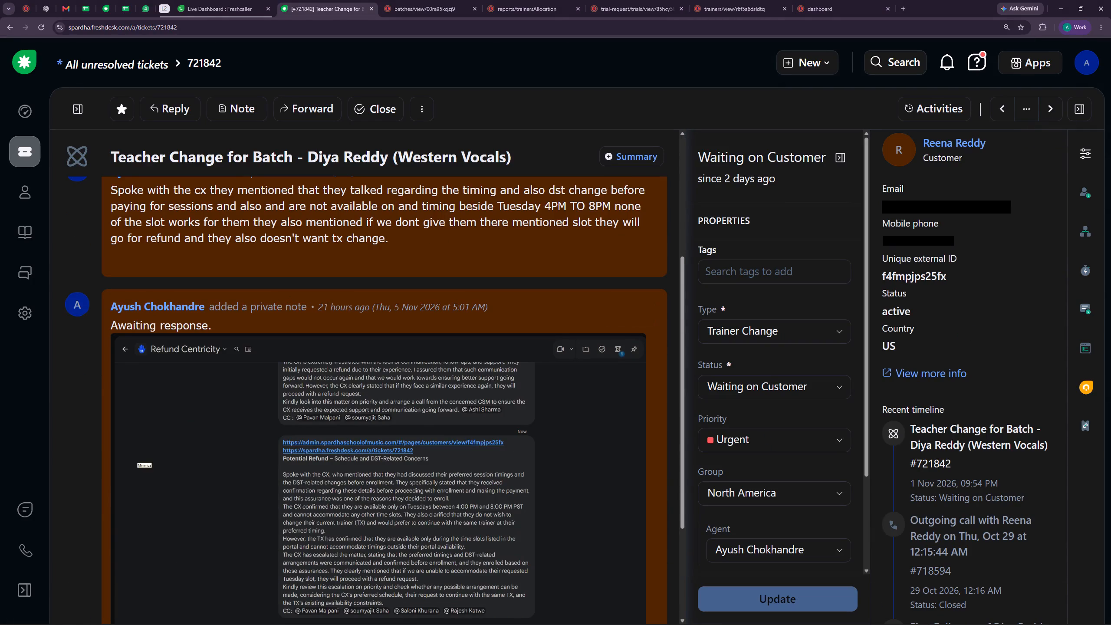
Search the batches with the mobile number copied from ticket 721842 and open the customer's Western Vocals batch.
left_click_drag(962, 243, 894, 243)
key("ctrl+c")
left_click(426, 0)
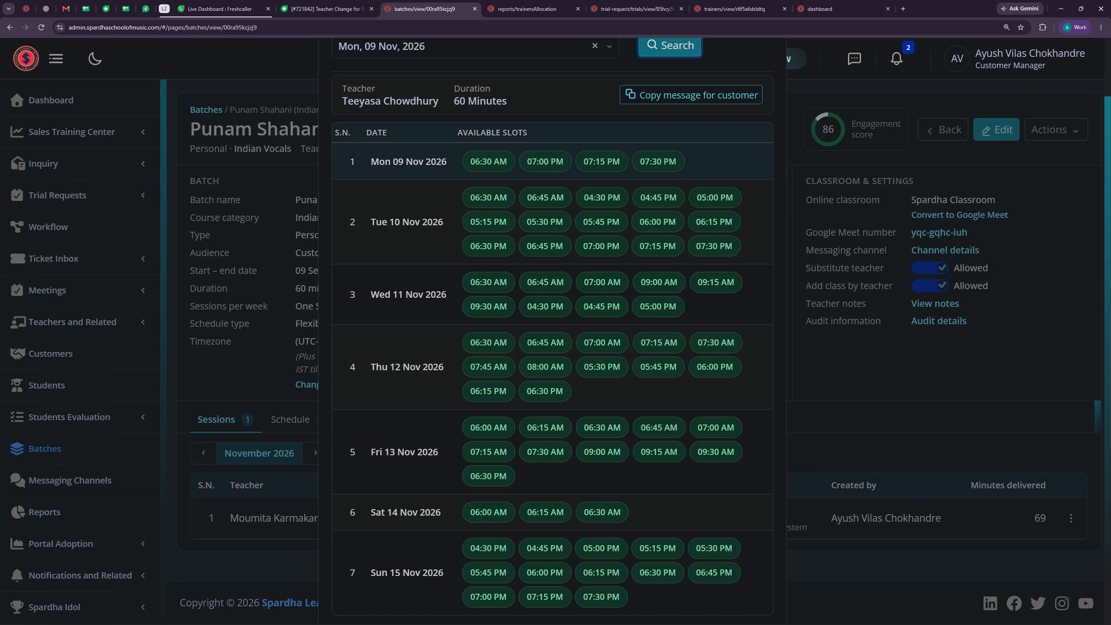
scroll(747, 218, "up", 2)
left_click(771, 76)
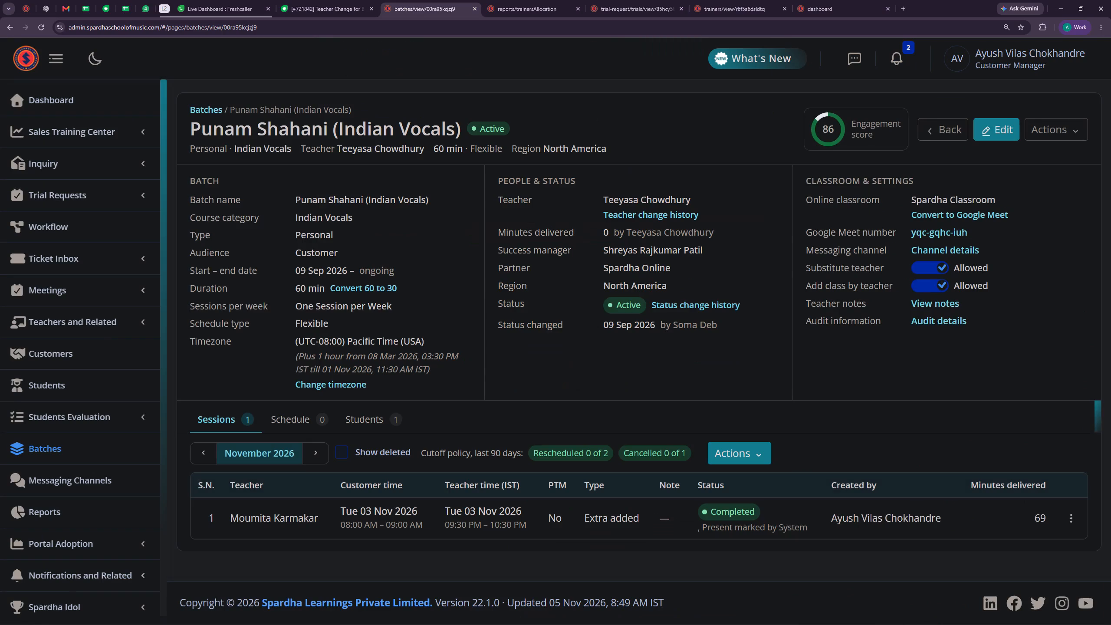
left_click(55, 449)
left_click_drag(588, 159, 462, 159)
key("ctrl+v")
left_click(214, 185)
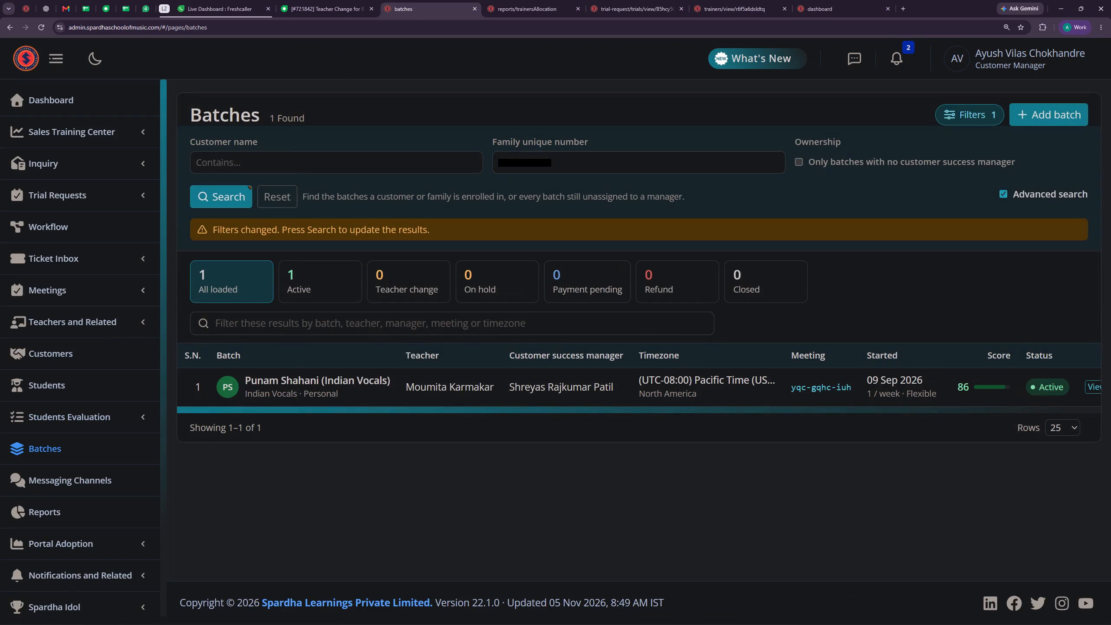
left_click(193, 192)
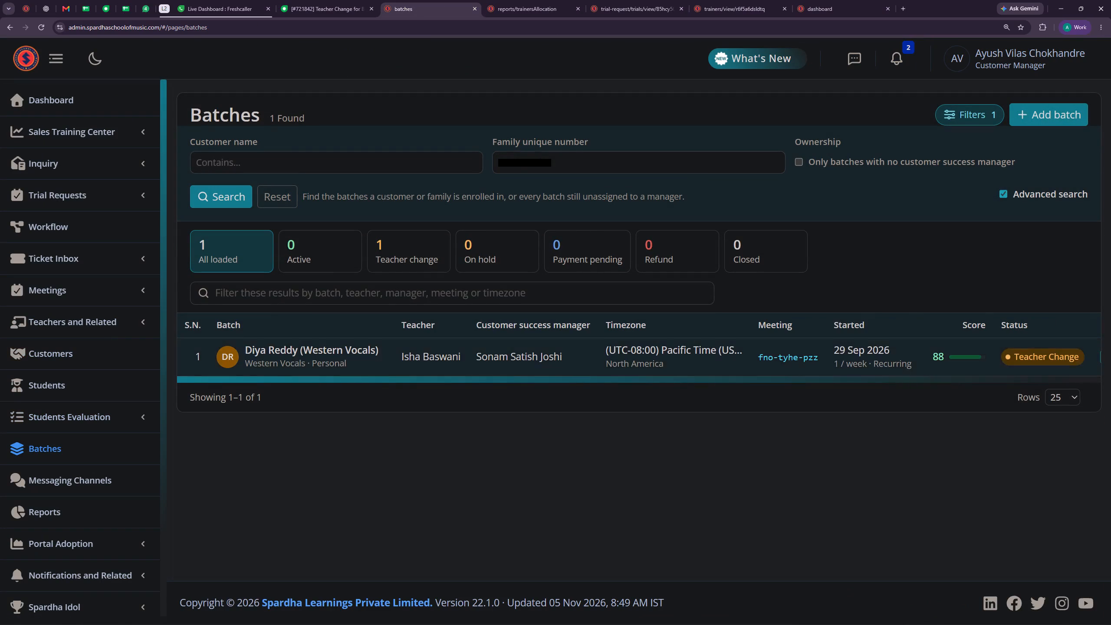
left_click(1061, 362)
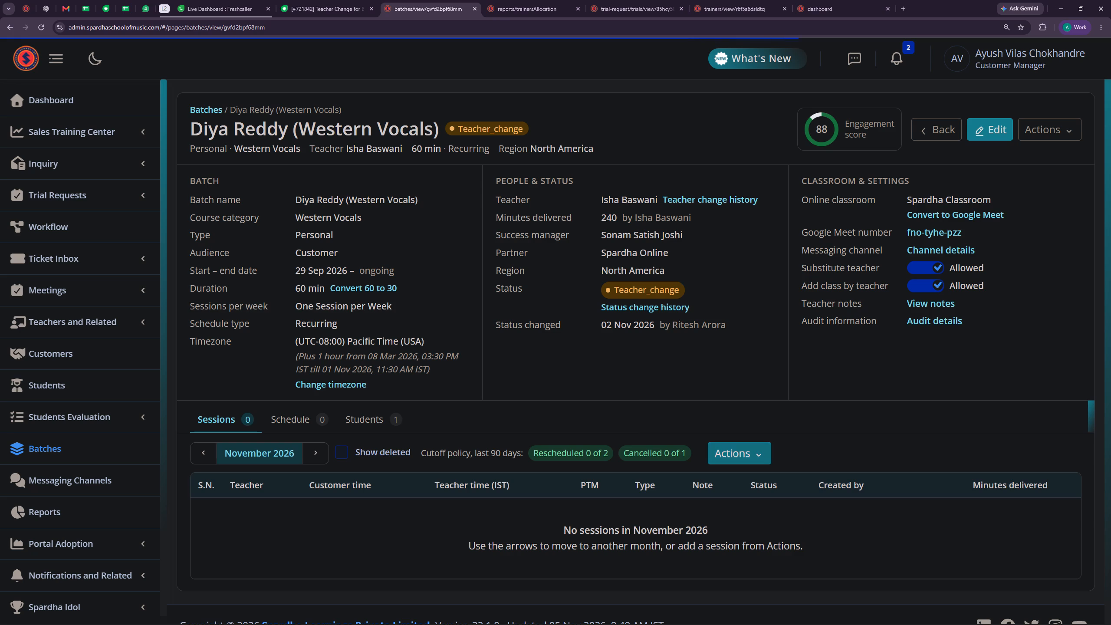
Check the Western Vocals batch teacher's available slots starting Tue, 10 Nov, 2026.
left_click(765, 453)
left_click(700, 524)
left_click(518, 325)
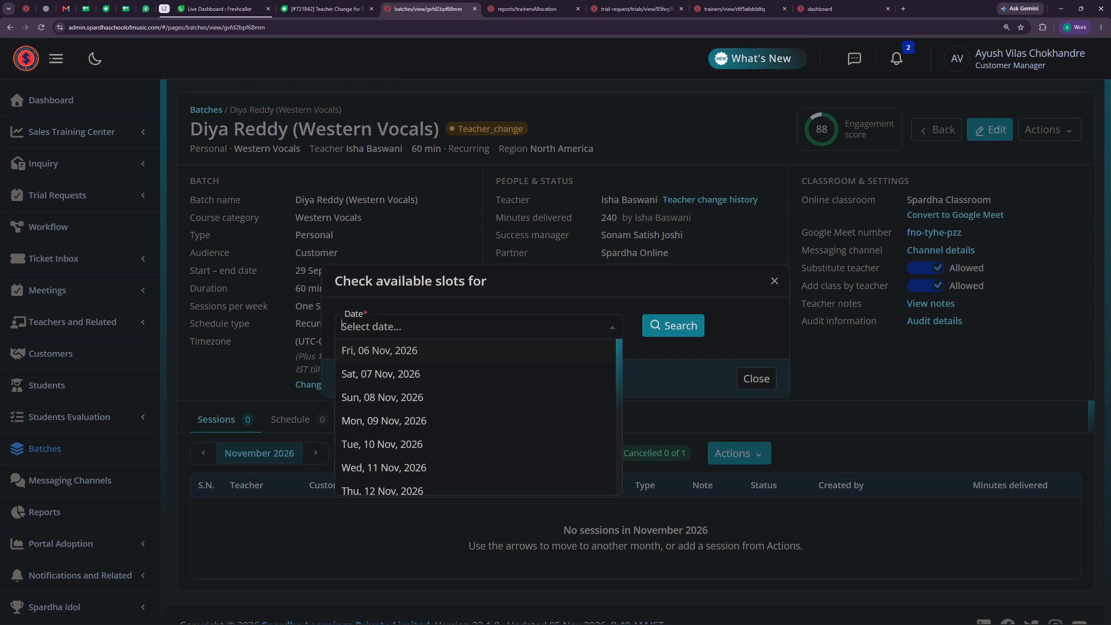
left_click(379, 445)
left_click(677, 328)
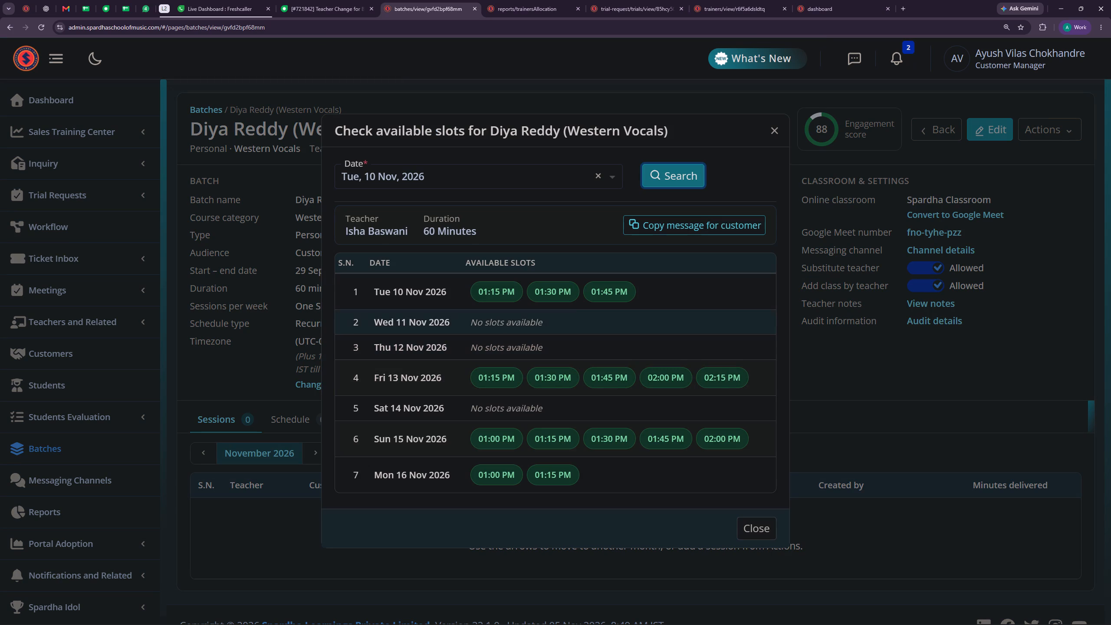
left_click(772, 130)
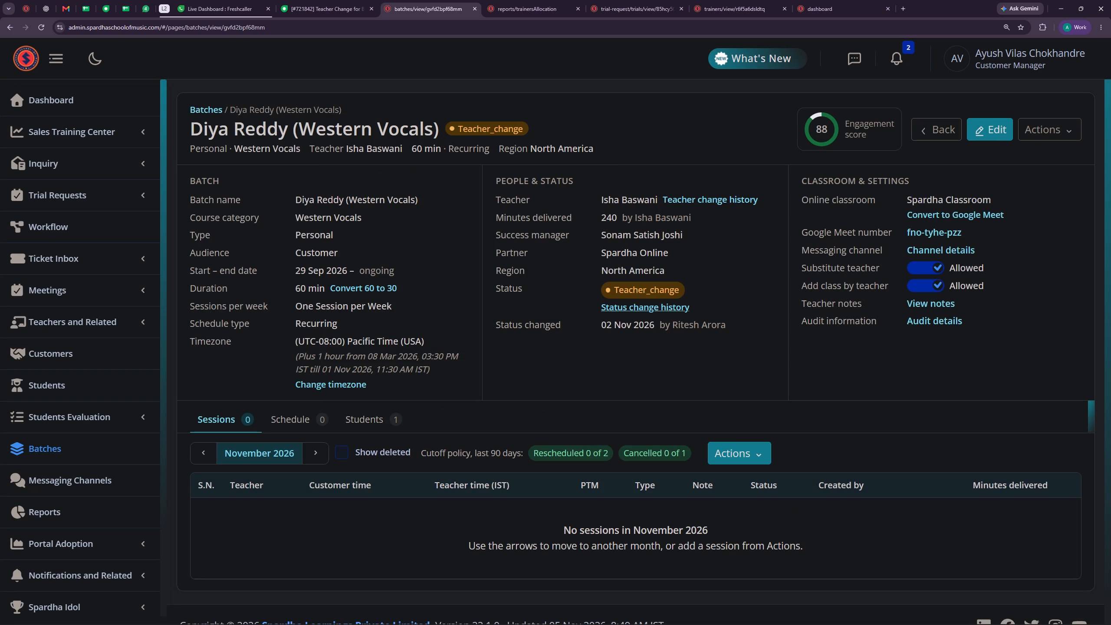
left_click(337, 10)
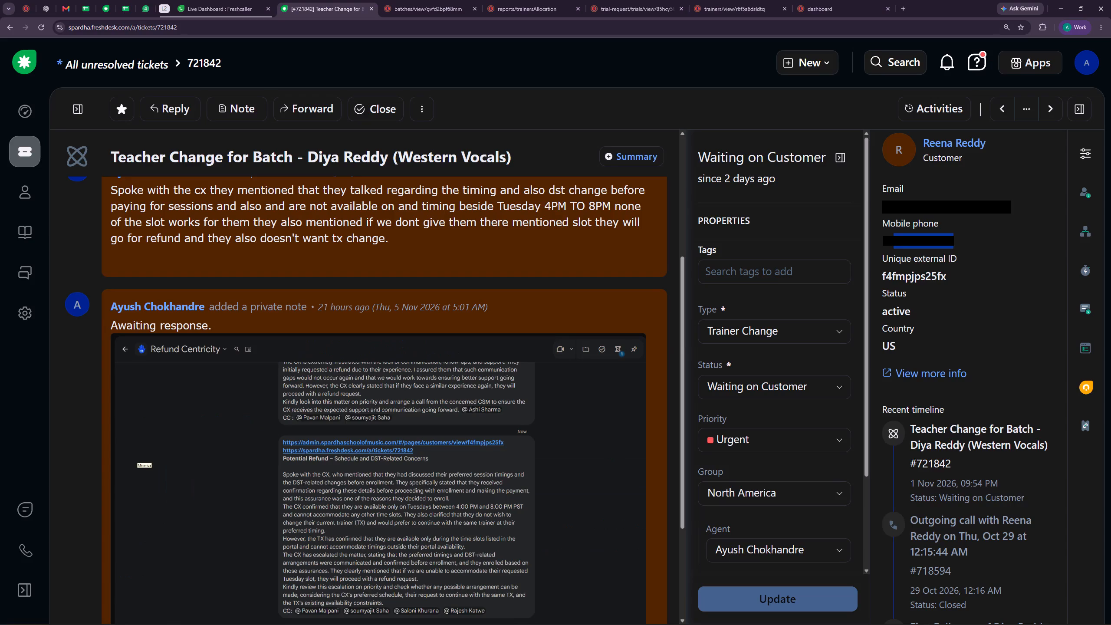
left_click(1001, 110)
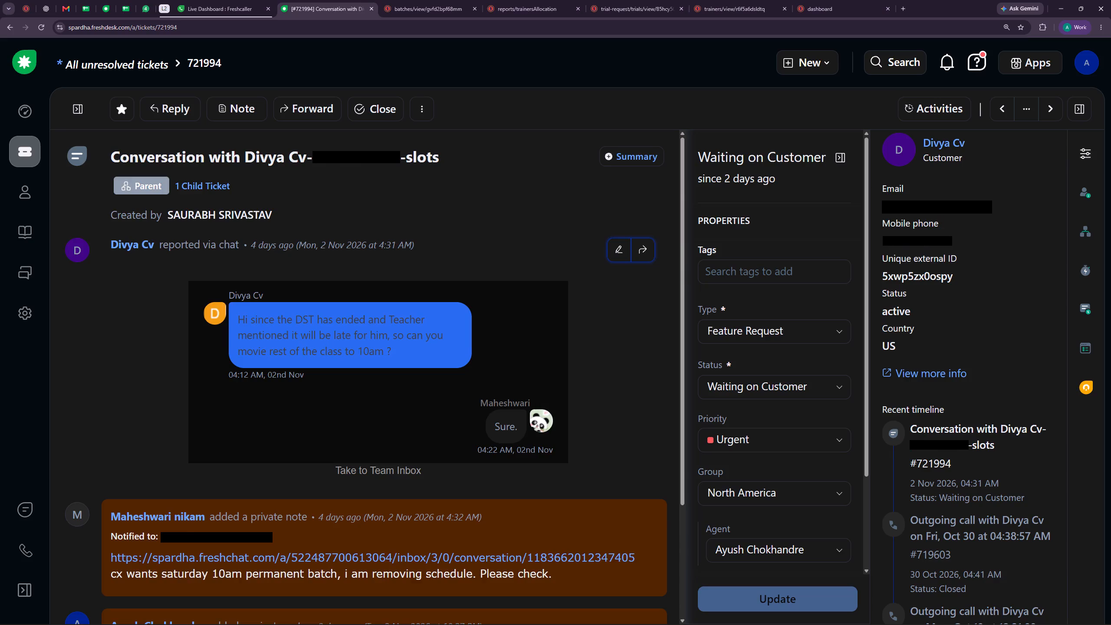
scroll(482, 364, "down", 3)
scroll(981, 383, "down", 9)
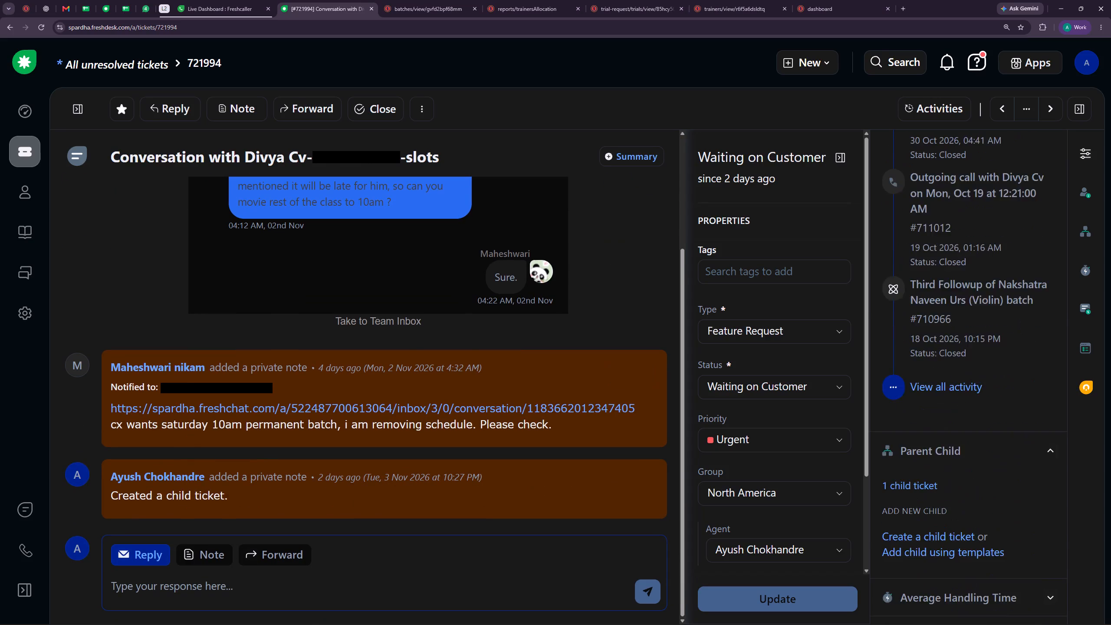
left_click(918, 376)
left_click(764, 152)
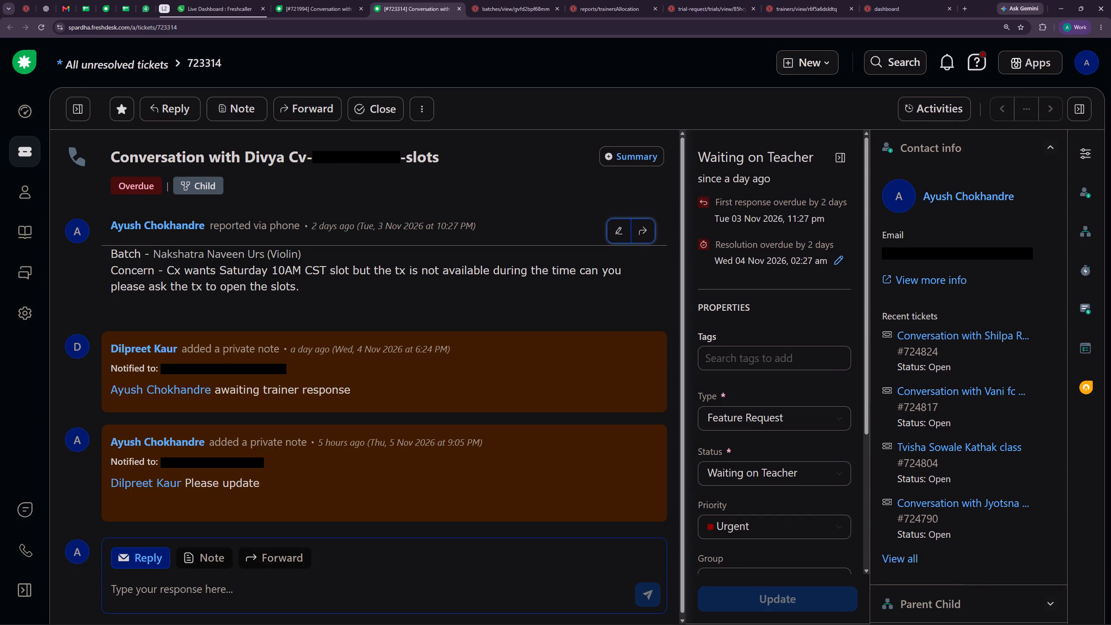
left_click(459, 6)
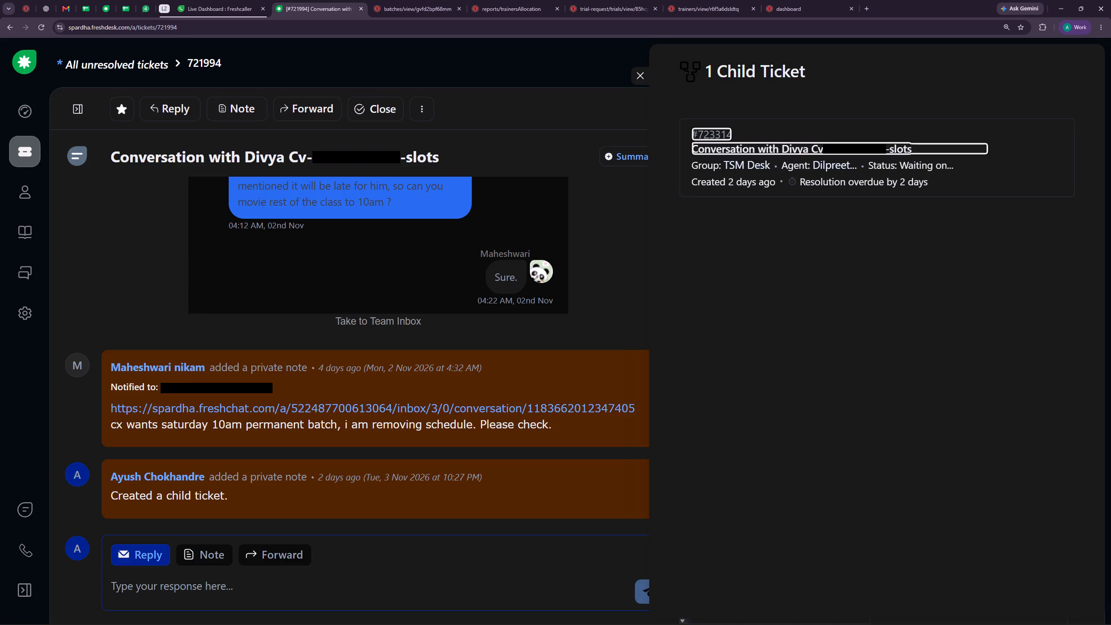
left_click(643, 78)
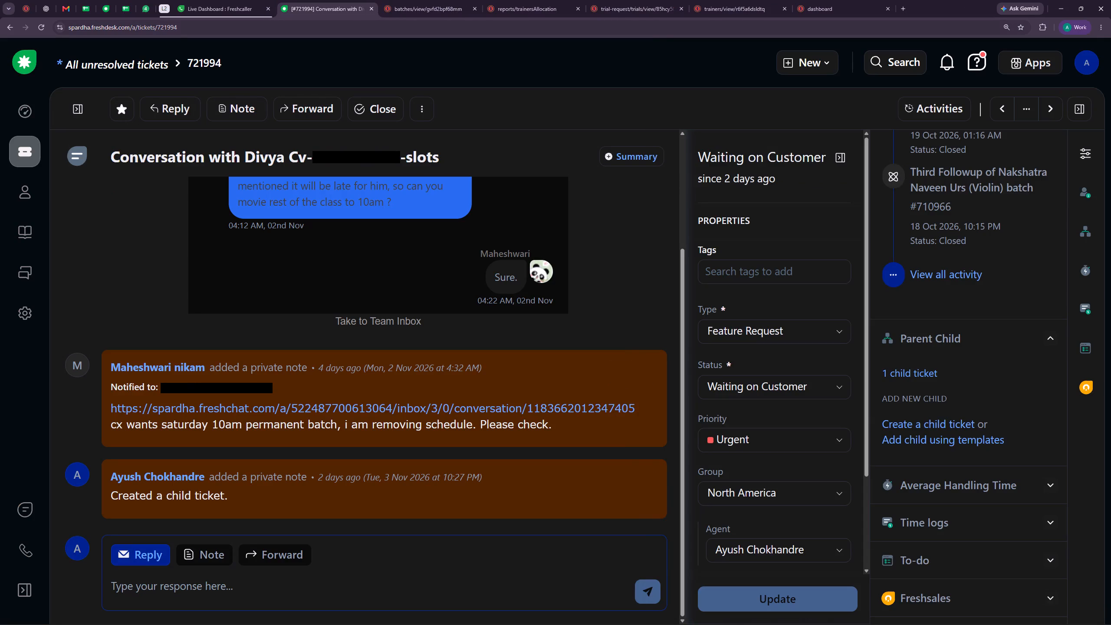
Switch back to the Western Vocals batch page in the admin portal.
left_click(423, 10)
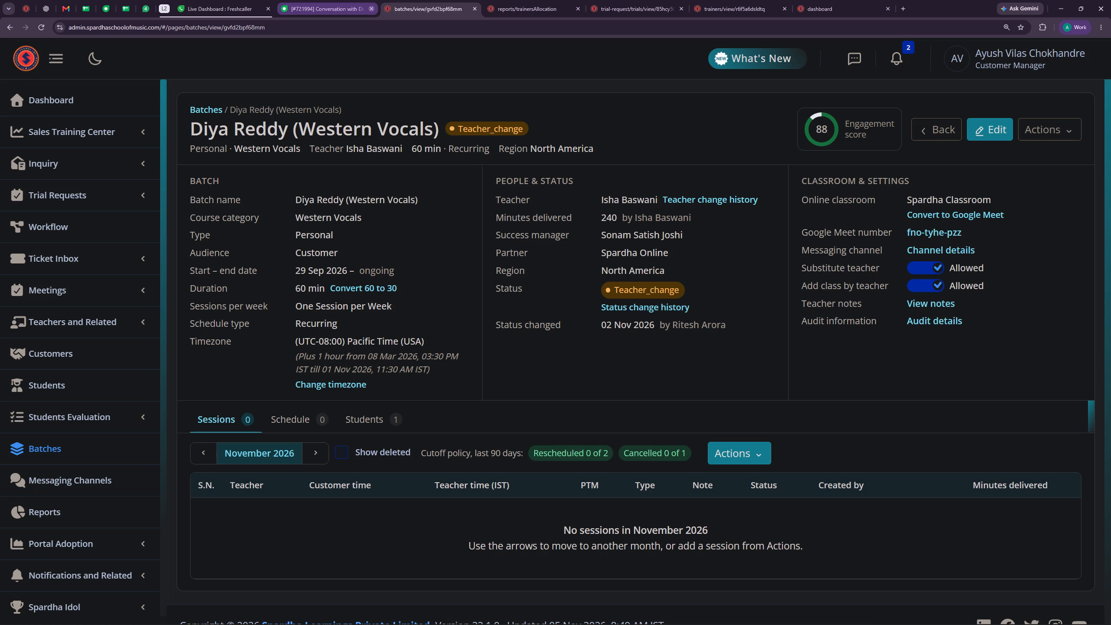
left_click(332, 10)
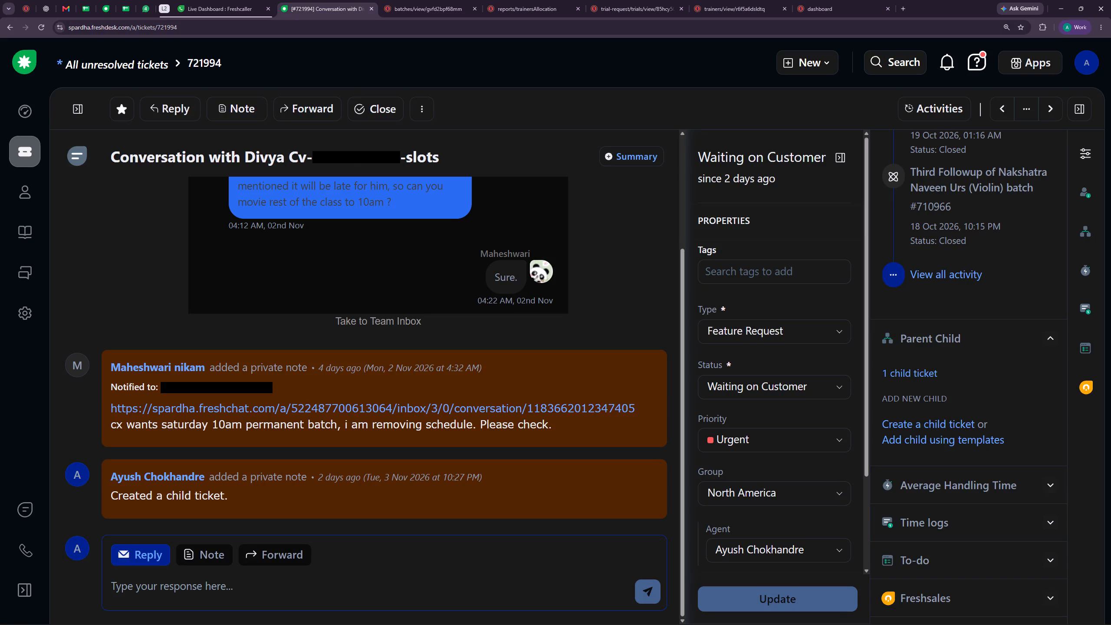
left_click(890, 370)
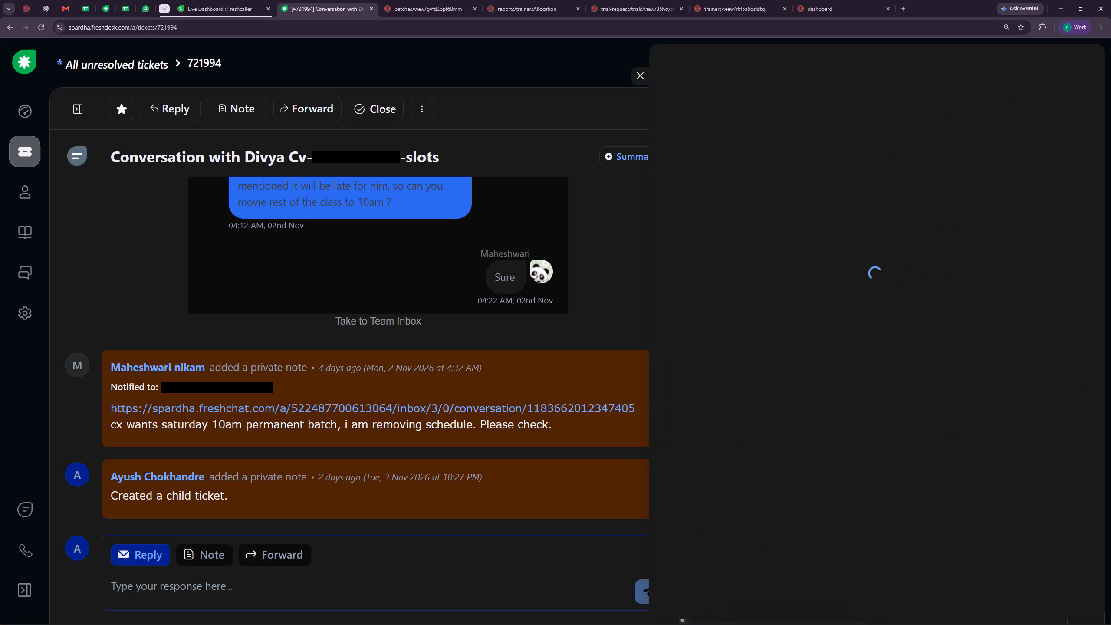
left_click(777, 153)
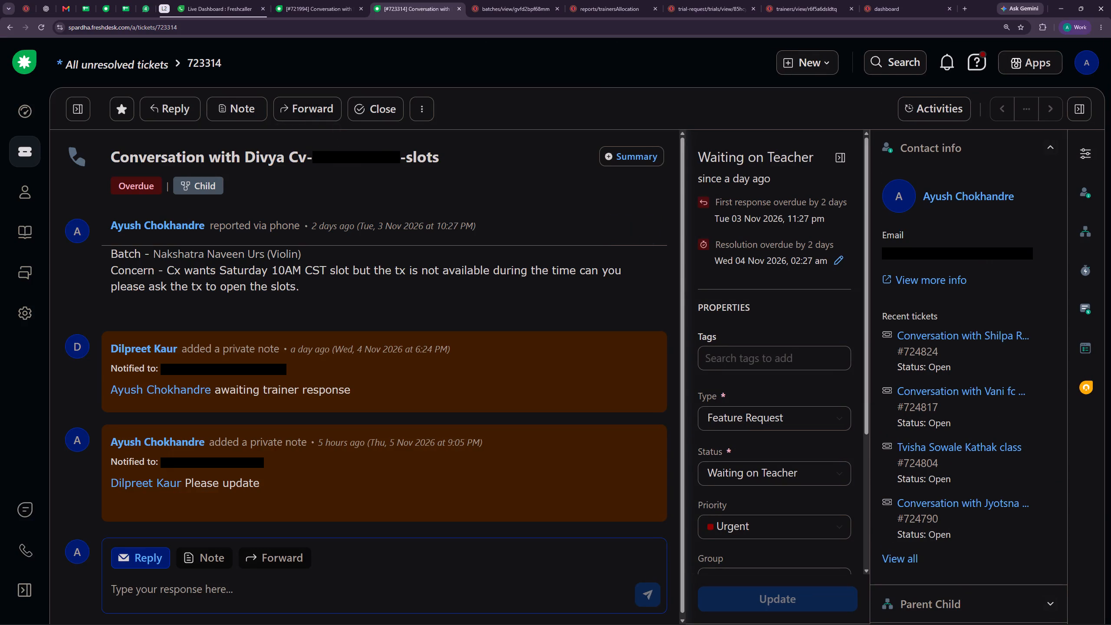
Switch to Gmail and draft a message in the NA-Support/Experience/Delivery space with the copied ticket 723314 link and a colleague mention.
left_click_drag(184, 24, 59, 24)
key("ctrl+c")
left_click(328, 0)
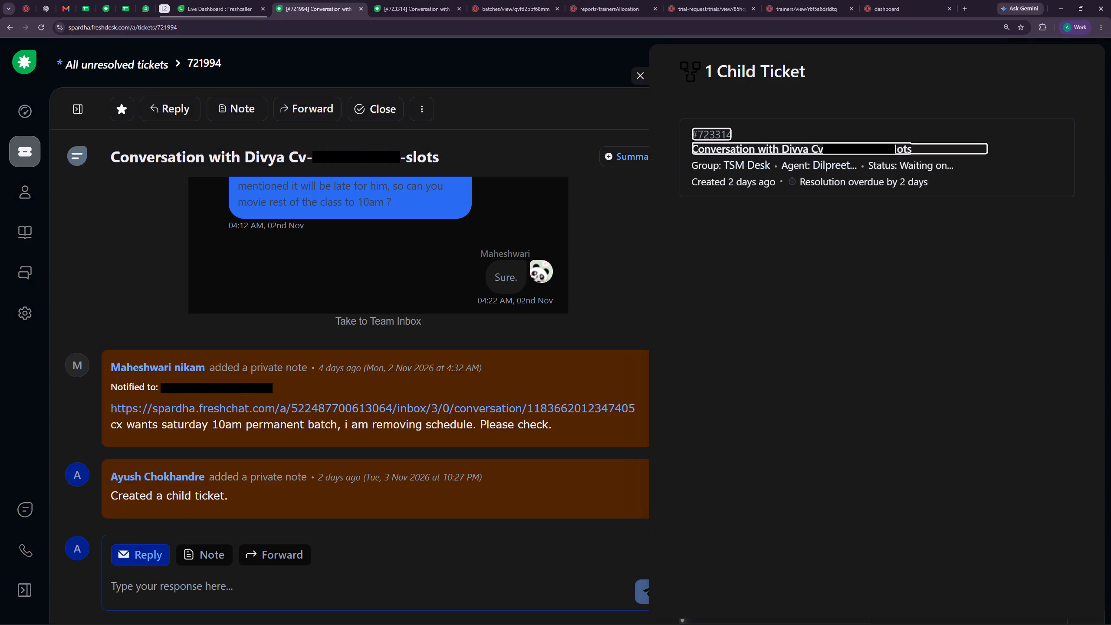
left_click(640, 79)
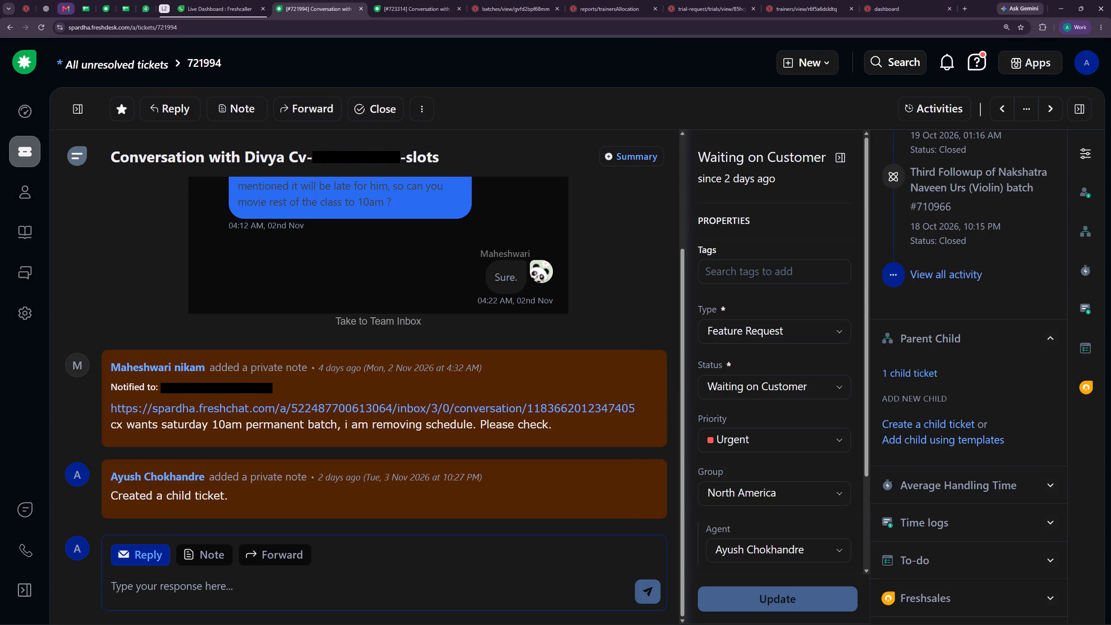
left_click(73, 0)
left_click(553, 570)
key("ctrl+v")
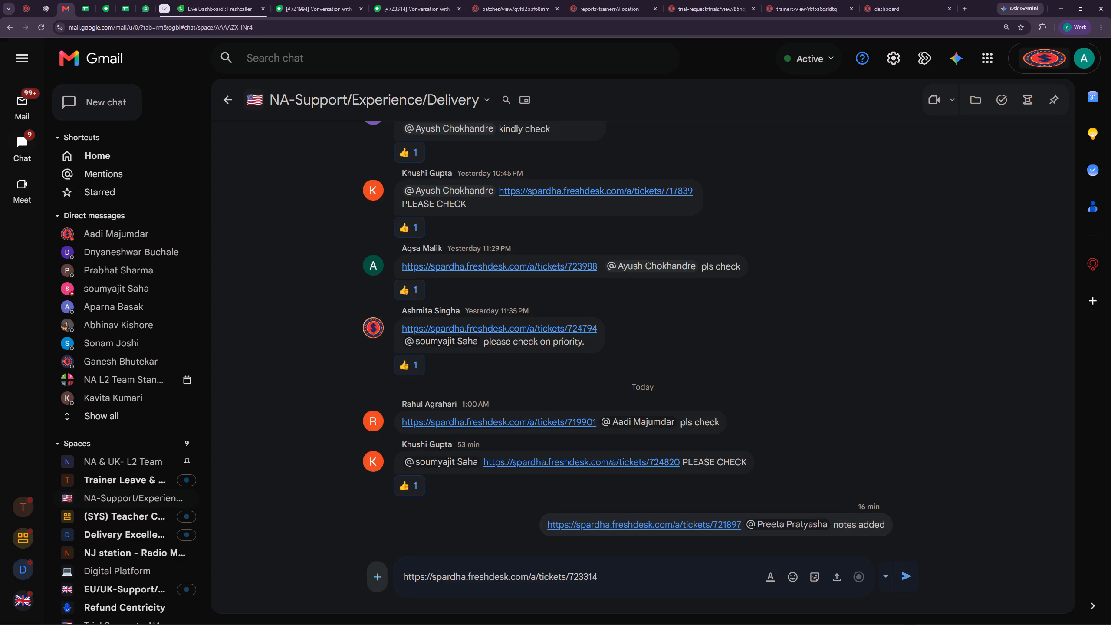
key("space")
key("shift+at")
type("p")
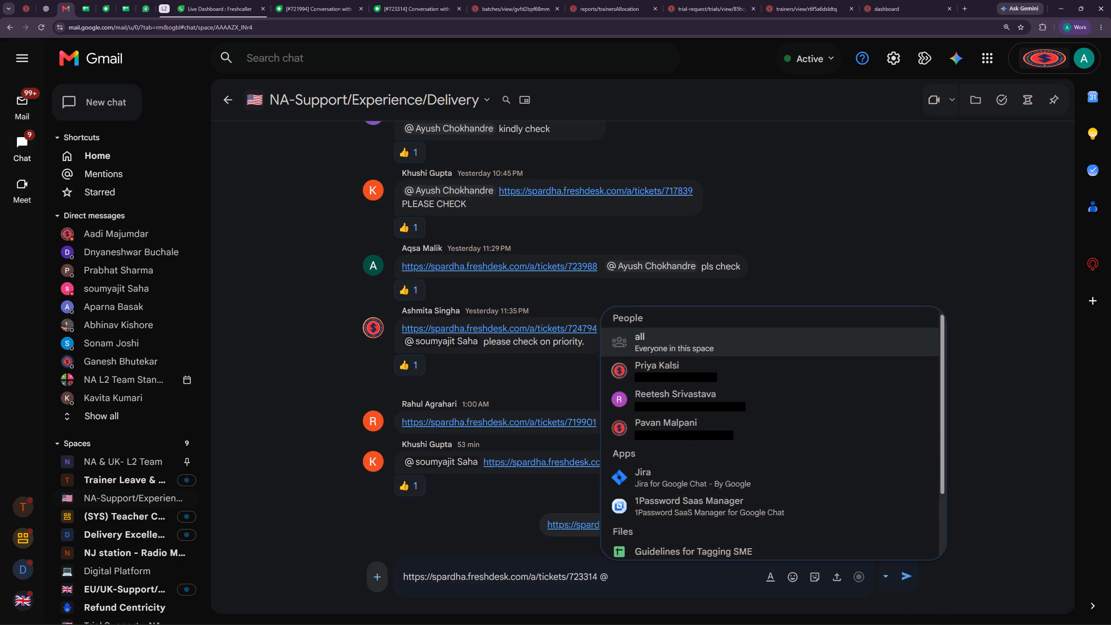
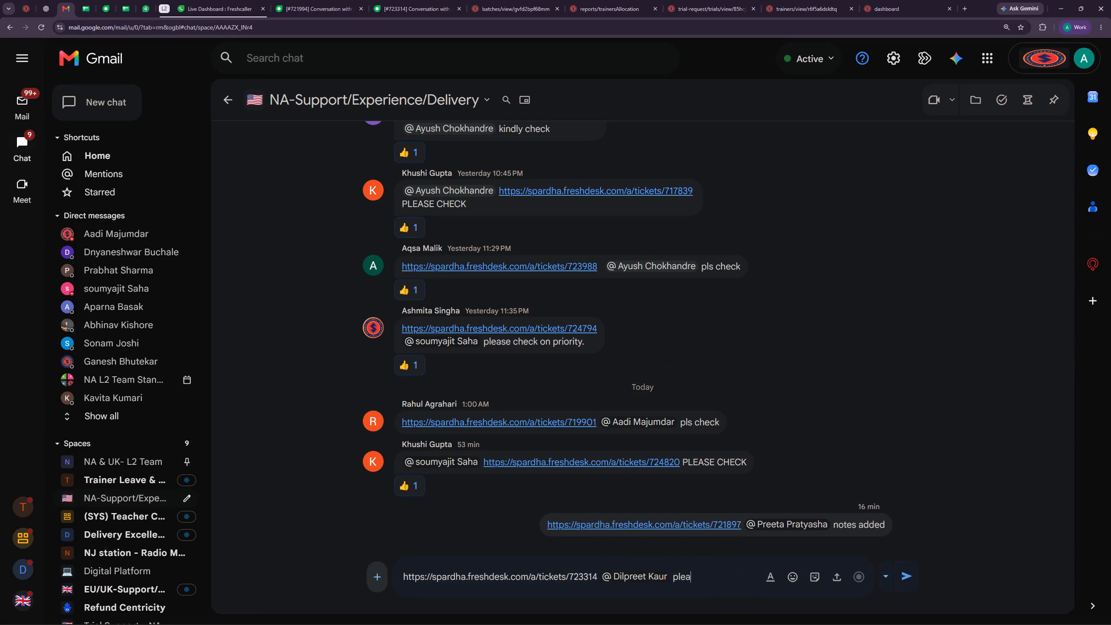
Complete the ticket 723314 follow-up to the tagged colleague with "please update." and send it in the NA-Support/Experience/Delivery space.
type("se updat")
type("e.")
left_click(902, 576)
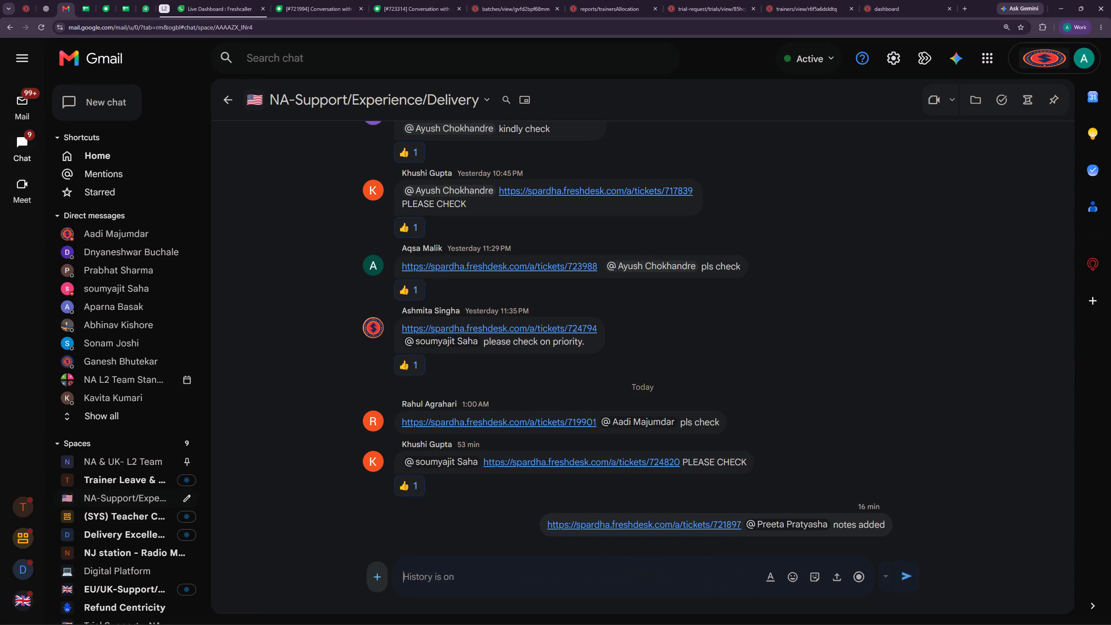
Return to ticket 721994, dismiss the chat reply notification, and switch to its child ticket 723314.
left_click(315, 0)
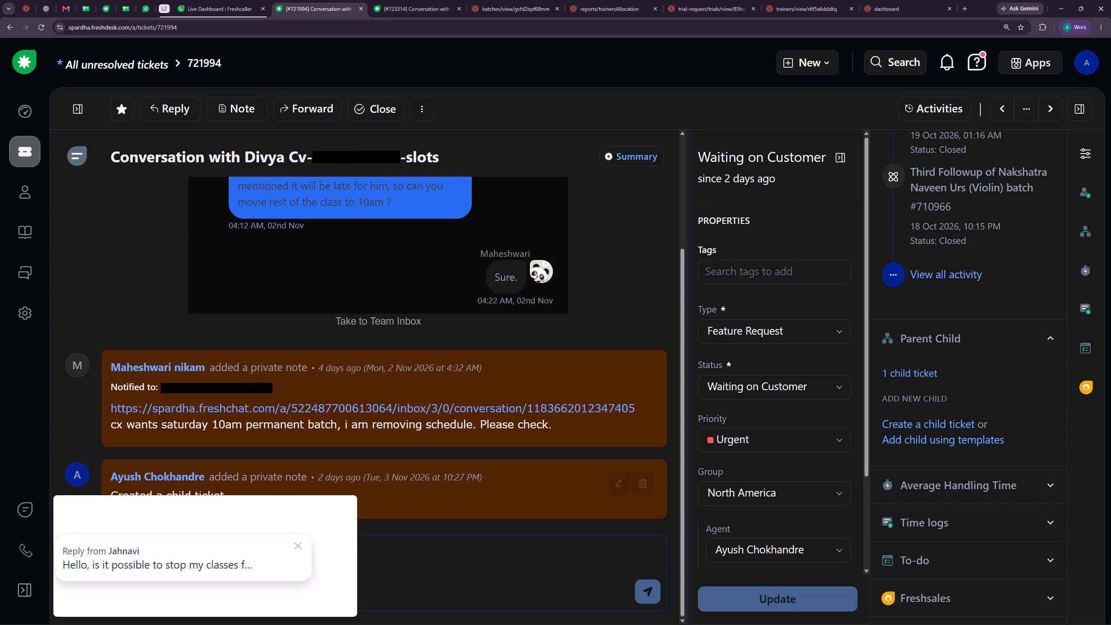
left_click(302, 548)
left_click(411, 0)
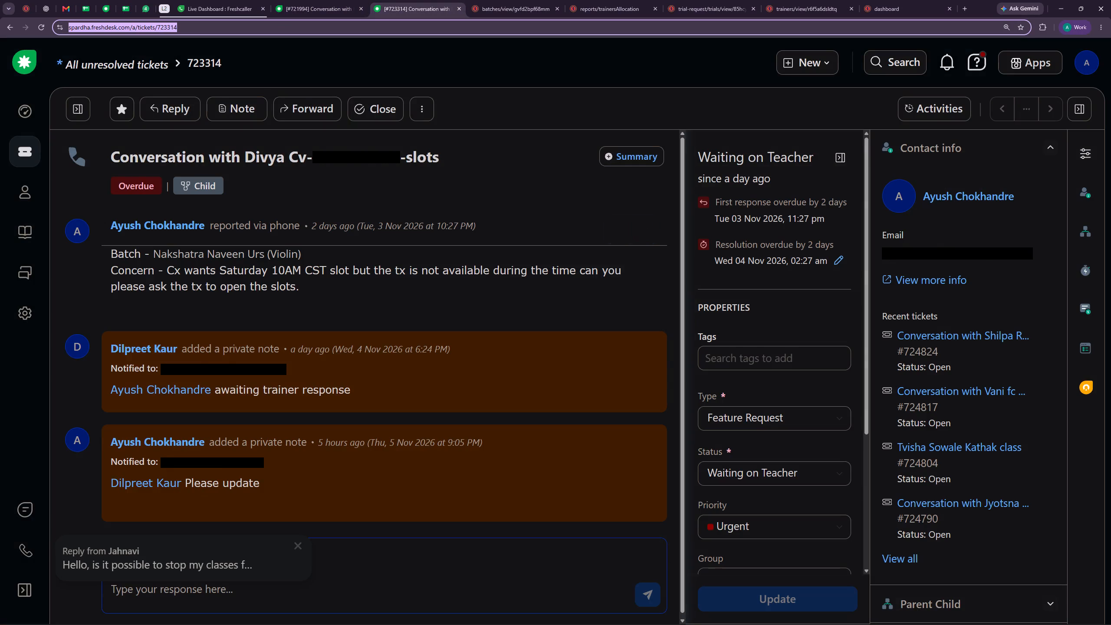
Close child ticket 723314, return to ticket 721994, and update its type to Require Batch Slot.
left_click(458, 7)
left_click(348, 5)
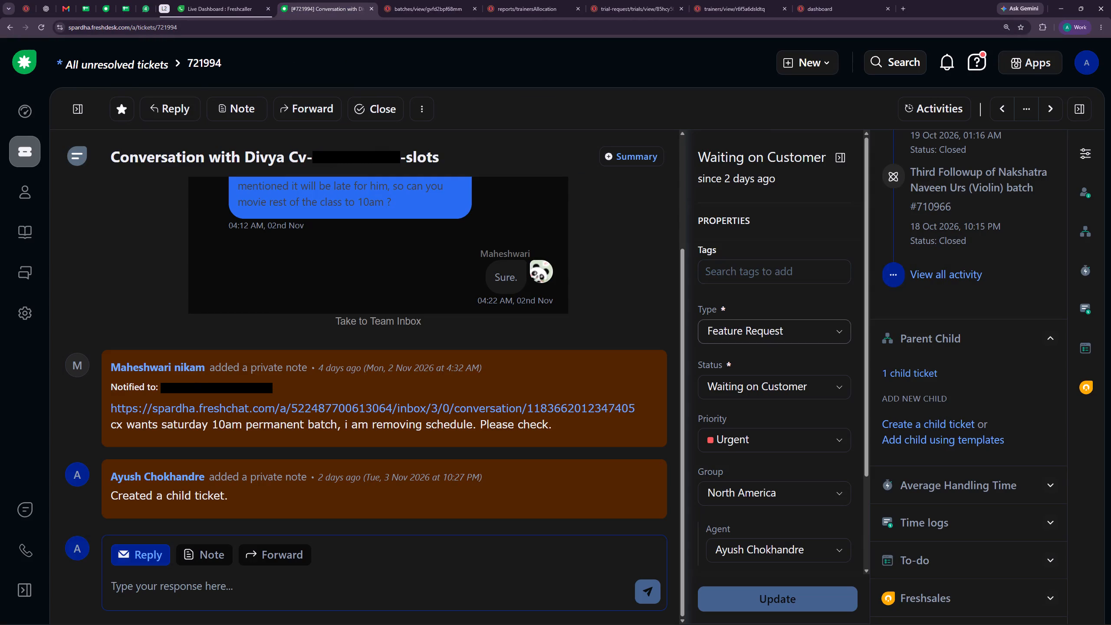
left_click(779, 332)
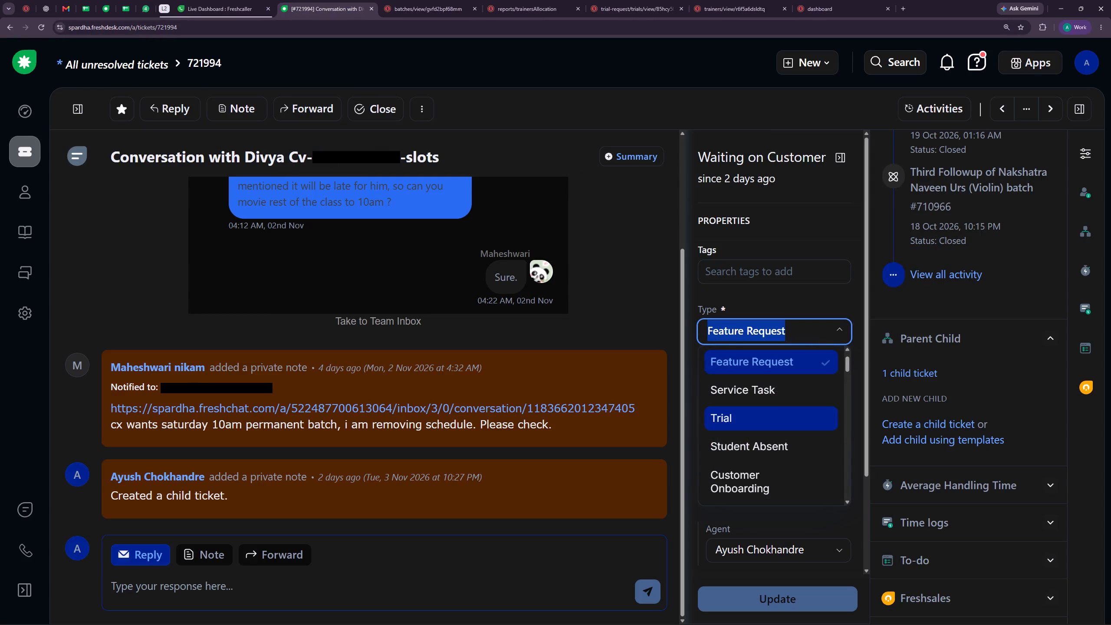
scroll(768, 442, "down", 1)
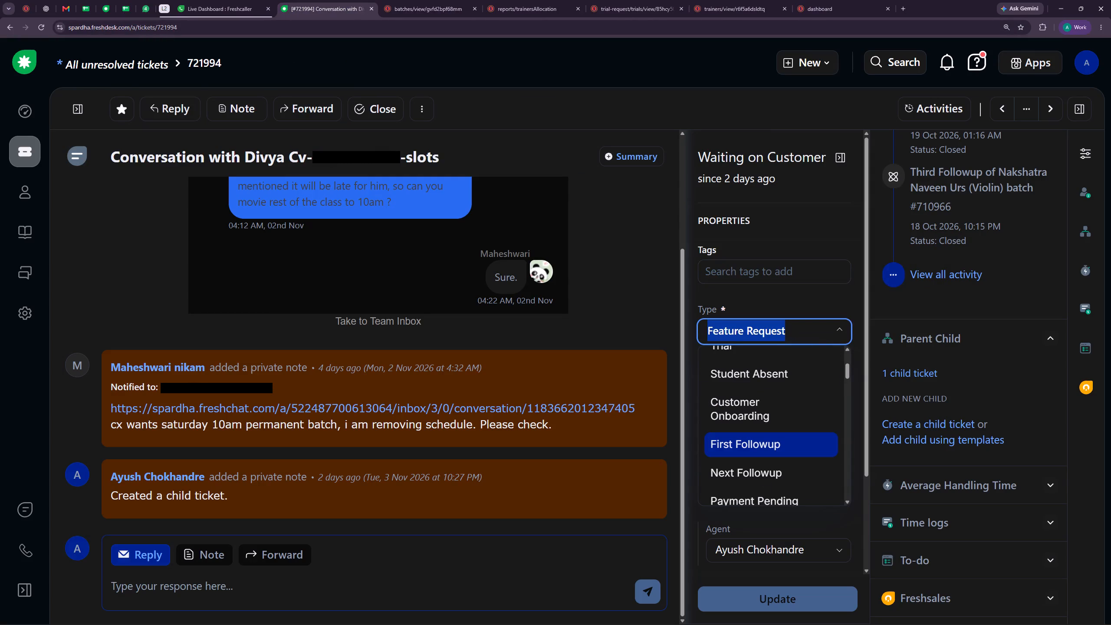
scroll(766, 405, "down", 2)
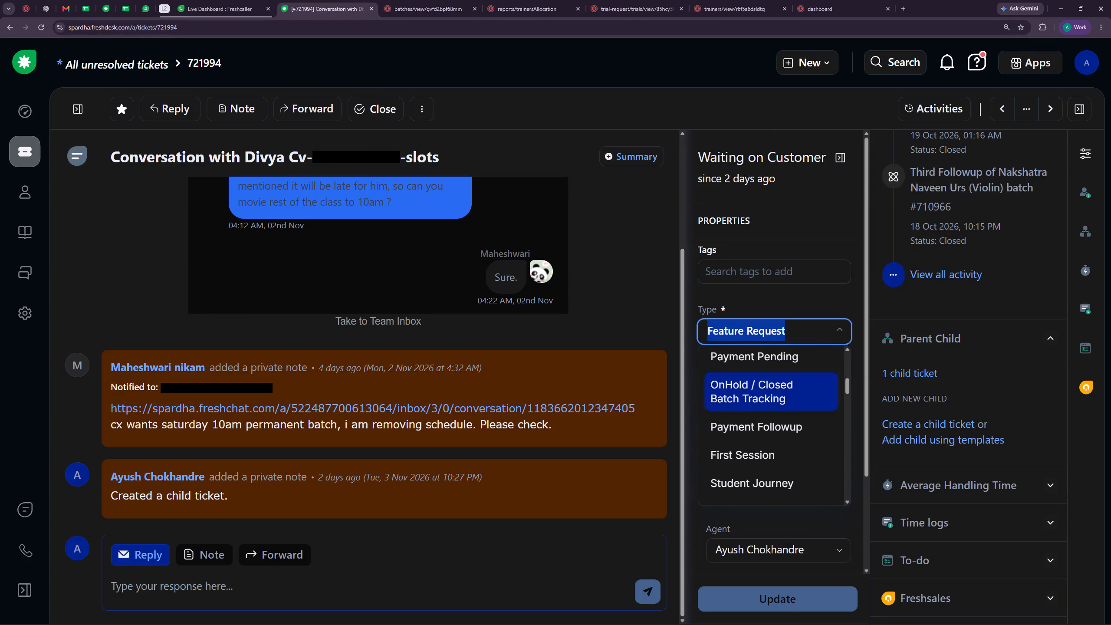
scroll(766, 435, "down", 6)
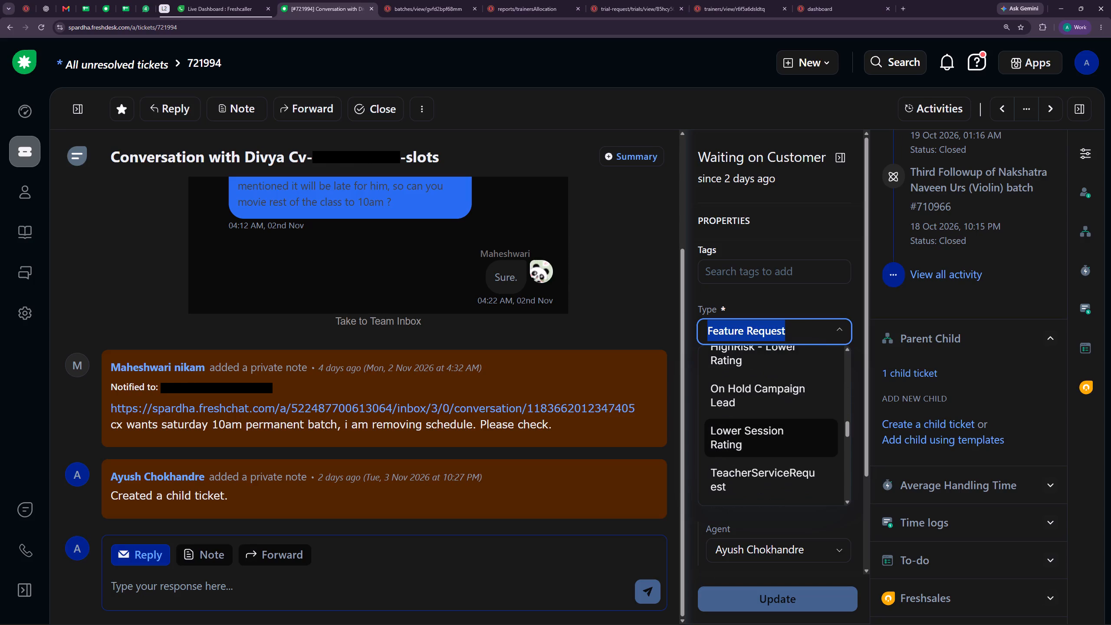
scroll(774, 434, "up", 1)
scroll(774, 434, "down", 4)
scroll(774, 430, "up", 2)
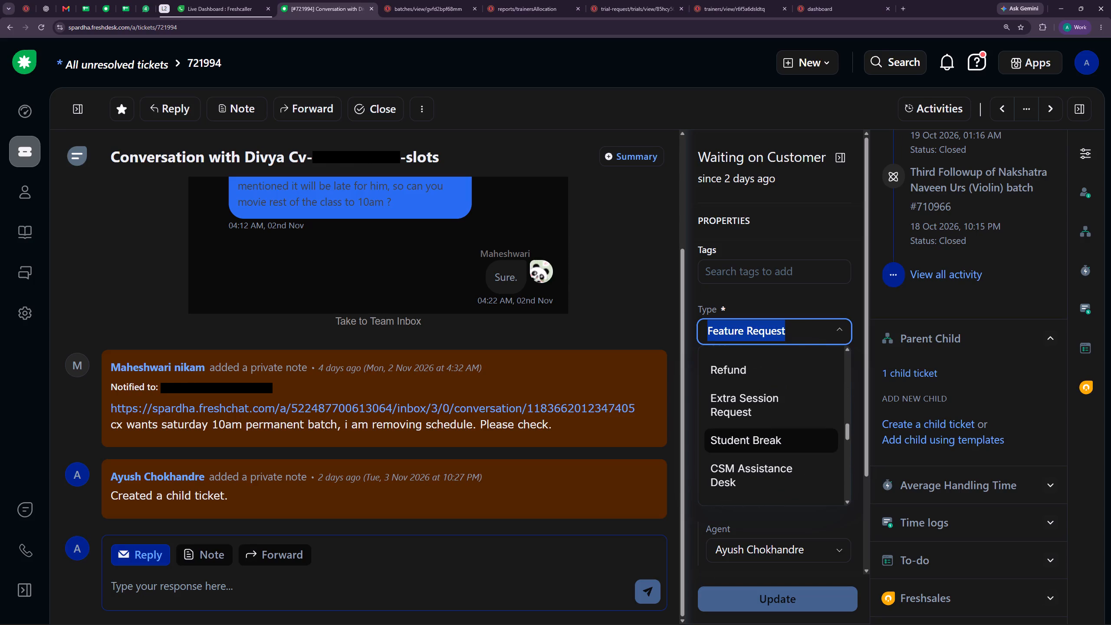
scroll(774, 430, "up", 1)
scroll(774, 430, "down", 5)
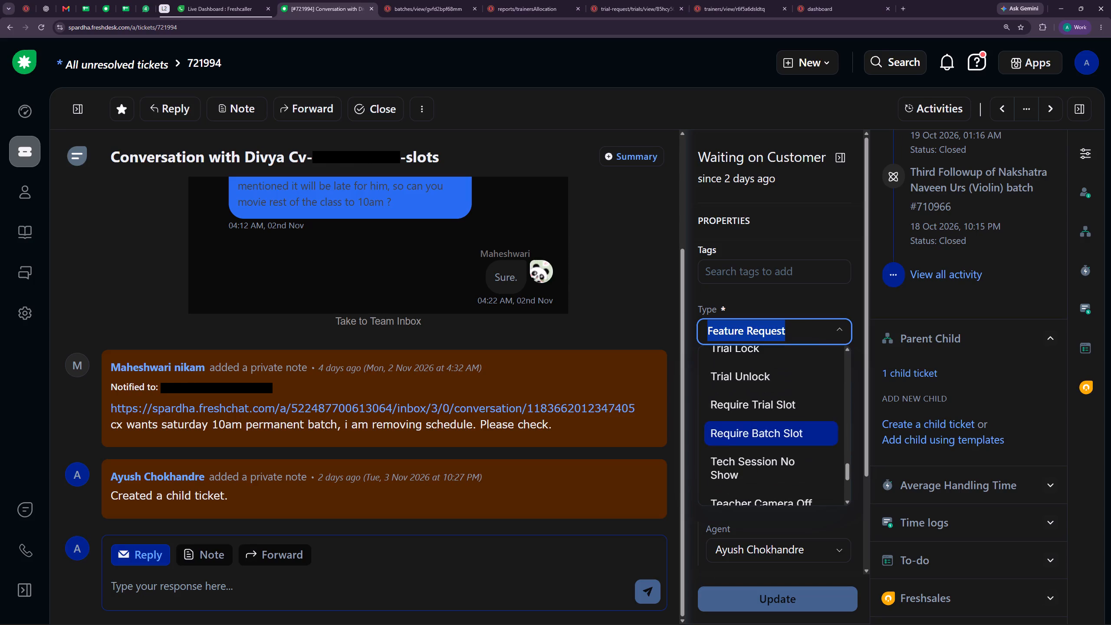
left_click(775, 427)
left_click(769, 598)
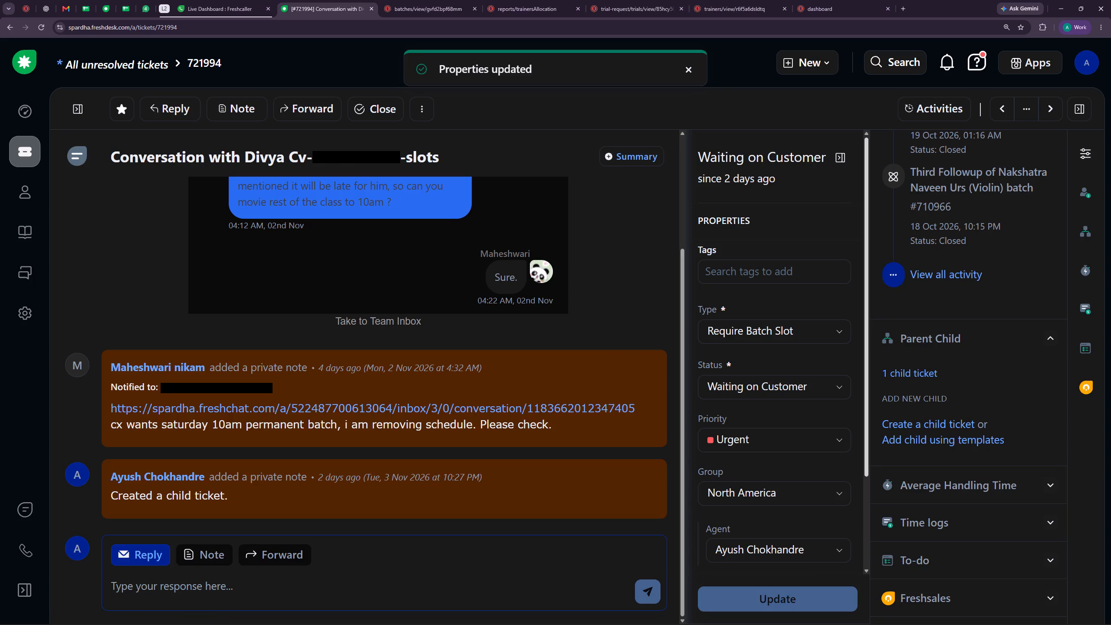
left_click(1006, 115)
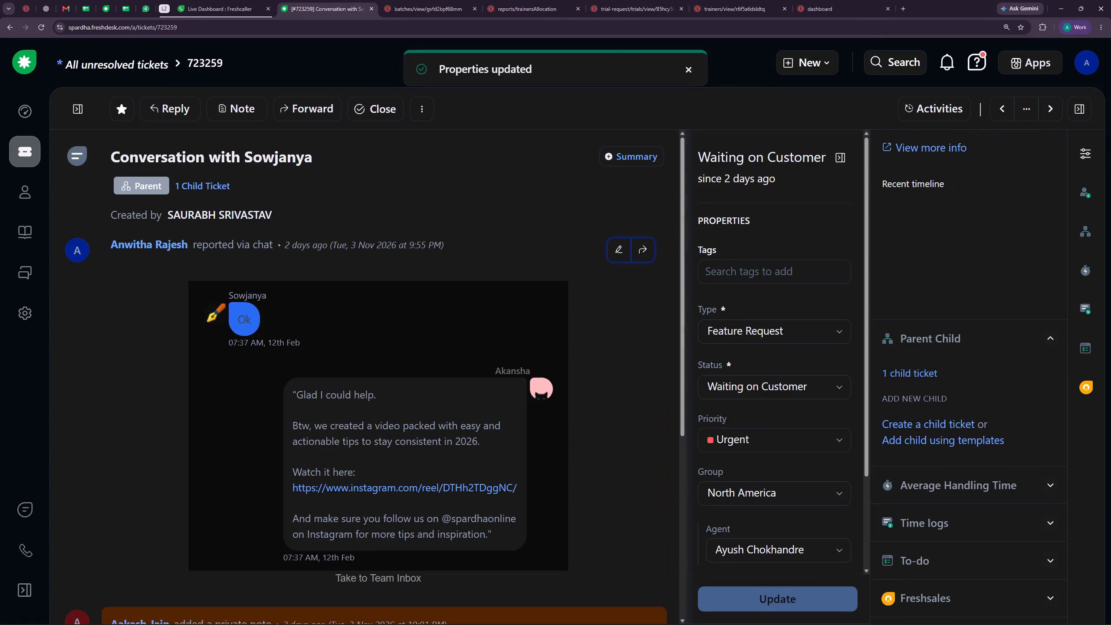
scroll(466, 363, "down", 6)
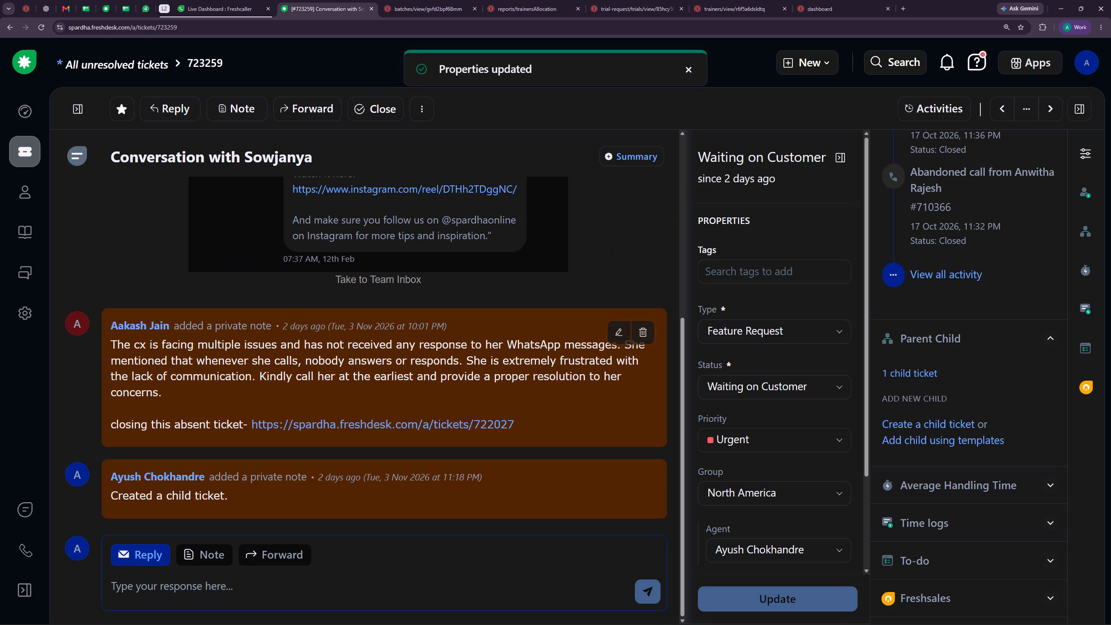
scroll(922, 385, "down", 5)
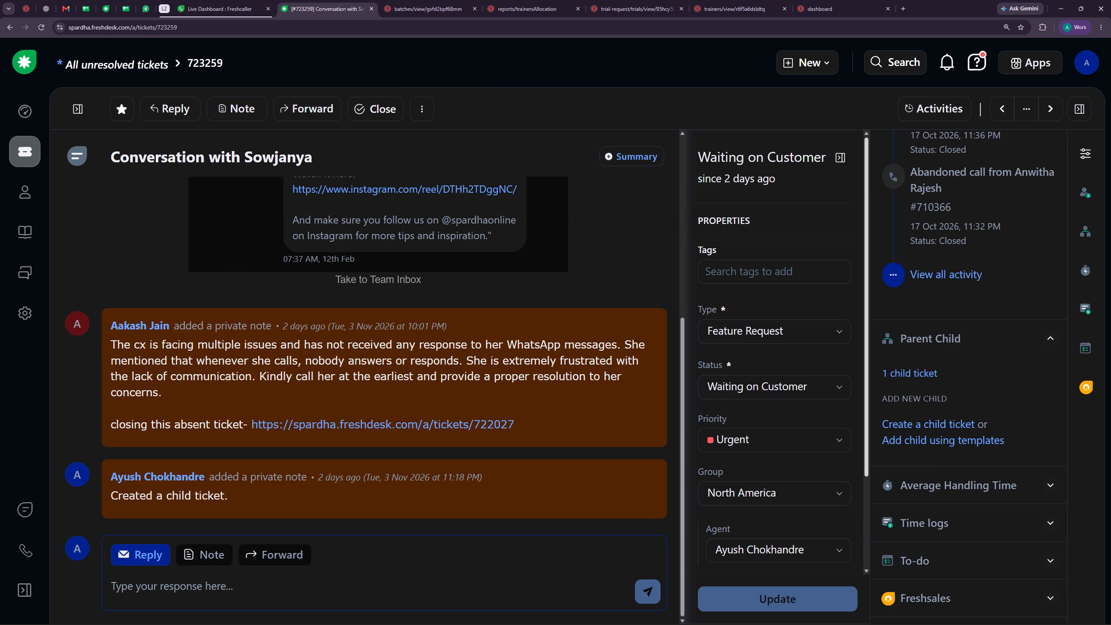
left_click(908, 374)
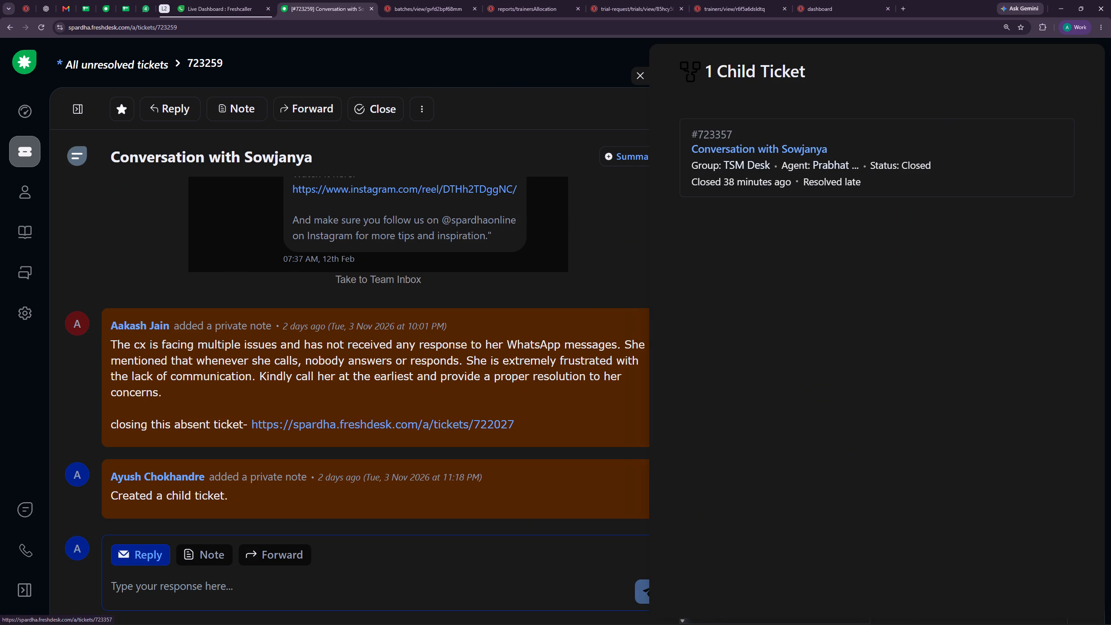
left_click(777, 153)
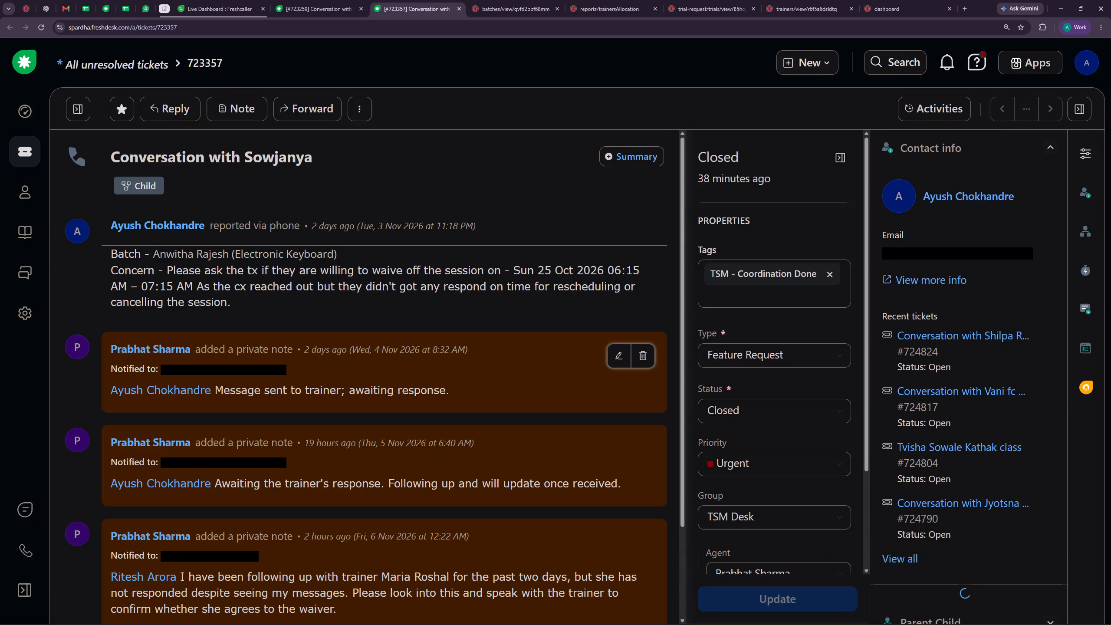
scroll(417, 355, "down", 1)
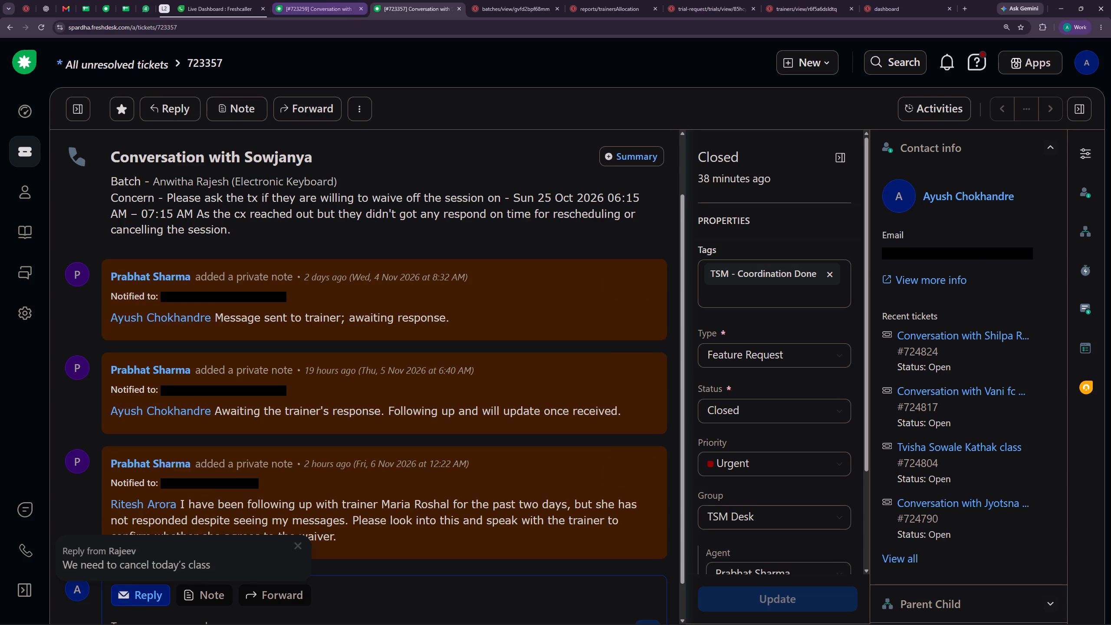
scroll(395, 261, "up", 2)
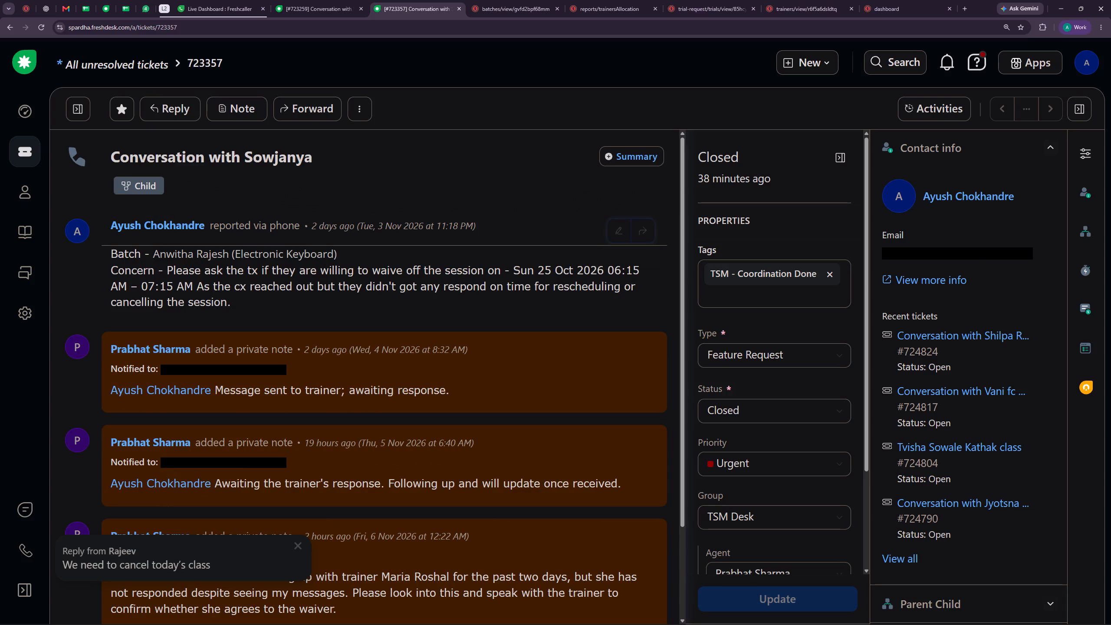
left_click(460, 8)
left_click(327, 0)
left_click(641, 76)
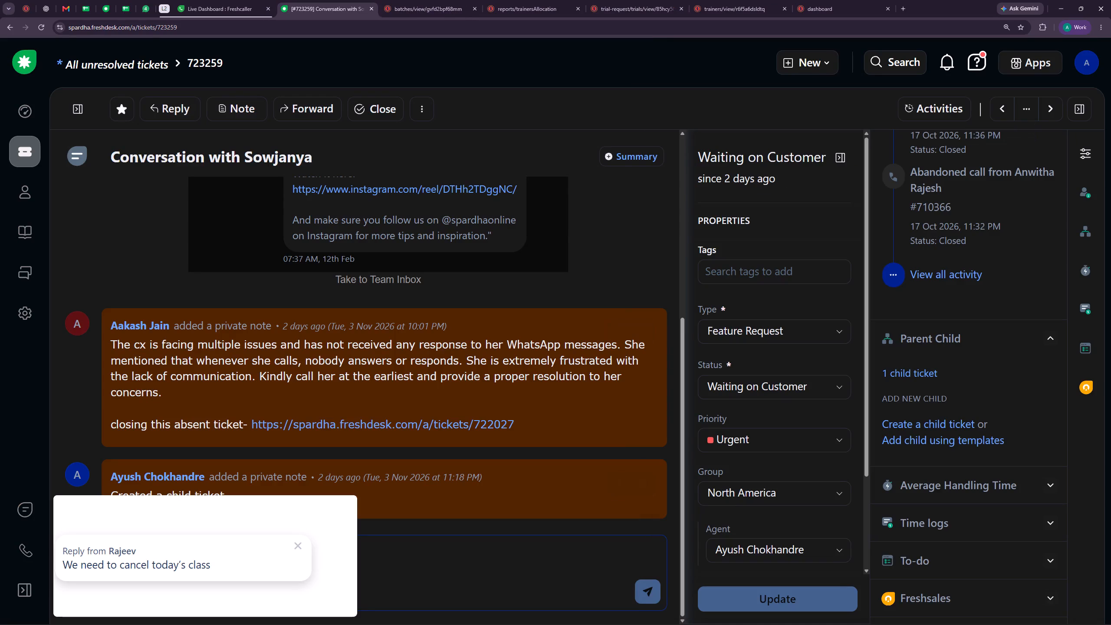
left_click(299, 546)
left_click(1006, 111)
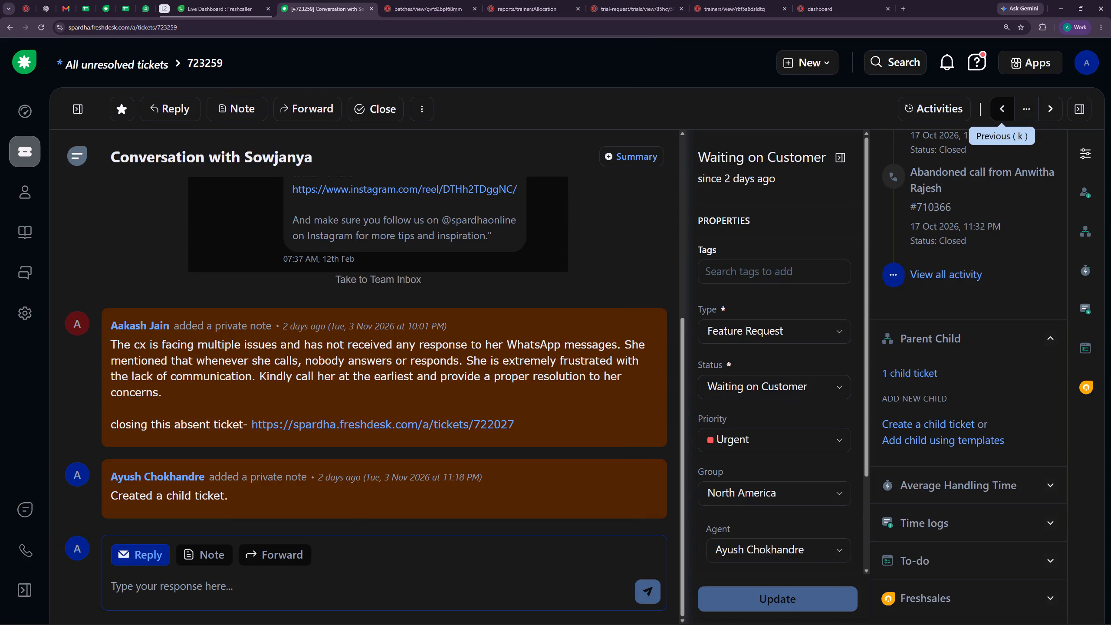
scroll(473, 300, "down", 5)
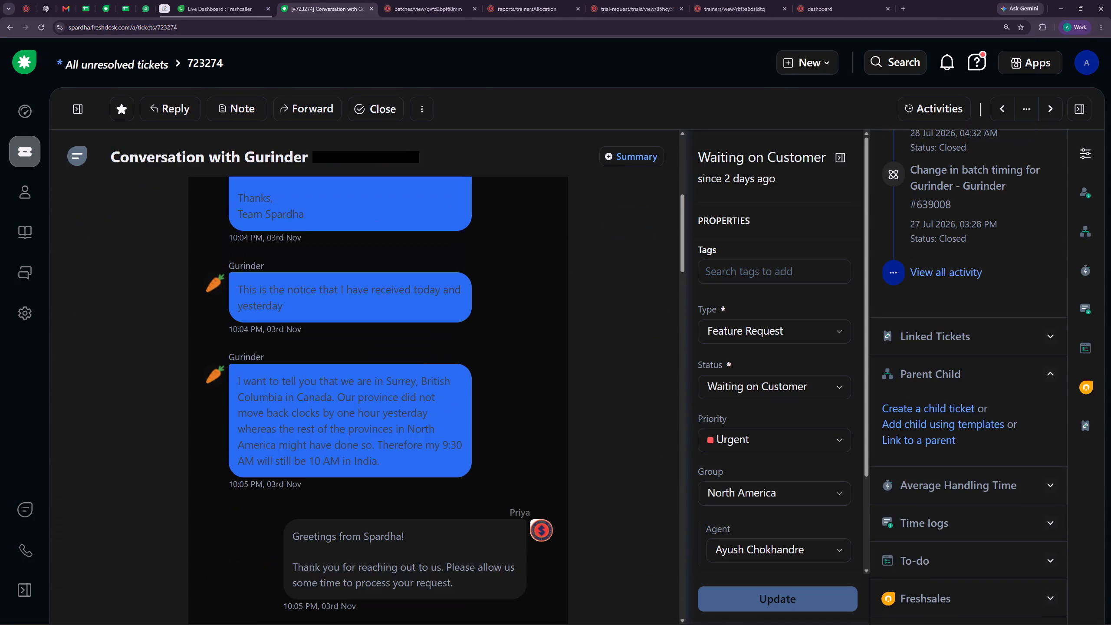
scroll(496, 299, "down", 3)
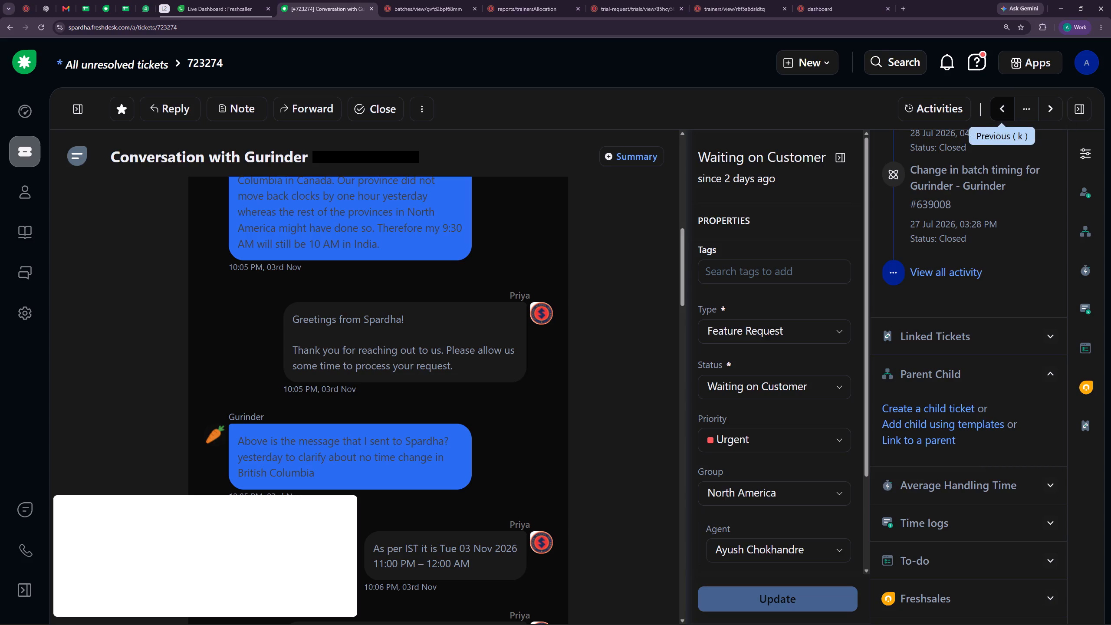
left_click(1000, 106)
left_click(1050, 104)
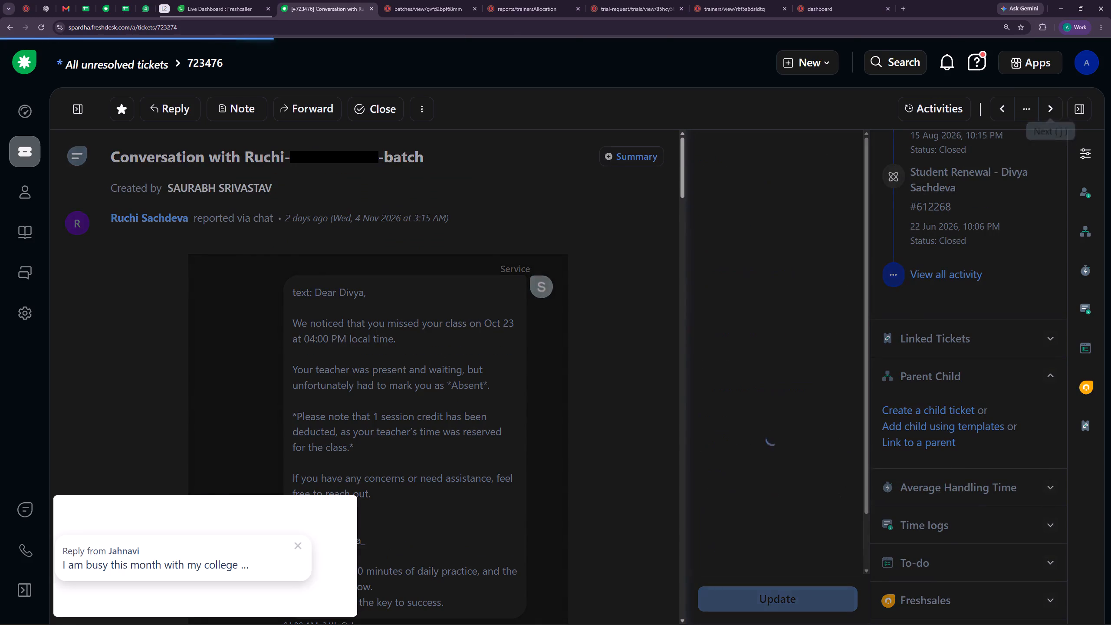
scroll(476, 255, "down", 13)
scroll(496, 345, "down", 12)
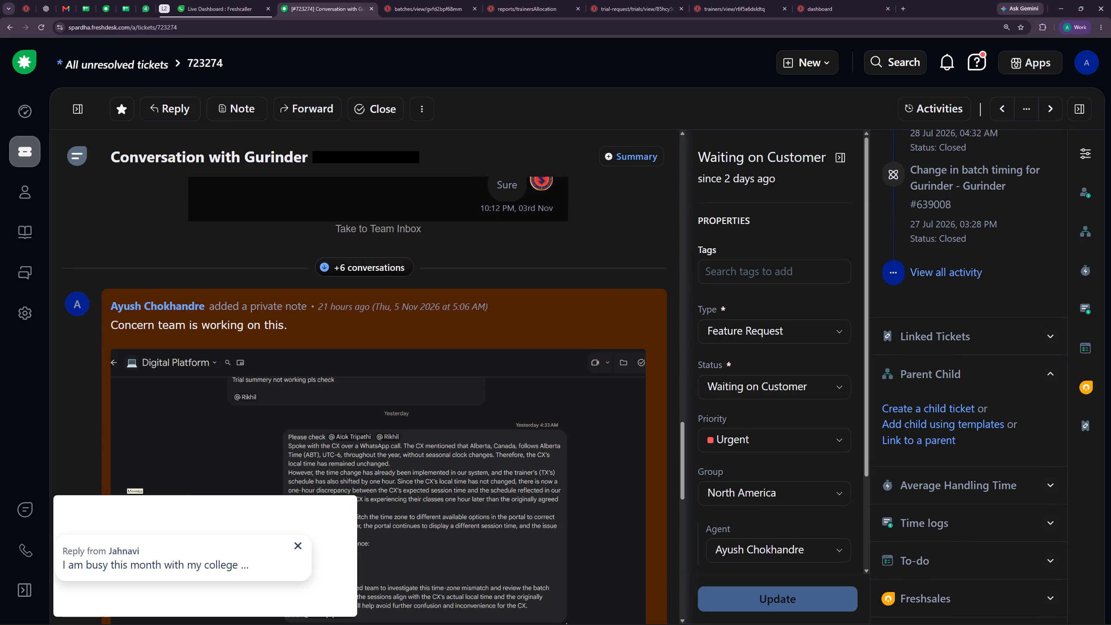
left_click(297, 543)
left_click(1000, 104)
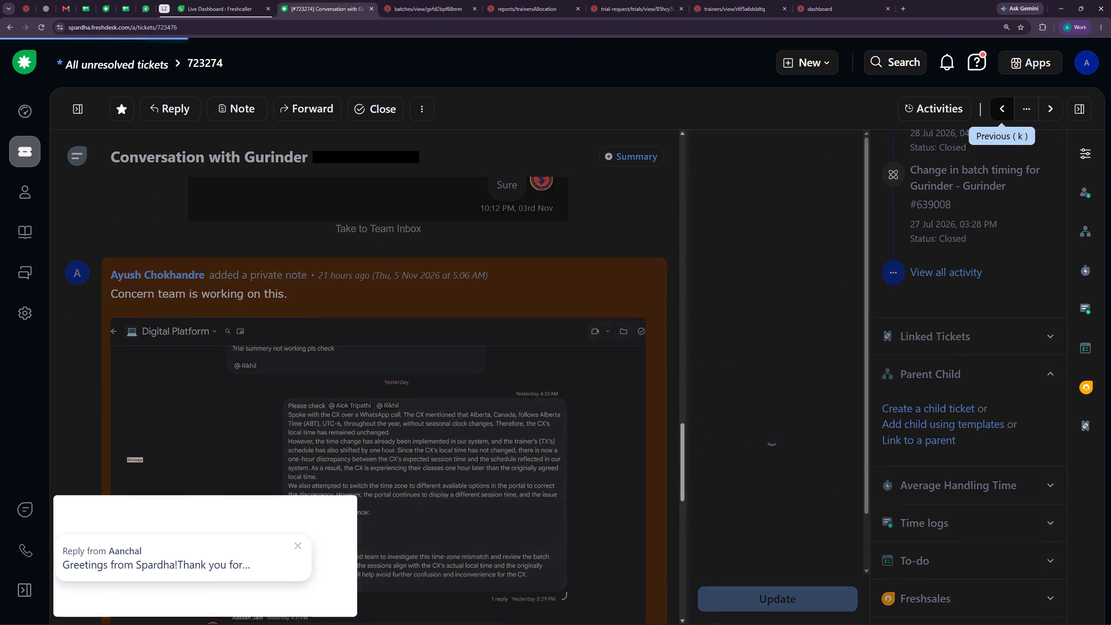
left_click(1000, 104)
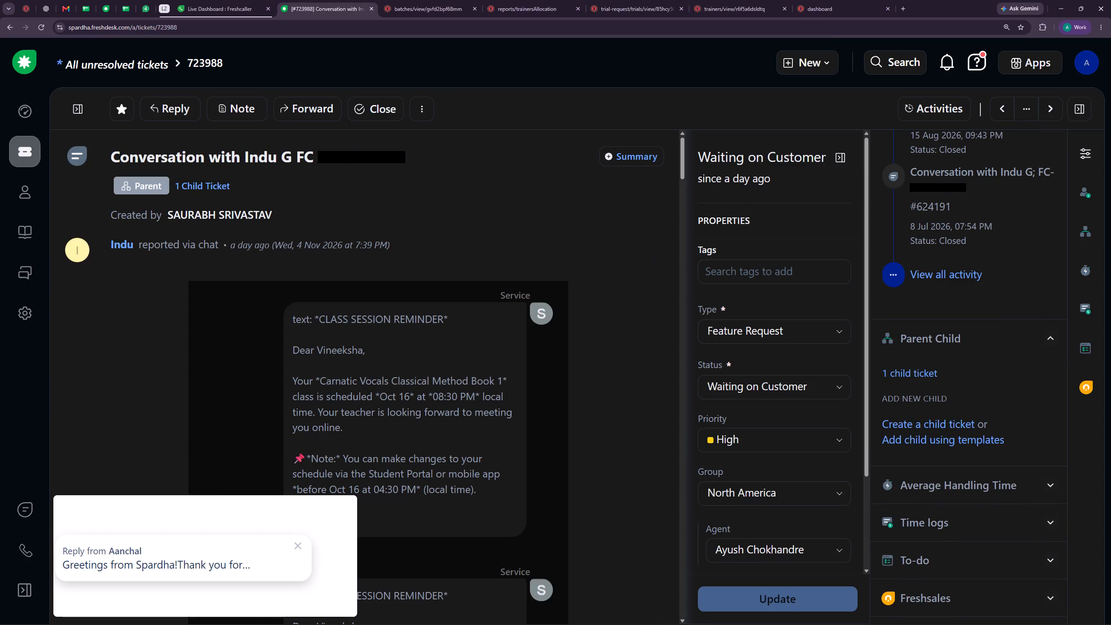
left_click(294, 549)
scroll(487, 409, "down", 15)
scroll(569, 367, "down", 10)
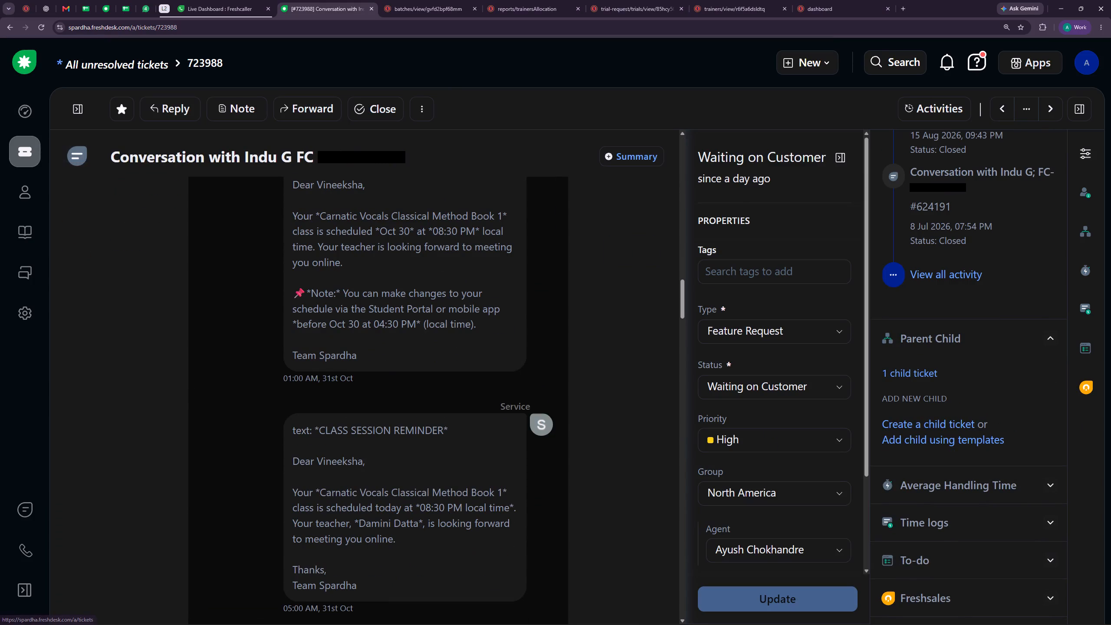
left_click(995, 112)
left_click(996, 111)
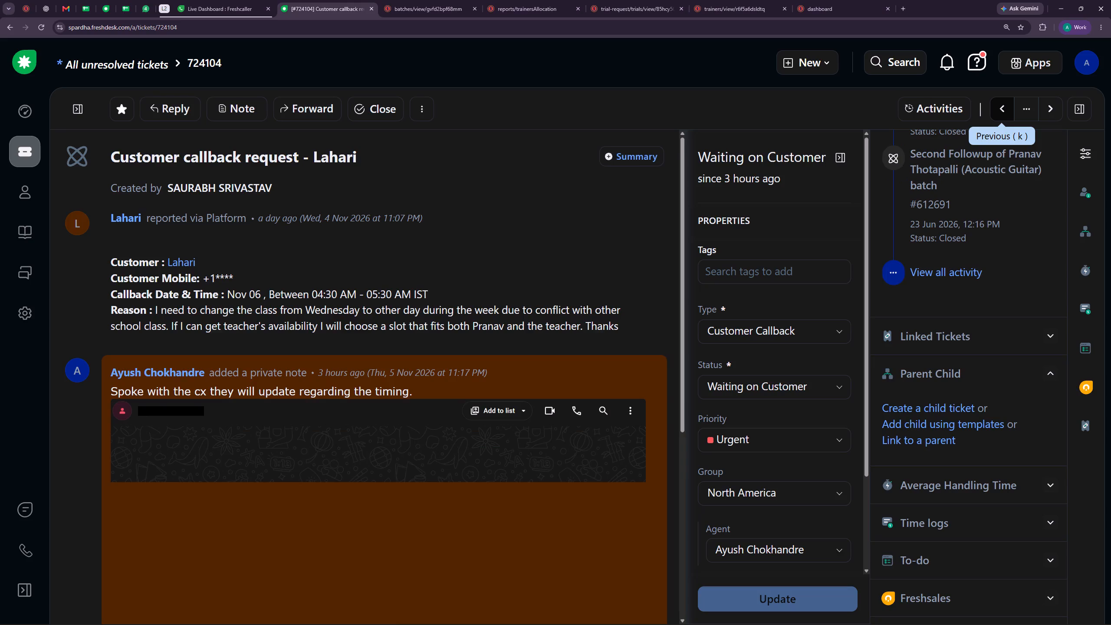
left_click(996, 111)
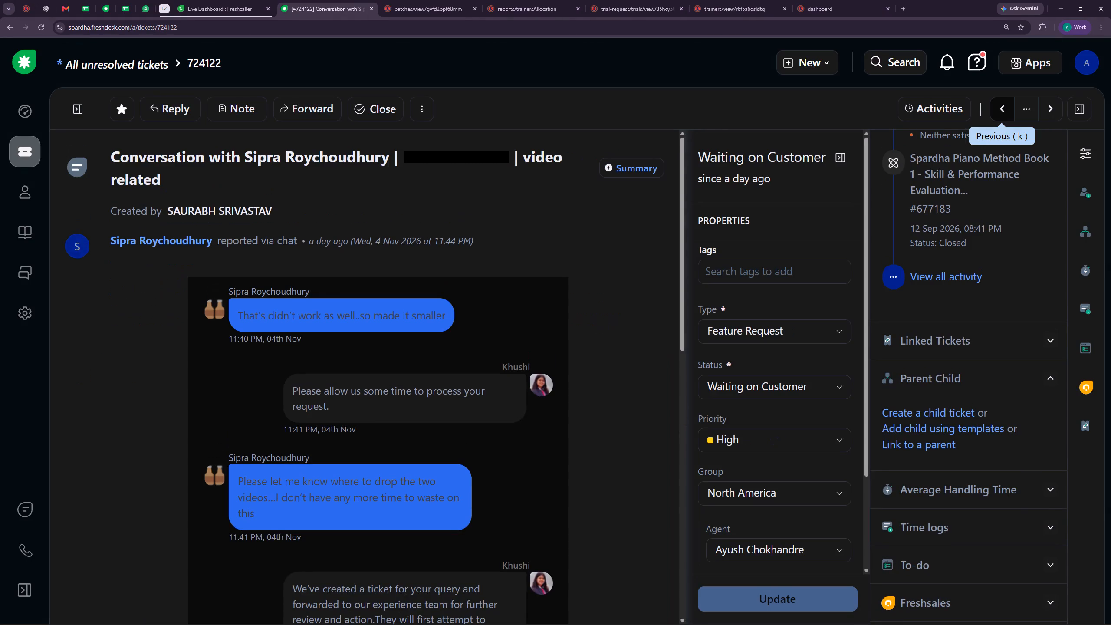
left_click(1042, 111)
scroll(555, 276, "down", 3)
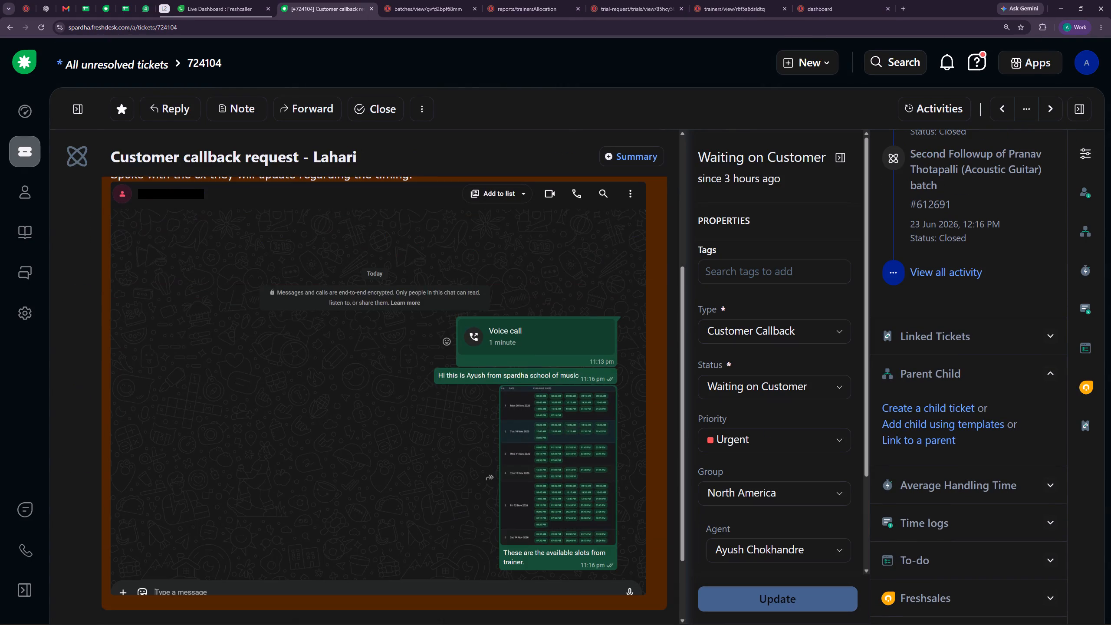
scroll(555, 276, "up", 2)
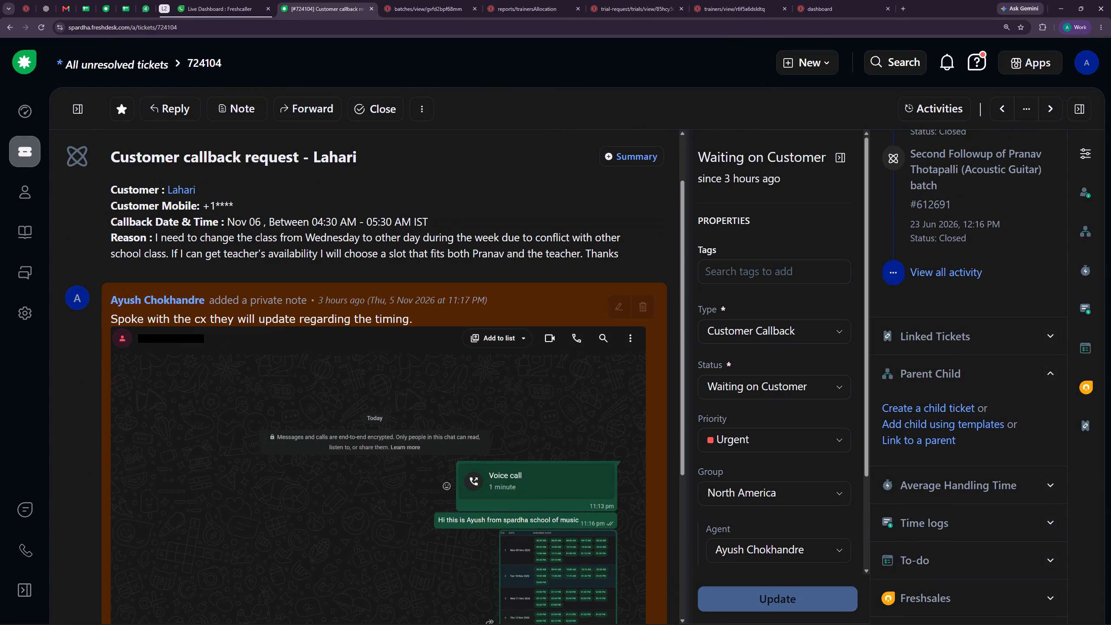
Open the video-related ticket 724122 and review its latest private note and the attached chat screenshot.
left_click(1001, 111)
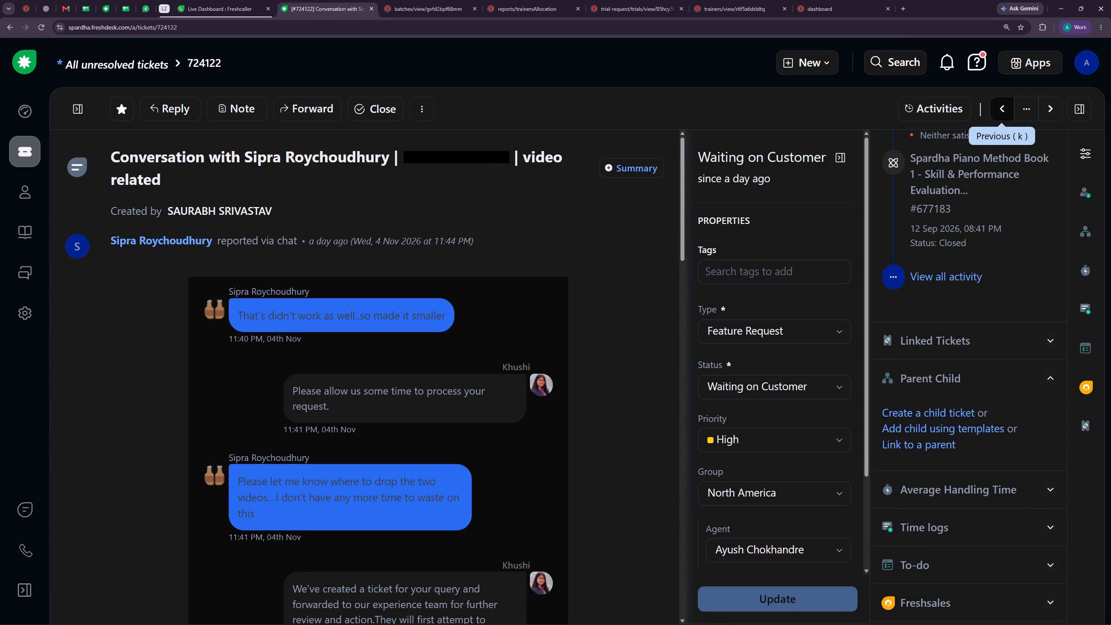
scroll(573, 211, "down", 11)
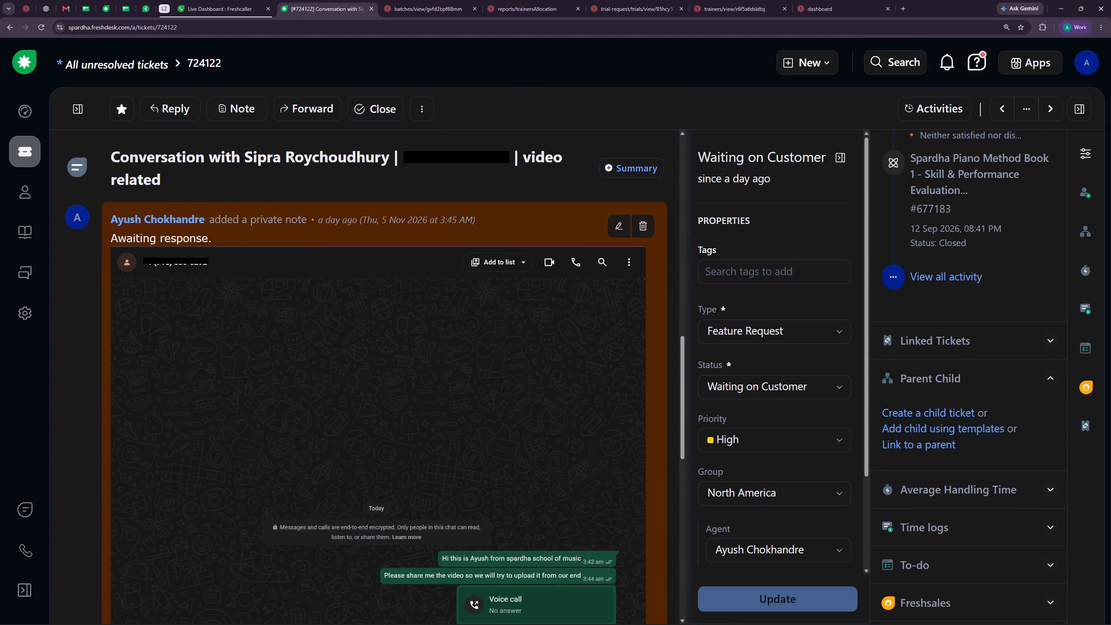
scroll(576, 211, "down", 8)
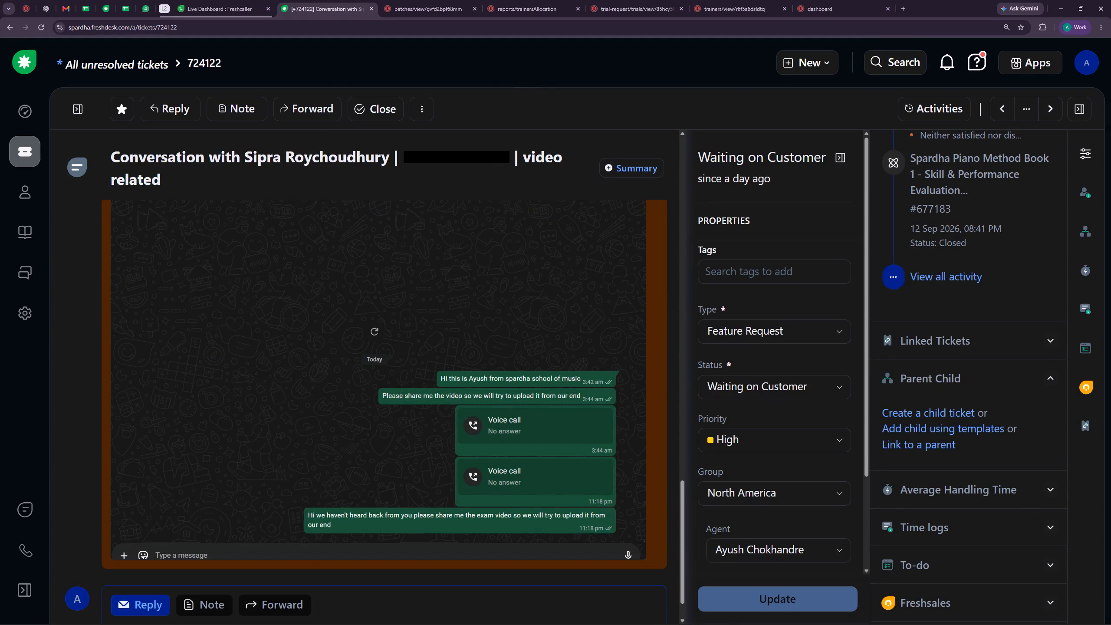
scroll(976, 240, "up", 11)
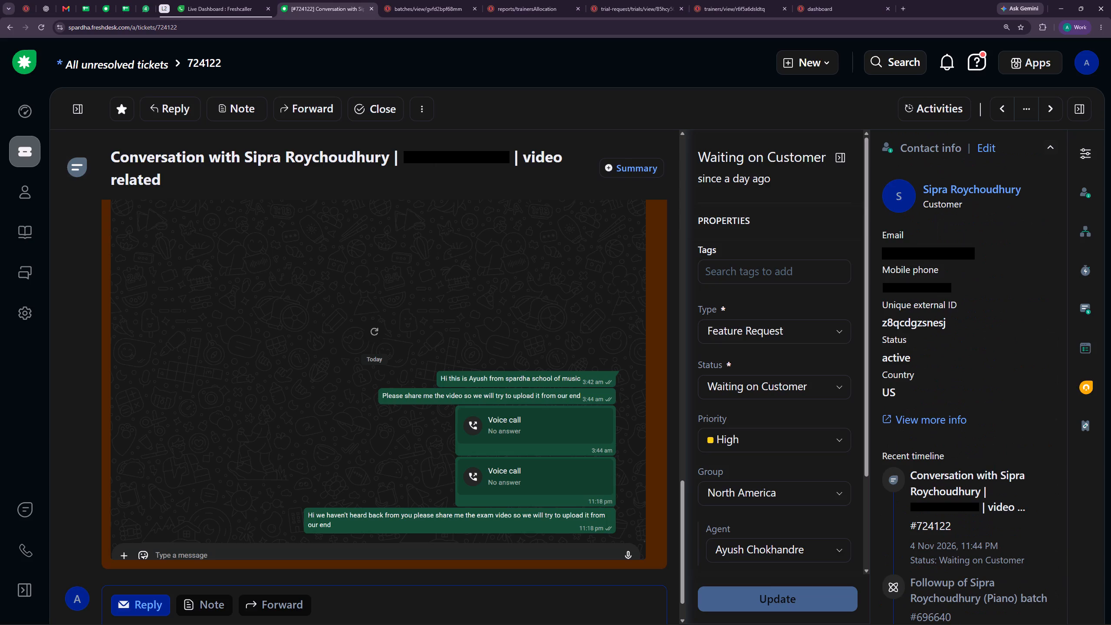
left_click_drag(954, 289, 867, 293)
left_click(990, 272)
left_click_drag(959, 290, 940, 292)
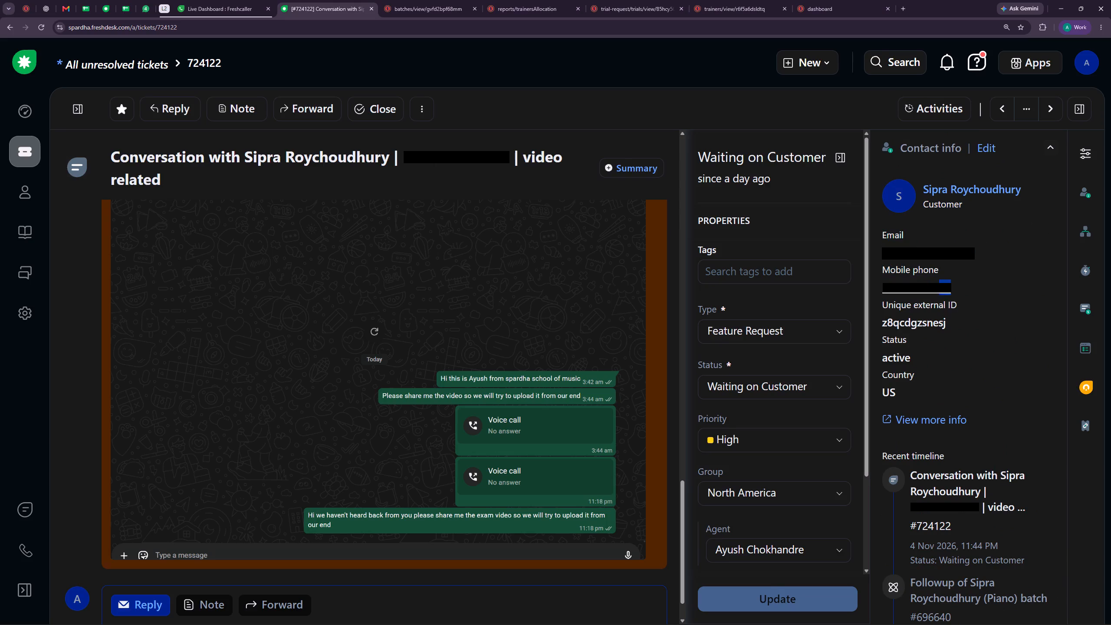
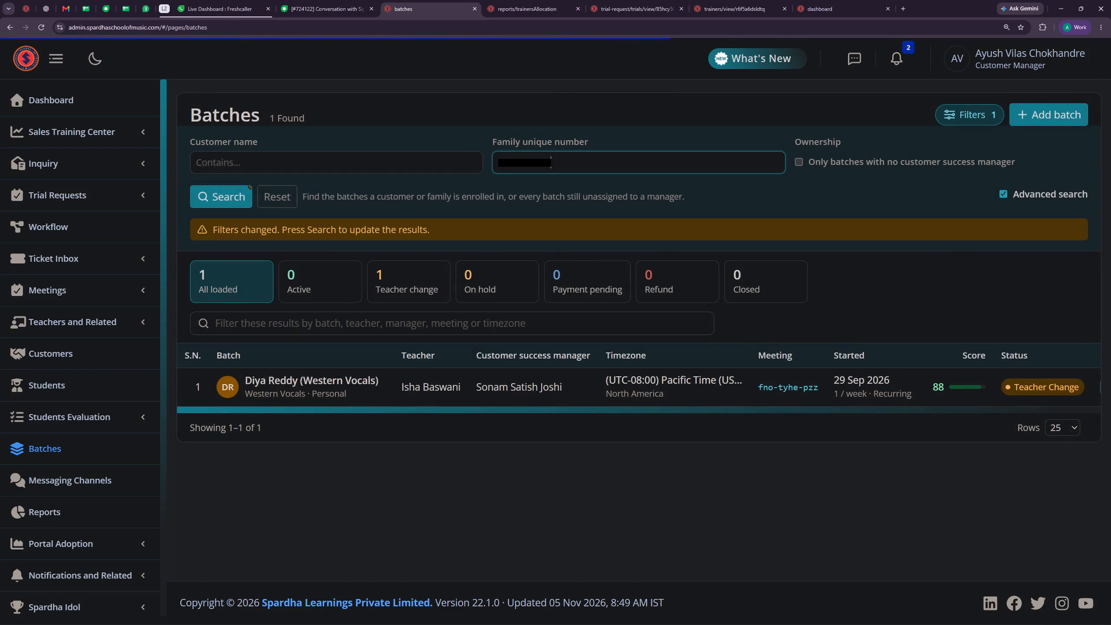
Search the batches with the entered family unique number and open the customer's profile from the Piano batch's student list.
left_click(222, 194)
left_click(1091, 361)
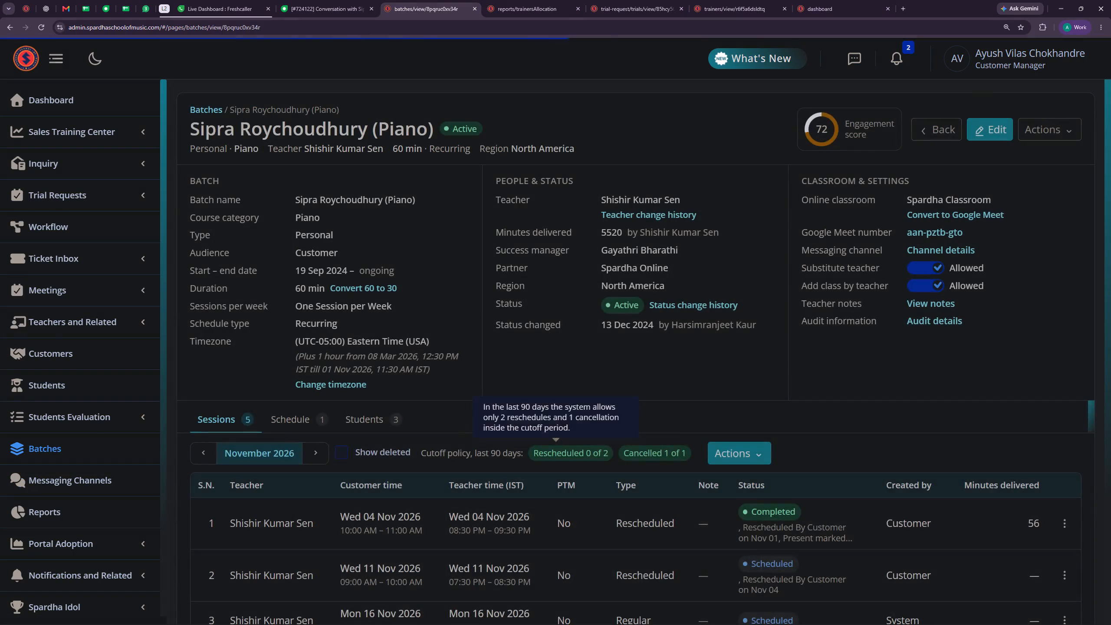
left_click(394, 428)
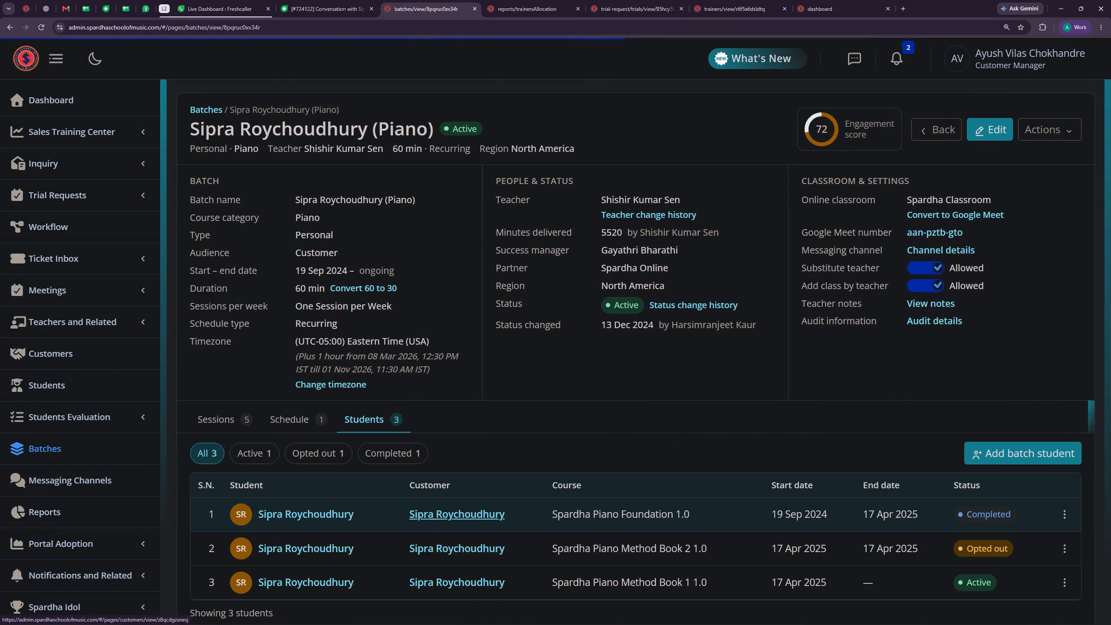
left_click(443, 514)
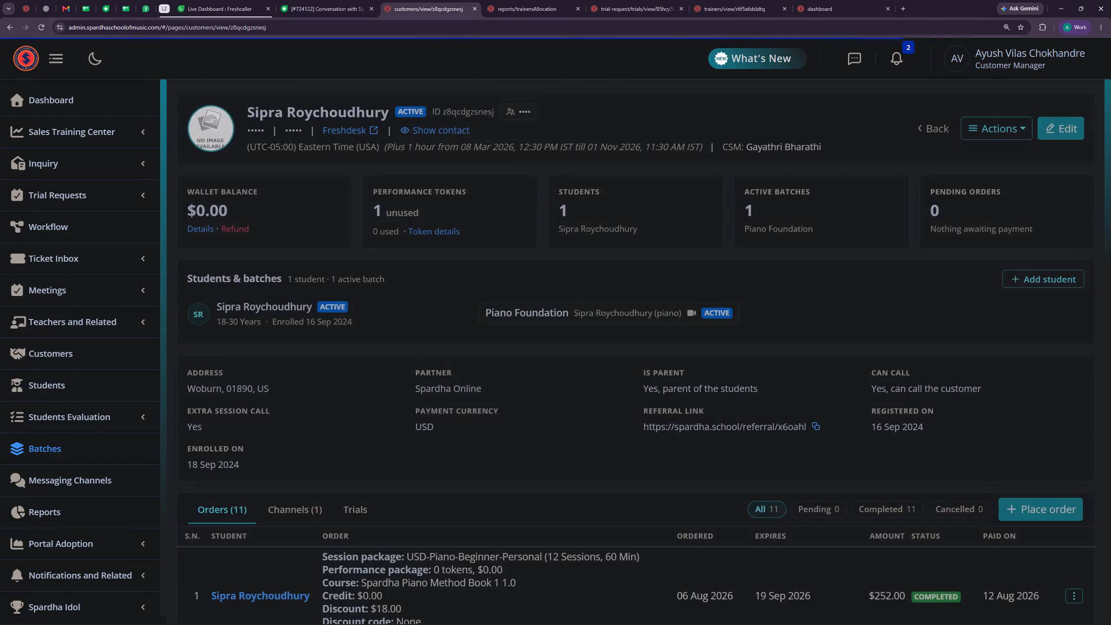
Bring up the available account actions for the Piano customer.
left_click(975, 130)
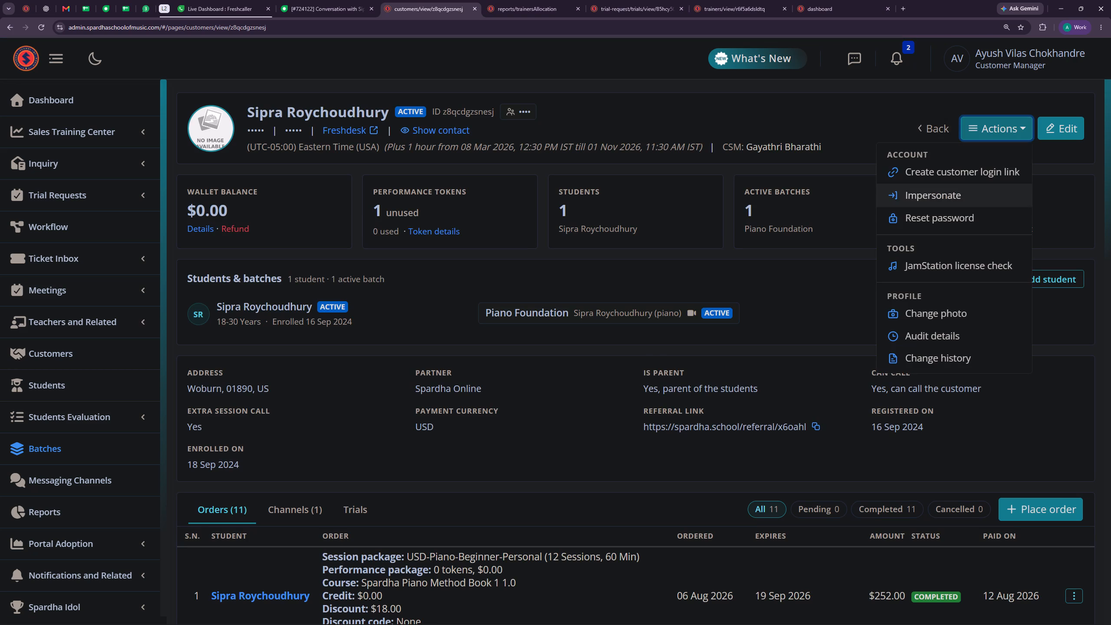
Impersonate the piano customer and review the chapter-by-chapter course progress for Spardha Piano Method Book 1.
left_click(960, 194)
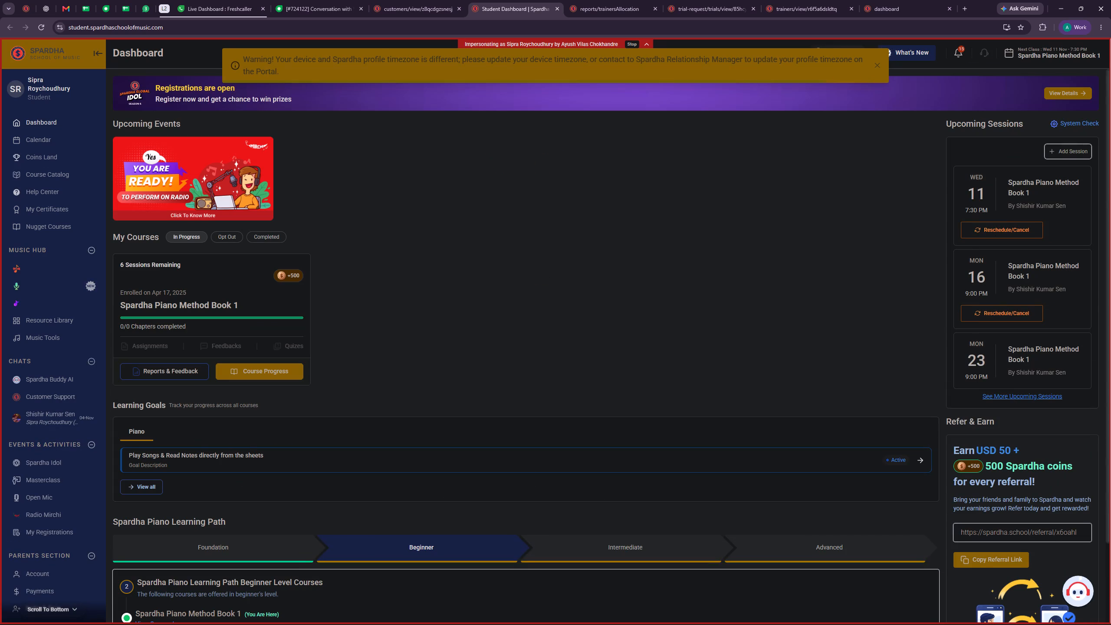
left_click(264, 368)
scroll(332, 377, "down", 3)
scroll(202, 496, "down", 4)
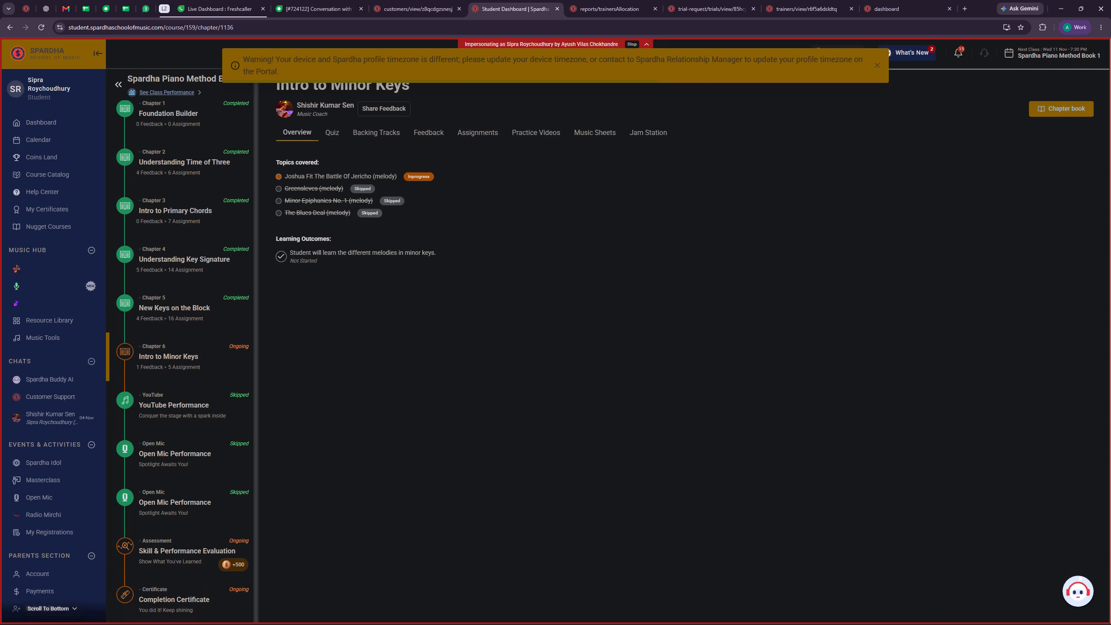
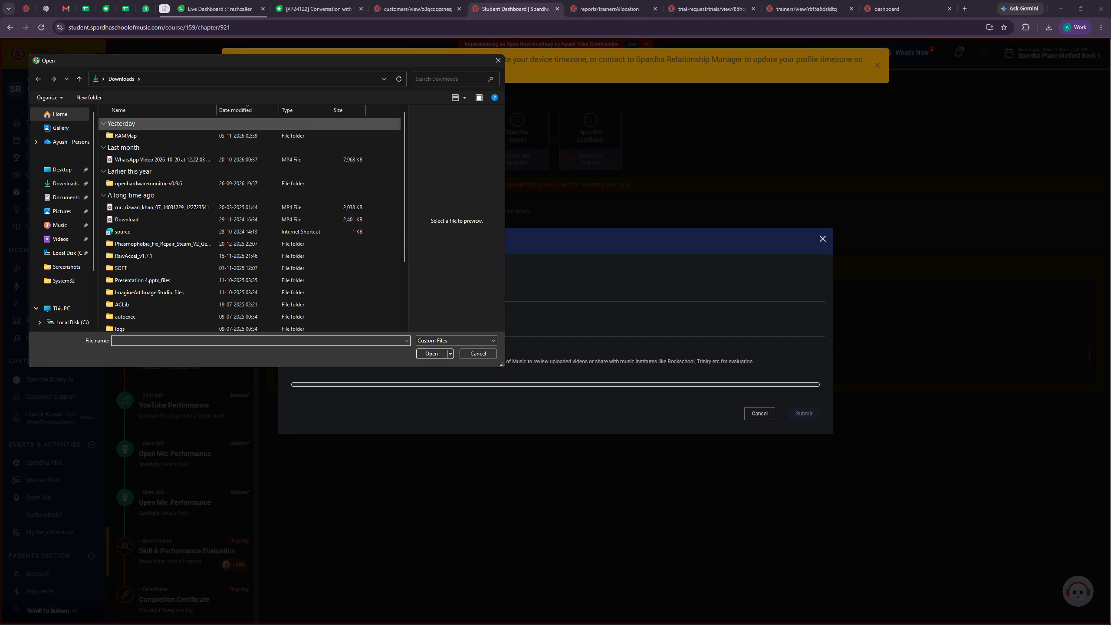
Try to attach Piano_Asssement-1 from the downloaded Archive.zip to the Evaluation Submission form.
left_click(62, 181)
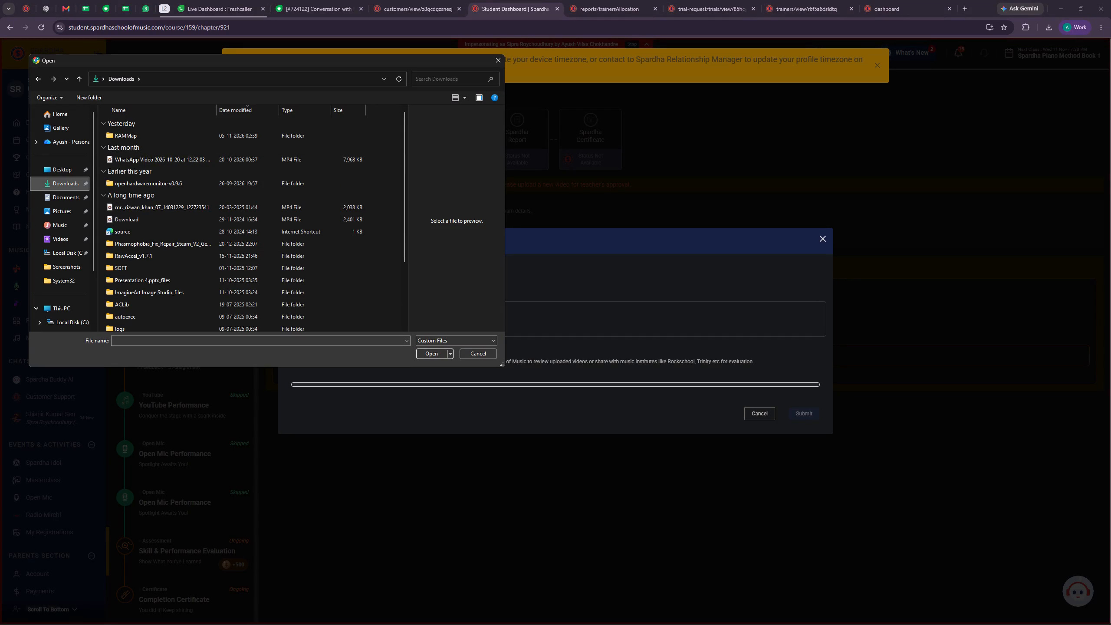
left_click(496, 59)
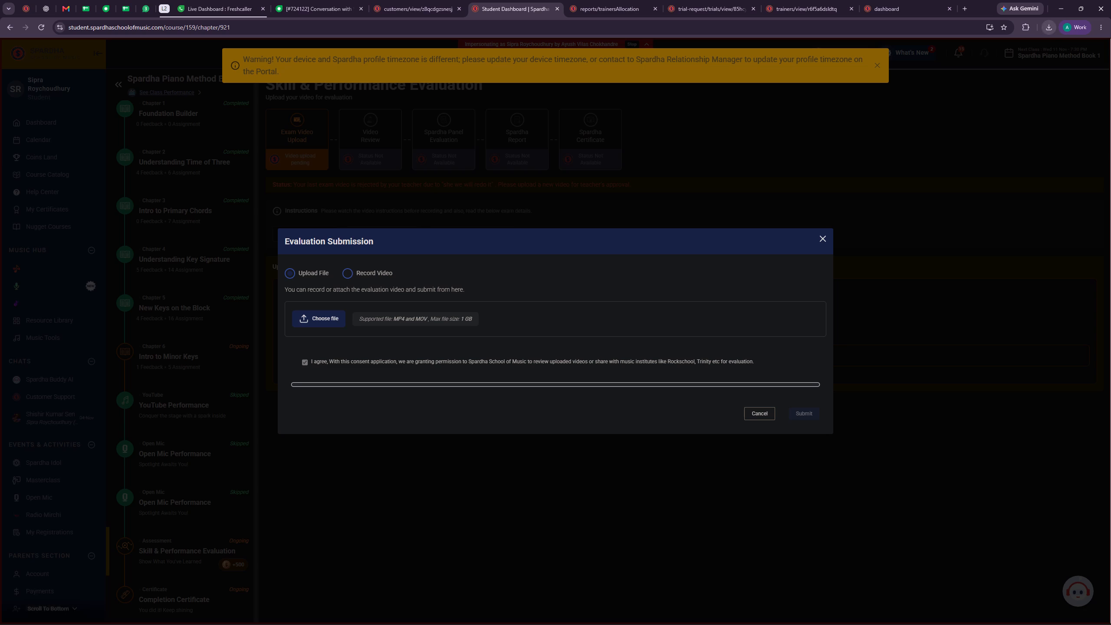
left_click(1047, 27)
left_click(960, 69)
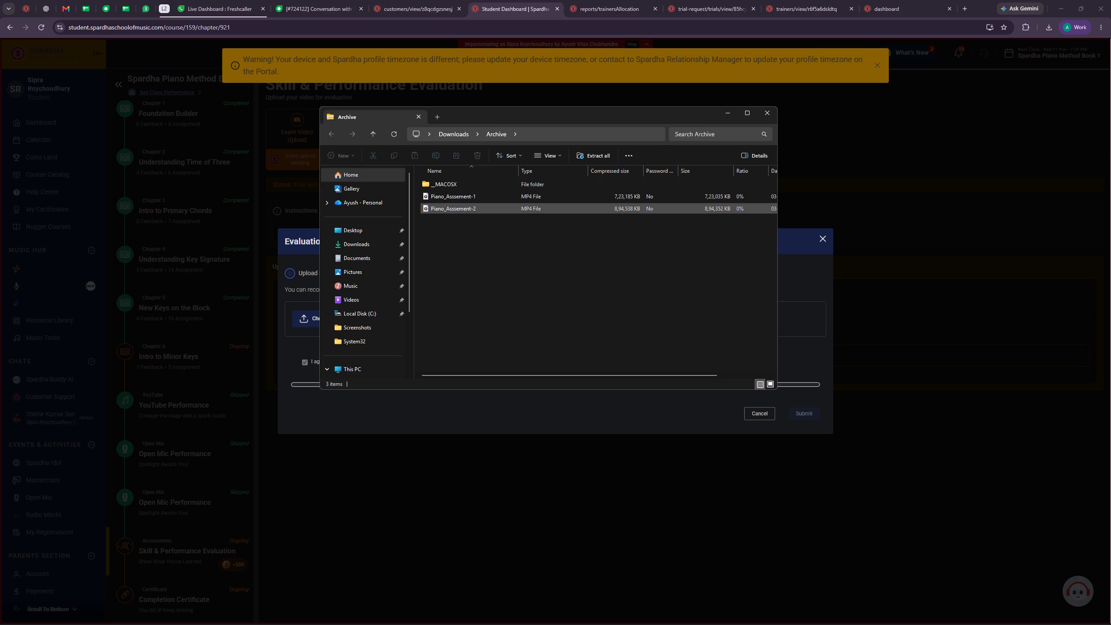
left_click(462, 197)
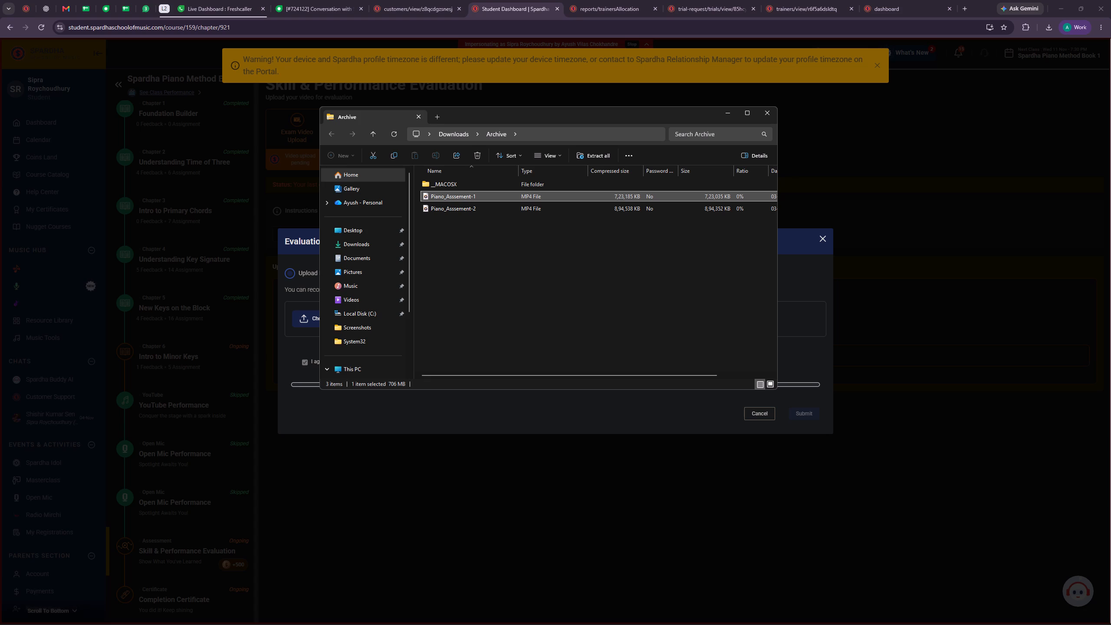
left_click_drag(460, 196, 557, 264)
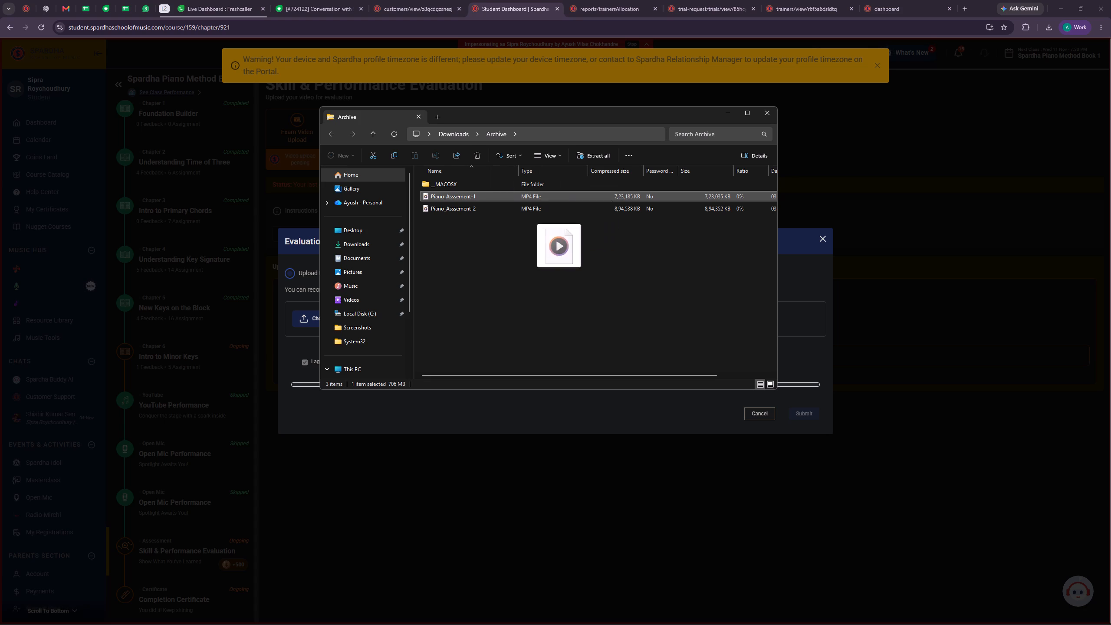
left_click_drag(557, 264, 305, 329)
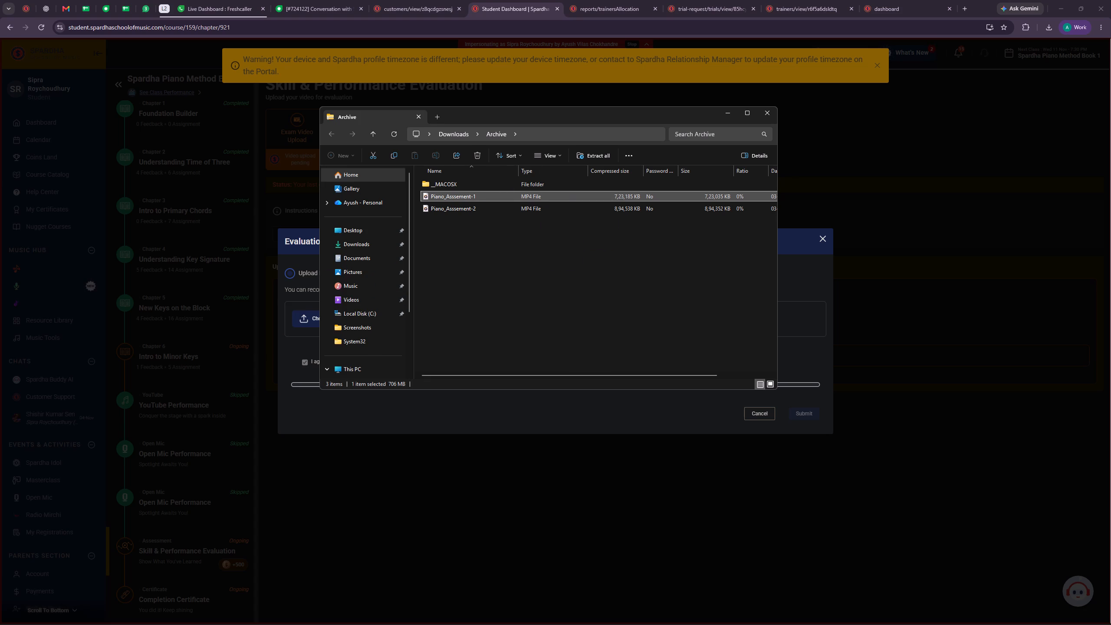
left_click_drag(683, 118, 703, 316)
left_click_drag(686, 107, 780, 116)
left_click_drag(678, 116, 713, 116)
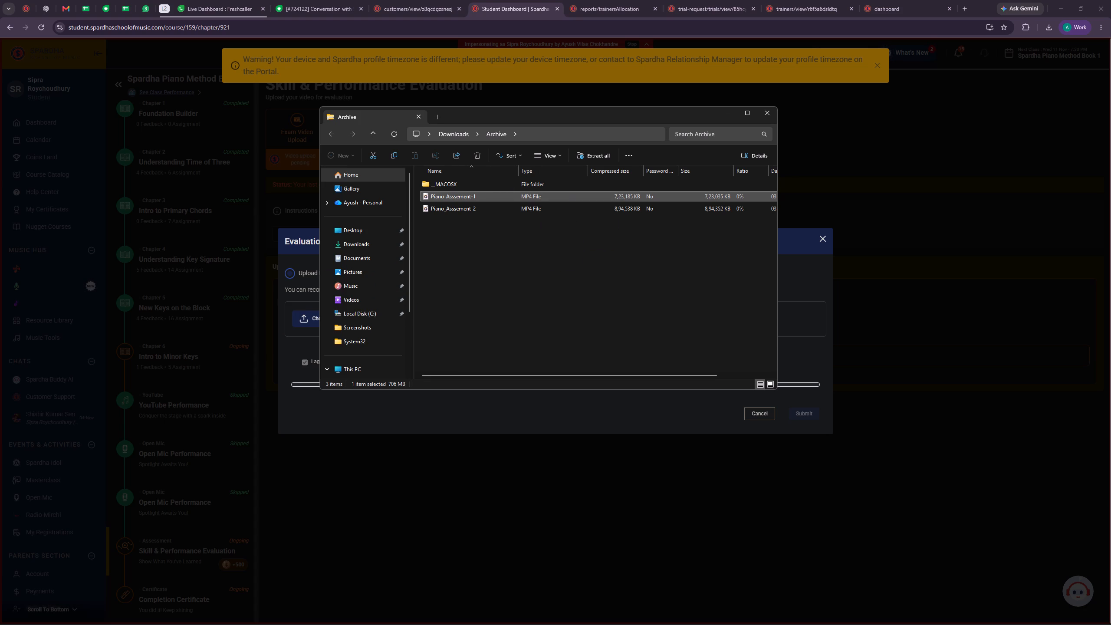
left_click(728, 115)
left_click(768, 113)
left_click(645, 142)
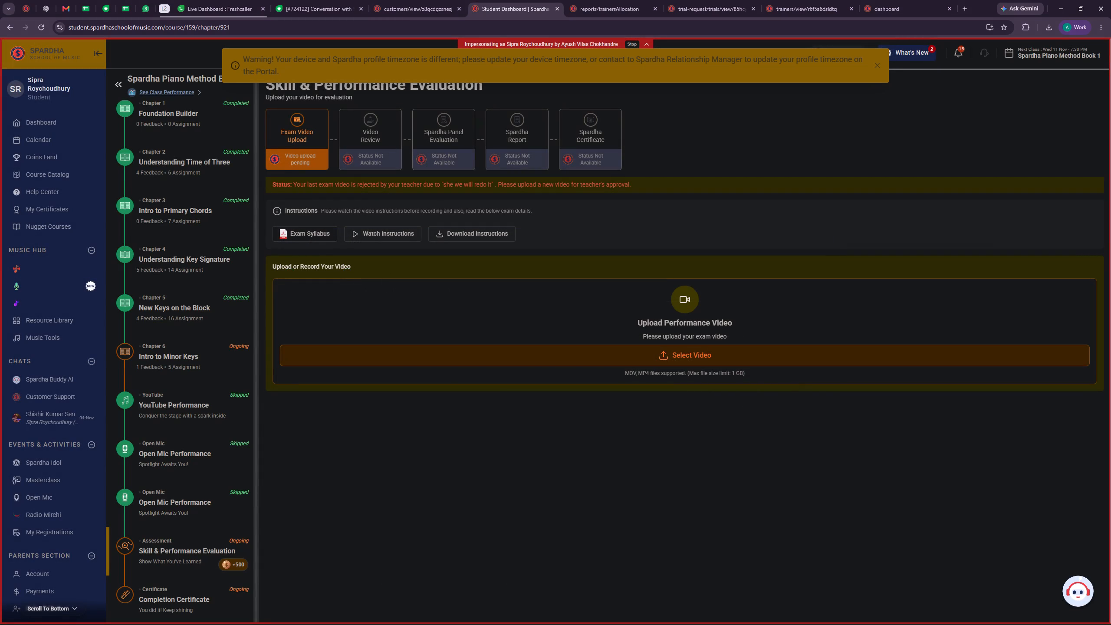
Check the Intro to Minor Keys chapter and the Completion Certificate entry, returning to Skill & Performance Evaluation.
left_click(175, 353)
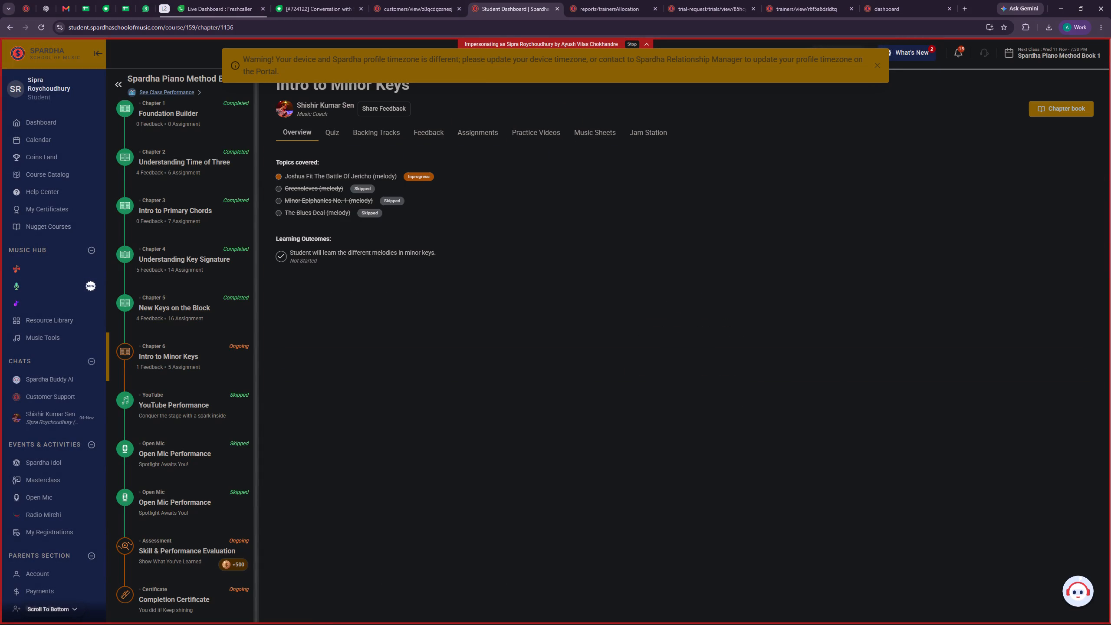
scroll(204, 367, "down", 2)
left_click(161, 543)
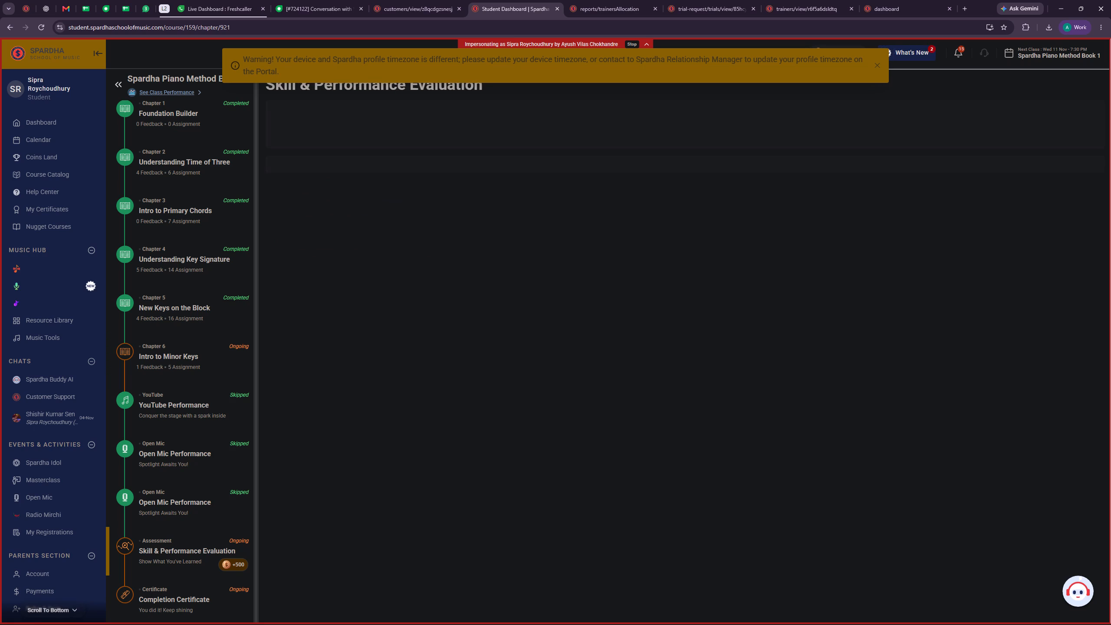
left_click(171, 592)
left_click(182, 549)
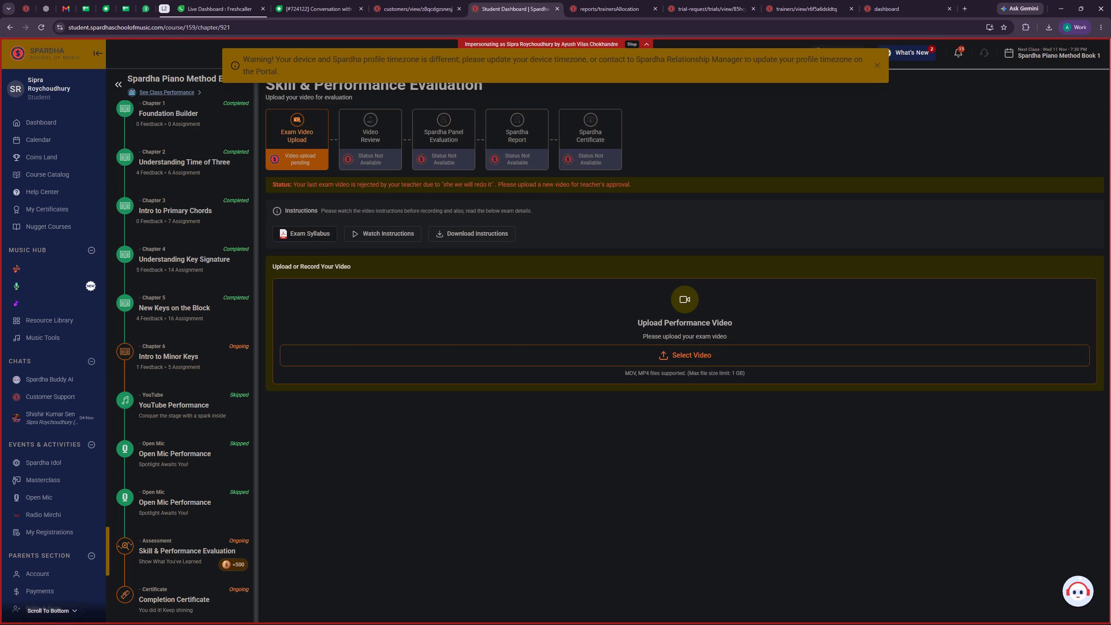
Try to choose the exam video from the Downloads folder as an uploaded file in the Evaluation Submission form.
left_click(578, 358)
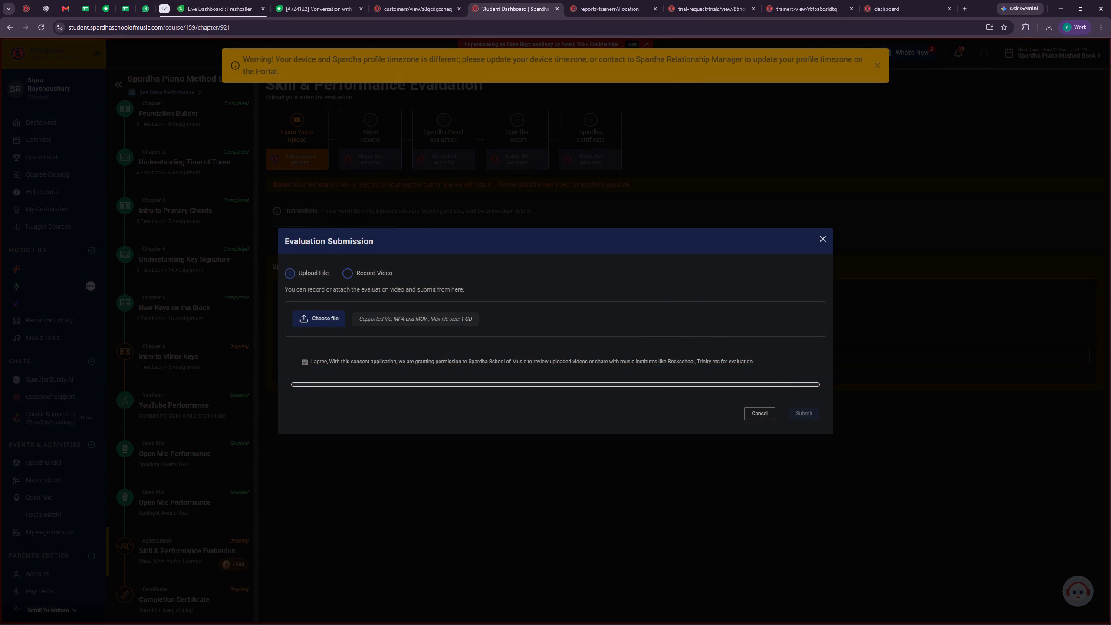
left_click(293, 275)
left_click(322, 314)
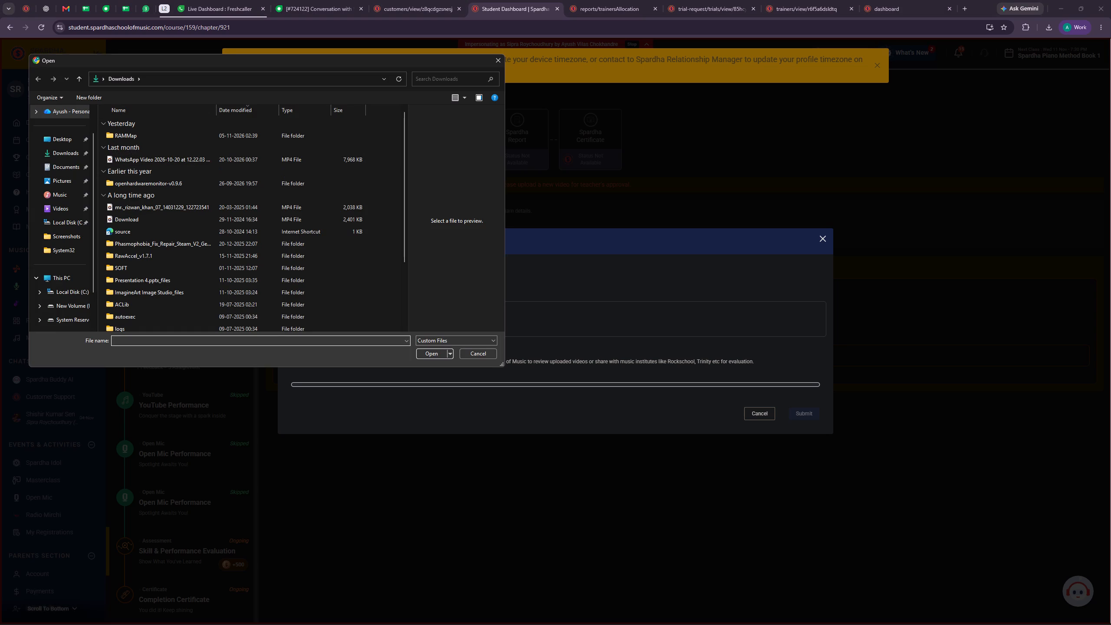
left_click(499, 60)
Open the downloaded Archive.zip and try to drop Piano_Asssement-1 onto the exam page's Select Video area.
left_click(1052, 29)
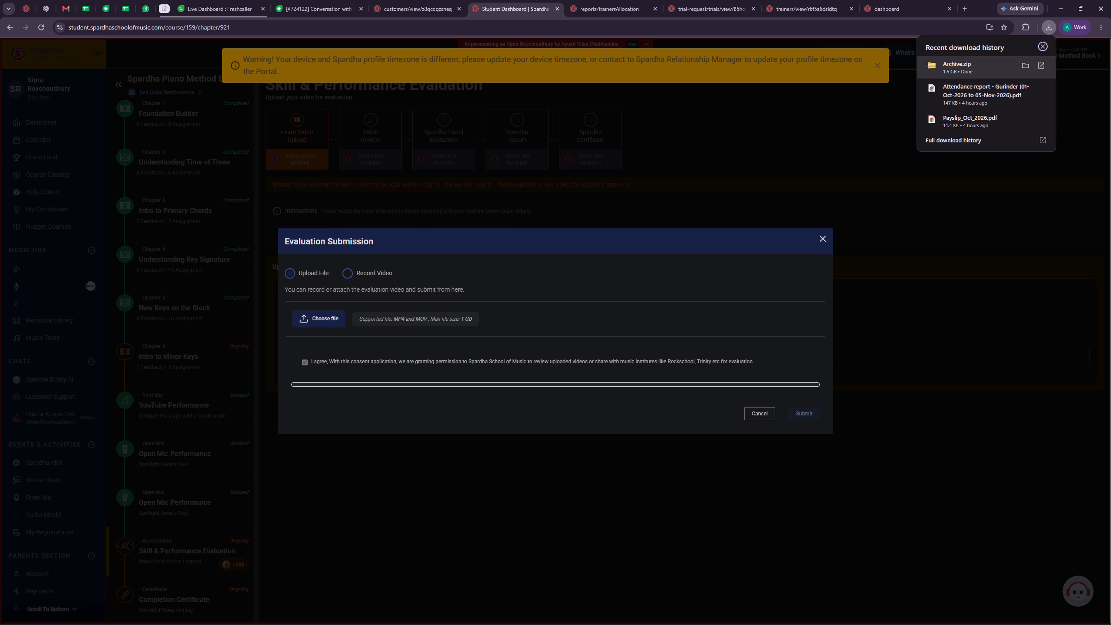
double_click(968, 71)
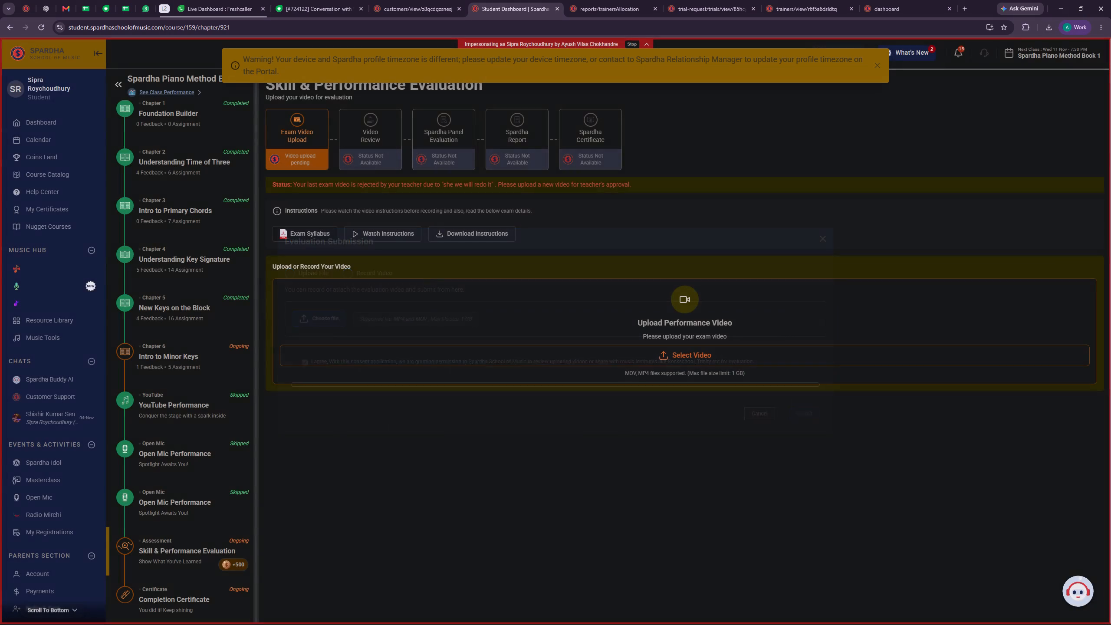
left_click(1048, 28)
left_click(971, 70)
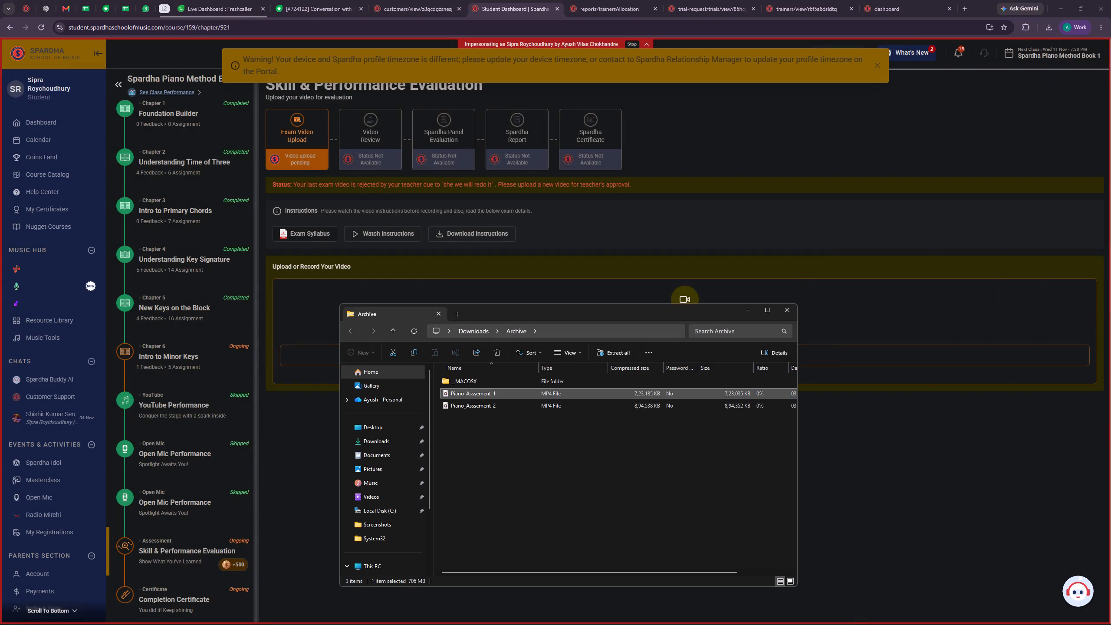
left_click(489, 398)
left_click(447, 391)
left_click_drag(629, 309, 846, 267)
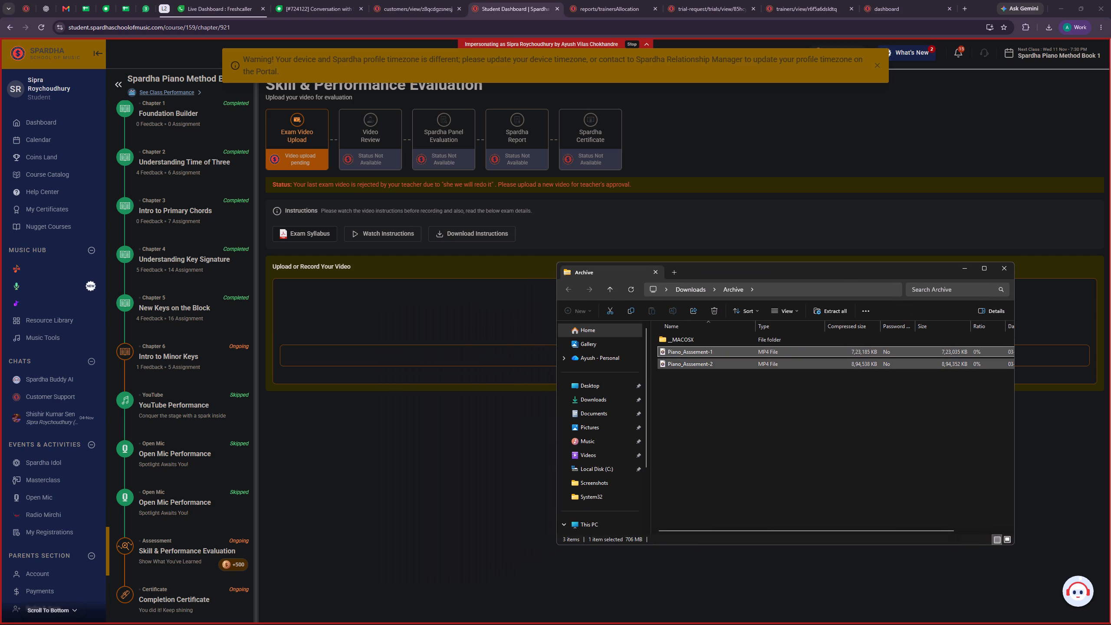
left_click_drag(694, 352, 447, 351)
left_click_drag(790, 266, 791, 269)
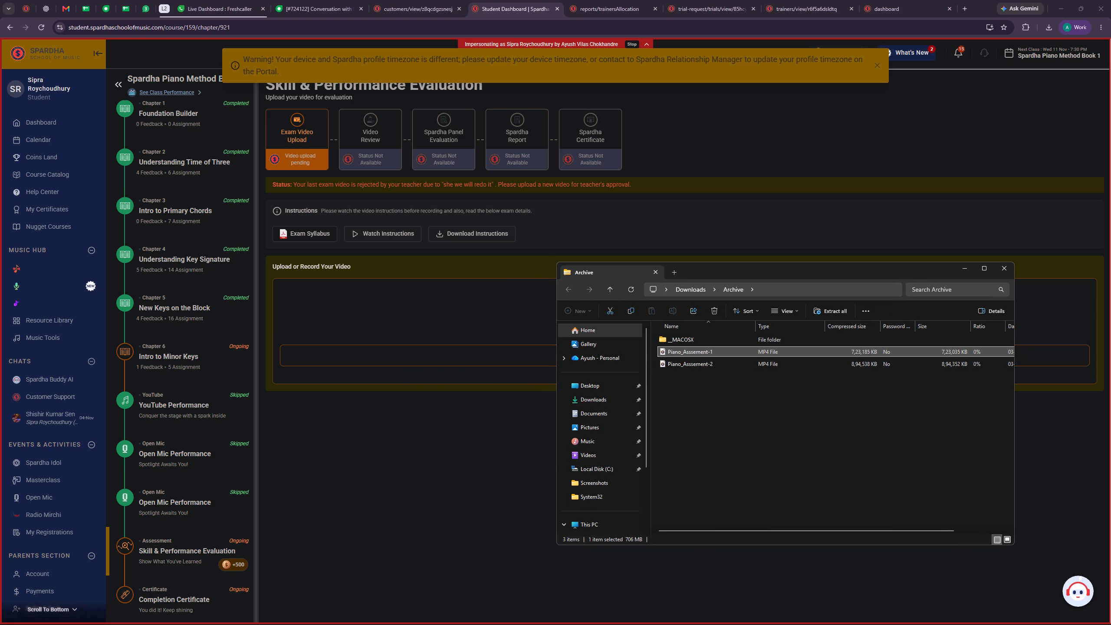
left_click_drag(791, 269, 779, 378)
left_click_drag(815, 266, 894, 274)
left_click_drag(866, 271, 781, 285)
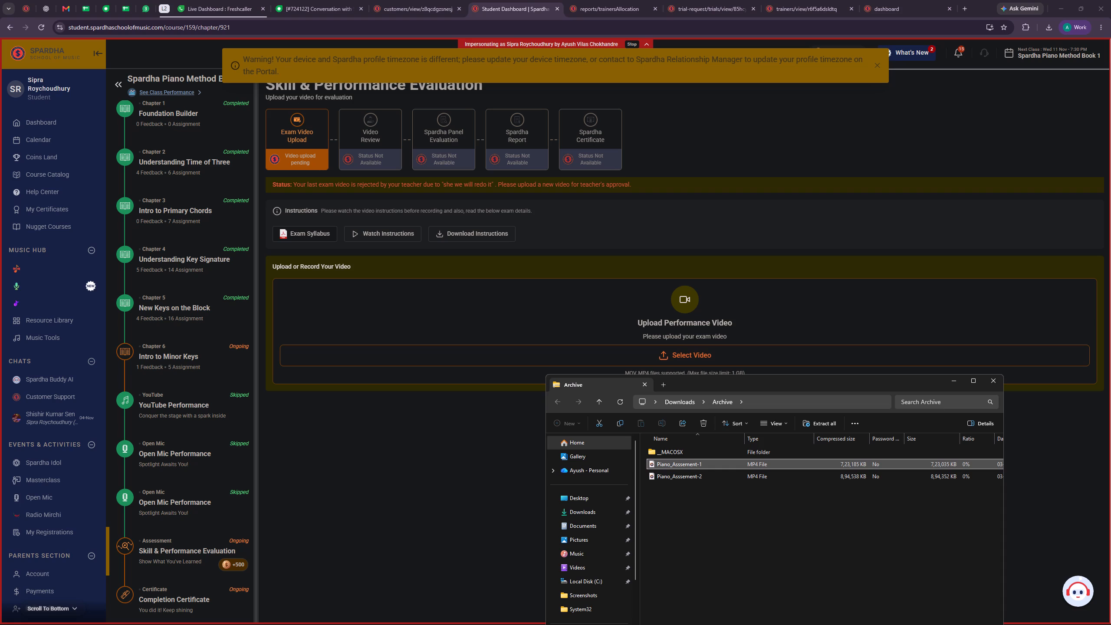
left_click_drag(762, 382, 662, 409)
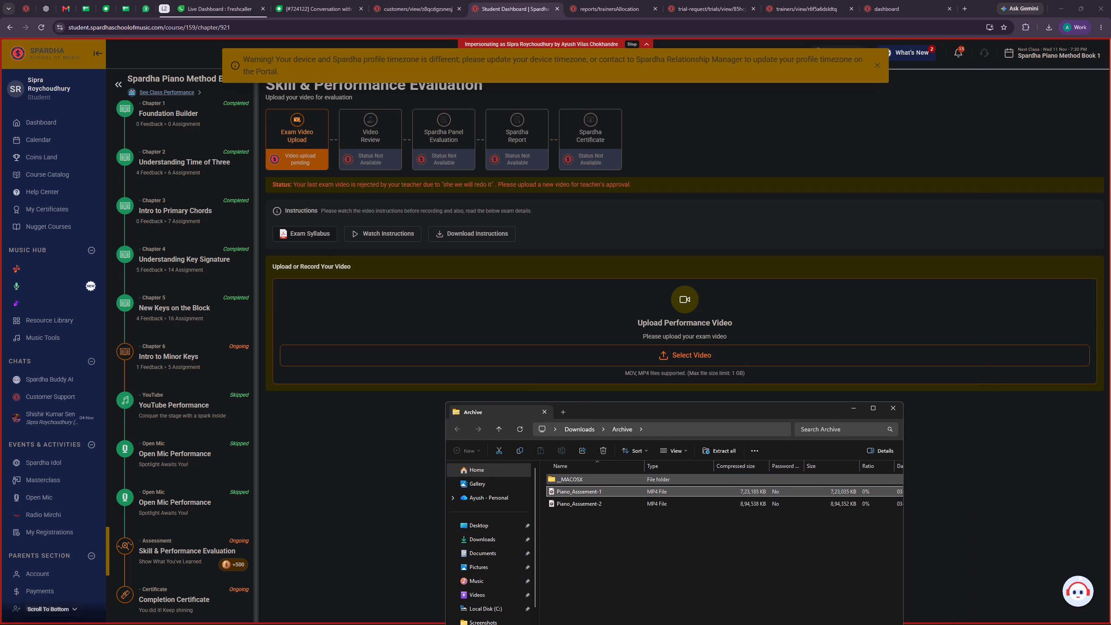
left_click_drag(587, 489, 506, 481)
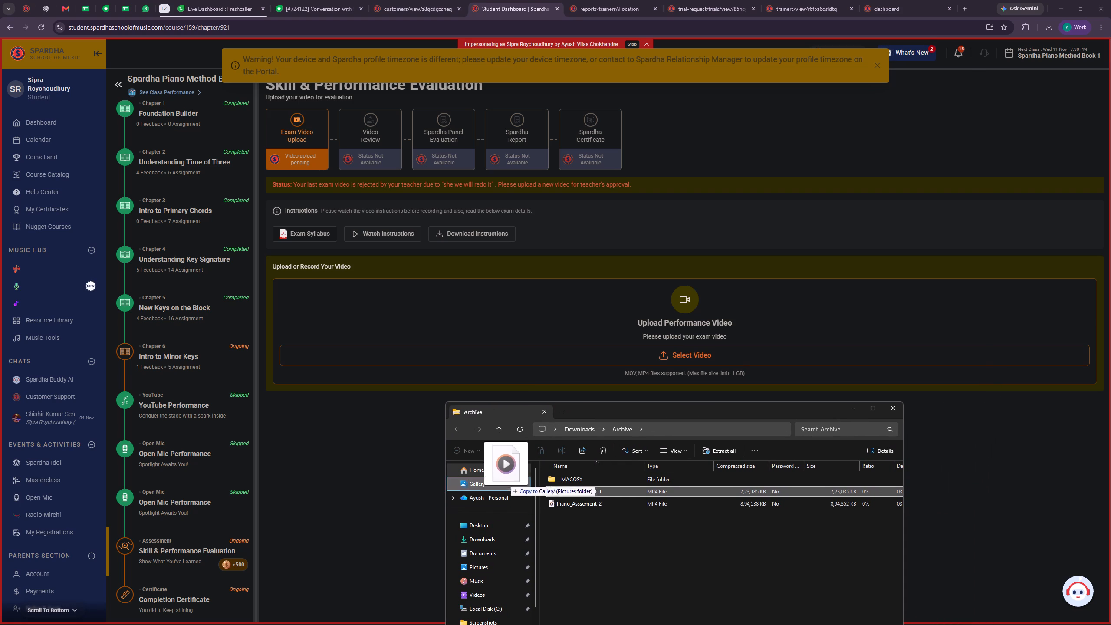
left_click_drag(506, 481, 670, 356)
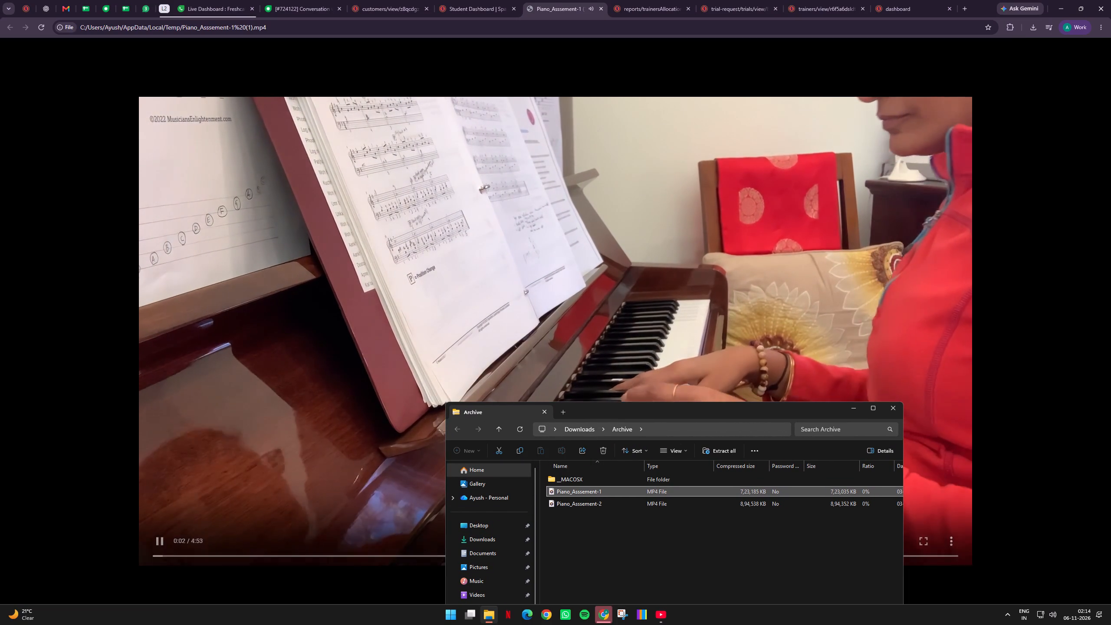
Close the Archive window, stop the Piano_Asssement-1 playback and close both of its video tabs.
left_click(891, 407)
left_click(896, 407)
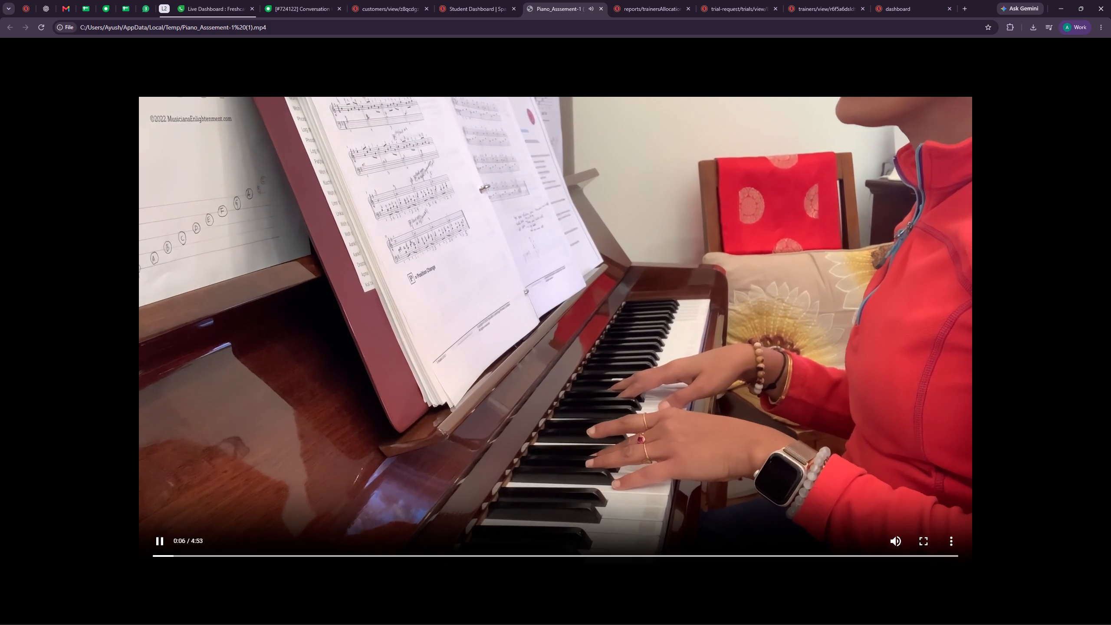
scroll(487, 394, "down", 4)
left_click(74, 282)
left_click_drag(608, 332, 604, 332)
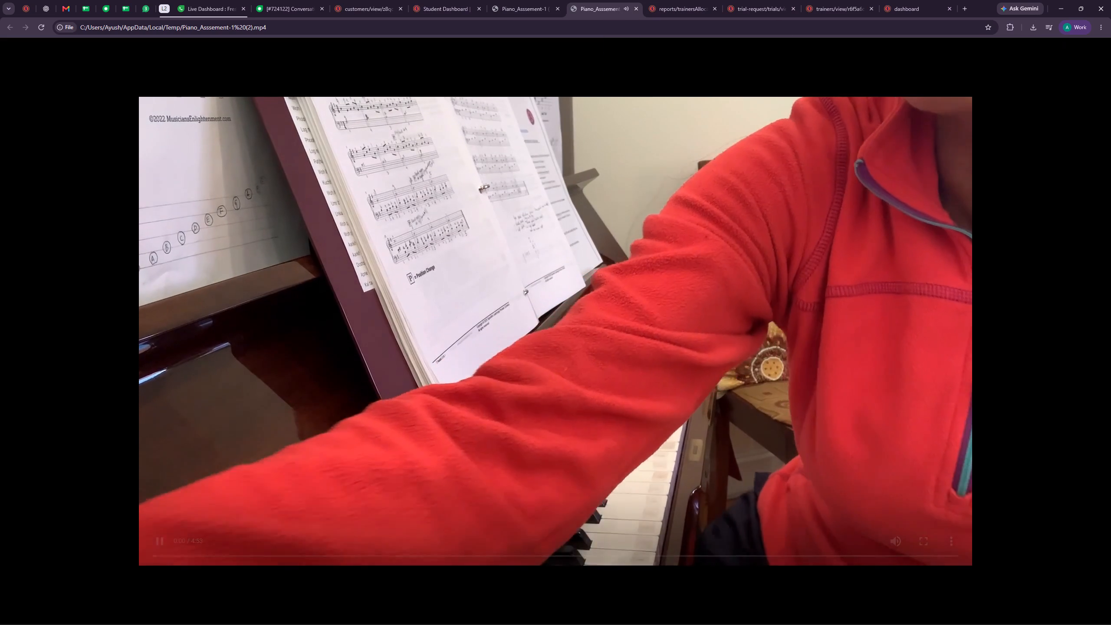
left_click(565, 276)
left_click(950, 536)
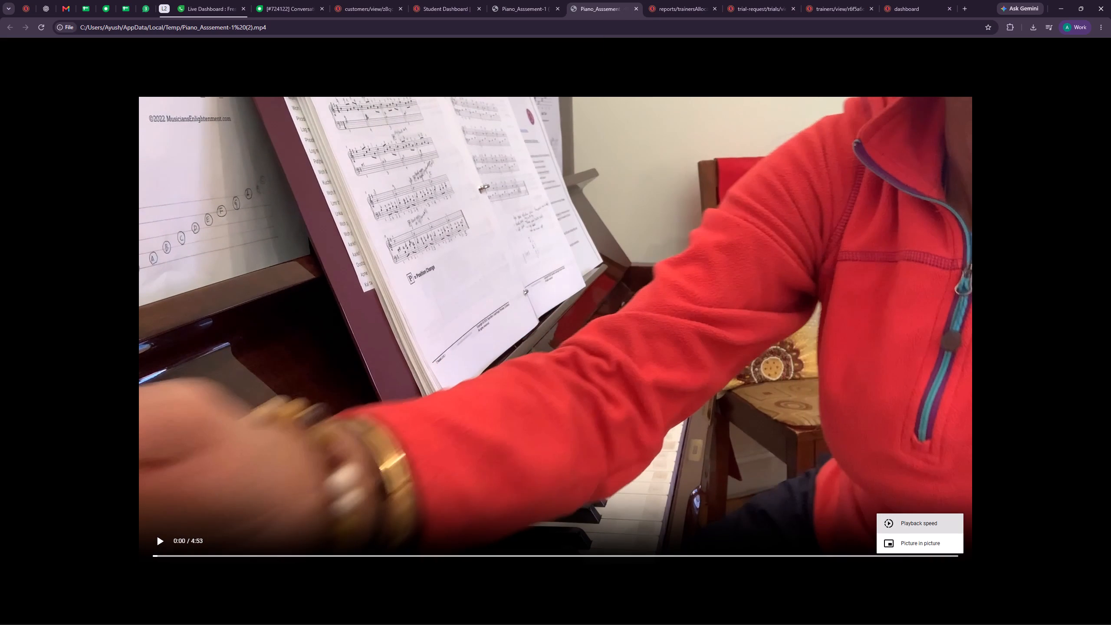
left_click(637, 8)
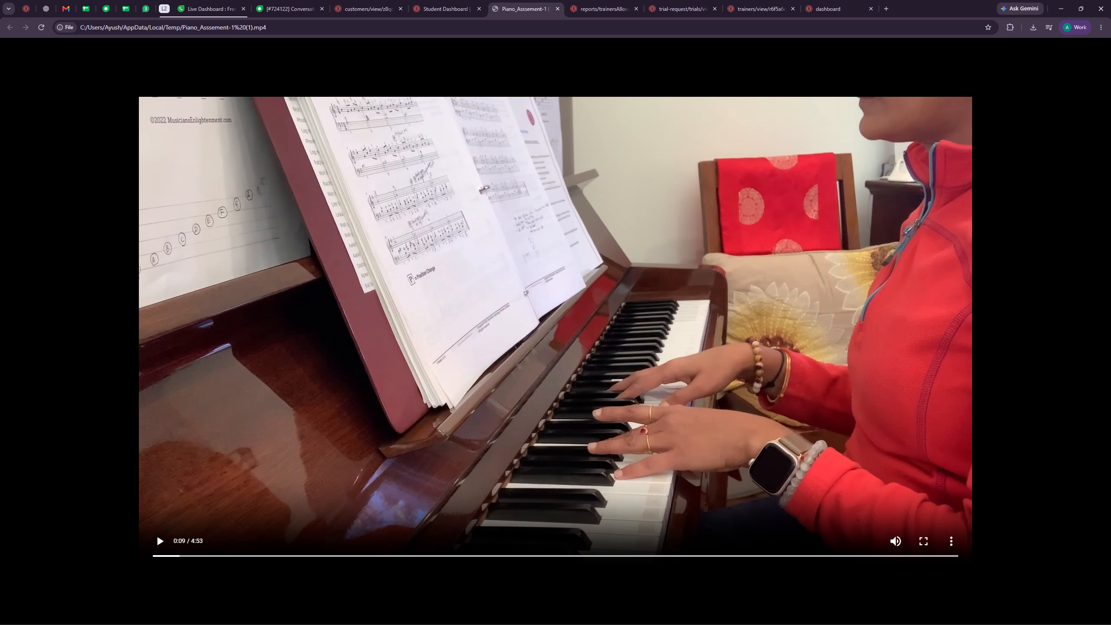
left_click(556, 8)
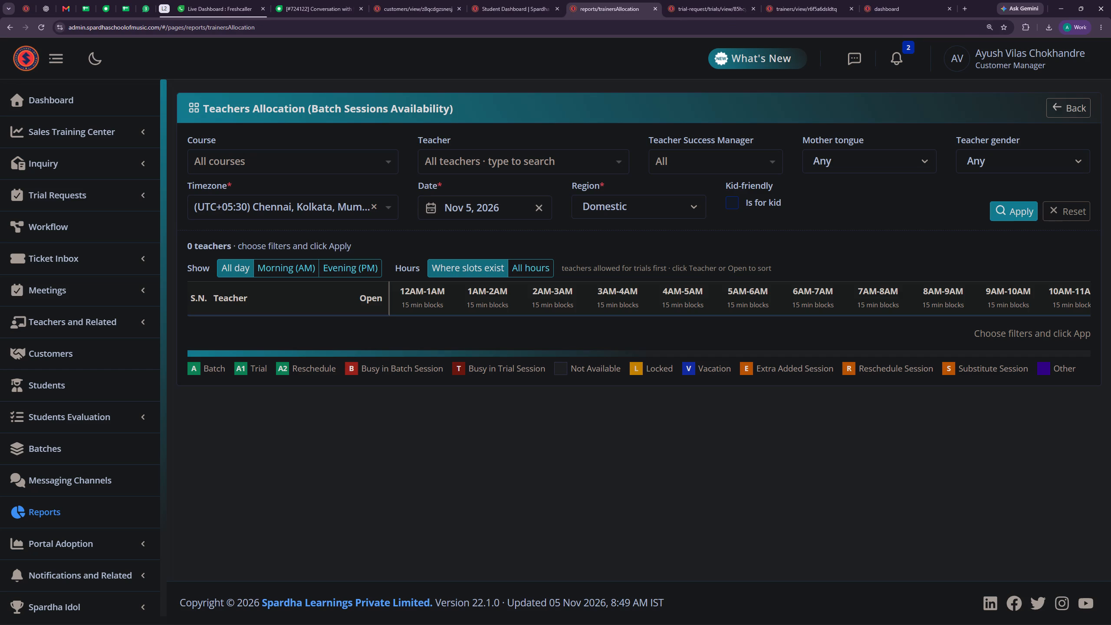
Return to the student's Skill & Performance Evaluation page and dismiss the device timezone warning.
left_click(515, 6)
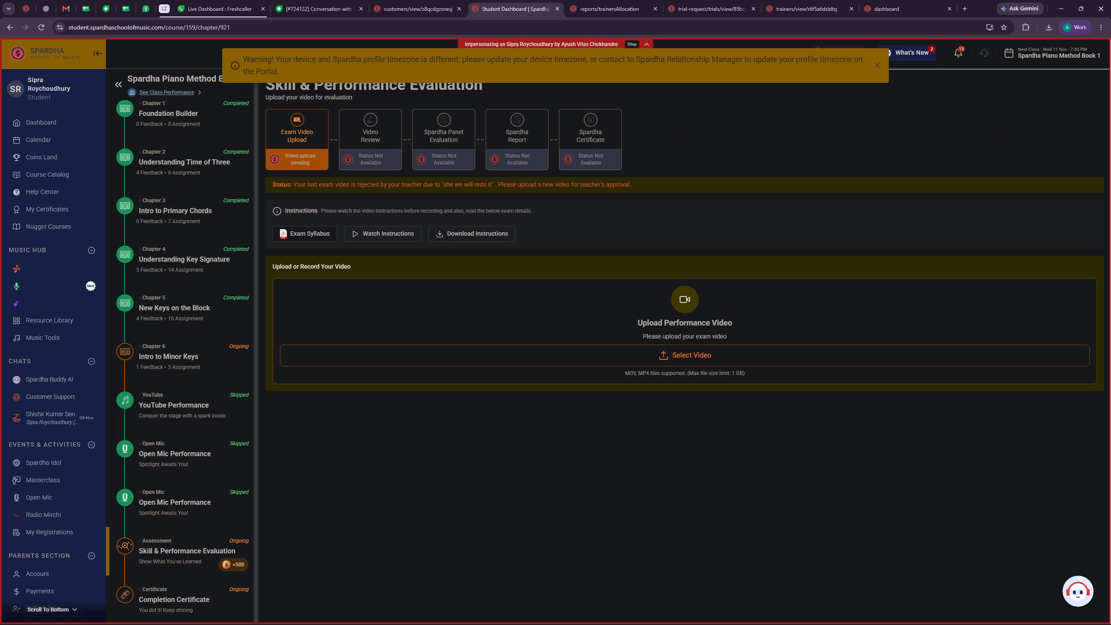
left_click(876, 67)
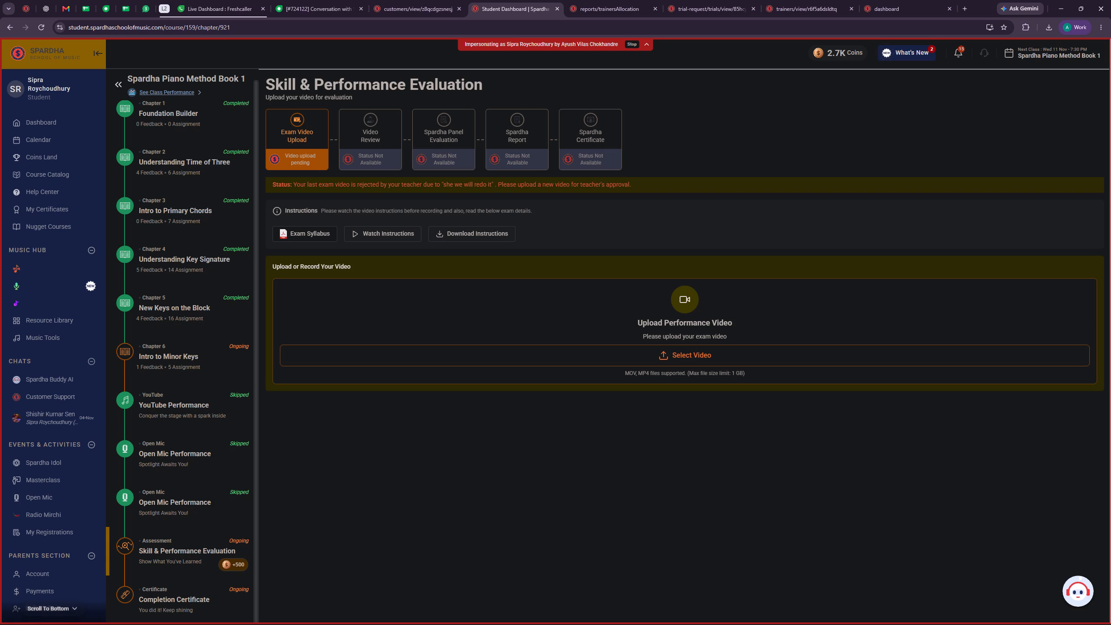
left_click(420, 0)
left_click(496, 0)
Open the downloaded Archive.zip from the recent download history.
left_click(1047, 26)
left_click(968, 69)
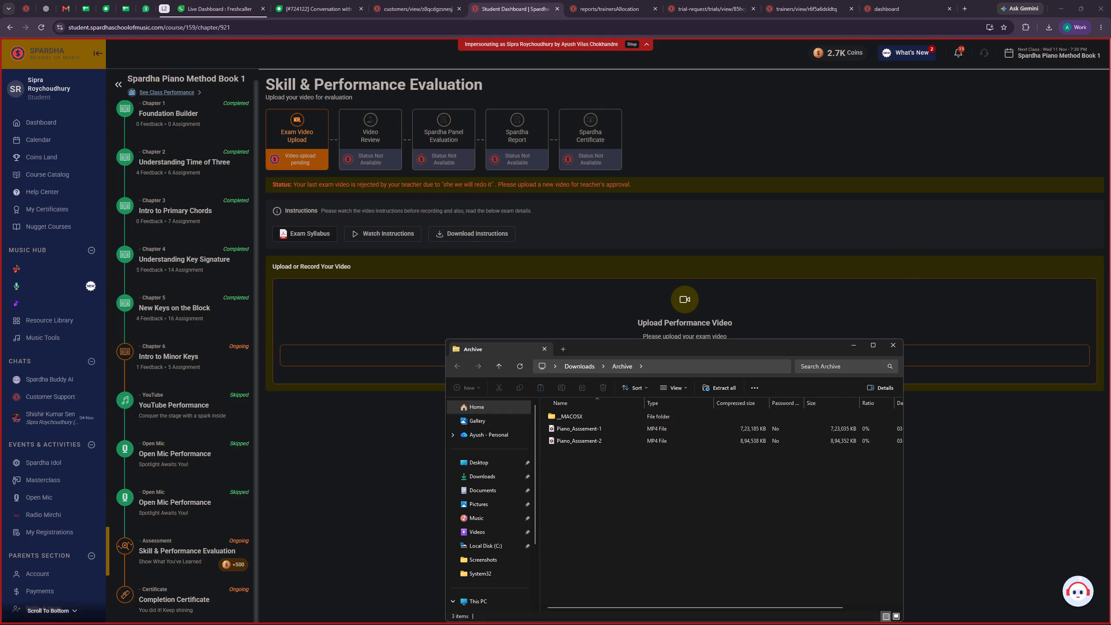
left_click_drag(1052, 54, 1048, 51)
left_click(1049, 27)
right_click(956, 67)
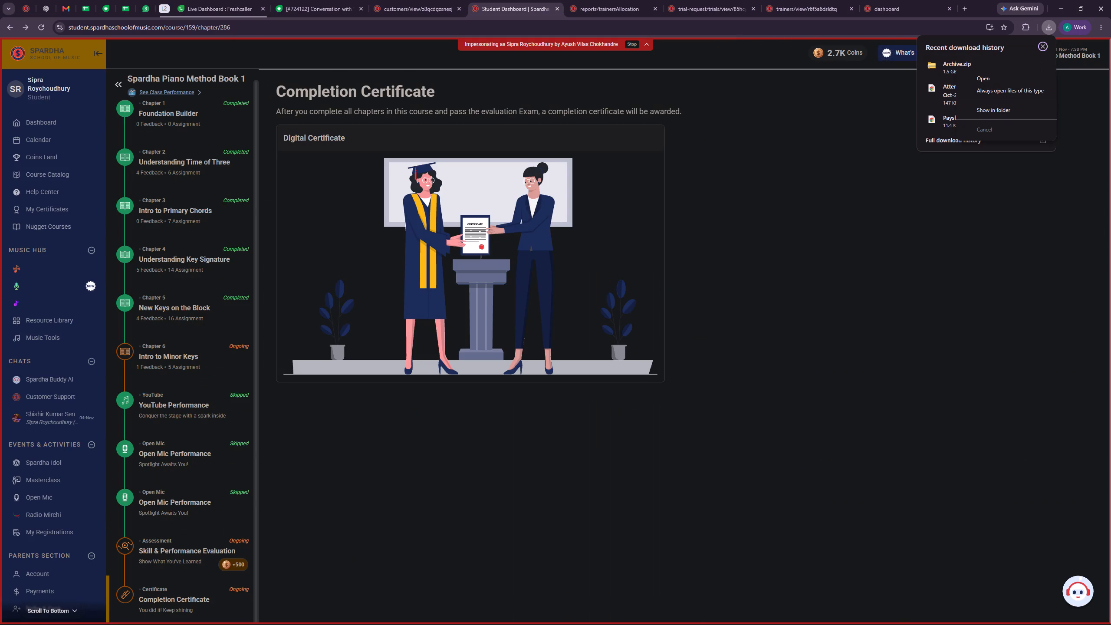
left_click(962, 62)
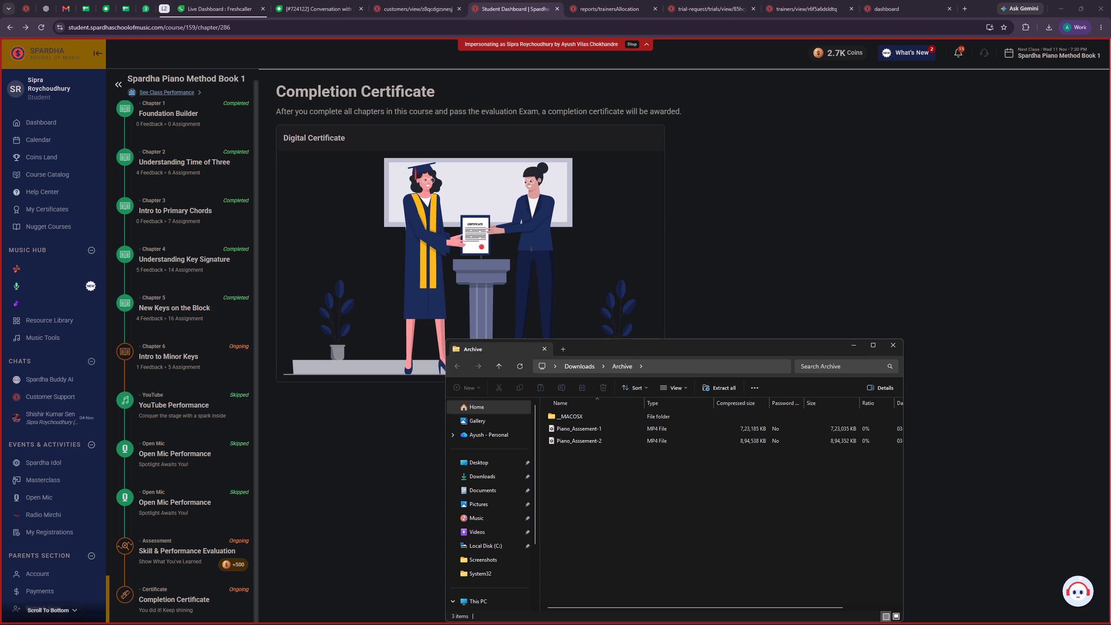
Examine the files inside the archive's __MACOSX folder and return to the archive's top level.
double_click(581, 418)
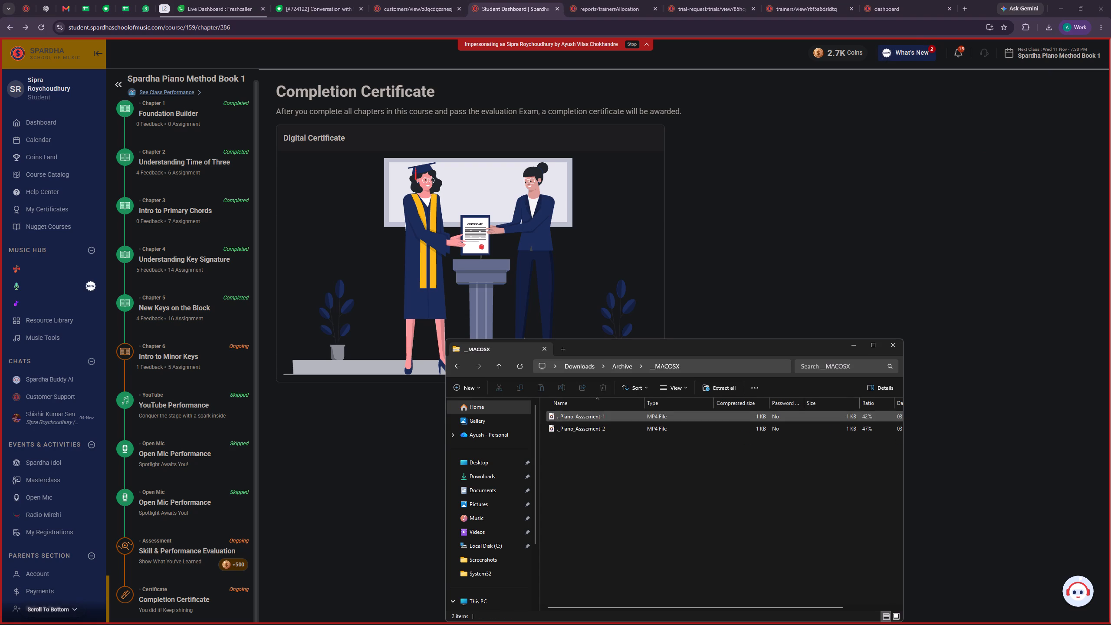
left_click(587, 433)
left_click_drag(728, 351, 736, 345)
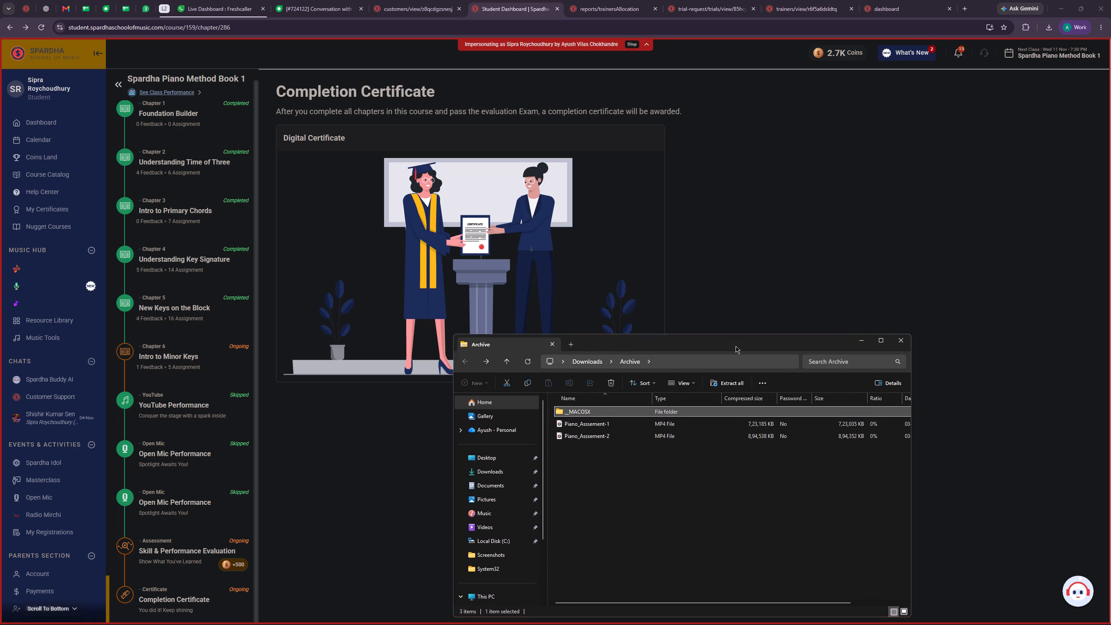
left_click_drag(736, 345, 814, 264)
left_click(719, 343)
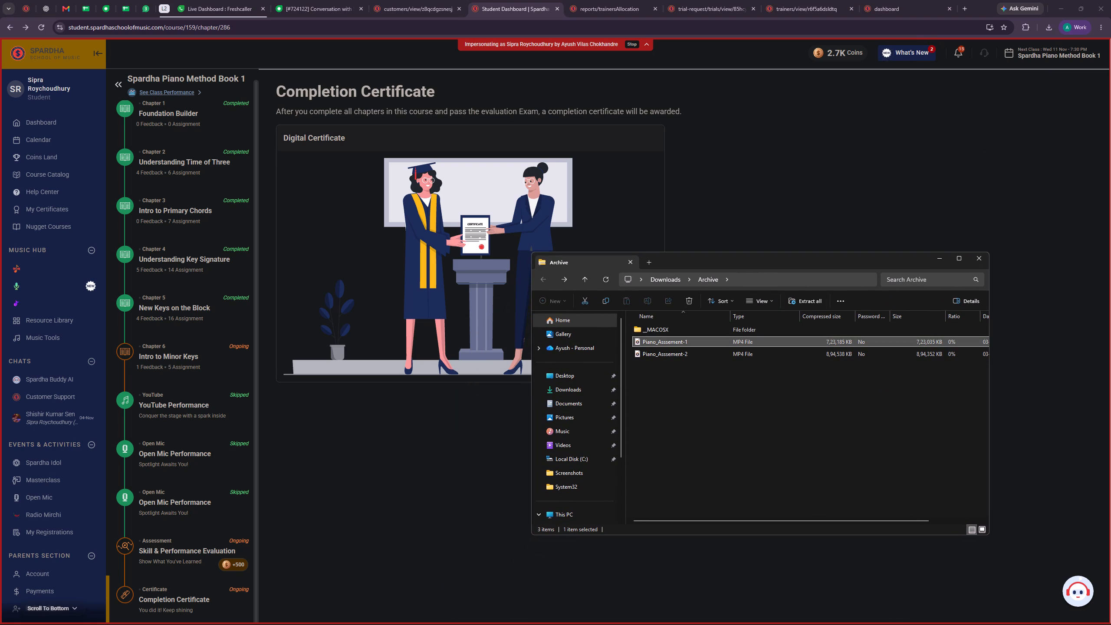
left_click(678, 330)
left_click(676, 331)
double_click(676, 331)
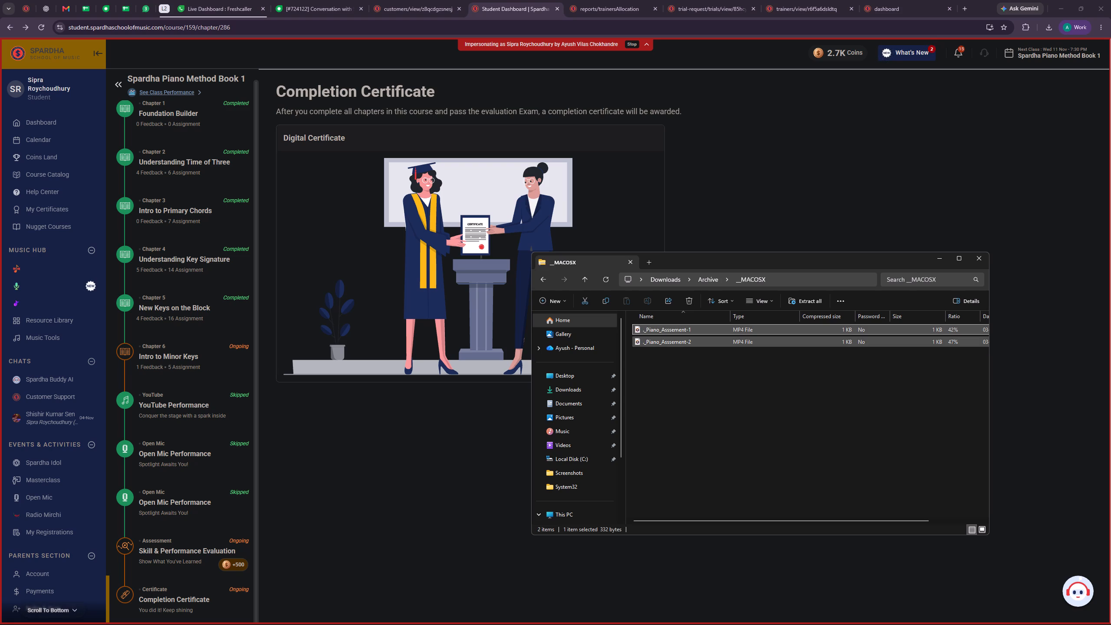
left_click(713, 344)
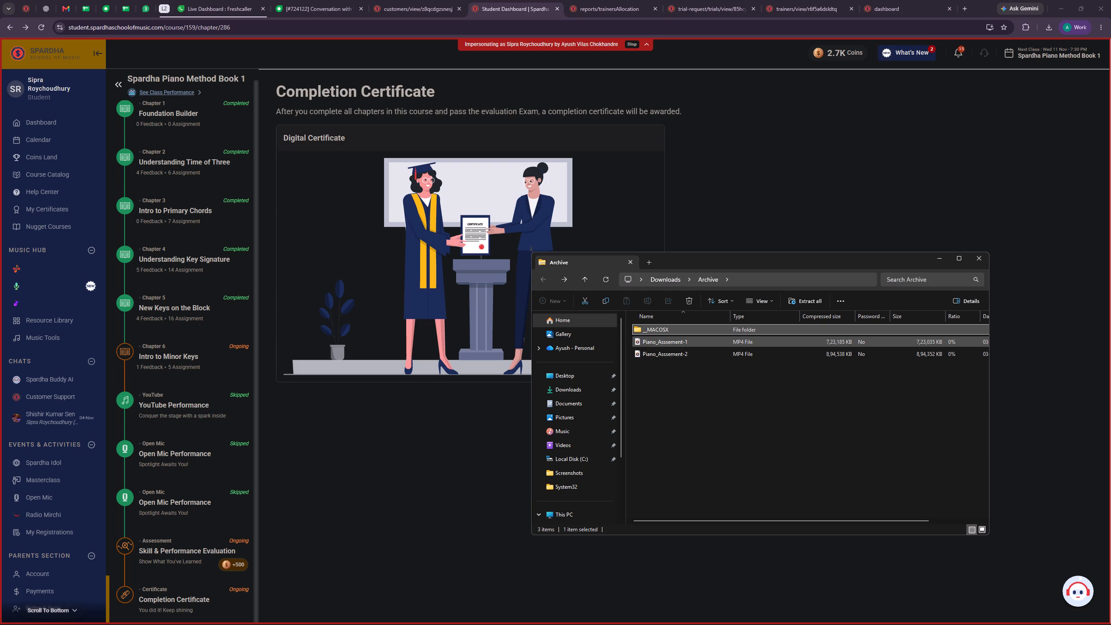
Extract all contents of Archive.zip into the Archive folder in Downloads.
left_click_drag(702, 519, 816, 519)
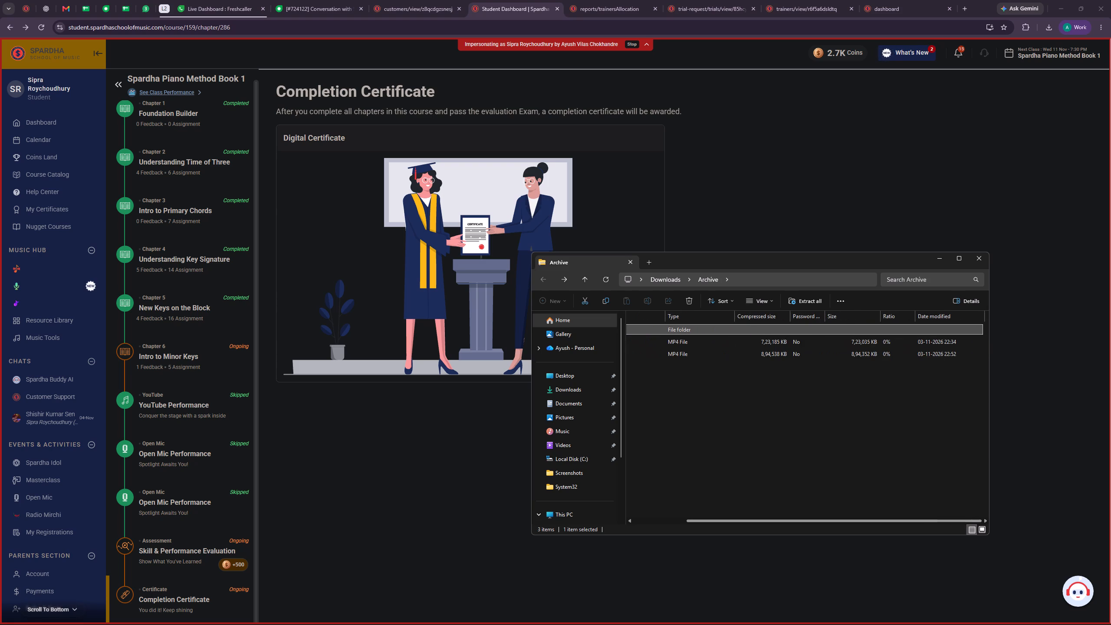
left_click_drag(816, 519, 859, 518)
right_click(830, 341)
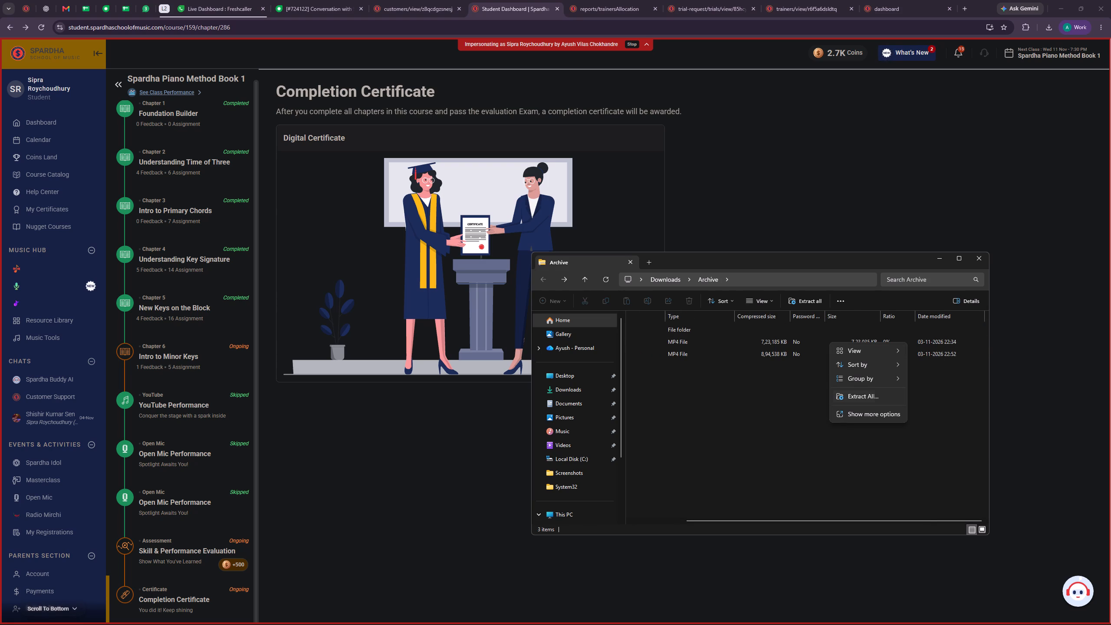
left_click(850, 397)
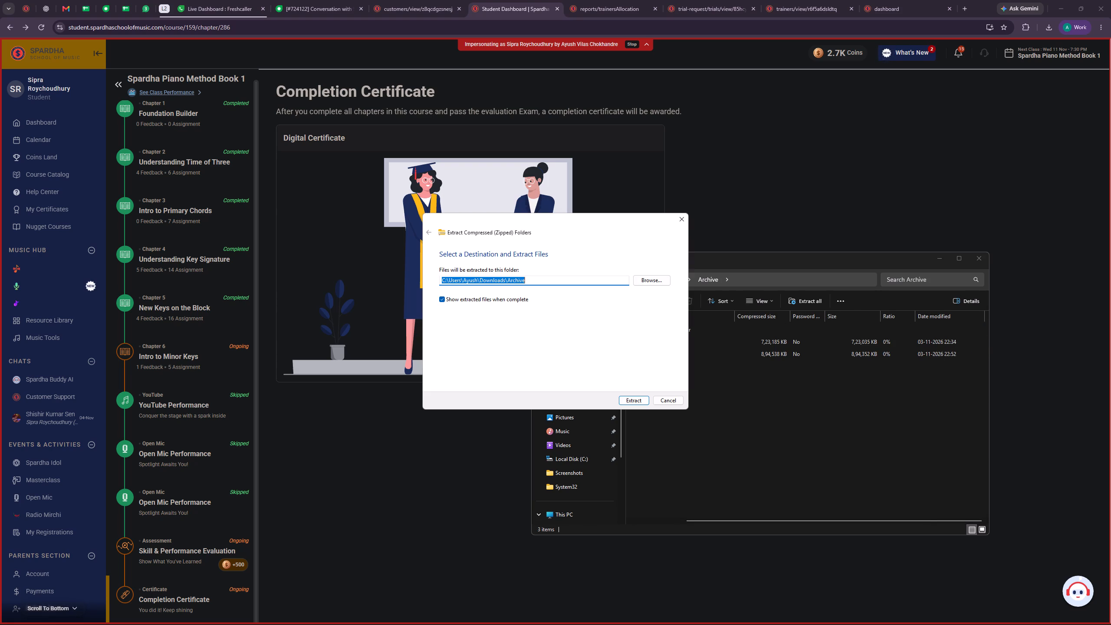
left_click(638, 403)
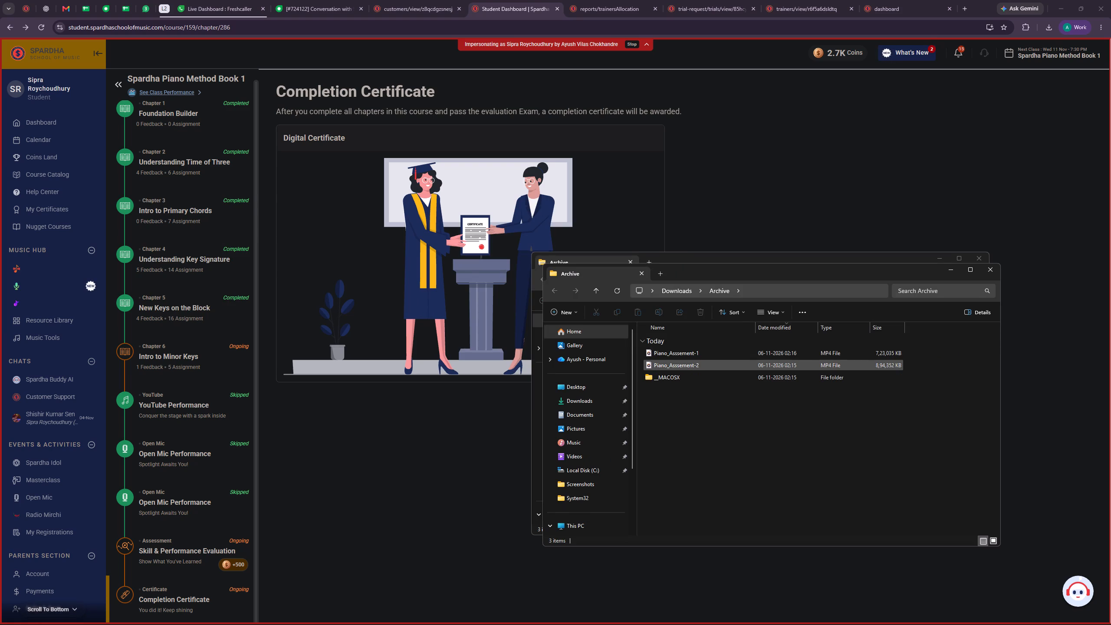
left_click_drag(700, 274, 729, 426)
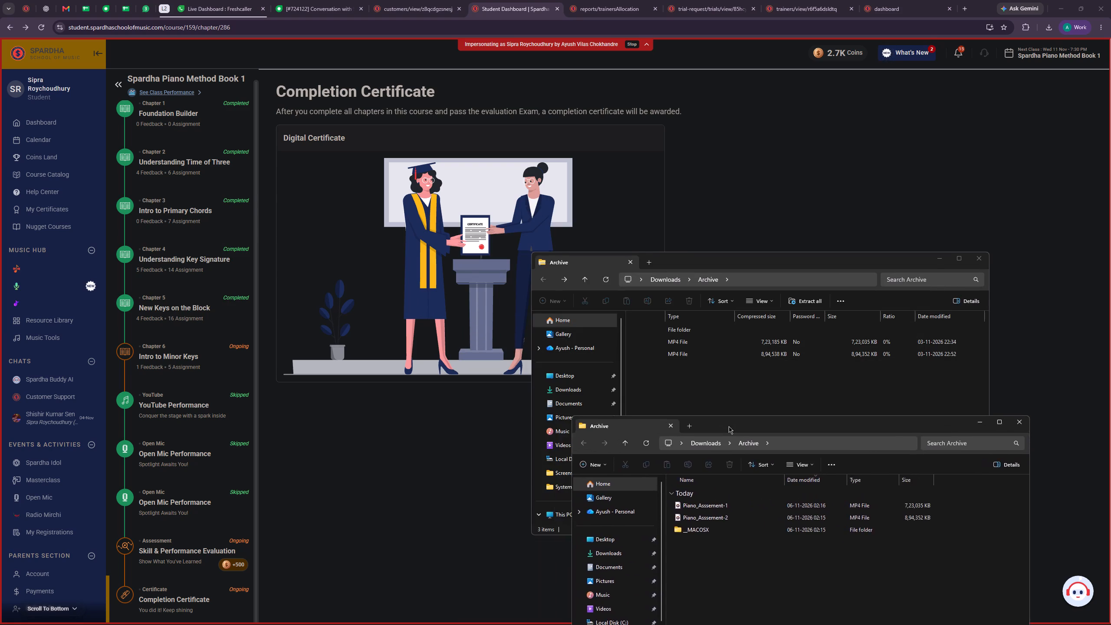
left_click_drag(729, 426, 503, 238)
right_click(518, 315)
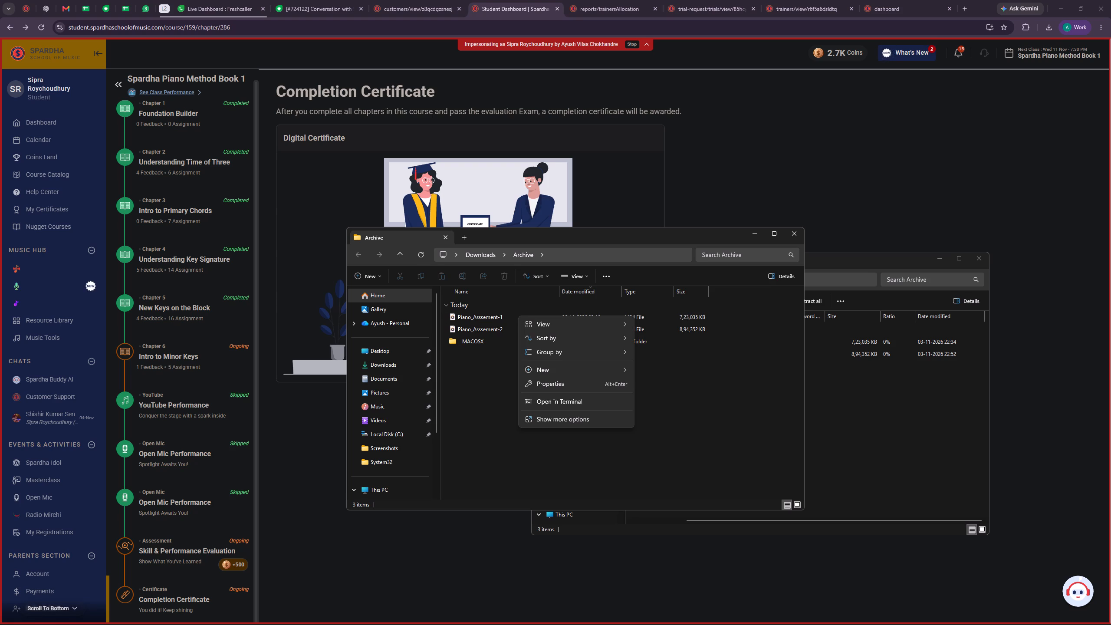
left_click(453, 409)
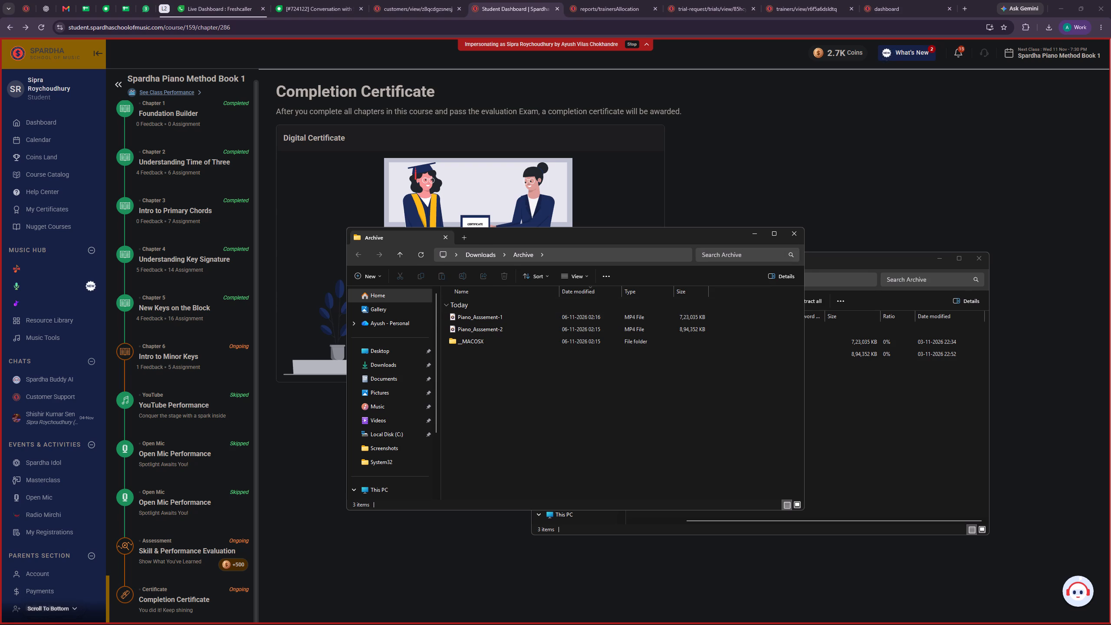
left_click(788, 240)
Attach Piano_Asssement-1 from the extracted Archive folder in the Skill & Performance Evaluation's submission form and submit it.
left_click(146, 551)
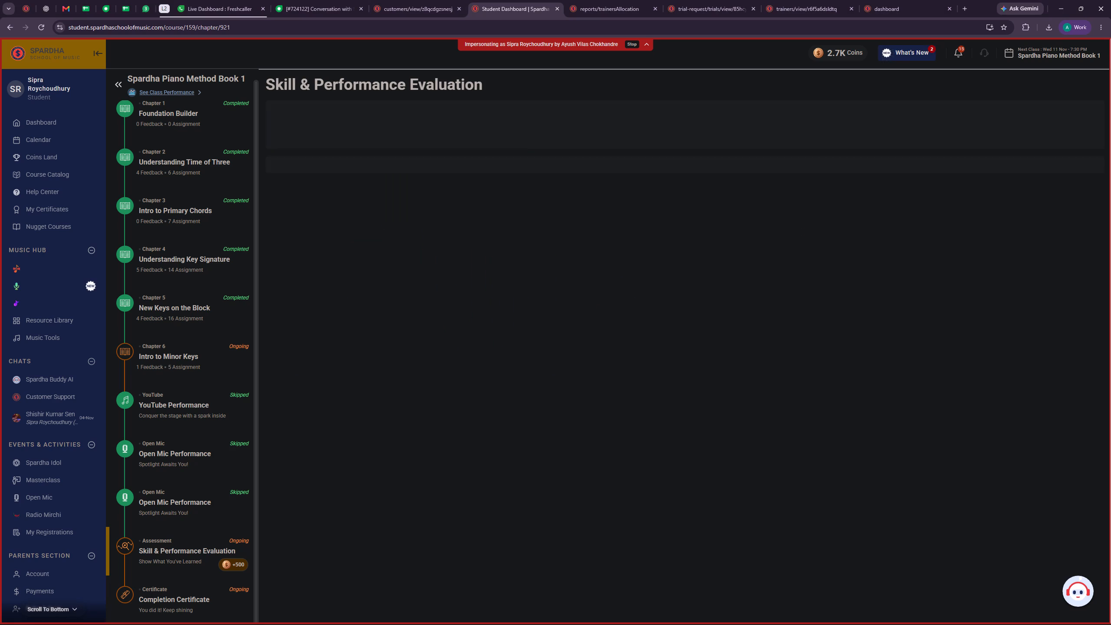
left_click(631, 354)
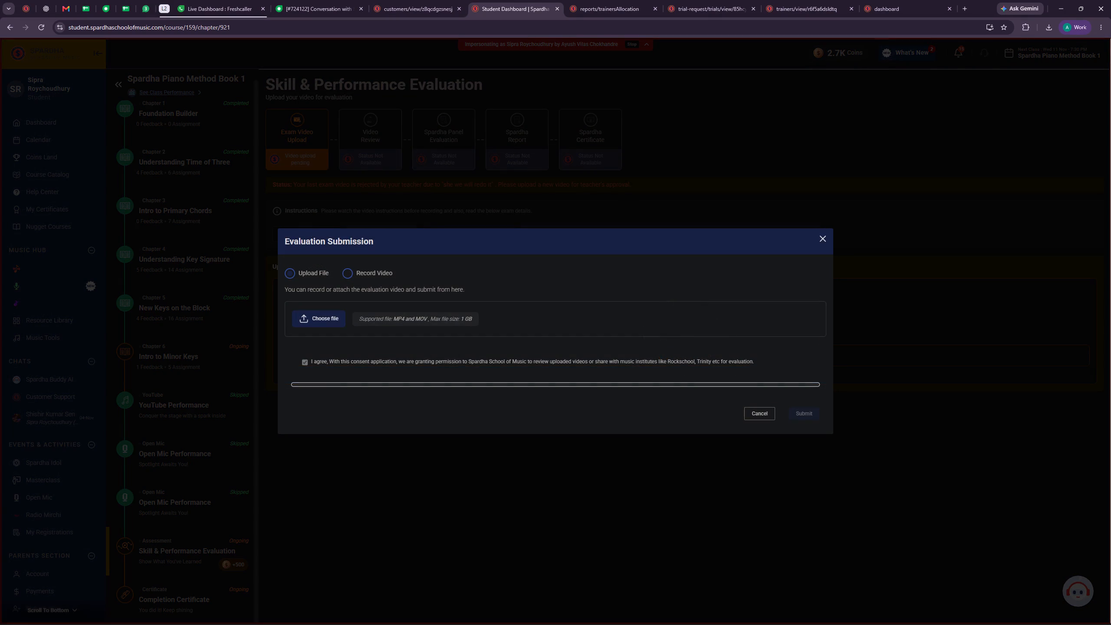
left_click(329, 317)
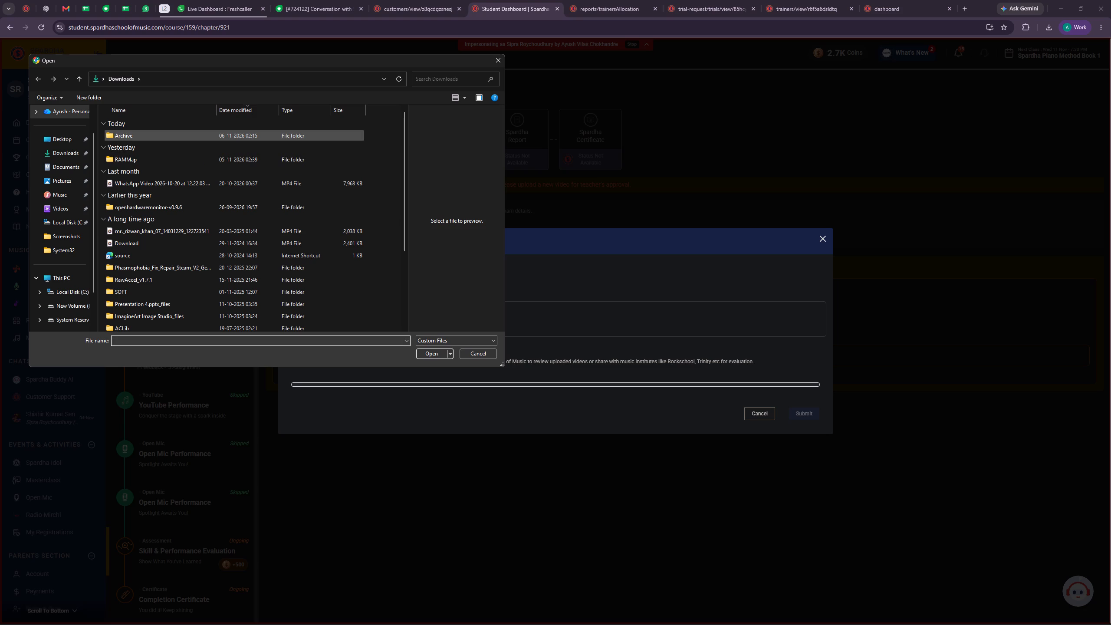
left_click(154, 136)
left_click(154, 136)
left_click(151, 136)
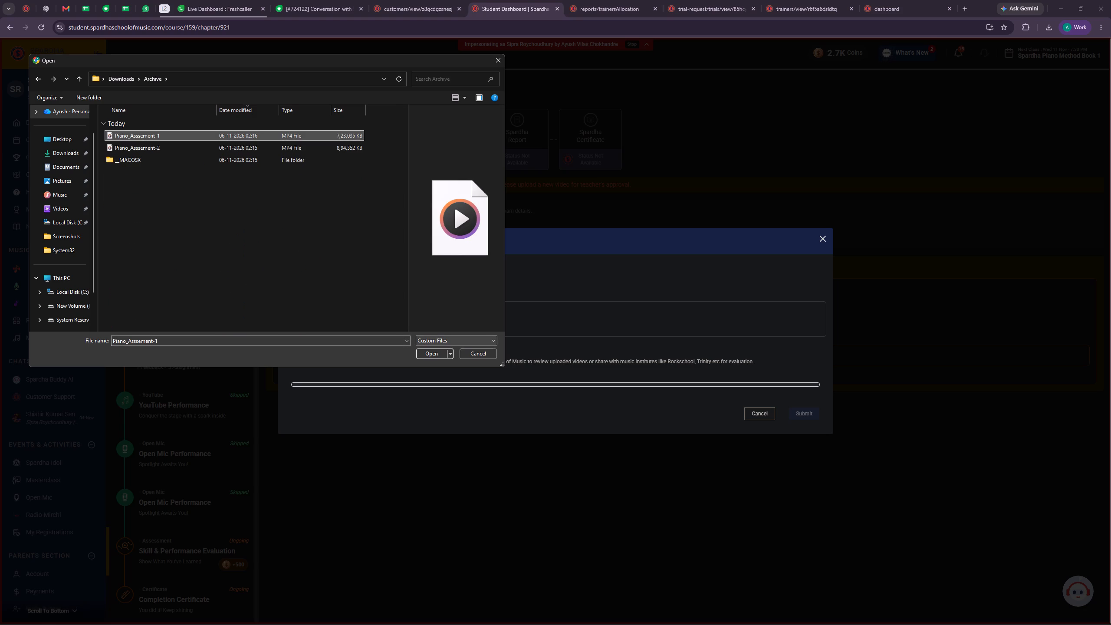
left_click(436, 351)
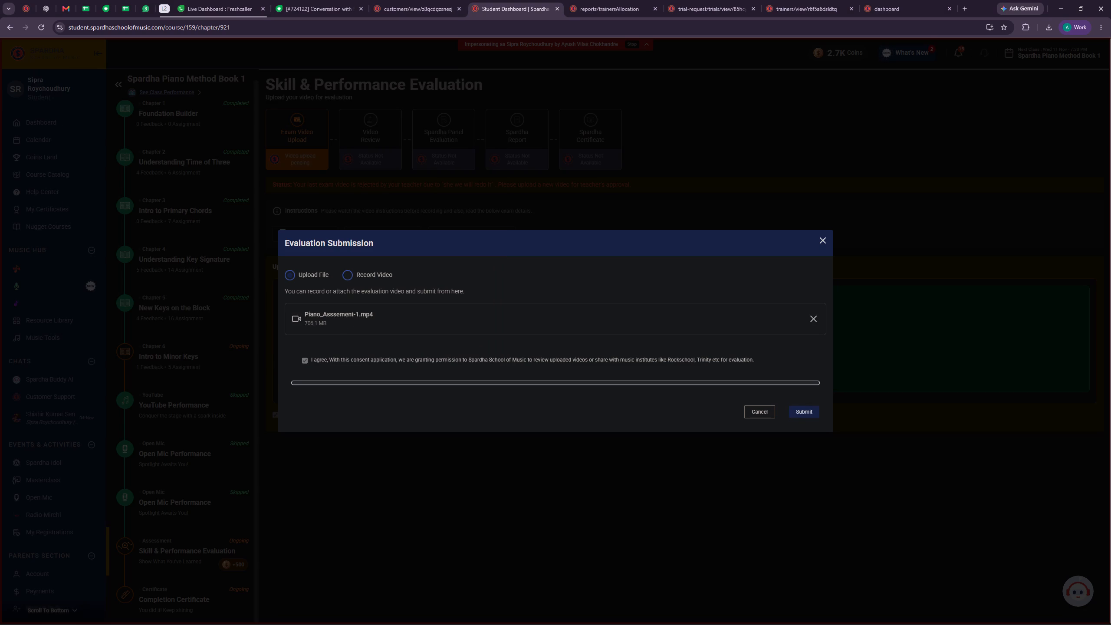
left_click(801, 412)
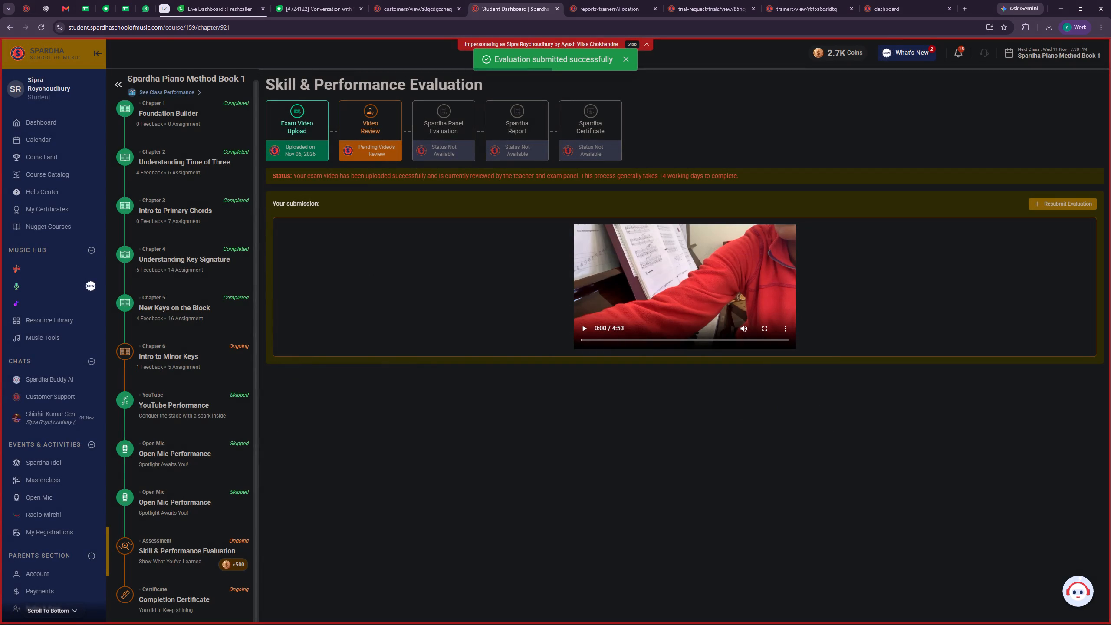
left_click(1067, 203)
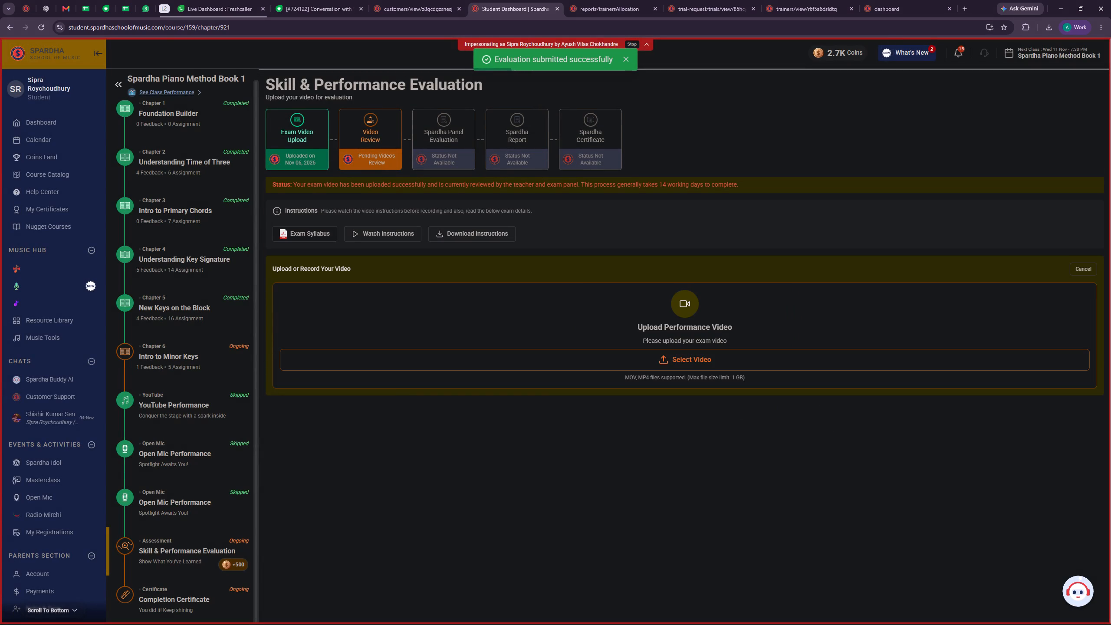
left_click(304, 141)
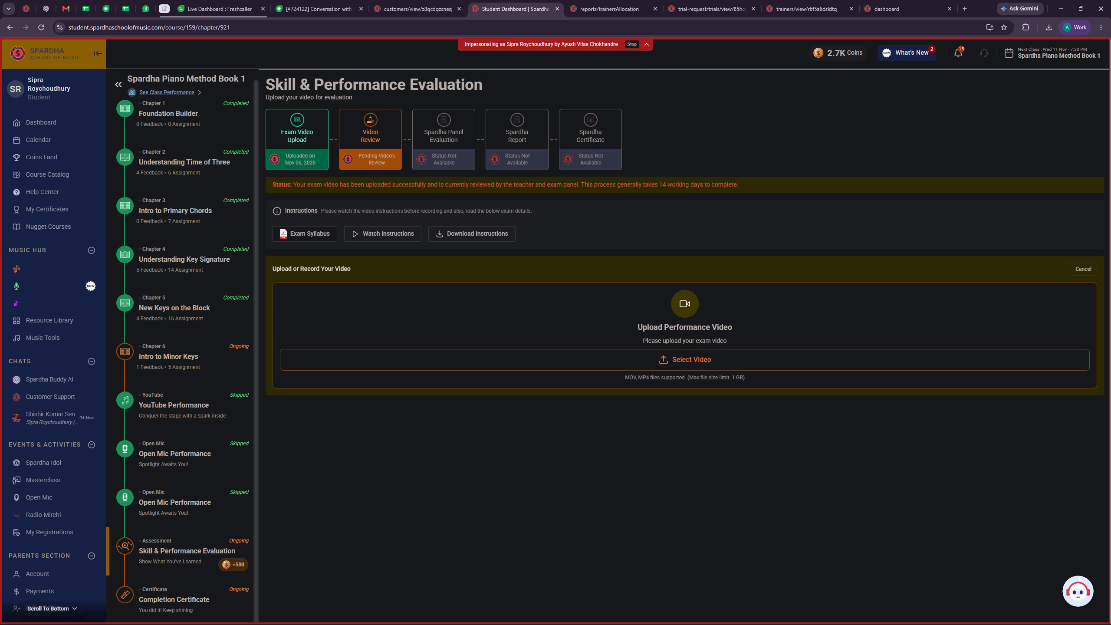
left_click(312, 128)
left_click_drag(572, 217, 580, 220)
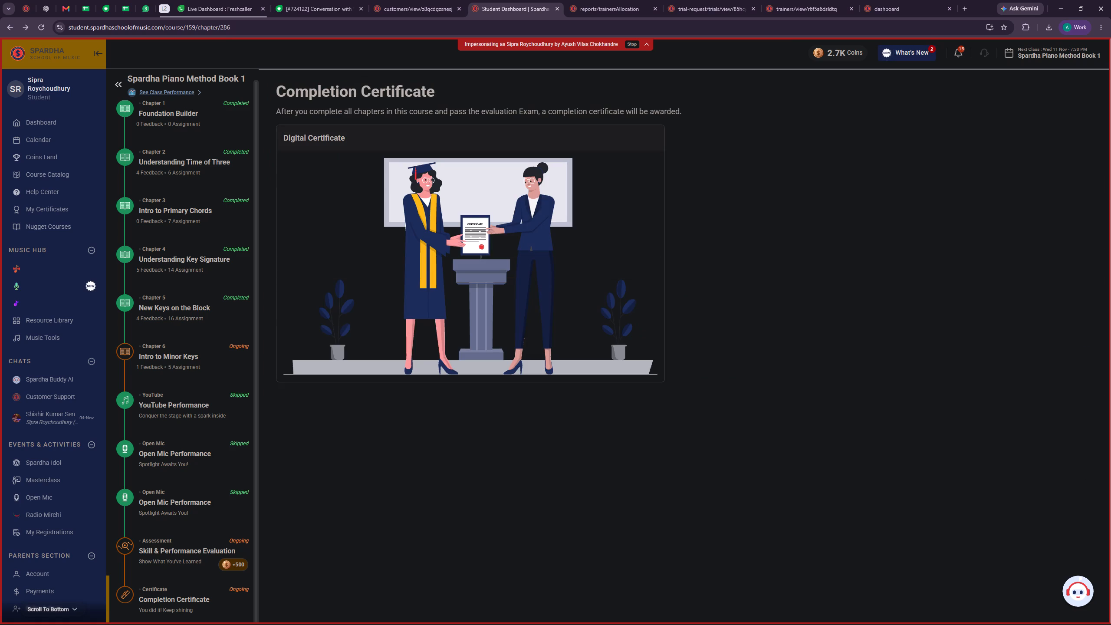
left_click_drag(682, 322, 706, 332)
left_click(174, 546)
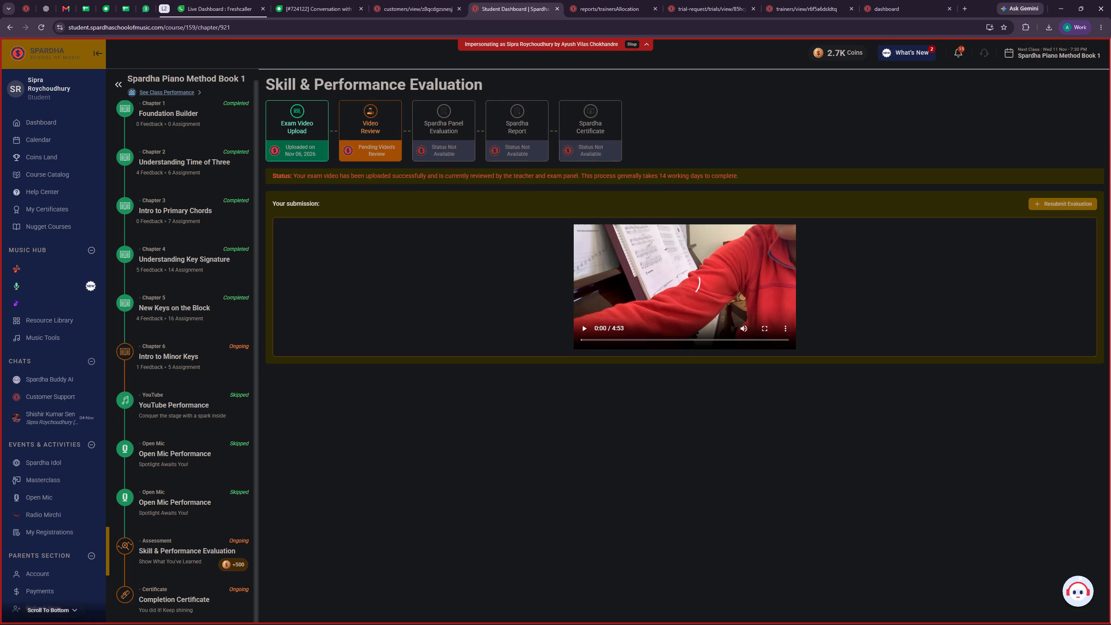
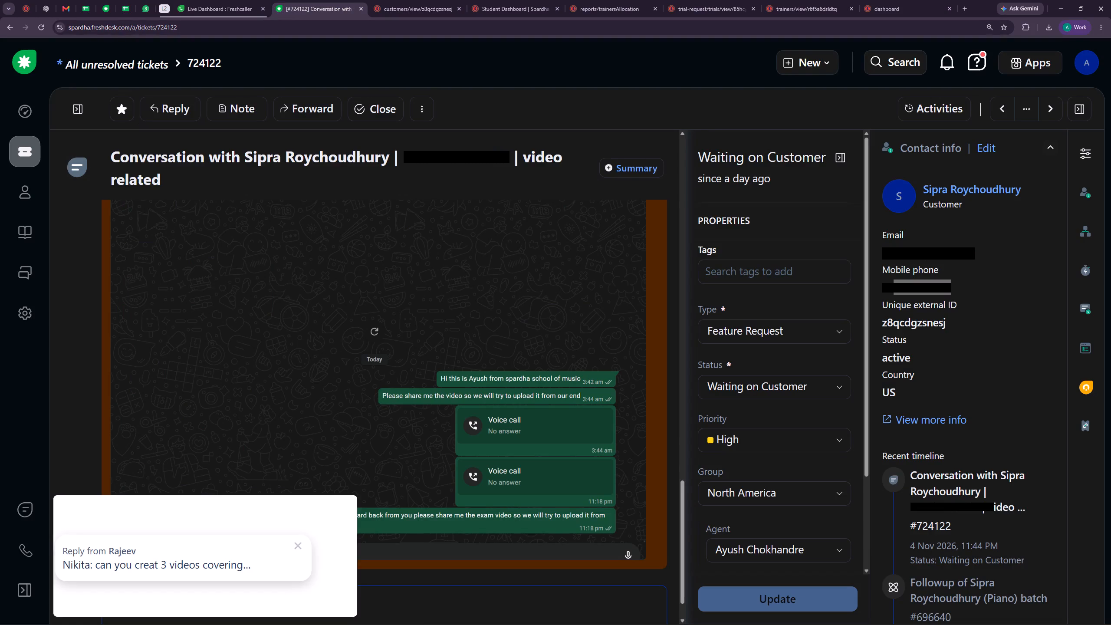
scroll(531, 377, "up", 2)
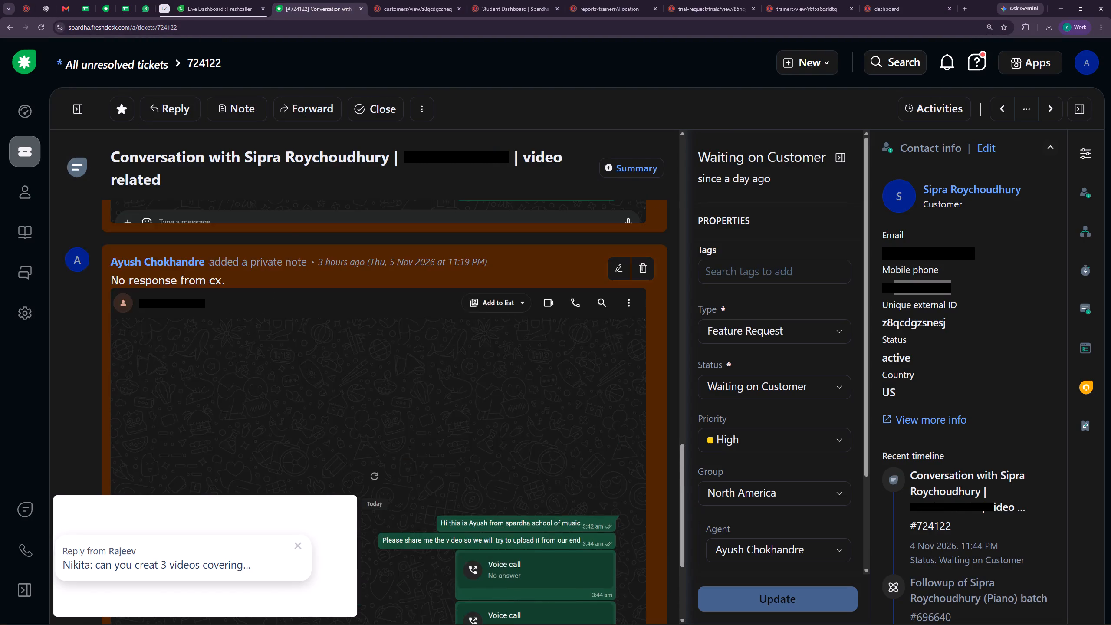
scroll(531, 380, "up", 1)
scroll(525, 397, "down", 5)
left_click(297, 545)
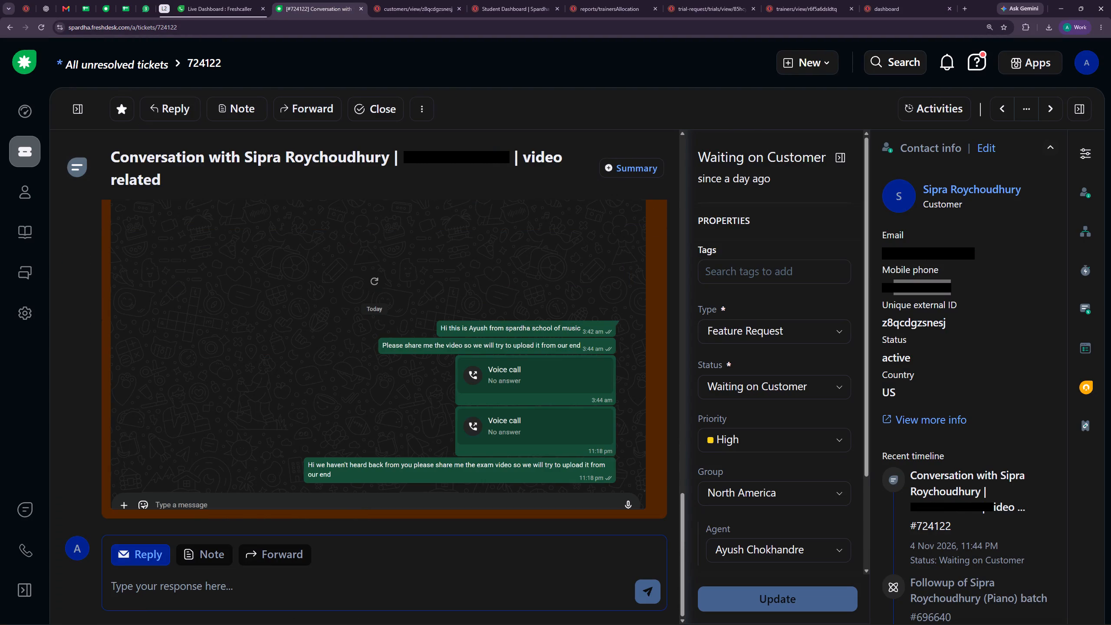
left_click(195, 556)
key("ctrl+v")
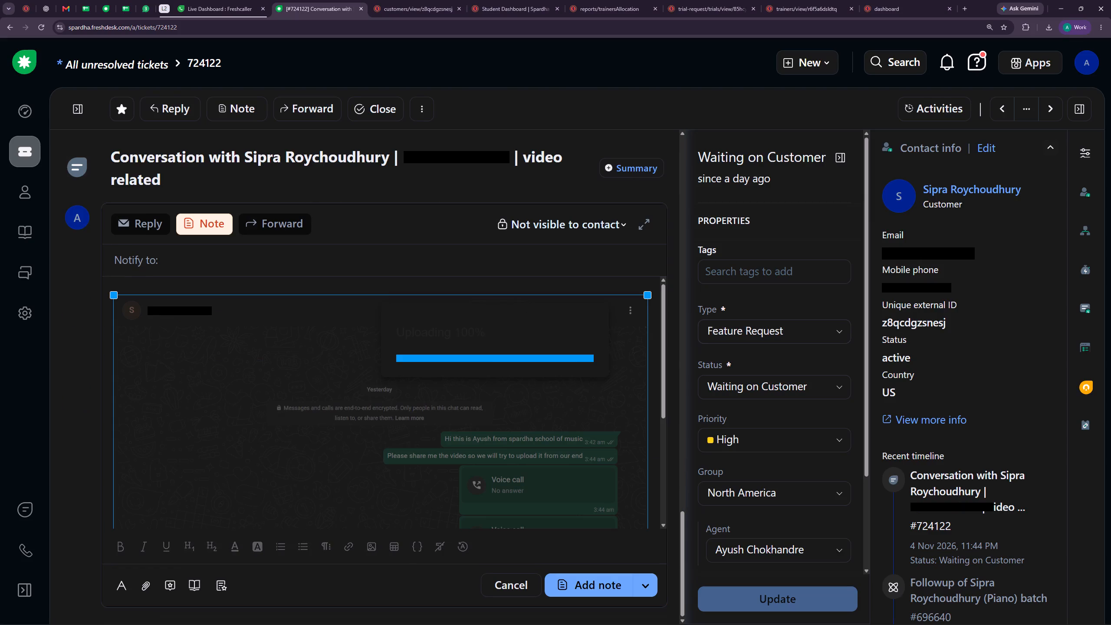
Capture a snip of the student's Skill & Performance Evaluation page and paste it above the chat image in the ticket note.
left_click(427, 0)
left_click(486, 0)
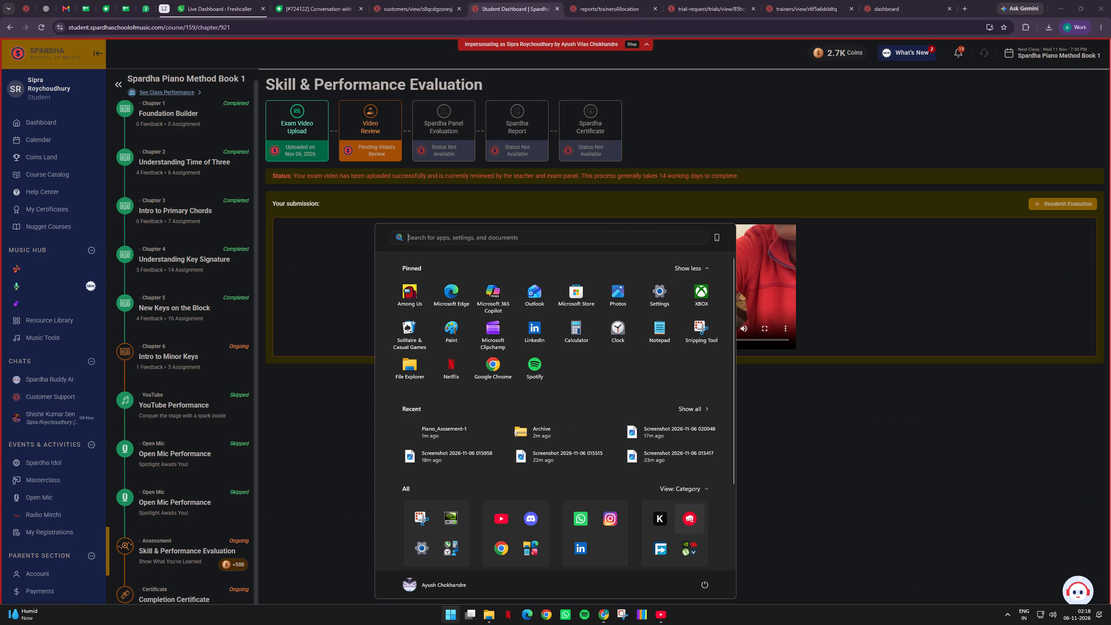
left_click(626, 614)
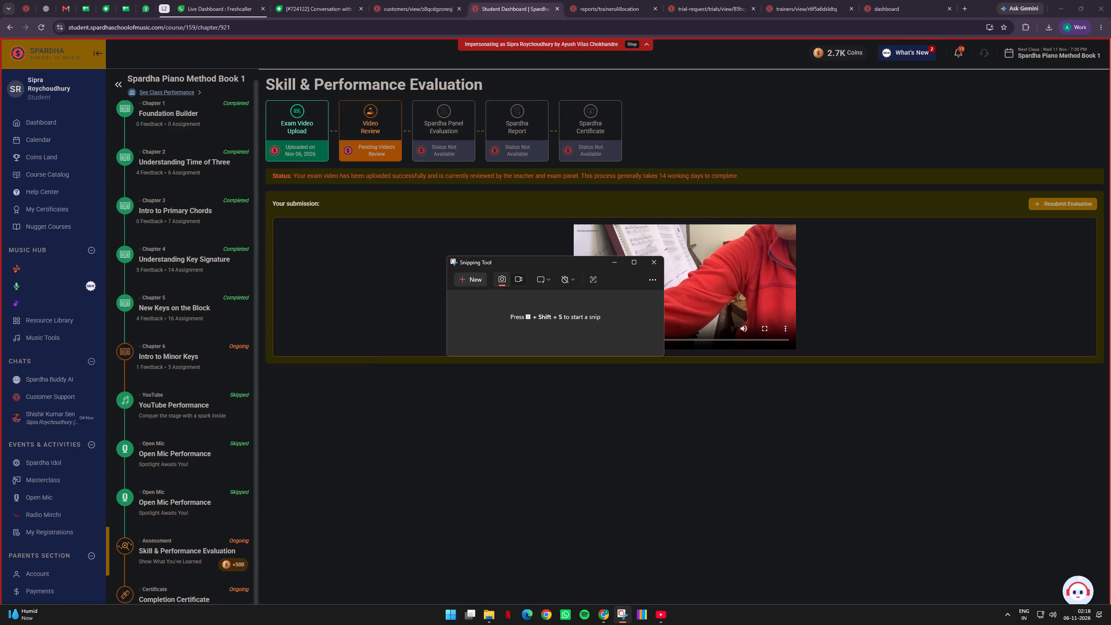
left_click(471, 278)
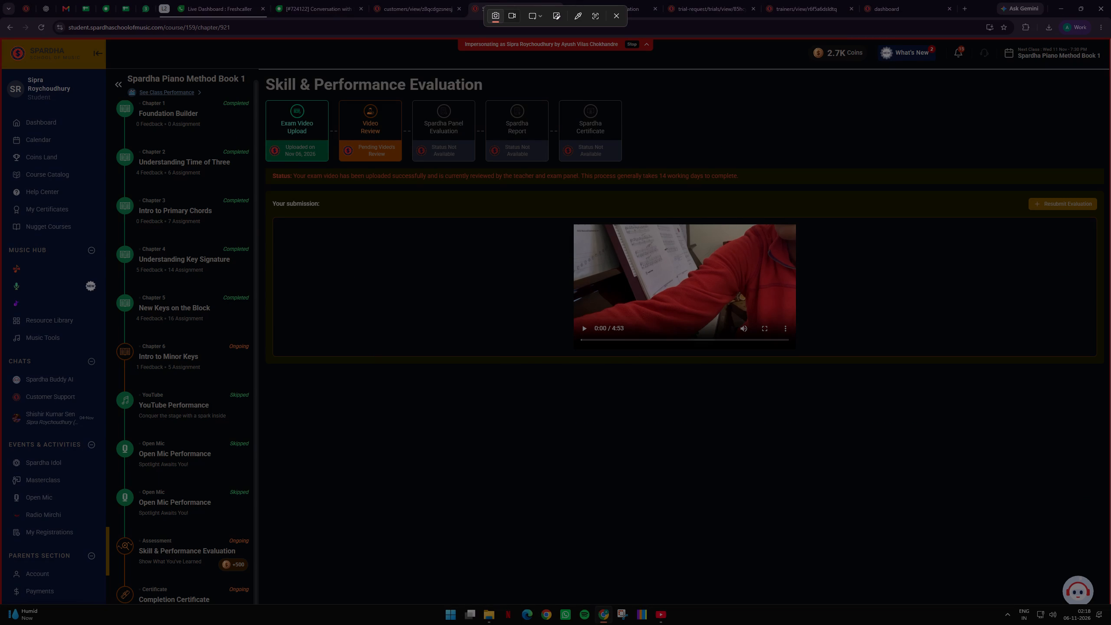
left_click_drag(0, 41, 1110, 589)
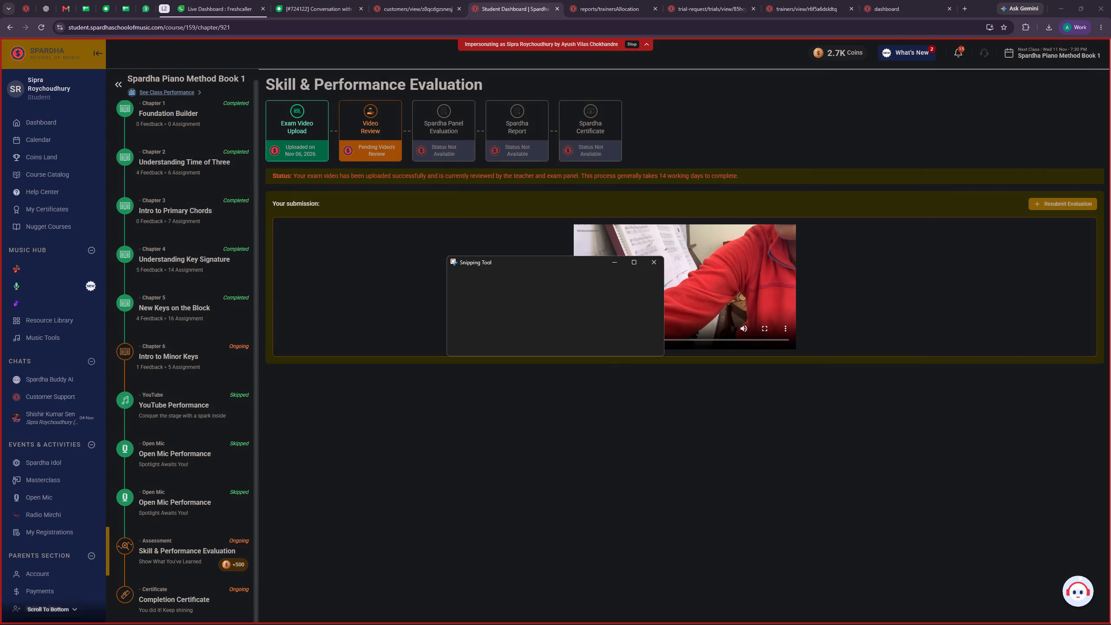
left_click(906, 279)
left_click(953, 258)
left_click(421, 0)
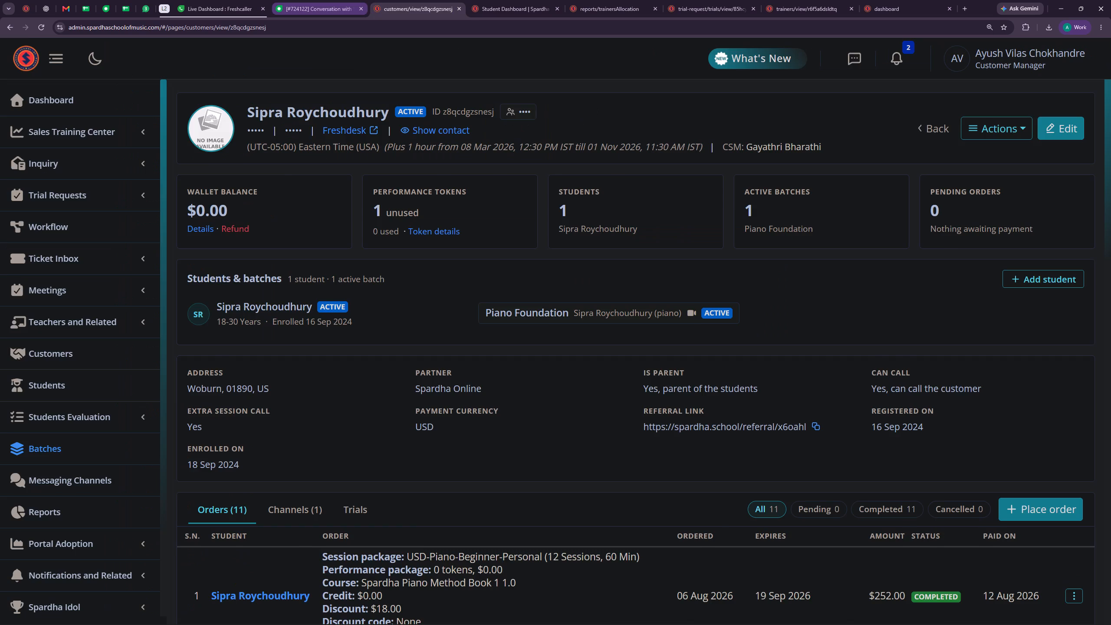
left_click(334, 1)
left_click(143, 280)
key("ctrl+v")
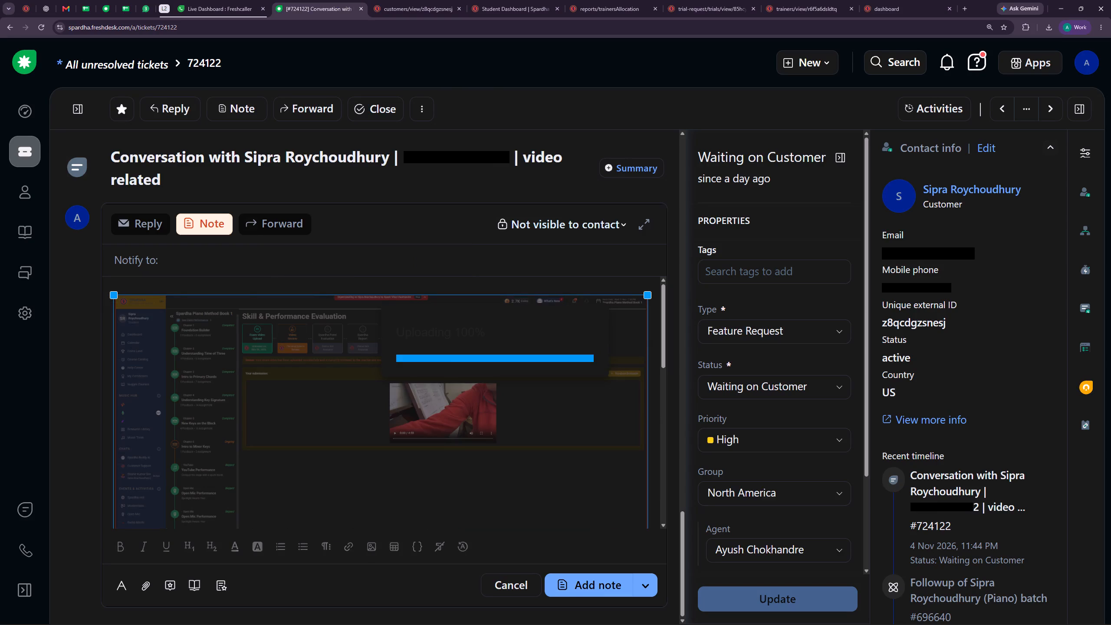
Write "Resolved." above the images, correcting its spelling, and add the private note to the ticket.
scroll(224, 350, "up", 1)
left_click(135, 359)
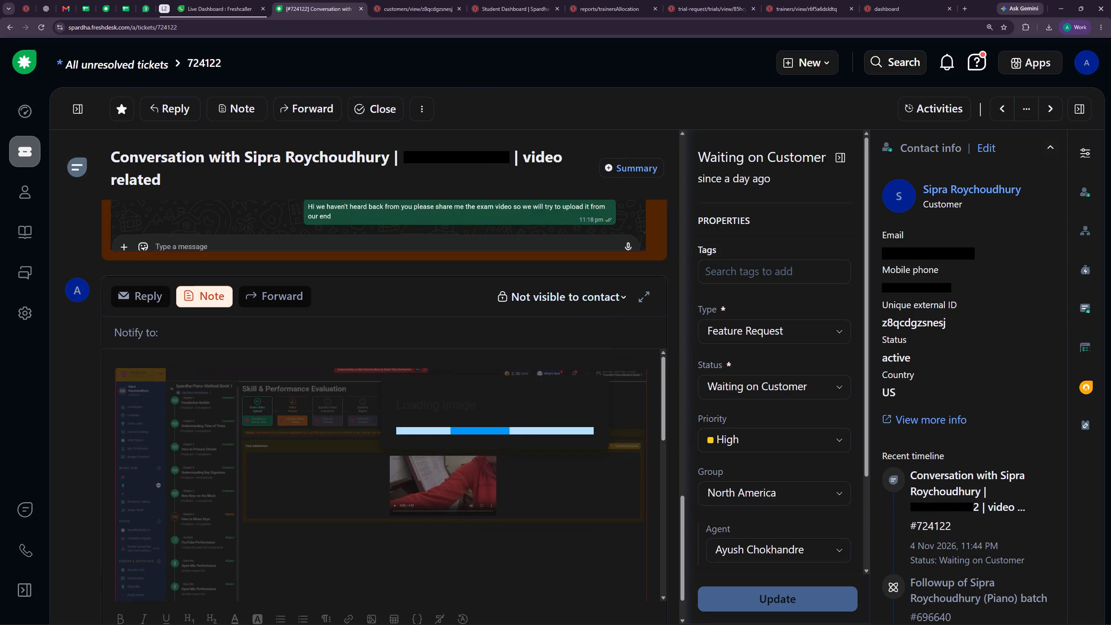
left_click(143, 355)
left_click(145, 355)
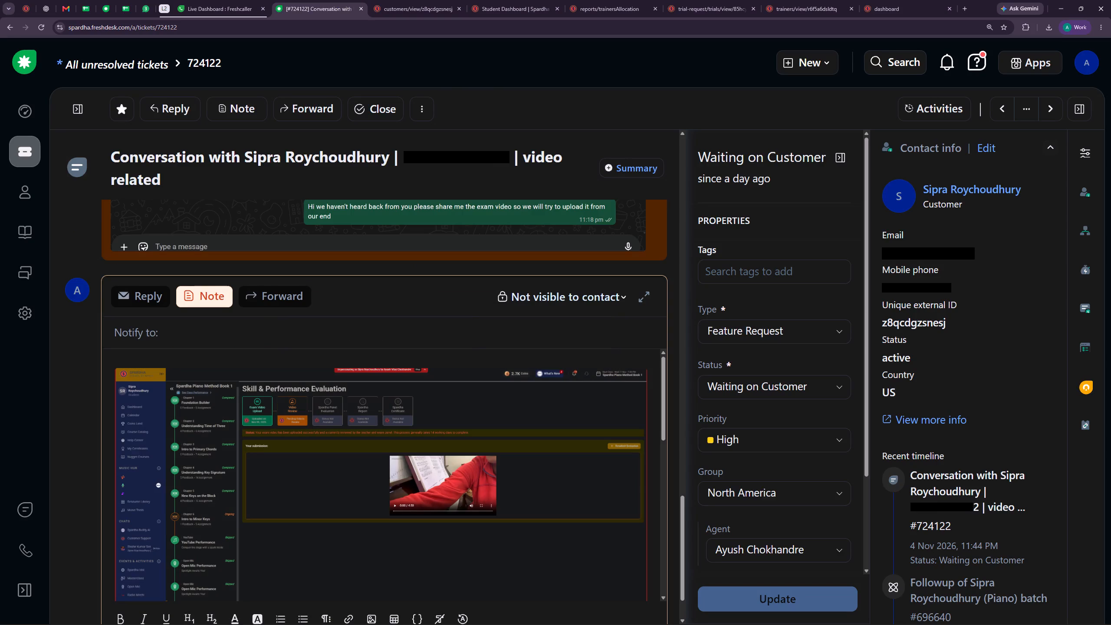
type("eslove")
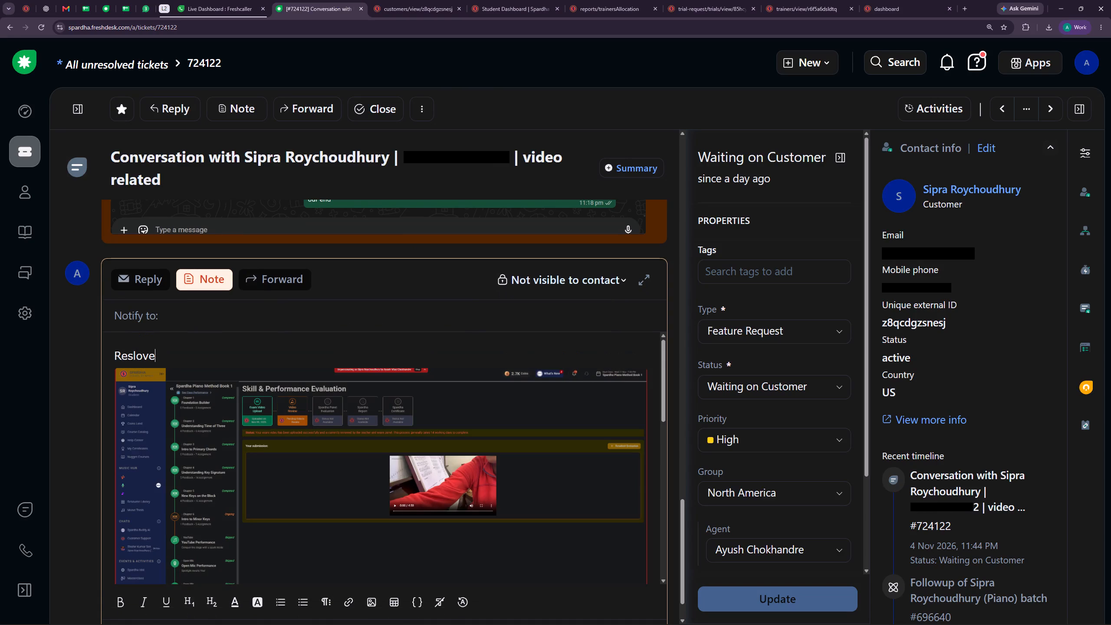
key("d")
type(".")
key("space")
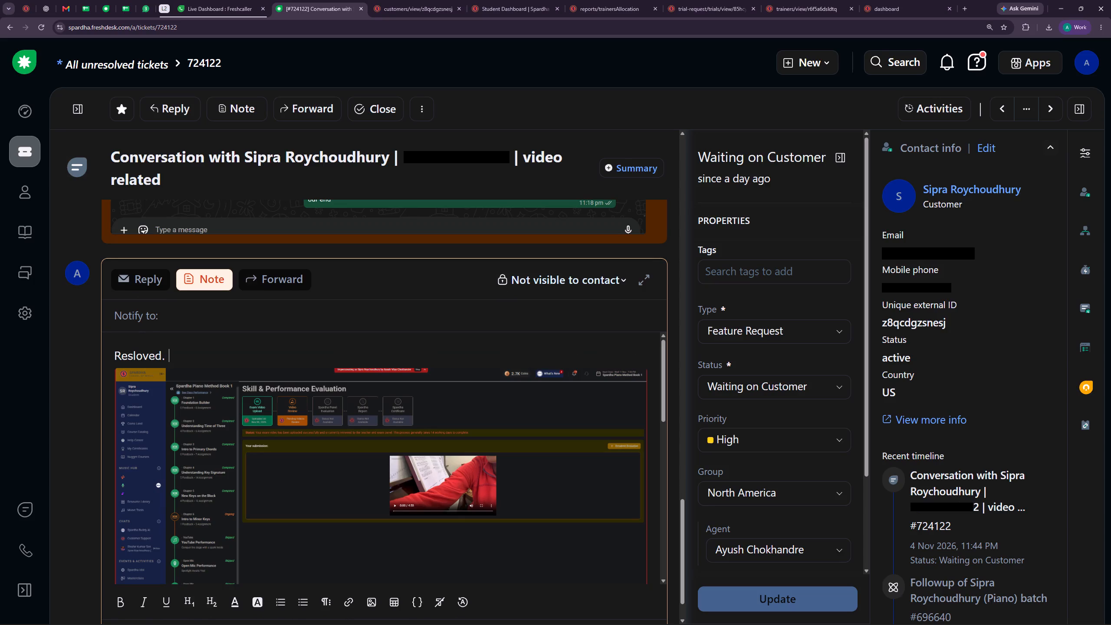
right_click(139, 357)
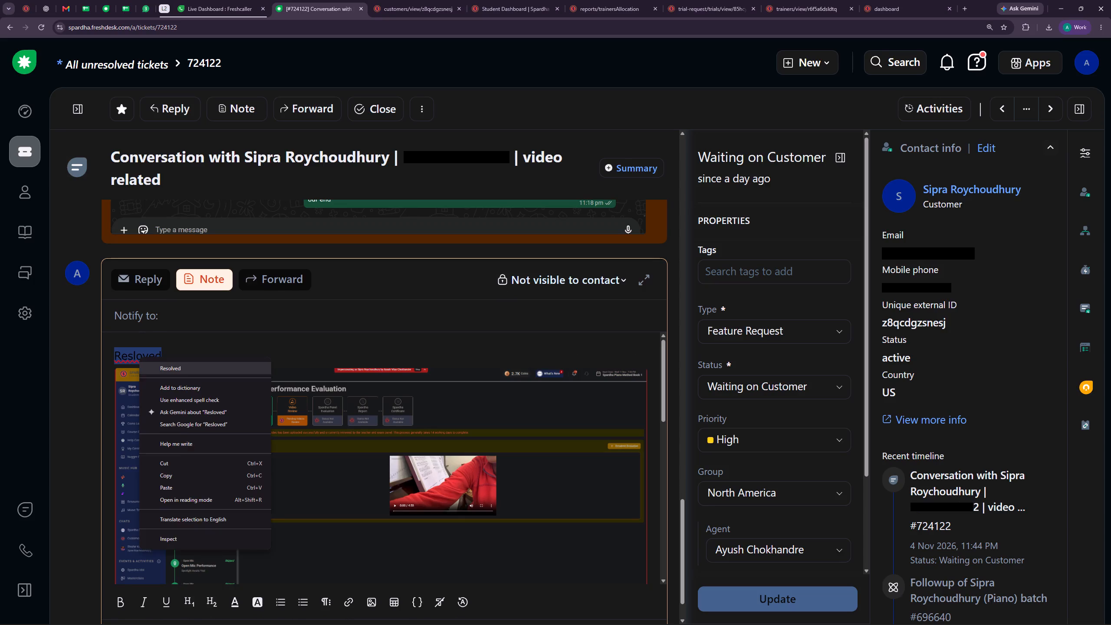
left_click(194, 366)
scroll(281, 368, "down", 6)
scroll(528, 510, "down", 6)
left_click(588, 582)
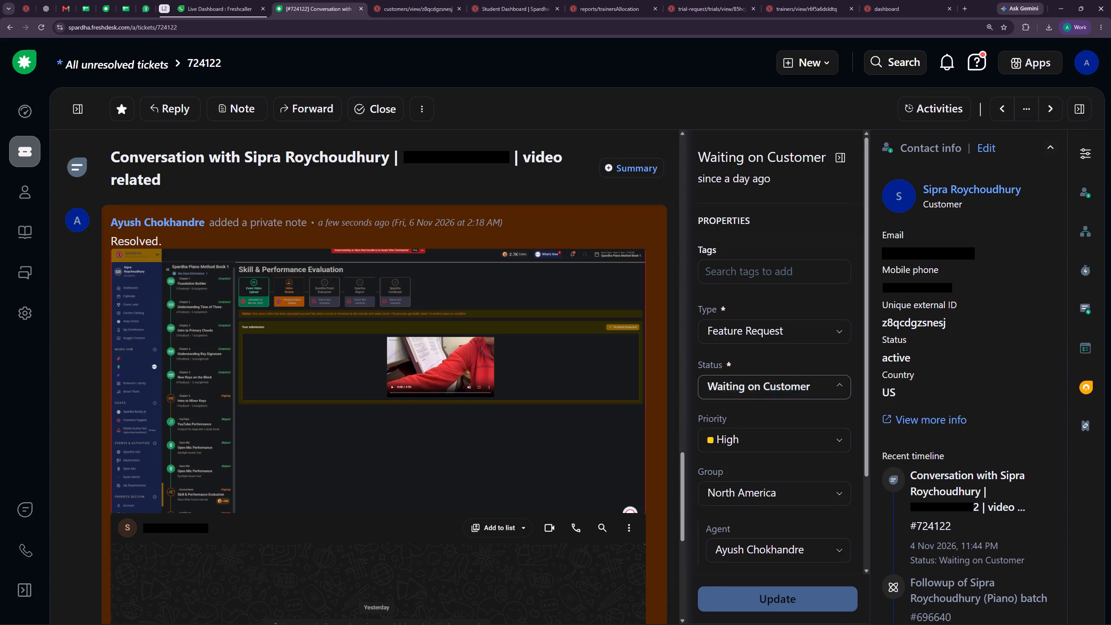
Set ticket 724122's status to Closed and update its properties.
left_click(740, 388)
left_click(765, 507)
left_click(777, 602)
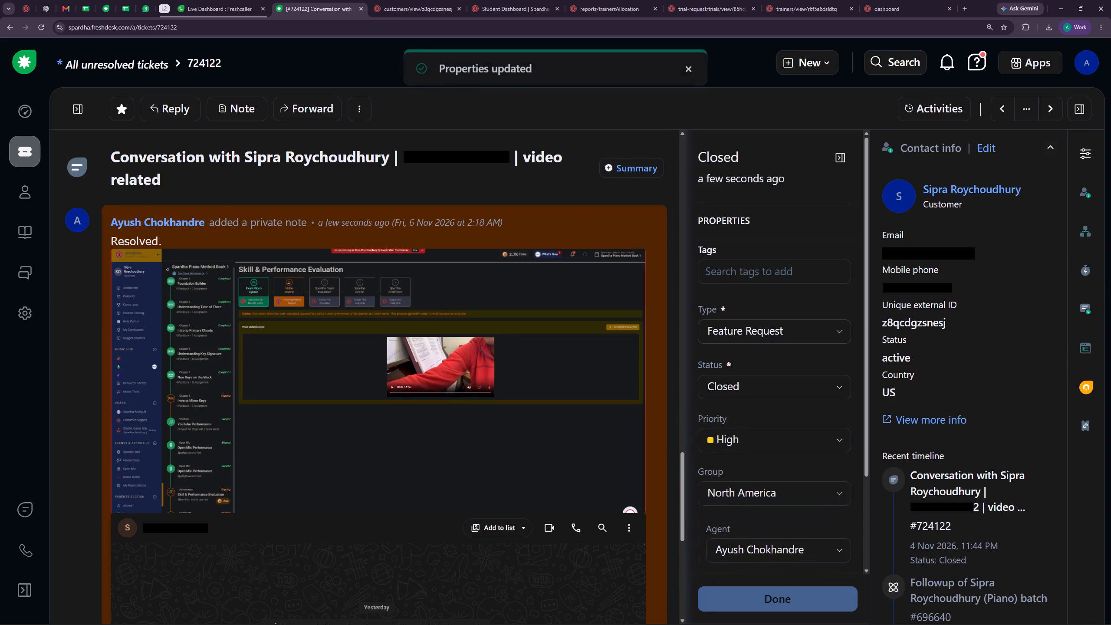
left_click(1000, 107)
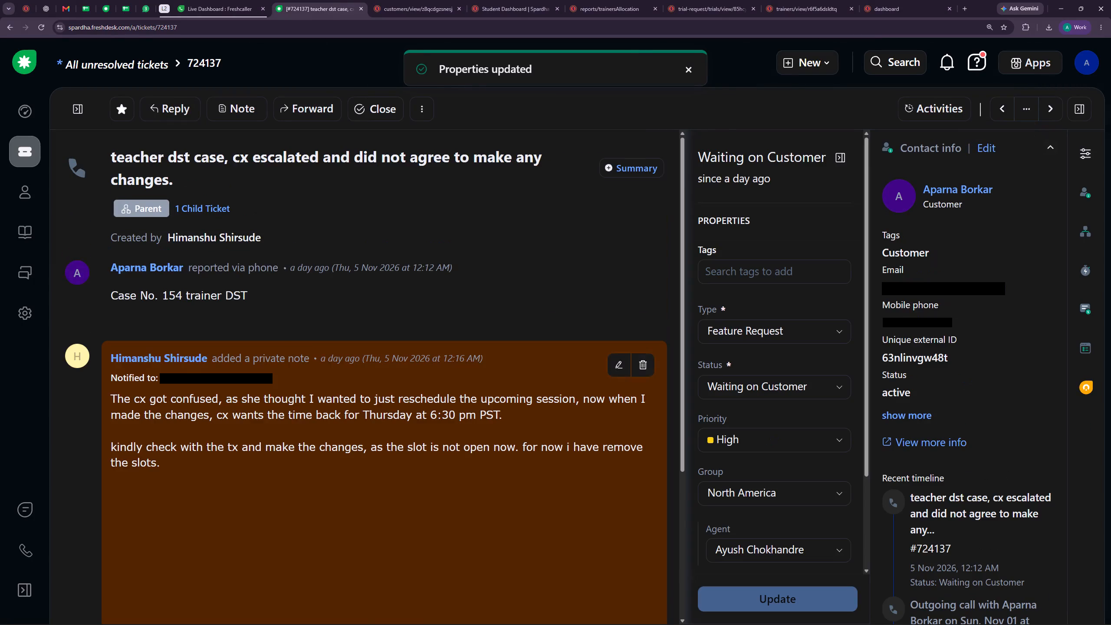
scroll(471, 387, "down", 5)
scroll(471, 388, "up", 1)
scroll(471, 388, "down", 18)
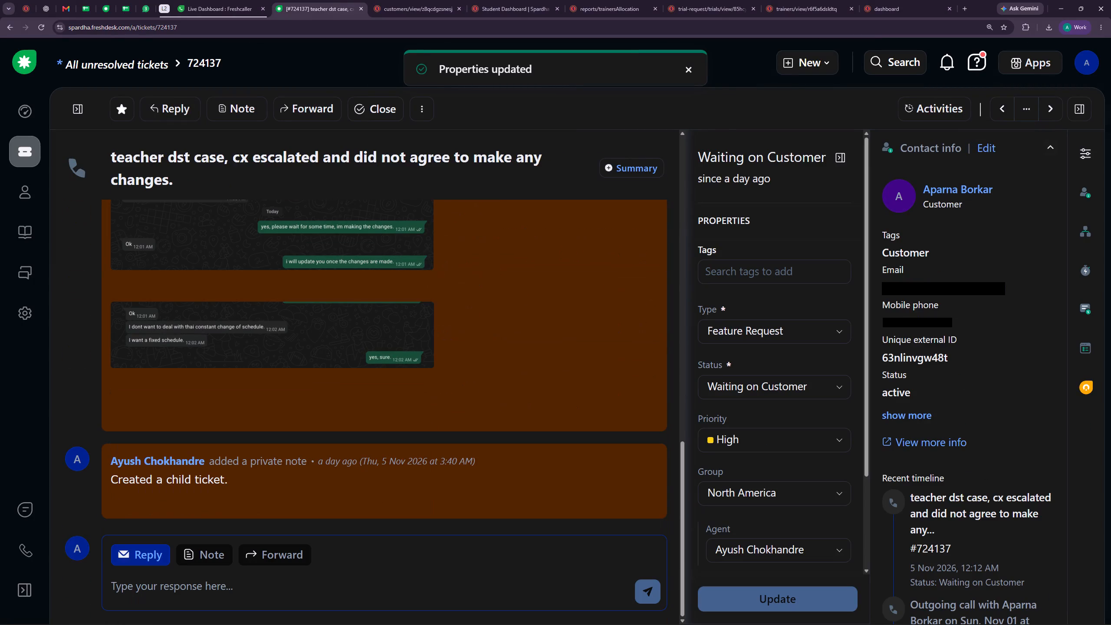
left_click(1000, 107)
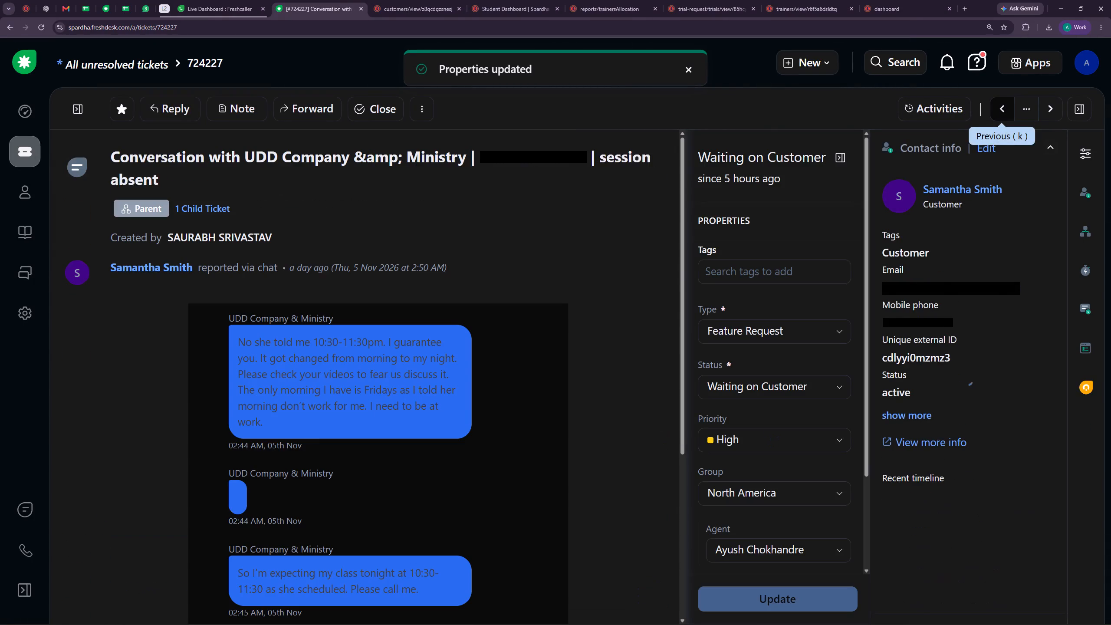
scroll(521, 358, "down", 18)
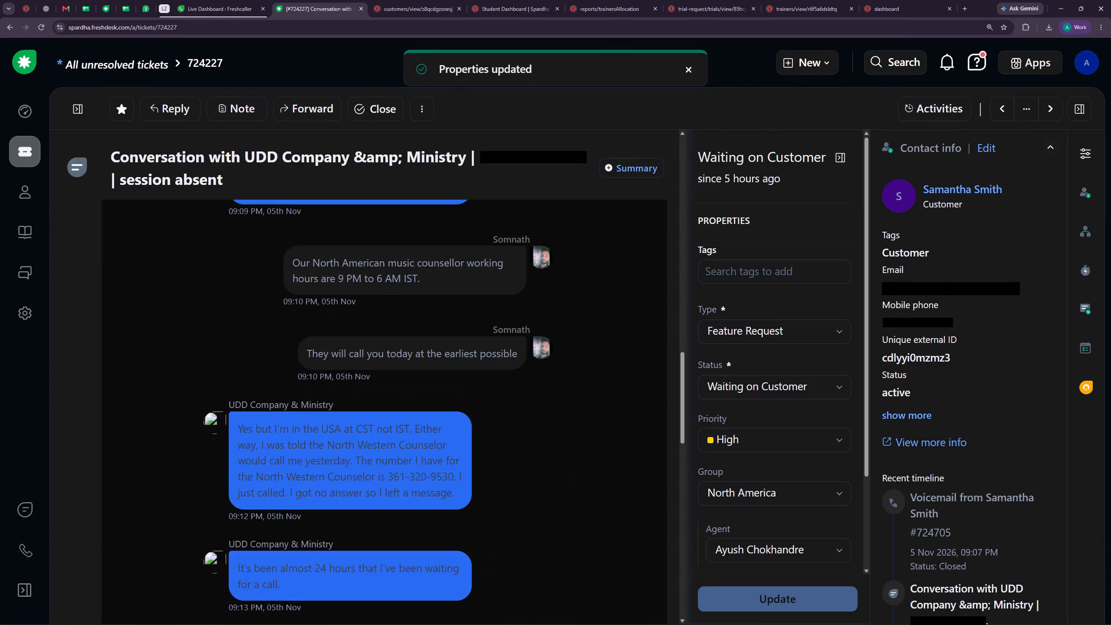
scroll(544, 351, "down", 5)
Return to ticket 724137 and open its child ticket 724235 to read the trainer coordination notes.
left_click(1049, 115)
scroll(829, 389, "down", 20)
scroll(829, 389, "down", 1)
left_click(919, 373)
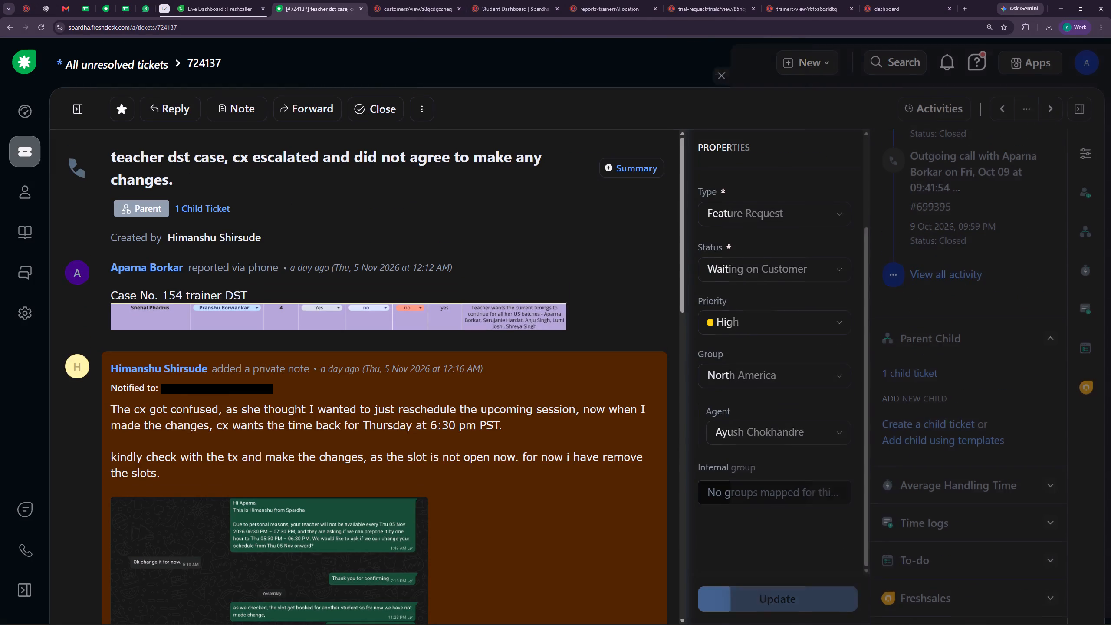
left_click(804, 155)
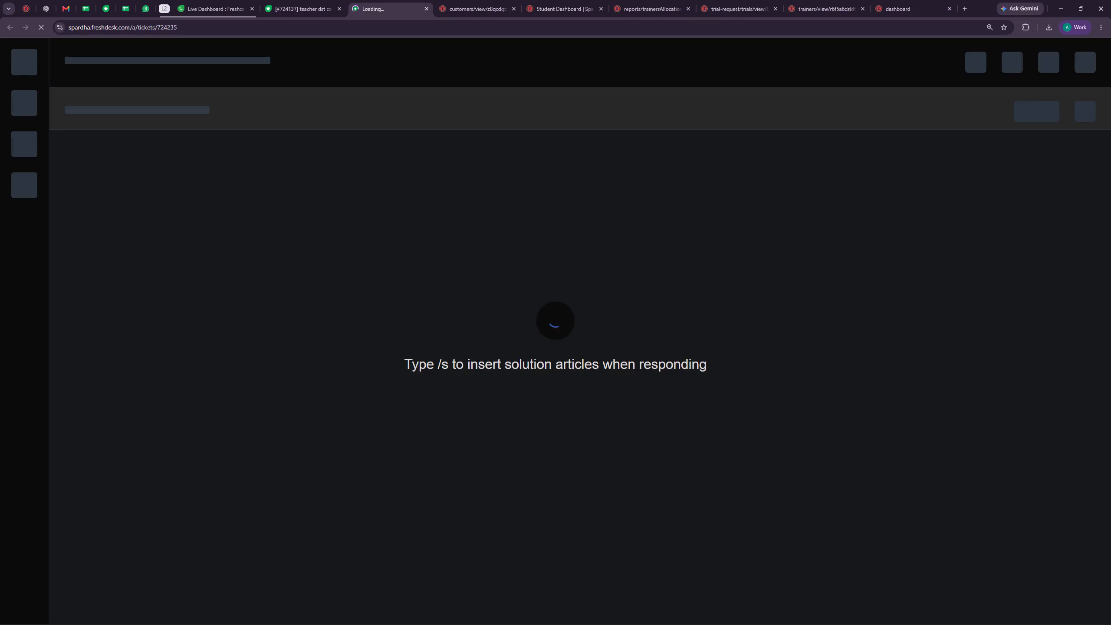
scroll(449, 336, "down", 1)
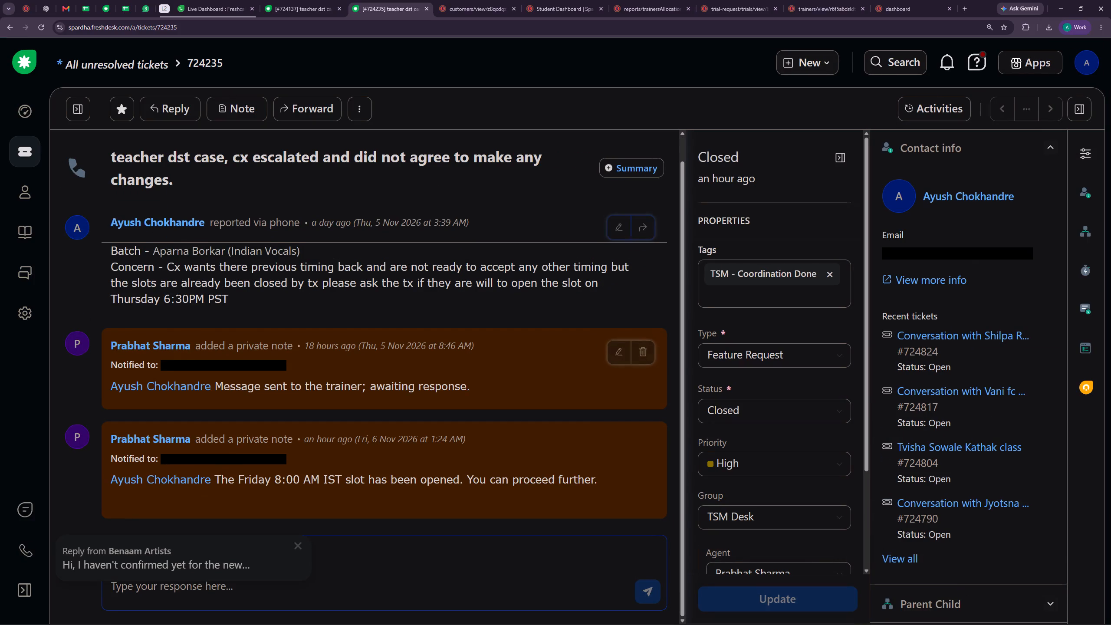
left_click(325, 7)
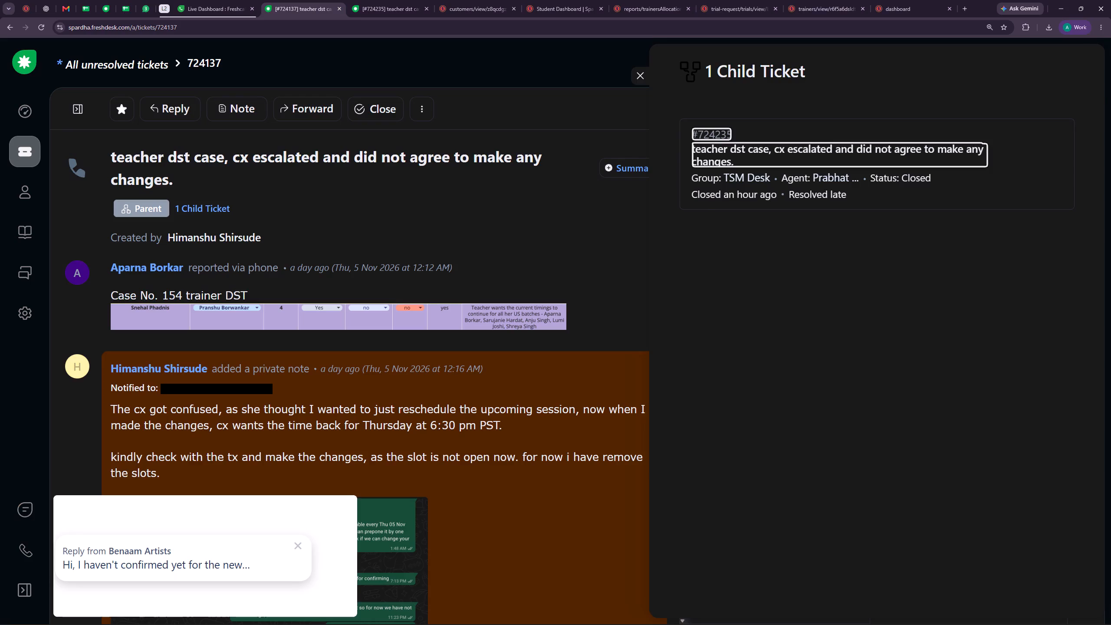
left_click(640, 70)
scroll(917, 343, "up", 12)
left_click_drag(970, 322, 896, 323)
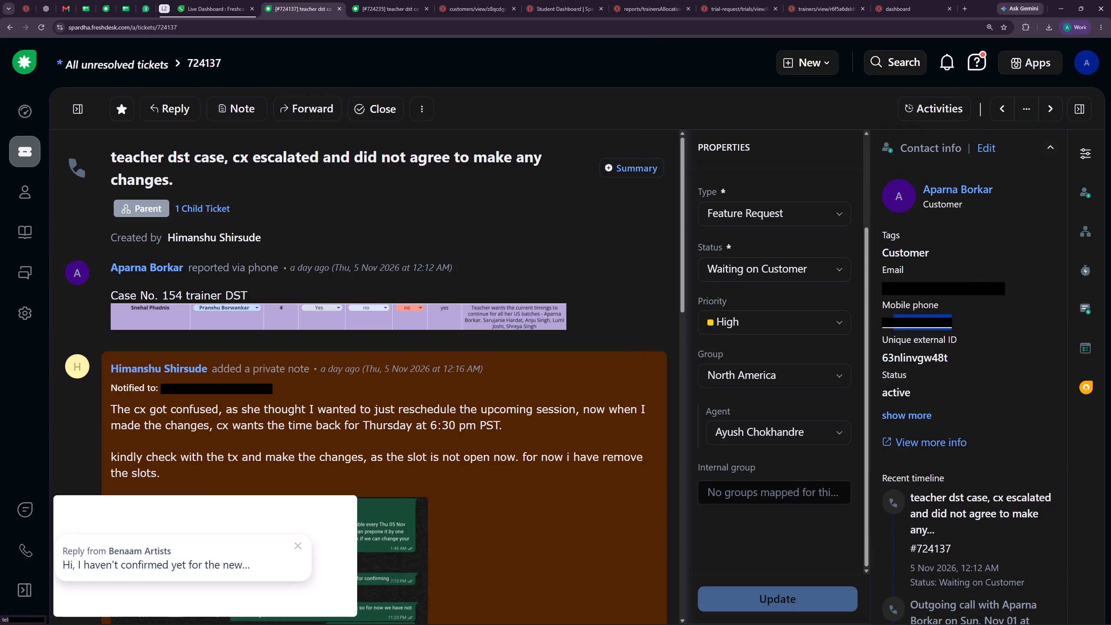
left_click_drag(896, 323, 893, 323)
key("ctrl+c")
left_click(467, 3)
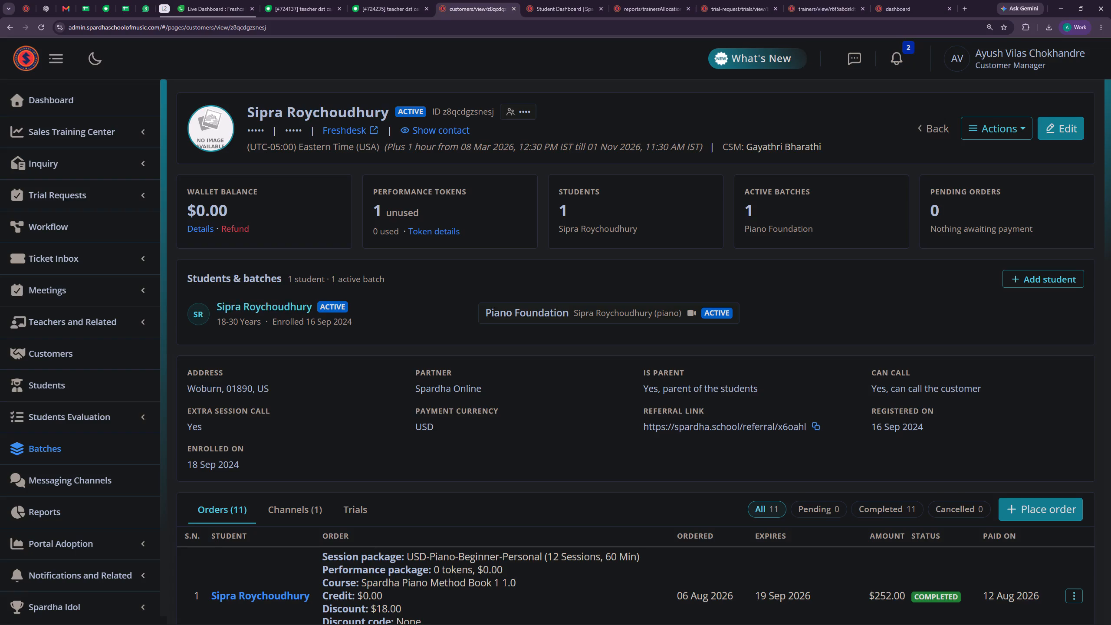
left_click(56, 442)
left_click_drag(587, 163, 378, 163, "ctrl")
key("ctrl+v")
left_click(219, 194)
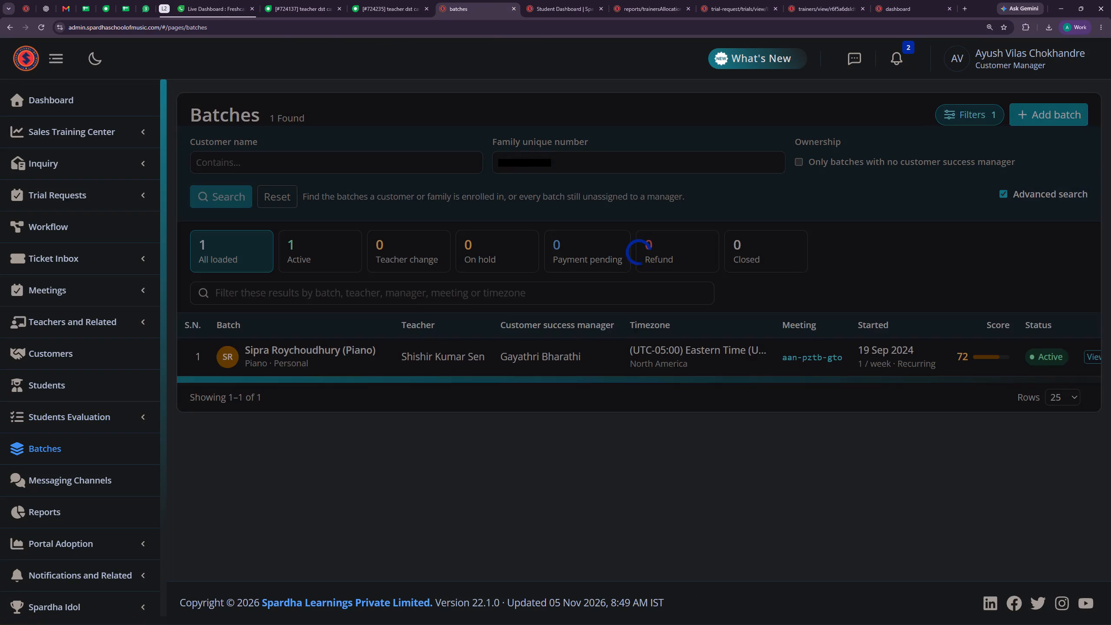
left_click(1087, 356)
Recheck the opened slot in child ticket 724235 and add a Thursday 06:30 PM weekly schedule to the Indian Vocals batch.
left_click(401, 0)
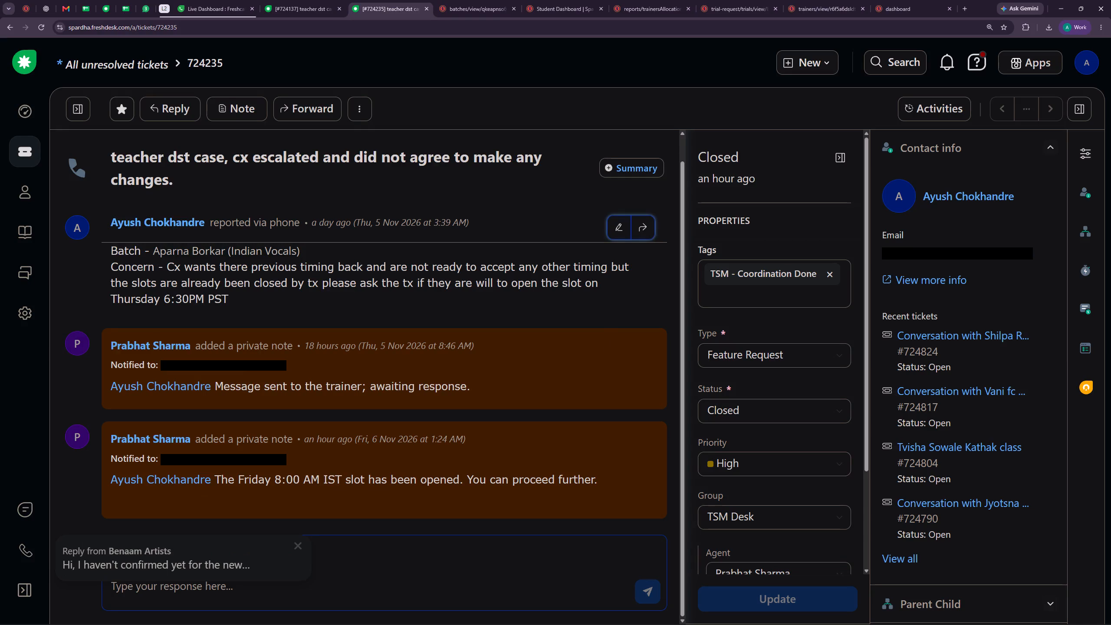
left_click(464, 0)
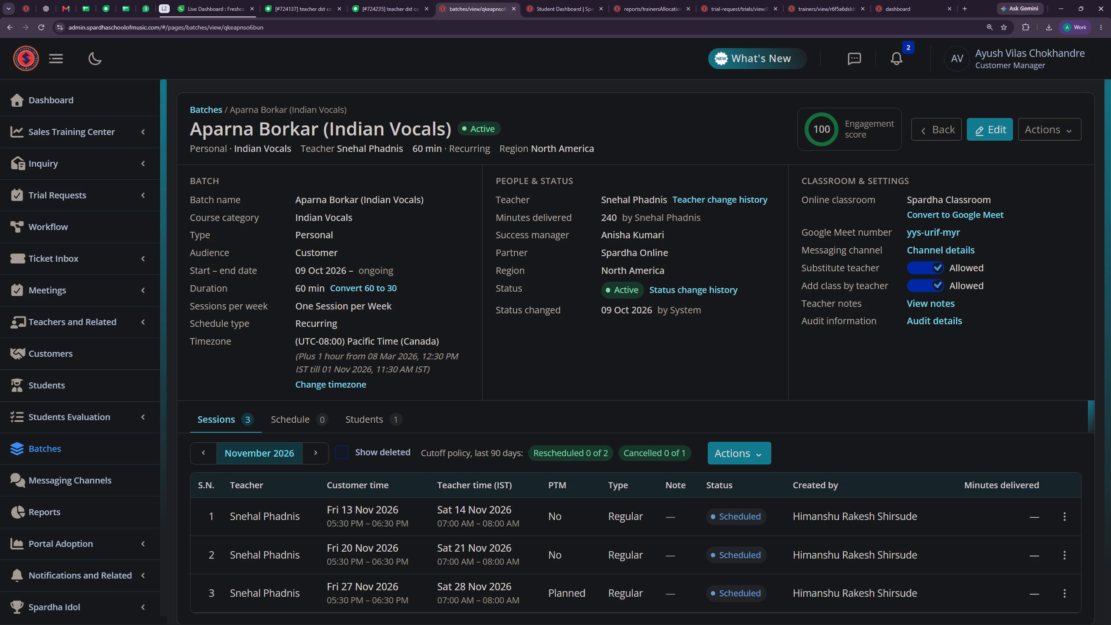
left_click(304, 419)
left_click(979, 446)
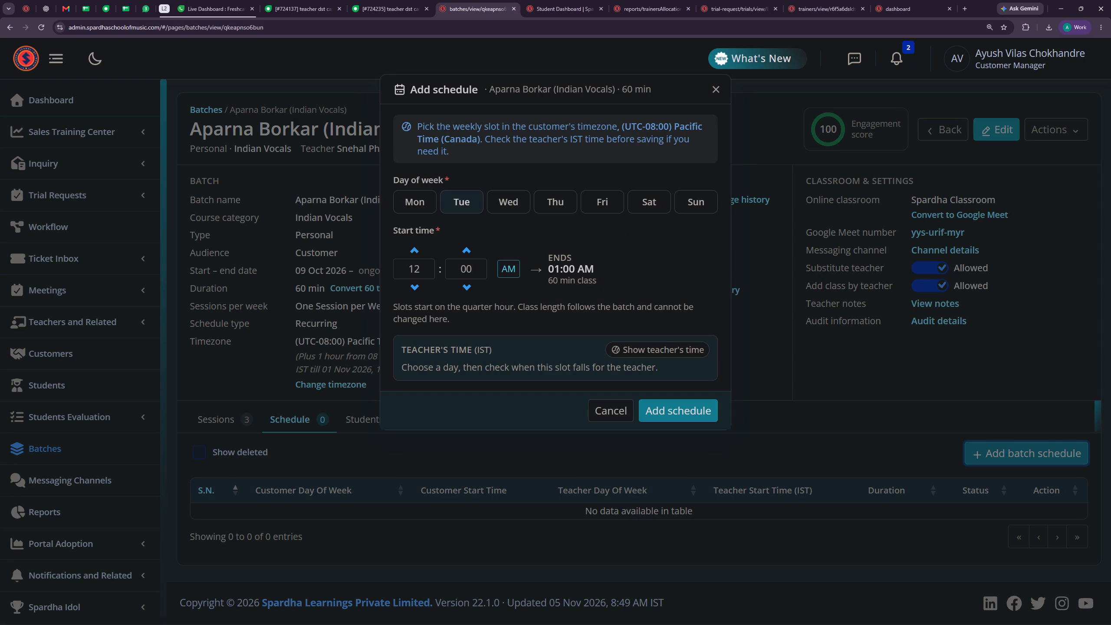
left_click(559, 204)
triple_click(410, 247)
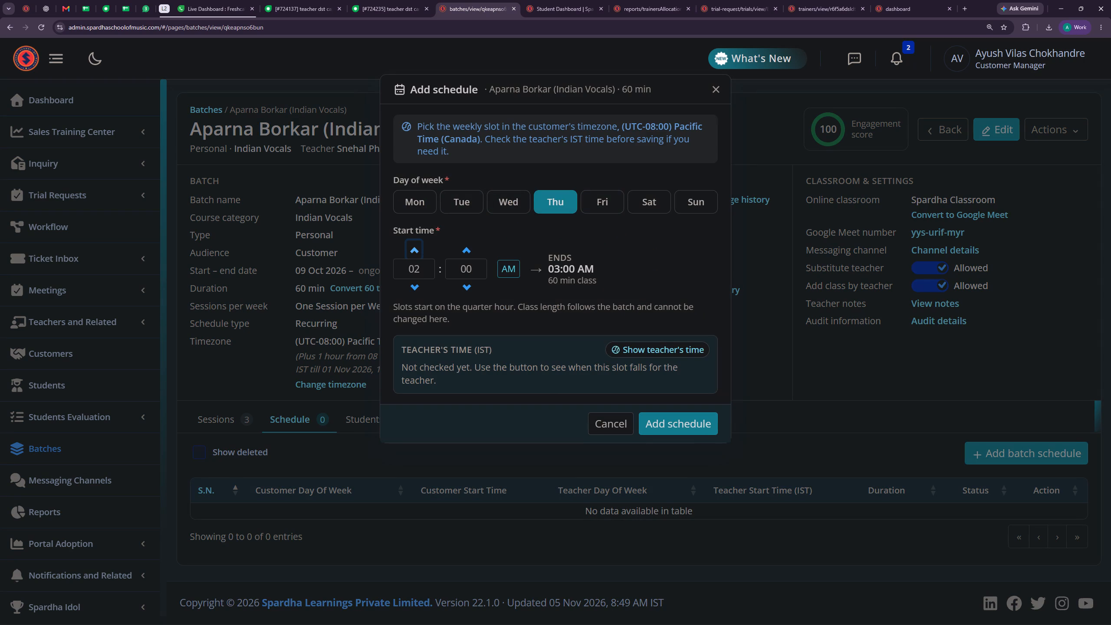
triple_click(408, 246)
left_click(471, 253)
left_click(467, 250)
left_click(503, 266)
left_click(654, 414)
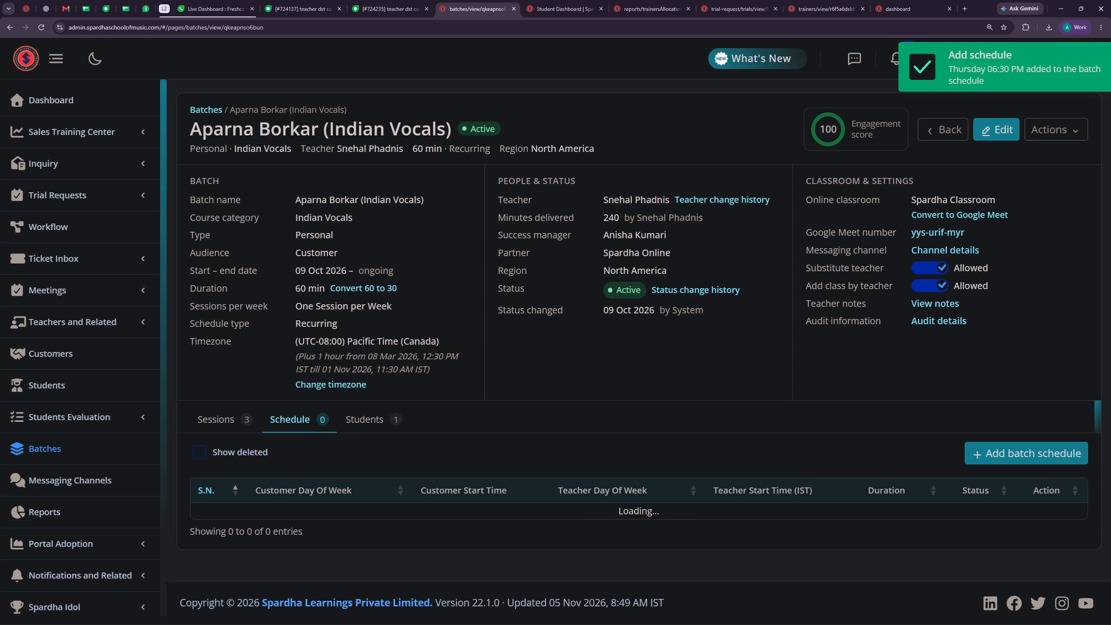
Check the batch's deleted schedule entries and its sessions for November and October 2026.
left_click(200, 453)
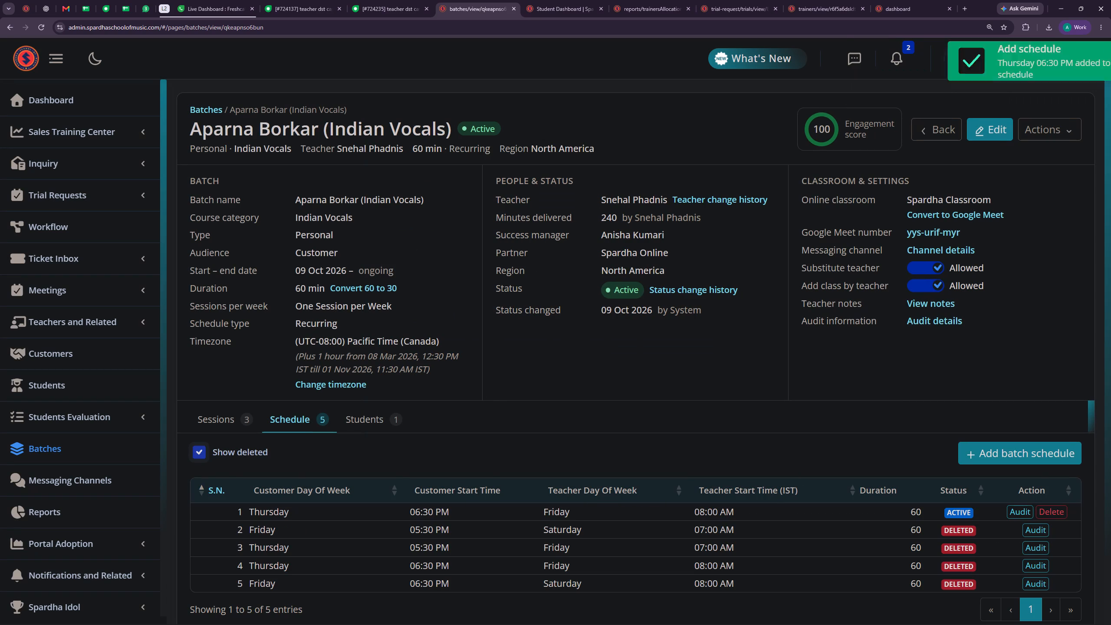
left_click(200, 453)
left_click(218, 422)
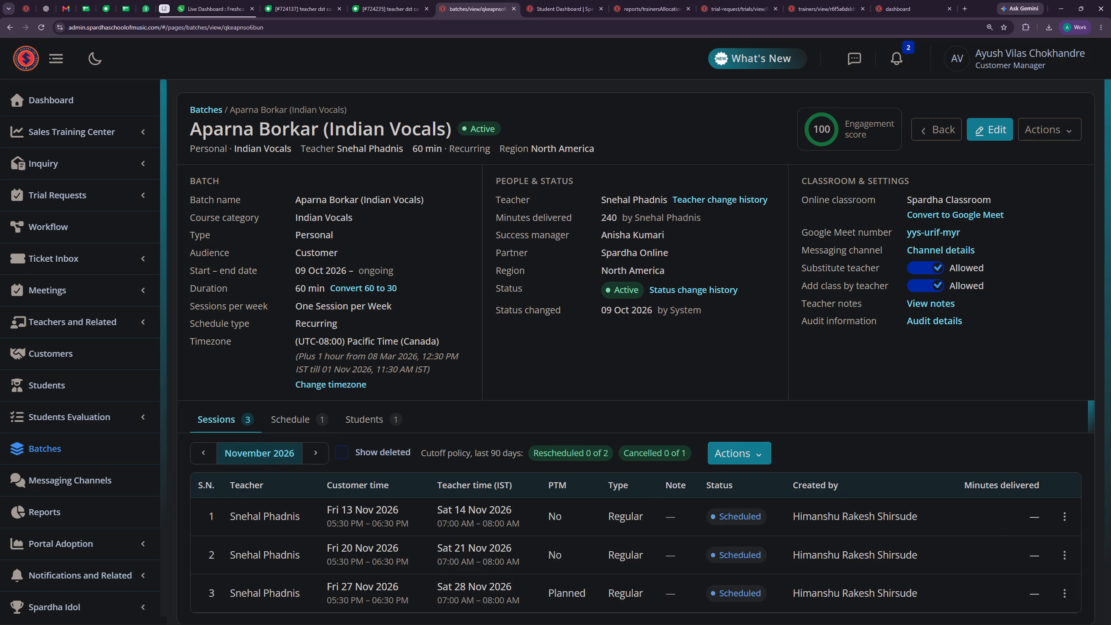
scroll(436, 449, "down", 2)
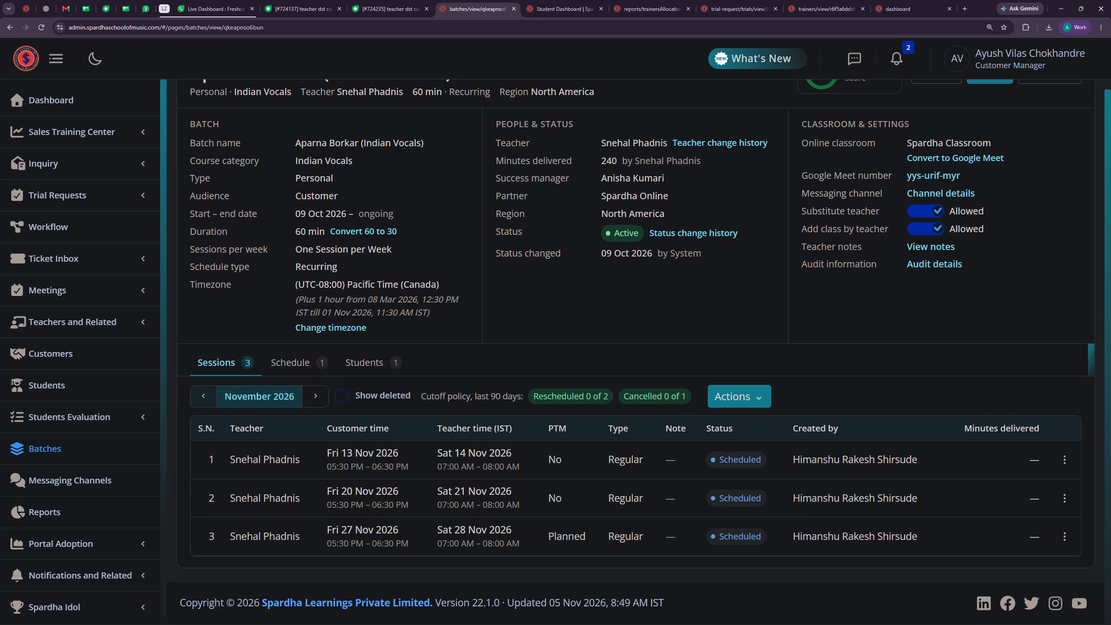
left_click(197, 398)
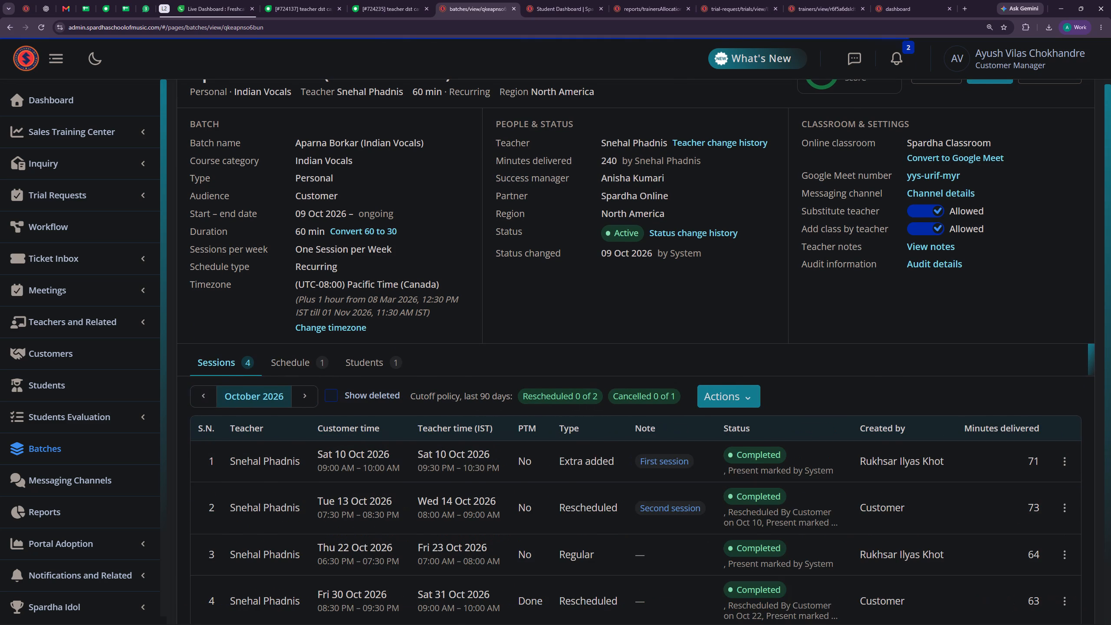
Generate the Indian Vocals batch's sessions from the new schedule, effective 7 November 2026.
scroll(307, 424, "down", 1)
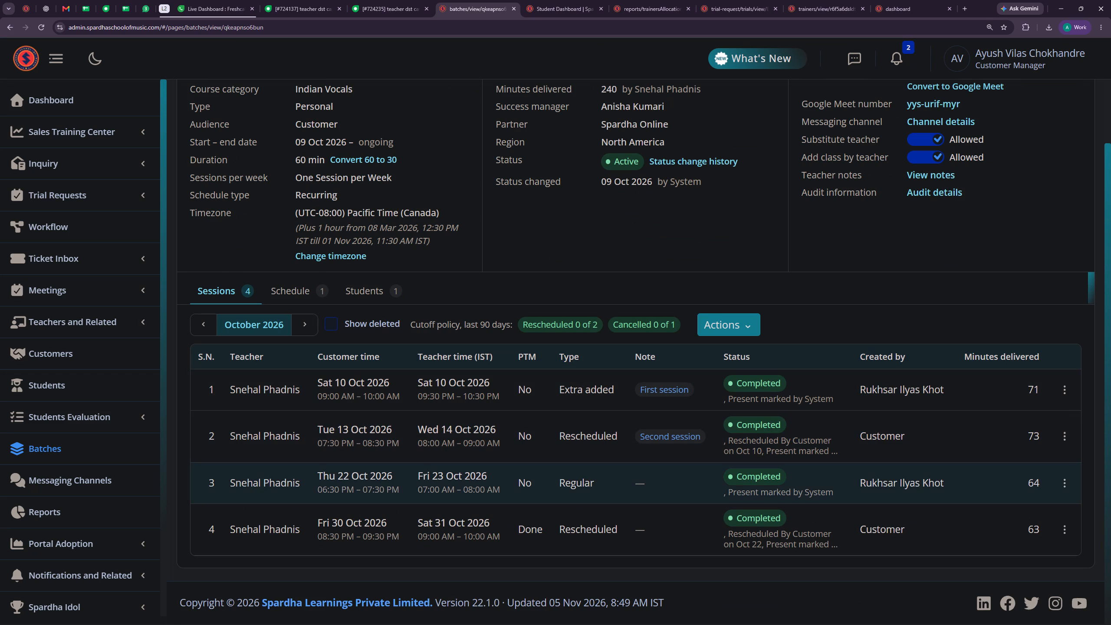
left_click(299, 323)
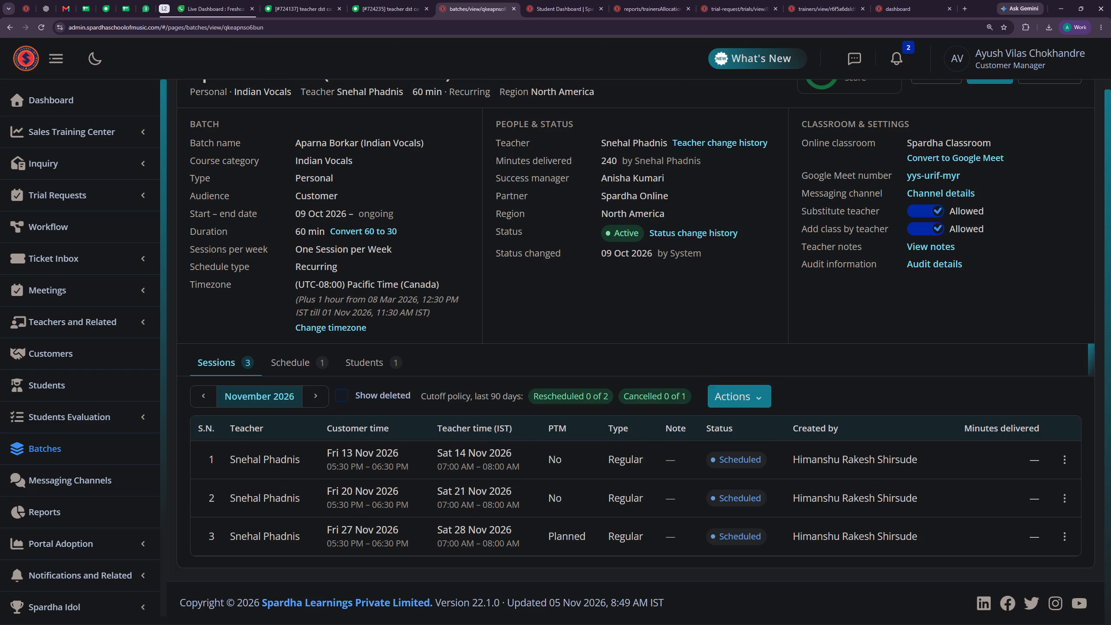
left_click(752, 396)
left_click(687, 449)
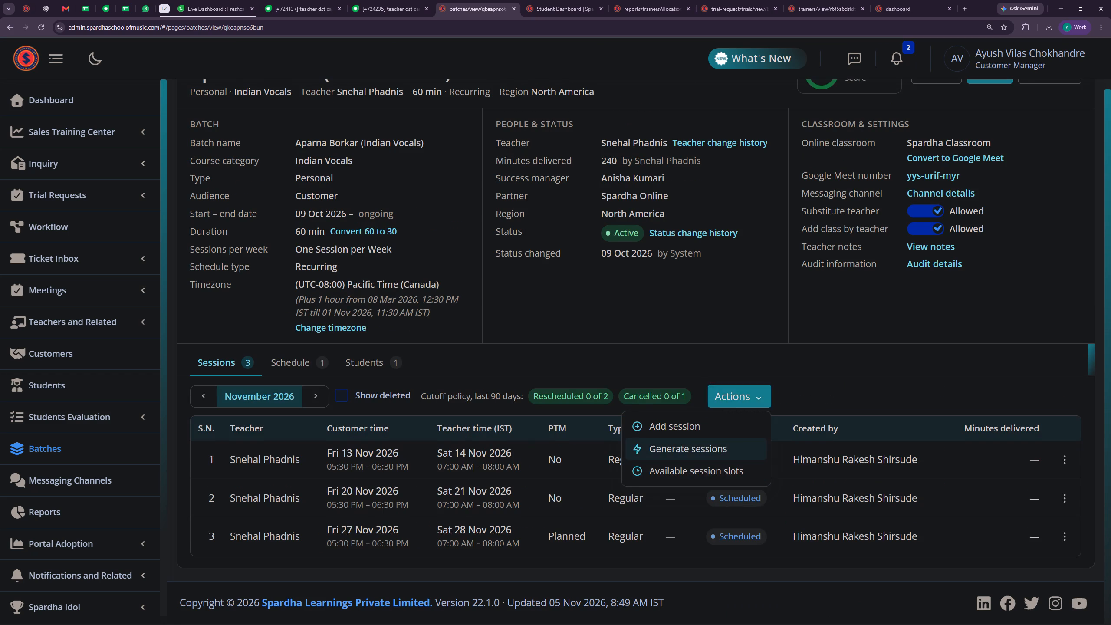
left_click(687, 373)
left_click(509, 324)
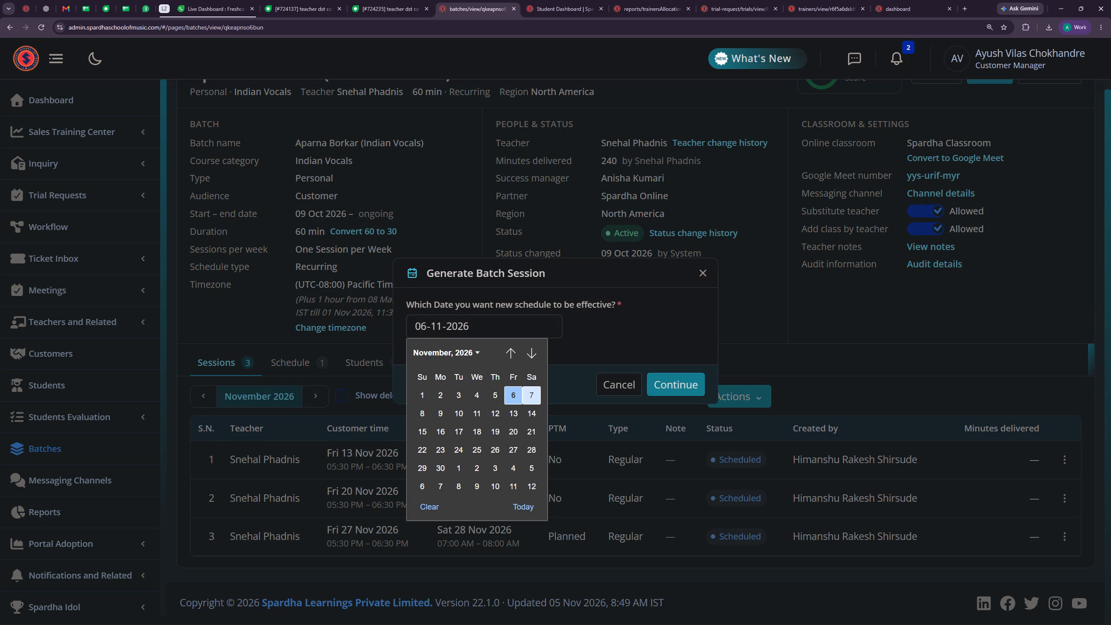
left_click(528, 393)
left_click_drag(674, 388, 678, 388)
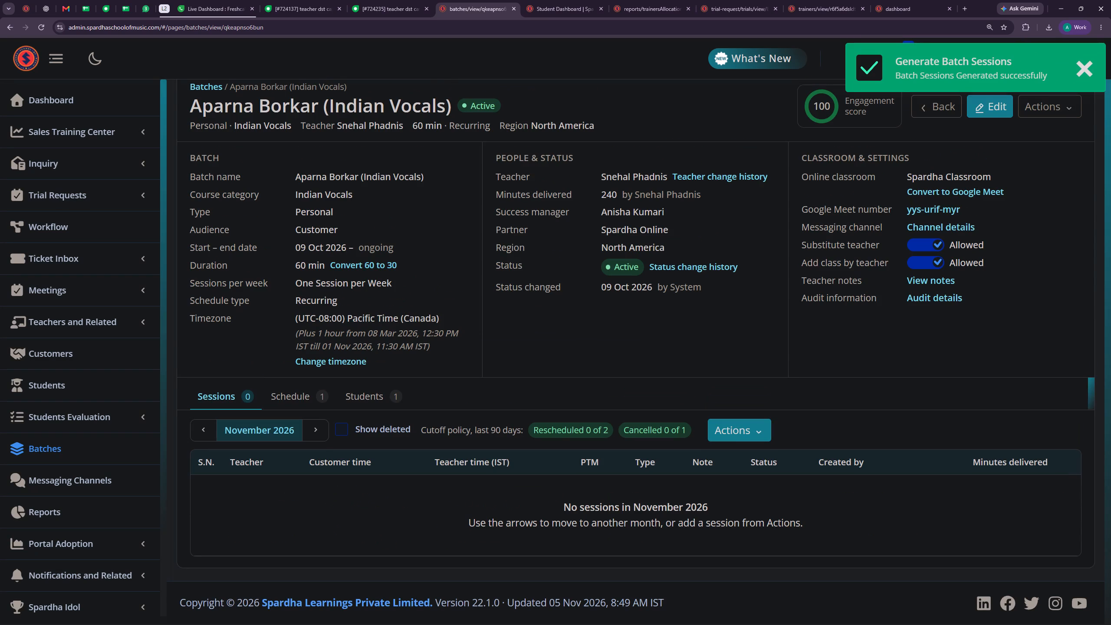
Review the batch's session list for December, November and October 2026 after the generation.
left_click(312, 430)
left_click(208, 431)
left_click(324, 429)
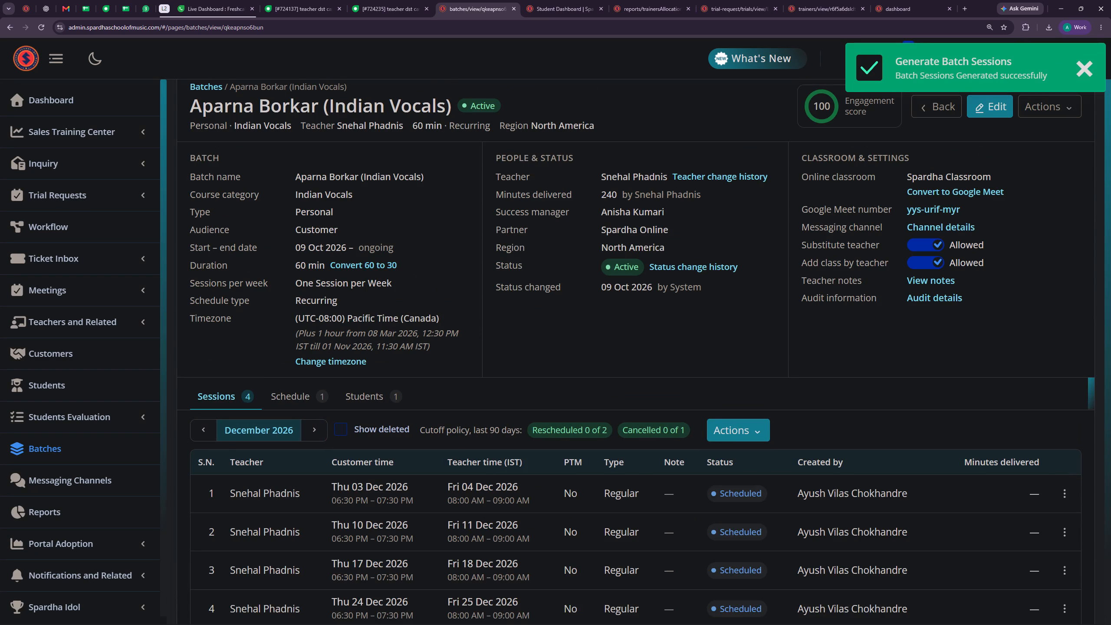
left_click(201, 429)
left_click(201, 429)
scroll(322, 414, "down", 2)
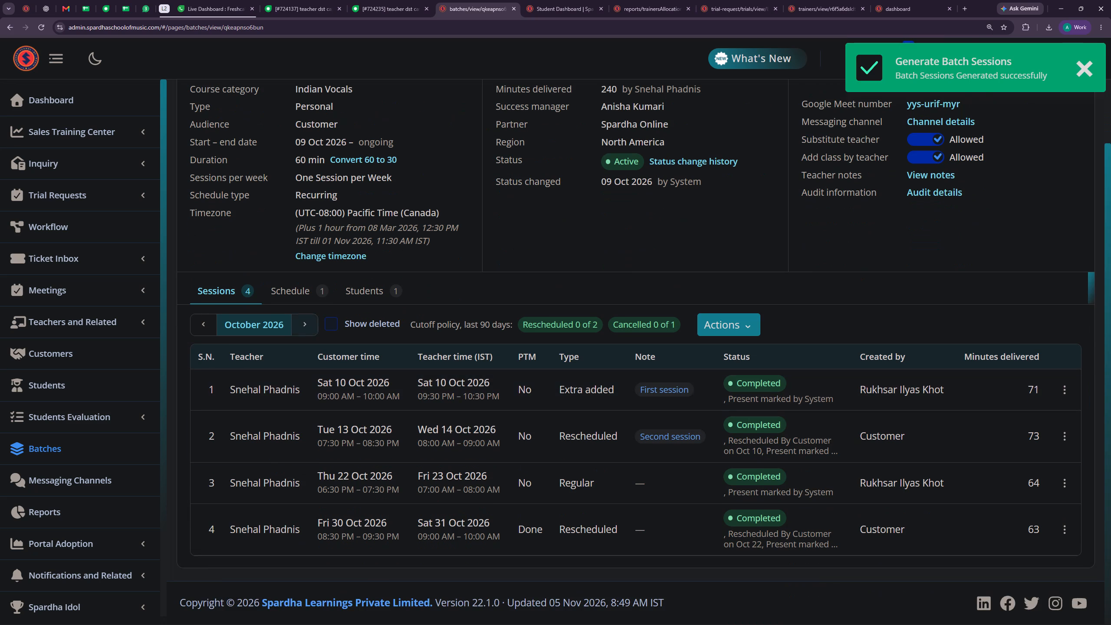
left_click(309, 324)
Close the page of child ticket 724235 and return to parent ticket 724137.
left_click(396, 5)
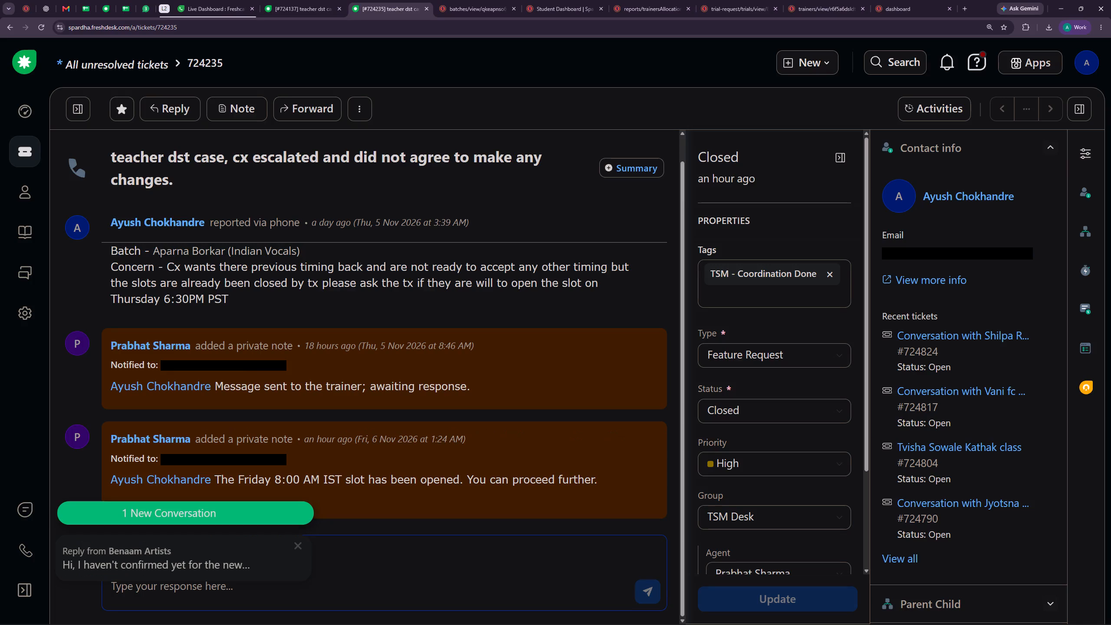
left_click(427, 10)
left_click(312, 0)
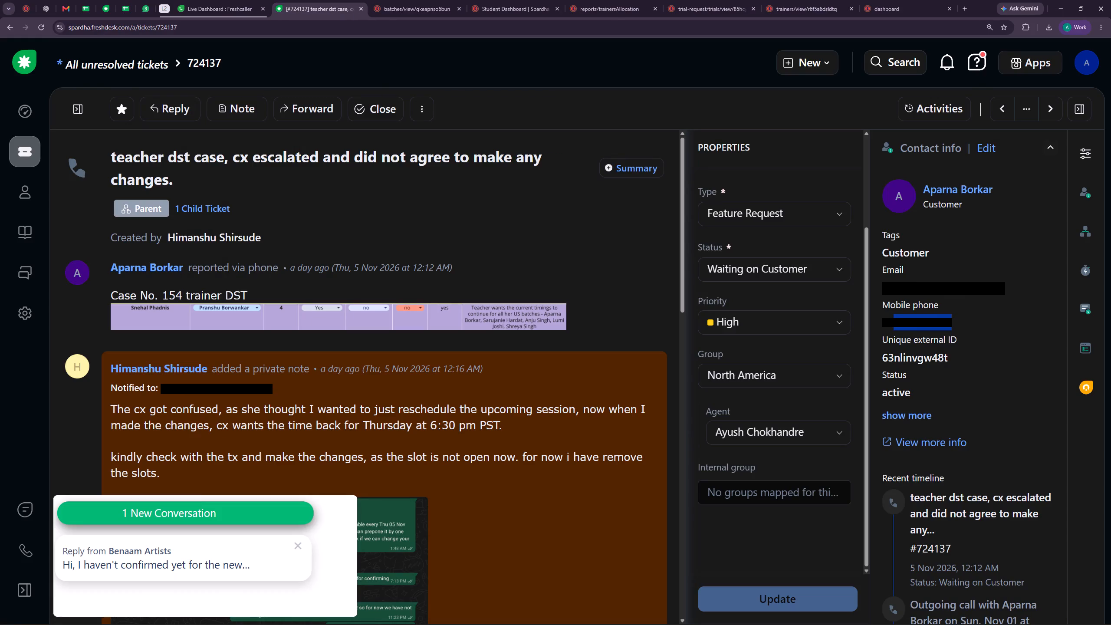
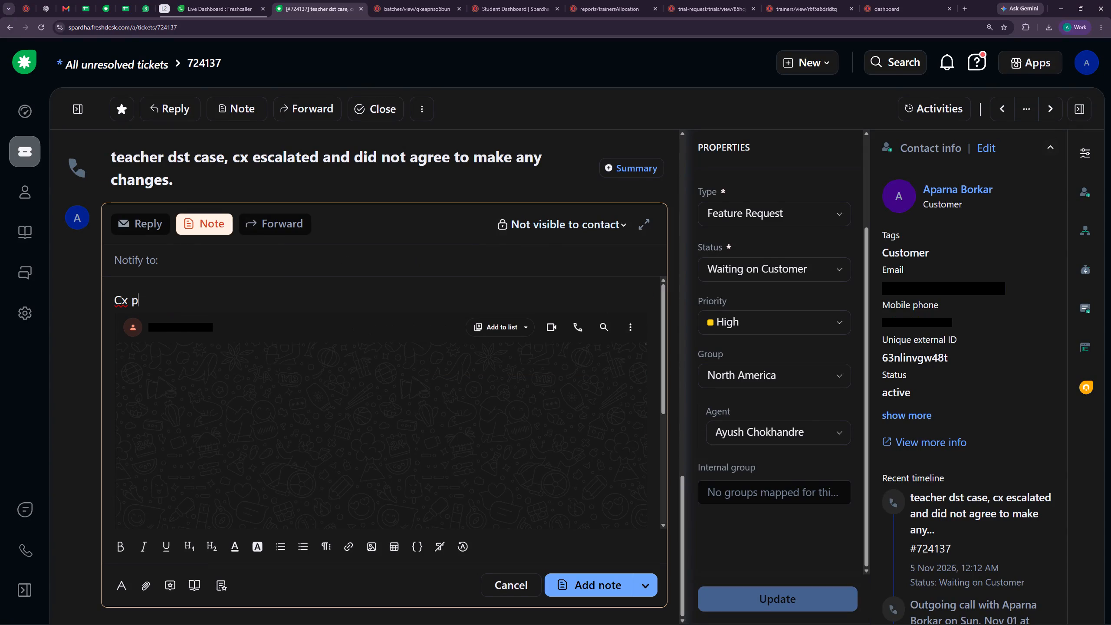
Replace the opening text above the image in ticket 724137's draft private note with "Resloved.".
type("re")
key("BackSpace")
key("BackSpace")
key("BackSpace")
key("BackSpace")
key("BackSpace")
key("BackSpace")
type("resloved")
key("period")
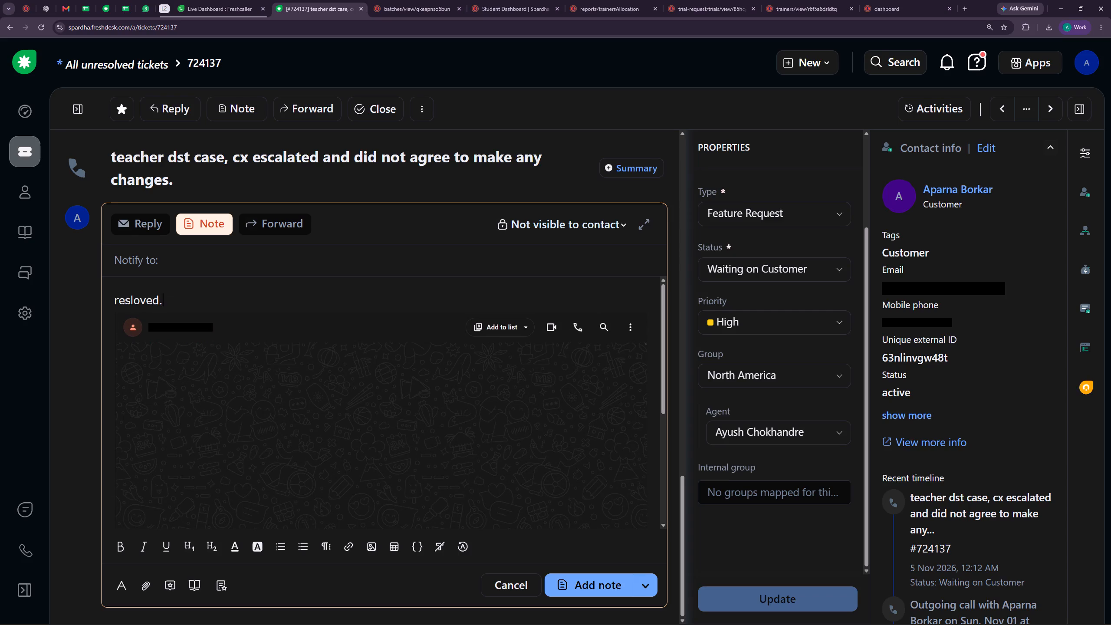
left_click(118, 298)
key("r")
left_click(195, 293)
key("space")
Switch to the Indian Vocals batch, snip its three November 2026 session rows with Snipping Tool and copy the image.
left_click(421, 0)
left_click(528, 309)
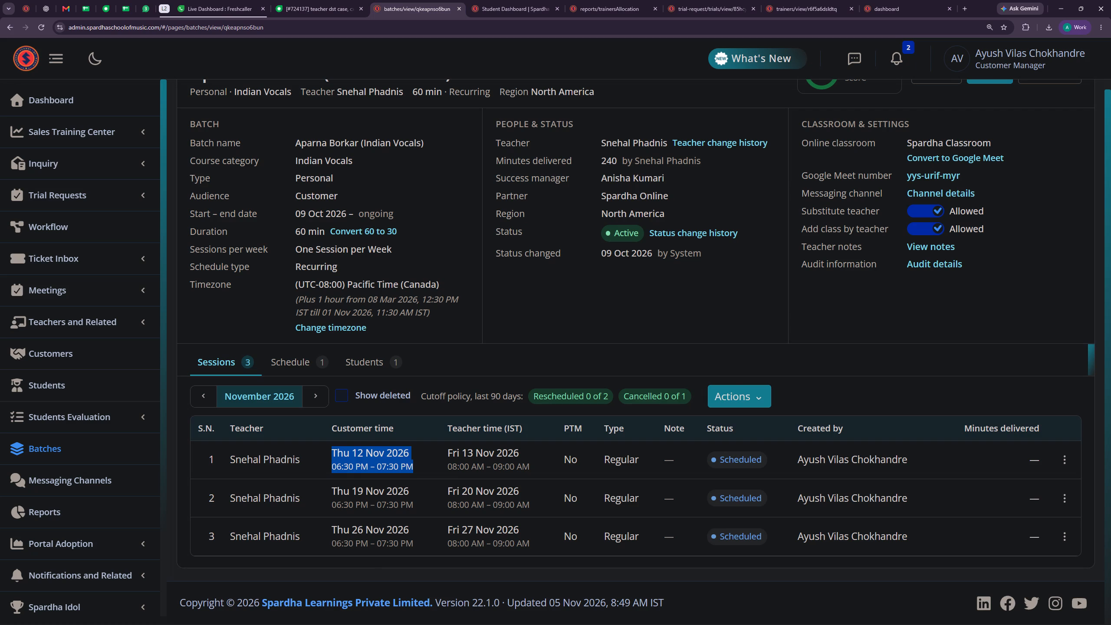
left_click(618, 612)
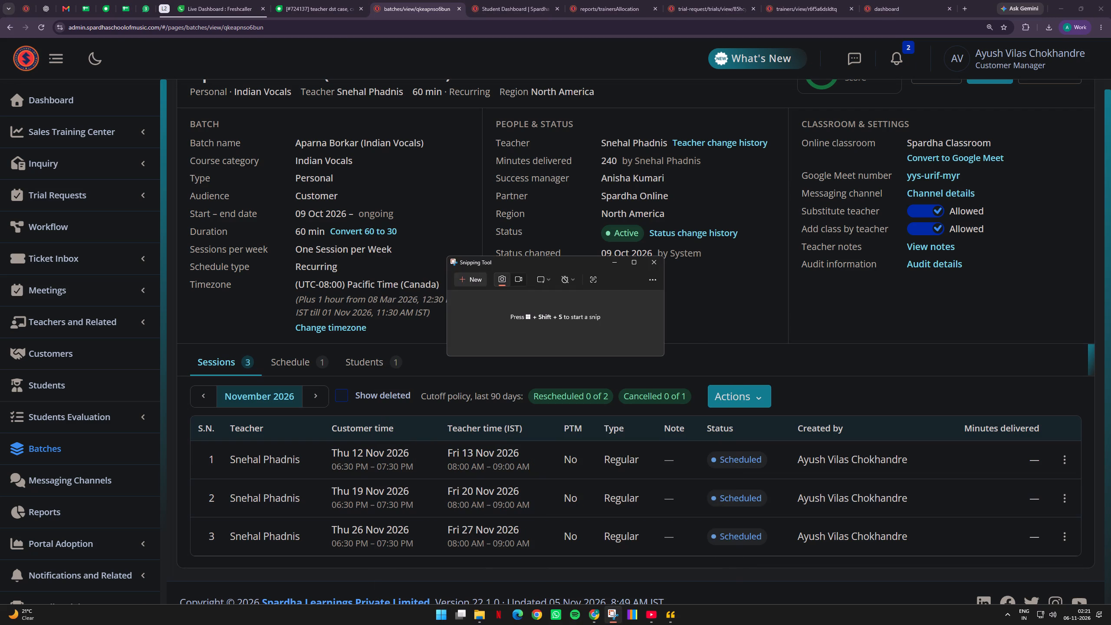
left_click(464, 281)
left_click_drag(185, 439, 1079, 549)
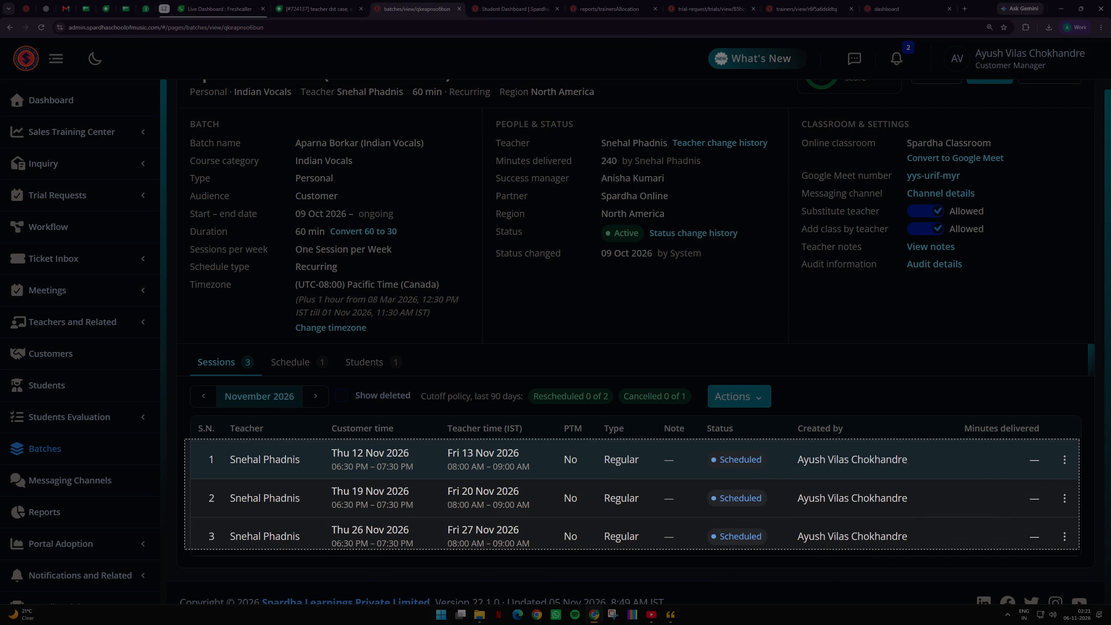
left_click_drag(1079, 549, 1079, 551)
left_click(911, 282)
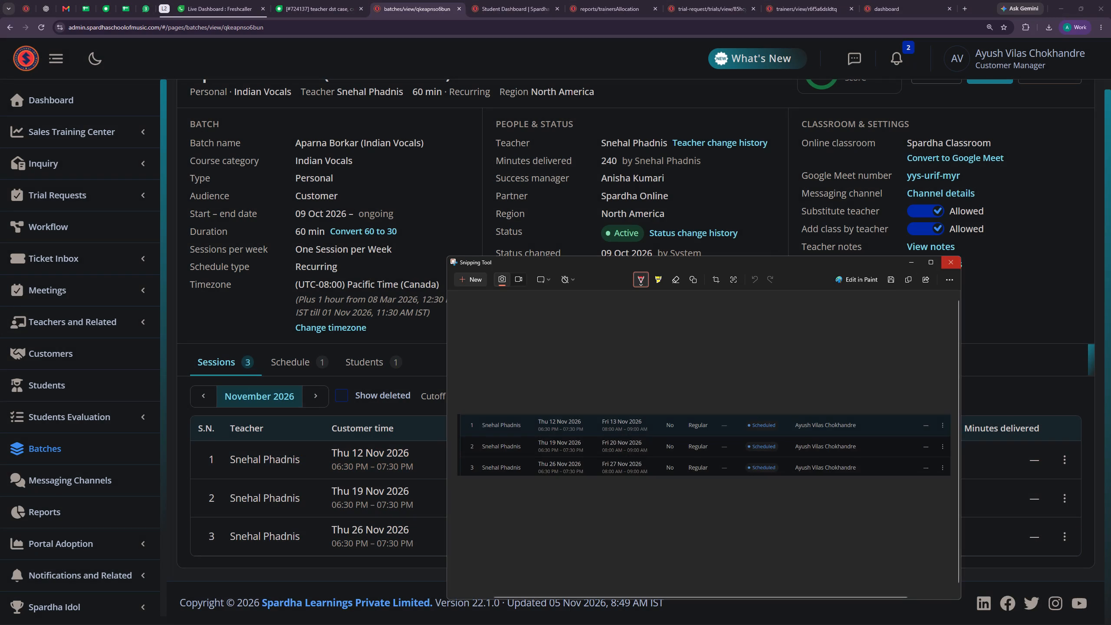
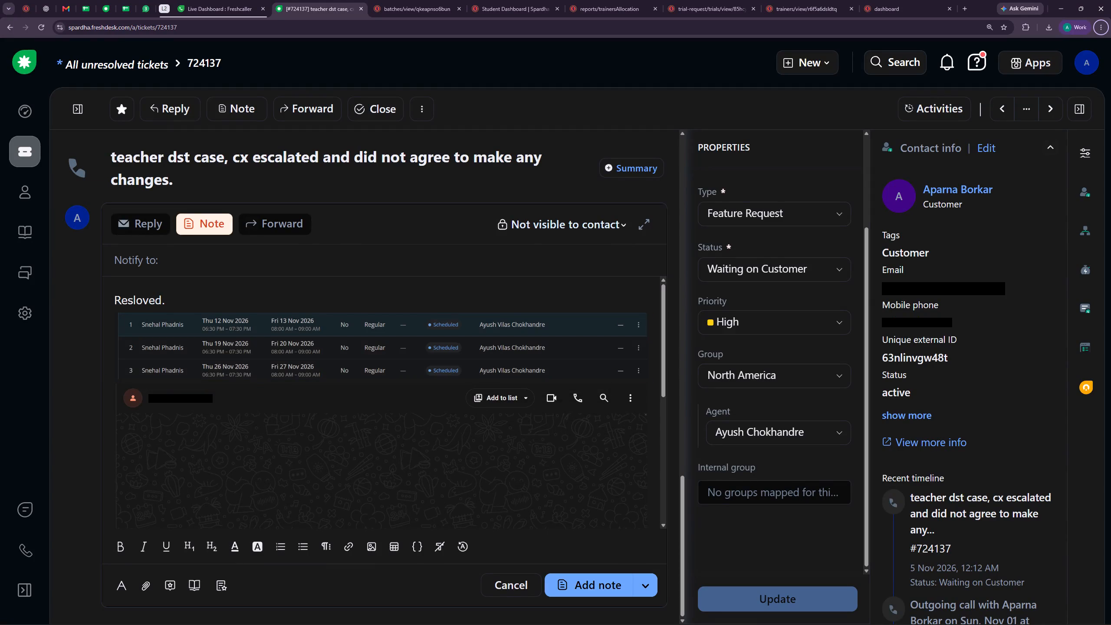
Correct the misspelled opening word to "Resolved." and add the private note with its screenshots to ticket 724137.
left_click(213, 307)
key("BackSpace")
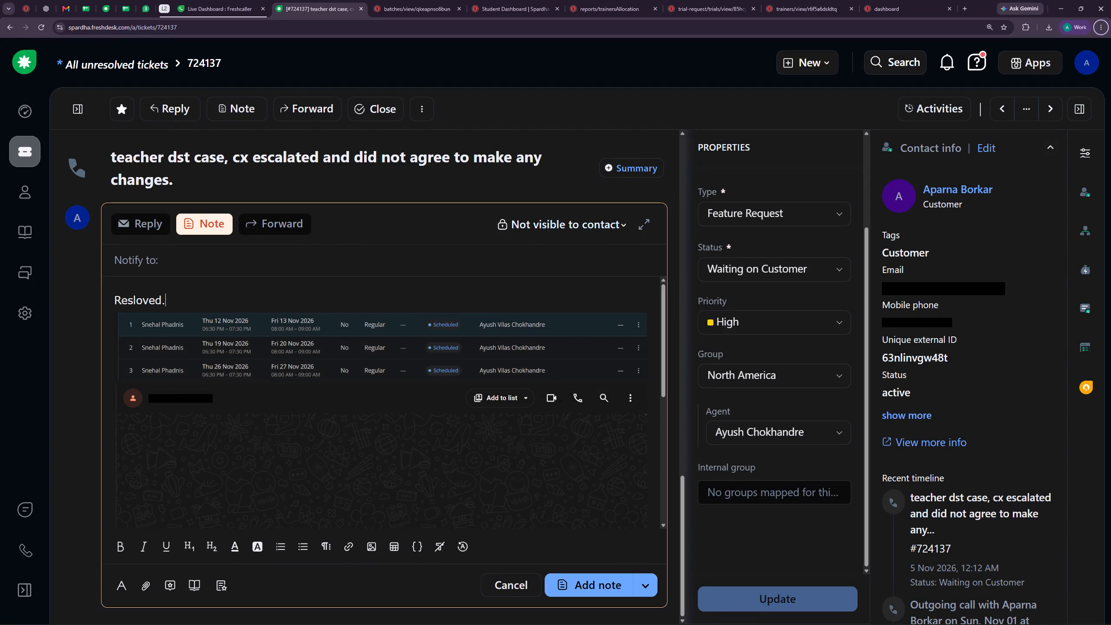
left_click(164, 296)
key("space")
right_click(132, 299)
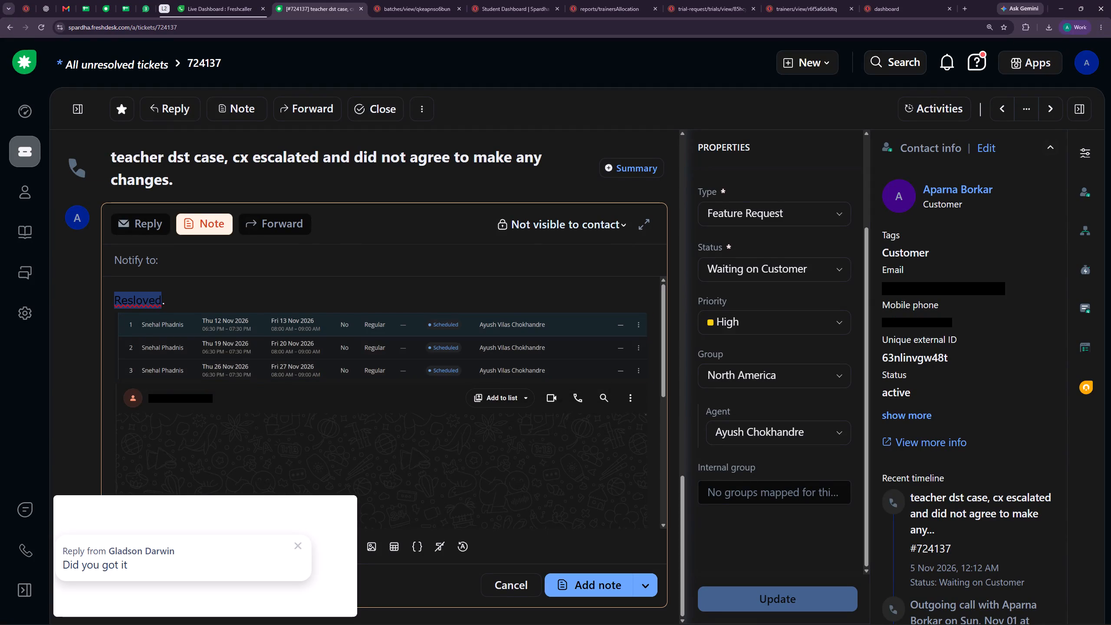
left_click(177, 309)
left_click(220, 303)
scroll(444, 414, "down", 12)
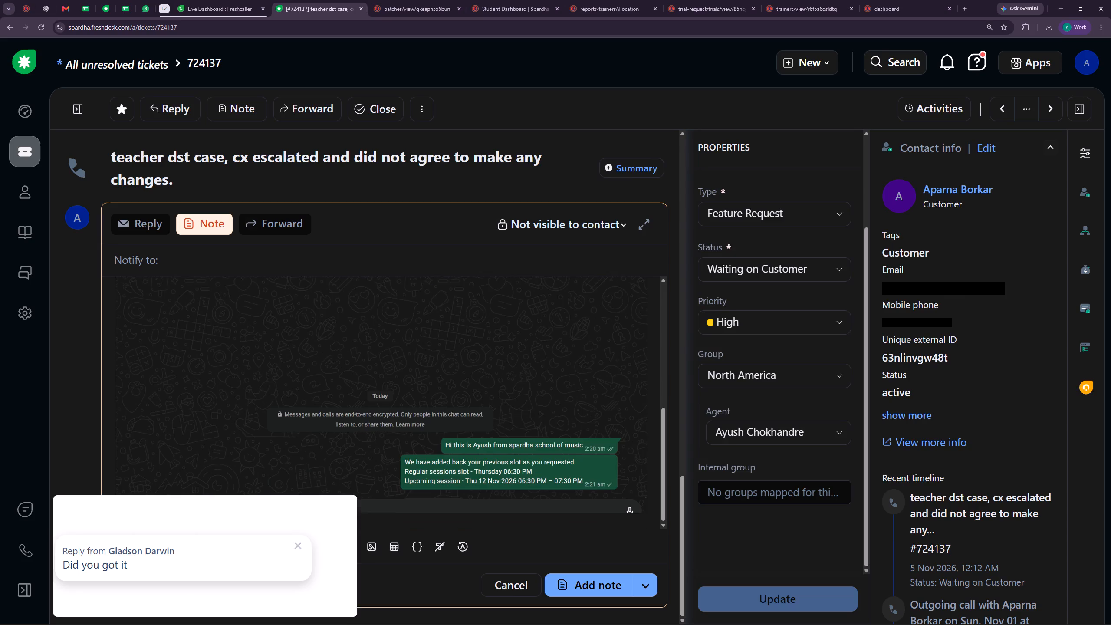
left_click(585, 583)
Set ticket 724137's status to Closed and update its properties.
left_click(782, 369)
left_click(782, 270)
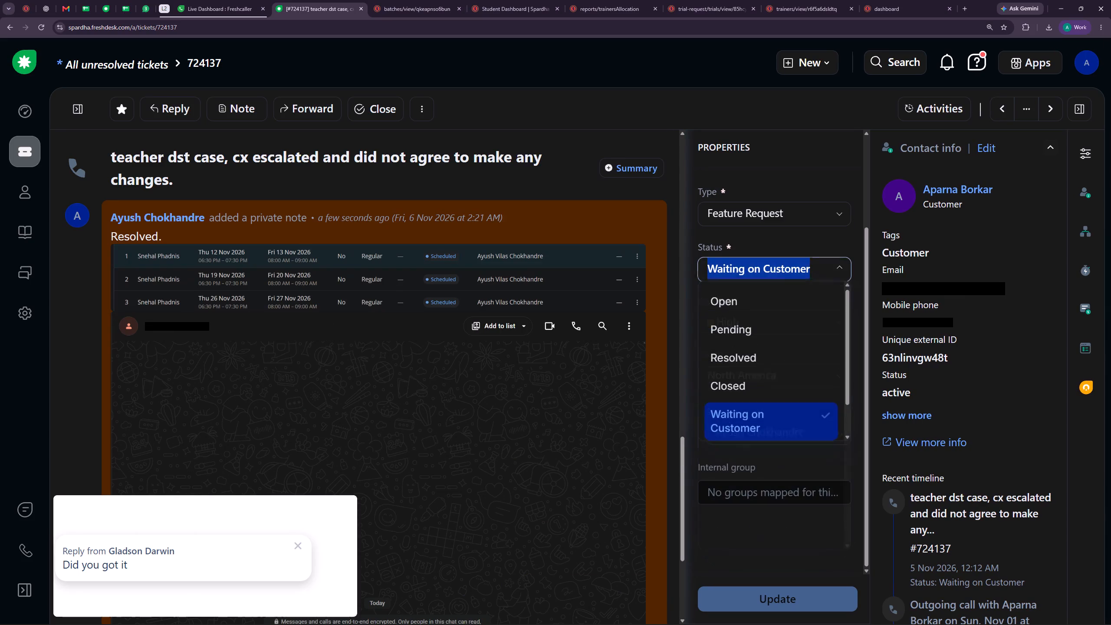
left_click(767, 395)
left_click(772, 589)
left_click(300, 542)
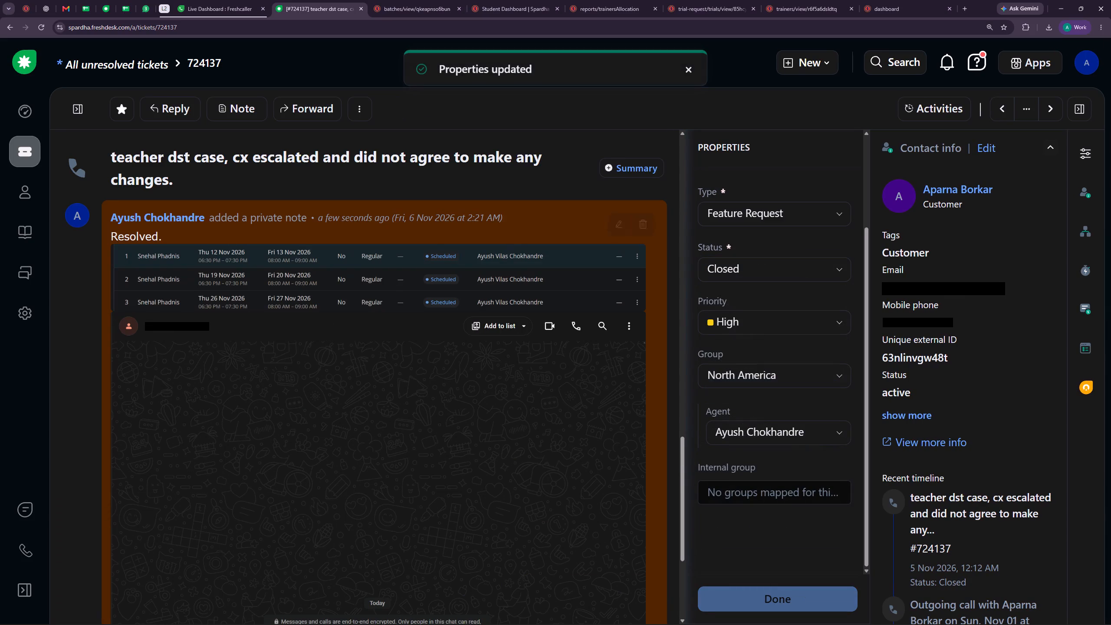
Go to adjacent ticket 724227 and review its latest notes and child ticket 724726 for a teacher coordination update.
scroll(749, 331, "up", 3)
left_click(1006, 106)
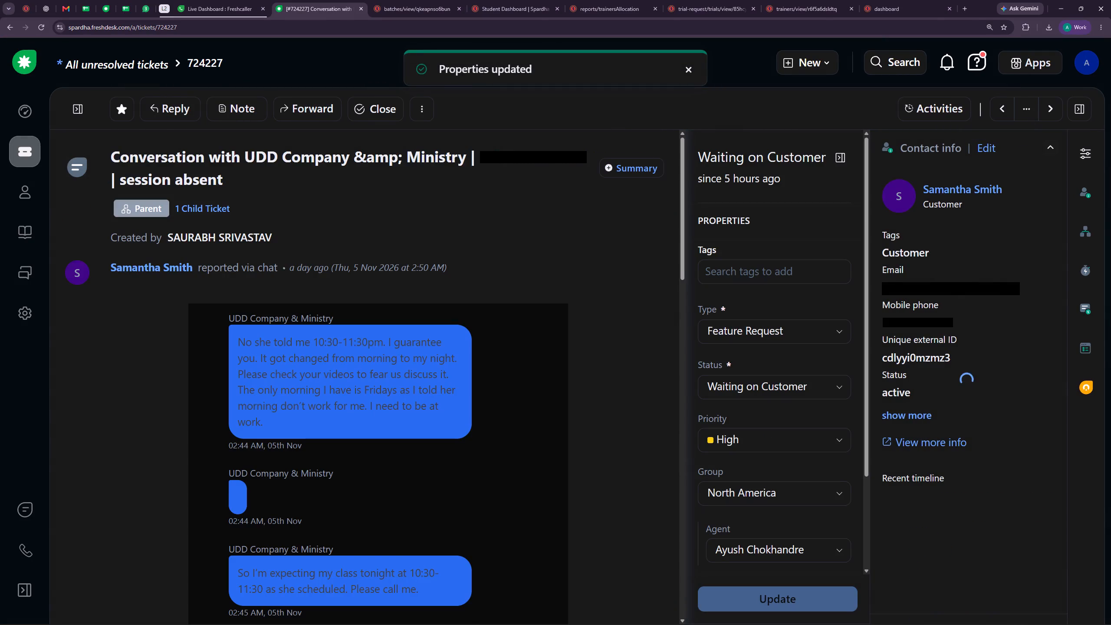
scroll(513, 410, "down", 18)
scroll(499, 427, "down", 16)
scroll(951, 446, "down", 6)
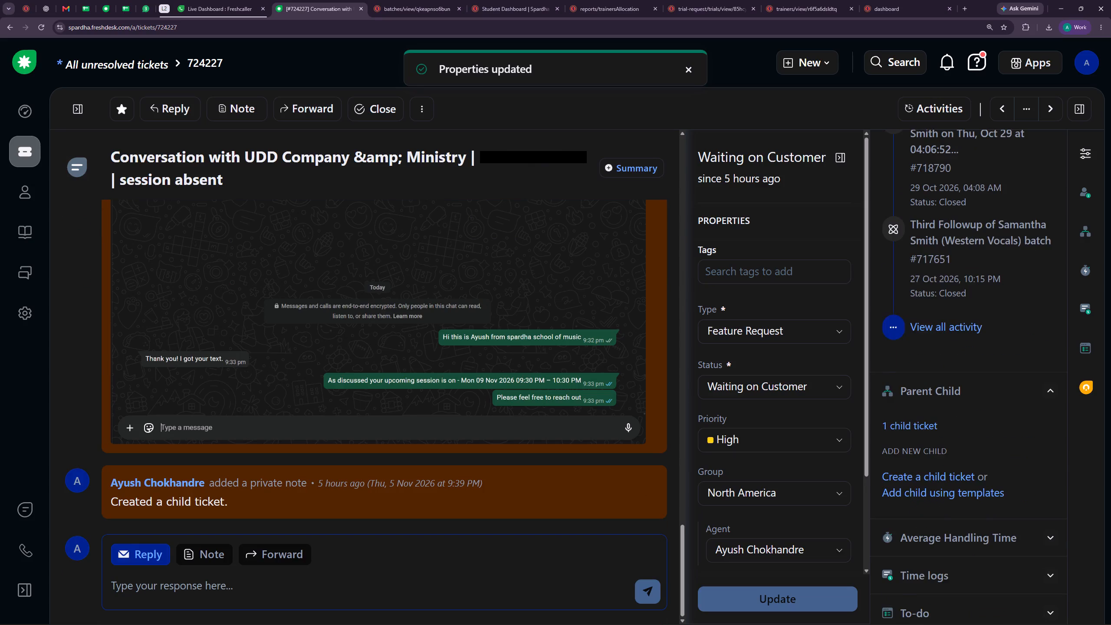
scroll(947, 453, "down", 5)
left_click(914, 370)
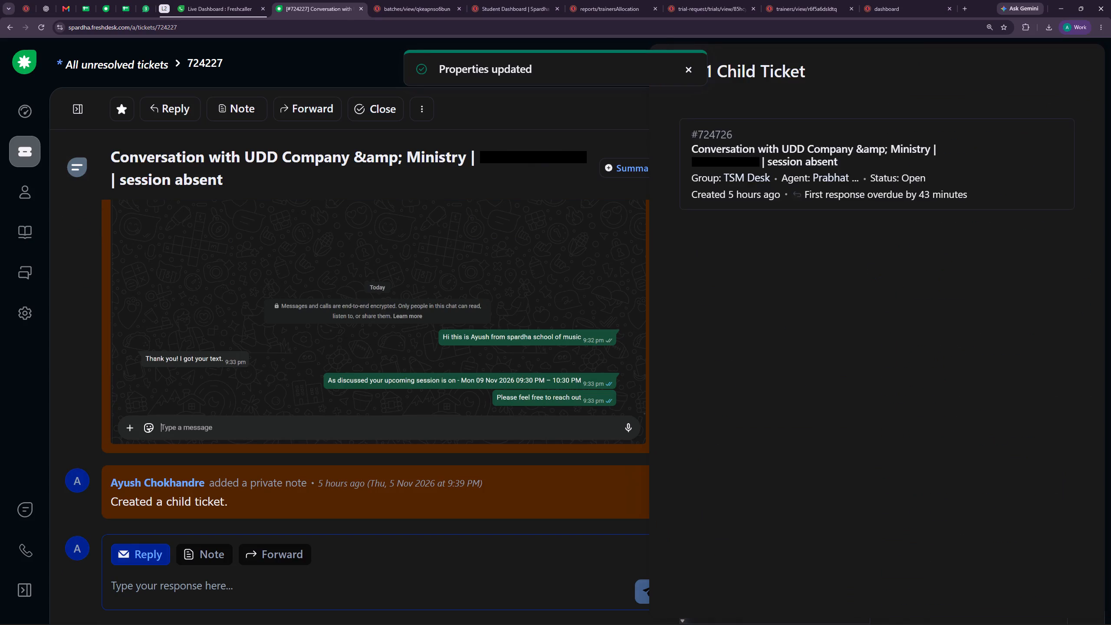
left_click(795, 162)
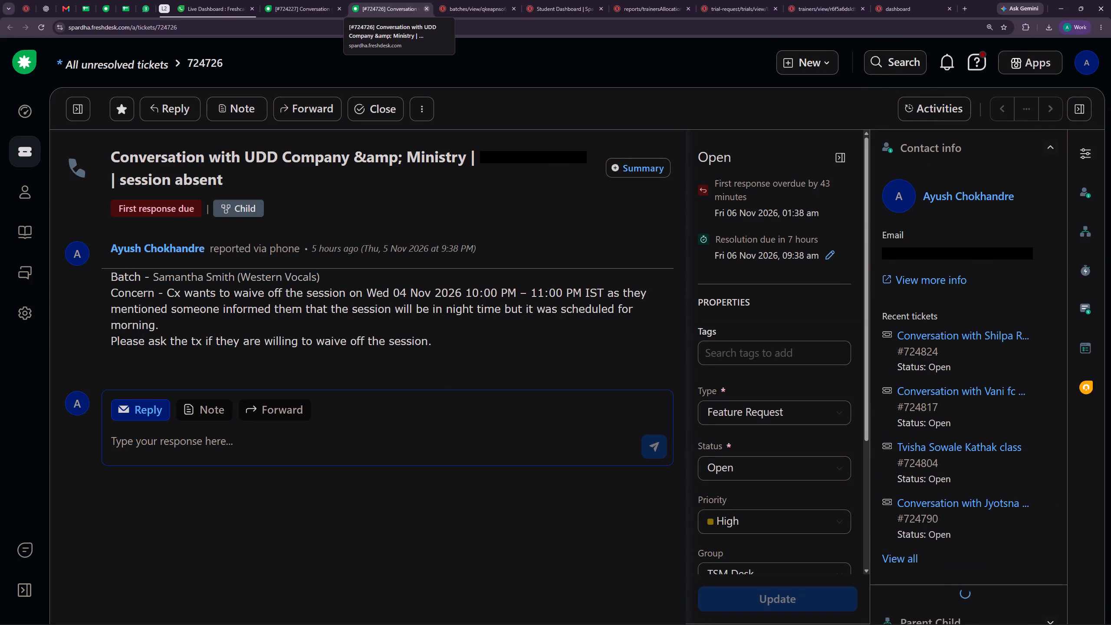
scroll(710, 283, "down", 3)
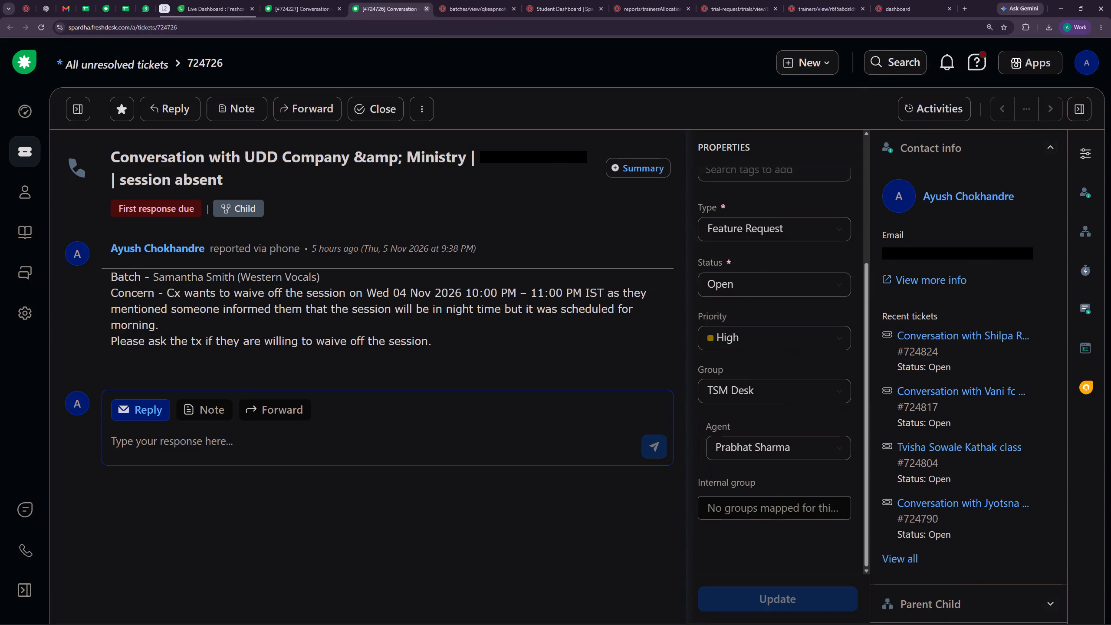
left_click(427, 7)
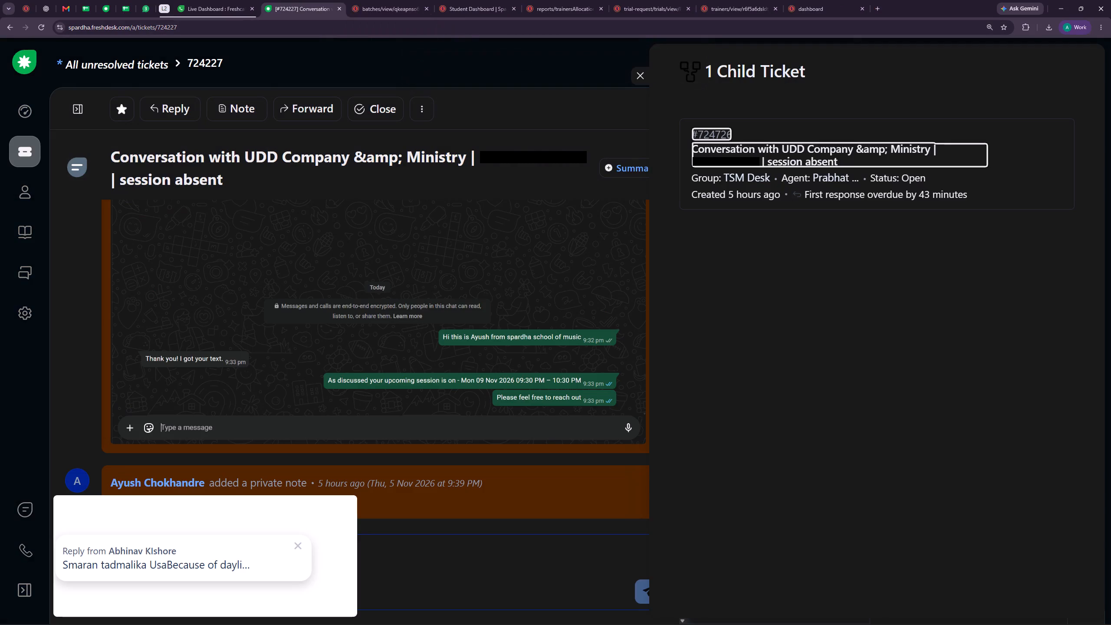
left_click(647, 80)
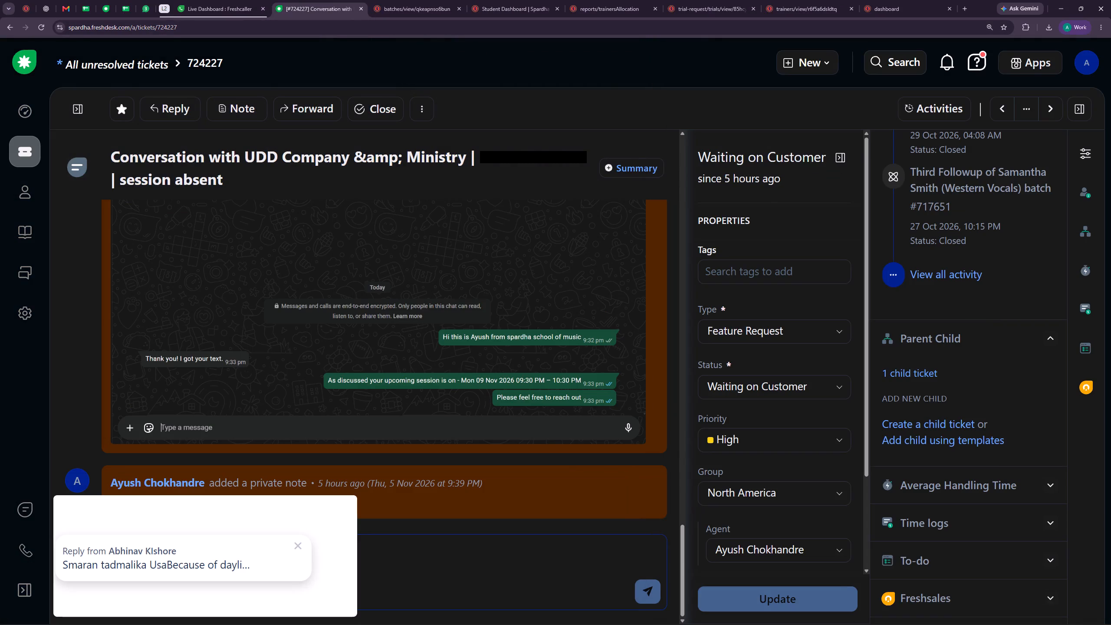
Go to adjacent ticket 724272 and review its conversation, private notes and child ticket 724790 for progress on the slot request.
left_click(999, 110)
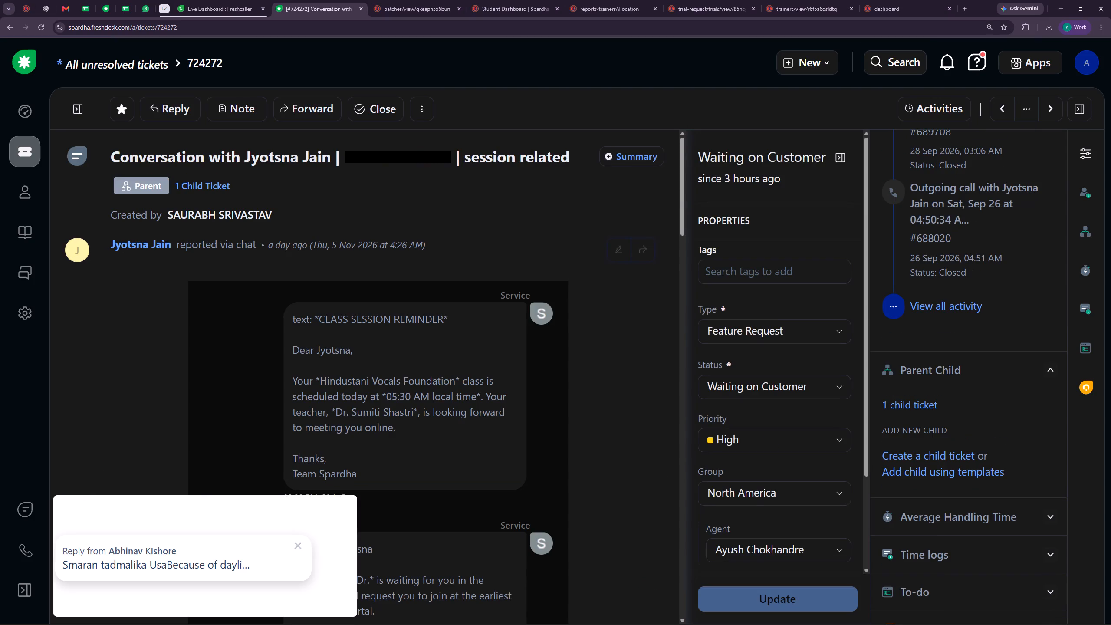
left_click(302, 544)
scroll(446, 446, "down", 7)
scroll(478, 449, "down", 16)
scroll(481, 432, "up", 1)
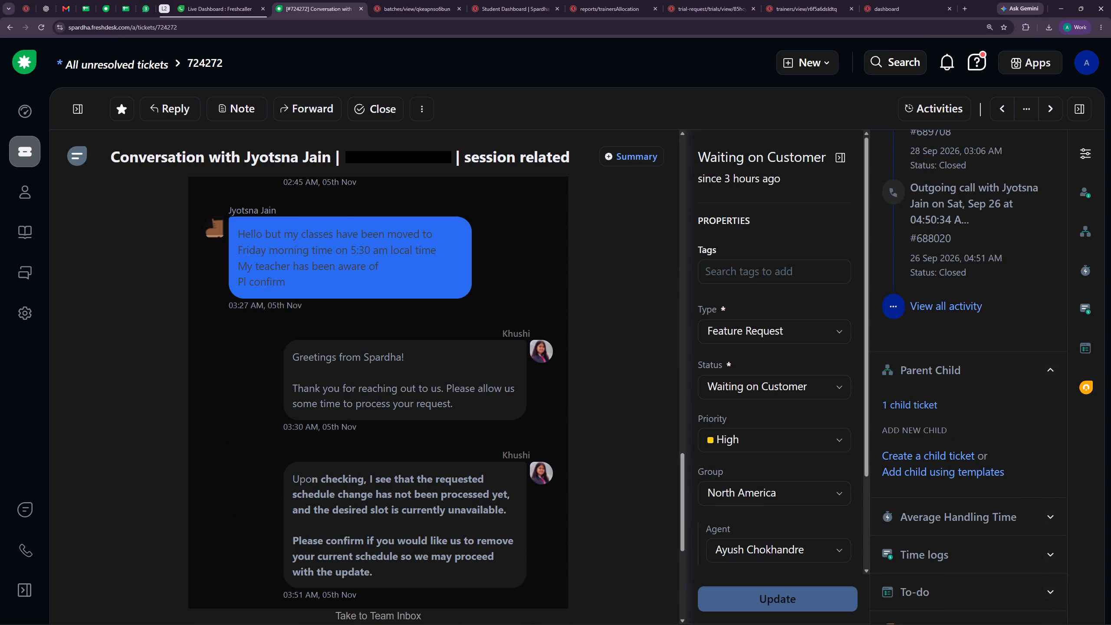
scroll(479, 405, "down", 4)
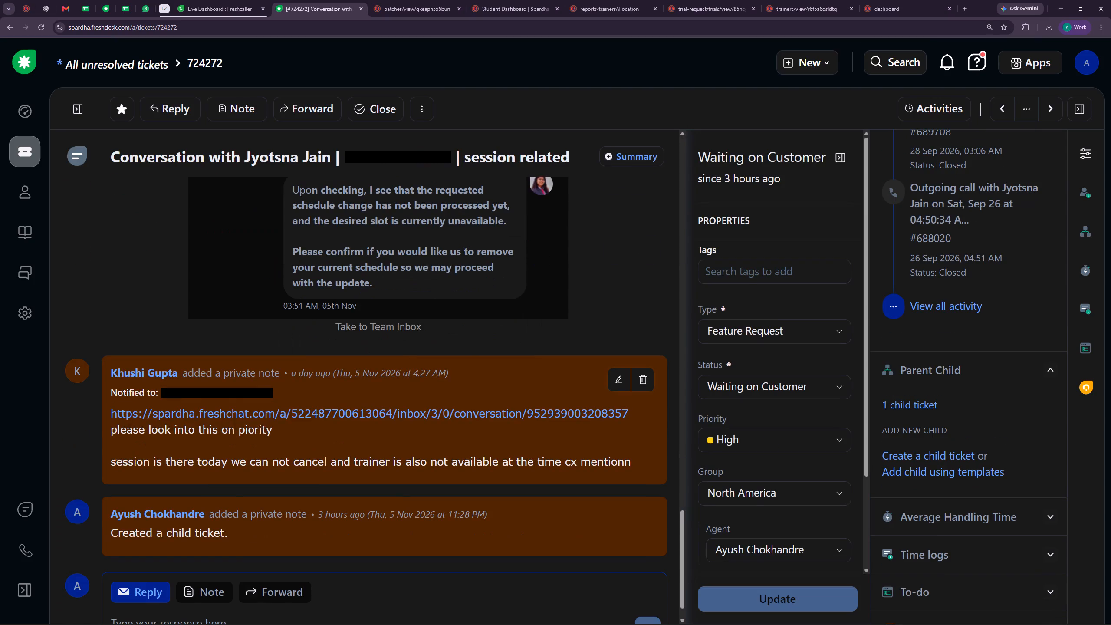
scroll(956, 407, "down", 4)
left_click(908, 375)
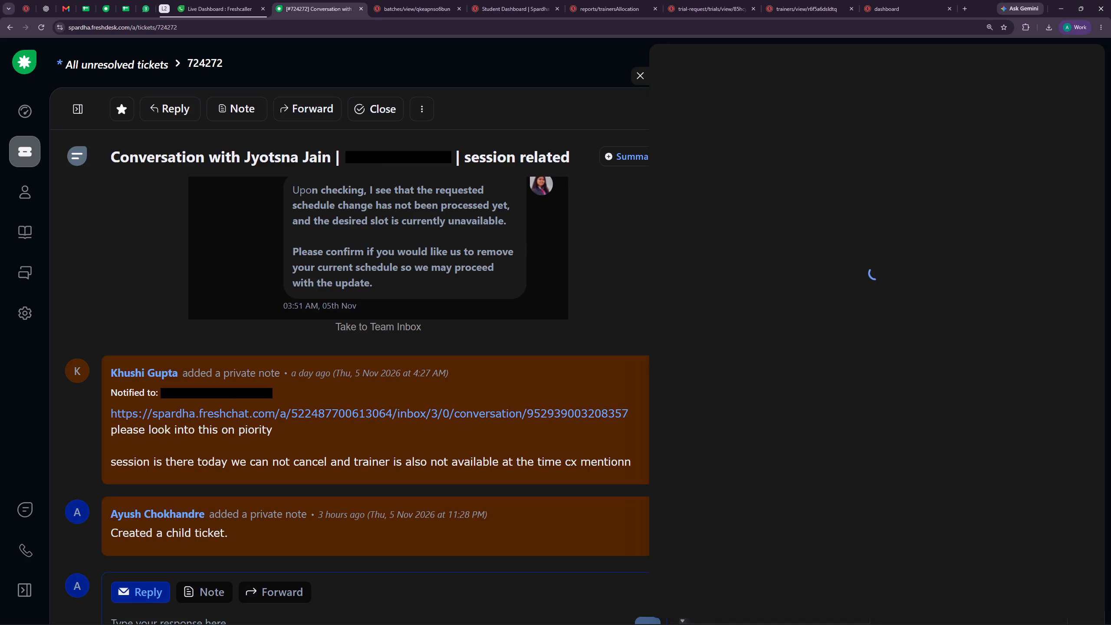
left_click(756, 152)
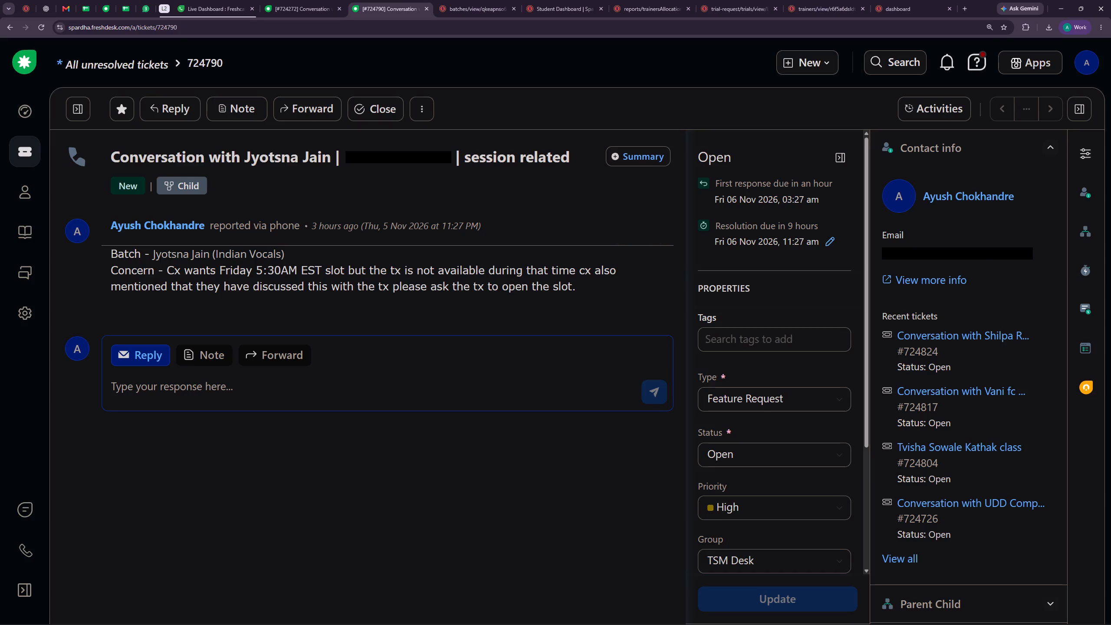
left_click(427, 12)
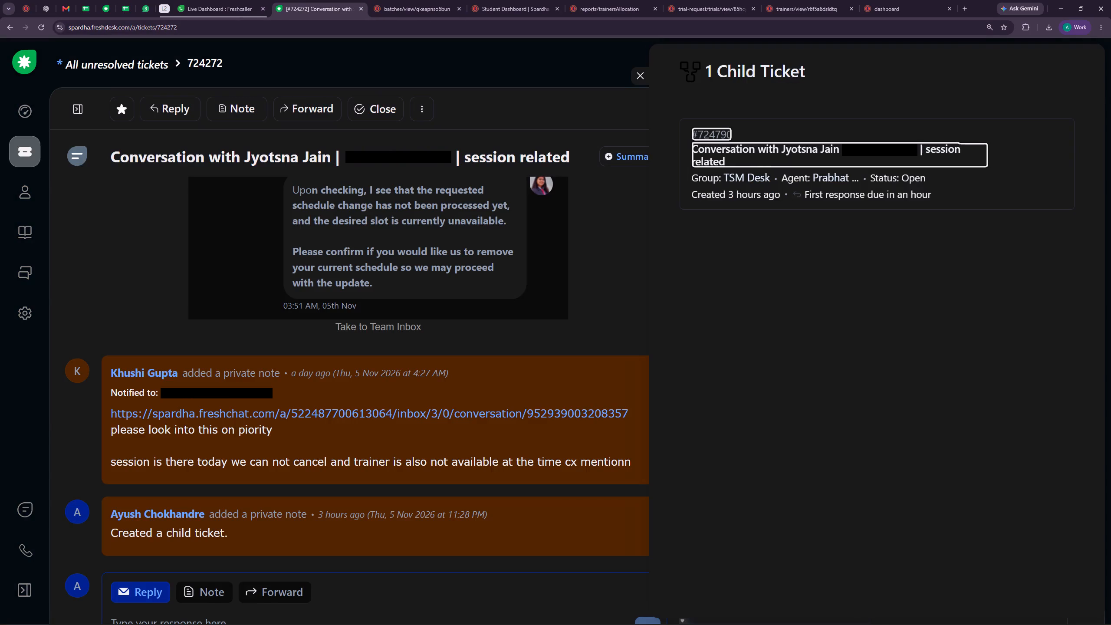
left_click(643, 79)
scroll(439, 235, "up", 4)
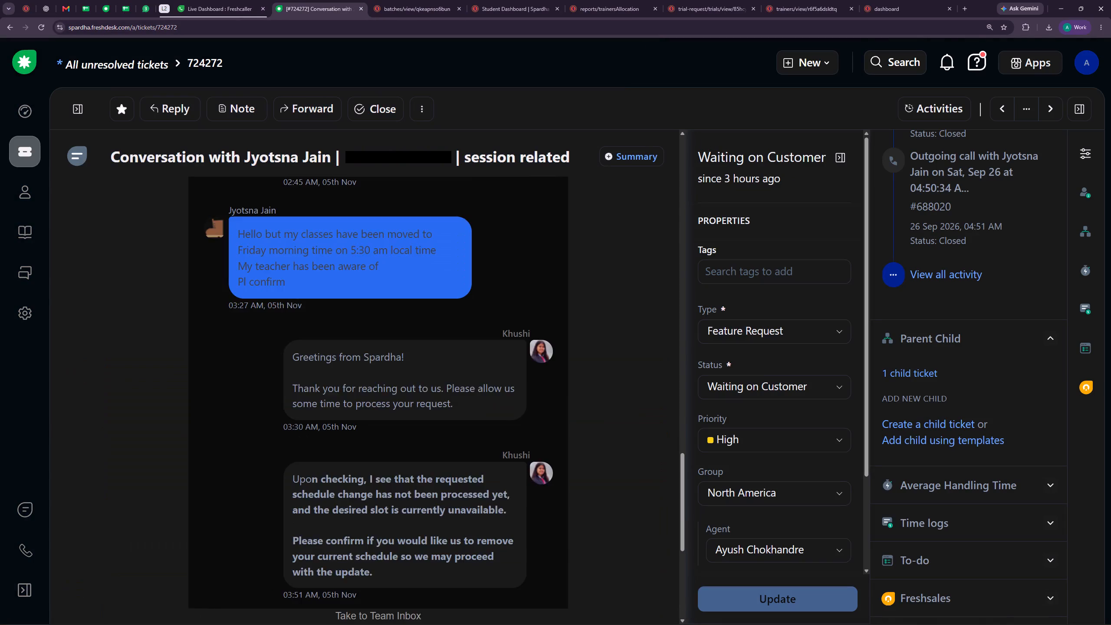
scroll(440, 233, "up", 20)
scroll(440, 233, "up", 1)
scroll(688, 240, "up", 6)
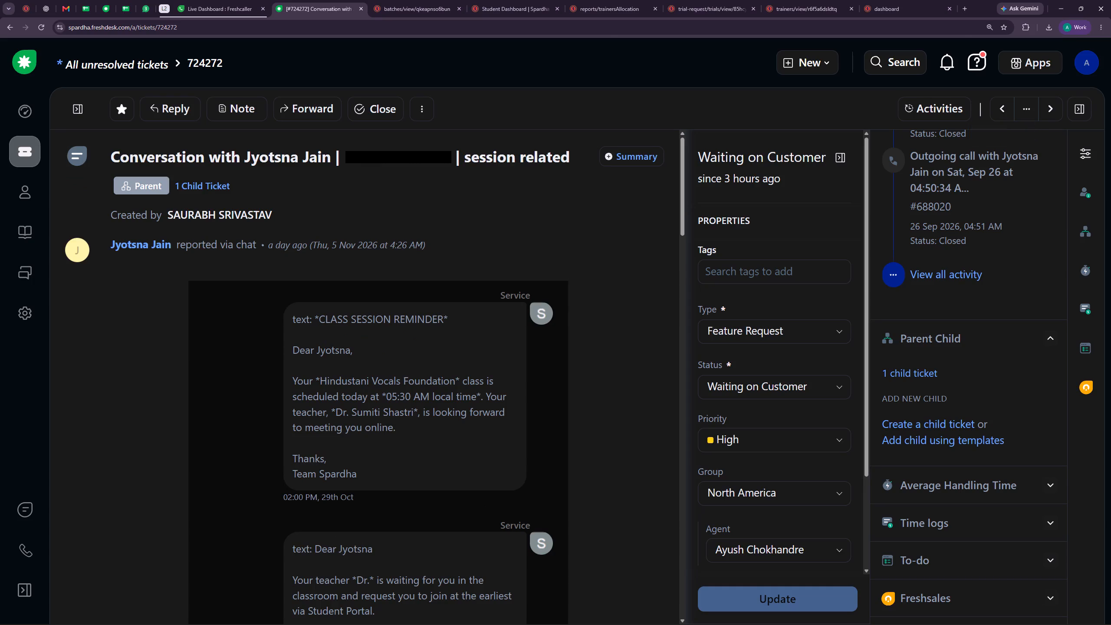
left_click(30, 144)
left_click(946, 62)
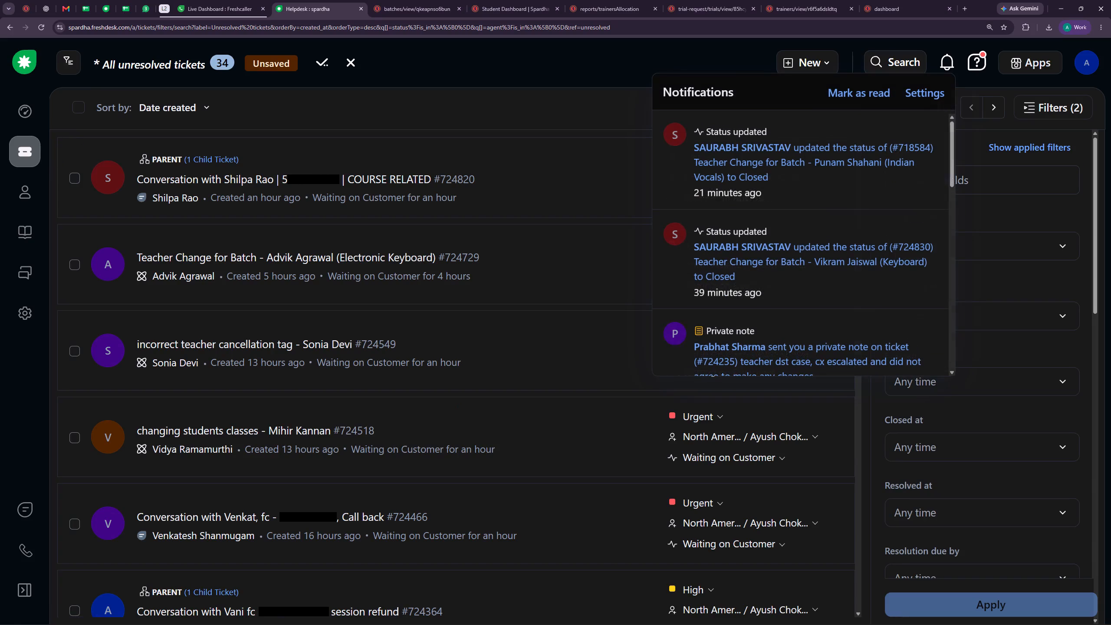
scroll(756, 154, "down", 2)
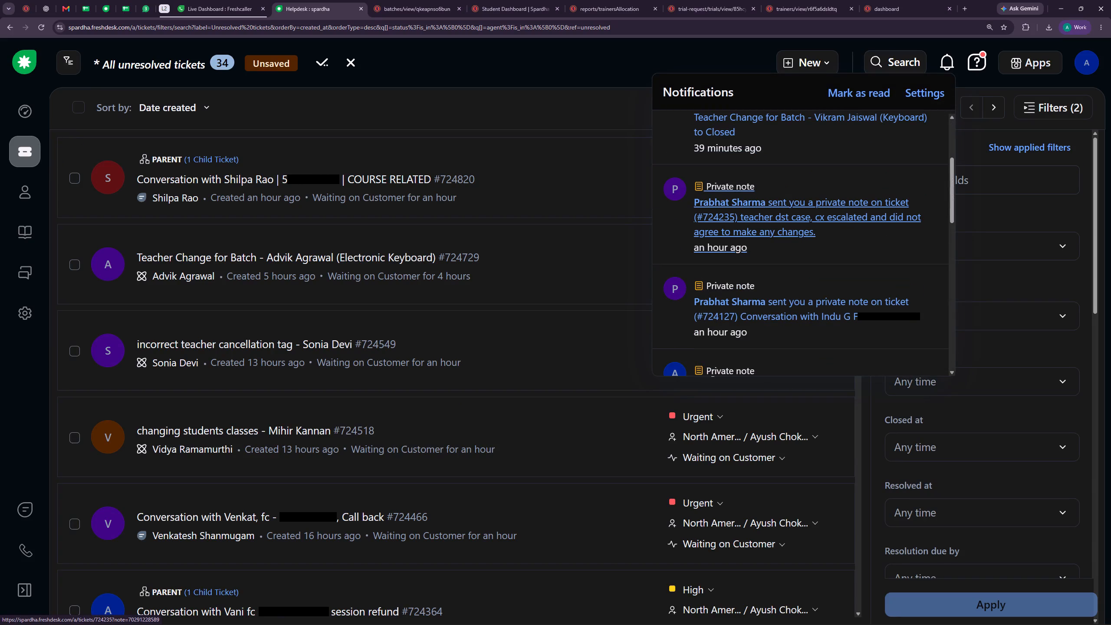
scroll(797, 227, "down", 1)
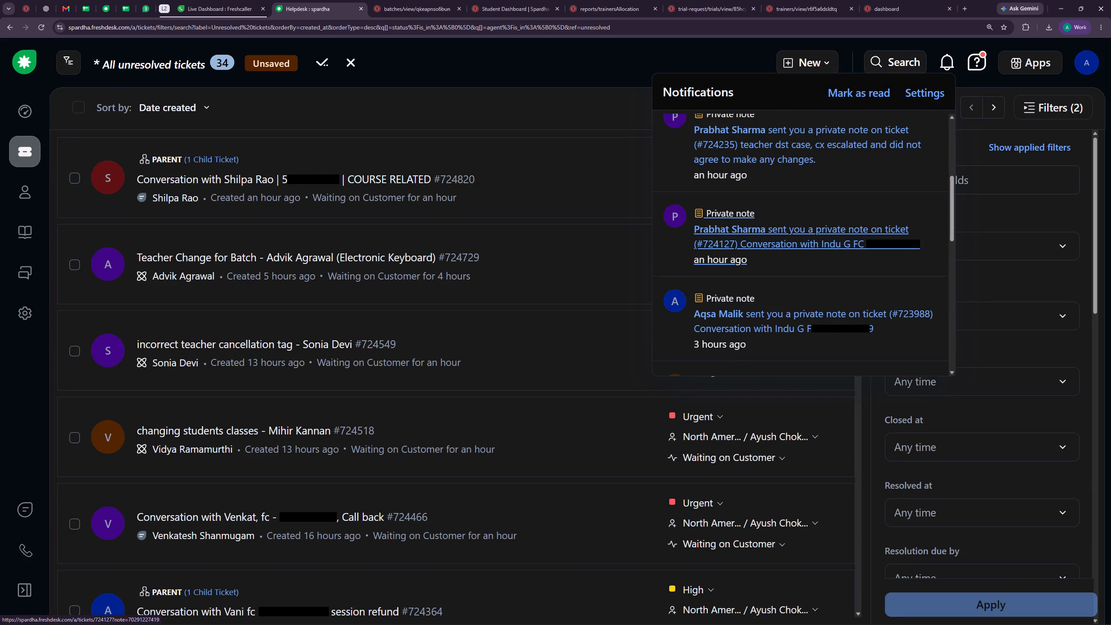
left_click(777, 236)
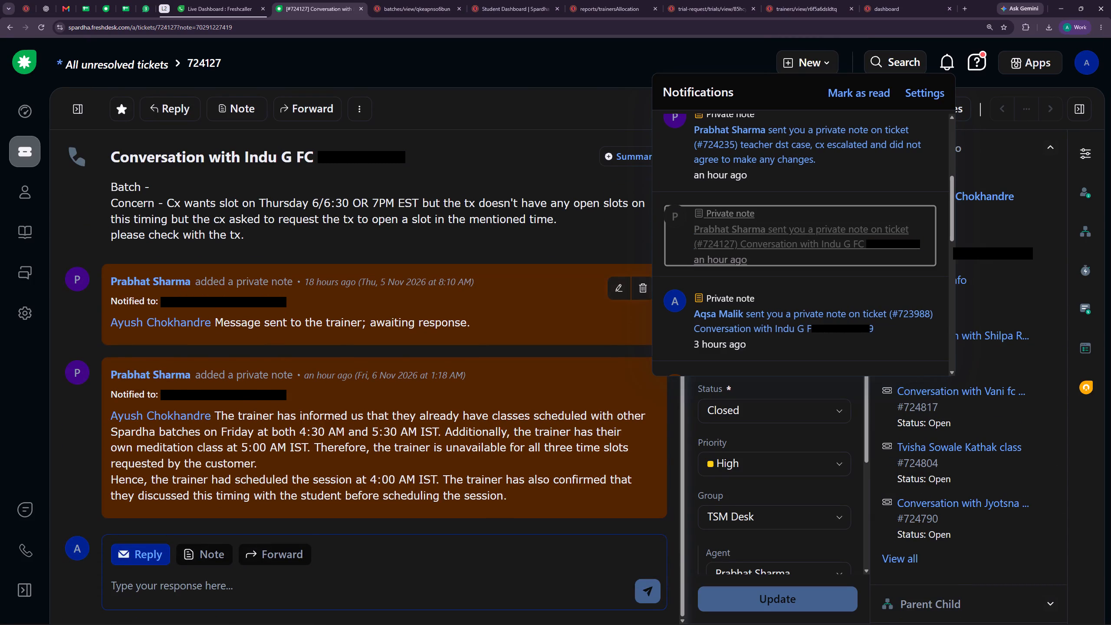
scroll(441, 294, "up", 2)
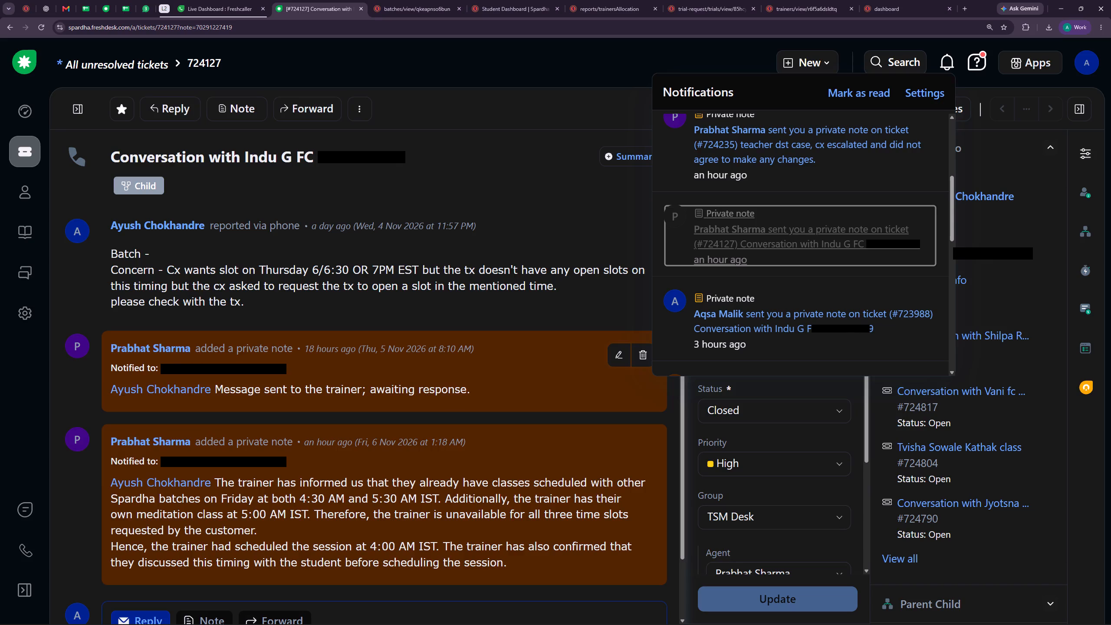
left_click(532, 206)
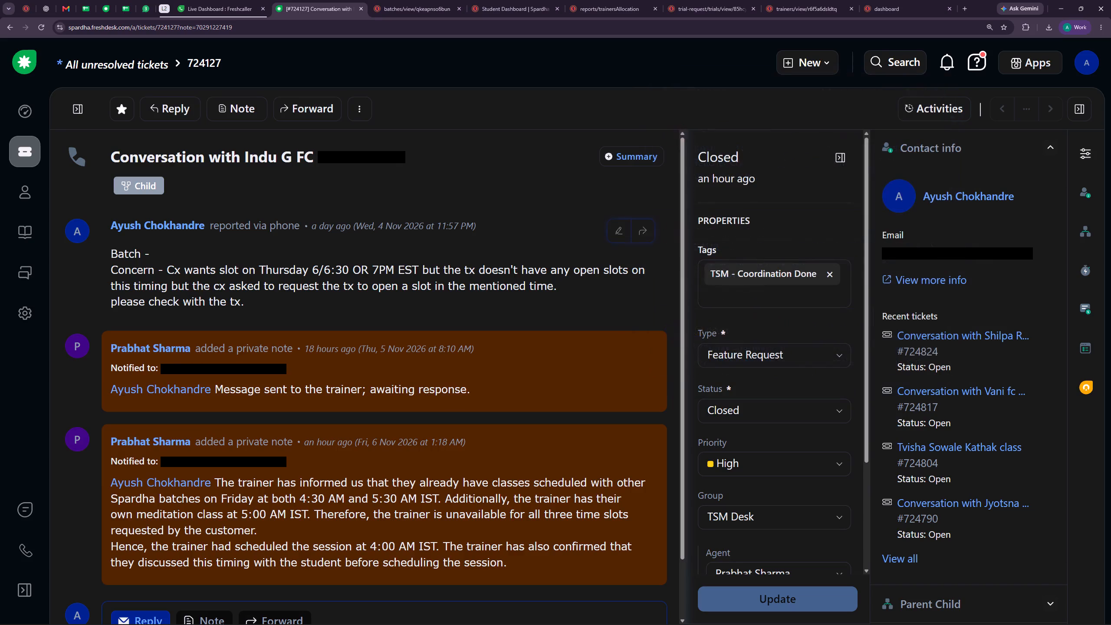
scroll(914, 443, "down", 5)
left_click(937, 448)
left_click(927, 505)
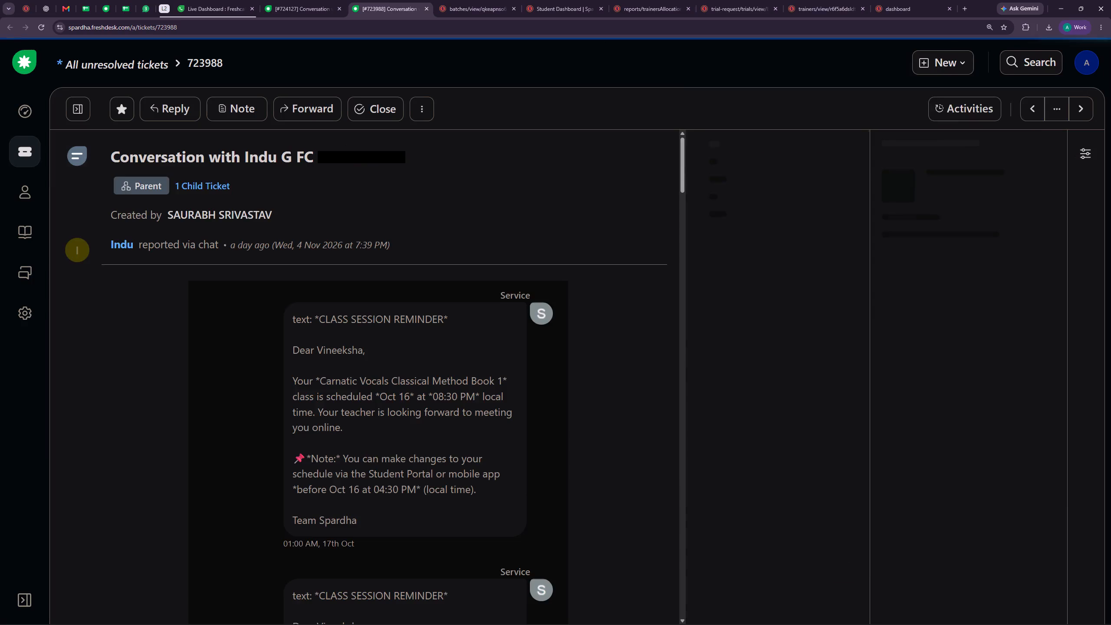
left_click_drag(957, 286, 896, 289)
key("ctrl+c")
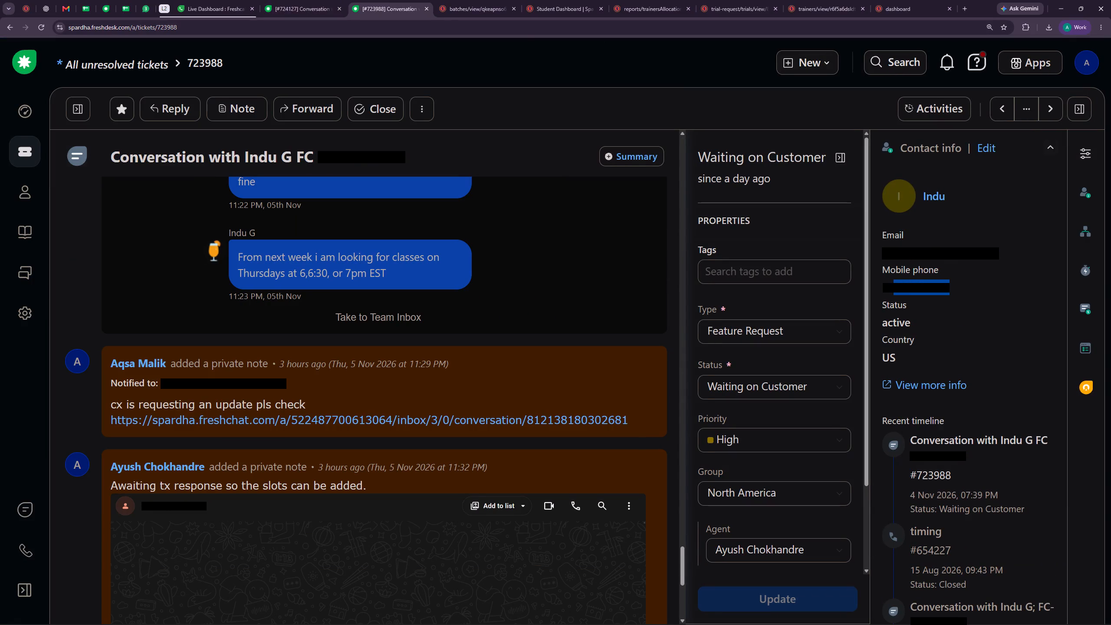
Search the Spardha admin batches by family unique number using the copied customer number, leaving the customer name empty.
left_click(473, 10)
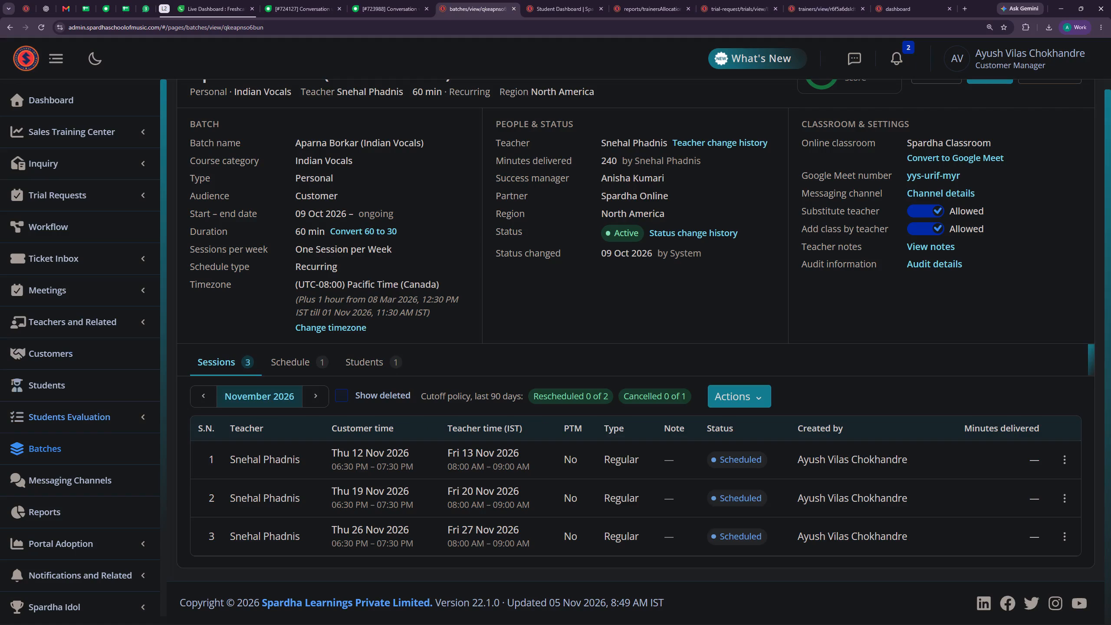
left_click(50, 447)
left_click_drag(584, 159, 468, 160, "ctrl")
key("ctrl+v")
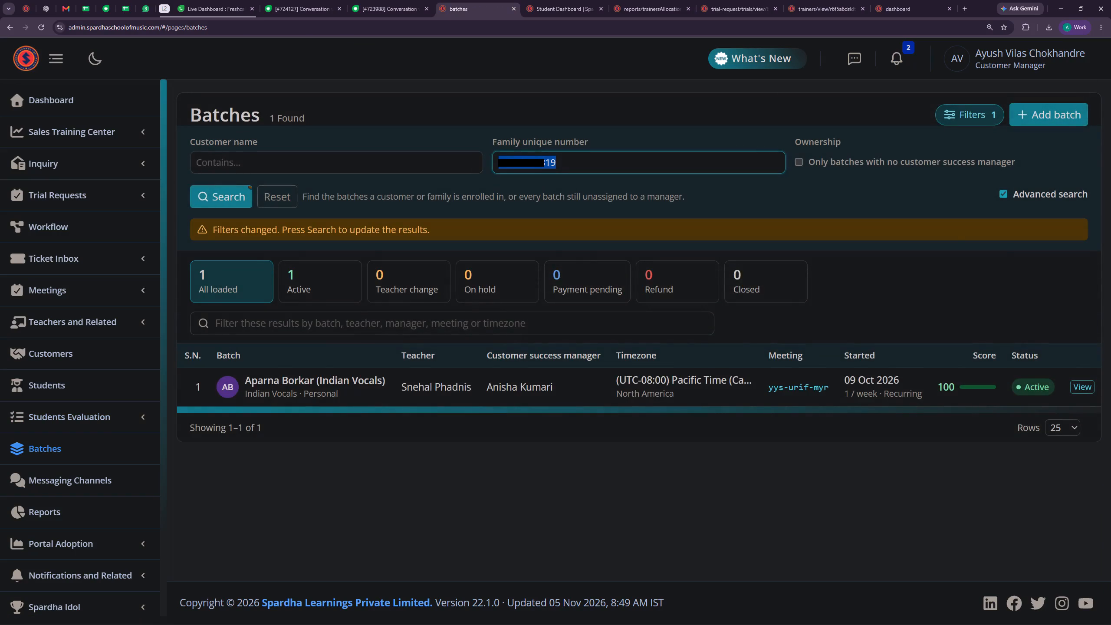
left_click(210, 194)
left_click_drag(575, 156, 434, 156)
key("ctrl+v")
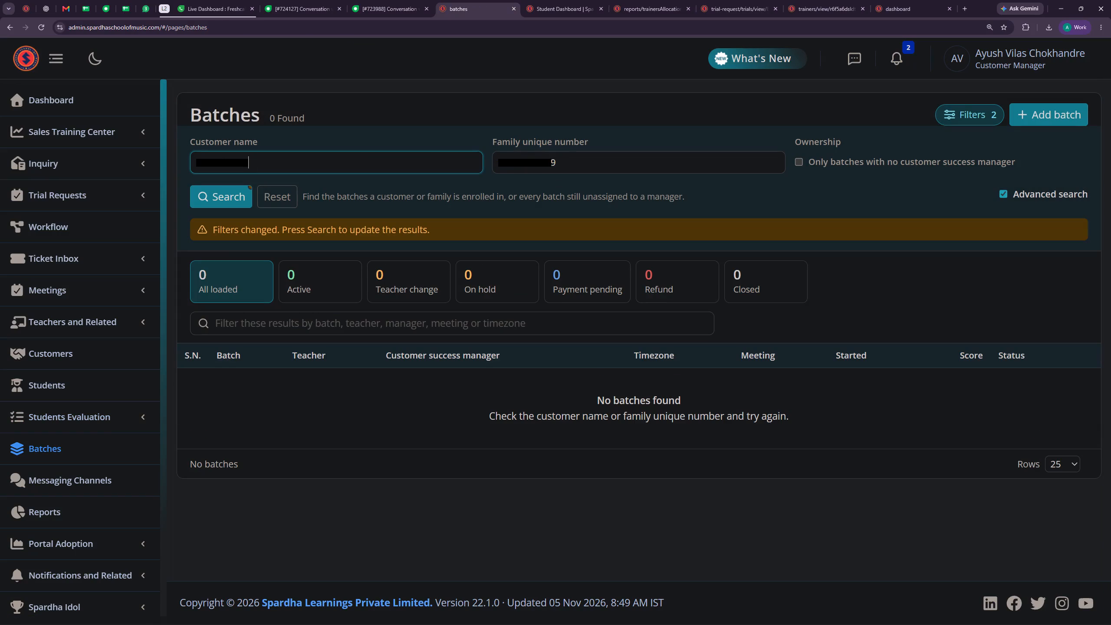
left_click_drag(325, 164, 181, 164)
left_click_drag(607, 163, 461, 163)
key("ctrl+v")
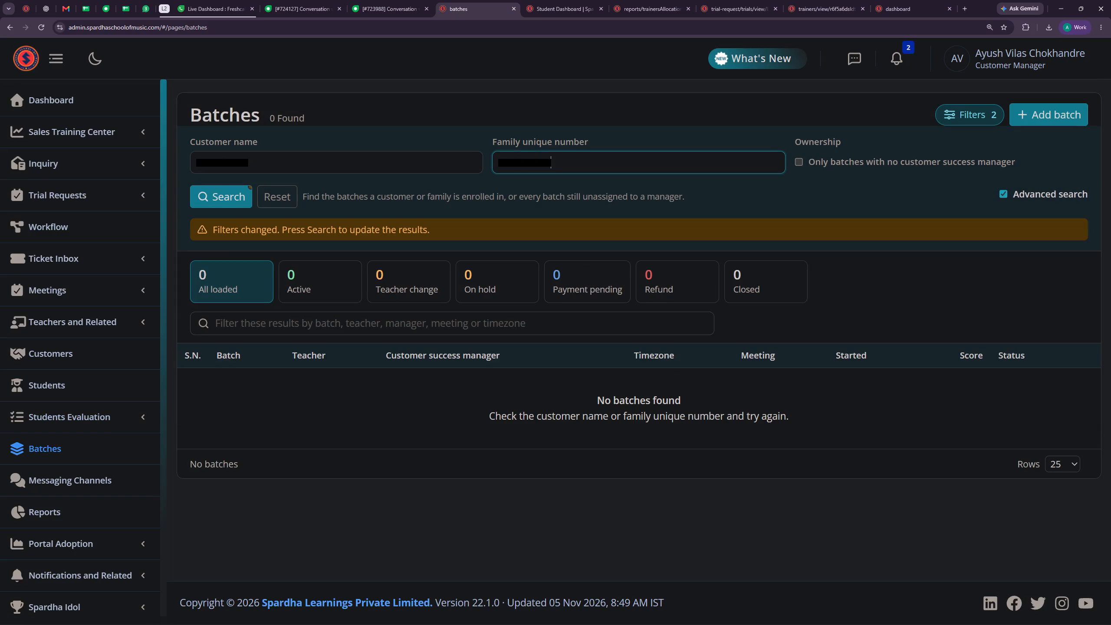
left_click_drag(298, 158, 168, 158)
key("BackSpace")
left_click(230, 198)
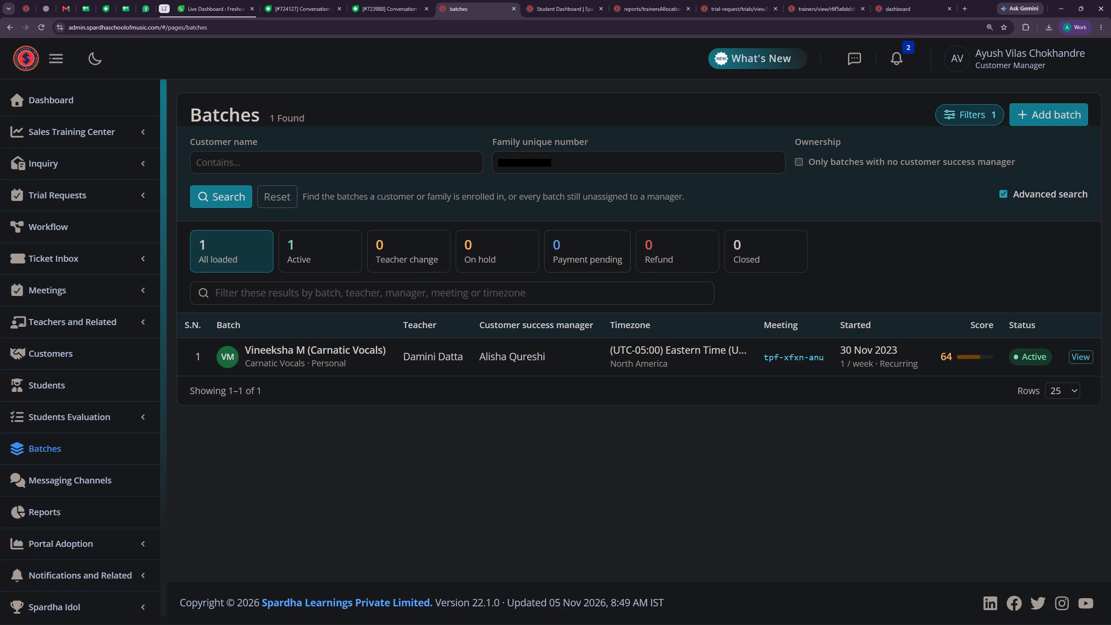
Open the found Carnatic Vocals batch and examine its details and November 2026 sessions.
left_click(1076, 364)
scroll(792, 376, "down", 2)
scroll(755, 428, "down", 1)
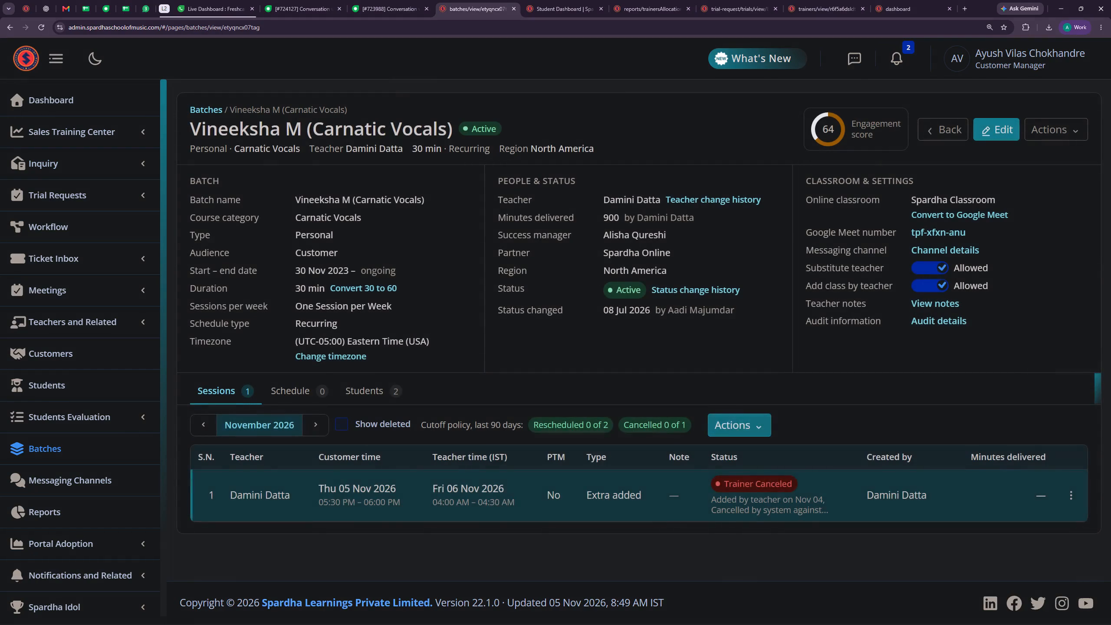
scroll(756, 426, "down", 1)
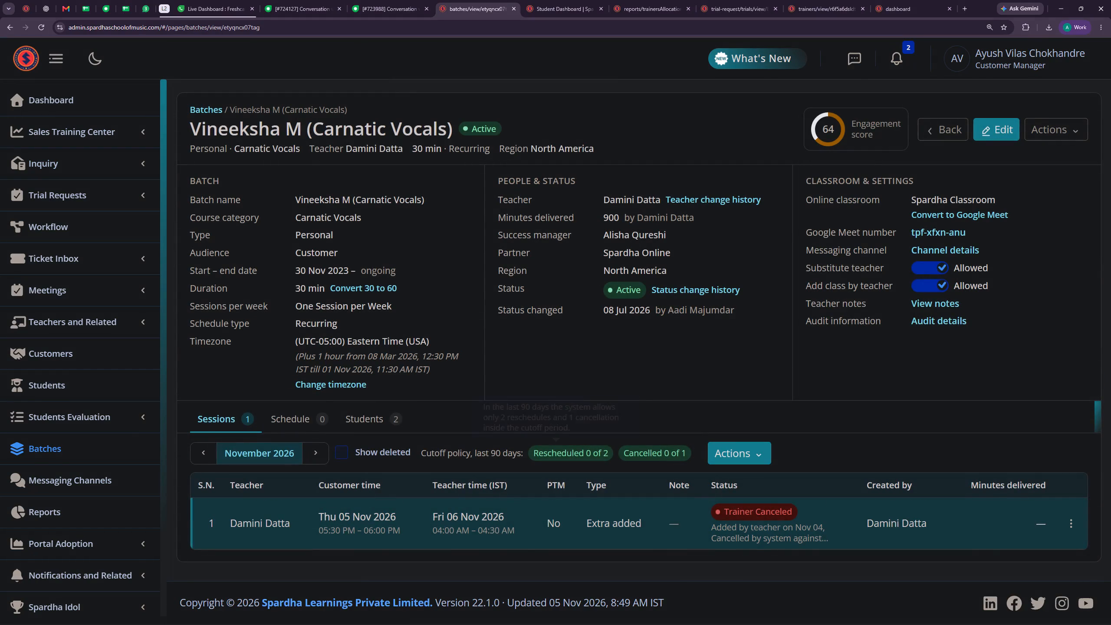
Compare the latest notes on ticket 723988 with the trainer's response on child ticket 724127.
left_click(382, 6)
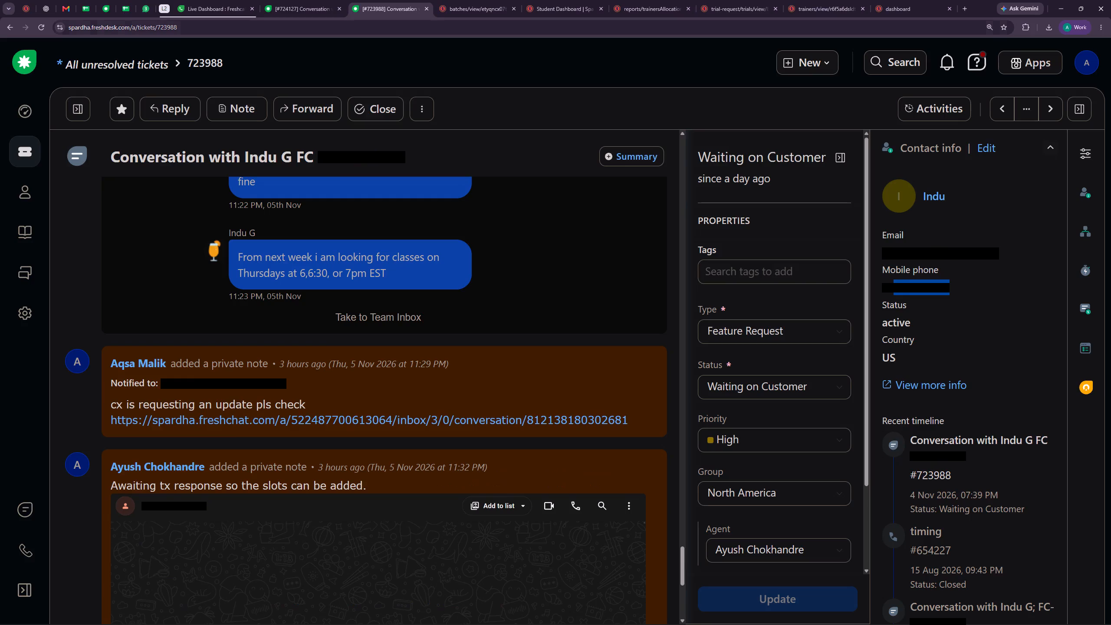
scroll(465, 322, "down", 2)
left_click(314, 6)
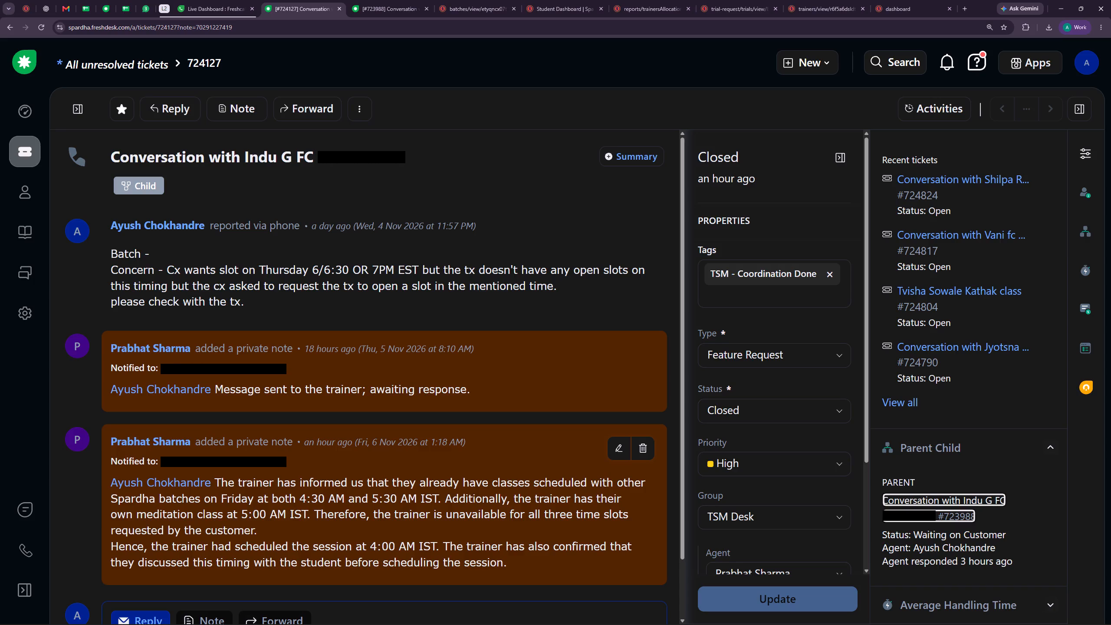
left_click(393, 0)
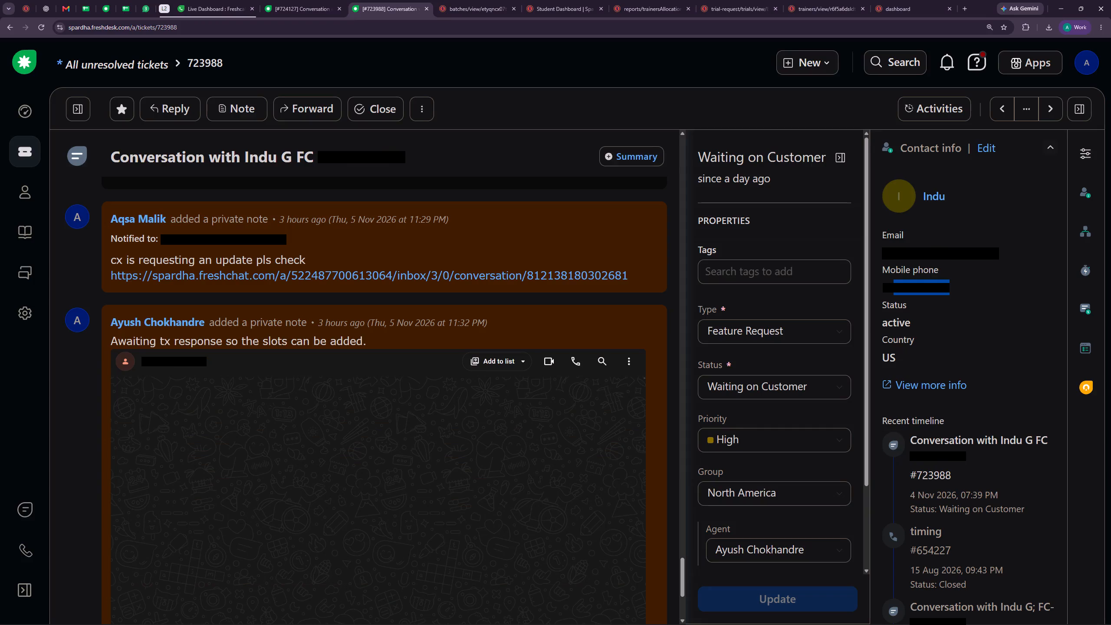
Review the Carnatic Vocals batch's schedule with deleted entries shown, return to its November 2026 sessions and check the current date in the system calendar.
left_click(488, 13)
scroll(370, 274, "down", 2)
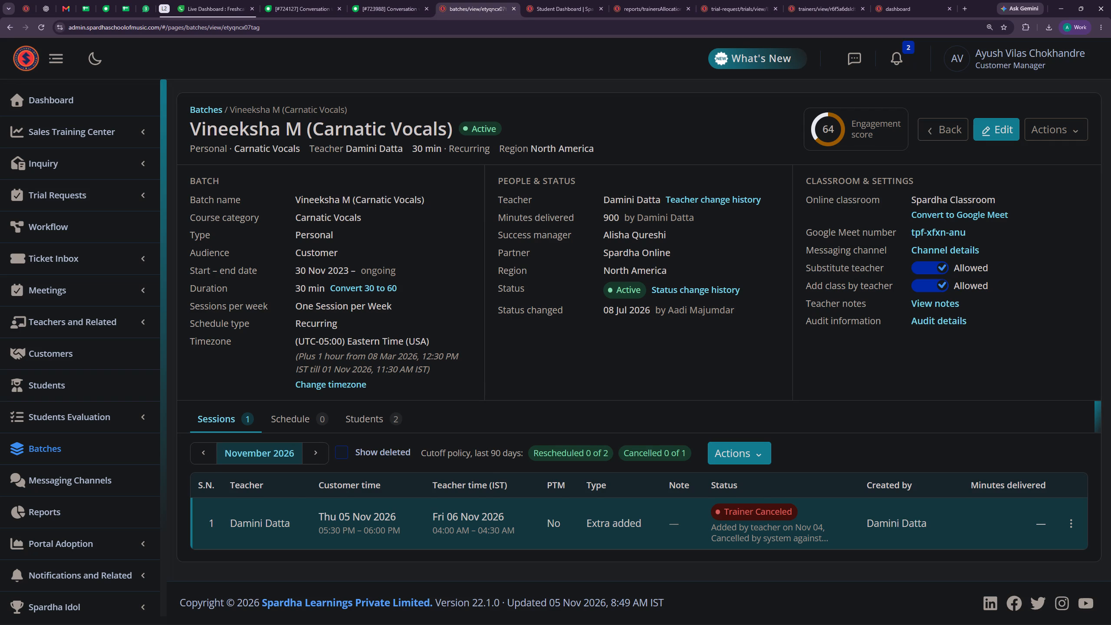
left_click(315, 426)
left_click(197, 456)
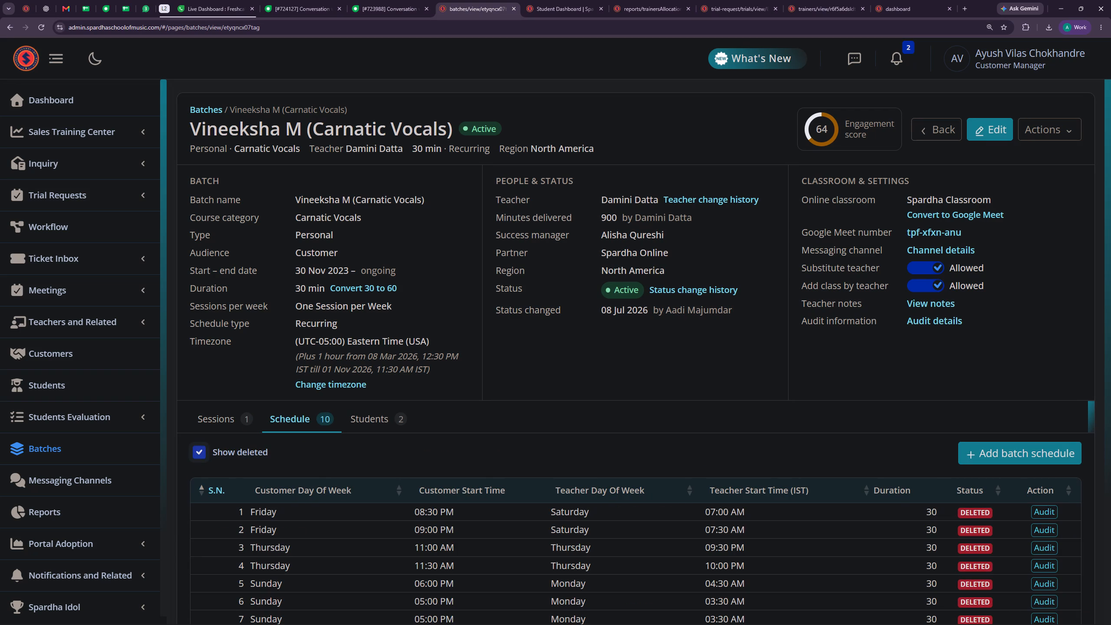
scroll(412, 475, "down", 1)
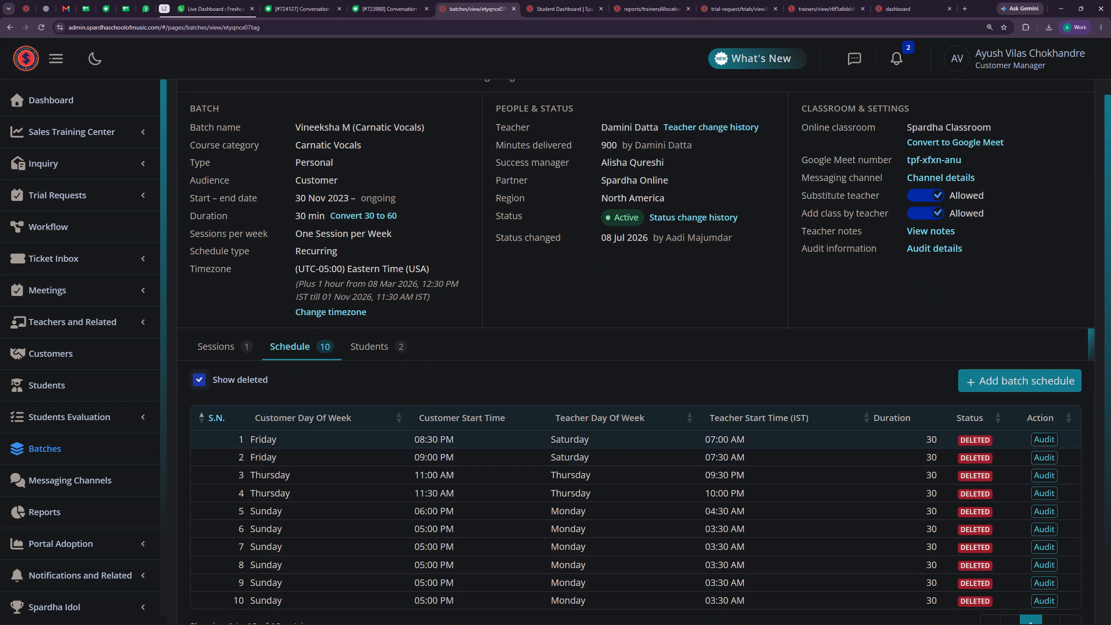
left_click(239, 350)
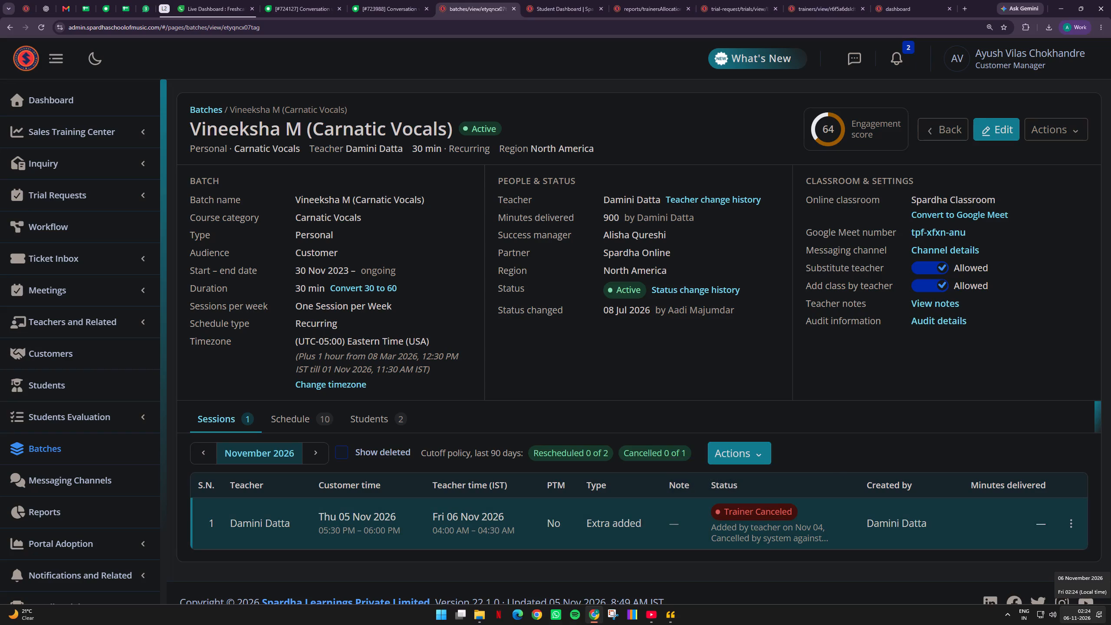
left_click(1089, 618)
left_click(893, 421)
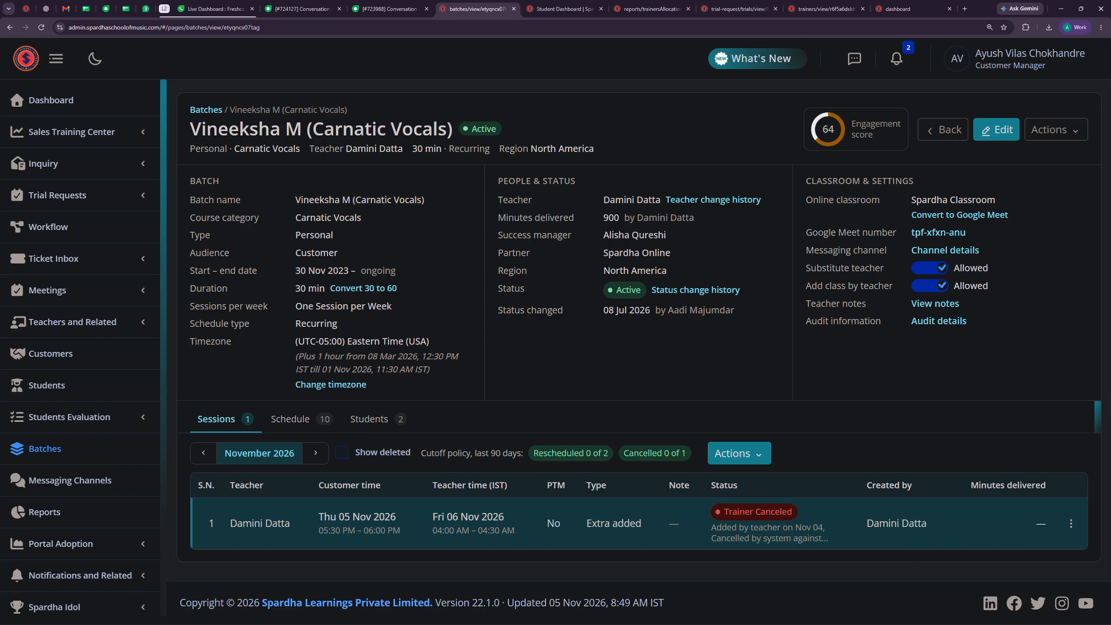
Read through ticket 723988's conversation history, from the oldest class reminders to the customer's slot request and the latest private note.
left_click(386, 0)
scroll(401, 336, "up", 15)
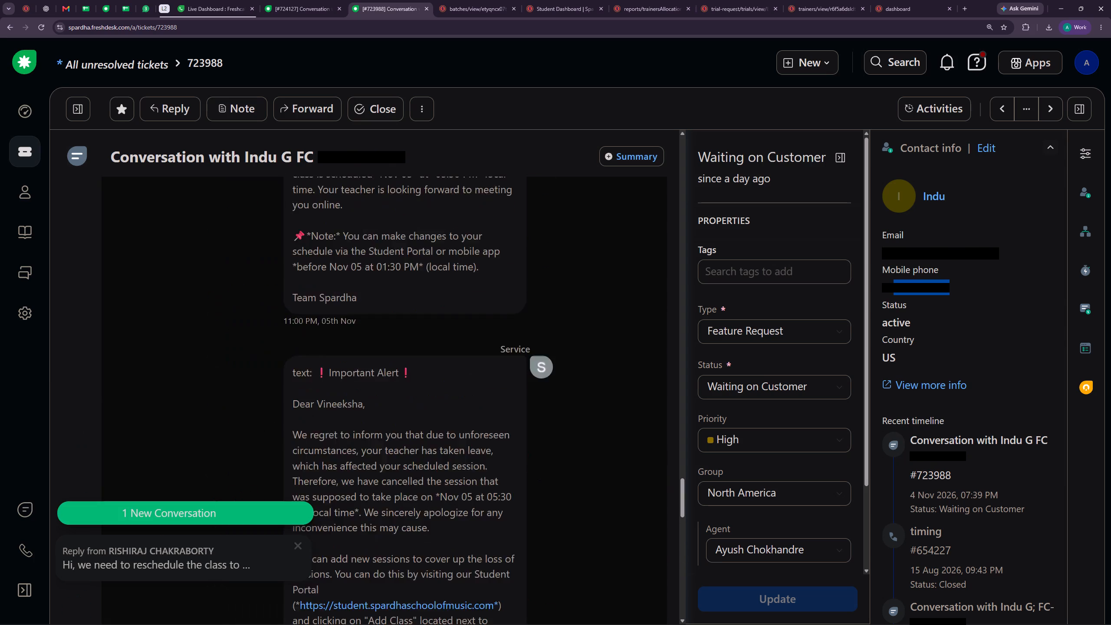
scroll(425, 366, "up", 4)
left_click_drag(679, 466, 684, 193)
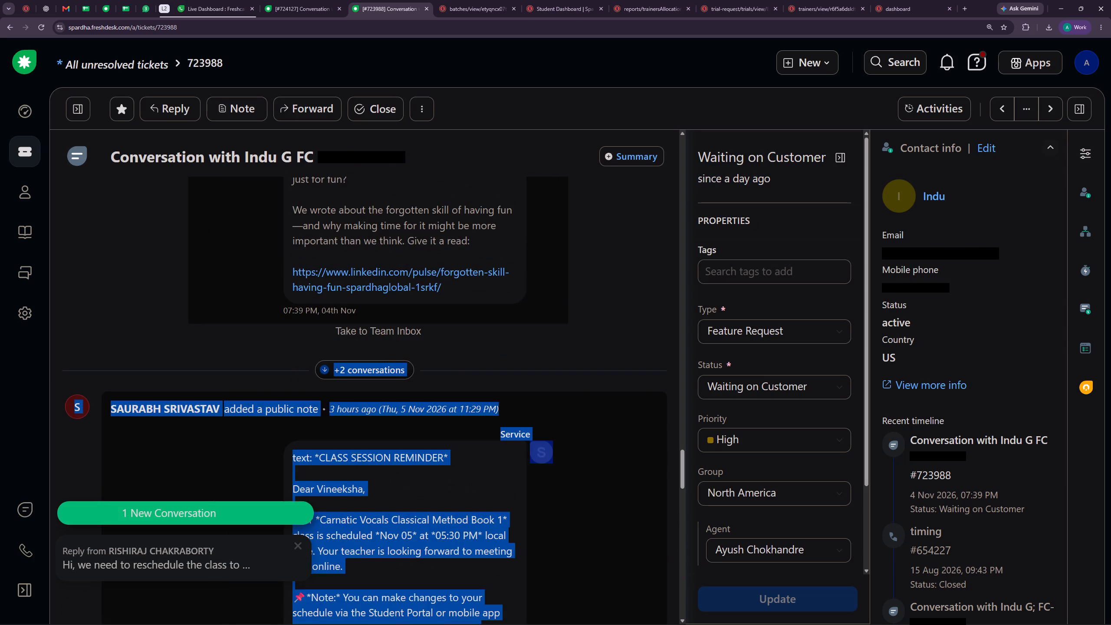
left_click(651, 352)
left_click_drag(683, 466, 682, 144)
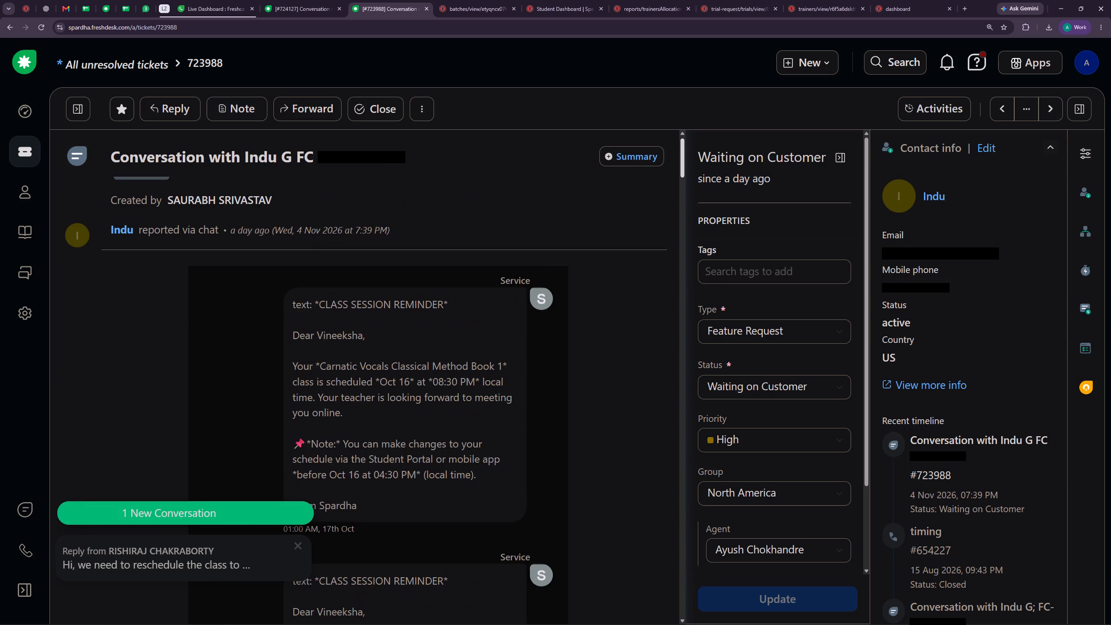
left_click_drag(682, 144, 688, 276)
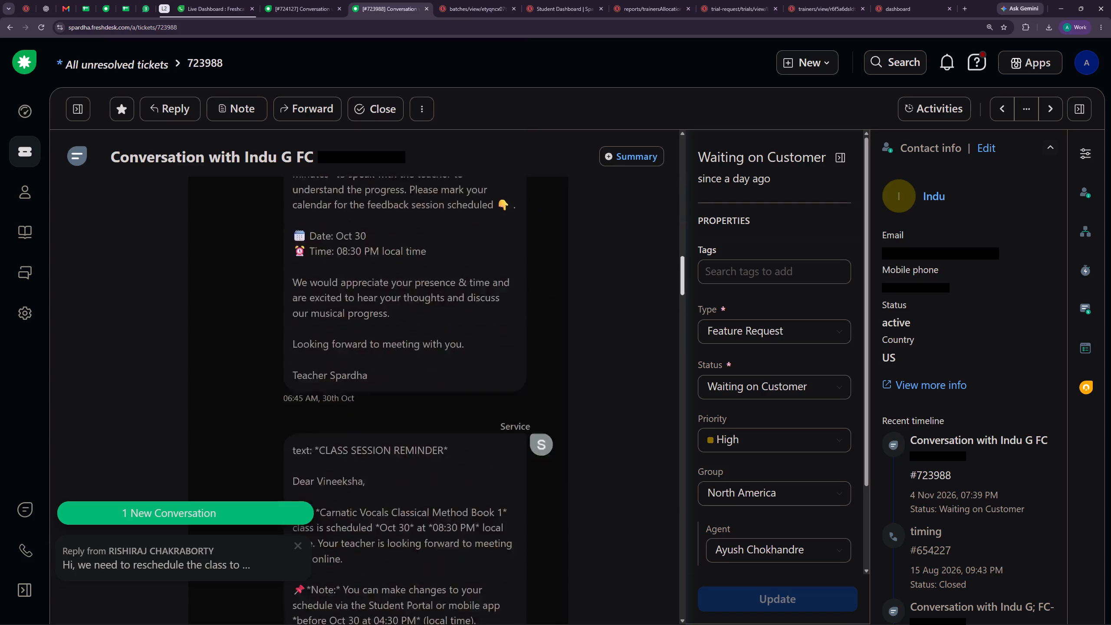
left_click_drag(688, 276, 721, 566)
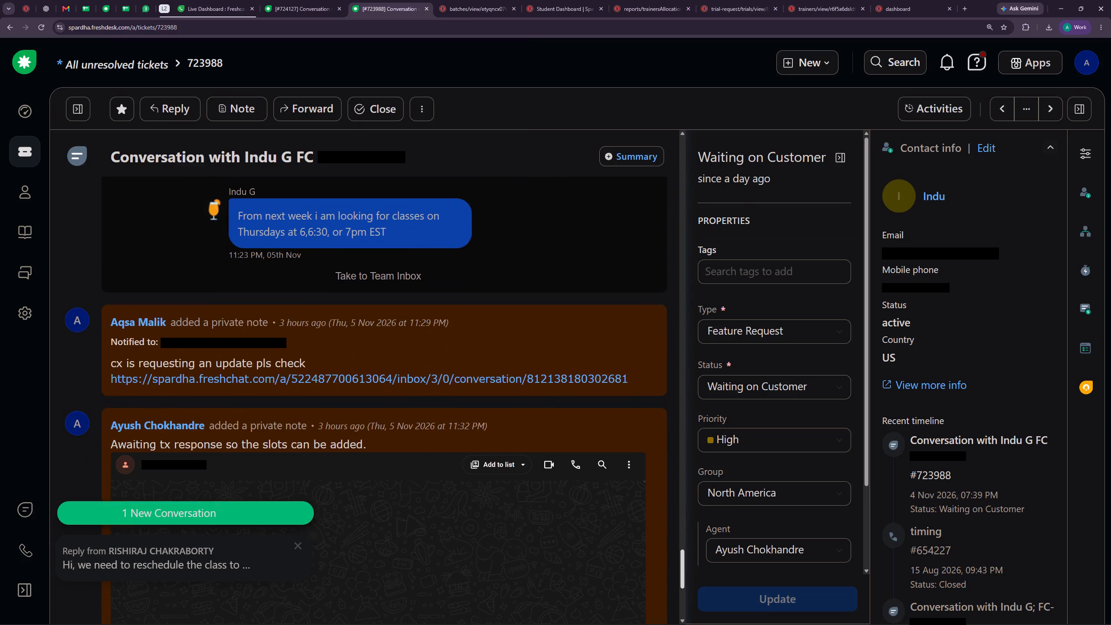
left_click_drag(721, 566, 717, 549)
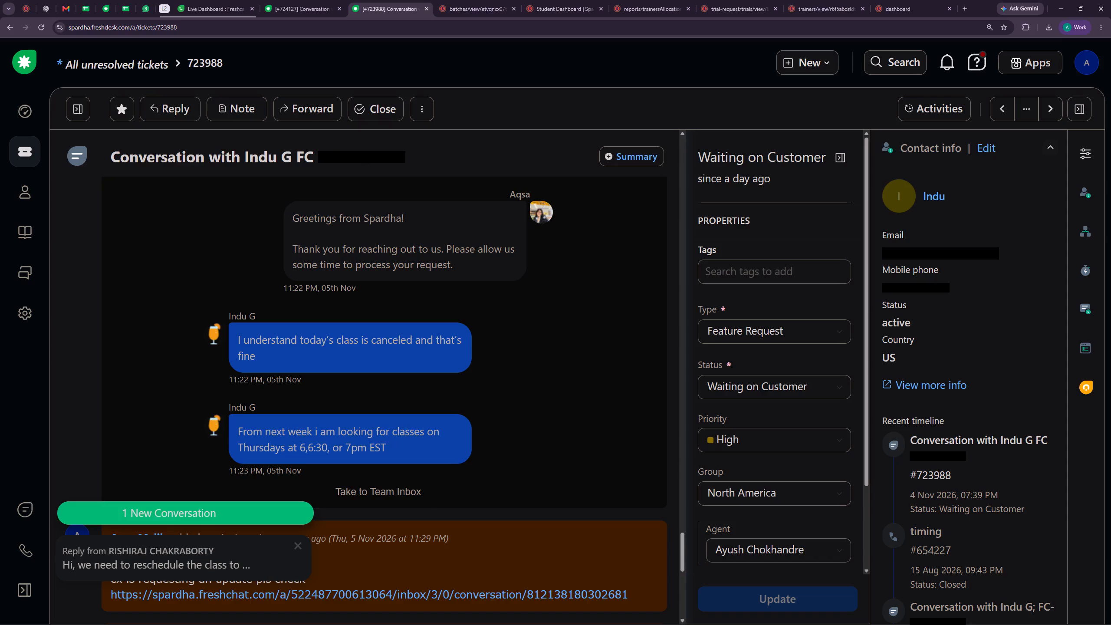
scroll(545, 409, "down", 6)
left_click(293, 542)
scroll(386, 464, "down", 3)
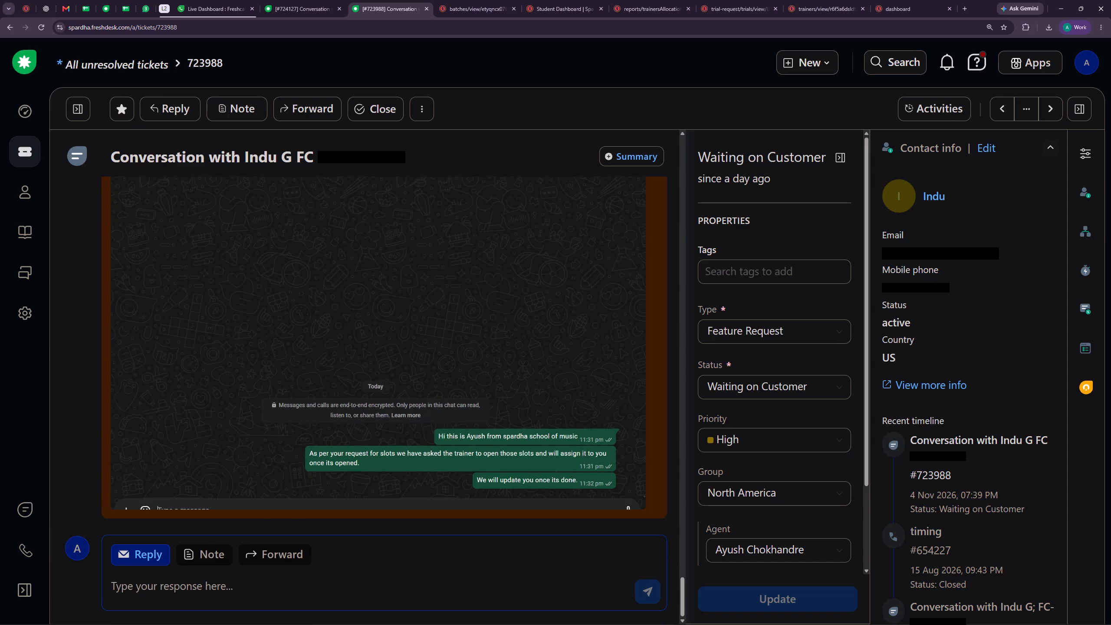
left_click(309, 3)
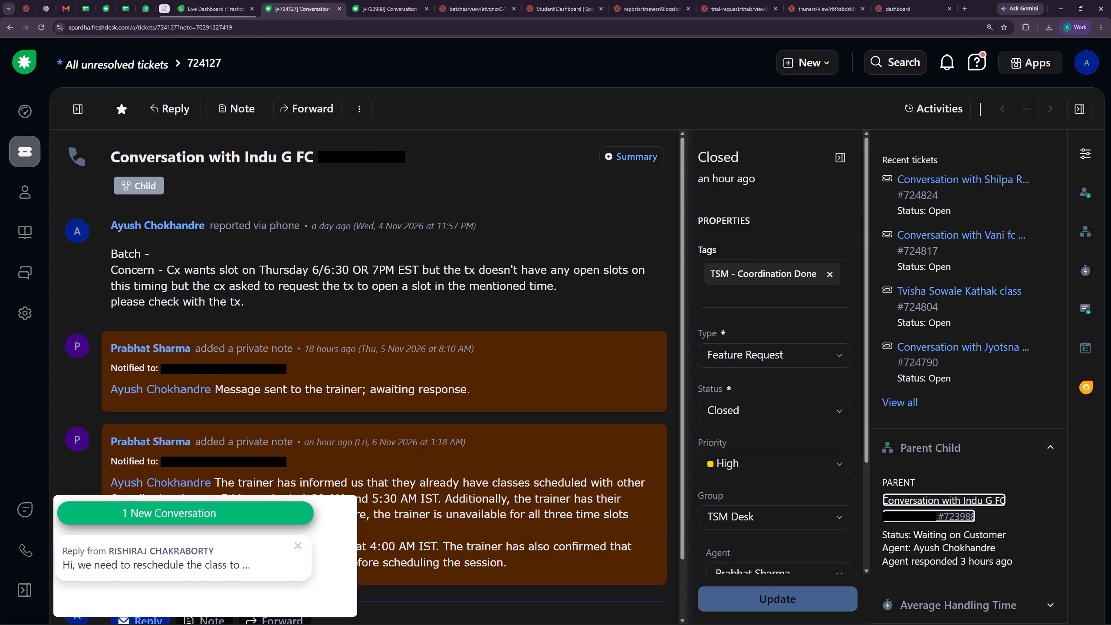
scroll(421, 367, "down", 3)
left_click(297, 547)
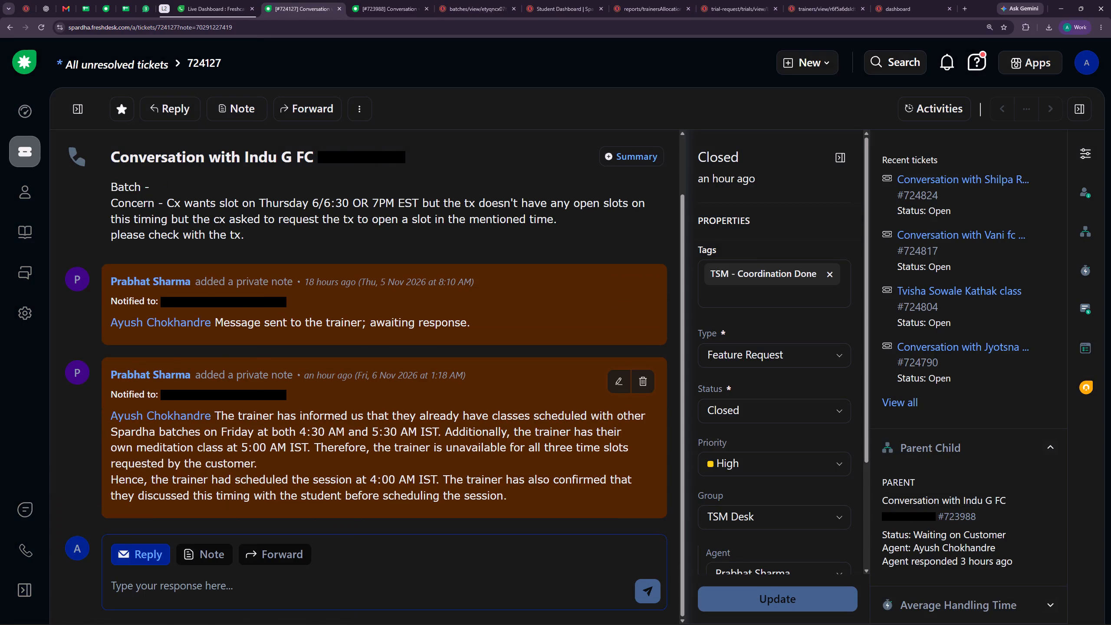
left_click_drag(213, 415, 415, 435)
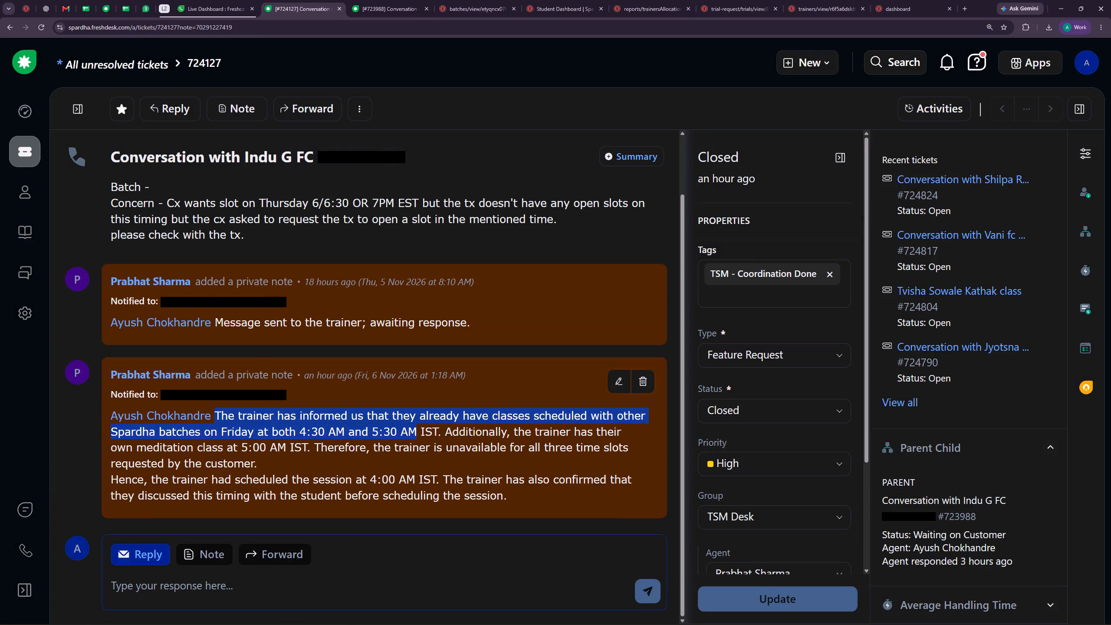
left_click_drag(415, 435, 452, 454)
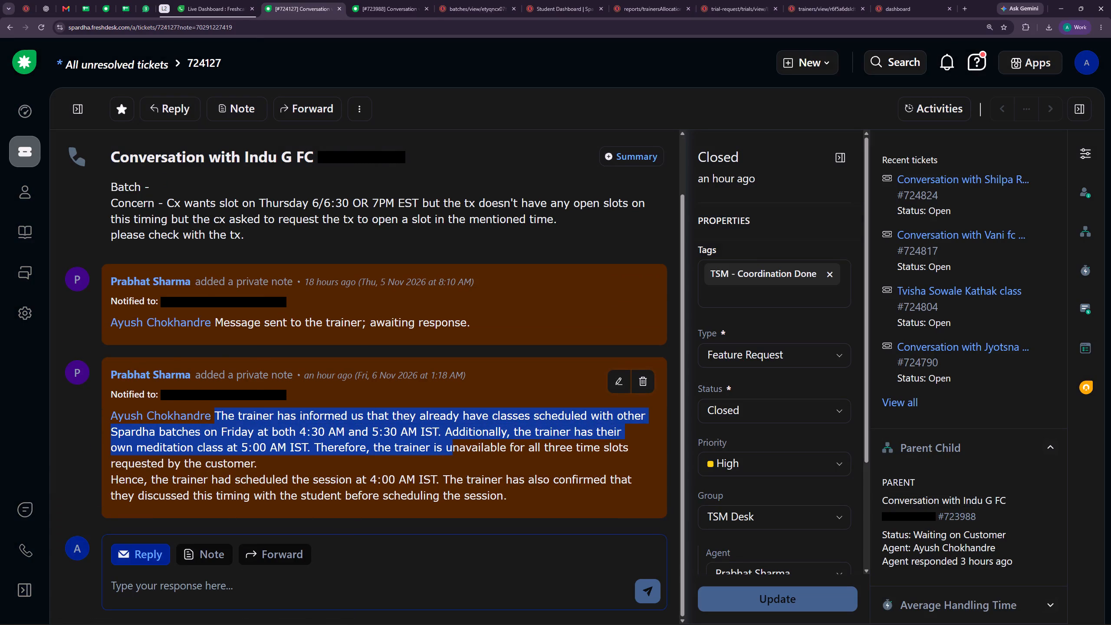
left_click_drag(452, 454, 440, 459)
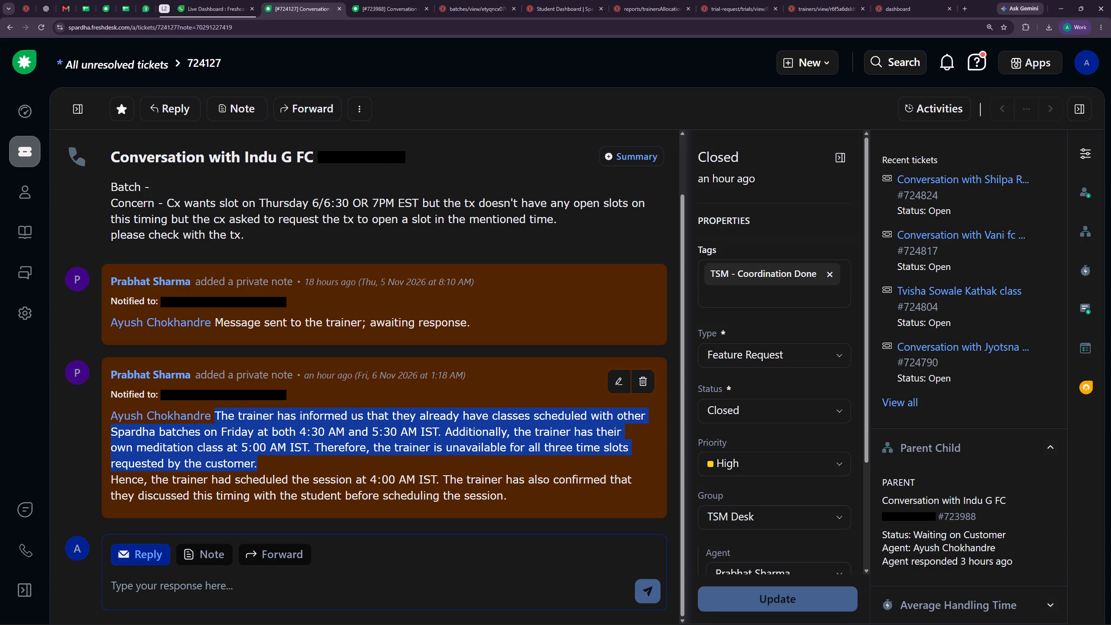
left_click_drag(440, 459, 439, 459)
left_click_drag(439, 459, 388, 459)
key("ctrl+c")
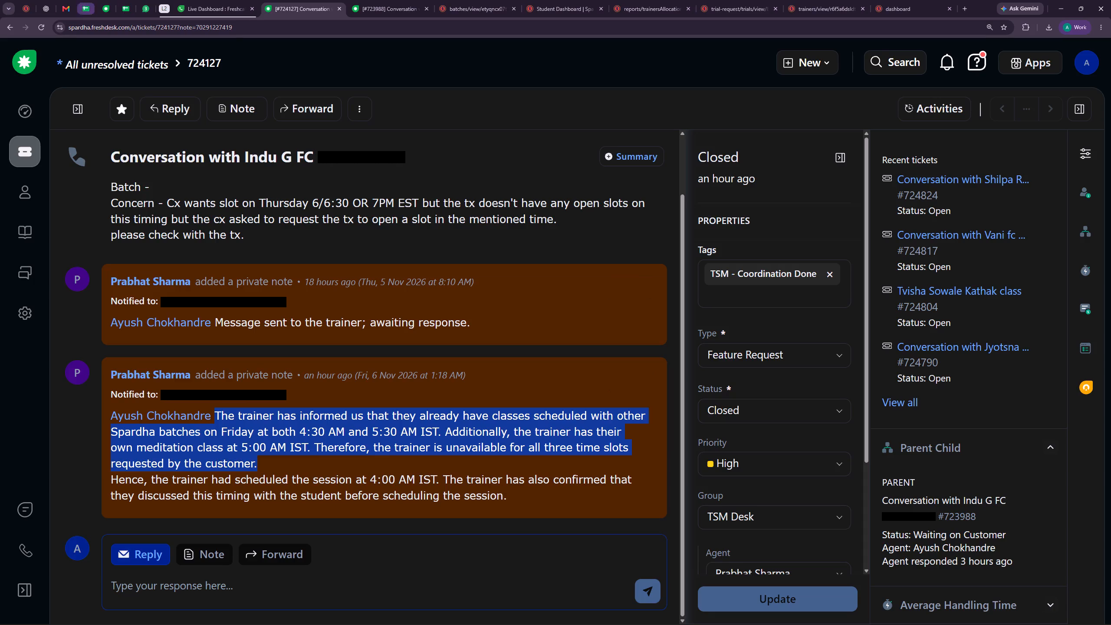
left_click(46, 3)
left_click(542, 572)
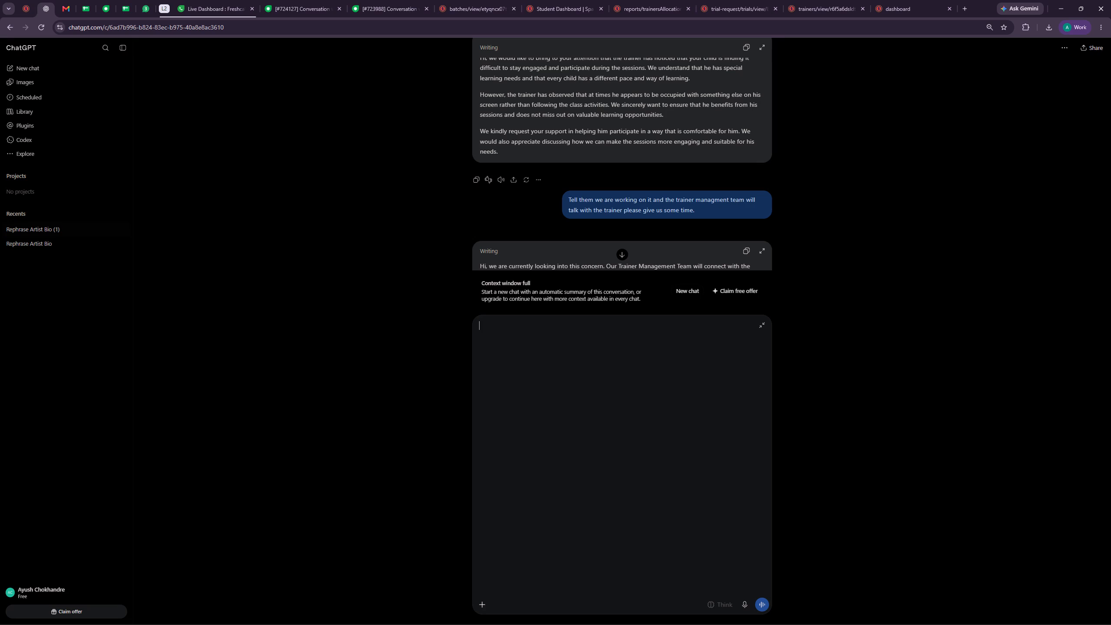
left_click(295, 0)
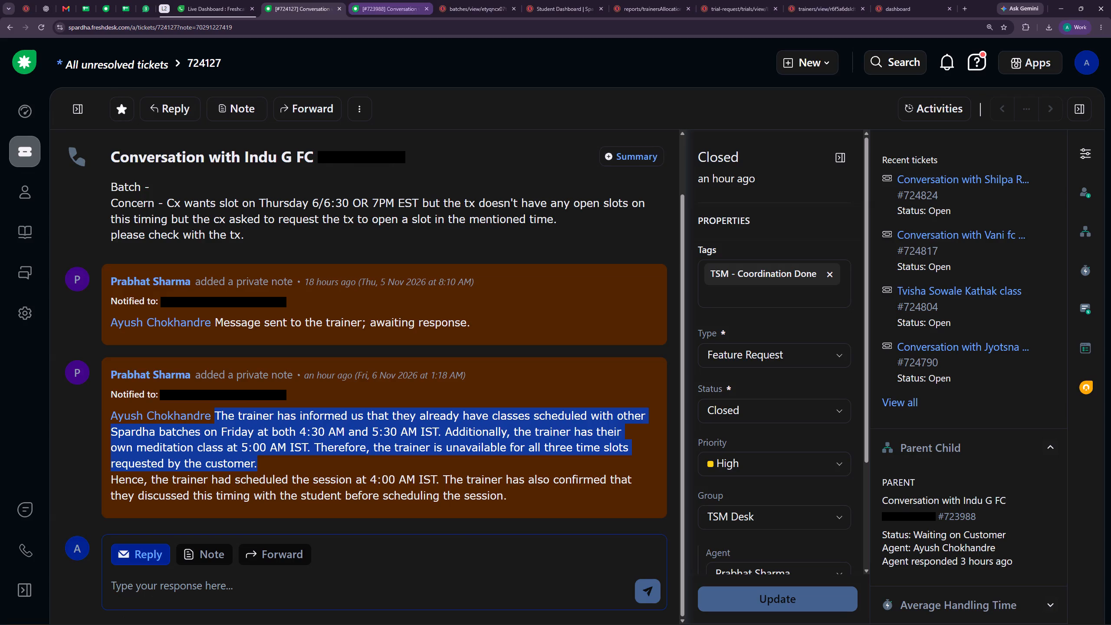
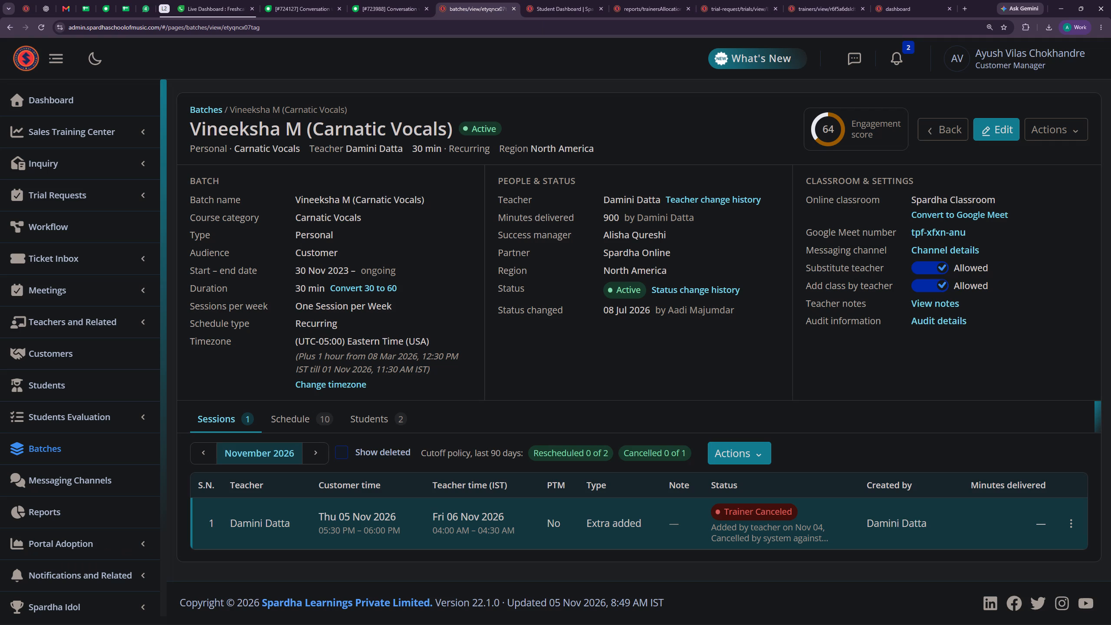
Search the Carnatic Vocals batch's available session slots starting from Mon, 09 Nov, 2026.
left_click(743, 454)
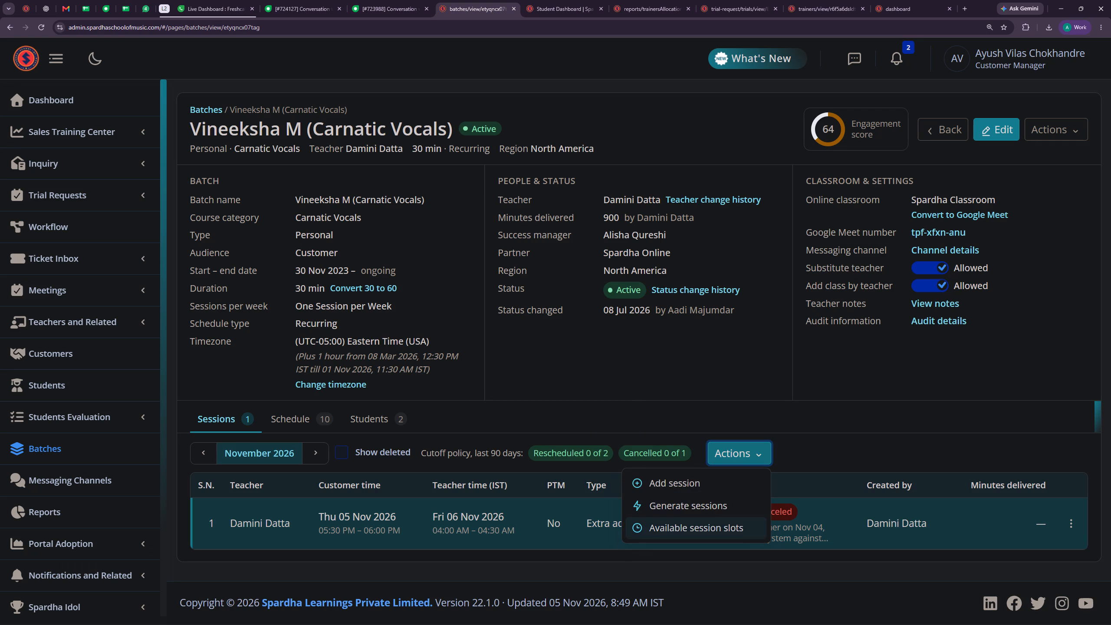
left_click(732, 524)
left_click(572, 313)
left_click(523, 327)
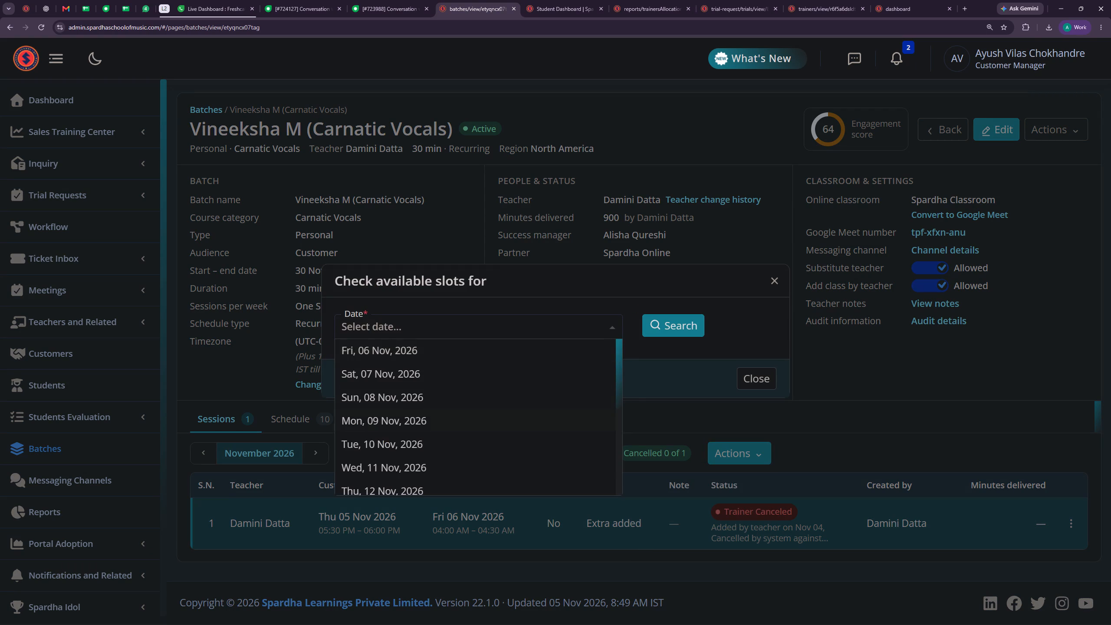
left_click(377, 421)
left_click(672, 325)
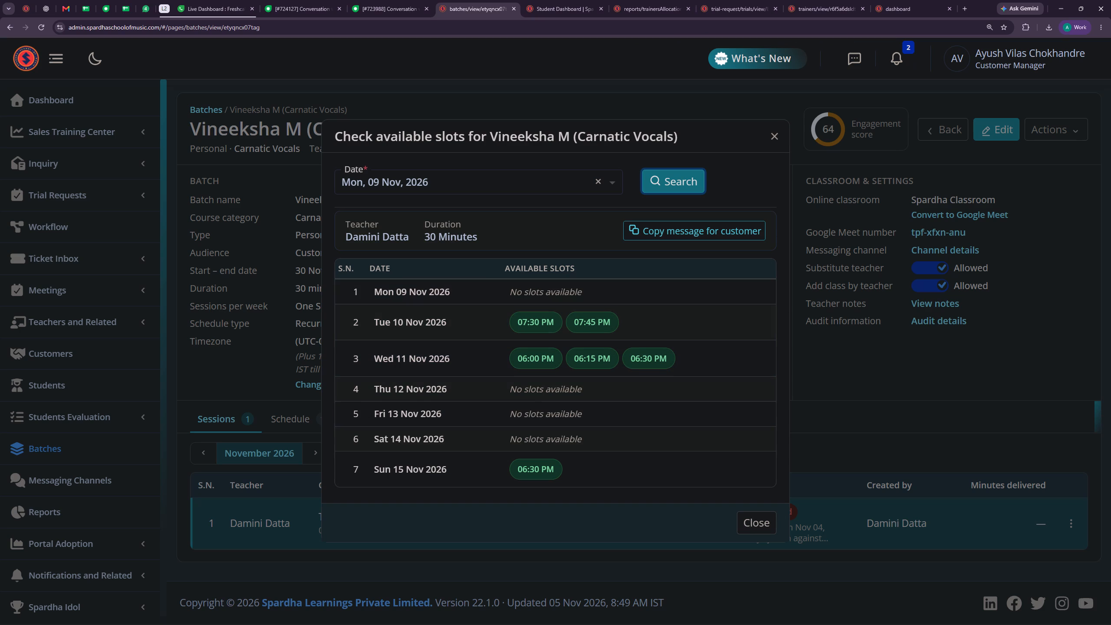
Search the Carnatic Vocals batch's available session slots again from Mon, 09 Nov, 2026, close the results and return to ticket 723988.
left_click(774, 137)
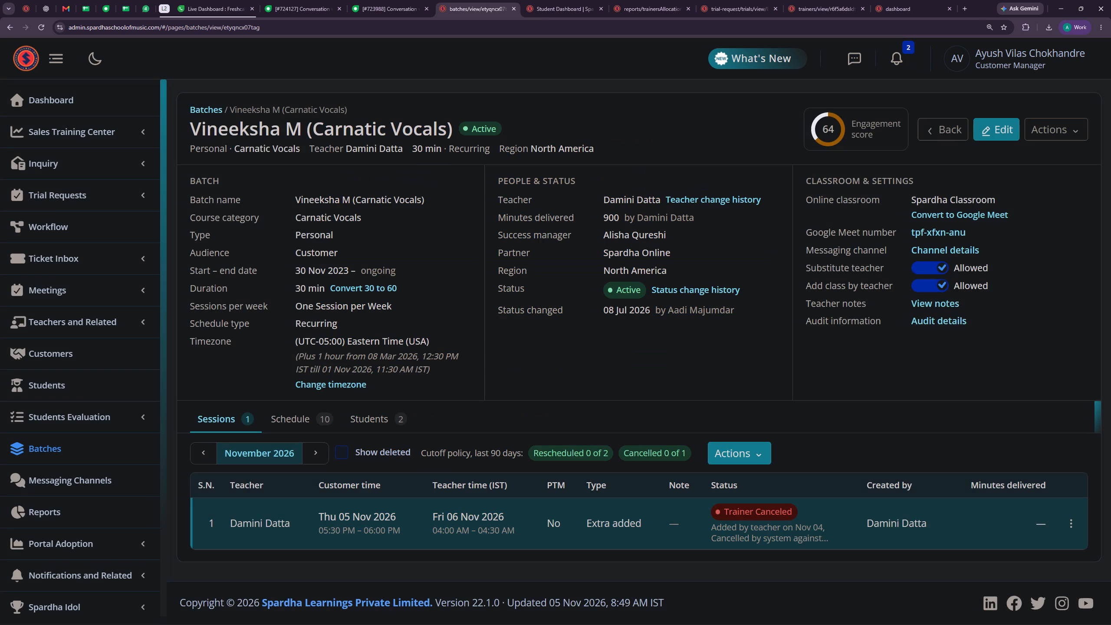
left_click(730, 457)
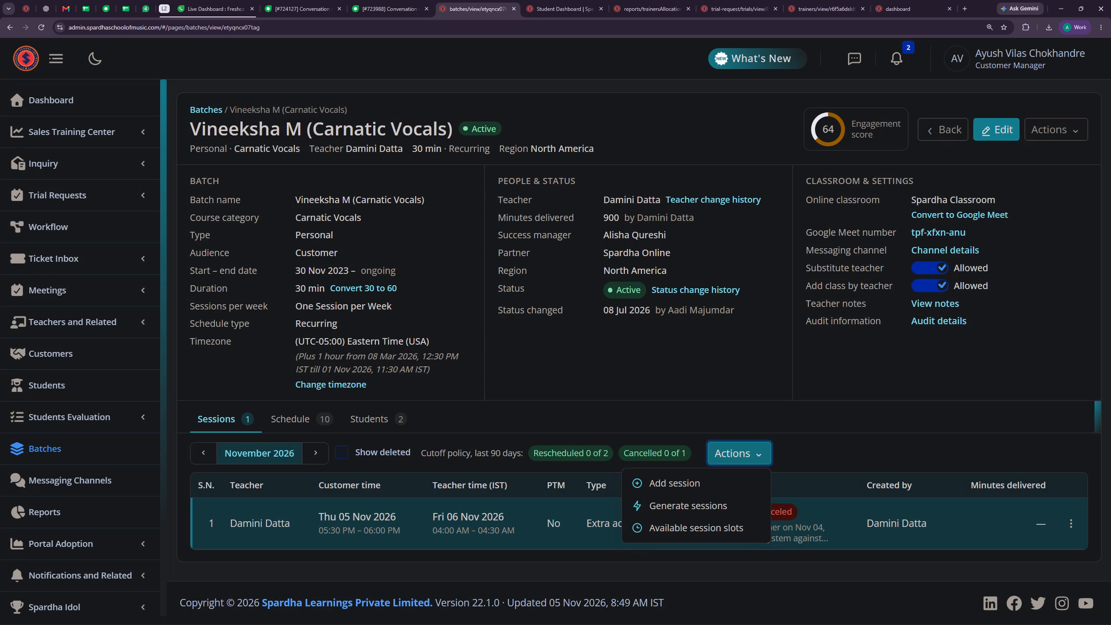
left_click(727, 520)
left_click(599, 319)
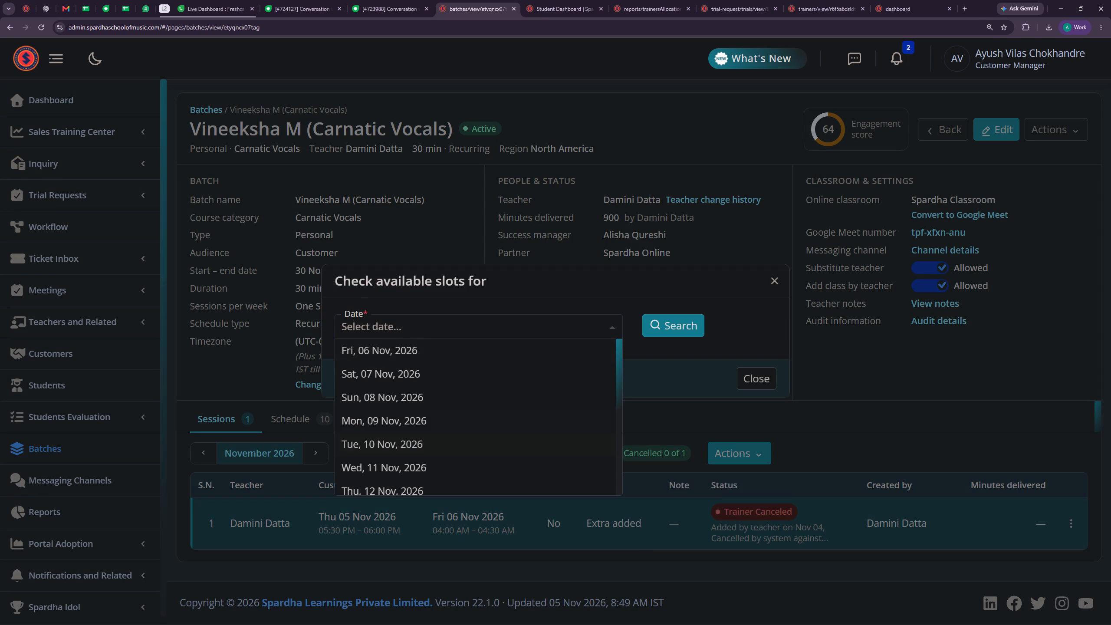
left_click(378, 421)
left_click(694, 318)
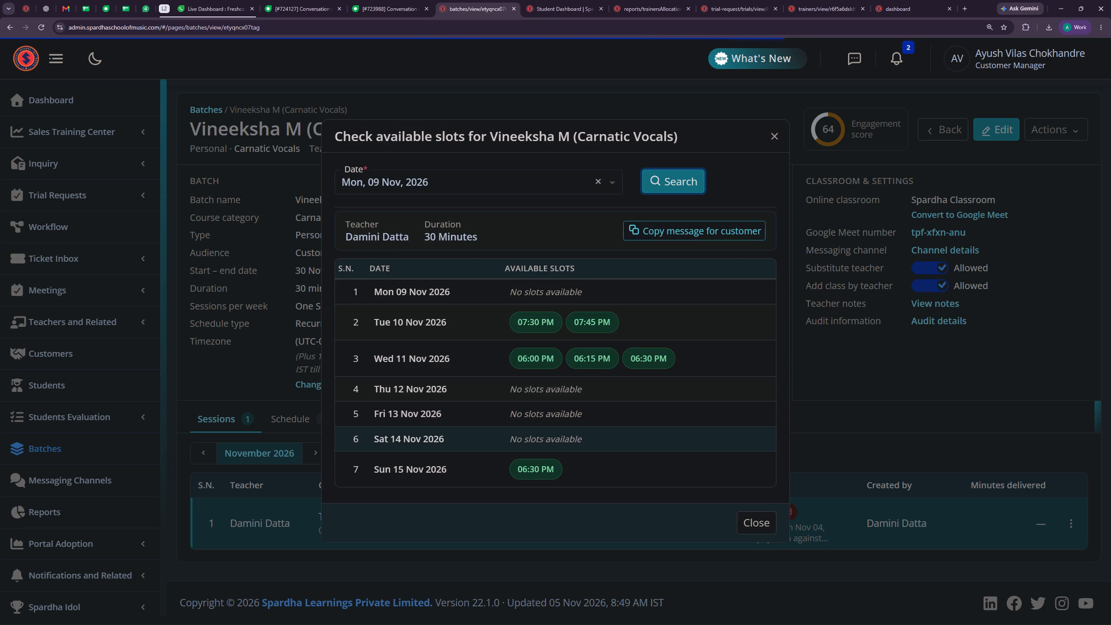
left_click(775, 138)
left_click(364, 0)
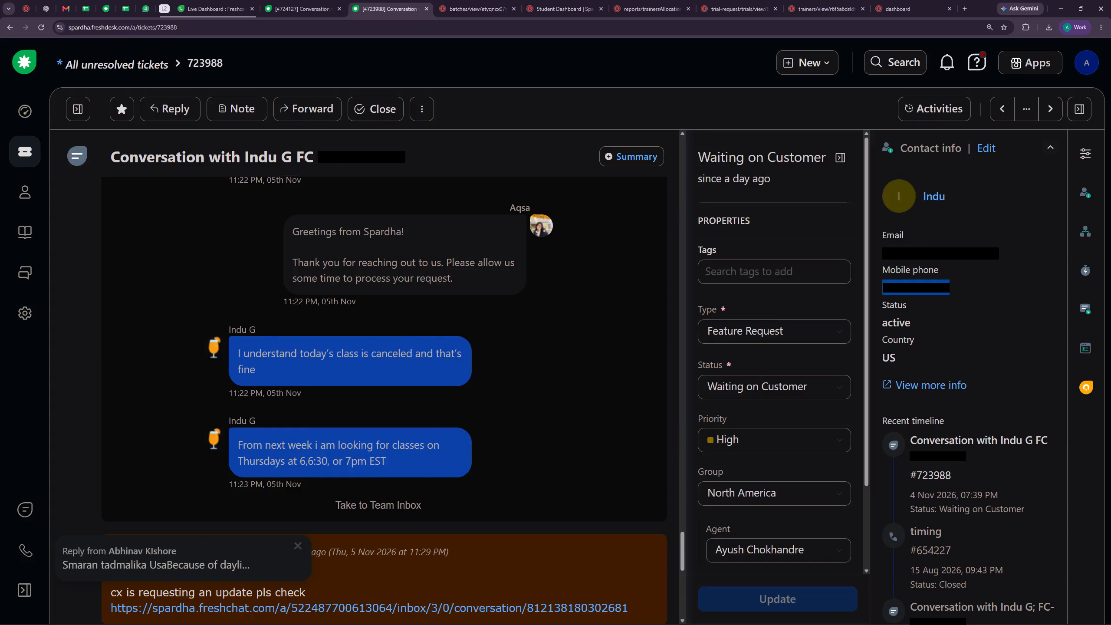
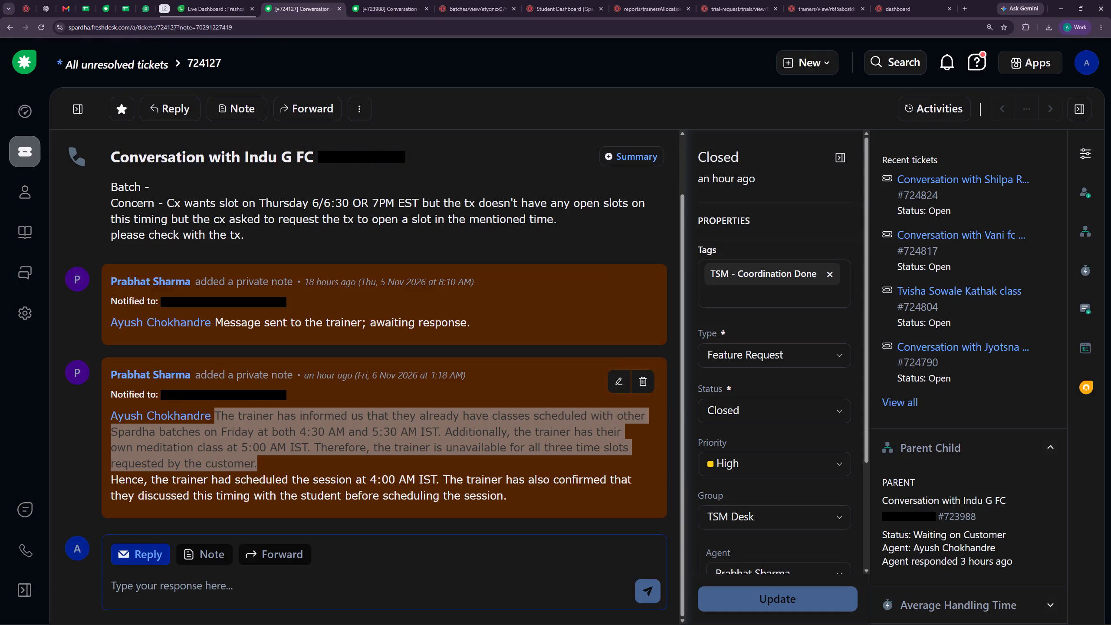
Close child ticket 724127, return to ticket 723988, dismiss the reply notification and go to the end of the conversation.
left_click(337, 10)
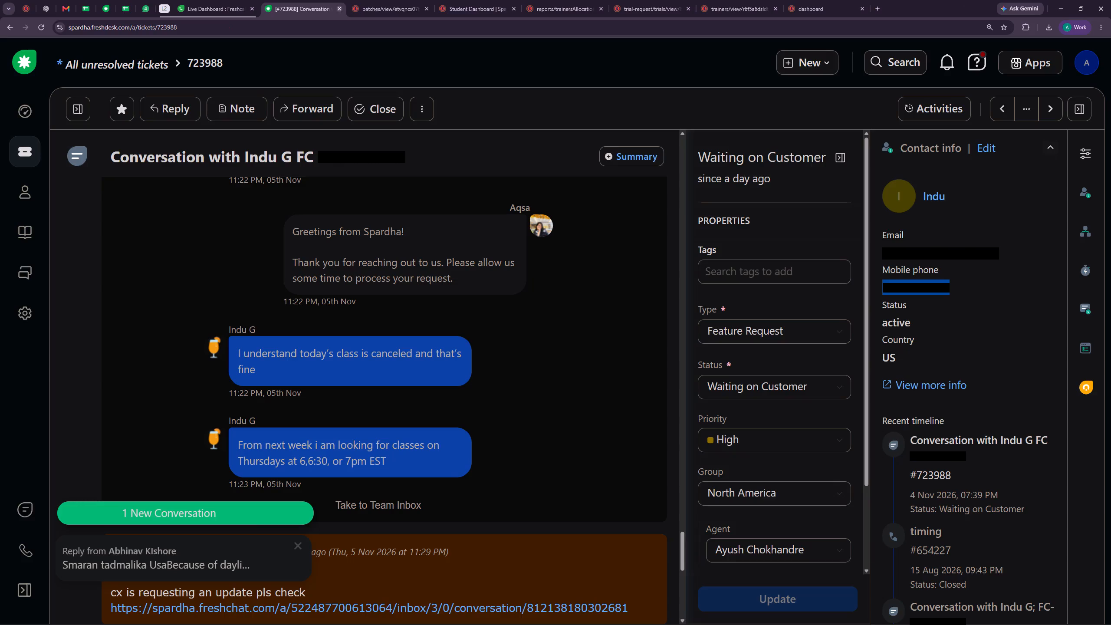
left_click(363, 6)
scroll(327, 413, "down", 5)
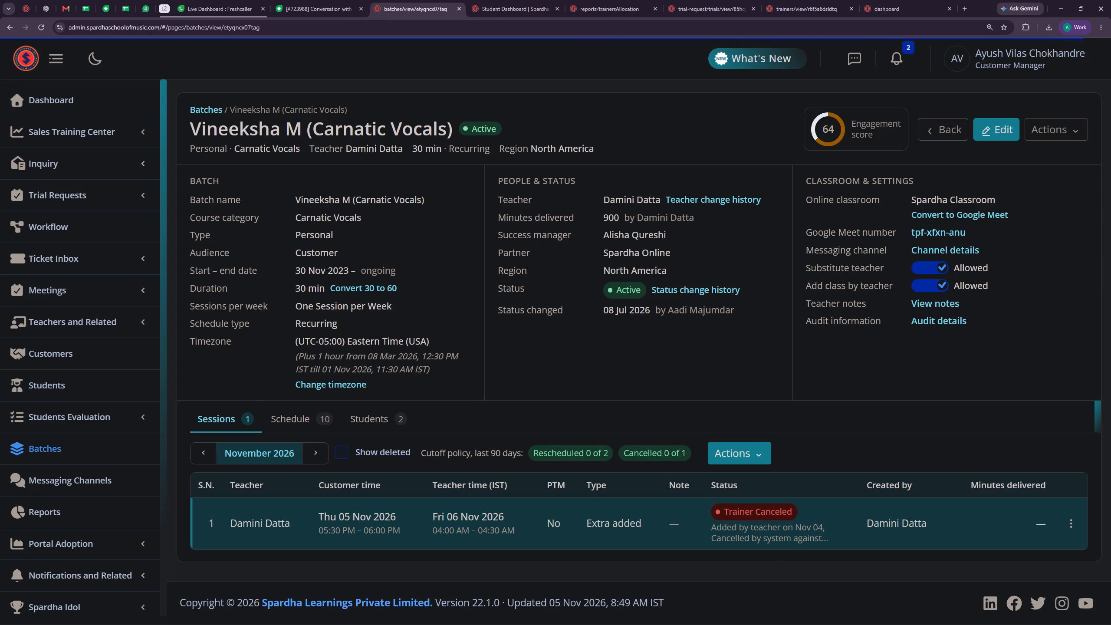
left_click(331, 3)
scroll(267, 419, "down", 5)
left_click(302, 543)
scroll(297, 500, "down", 6)
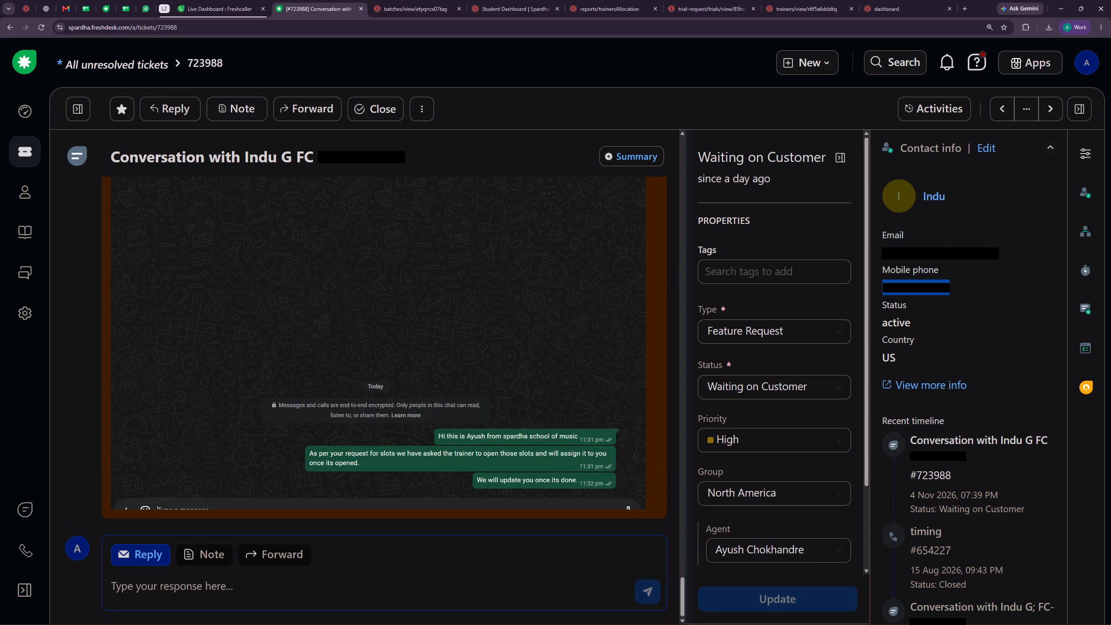
scroll(297, 497, "down", 5)
Start a private note on ticket 723988 and paste the customer chat screenshot into it.
left_click(212, 554)
key("ctrl+v")
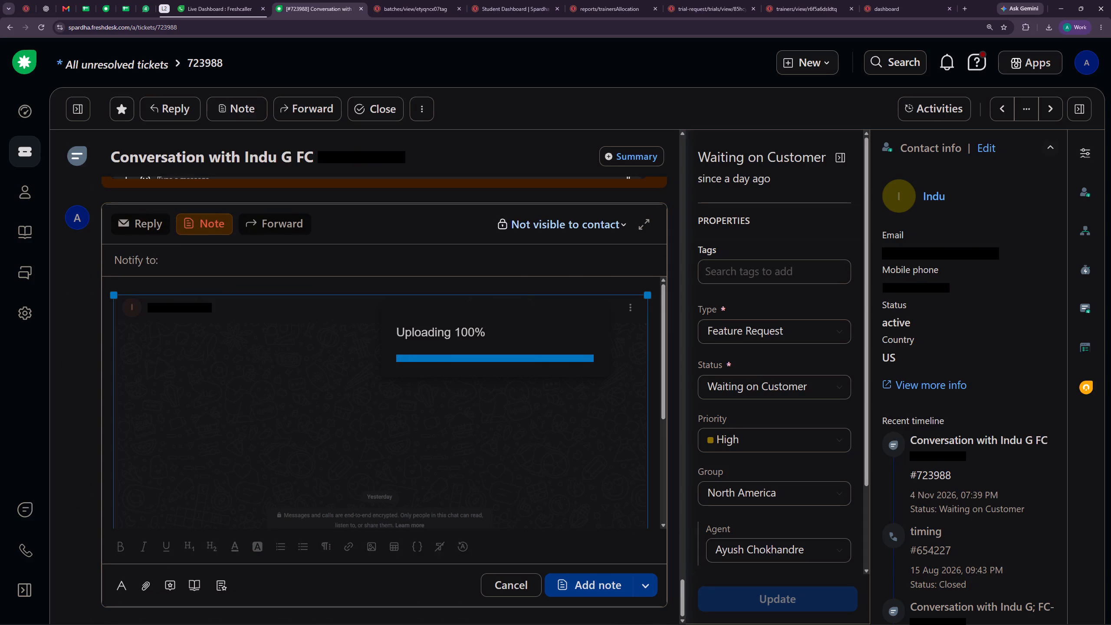
left_click(145, 286)
left_click(135, 286)
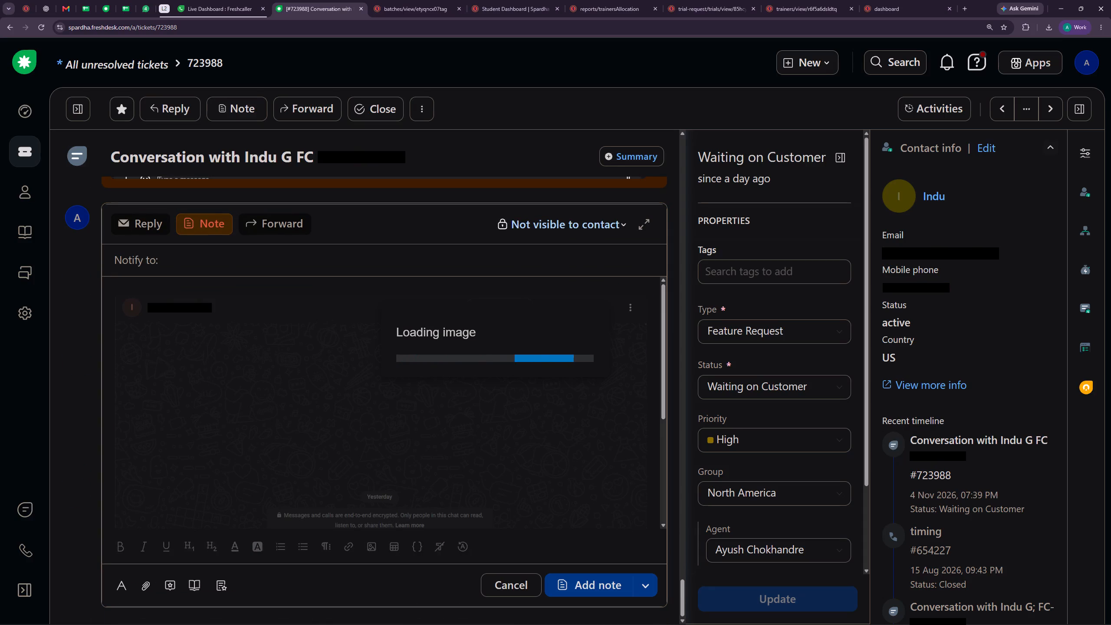
left_click(132, 280)
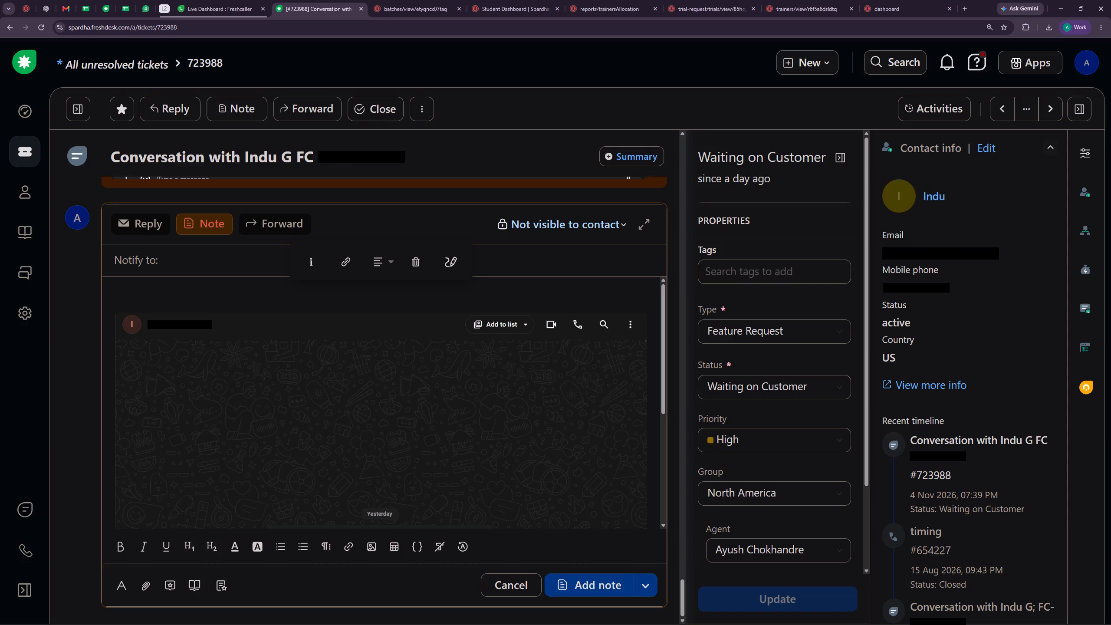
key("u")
key("BackSpace")
scroll(186, 329, "down", 4)
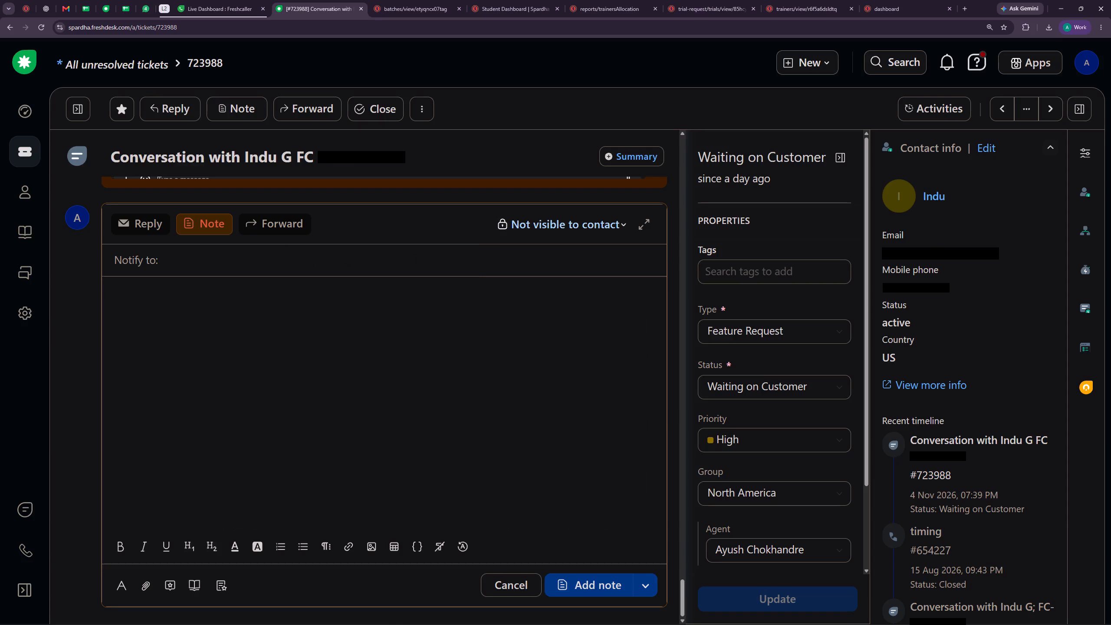
scroll(203, 379, "up", 5)
scroll(208, 380, "down", 8)
key("ctrl+v")
scroll(214, 370, "down", 2)
scroll(208, 361, "up", 3)
Enter "Updated the cx" above the chat screenshot in the private note.
left_click(137, 294)
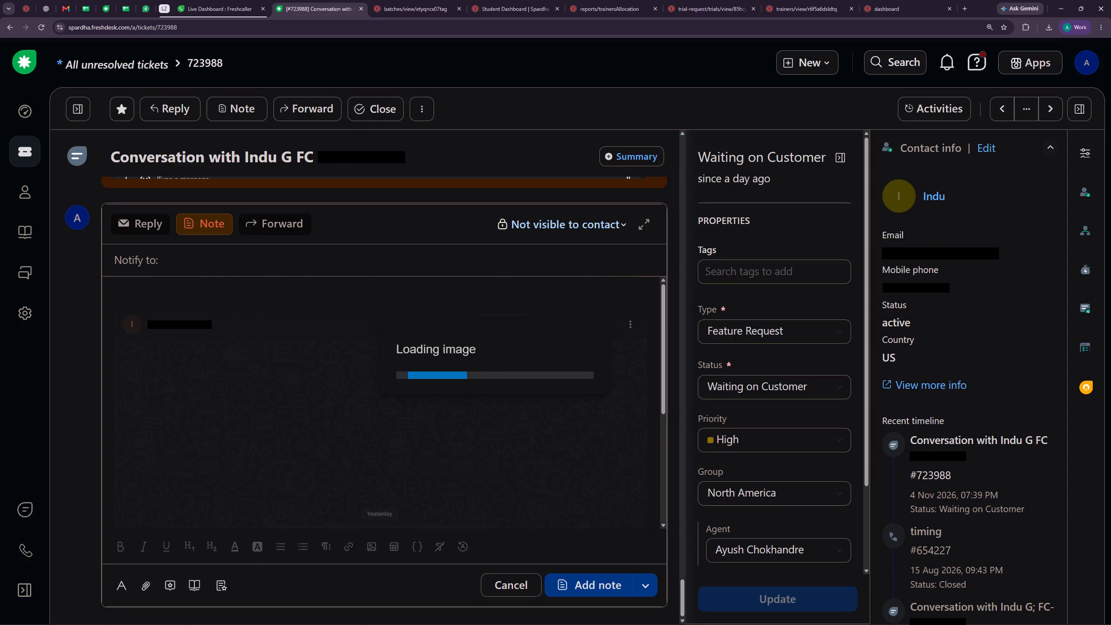
left_click(145, 285)
left_click(143, 288)
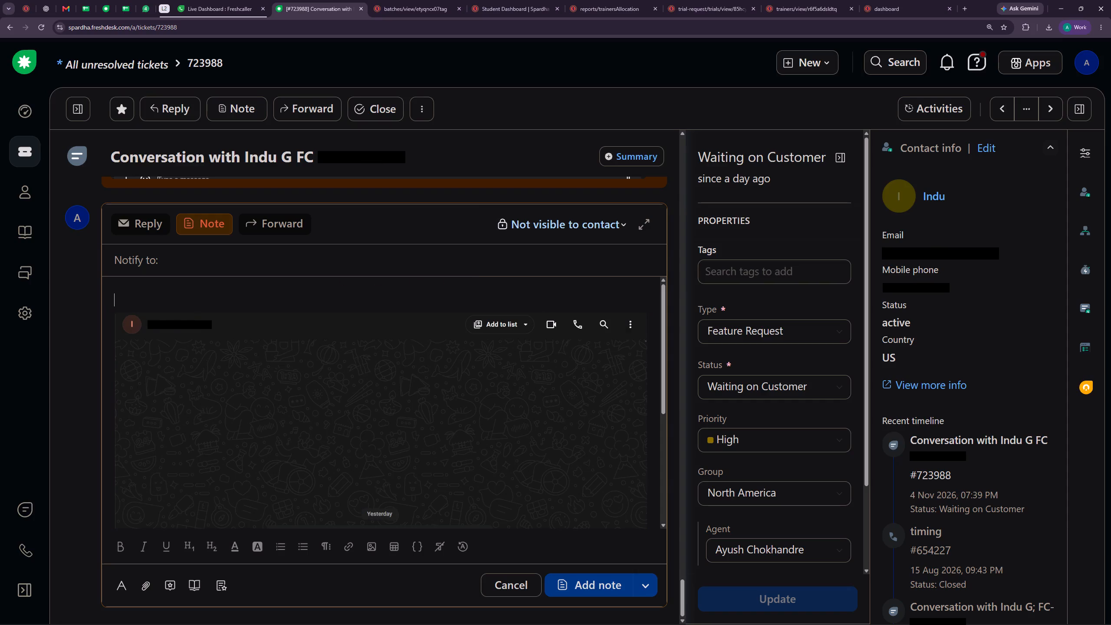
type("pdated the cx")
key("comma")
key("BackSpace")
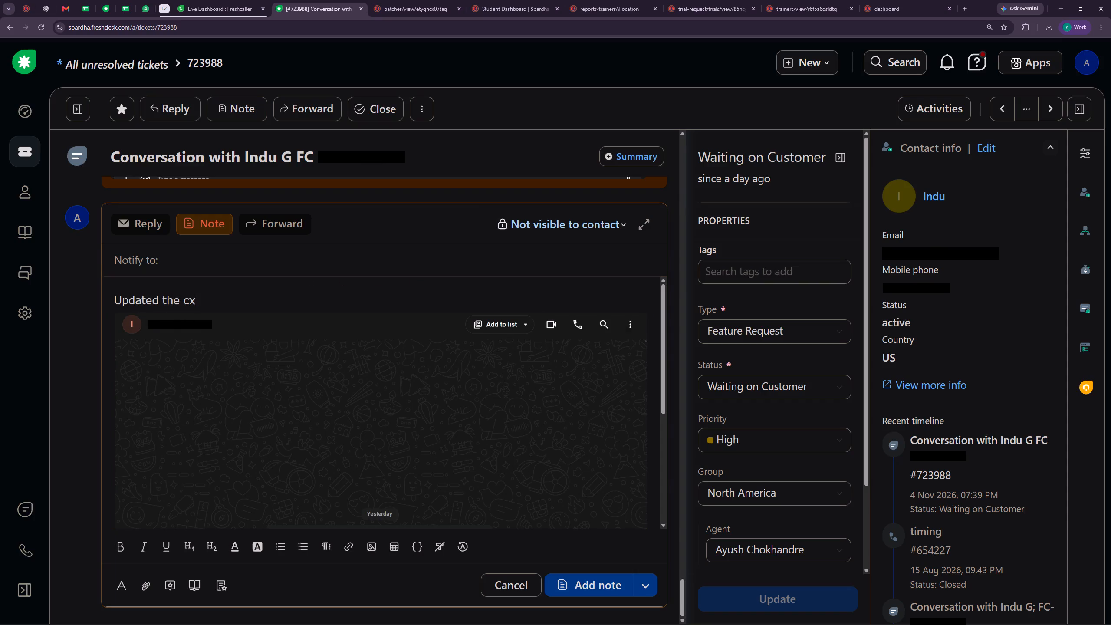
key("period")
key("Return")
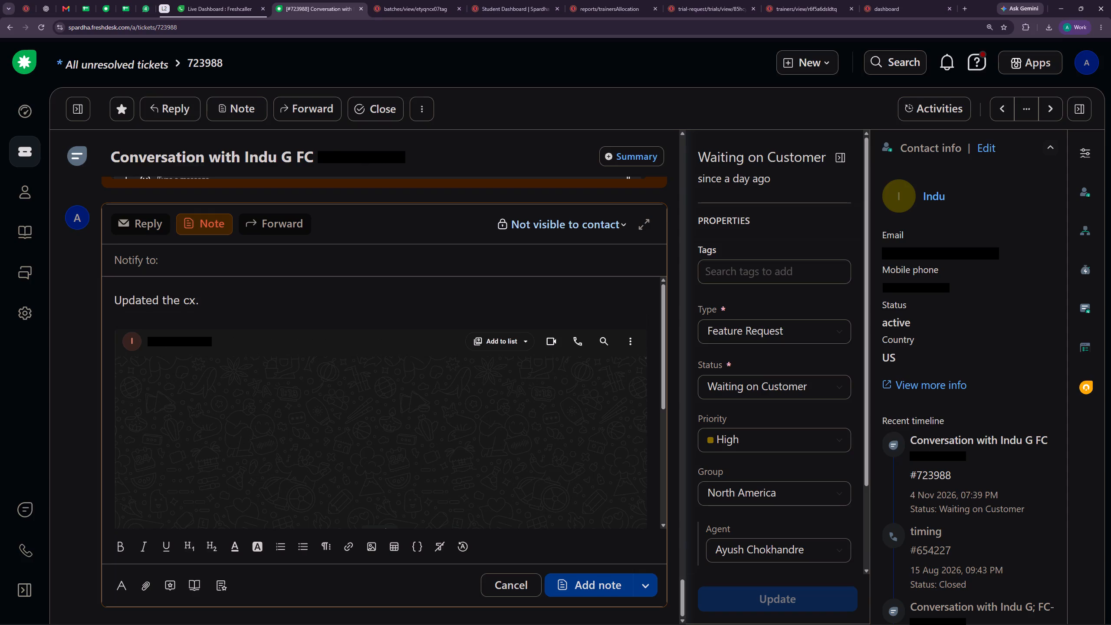
type("waitingthere")
key("space")
type("response")
key("space")
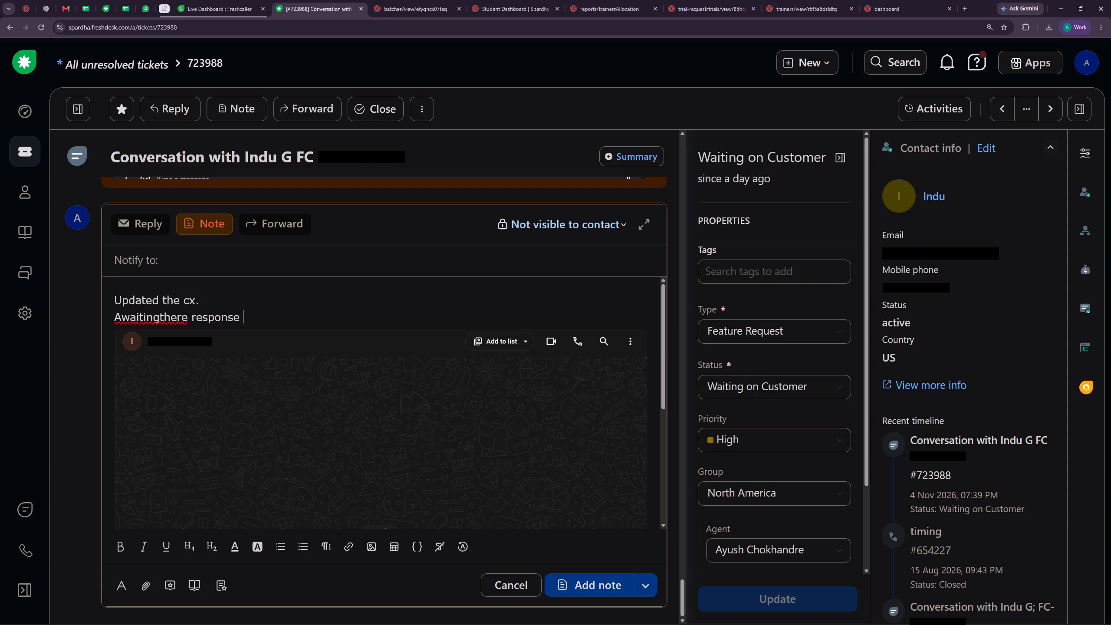
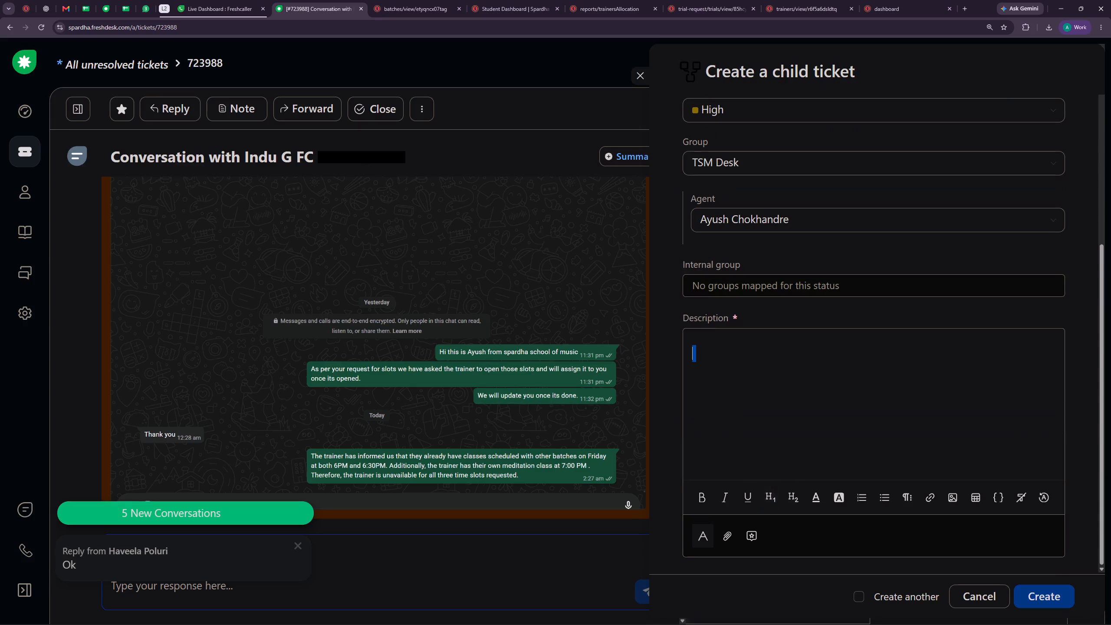
key("BackSpace")
Enter the labels "Batch -" and "Concern -" on separate lines in the child ticket's description.
key("b")
key("BackSpace")
key("b")
type("atch")
key("space")
key("minus")
key("shift+Return")
key("c")
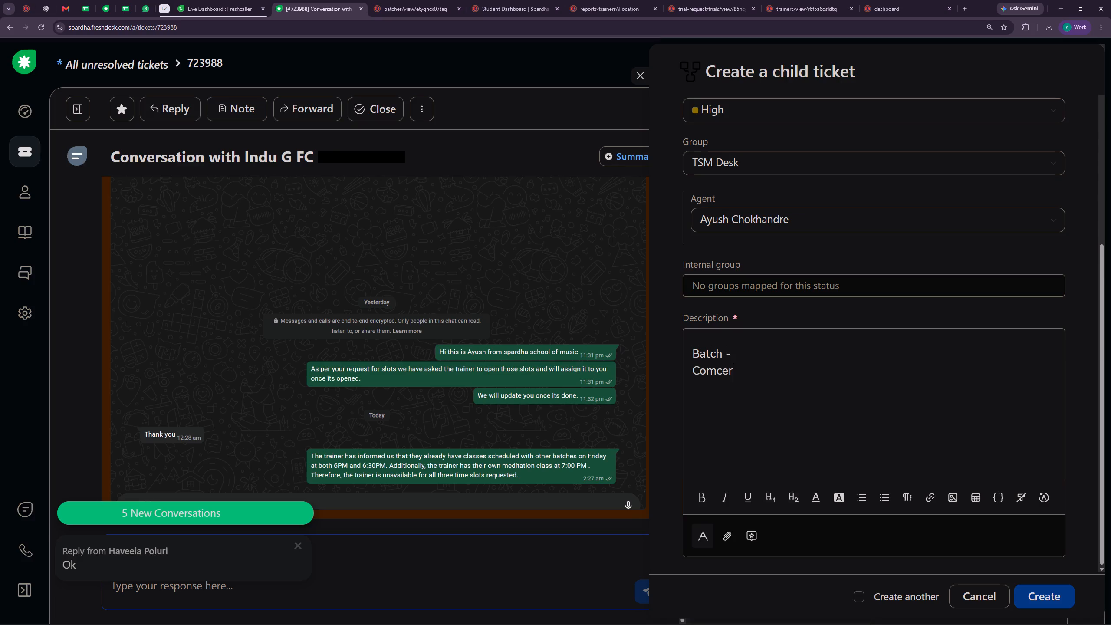
key("space")
type("-")
right_click(719, 370)
left_click(763, 385)
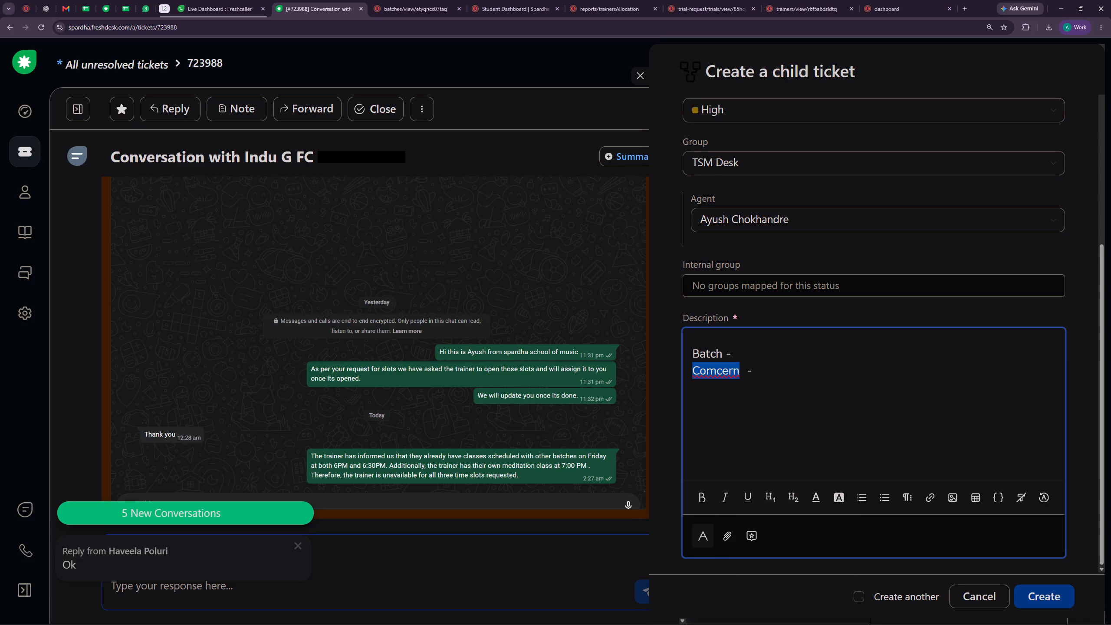
left_click(767, 372)
left_click(744, 372)
key("BackSpace")
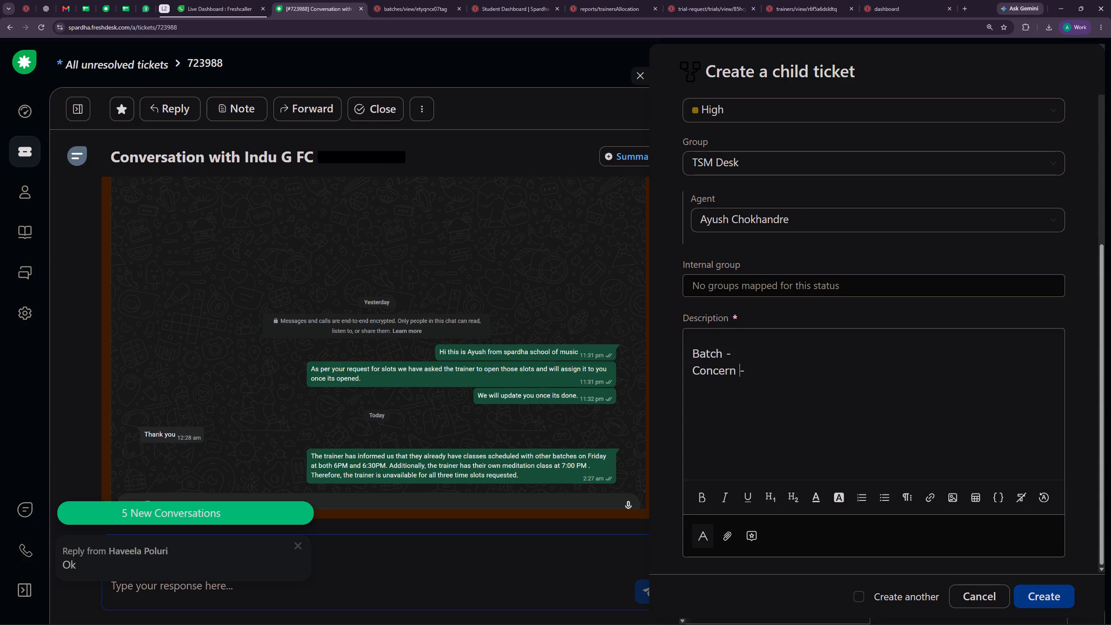
left_click(766, 372)
key("space")
Fill in the concern as "Now the cx is asking if 6PM on Thursday is possible", correcting the spelling.
key("n")
type("ow the cx is asking if 6")
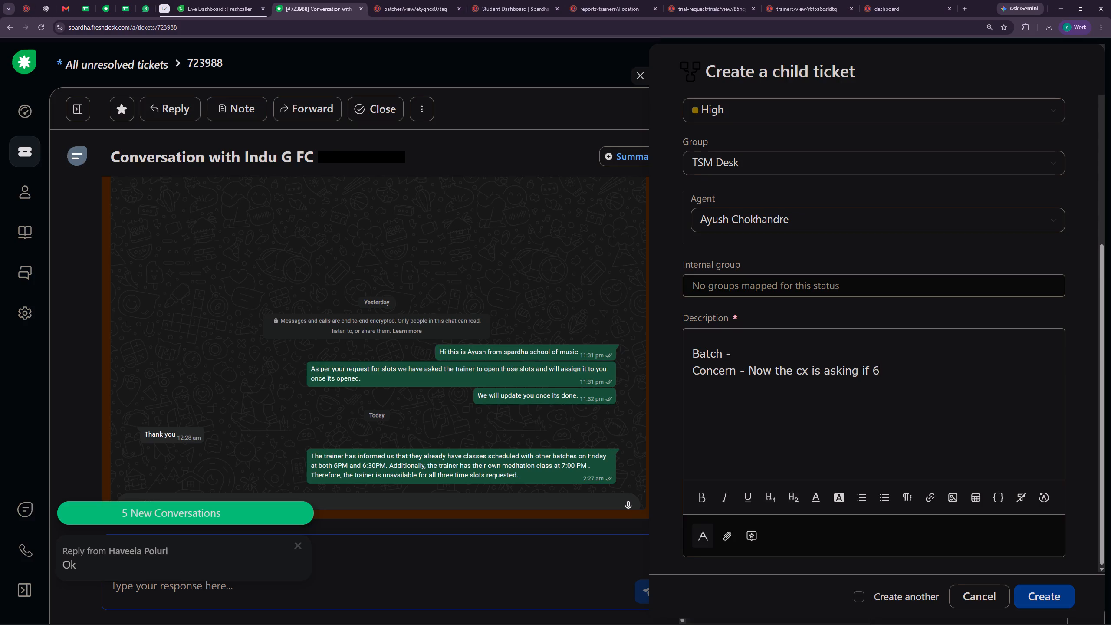
type("PM ON")
key("BackSpace")
key("BackSpace")
type("om")
key("BackSpace")
key("m")
key("BackSpace")
type("n thursday is posib;e")
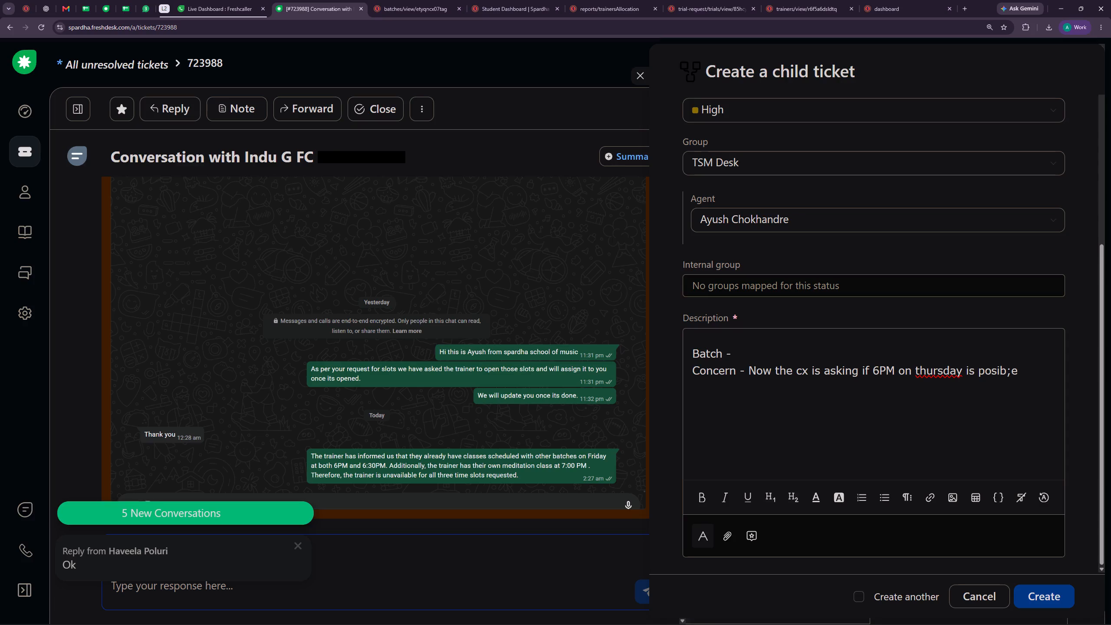
right_click(943, 369)
left_click(977, 378)
right_click(1001, 374)
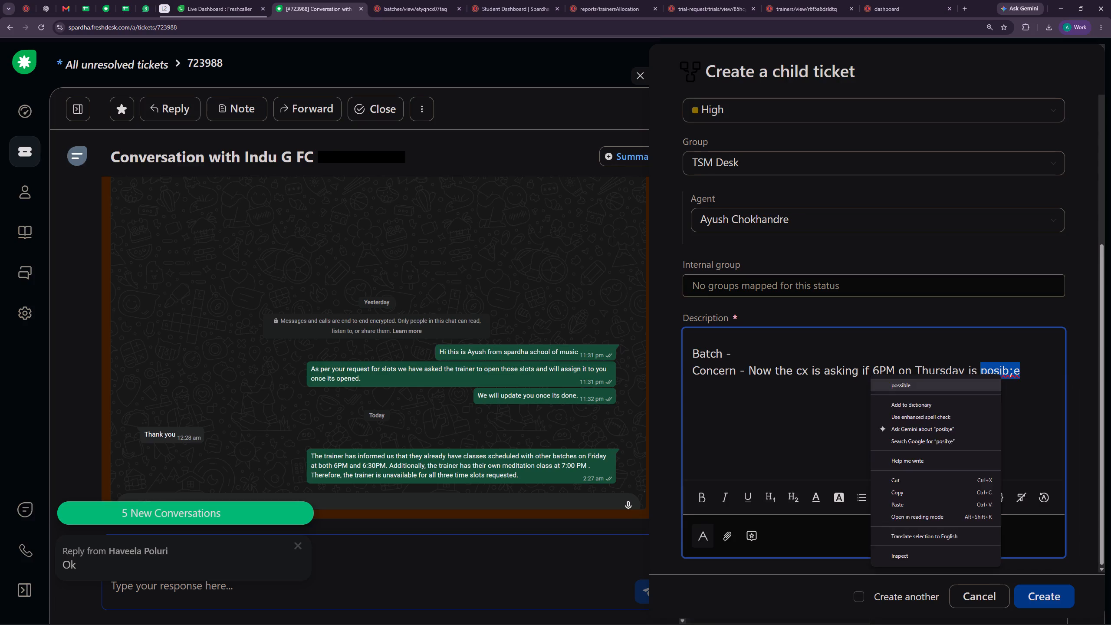
left_click(952, 382)
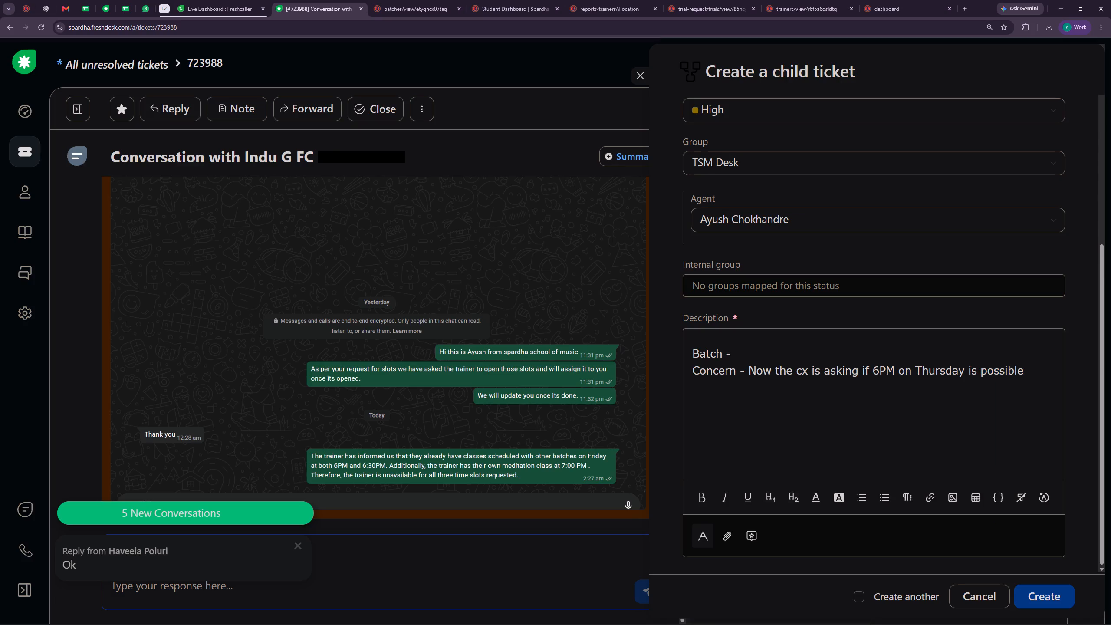
Filter the Teachers Allocation report by the Carnatic Vocals batch's teacher, using the name copied from the batch page.
left_click(432, 2)
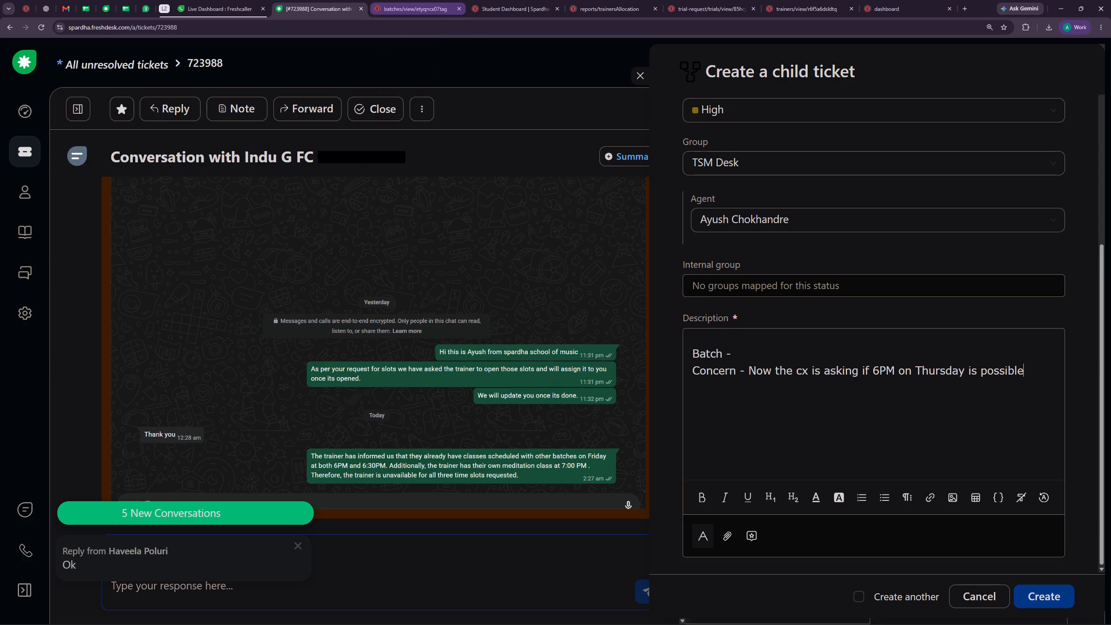
left_click_drag(598, 201, 665, 203)
key("ctrl+c")
left_click(609, 0)
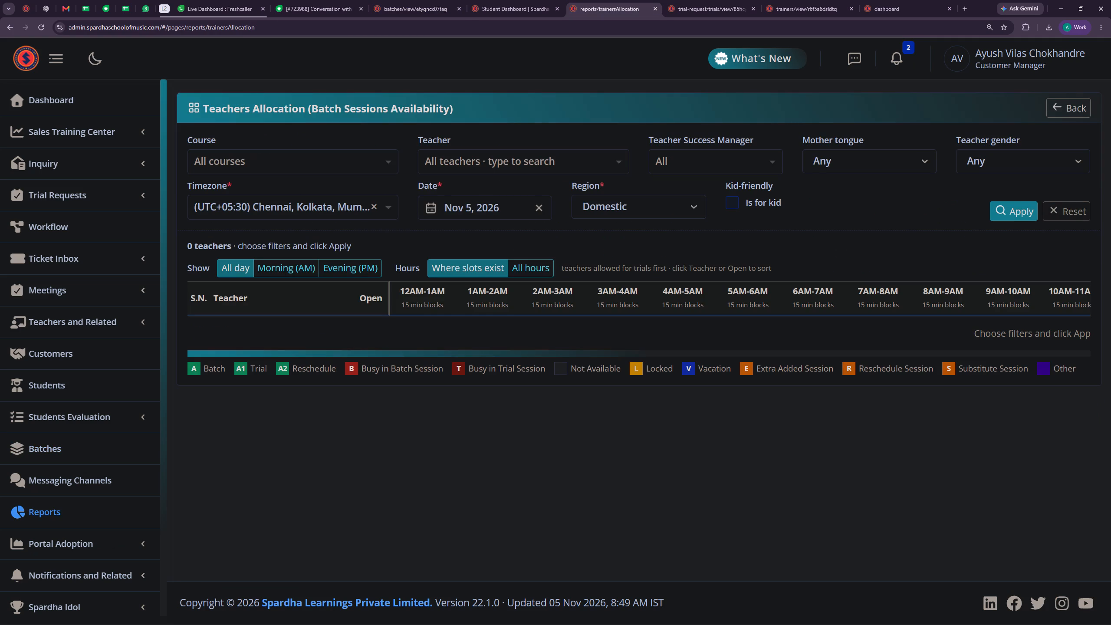
left_click(486, 151)
key("ctrl+v")
left_click(421, 163)
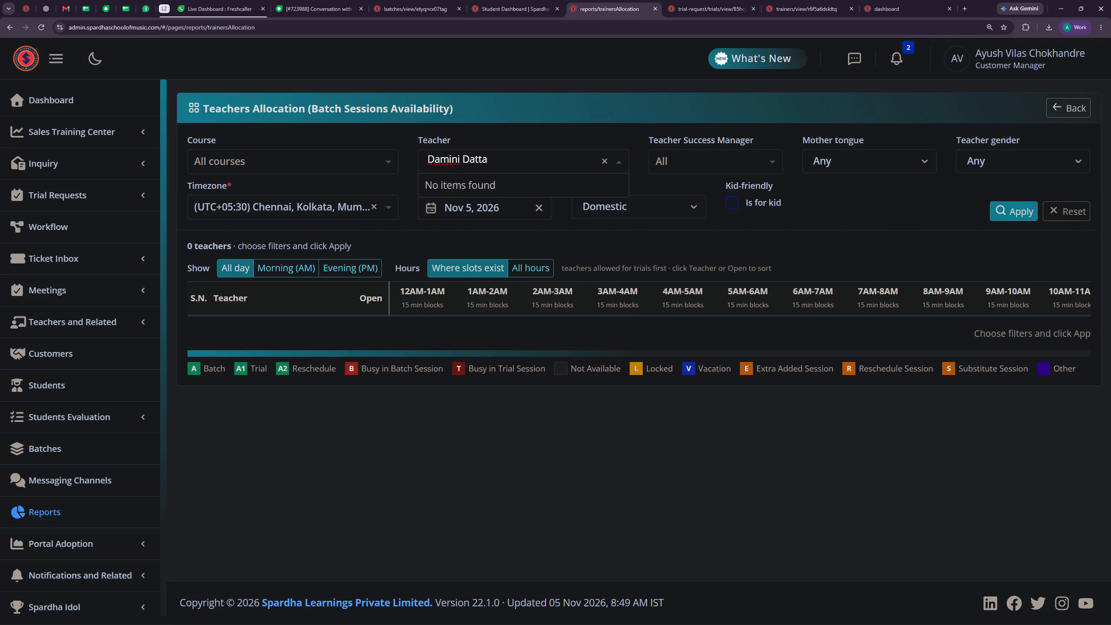
left_click(427, 159)
key("BackSpace")
left_click(458, 181)
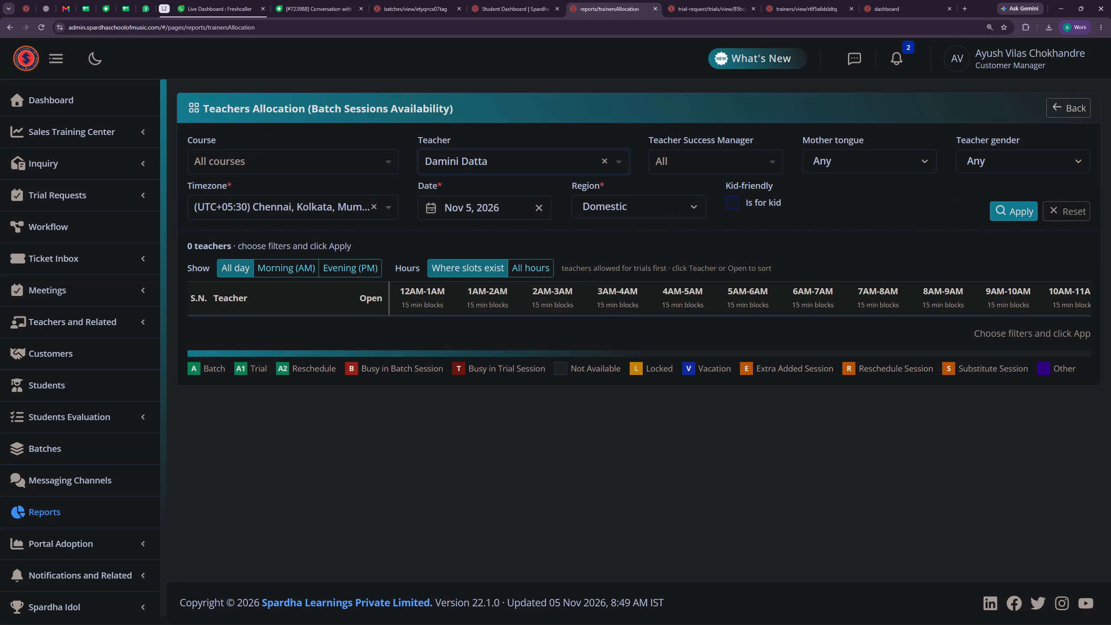
Change the report's timezone to the batch's timezone, (UTC-05:00) Eastern Time (USA), copied from the batch page.
left_click(375, 206)
left_click(484, 0)
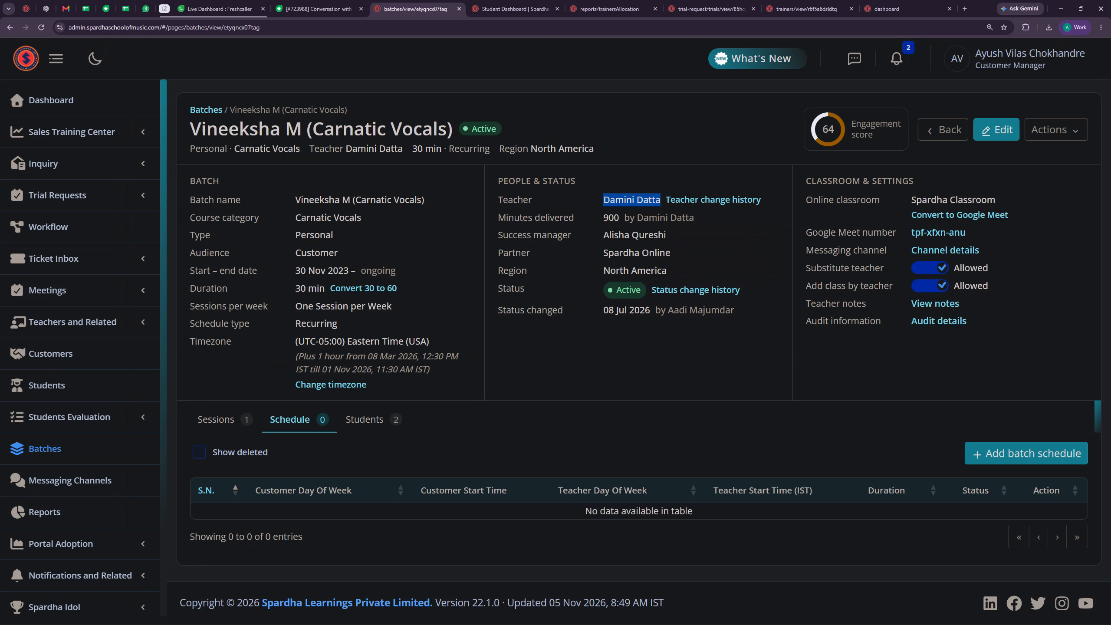
left_click(422, 0)
left_click_drag(287, 337, 429, 336)
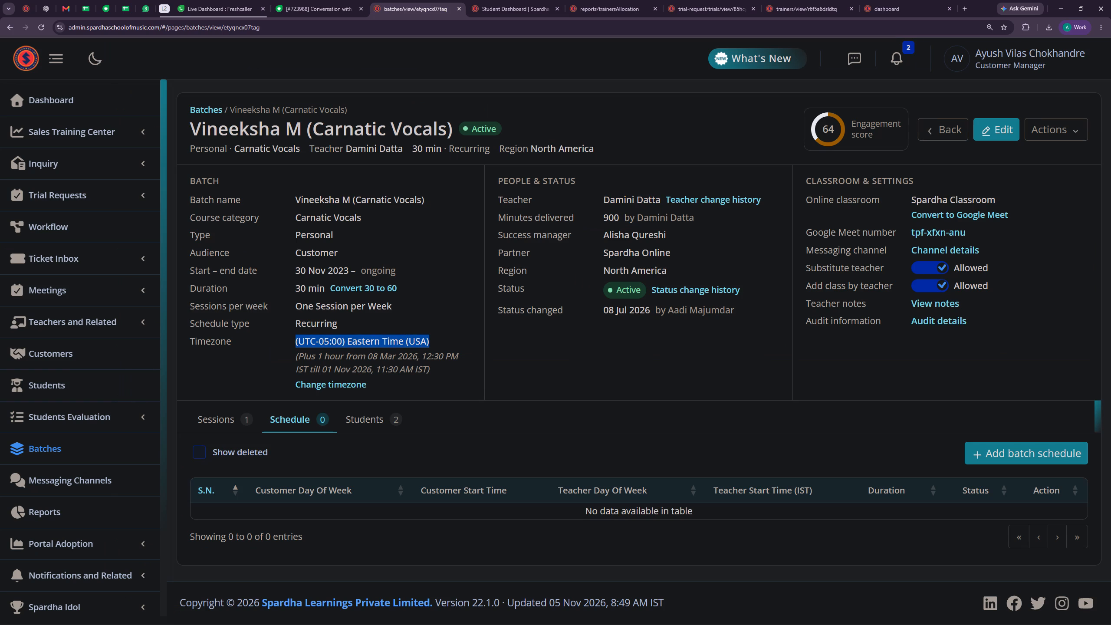
key("ctrl+c")
left_click(556, 6)
left_click(521, 6)
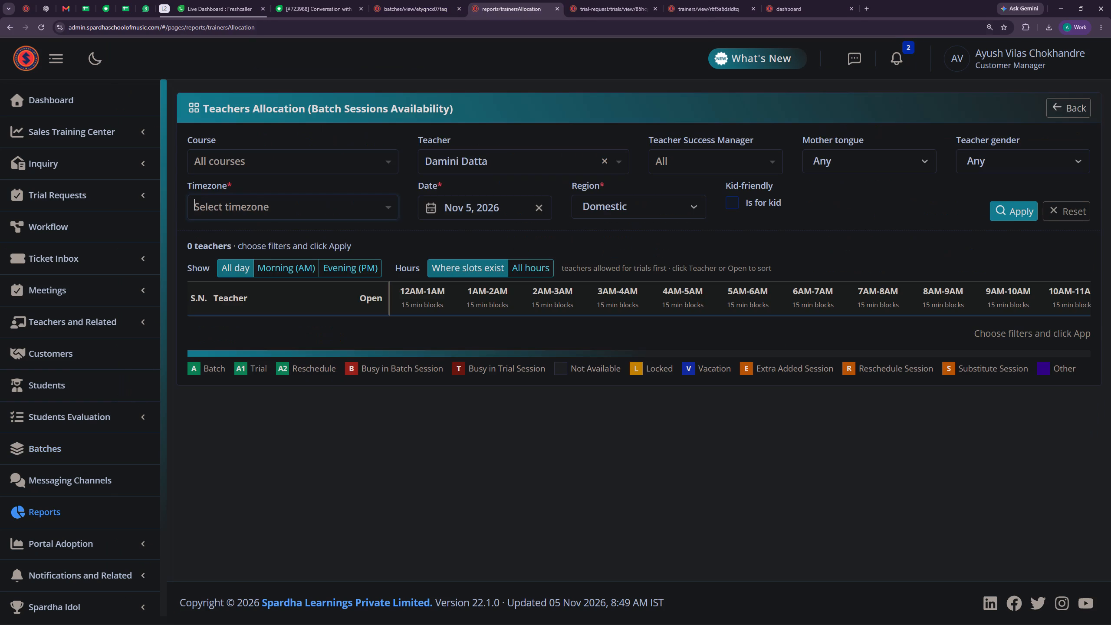
key("ctrl+v")
left_click(194, 203)
left_click(198, 204)
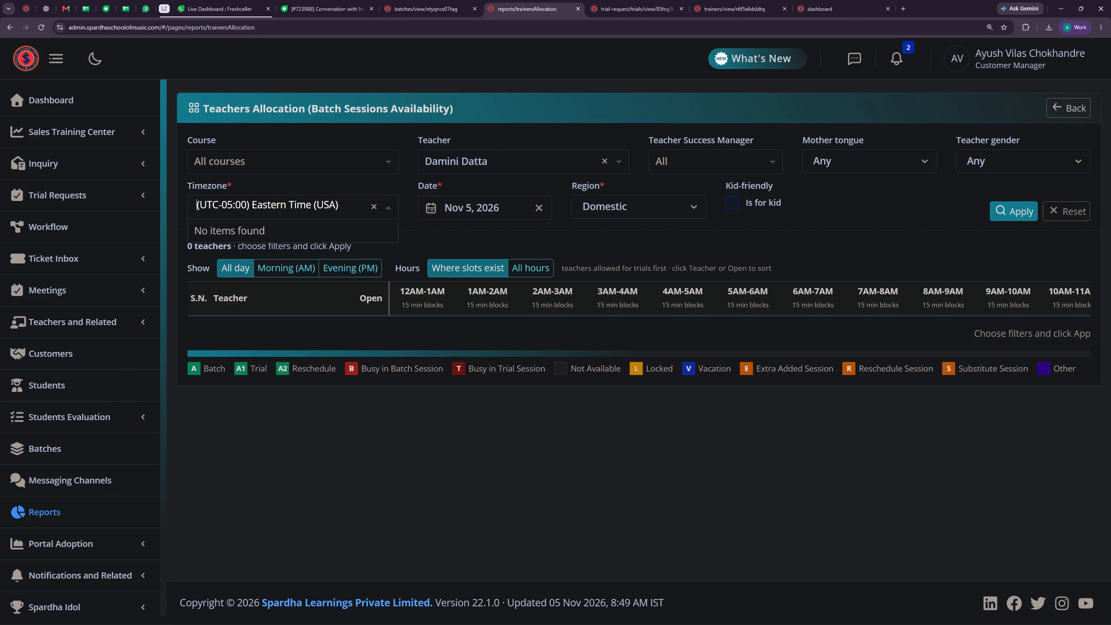
key("BackSpace")
key("BackSpace")
left_click(239, 235)
Set the report's region to North America and date to Nov 12, 2026, and apply the filters.
left_click(613, 211)
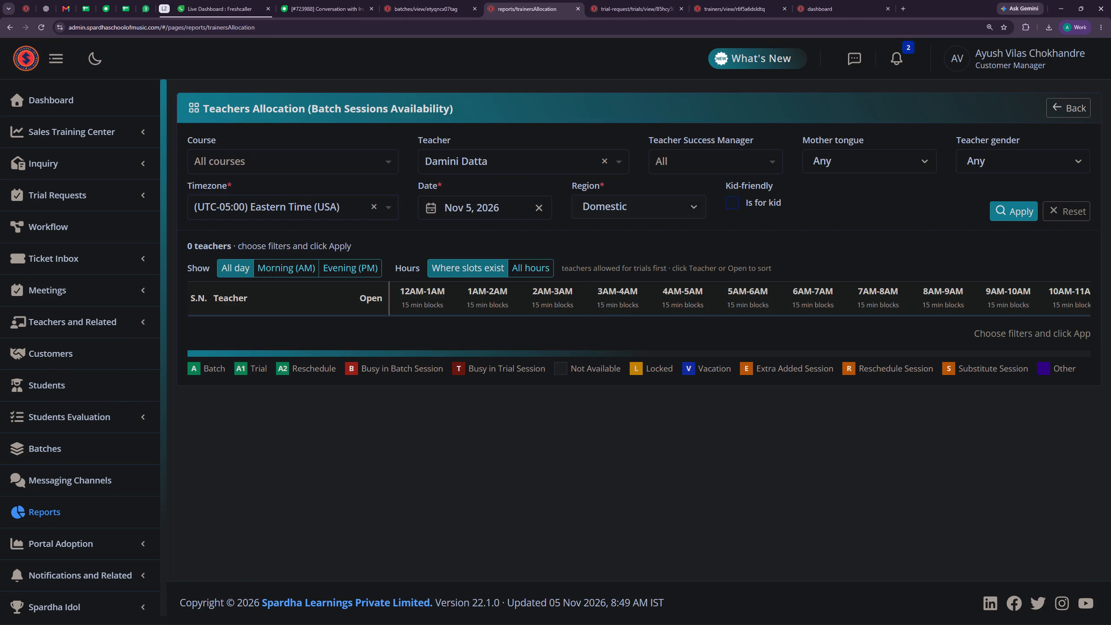
left_click(605, 264)
left_click(473, 214)
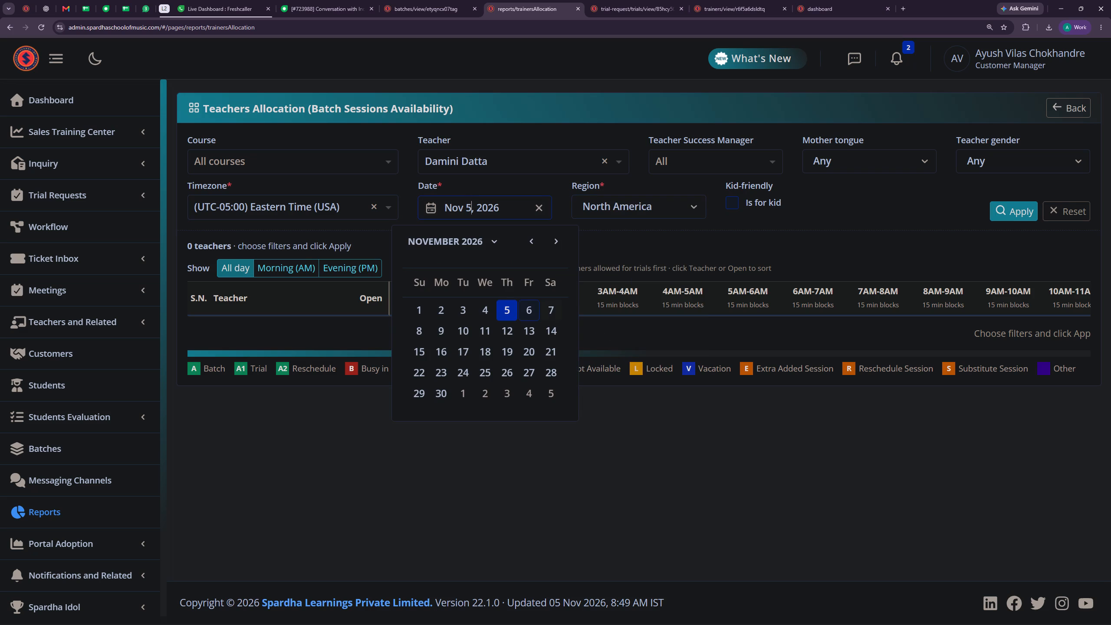
left_click(509, 332)
left_click(1016, 215)
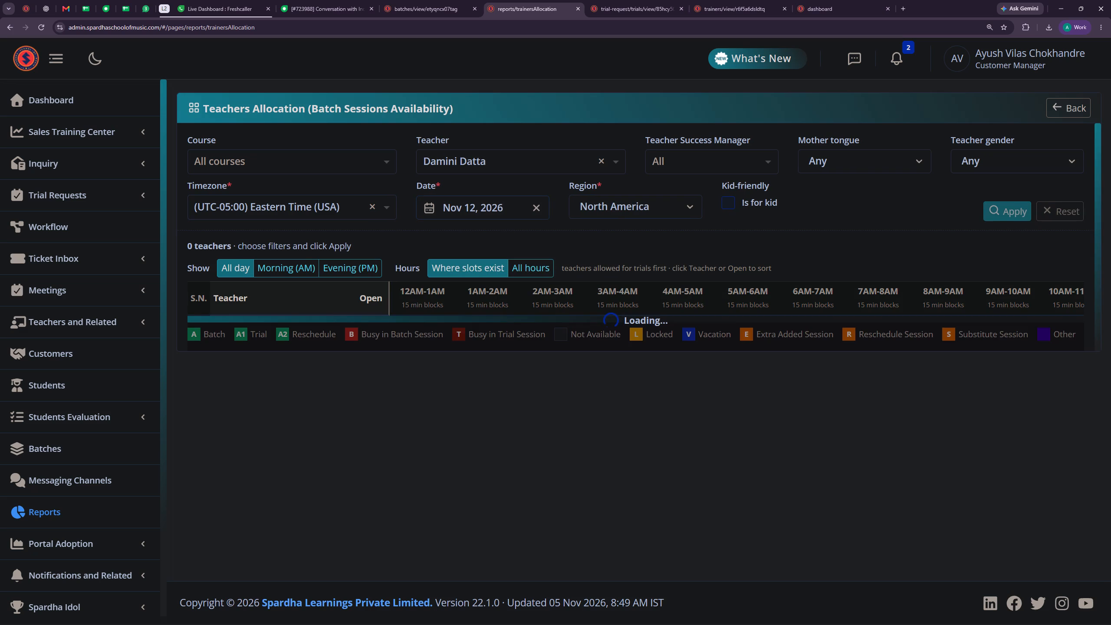
Check the Carnatic Vocals batch's schedule with deleted entries included, and open its sessions list.
left_click(429, 5)
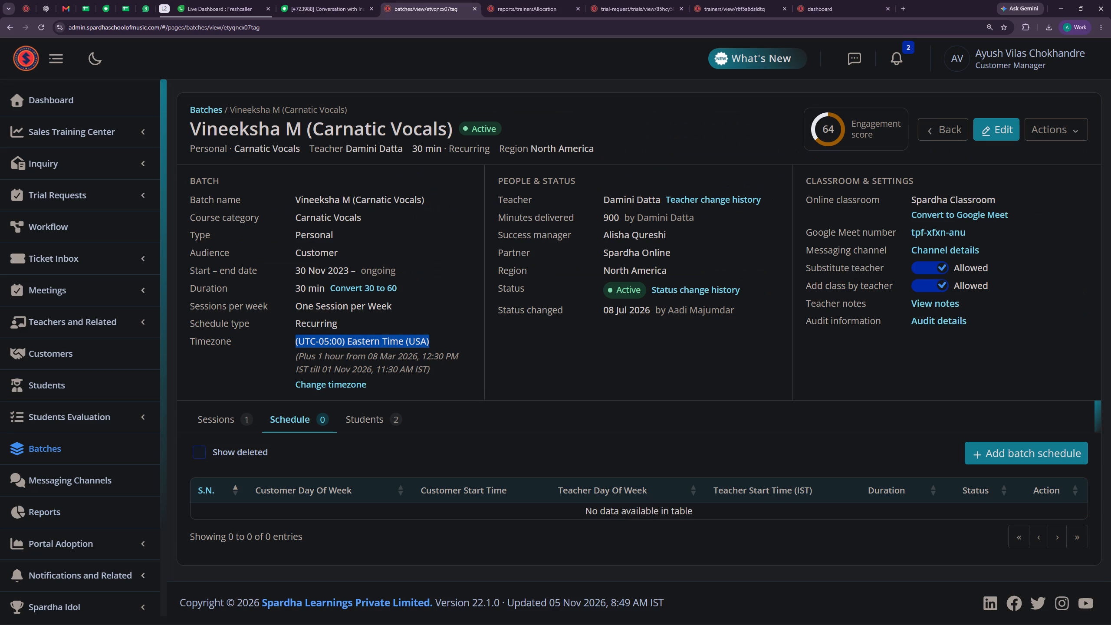
left_click(204, 454)
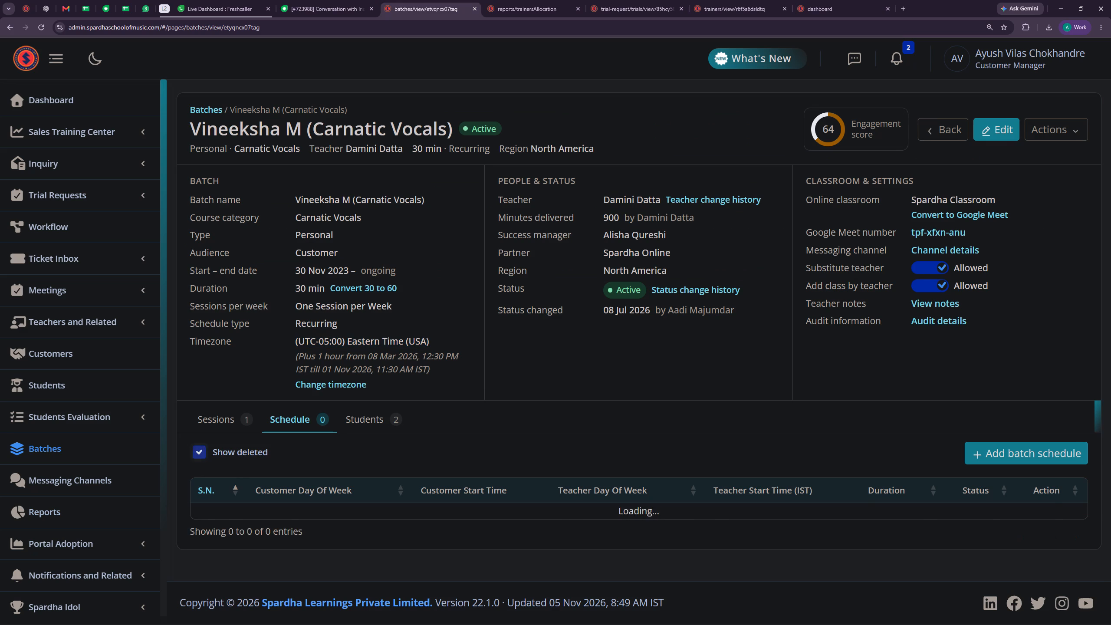
left_click(203, 454)
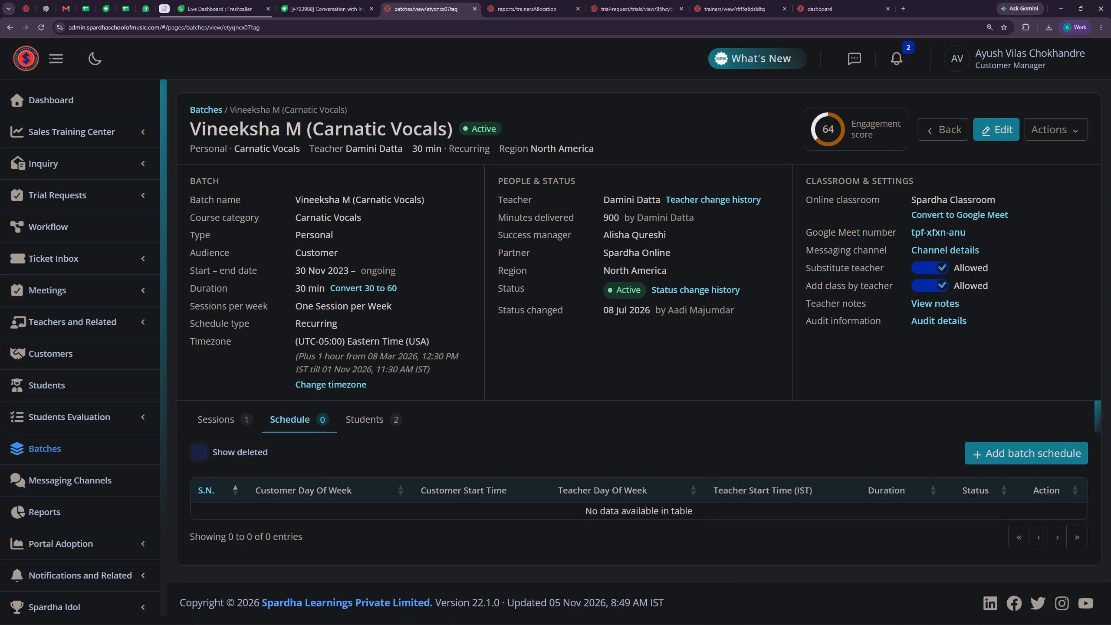
left_click(230, 423)
Return to the Teachers Allocation report and examine the teacher's evening slots for the week from Nov 12.
left_click(544, 0)
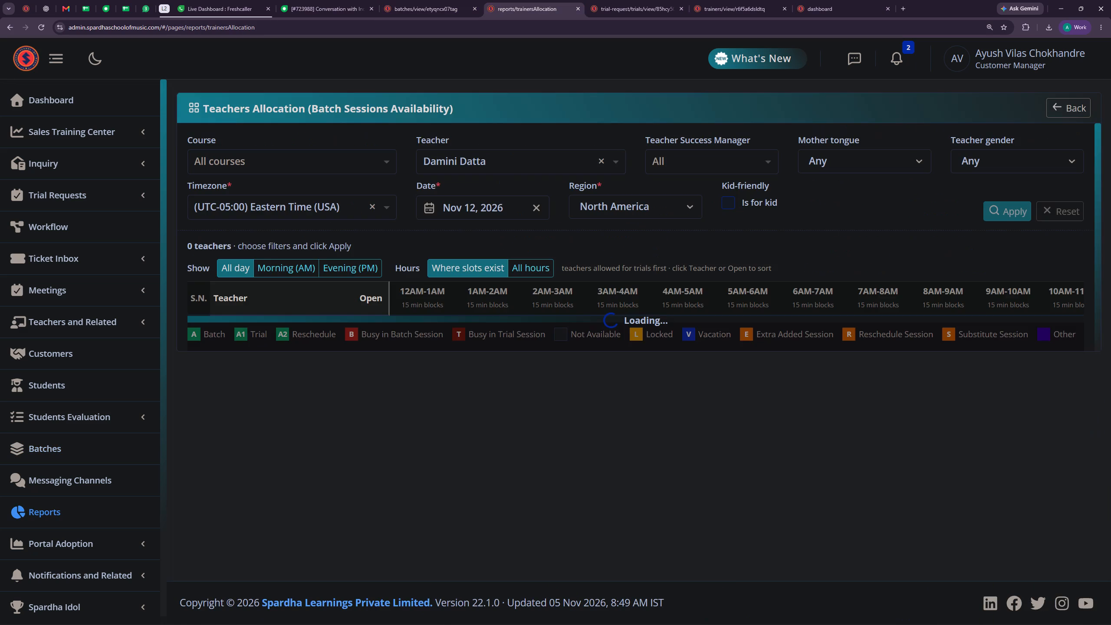
left_click(637, 0)
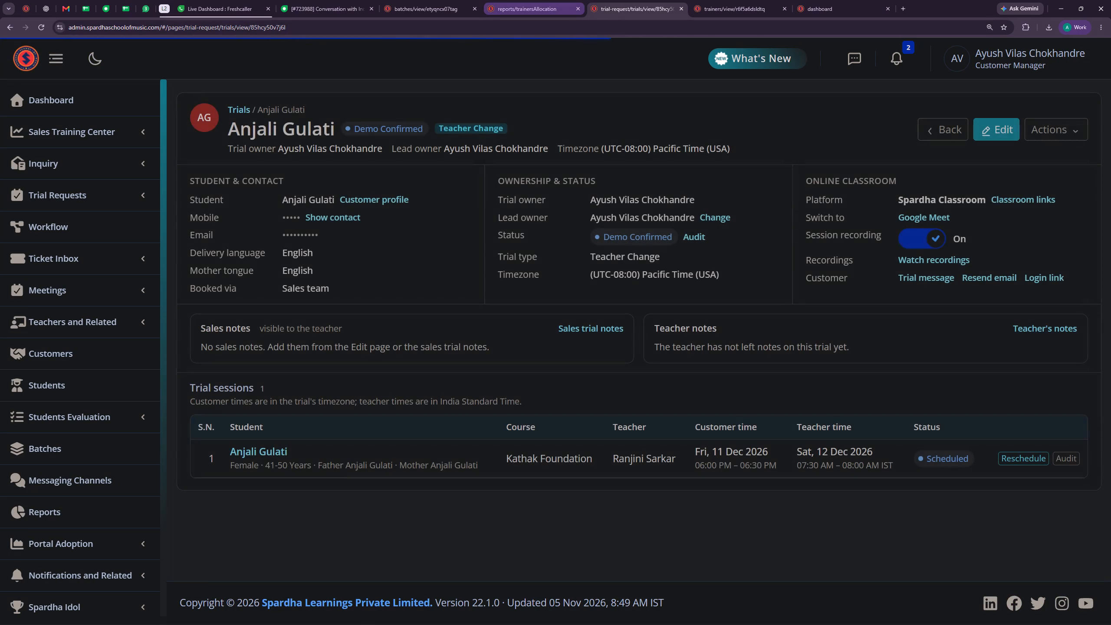
left_click(528, 7)
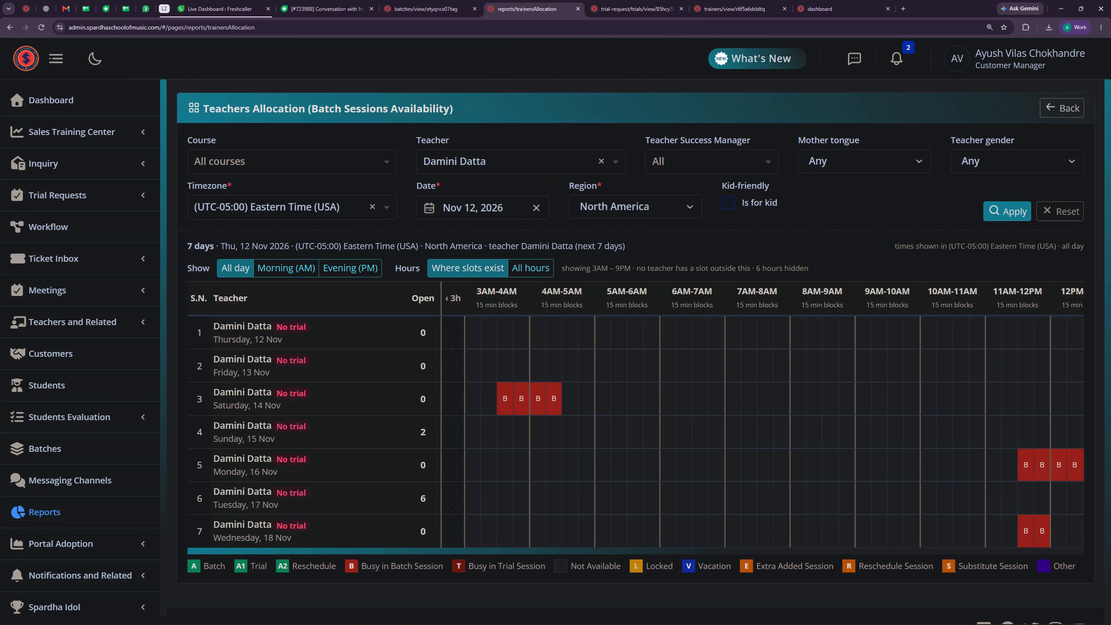
left_click_drag(745, 551, 803, 551)
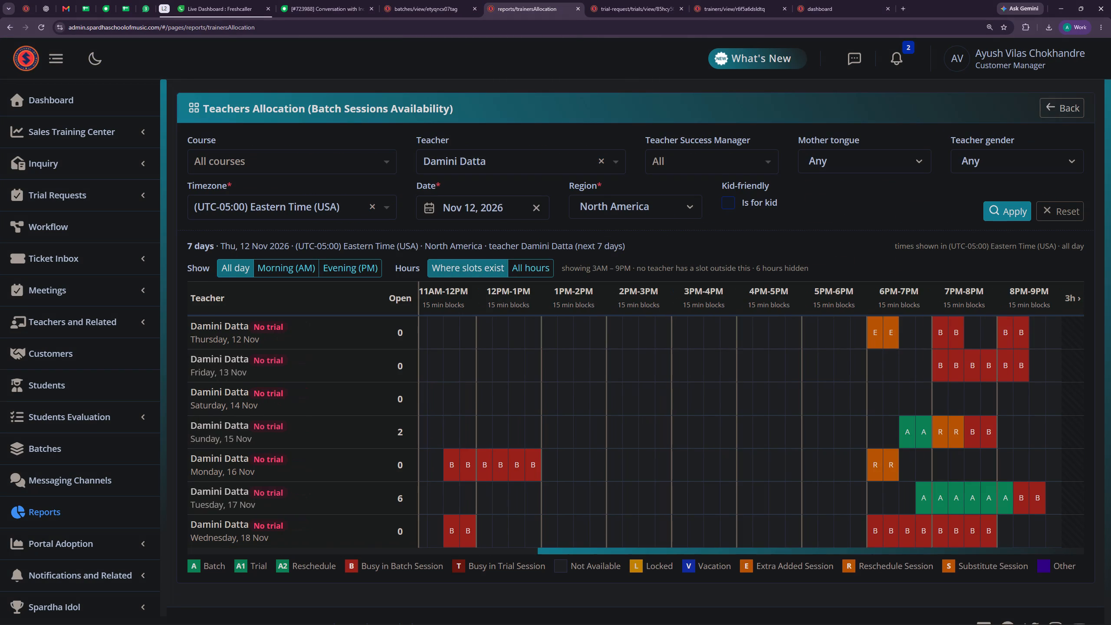
left_click(803, 551)
Check the teacher's slots in the report for the weeks starting Nov 19, 2026 and Nov 26, 2026.
left_click(498, 209)
left_click(506, 347)
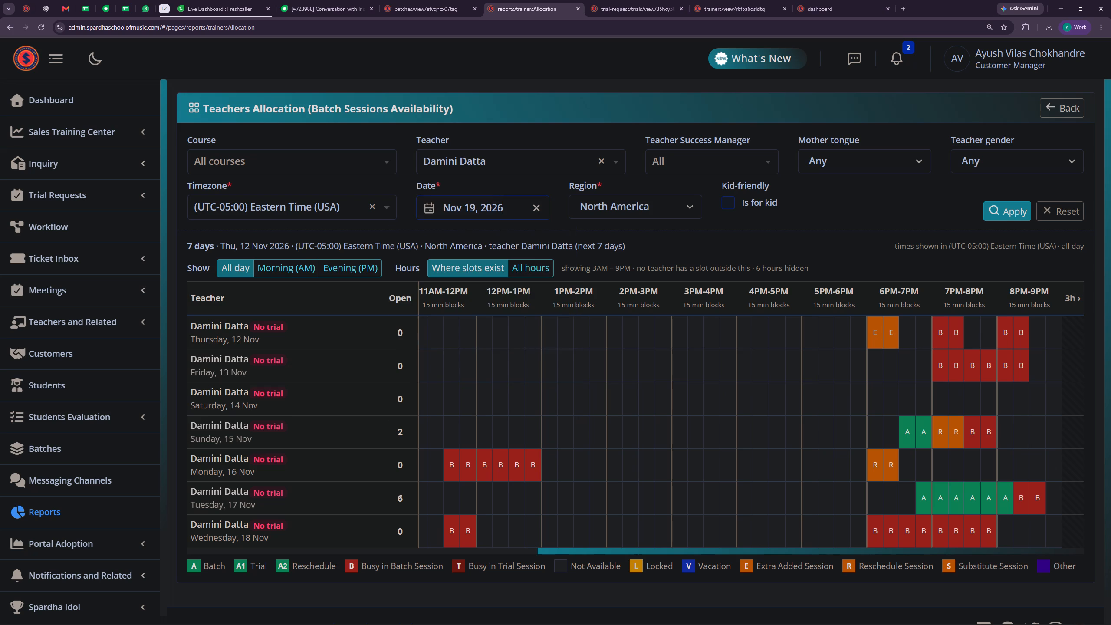
left_click(1010, 213)
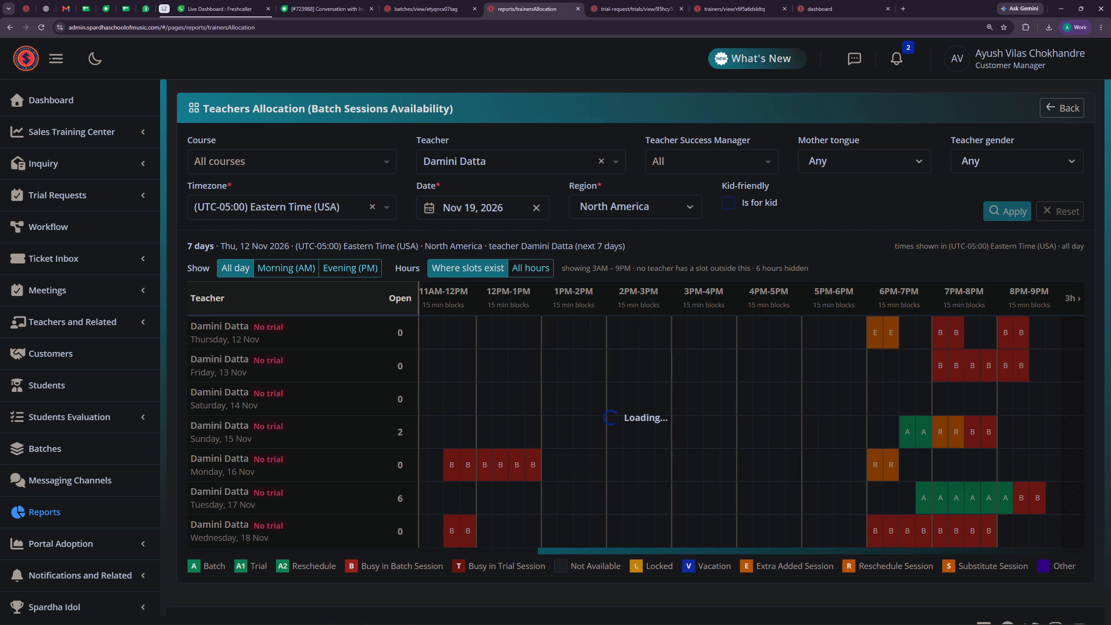
left_click(456, 206)
left_click(508, 373)
left_click(1018, 214)
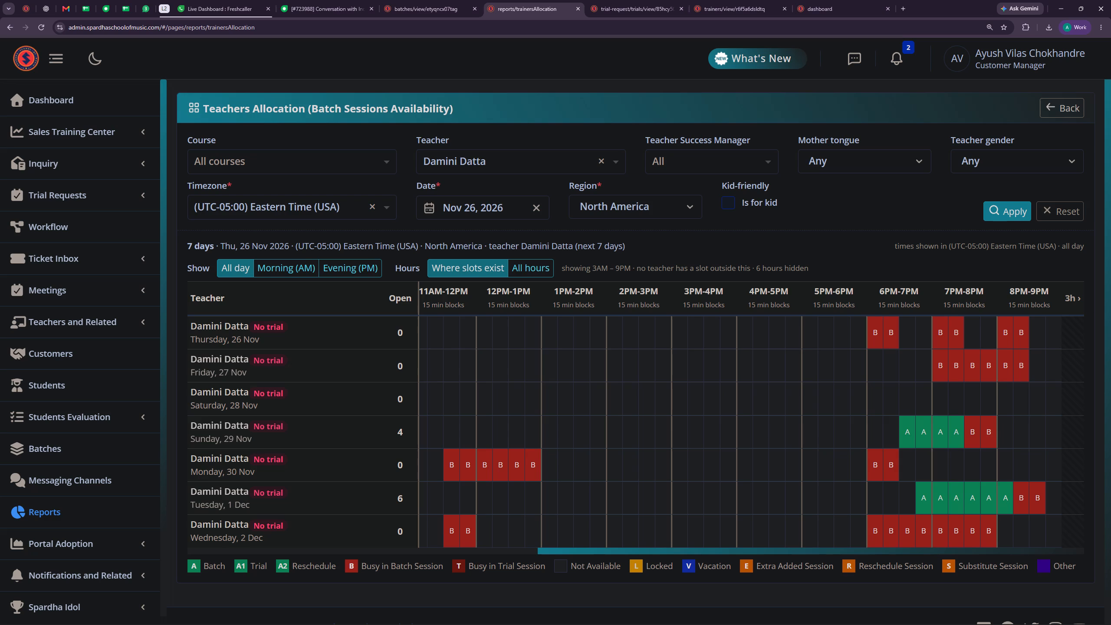
Compare the Carnatic Vocals batch's details and November 2026 sessions with the teacher's allocation report.
left_click(473, 4)
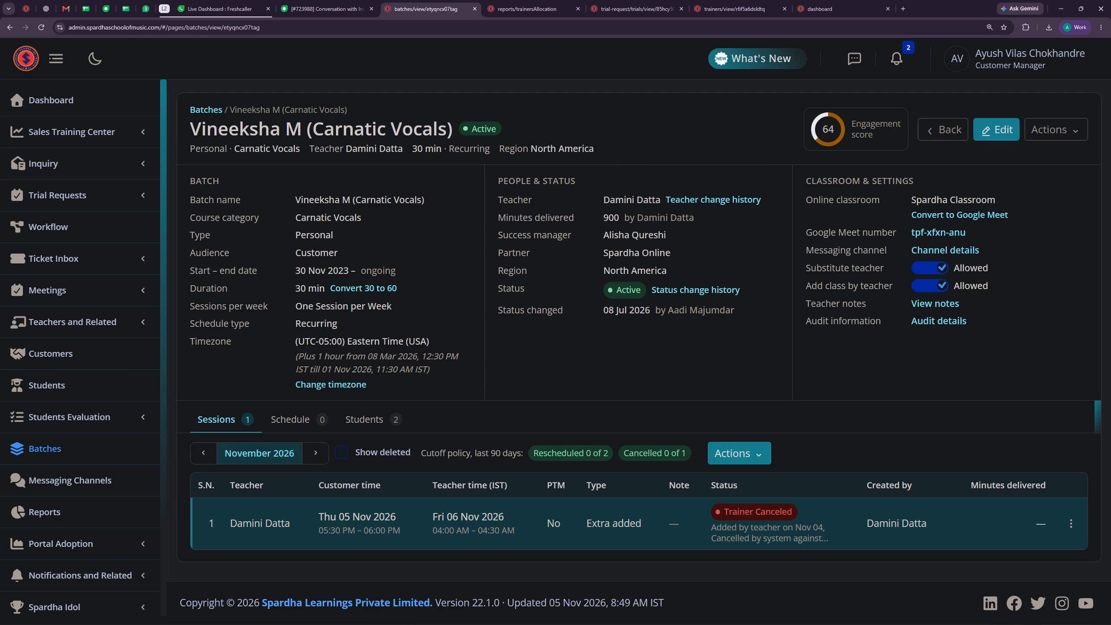
left_click(523, 2)
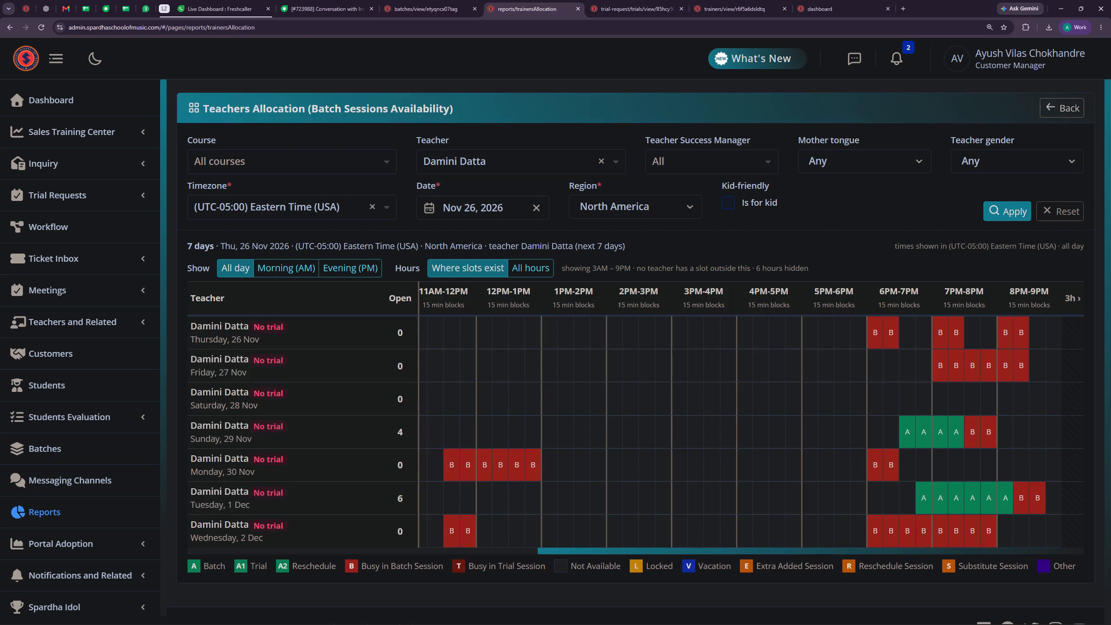
left_click(458, 0)
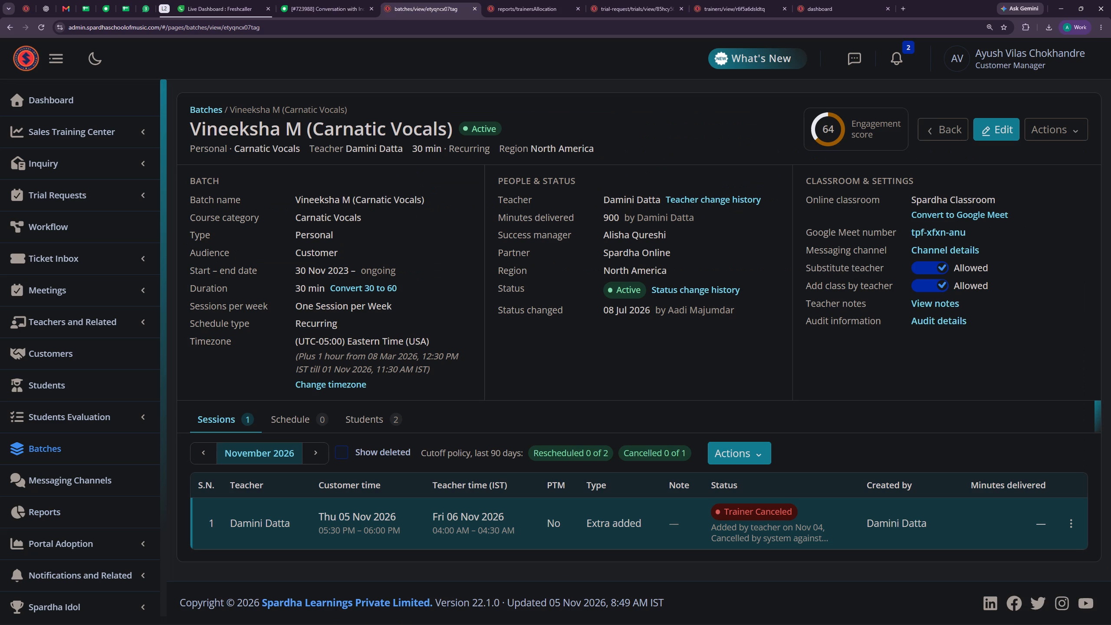
left_click(560, 6)
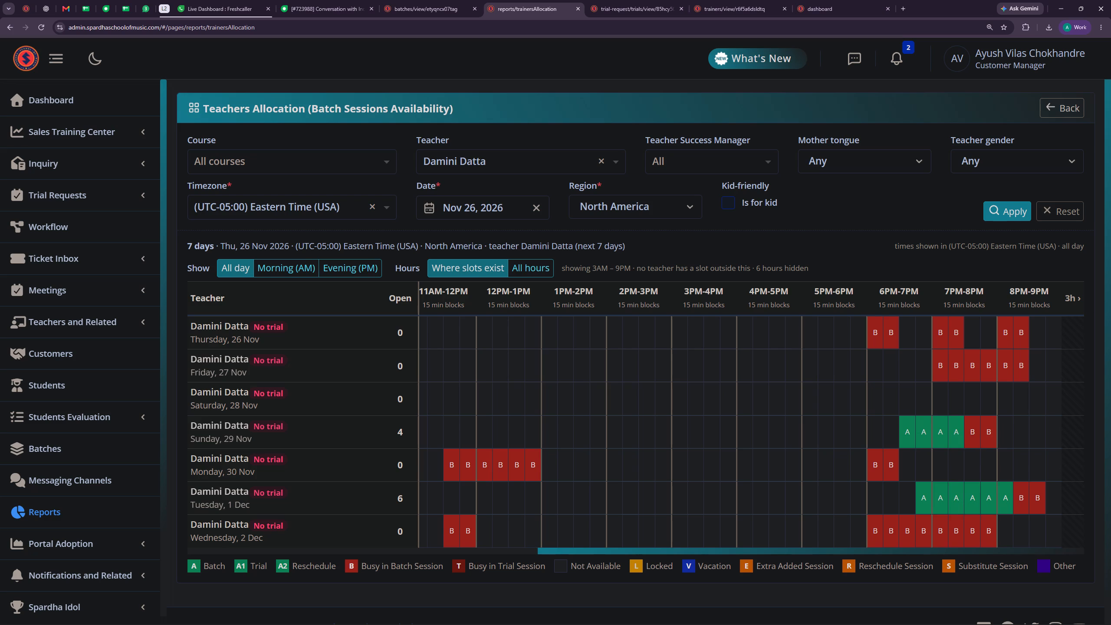
Set the report's date to Nov 11, 2026 and apply the filters to view that week's slots.
left_click(489, 197)
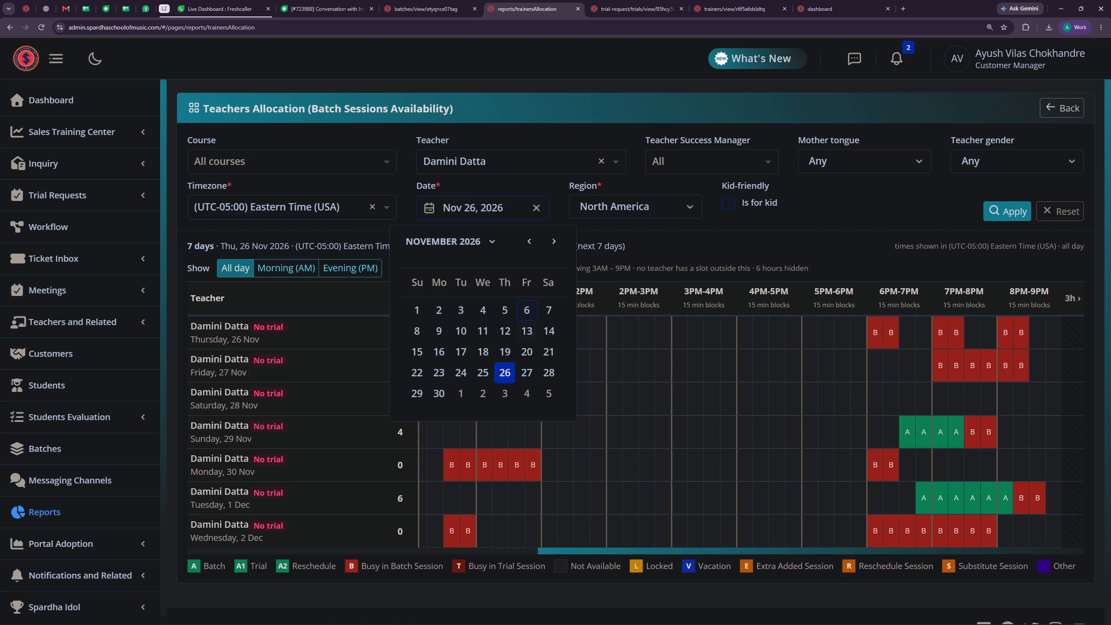
left_click(483, 330)
left_click(1002, 213)
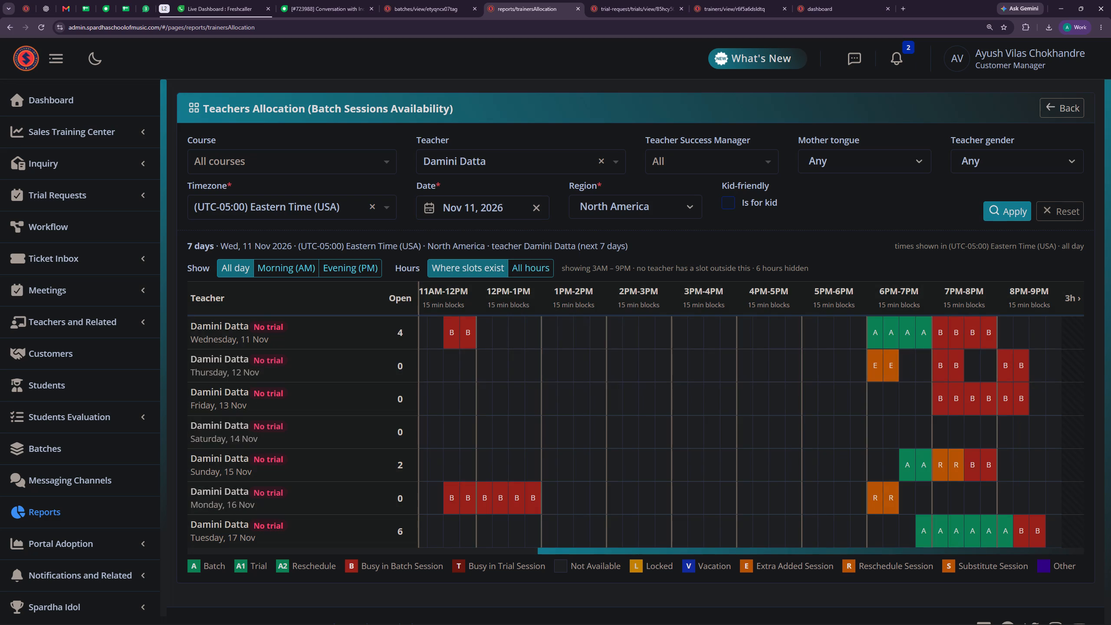
Recheck the Carnatic Vocals batch's November 2026 session timing on its batch page.
left_click(486, 214)
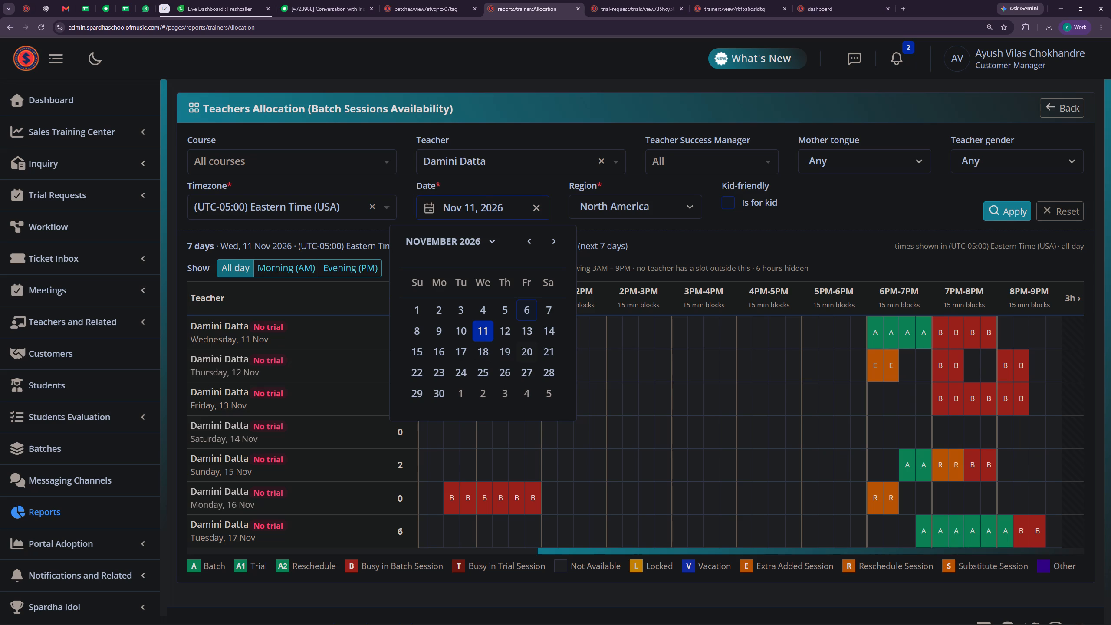
left_click(418, 3)
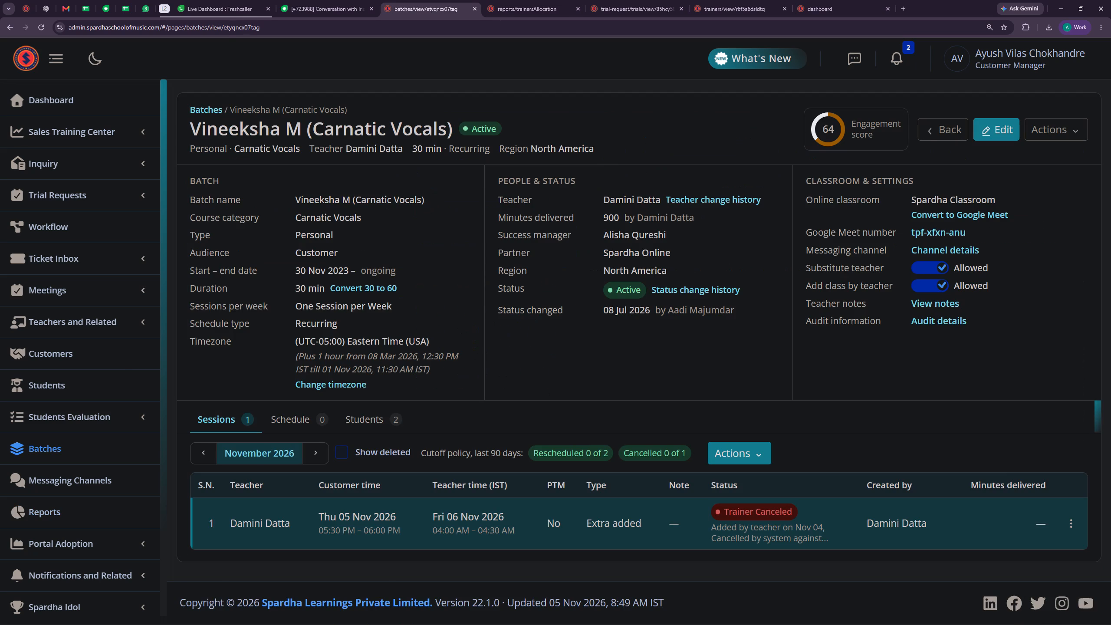
left_click(328, 0)
left_click(412, 8)
Set the allocation report's date to Nov 12, 2026, apply the filters and examine the teacher's slots across the day.
left_click(525, 7)
left_click(492, 200)
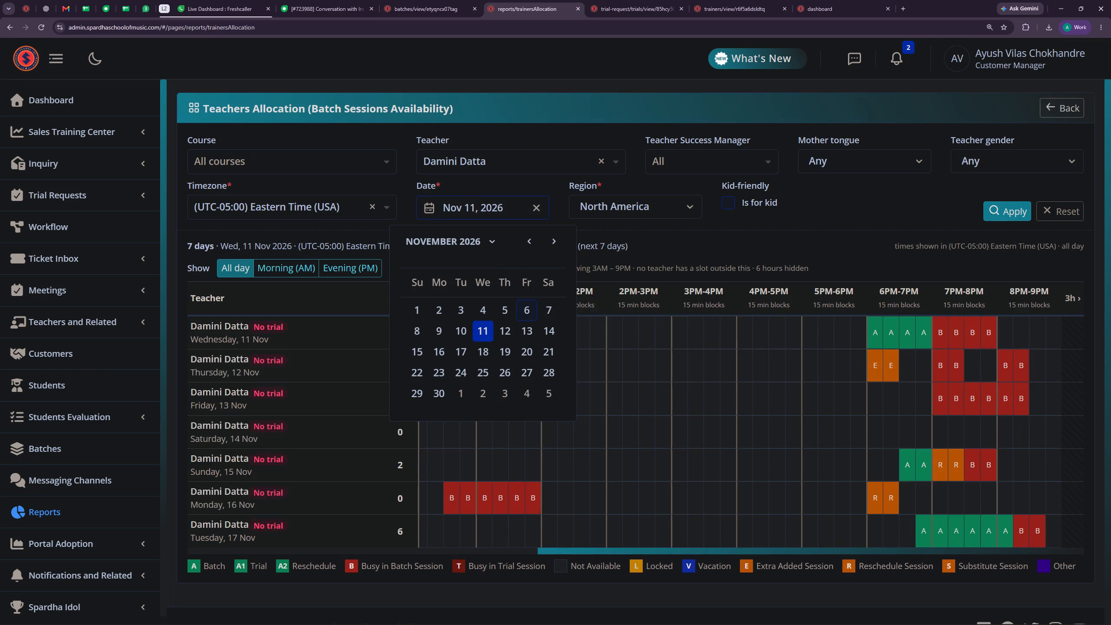
left_click(506, 332)
left_click(1006, 208)
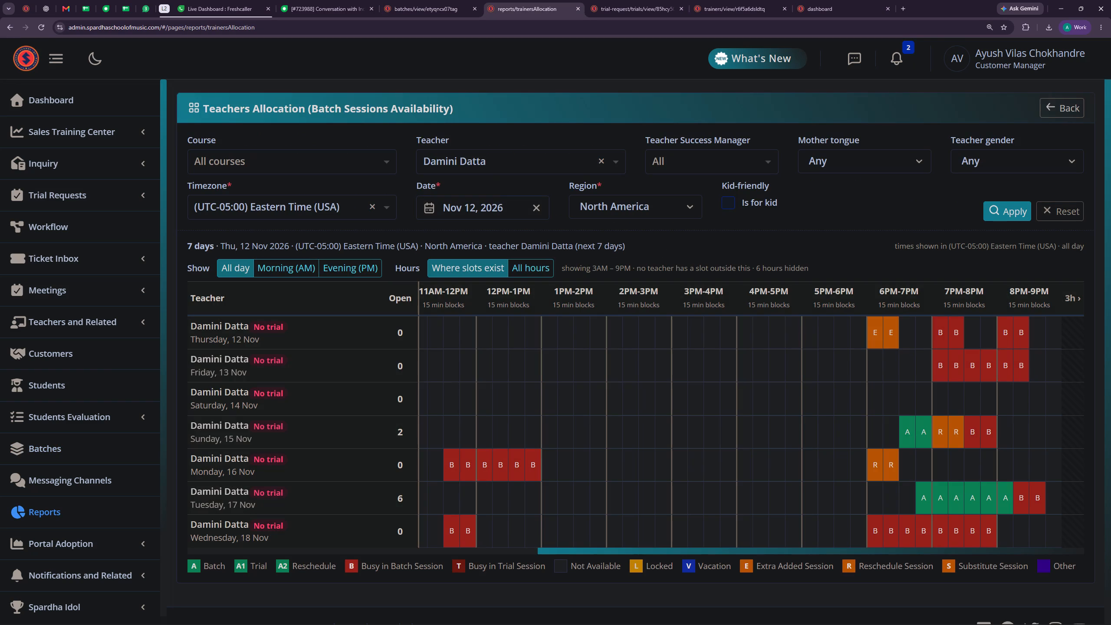
left_click_drag(709, 549, 846, 551)
left_click_drag(791, 550, 854, 550)
left_click_drag(855, 550, 721, 550)
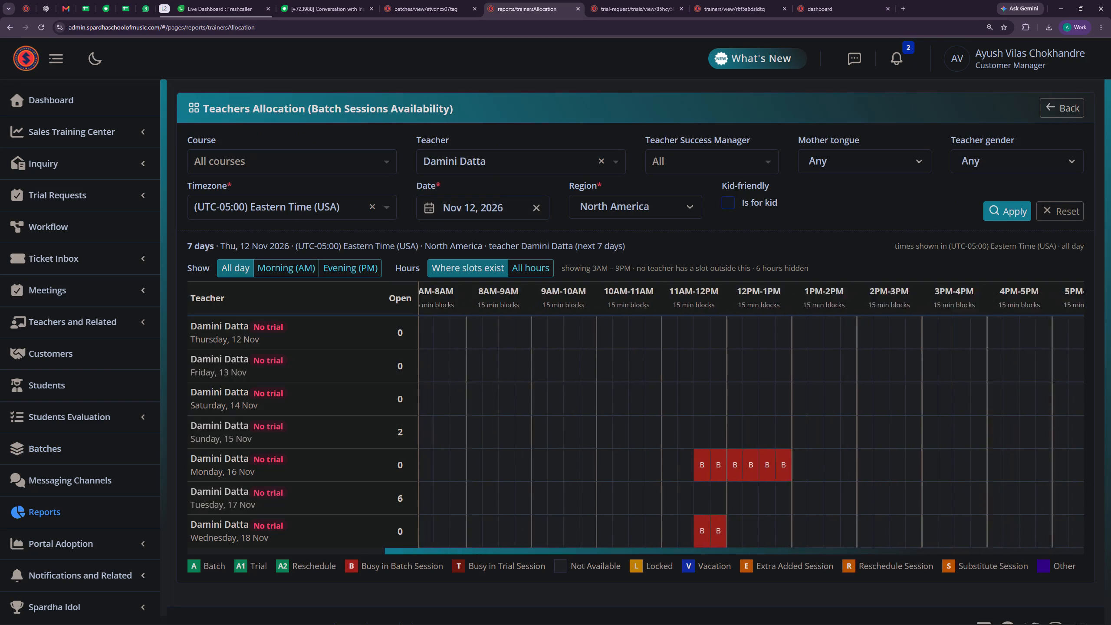
Use Snipping Tool to capture the teacher's allocation grid for the week from Nov 12, 2026, with the evening slots in view.
left_click_drag(721, 550, 990, 550)
left_click(613, 615)
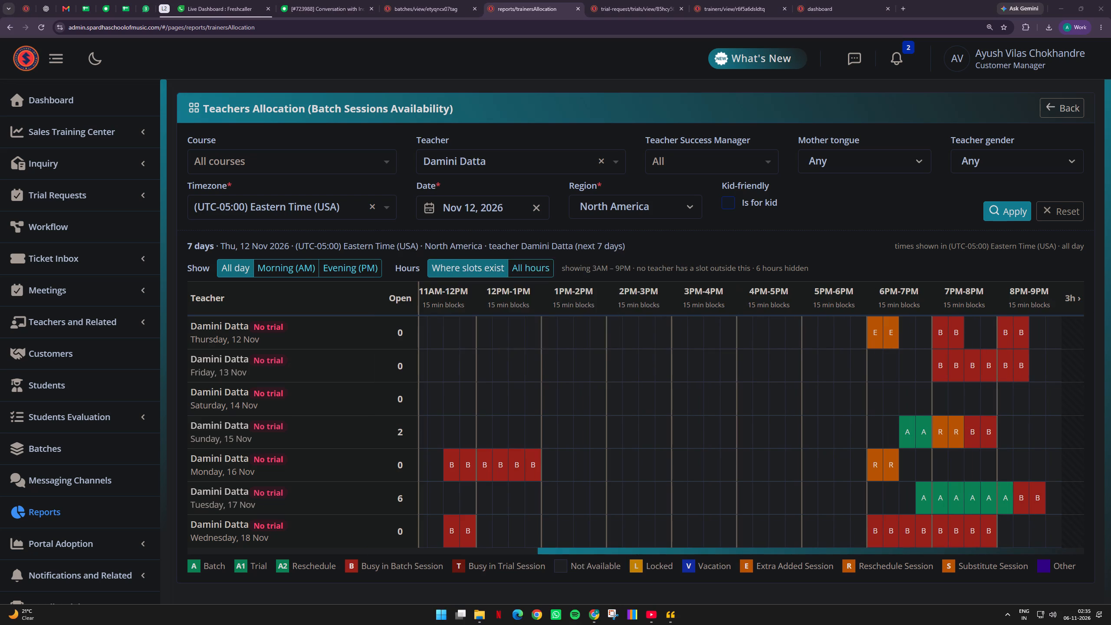
left_click(474, 275)
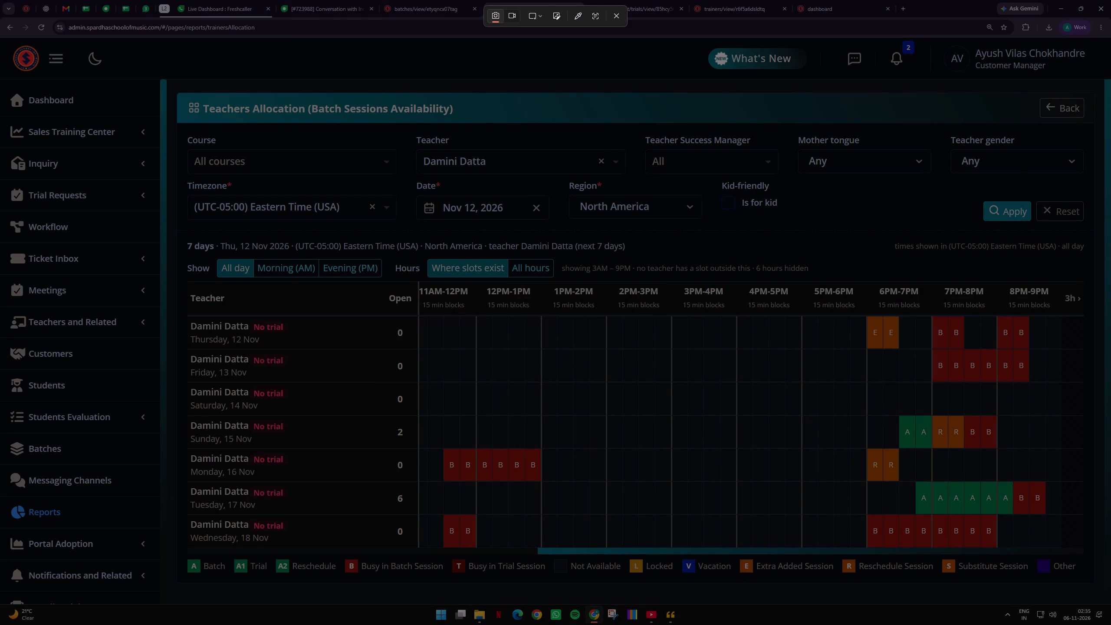
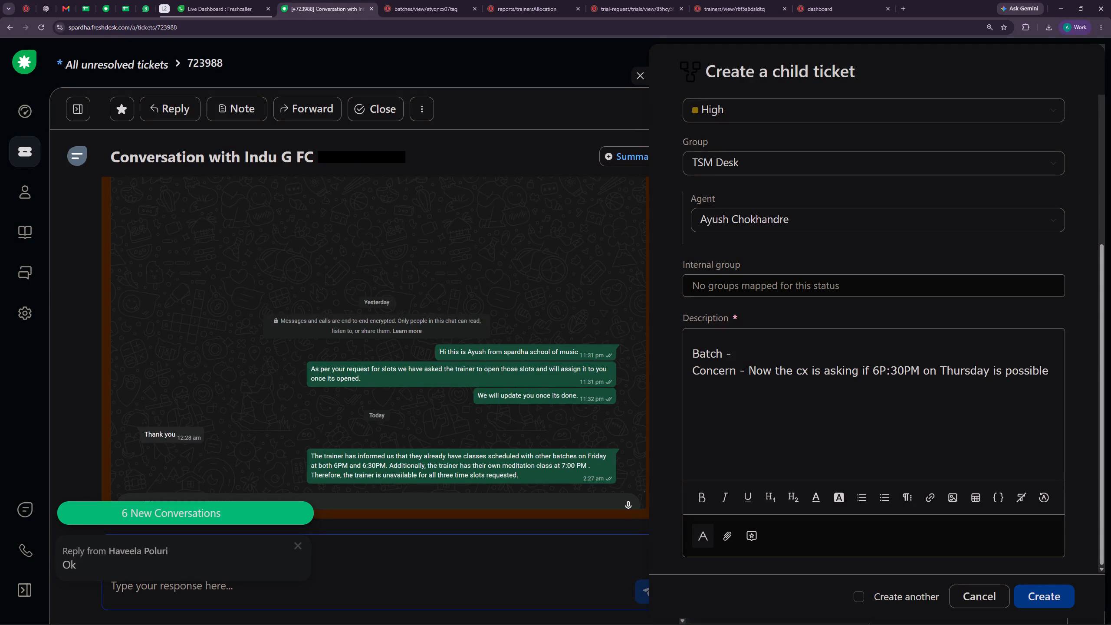
Correct the requested Thursday time in the child ticket's concern to 6:30PM.
left_click(884, 371)
key("BackSpace")
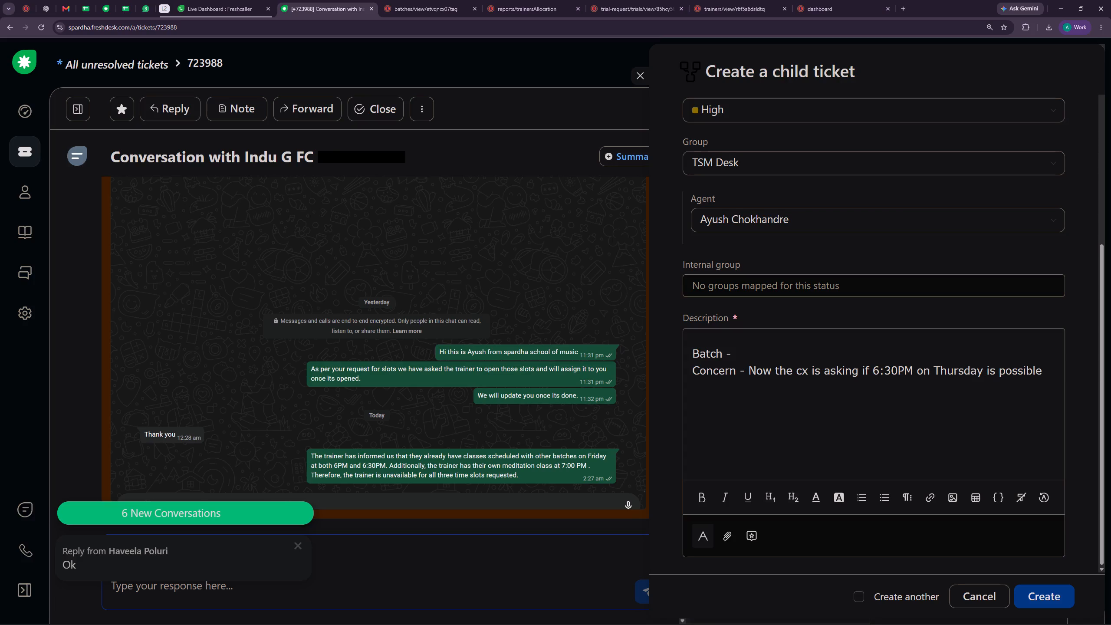
Extend the concern in the child ticket's description with a follow-up request beginning "please check with the".
left_click(1048, 375)
key("BackSpace")
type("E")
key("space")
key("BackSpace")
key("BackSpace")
Finish the child ticket's concern text with "possible please check with the tx if they are willing to open the slot.".
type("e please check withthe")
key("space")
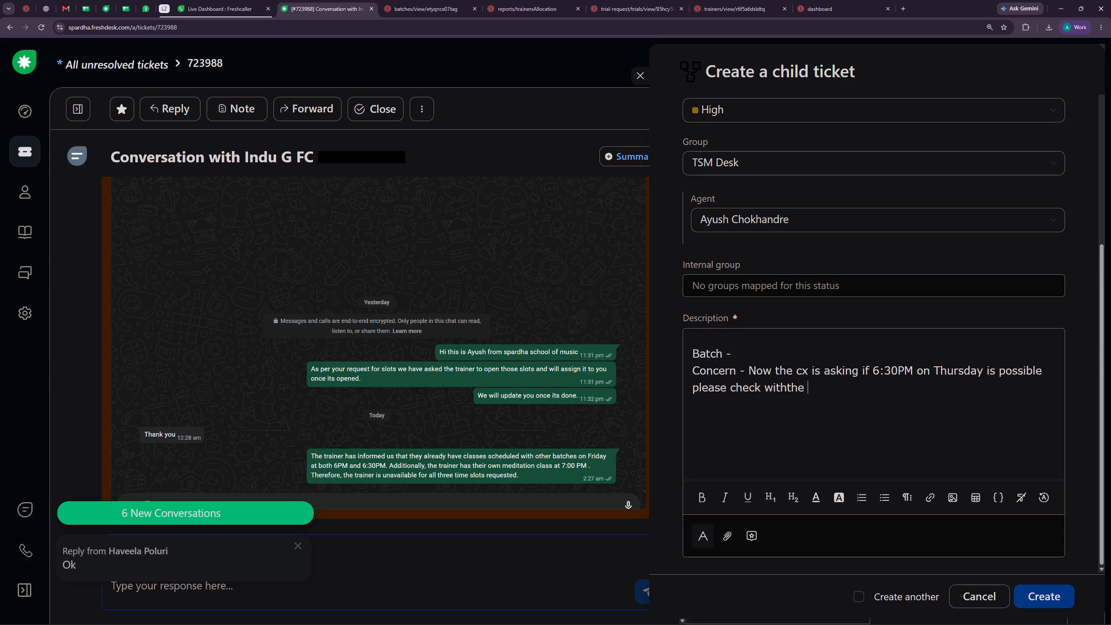
type("tx")
key("space")
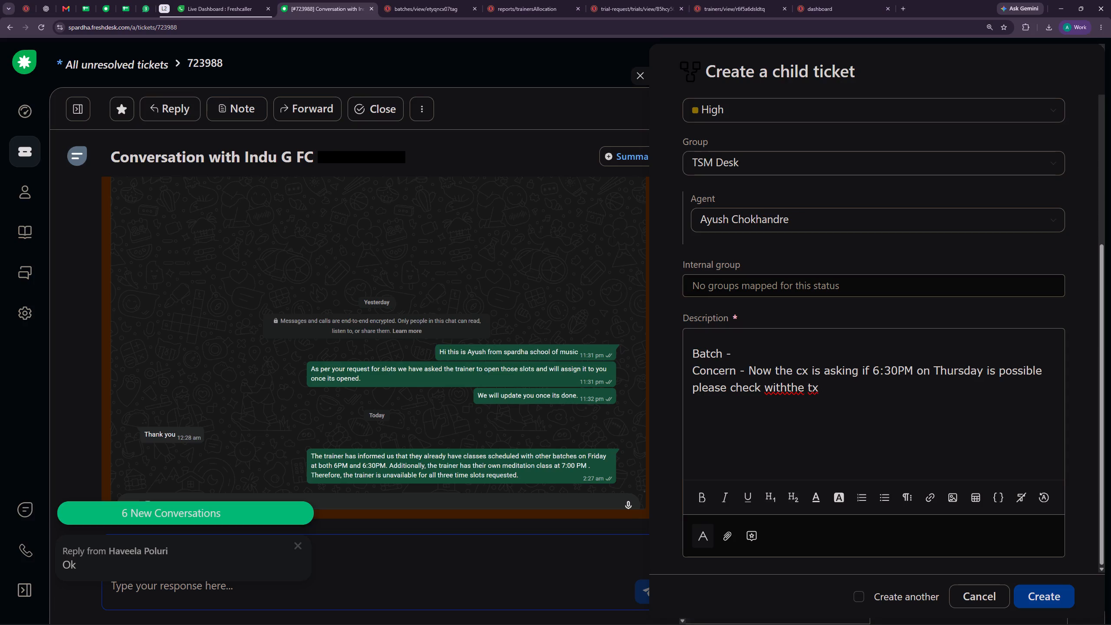
left_click(787, 388)
key("space")
left_click(844, 389)
type("as")
key("space")
key("BackSpace")
key("BackSpace")
key("BackSpace")
type("if they are")
key("space")
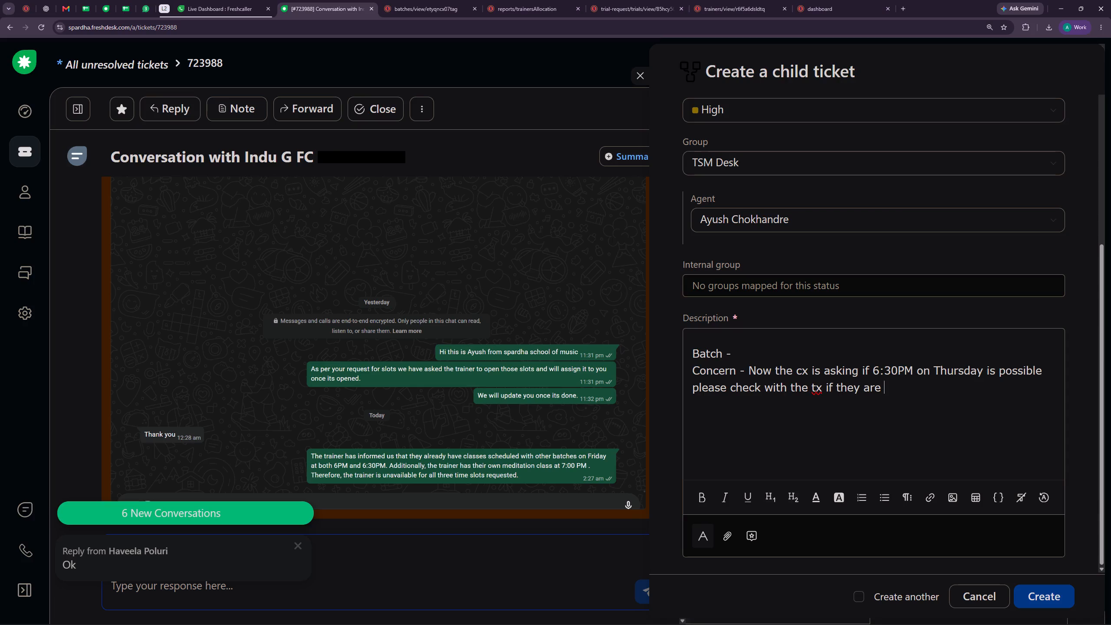
type("willing to open the slot")
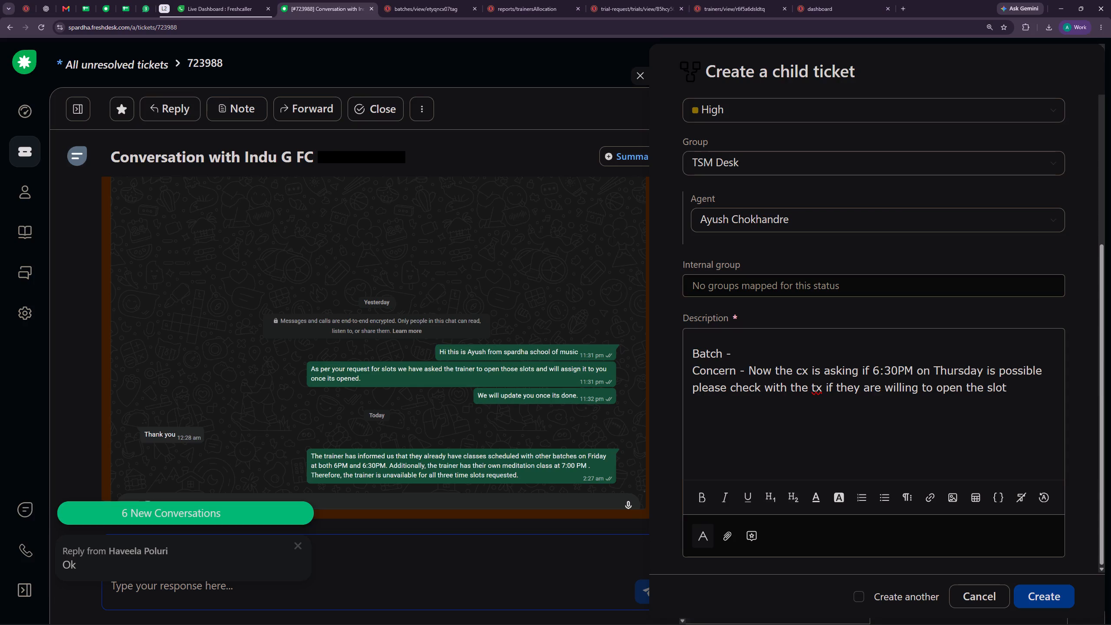
type(".")
key("space")
Paste the copied allocation report screenshot for Thursday, 12 Nov below the concern and create the child ticket.
key("ctrl+v")
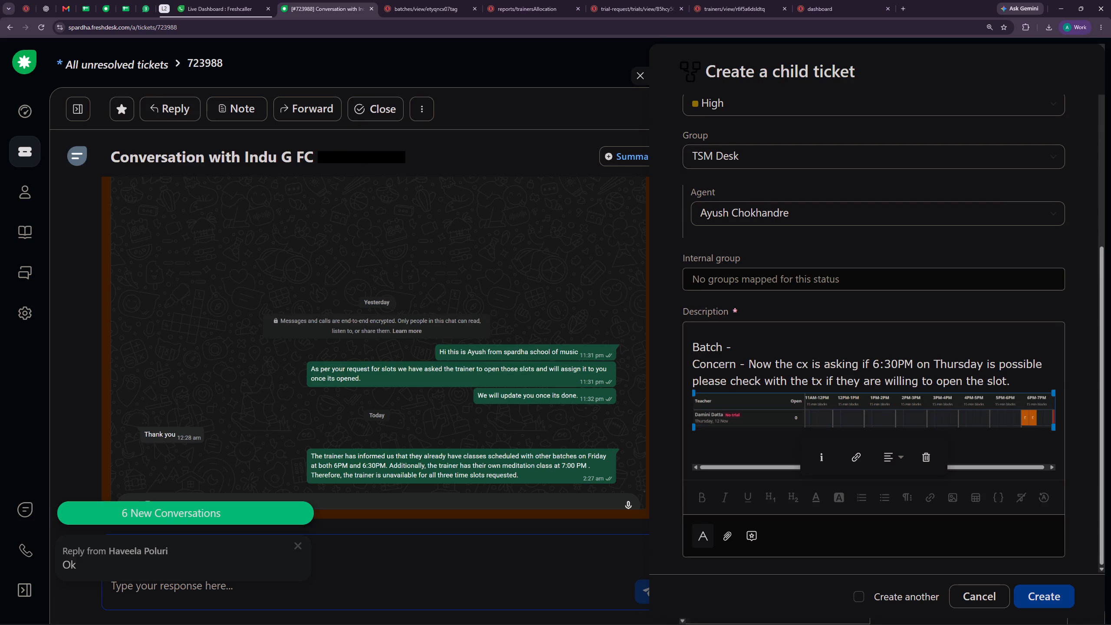
scroll(785, 401, "down", 4)
left_click(1056, 598)
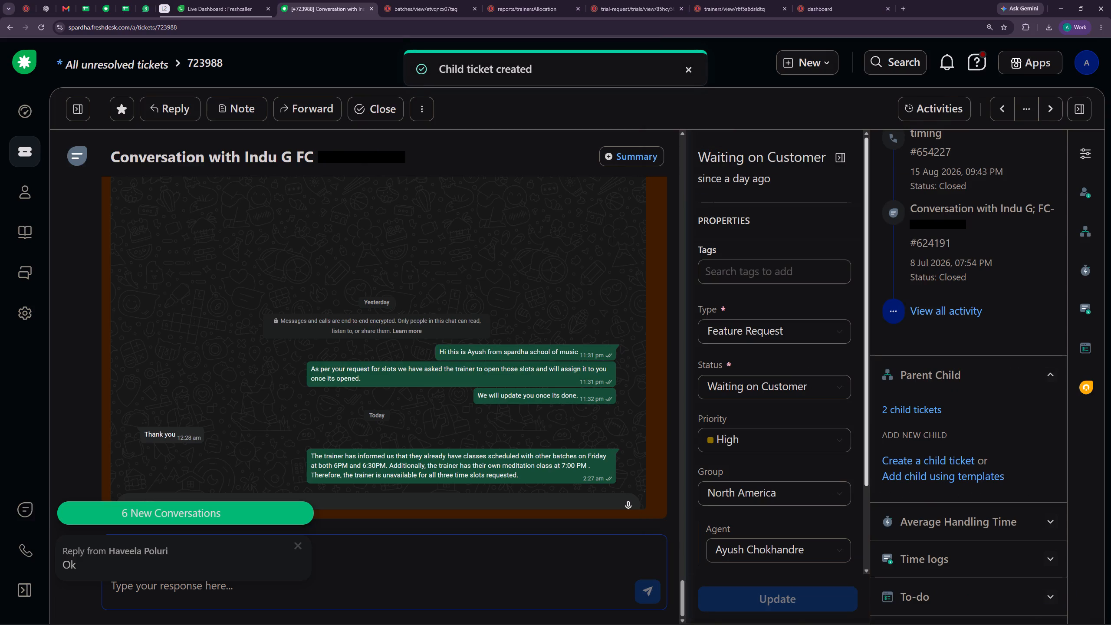
Add the Carnatic Vocals batch's name, copied from its batch page, after "Batch -" in child ticket 724880's description and save.
left_click(918, 414)
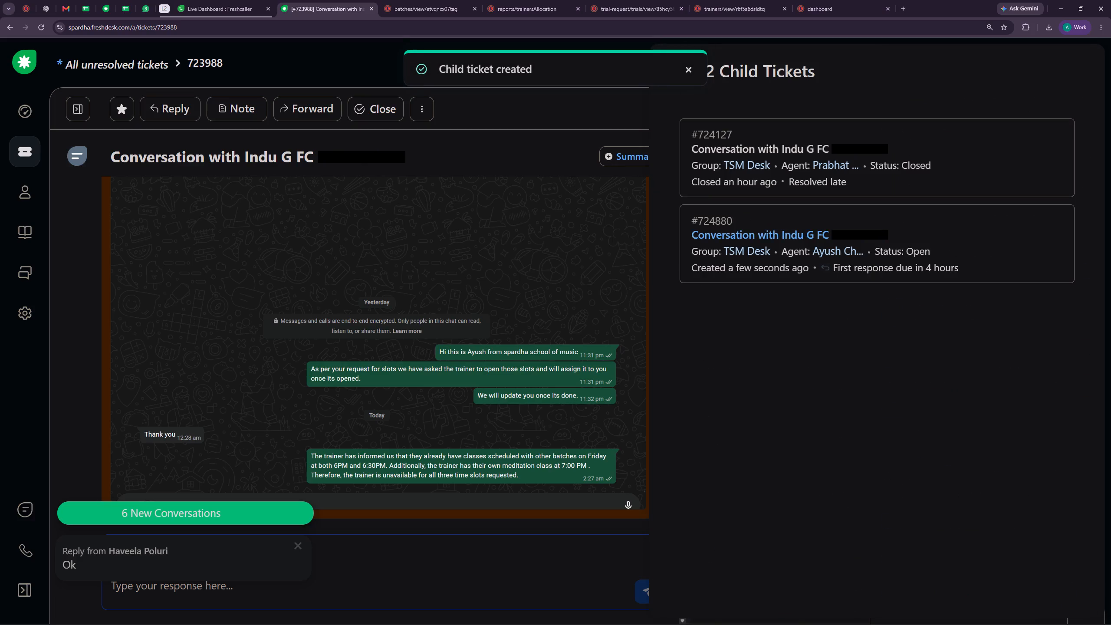
left_click(761, 233)
left_click(498, 2)
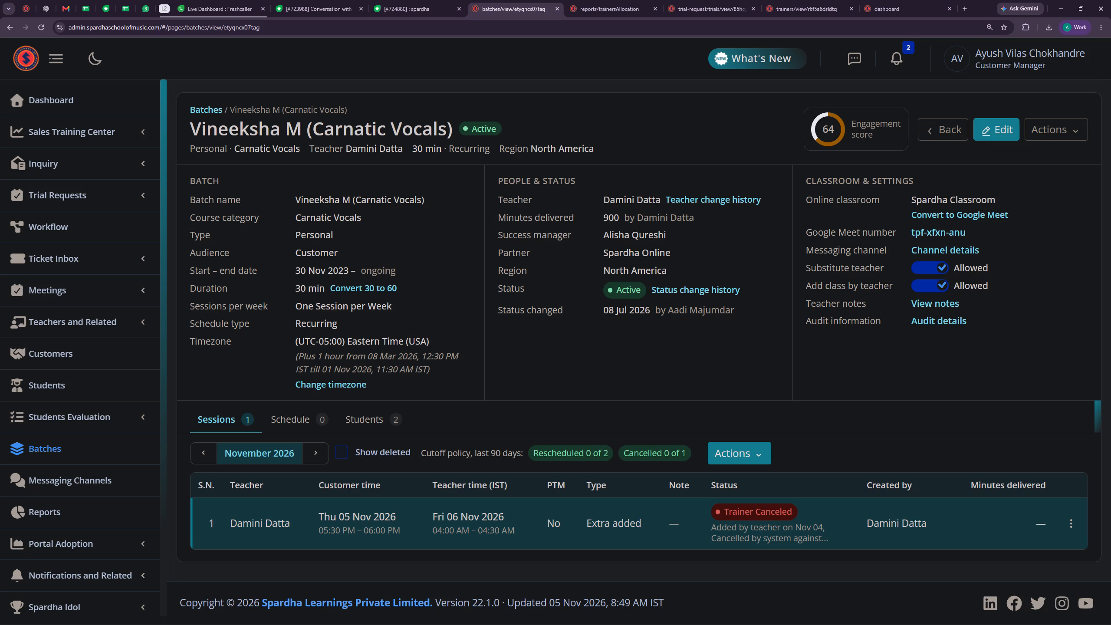
left_click_drag(289, 195, 451, 195)
key("ctrl+c")
left_click(420, 0)
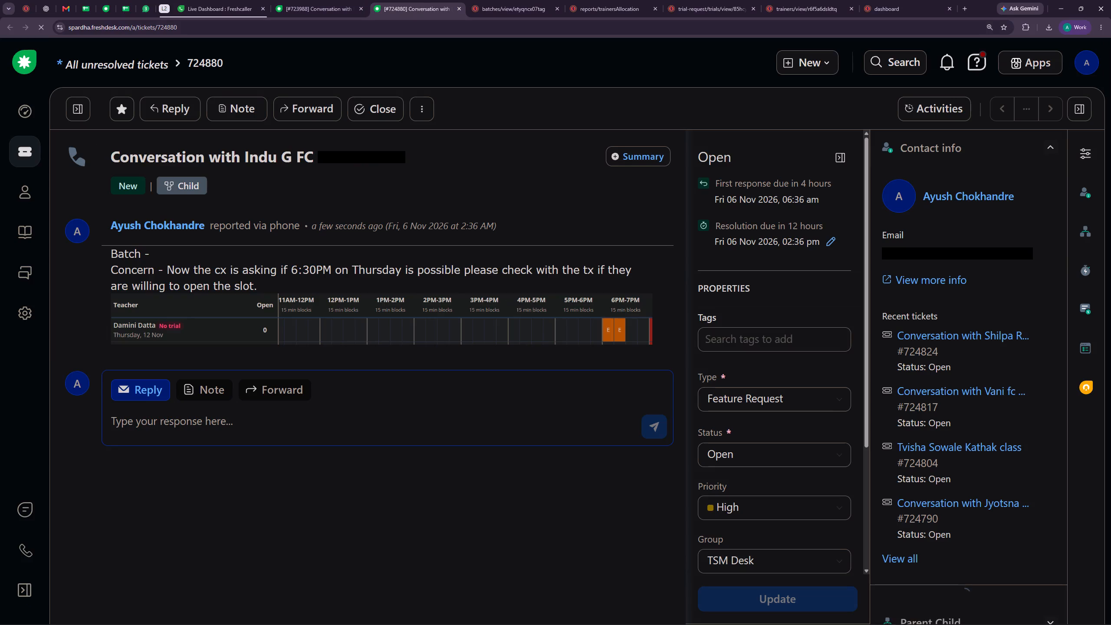
left_click(626, 235)
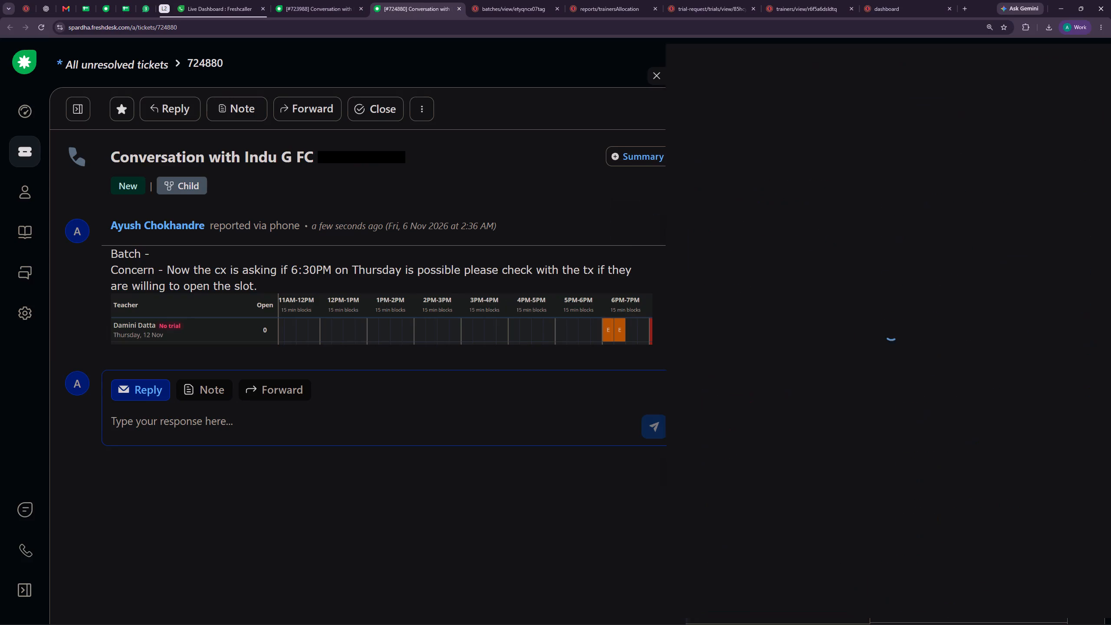
left_click(743, 266)
key("ctrl+v")
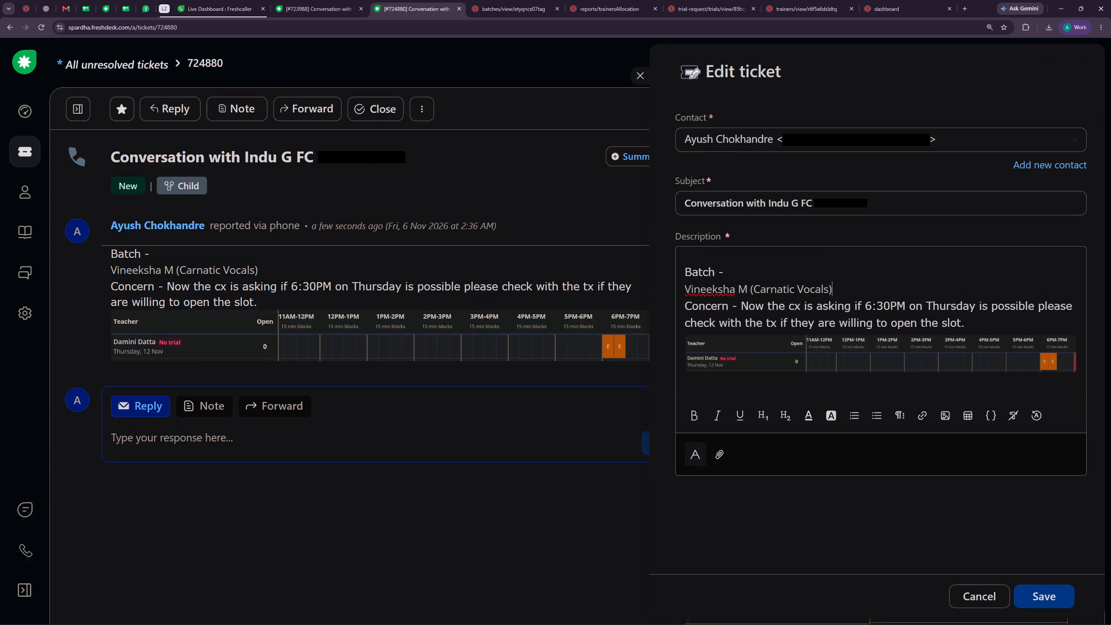
left_click(688, 288)
left_click(688, 288)
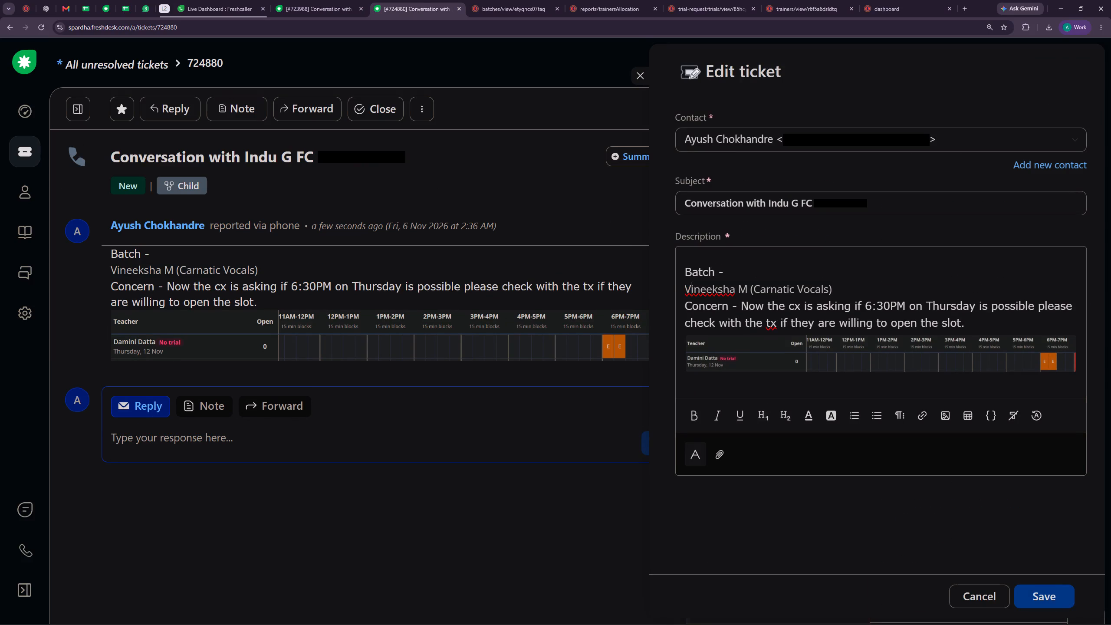
left_click(685, 288)
key("BackSpace")
left_click(1042, 592)
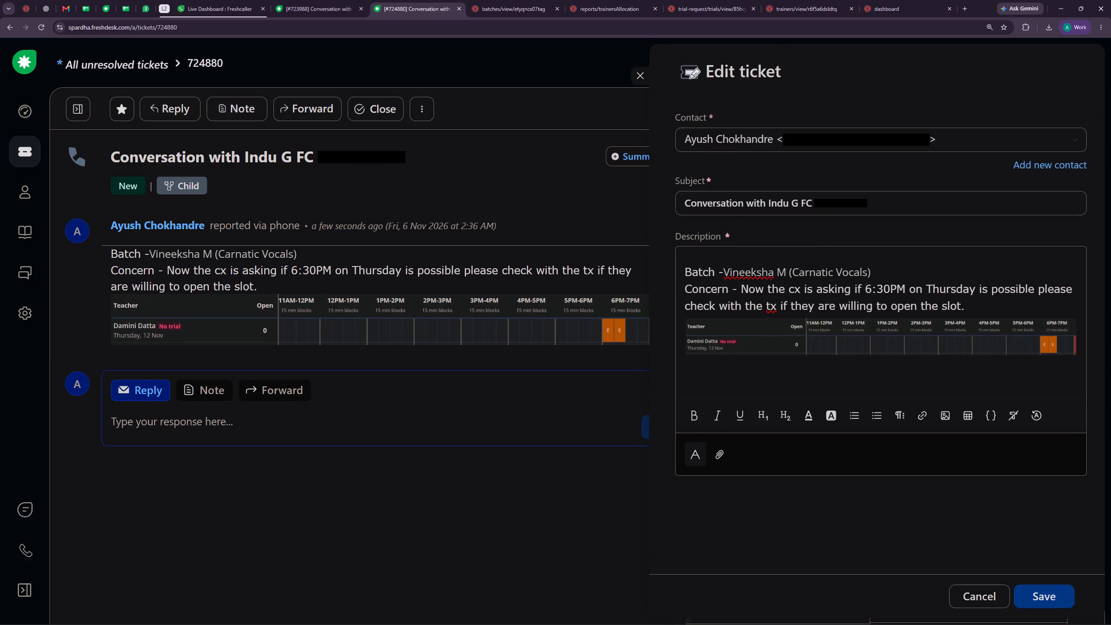
left_click(459, 8)
left_click(354, 8)
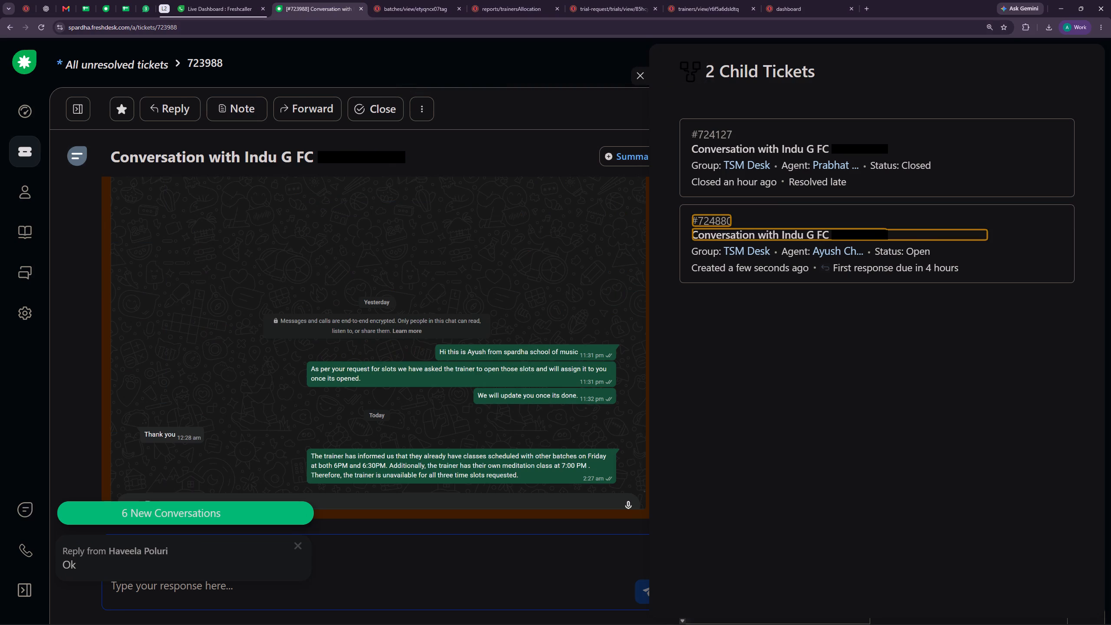
left_click(643, 76)
left_click(371, 10)
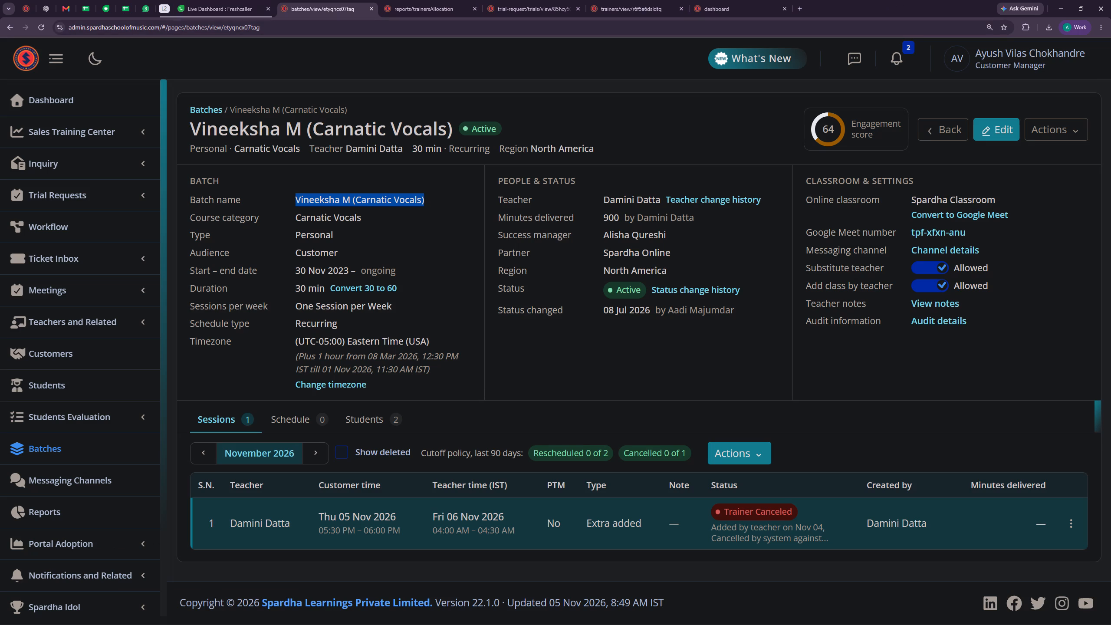
Reopen the recently closed ticket 723988 page, place it beside the live dashboard, and go to the unresolved tickets list.
double_click(161, 7)
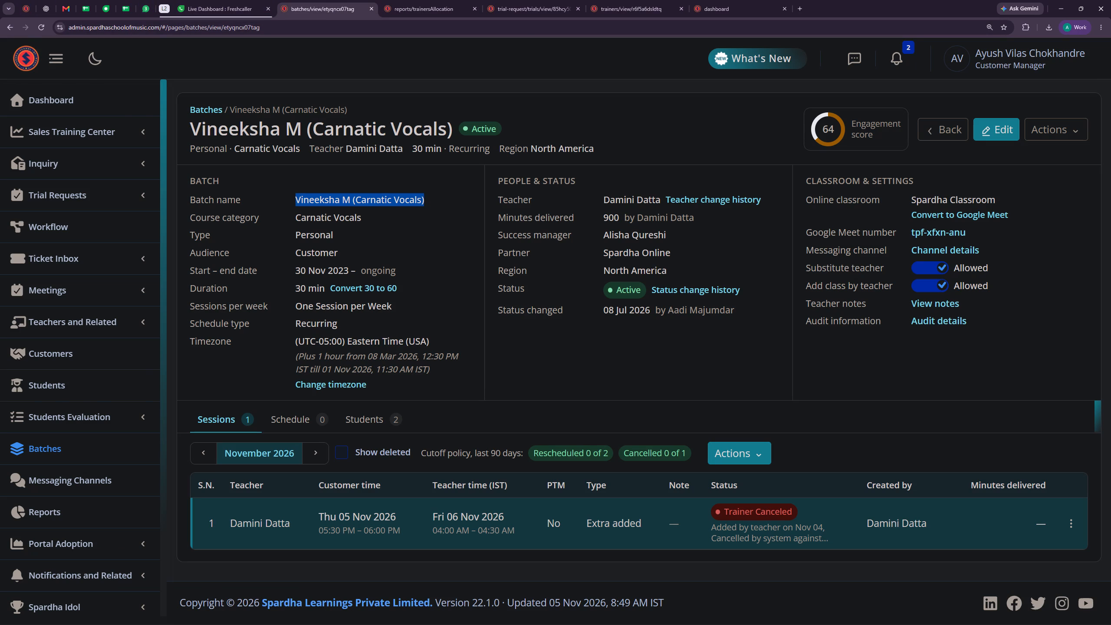
left_click(6, 5)
left_click(60, 364)
left_click_drag(844, 4, 293, 0)
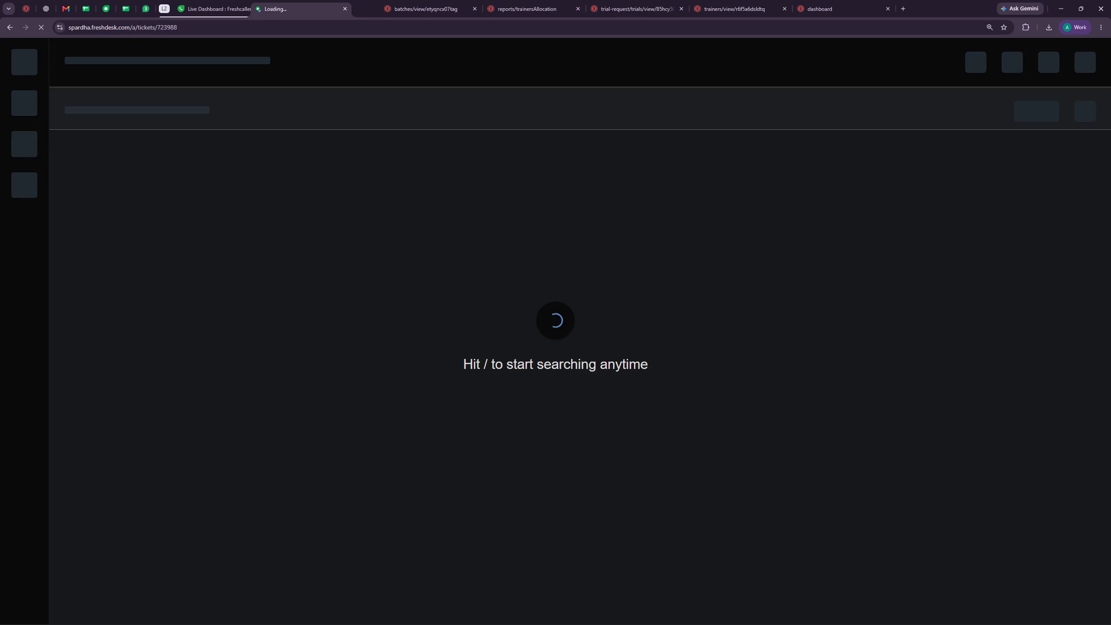
left_click_drag(293, 0, 288, 0)
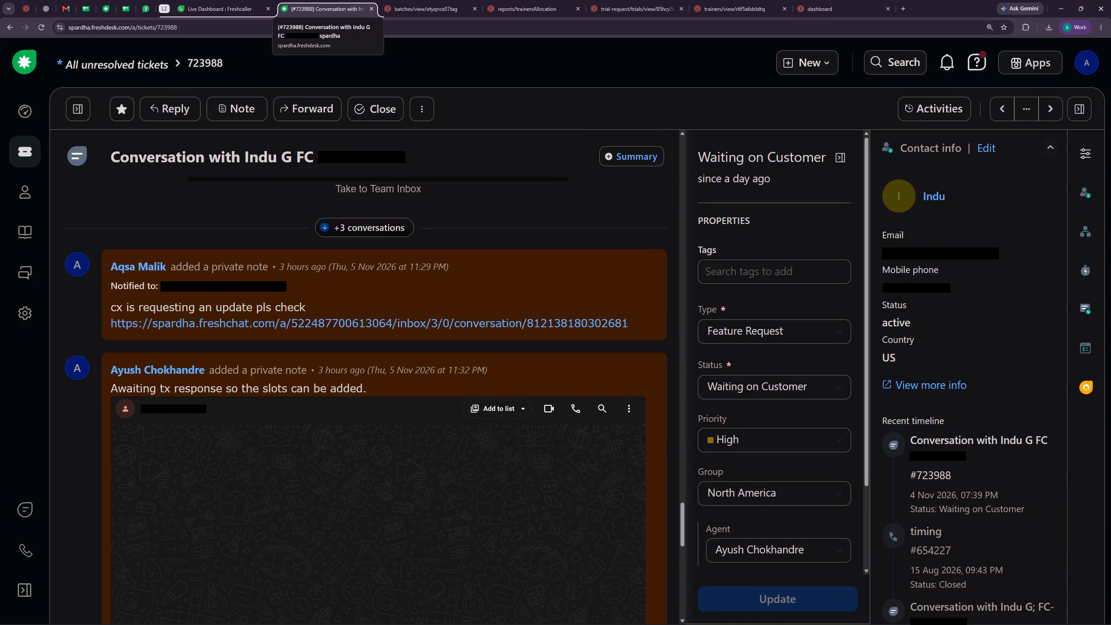
left_click(18, 156)
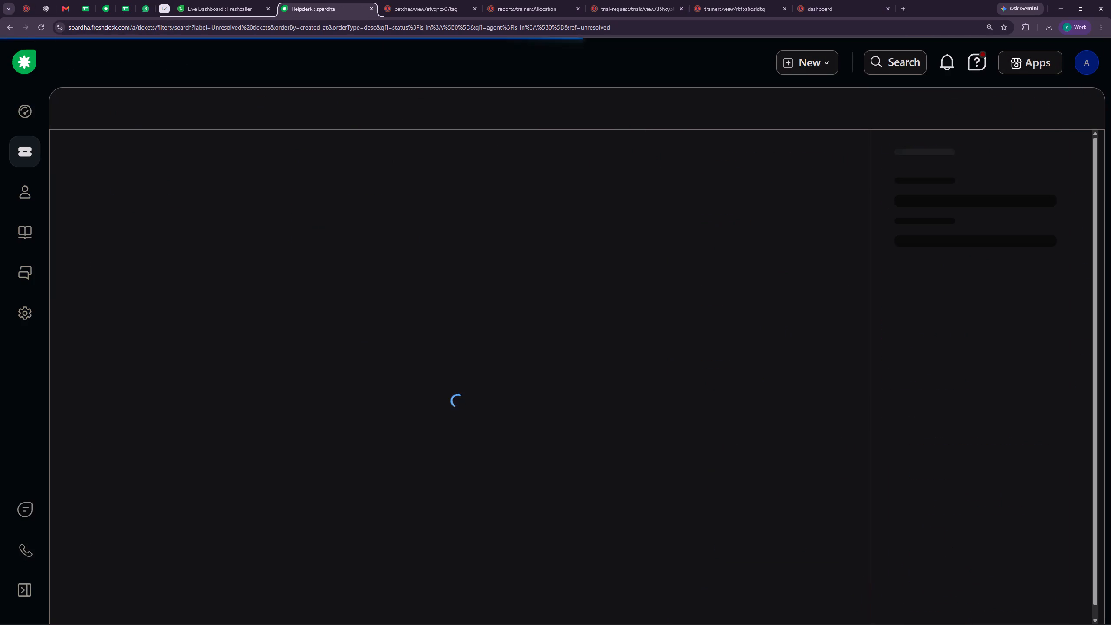
Switch to Gmail chat and read the latest messages in the NA & UK- L2 Team space.
left_click(65, 0)
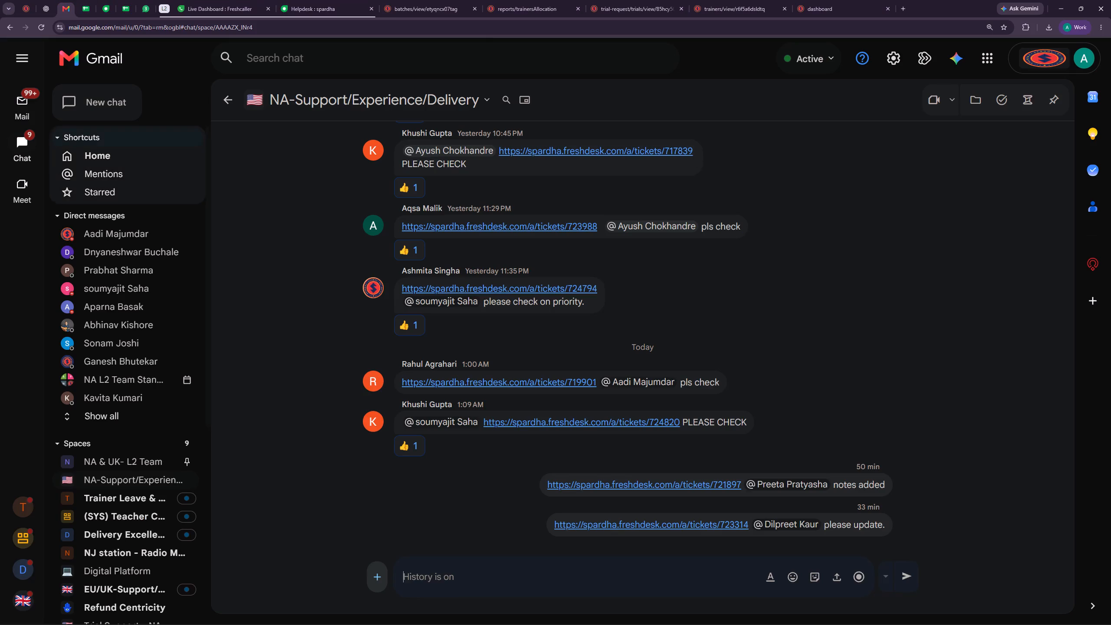
scroll(304, 339, "down", 3)
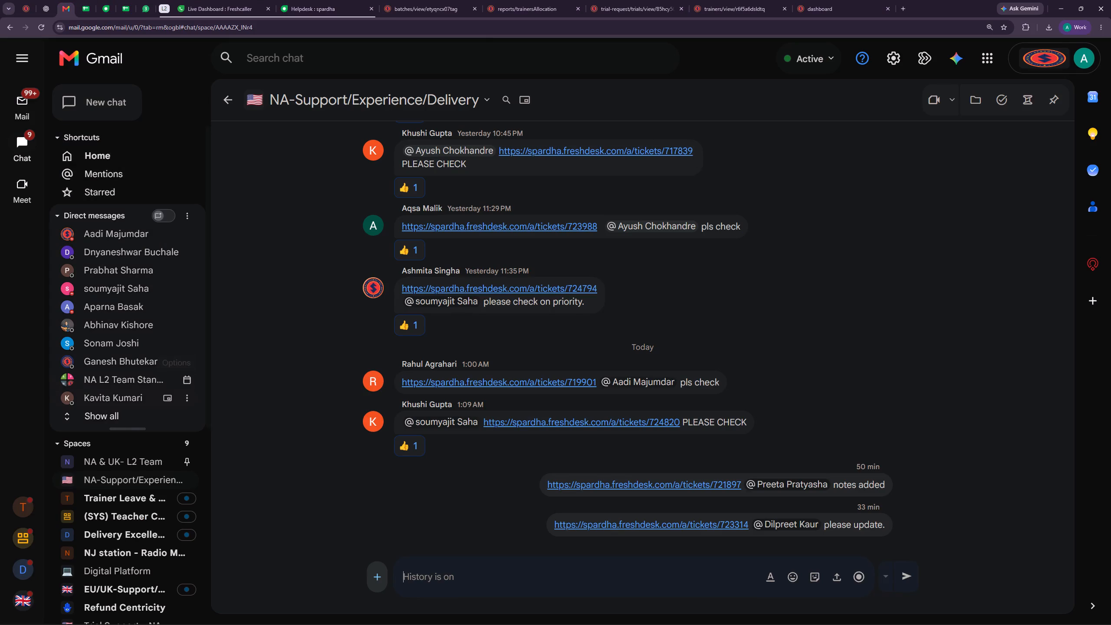
left_click(122, 459)
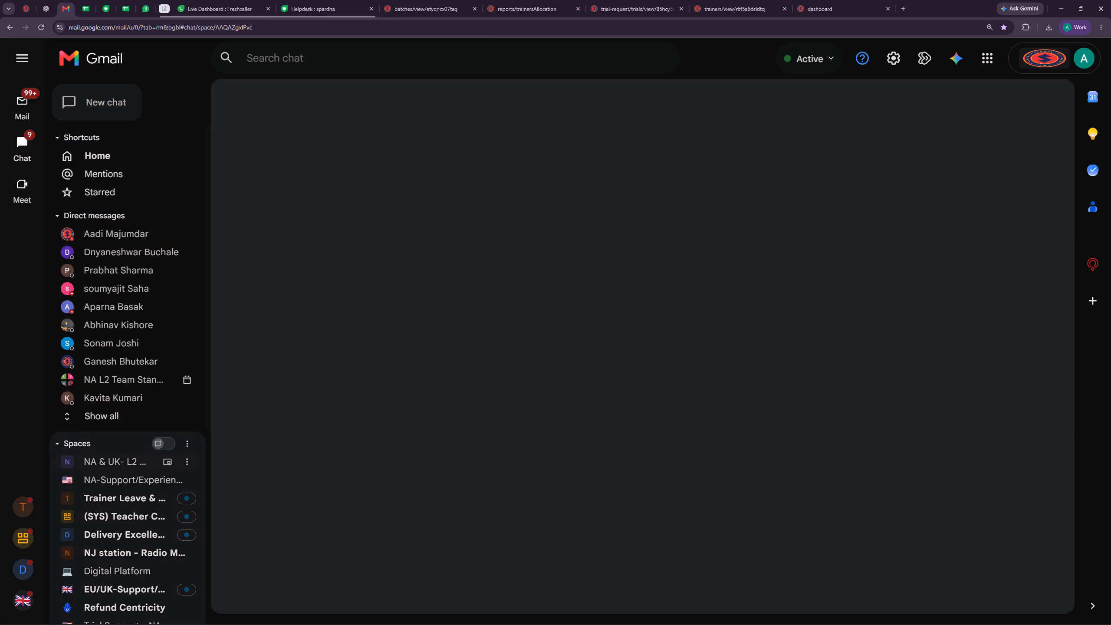
scroll(383, 402, "down", 4)
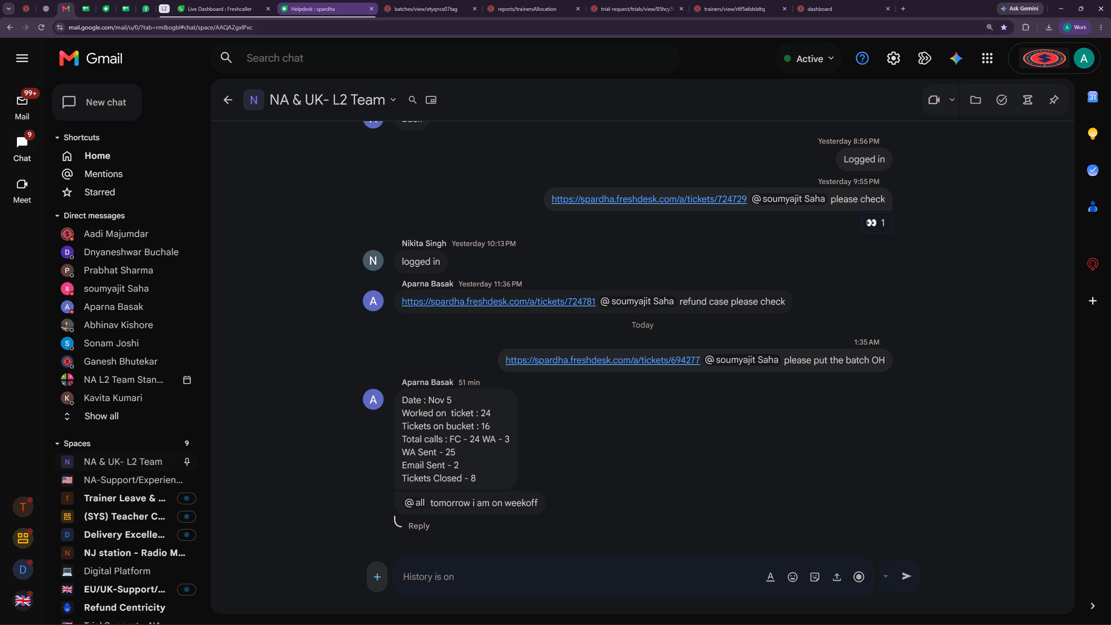
left_click(220, 0)
In the helpdesk ticket list filters, set Closed at to Within 12 hours and go to the status filter.
left_click(324, 0)
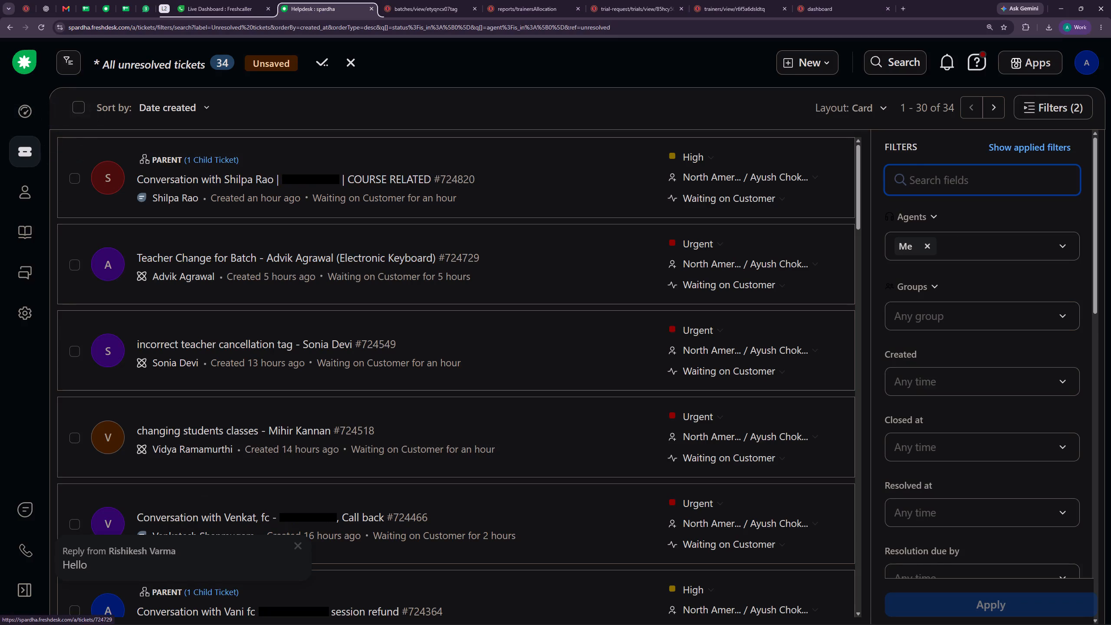
scroll(946, 343, "down", 1)
left_click(940, 365)
scroll(941, 430, "down", 1)
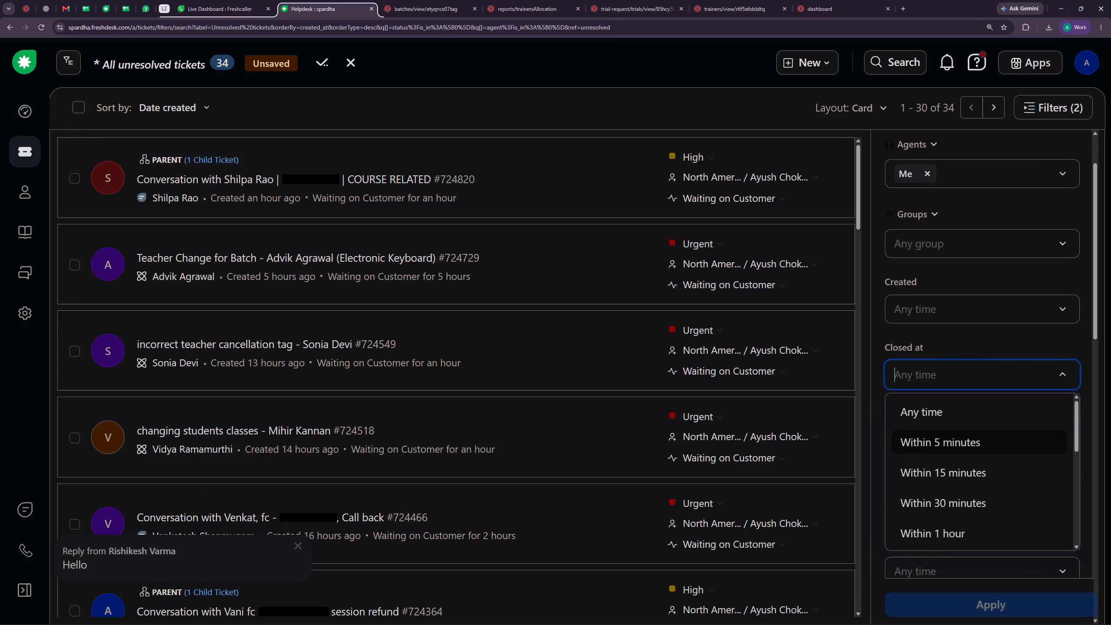
scroll(955, 482, "down", 1)
left_click(954, 454)
scroll(960, 474, "down", 1)
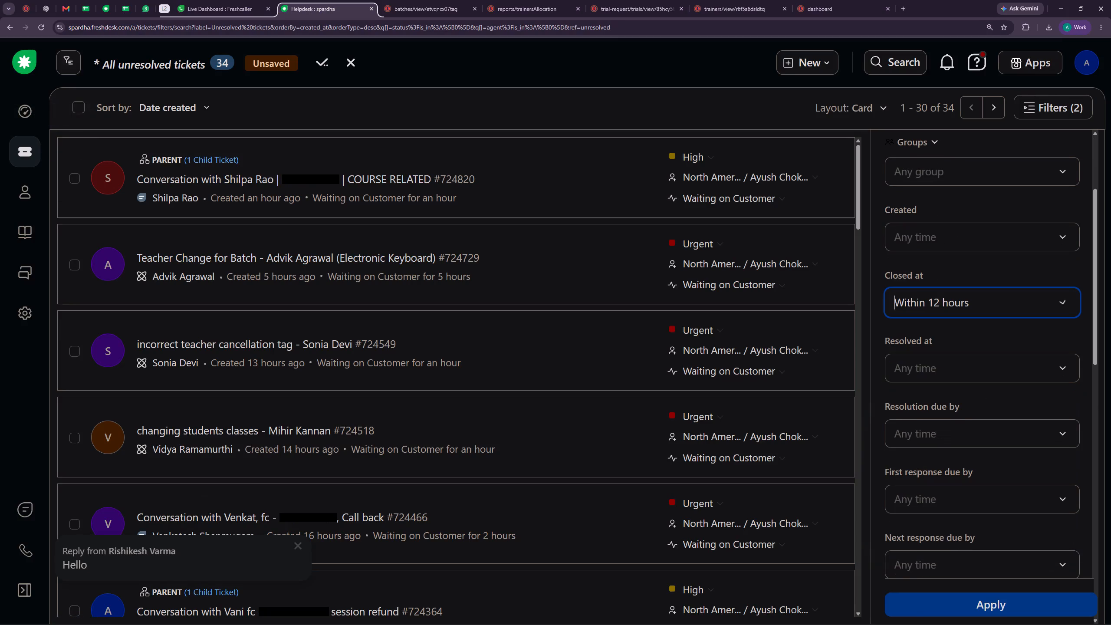
scroll(957, 425, "down", 2)
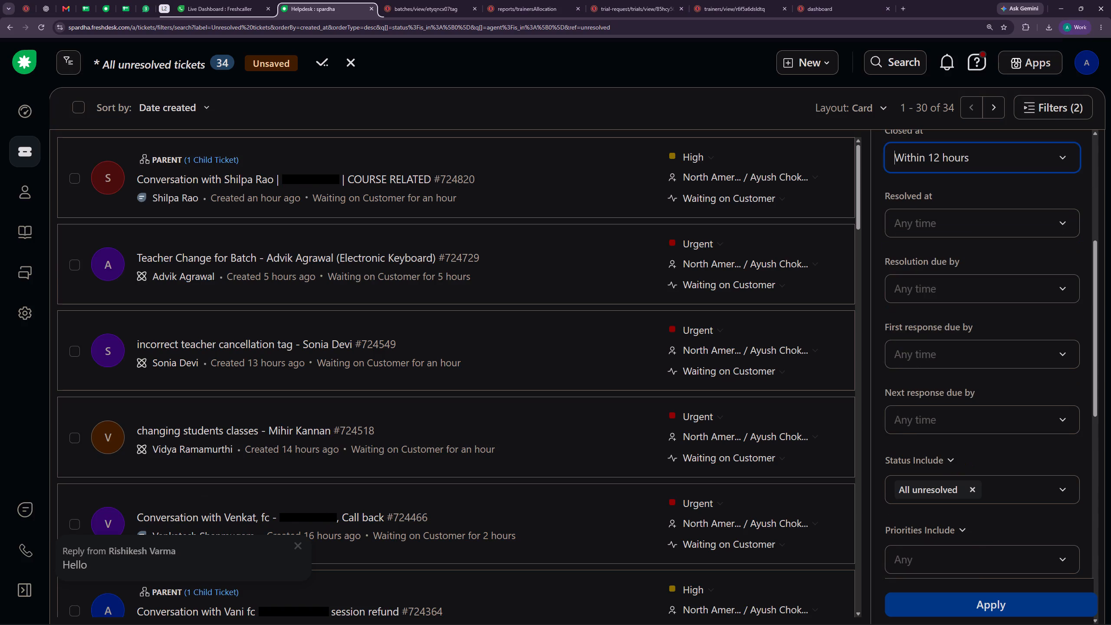
Replace All unresolved with Closed in the ticket list's status filter and apply it to view tickets closed within 12 hours.
double_click(973, 492)
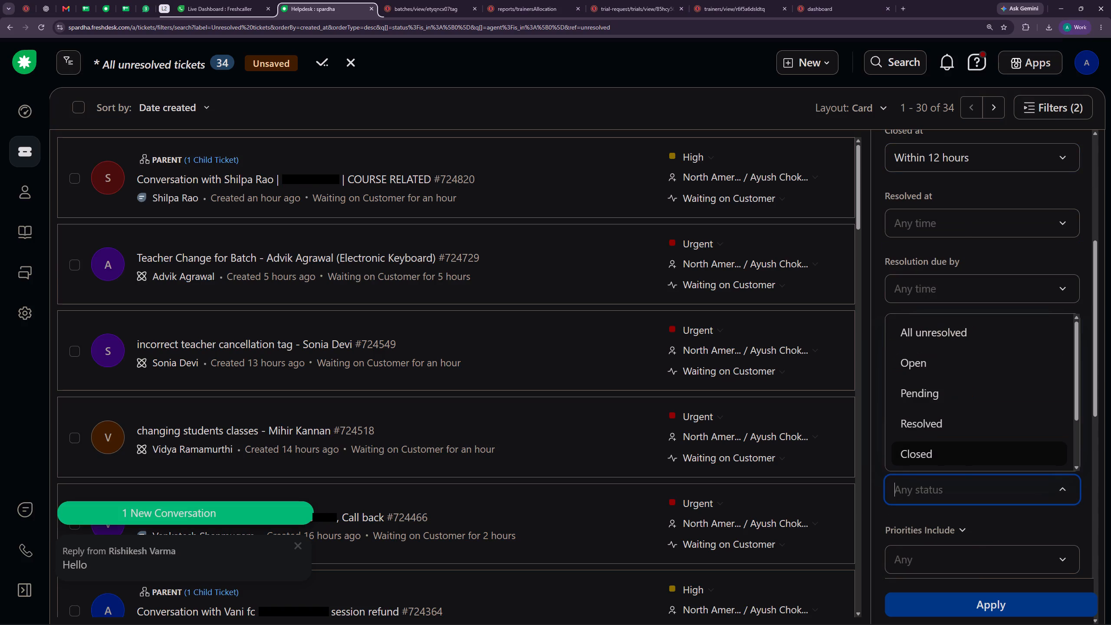
left_click(941, 459)
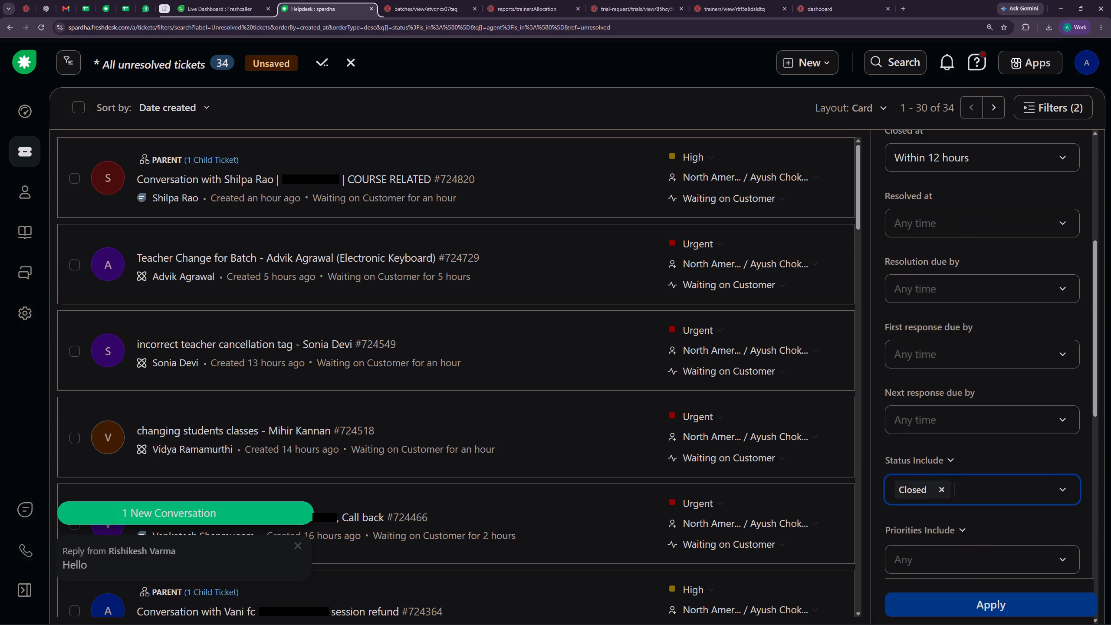
scroll(958, 480, "down", 3)
left_click(996, 611)
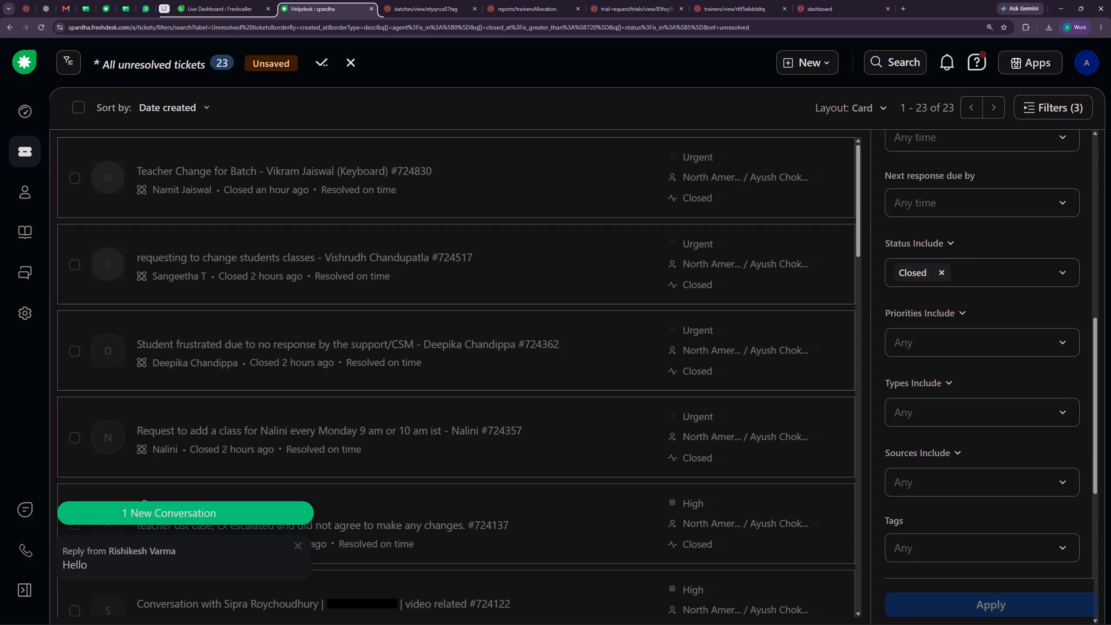
Set the status filter back to All unresolved and Closed at to Any time, and apply the filters.
scroll(937, 450, "up", 3)
left_click(945, 487)
left_click(944, 491)
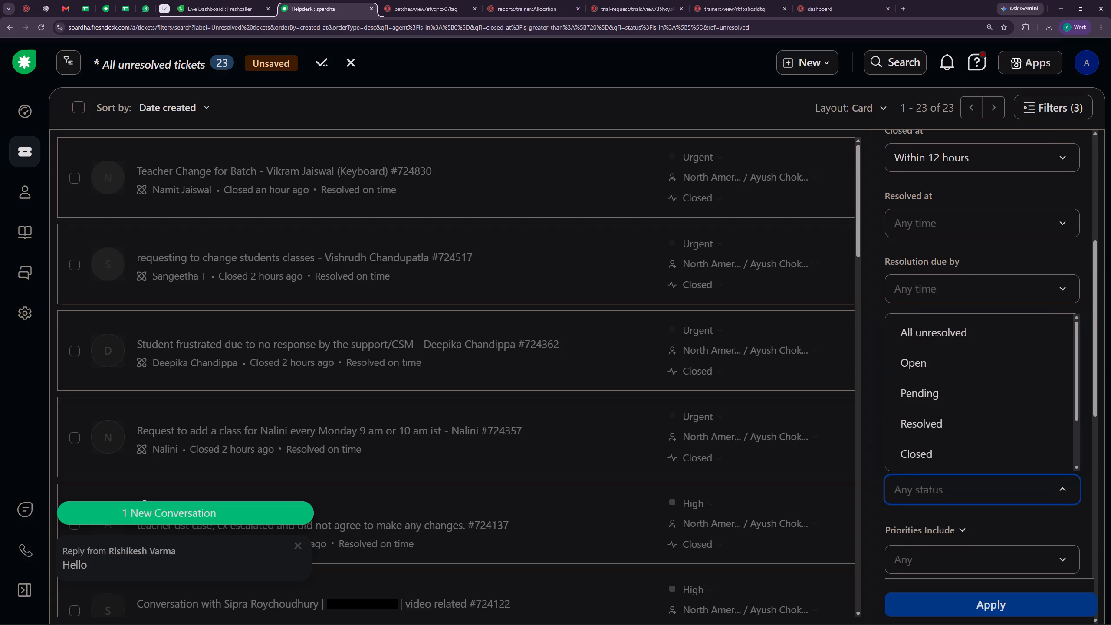
left_click(957, 334)
scroll(945, 395, "up", 3)
left_click(950, 375)
scroll(956, 404, "up", 2)
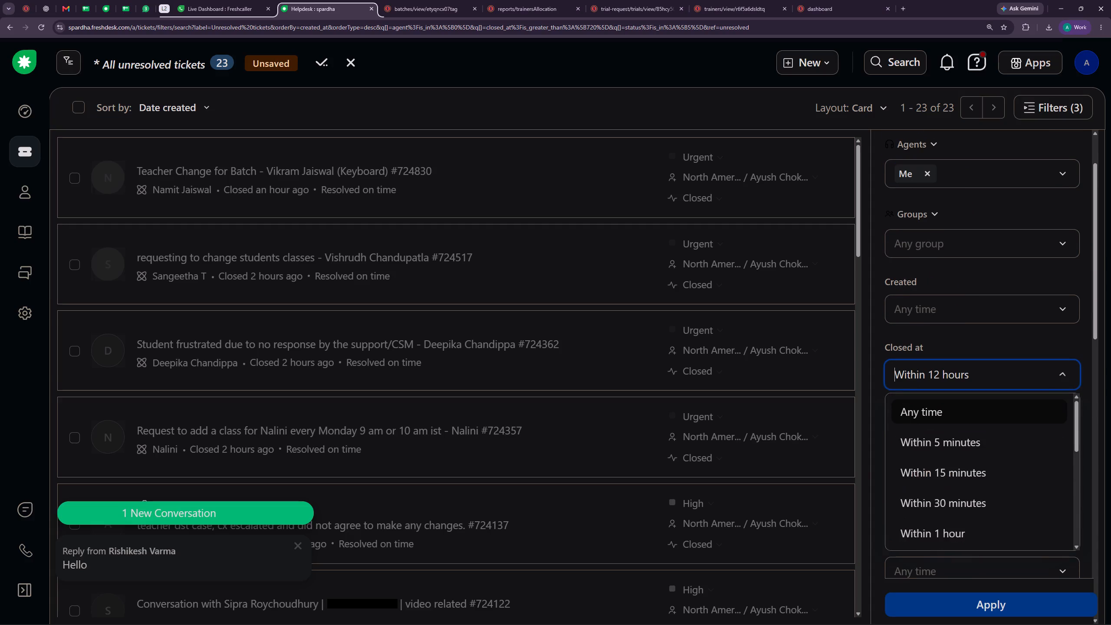
left_click(954, 409)
left_click(1006, 607)
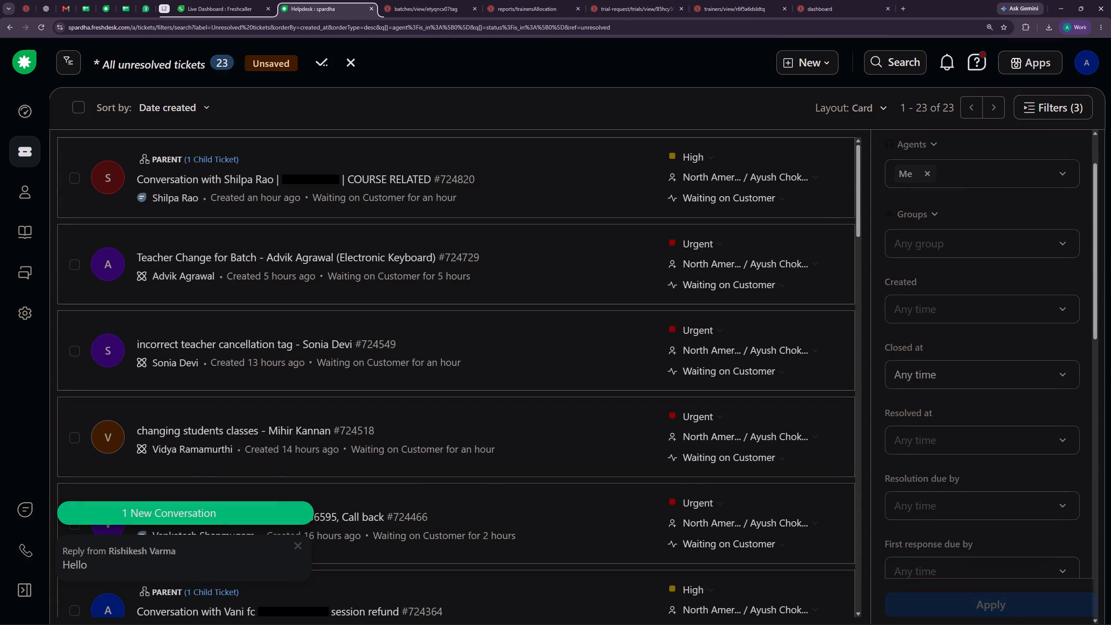
Work out 23+34 in a new browser tab's search box, clear the entry and close the tab.
left_click(899, 8)
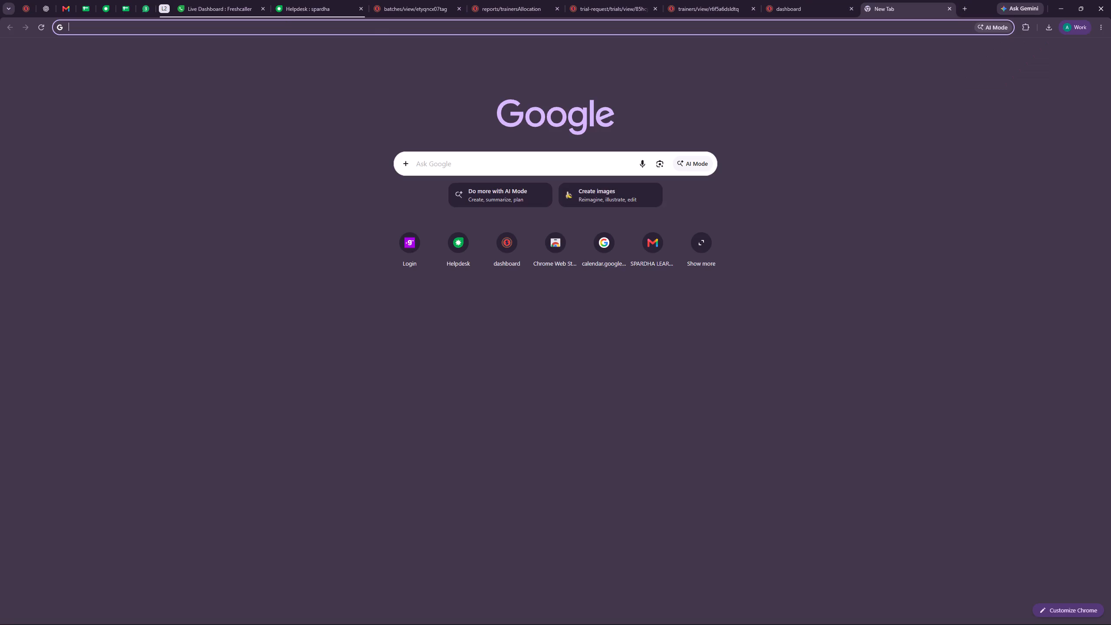
left_click(544, 157)
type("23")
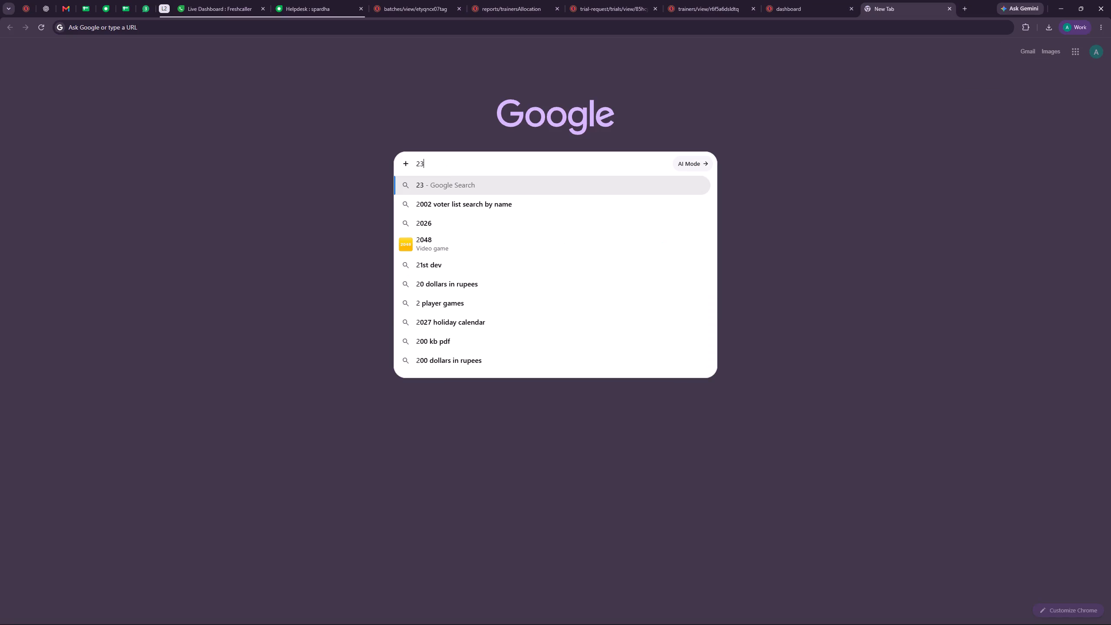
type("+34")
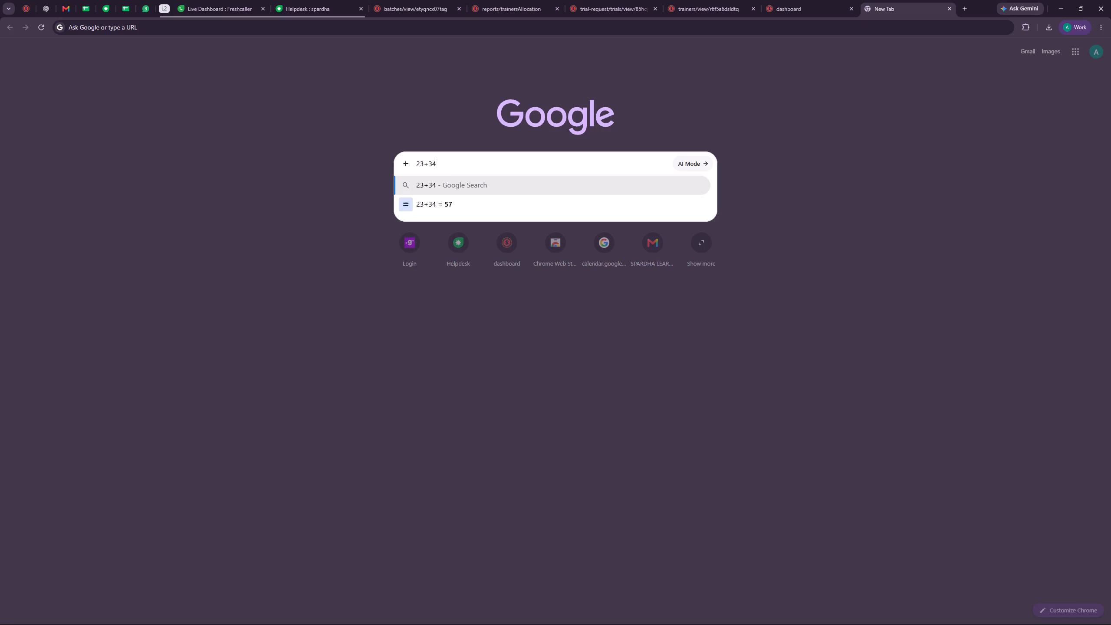
left_click_drag(441, 164, 345, 164)
key("BackSpace")
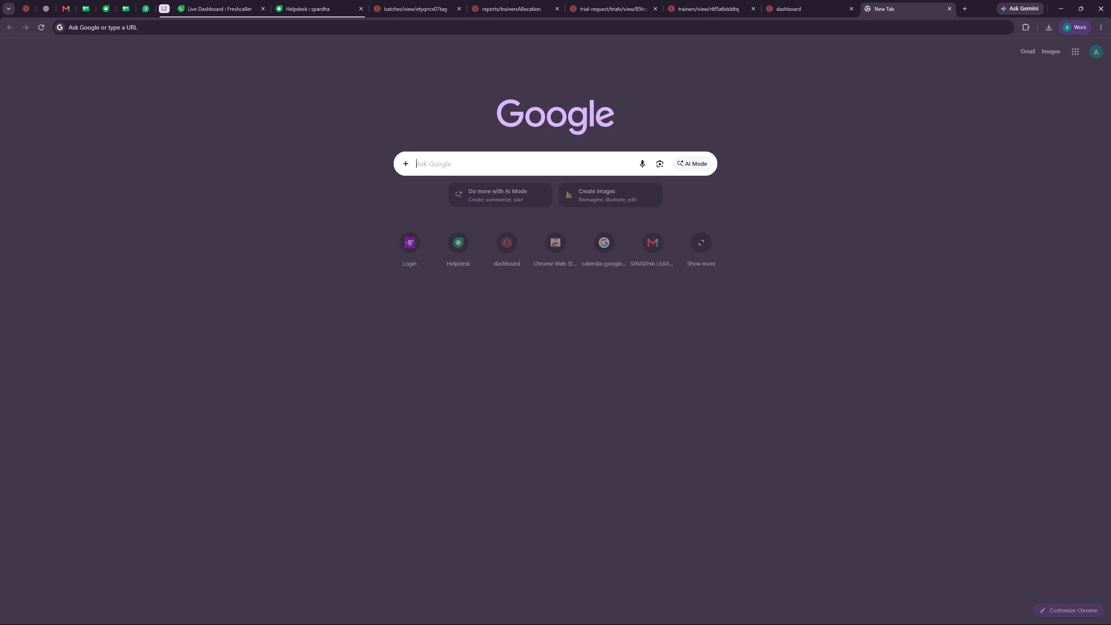
left_click(947, 7)
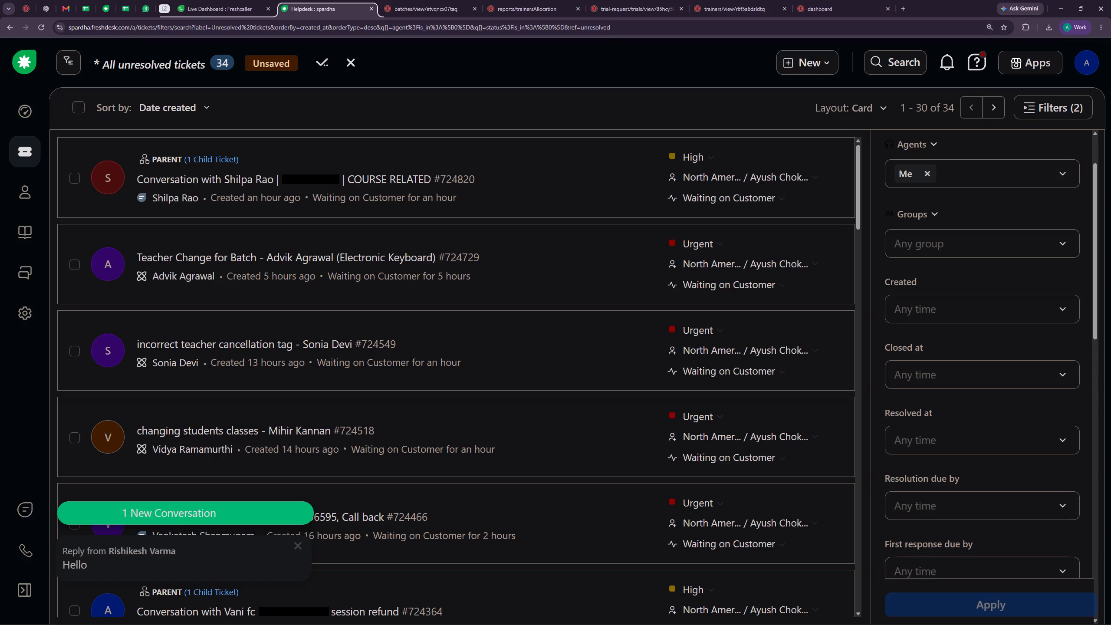
Switch to the NA & UK- L2 Team space in Gmail chat.
left_click(65, 5)
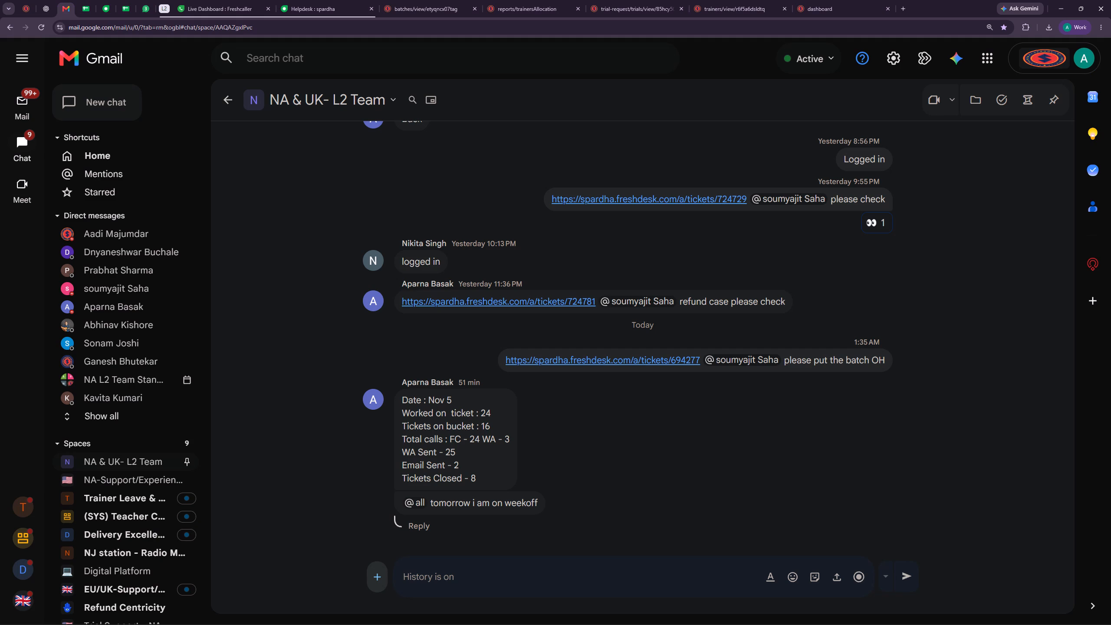